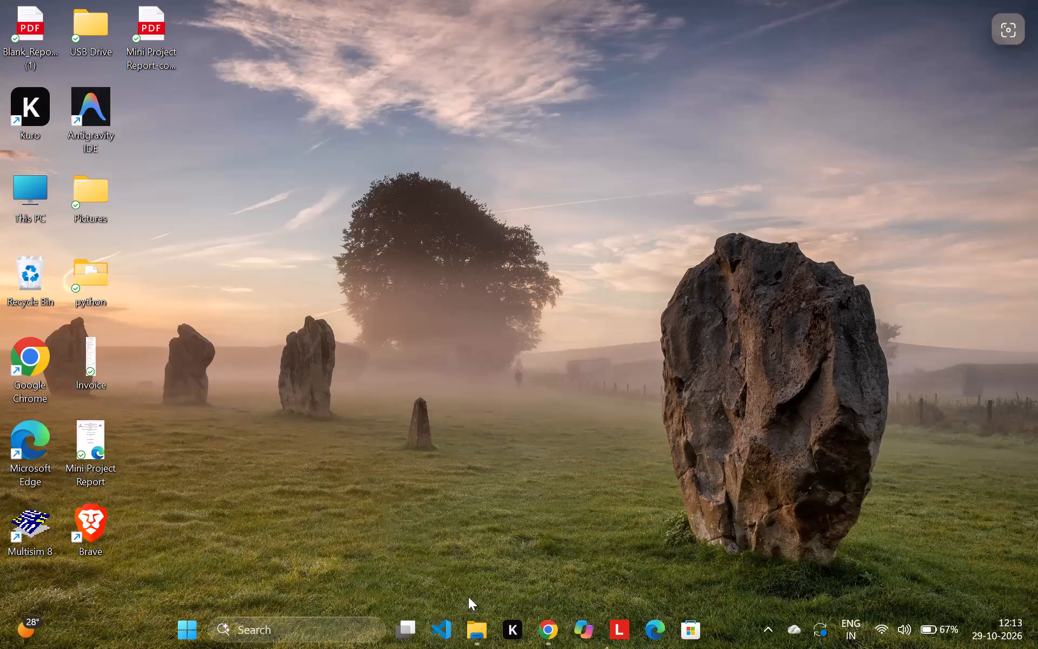
Switch to Chrome, where the Mini Project Report PDF is open in Acrobat.
left_click(551, 648)
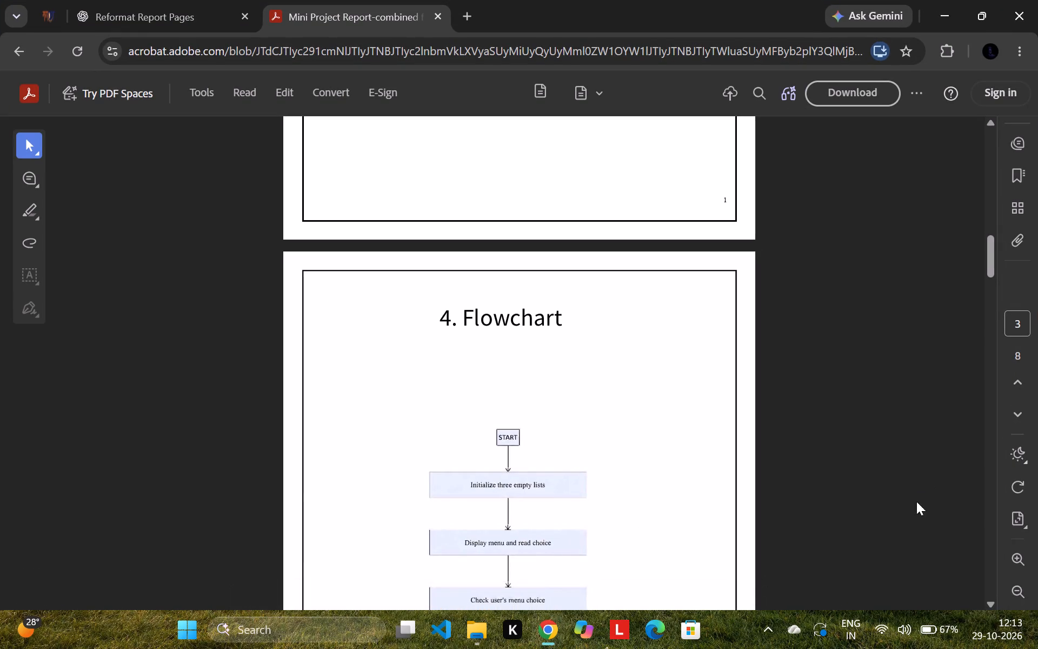
Switch the computer's Wi-Fi connection to the ACT-ai network and return to the report PDF.
left_click(886, 642)
left_click(811, 335)
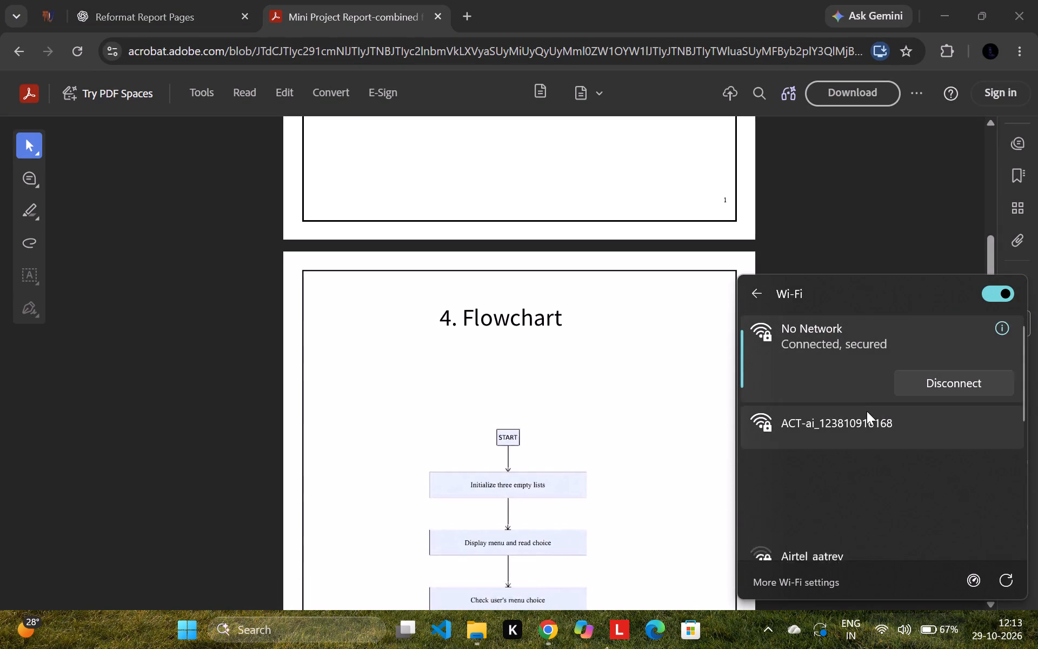
left_click(867, 411)
left_click(943, 459)
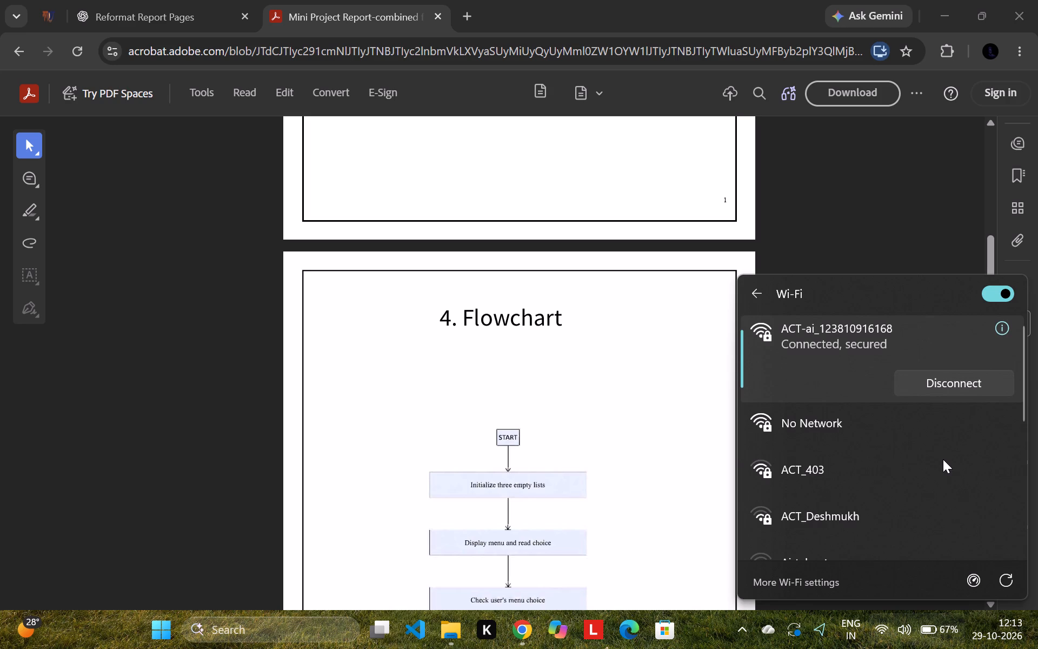
left_click(545, 348)
Open the Edit tools for the report PDF and try to select text in the index table and on the cover page.
scroll(545, 348, "up", 10)
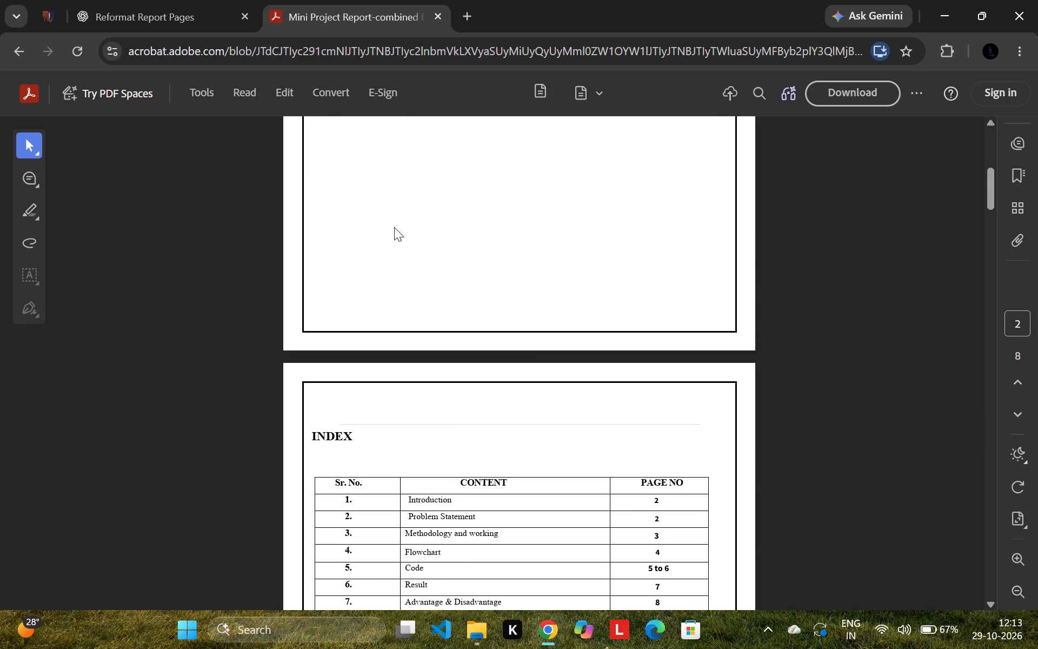
left_click(291, 97)
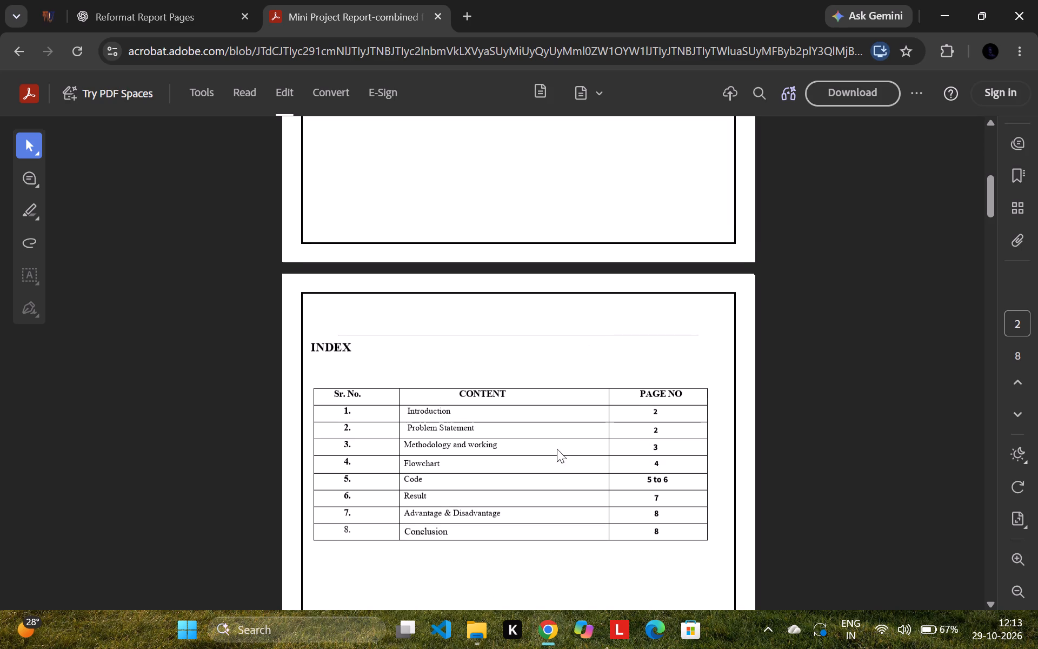
left_click(551, 452)
left_click(551, 438)
scroll(558, 70, "up", 3)
scroll(521, 261, "up", 7)
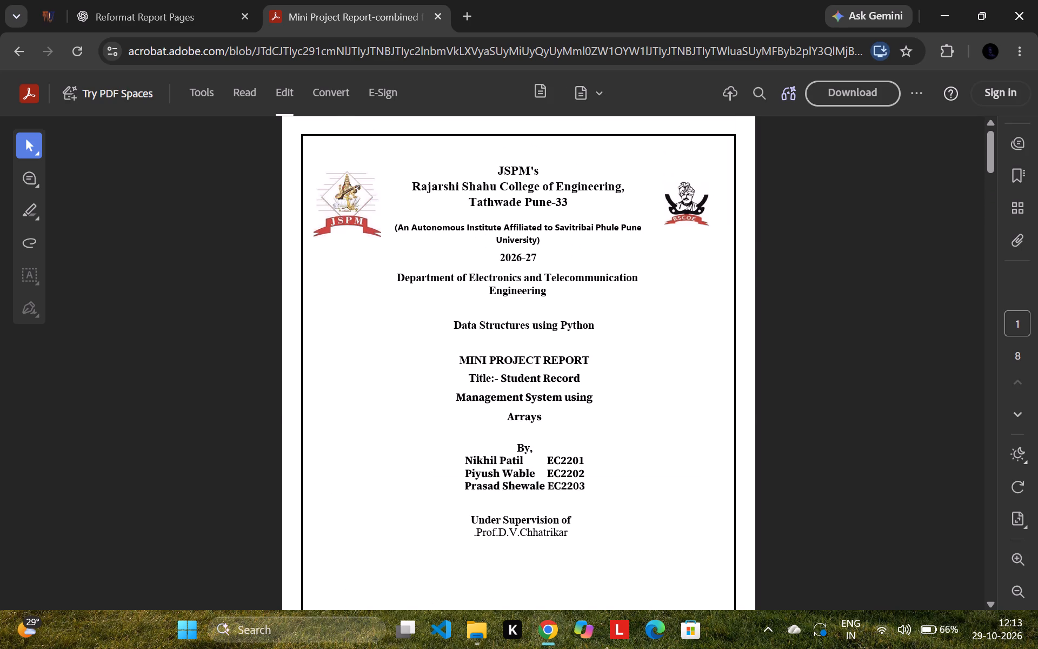
left_click(495, 323)
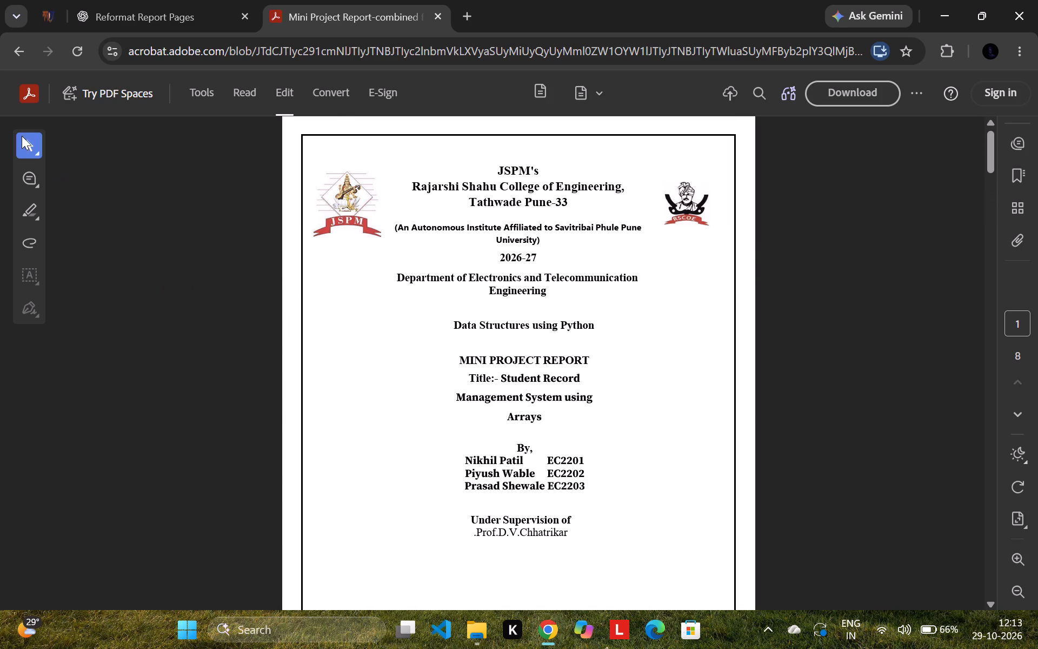
Open the mini project report PDF for editing with the Edit text and images tool.
left_click(27, 145)
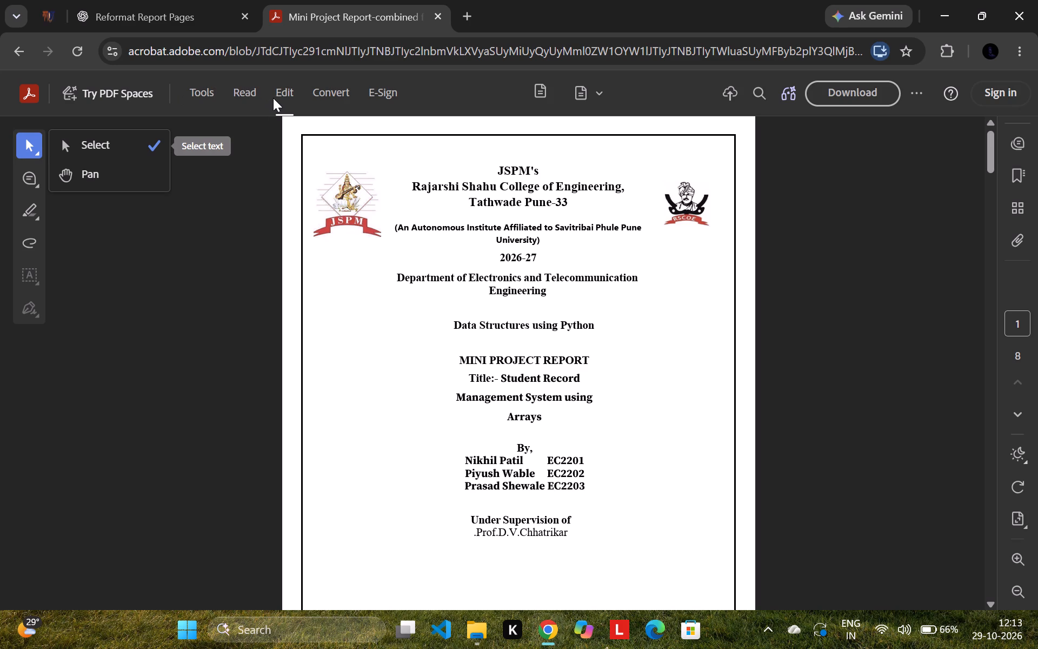
left_click(274, 98)
left_click(201, 92)
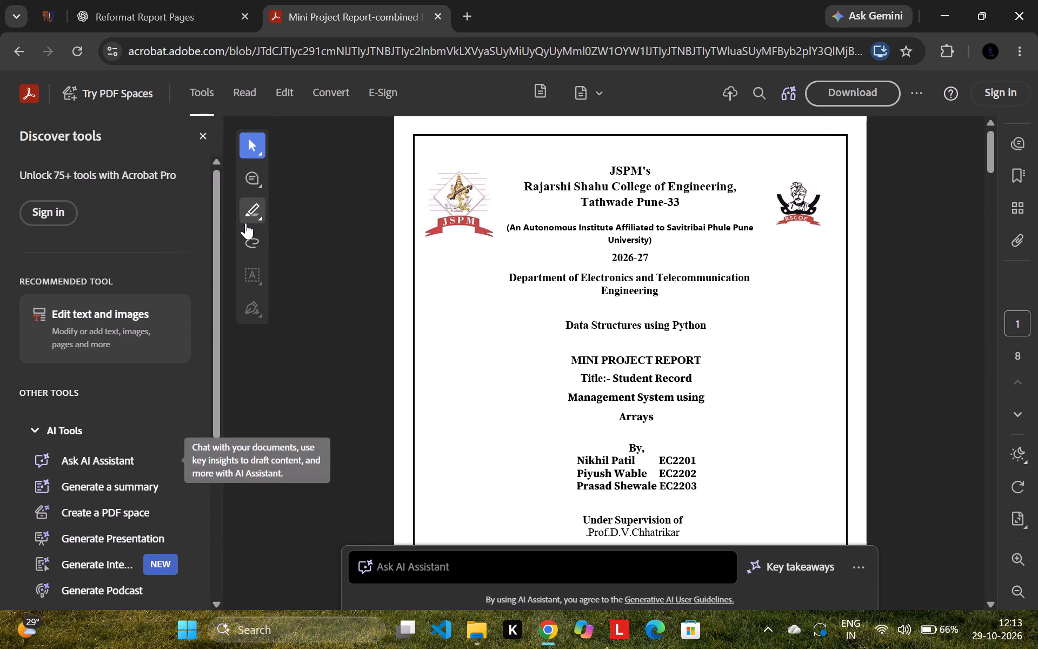
left_click(101, 324)
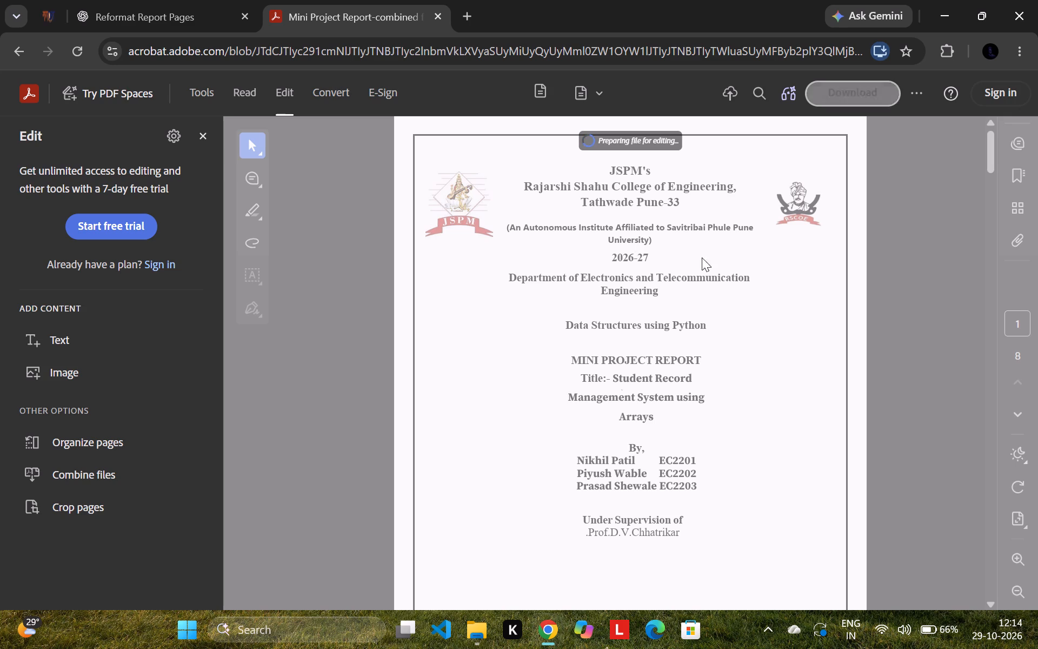
left_click(630, 328)
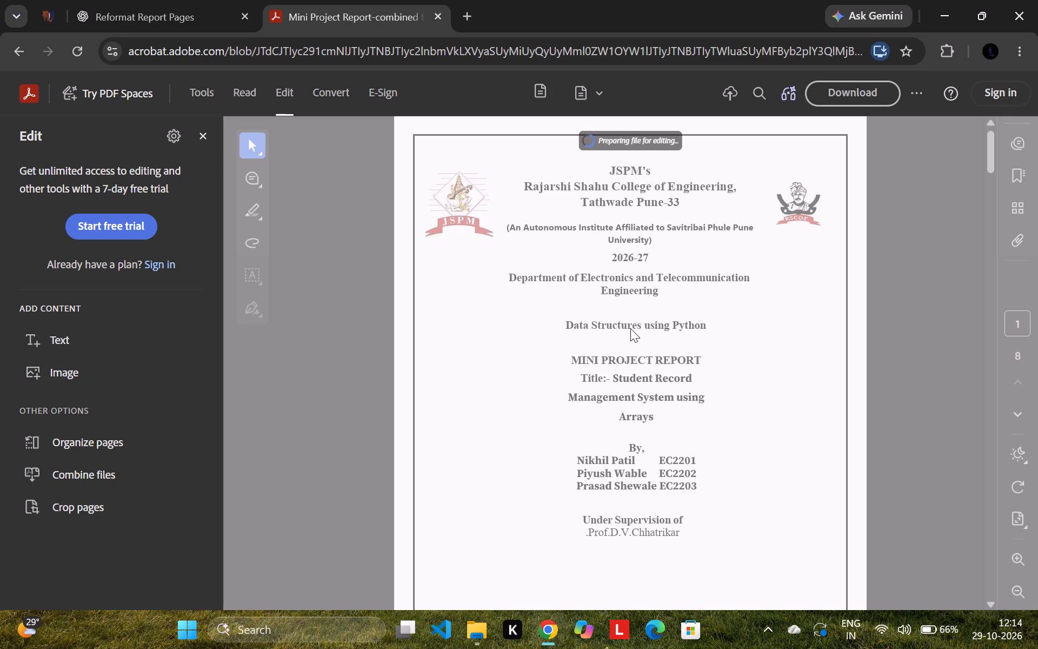
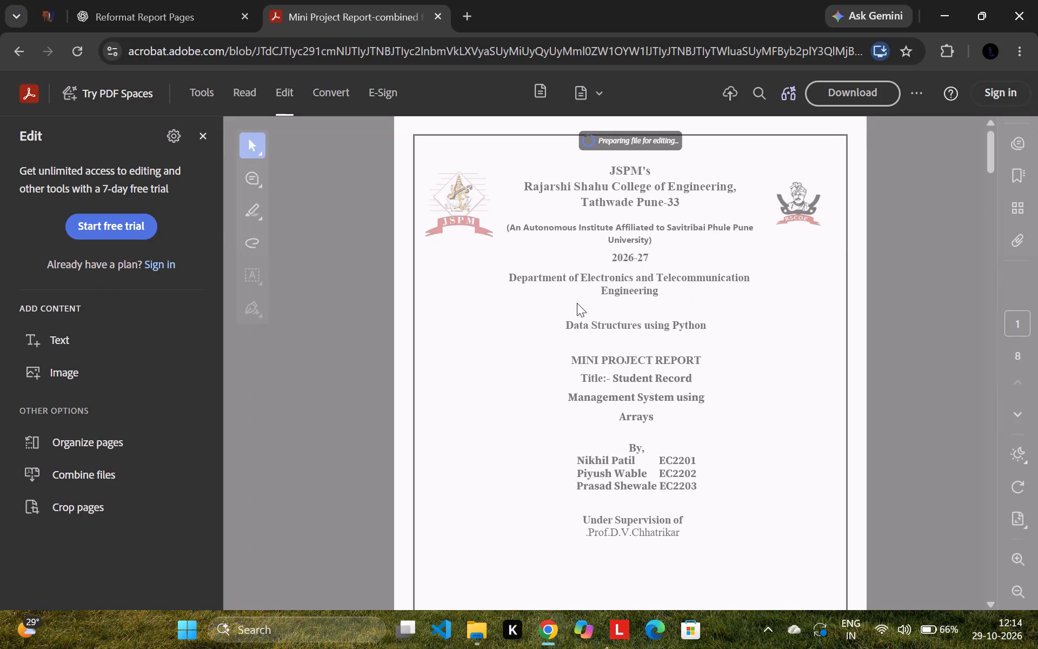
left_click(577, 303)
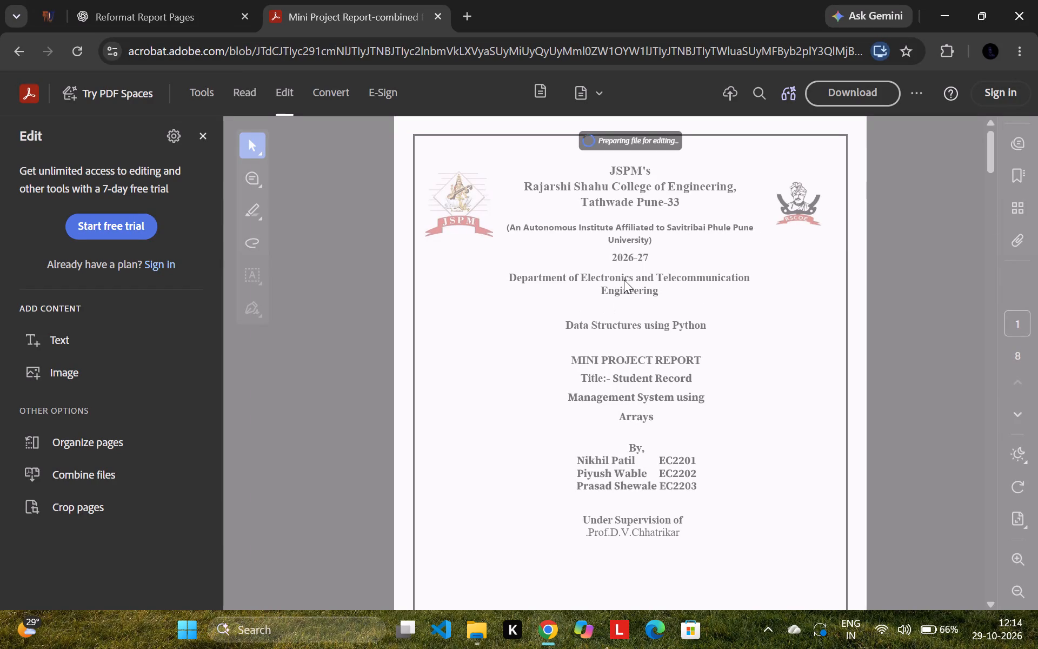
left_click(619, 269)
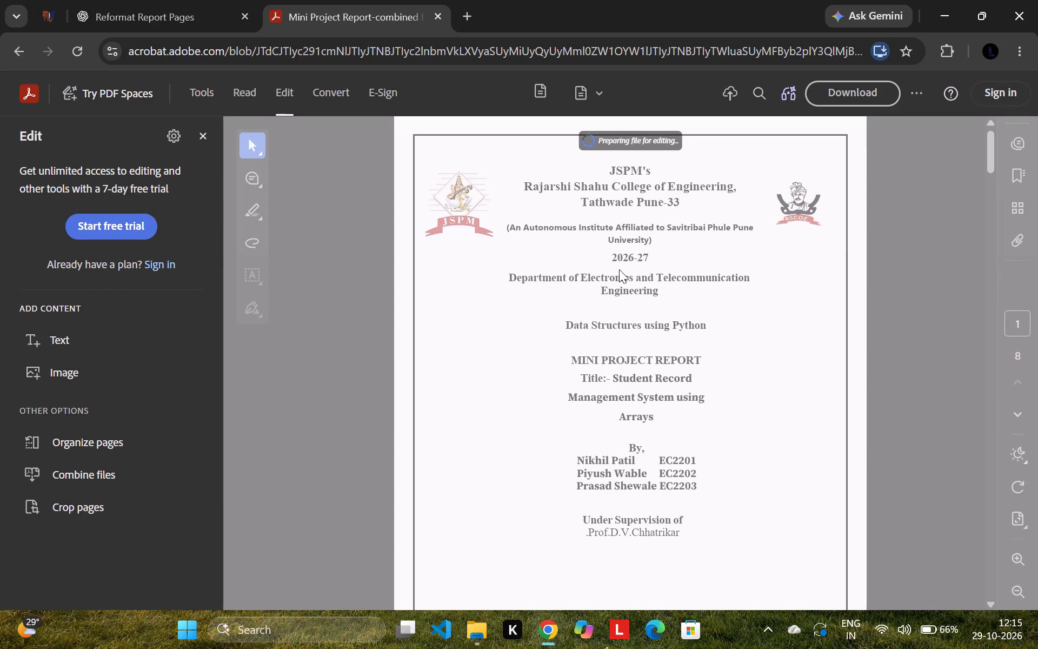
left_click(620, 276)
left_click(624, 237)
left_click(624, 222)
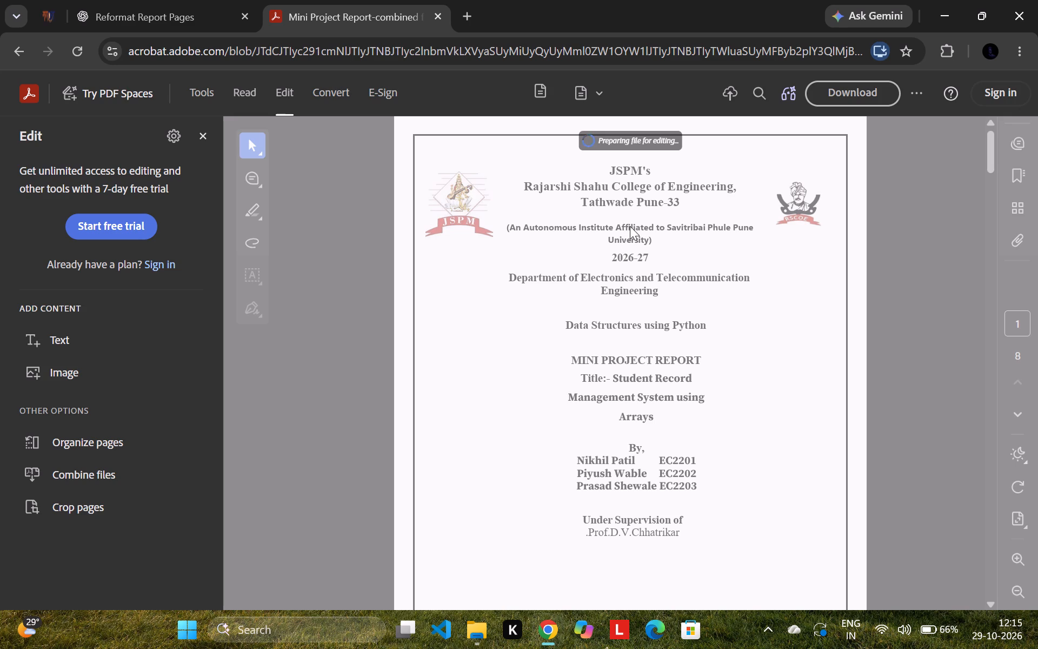
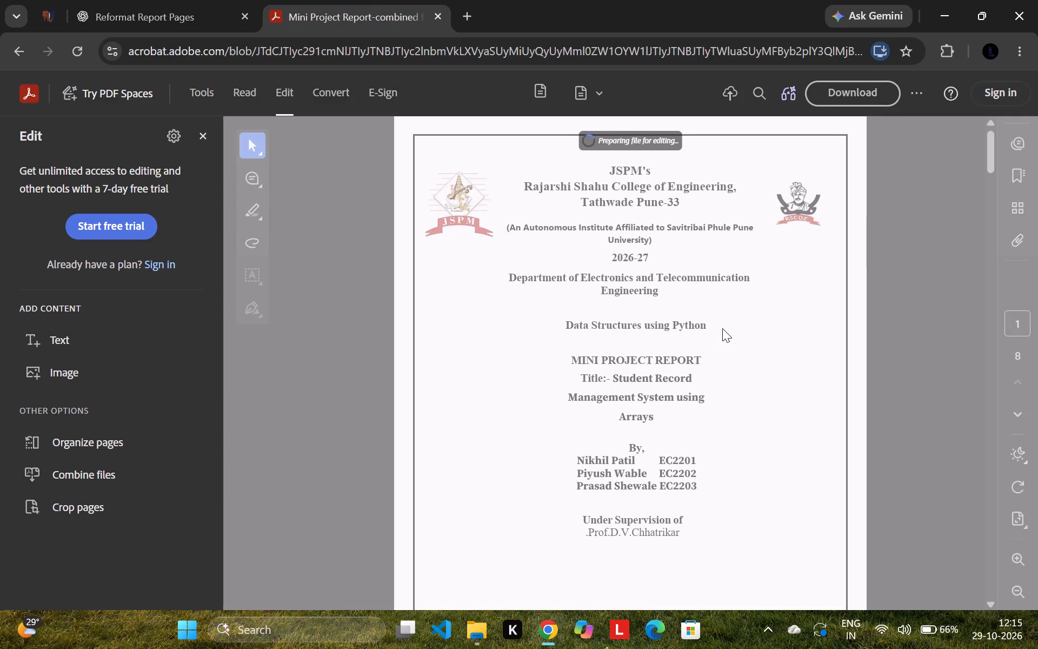
scroll(722, 328, "down", 1, "ctrl")
scroll(556, 264, "down", 1, "ctrl")
Leave the PDF's edit mode, view the available Acrobat tools, and reopen edit mode for the report.
left_click(203, 138, "ctrl")
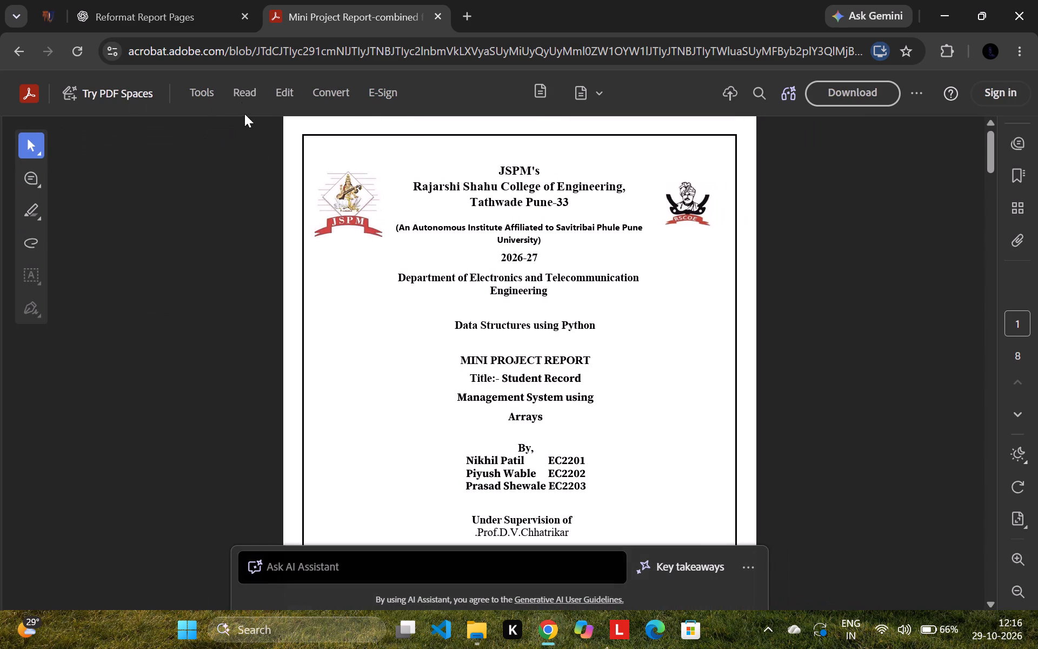
left_click(204, 92, "ctrl")
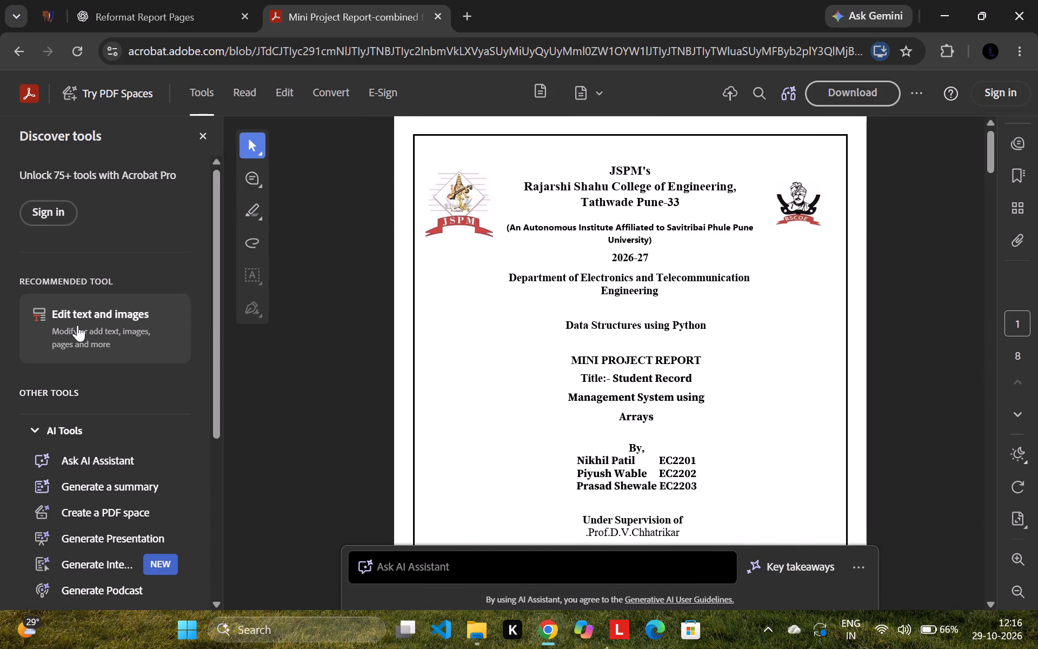
left_click(284, 92, "ctrl")
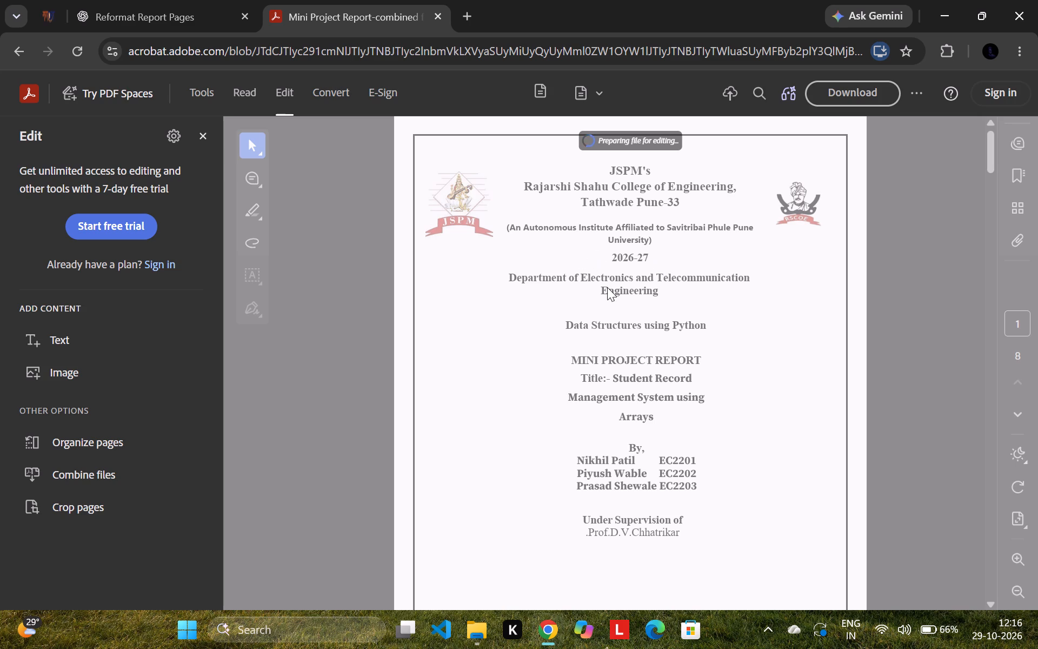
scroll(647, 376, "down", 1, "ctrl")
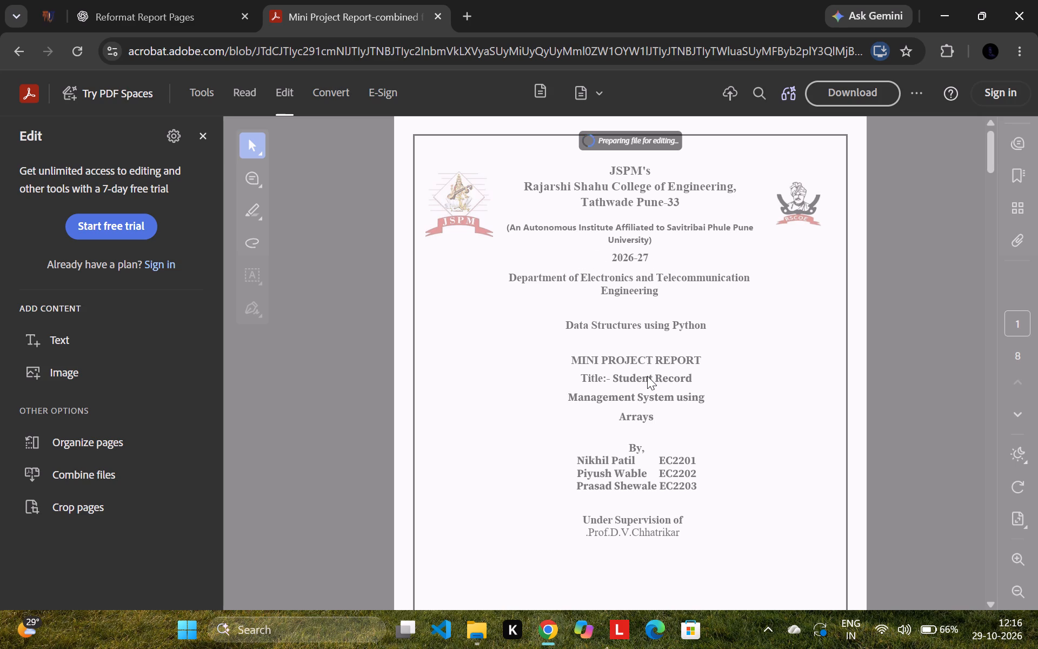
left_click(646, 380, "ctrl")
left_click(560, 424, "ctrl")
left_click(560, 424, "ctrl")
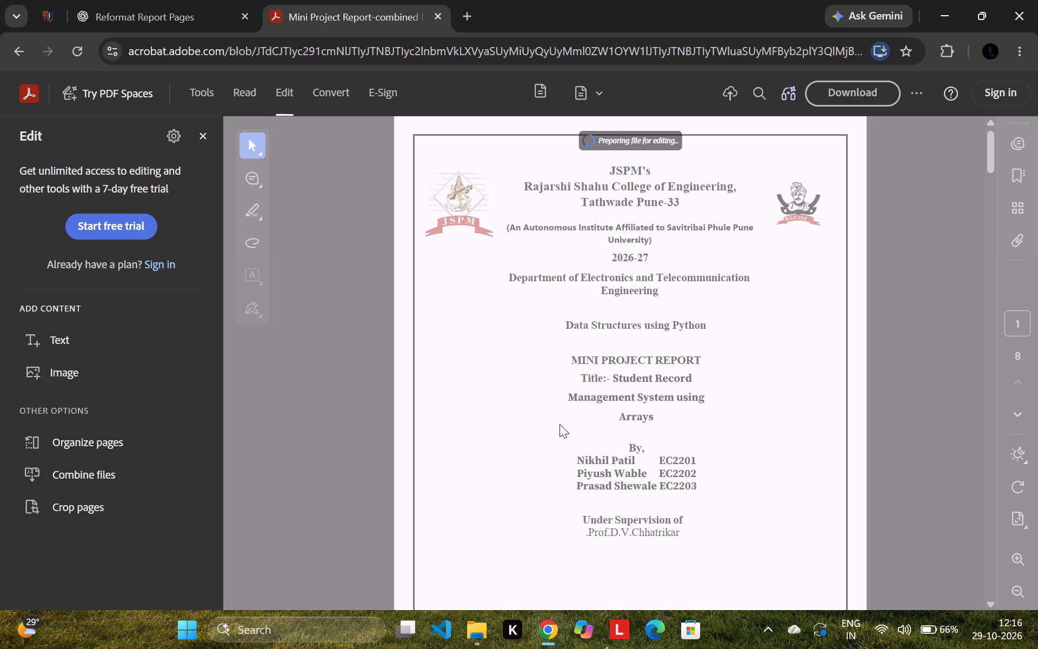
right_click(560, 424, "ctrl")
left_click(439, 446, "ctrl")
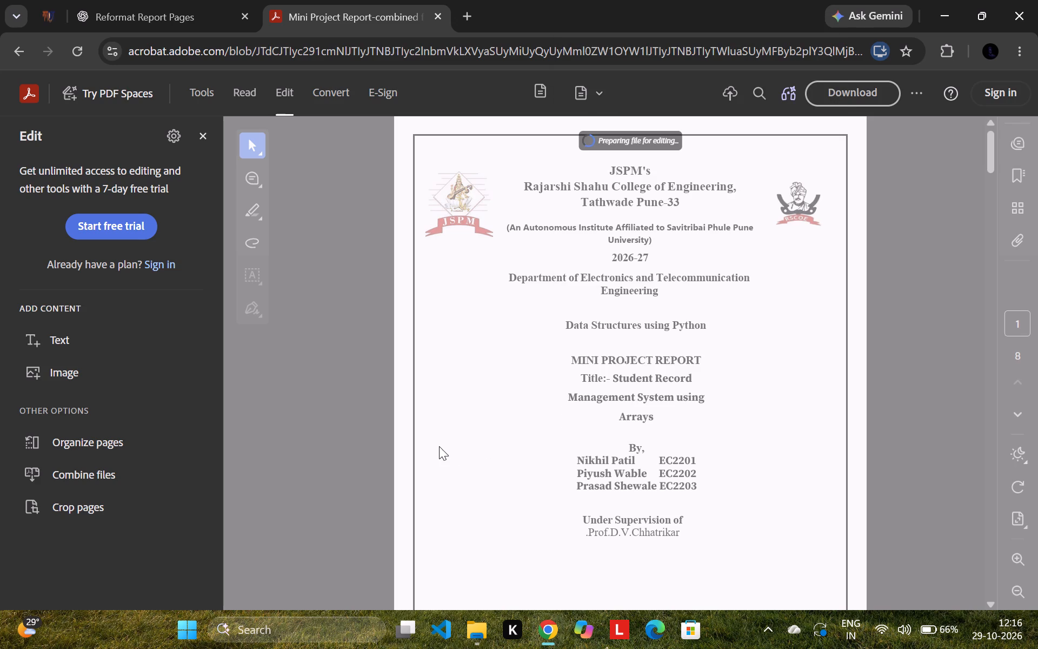
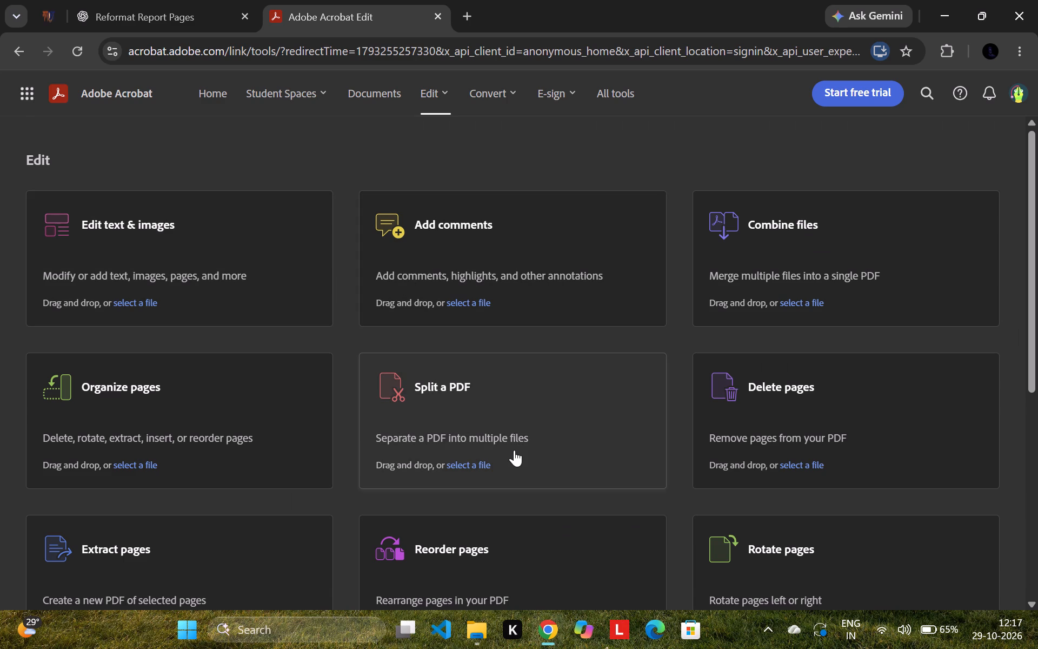
Load "Mini Project Report-combined final" from File Explorer into Acrobat's Edit text & images tool.
scroll(514, 450, "down", 2, "ctrl")
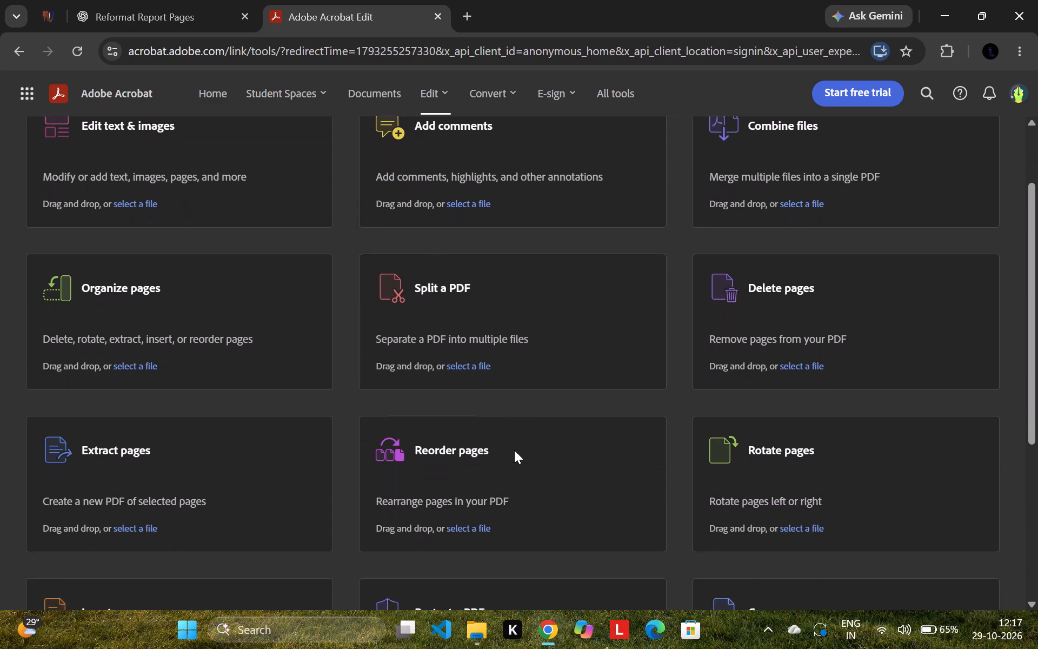
scroll(514, 450, "down", 3, "ctrl")
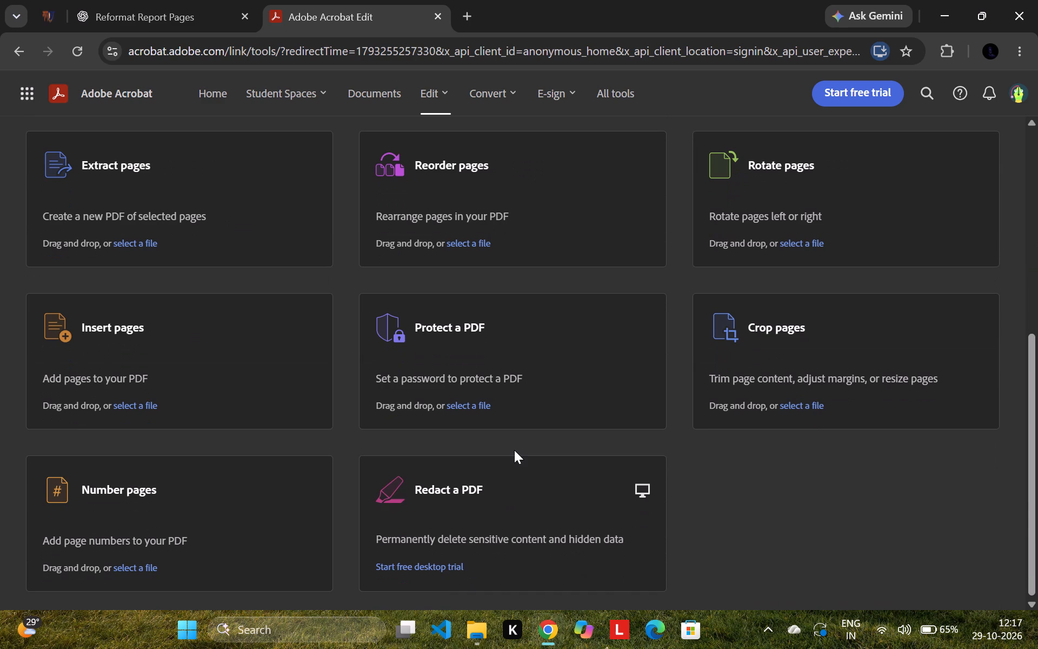
scroll(527, 359, "up", 1, "ctrl")
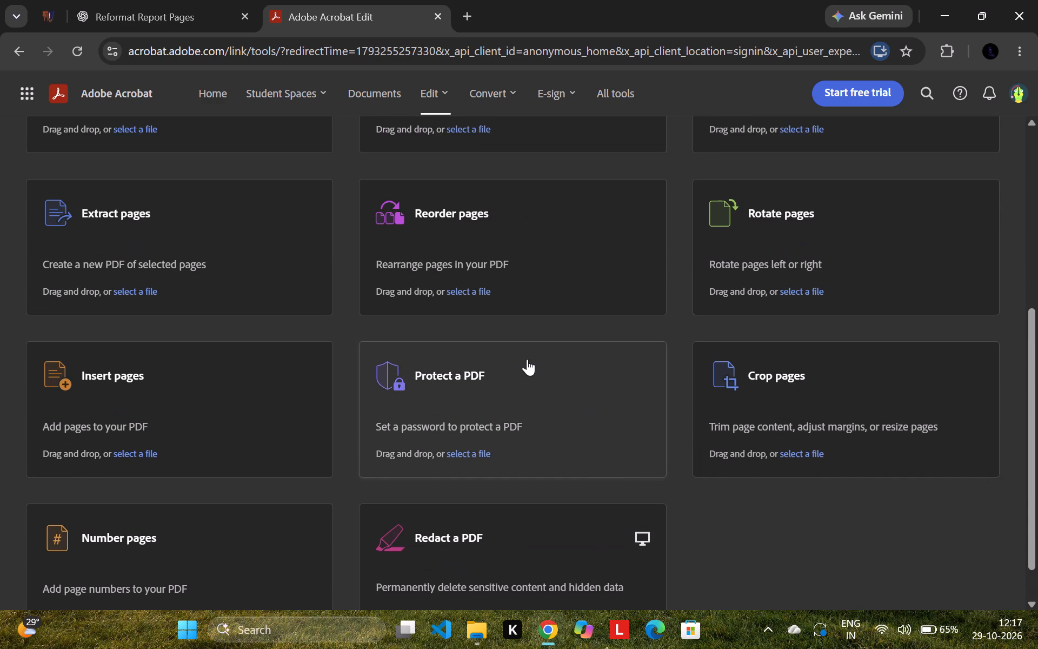
scroll(527, 359, "up", 6, "ctrl")
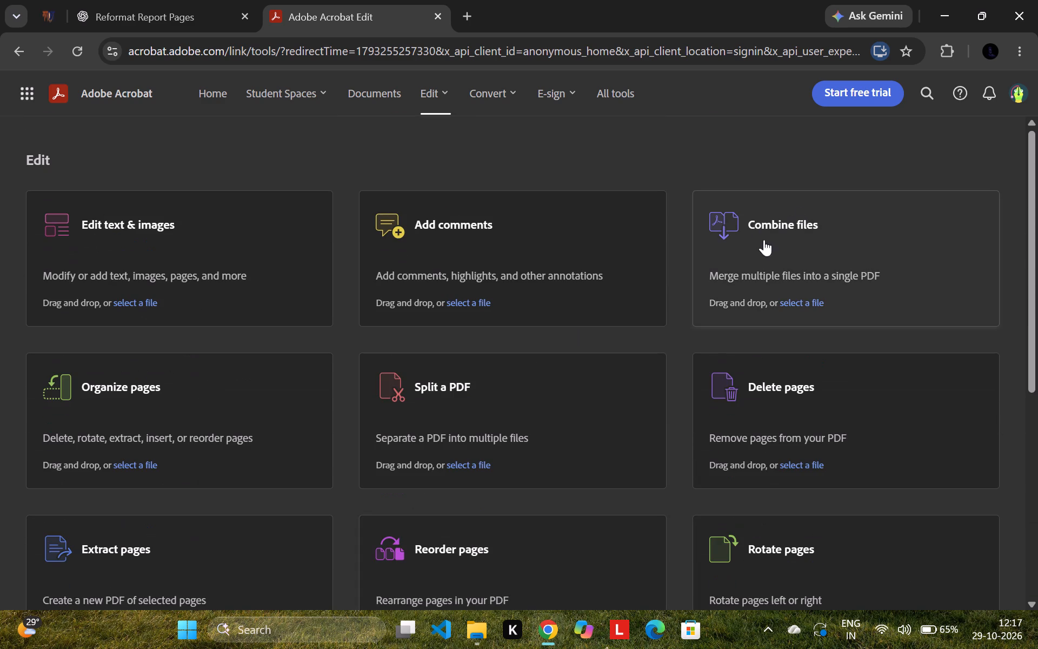
left_click(208, 226, "ctrl")
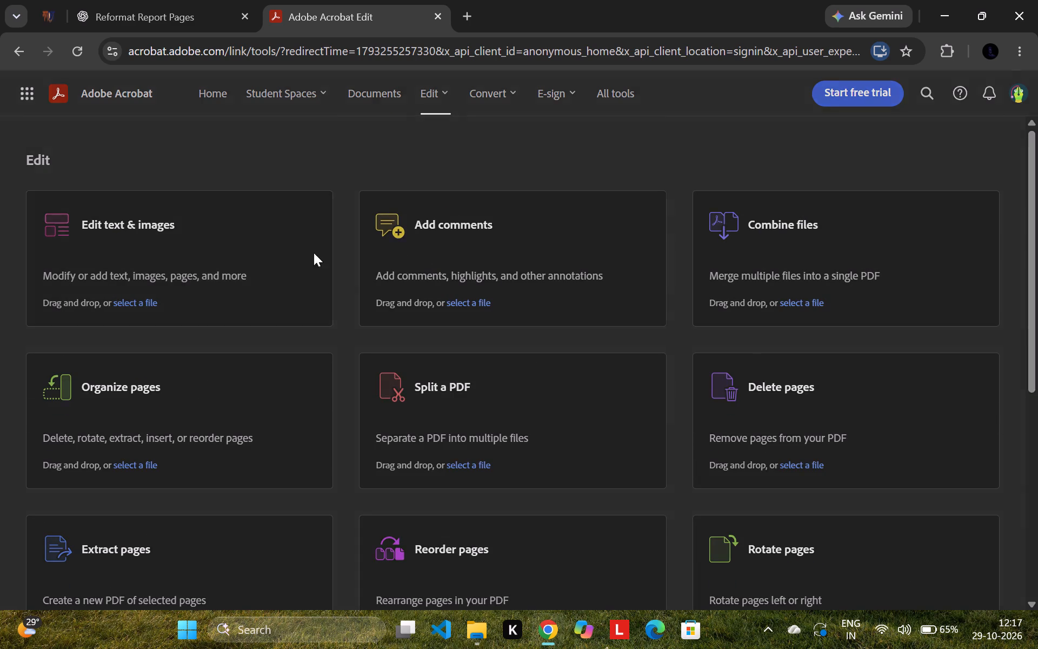
key("alt+Tab")
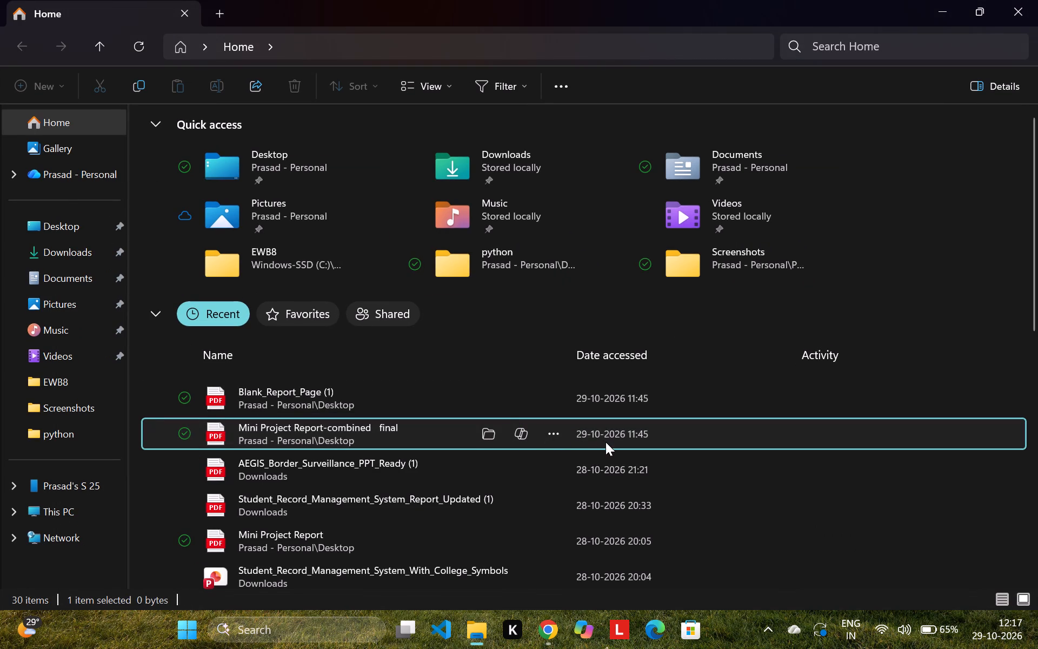
left_click_drag(608, 428, 468, 433)
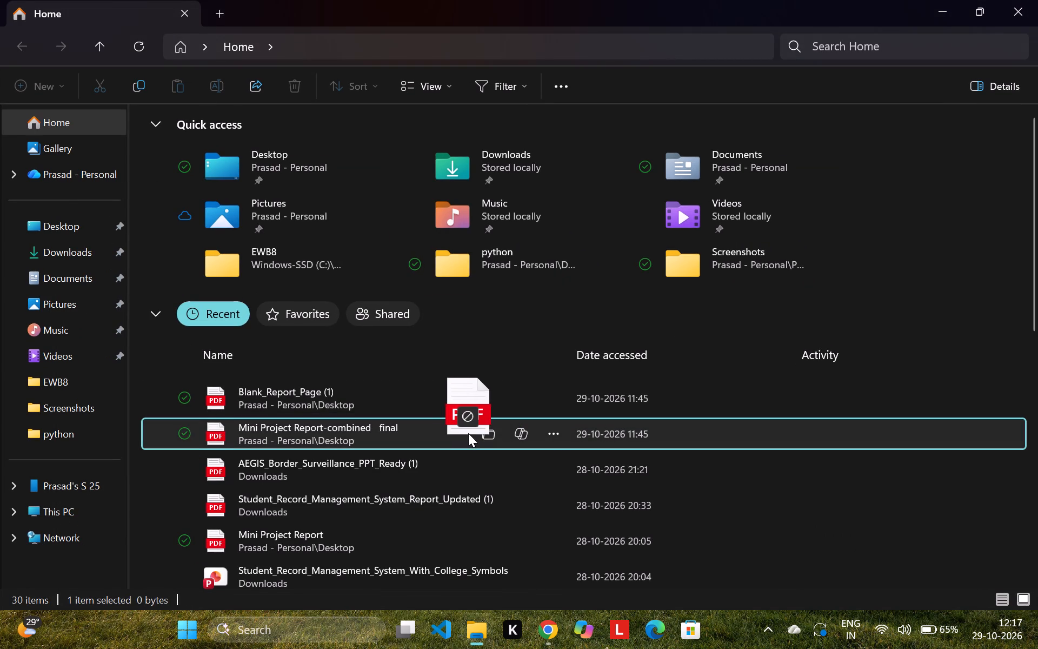
left_click_drag(468, 433, 539, 342)
key("alt+Tab")
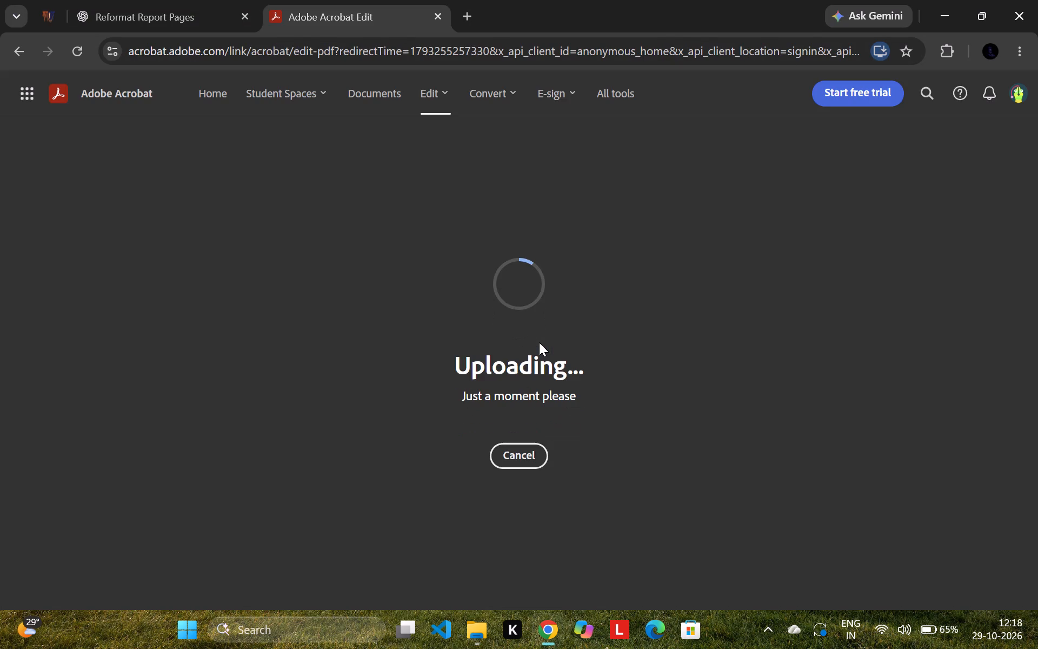
left_click(539, 342)
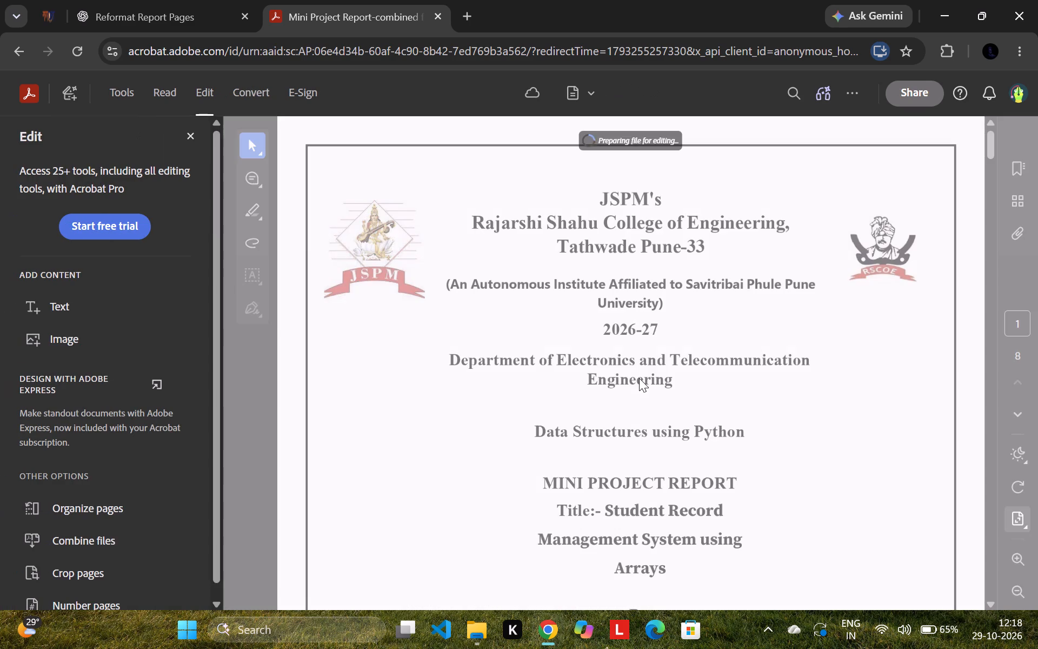
Dismiss the Acrobat Pro offer, start editing the college heading text, and allow Acrobat to use the computer's local fonts.
scroll(639, 378, "down", 1)
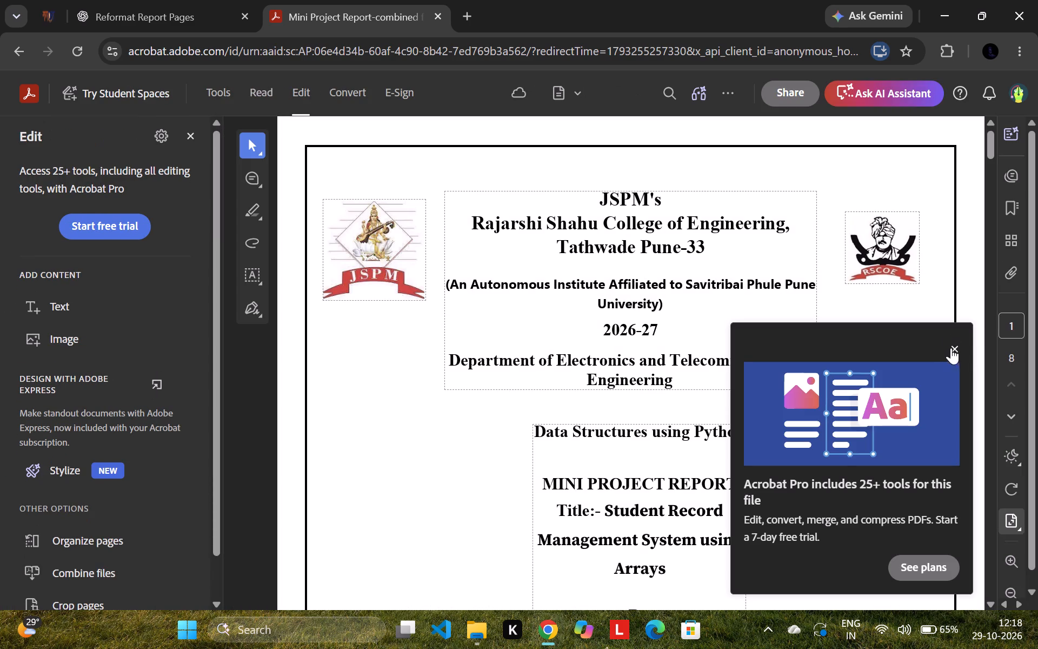
left_click(955, 347)
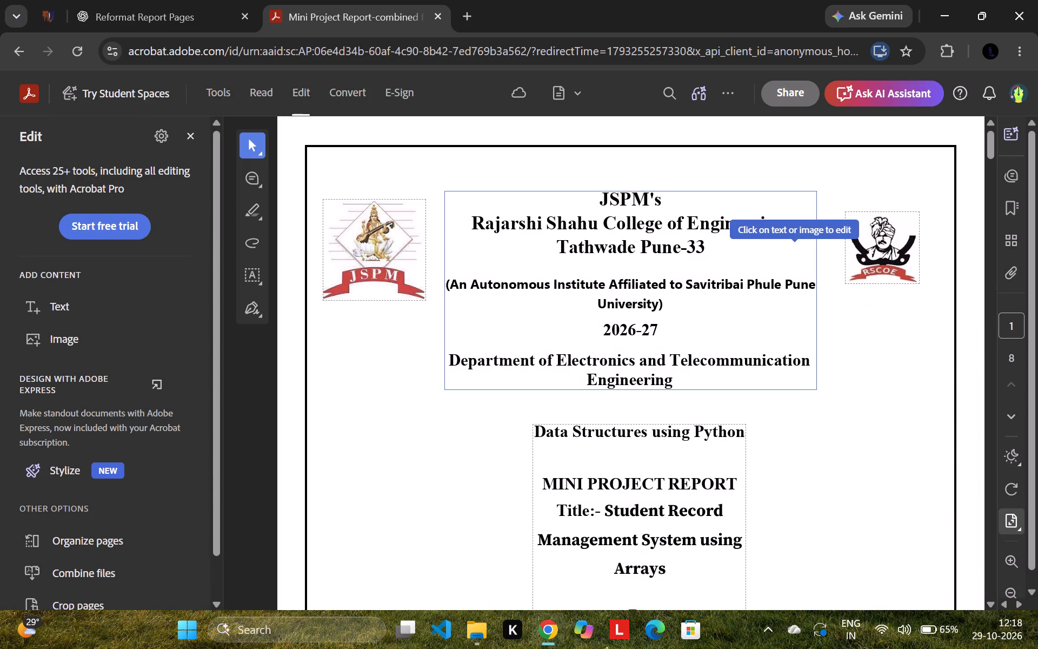
left_click(634, 217)
left_click(653, 410)
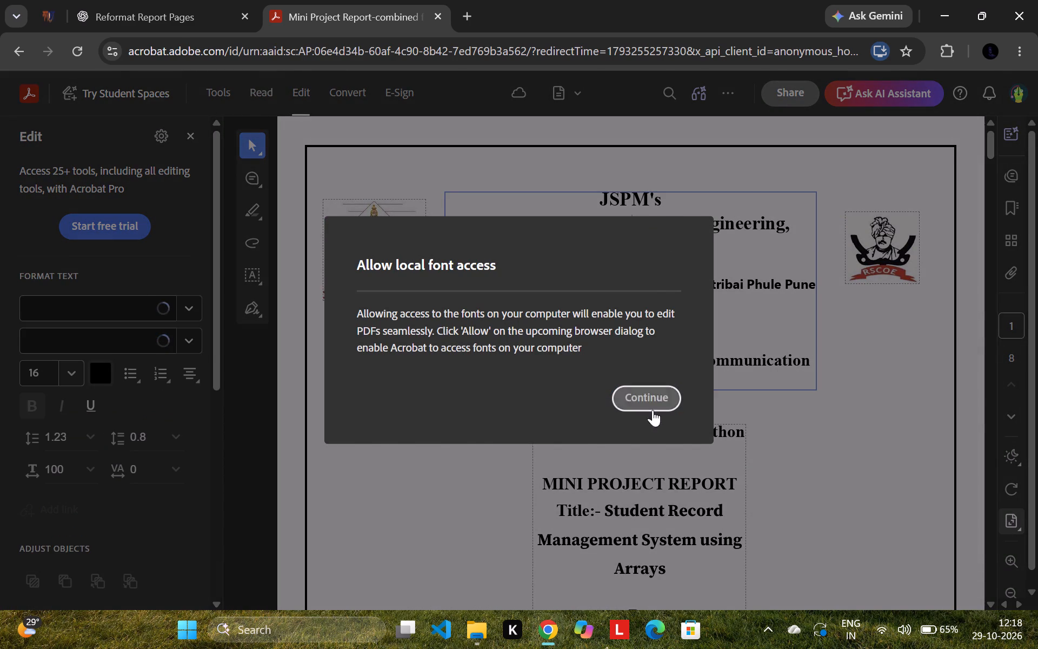
left_click(616, 207)
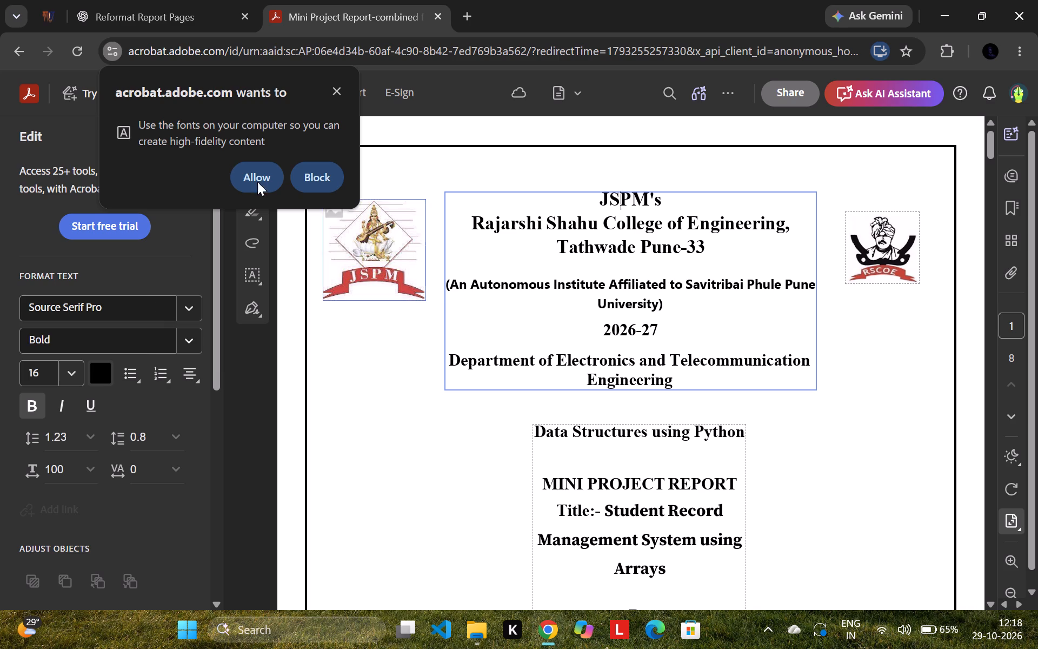
left_click(251, 174)
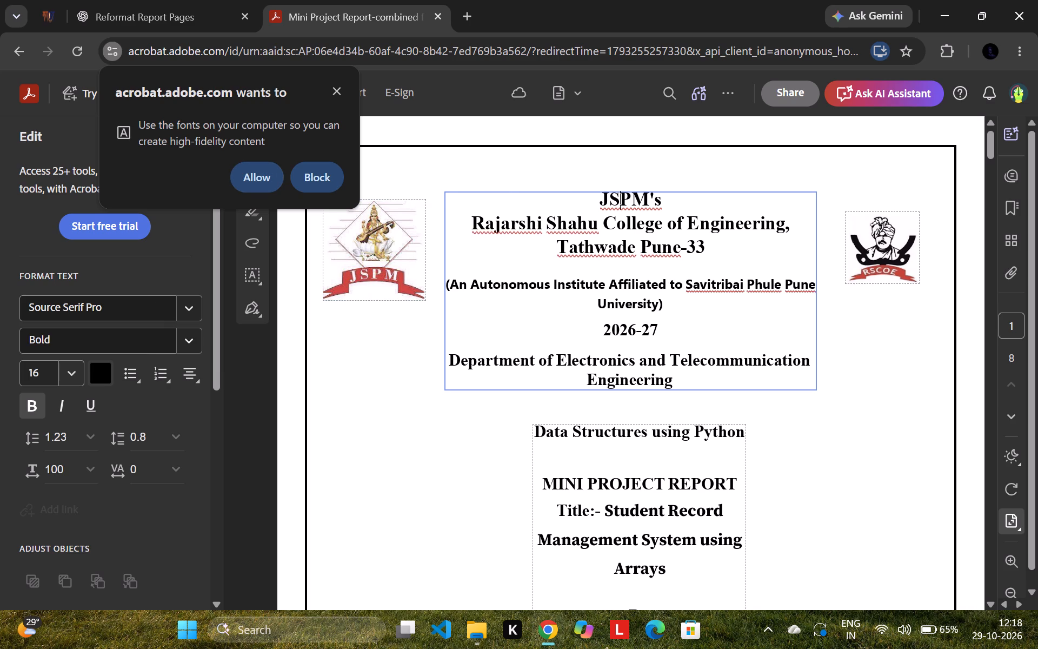
left_click(262, 174)
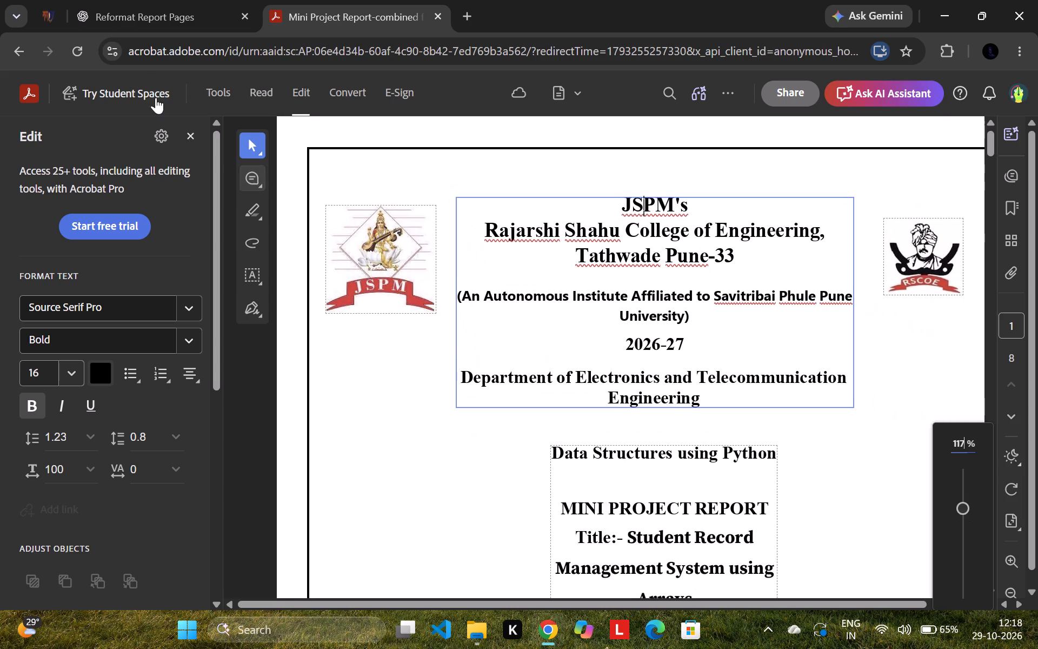
Delete the college heading text block and the RSCOE and JSPM logos from page 1.
left_click(758, 198)
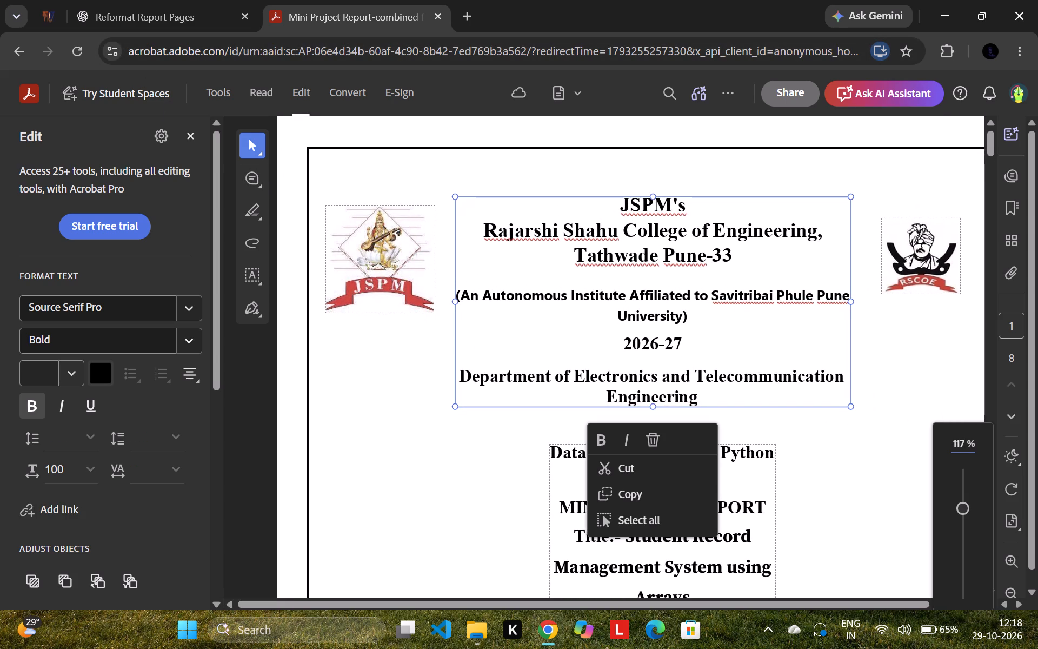
left_click(741, 196)
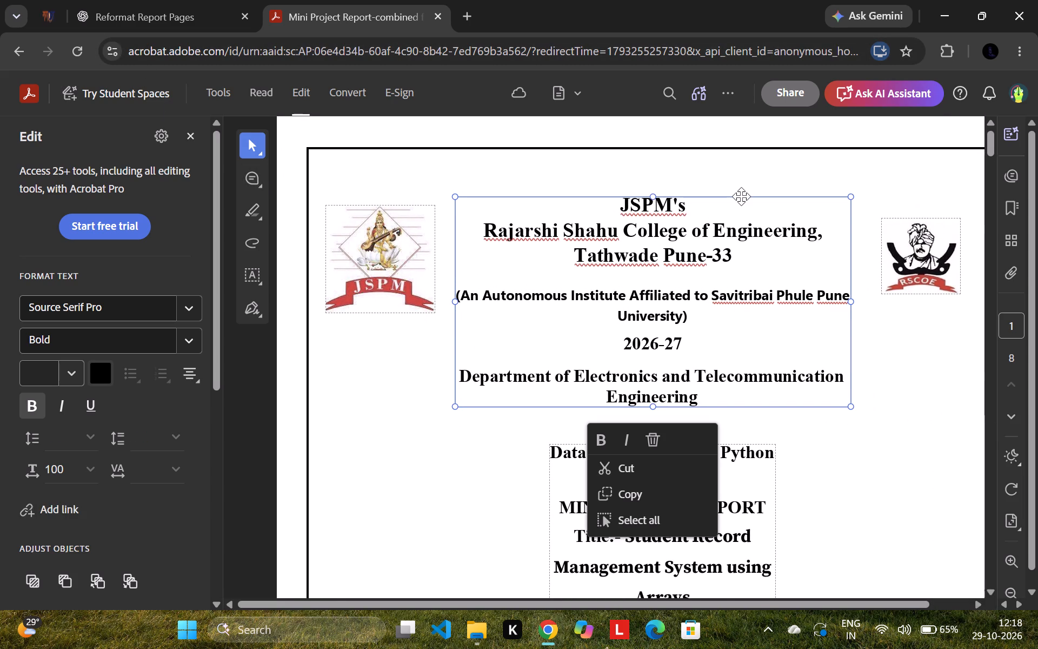
key("Delete")
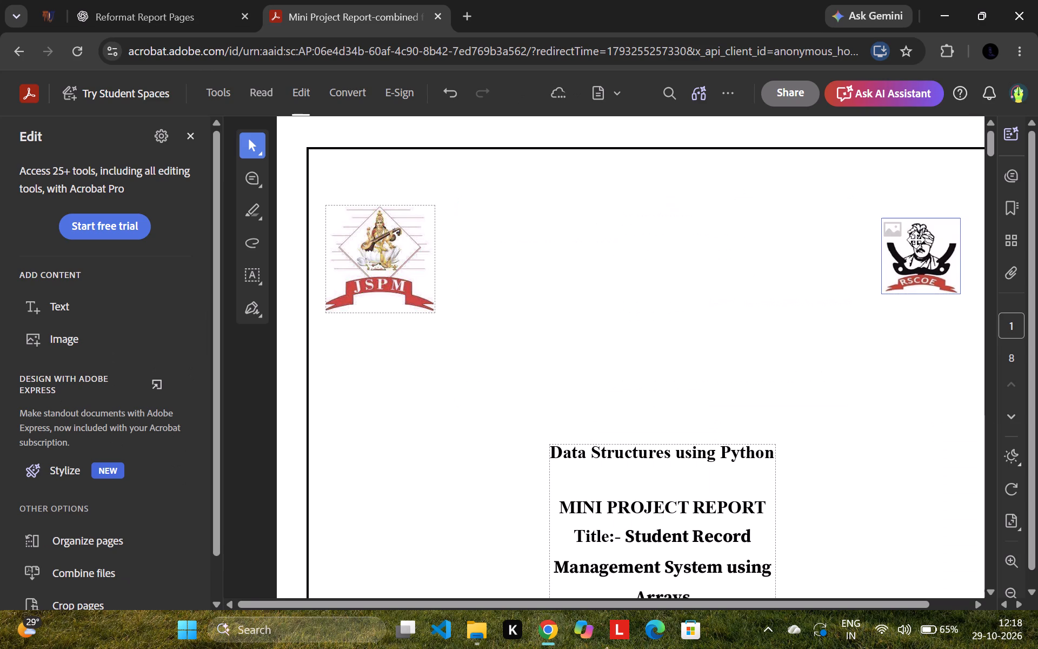
left_click(913, 241)
key("Delete")
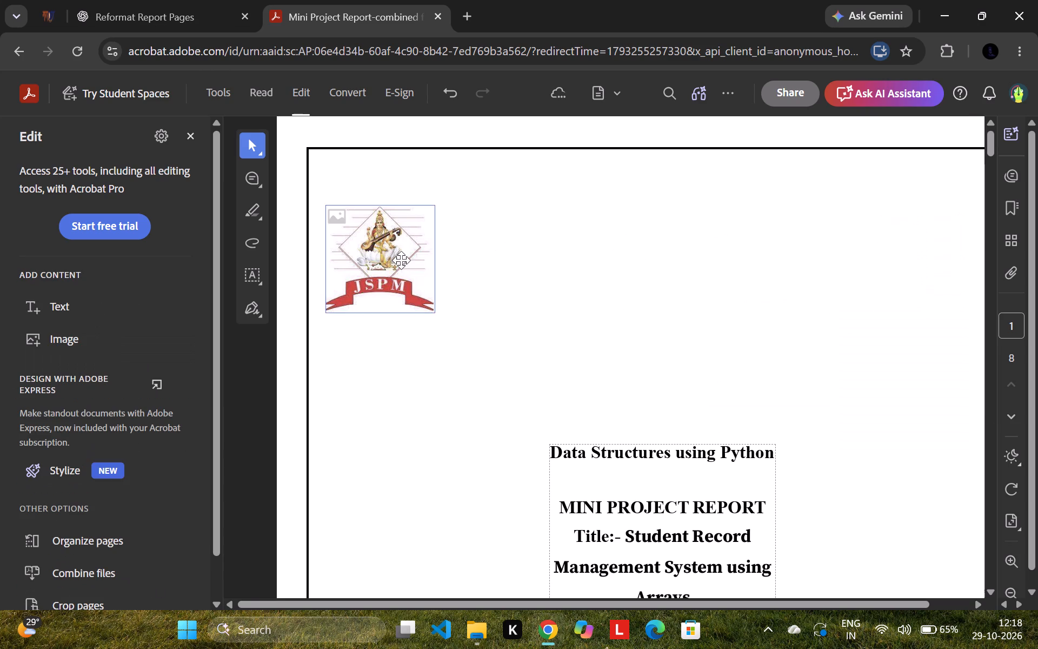
left_click(399, 261)
key("Delete")
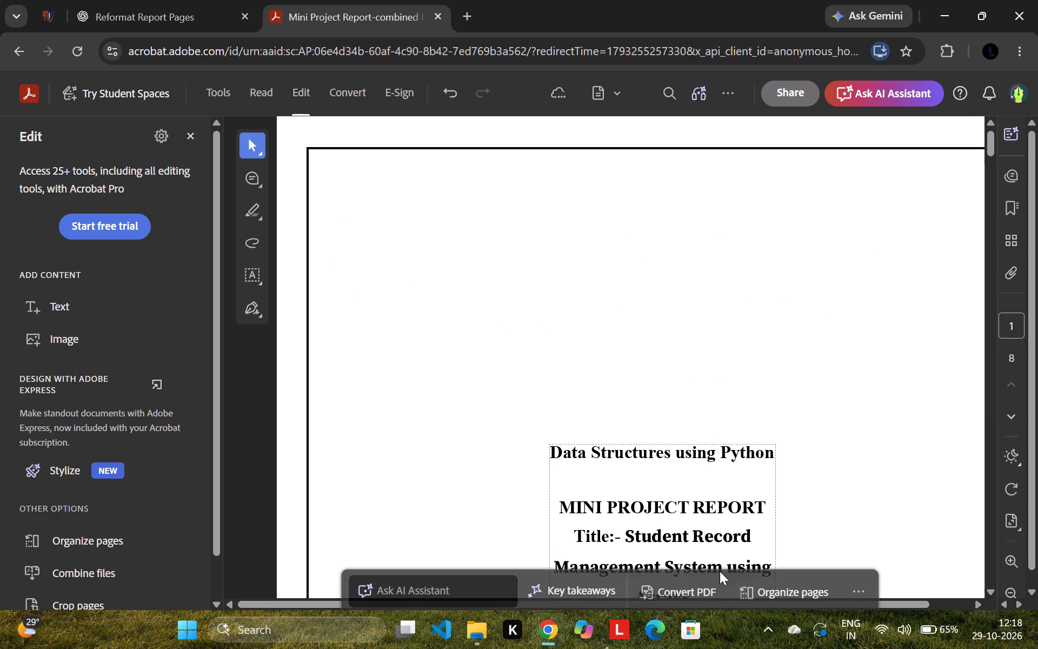
Delete the text block with the subject, "MINI PROJECT REPORT" and the project title from page 1.
scroll(708, 516, "down", 1)
left_click(706, 512)
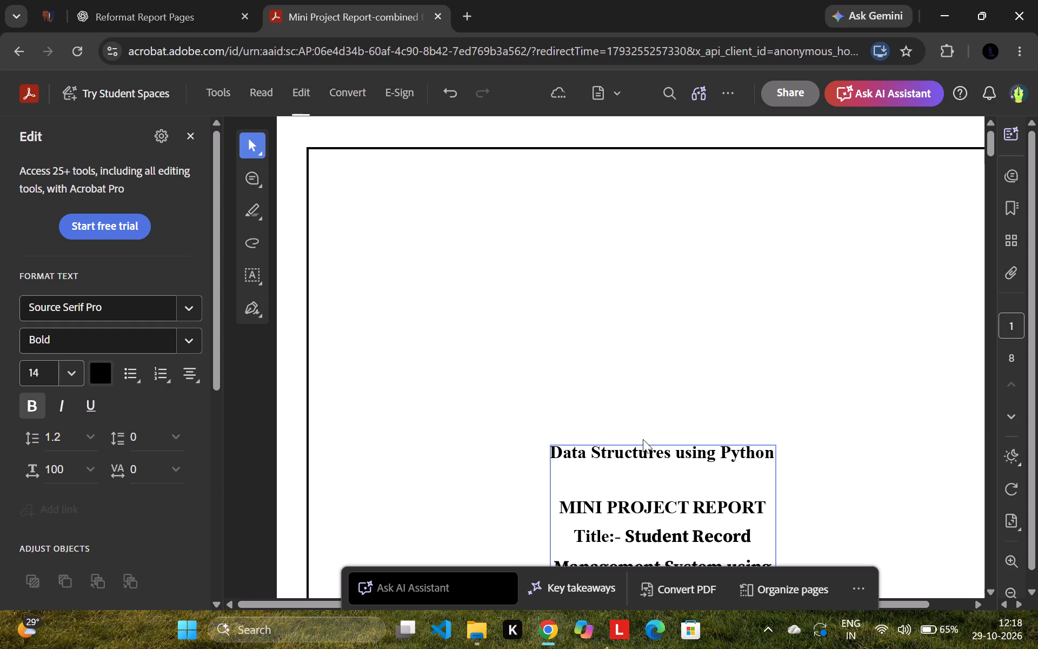
left_click(641, 445)
key("Delete")
scroll(662, 347, "down", 2)
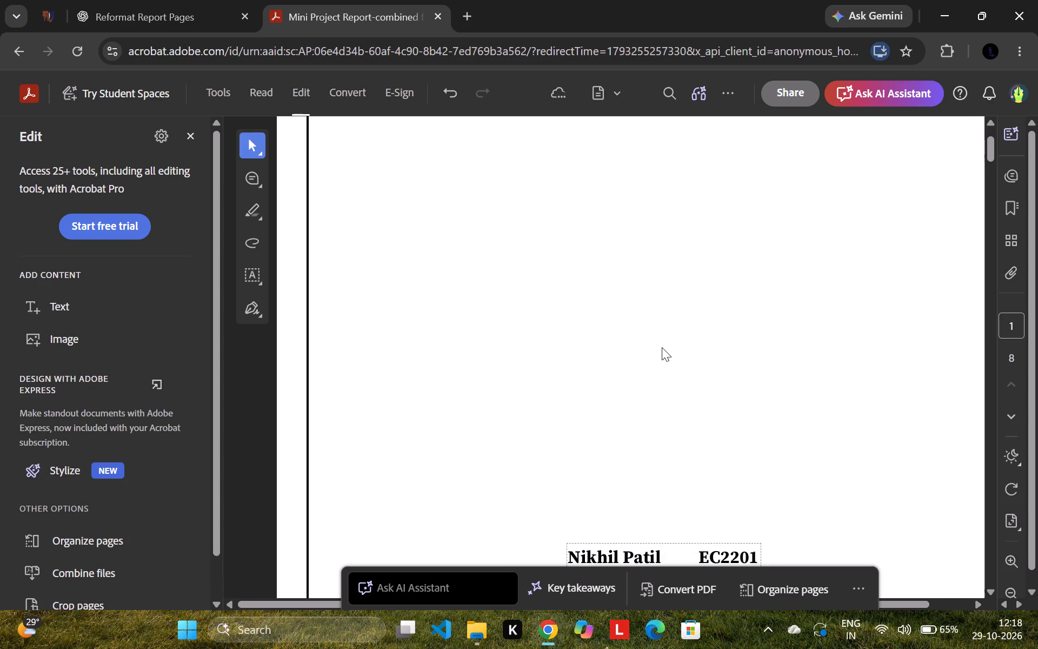
scroll(662, 347, "down", 2)
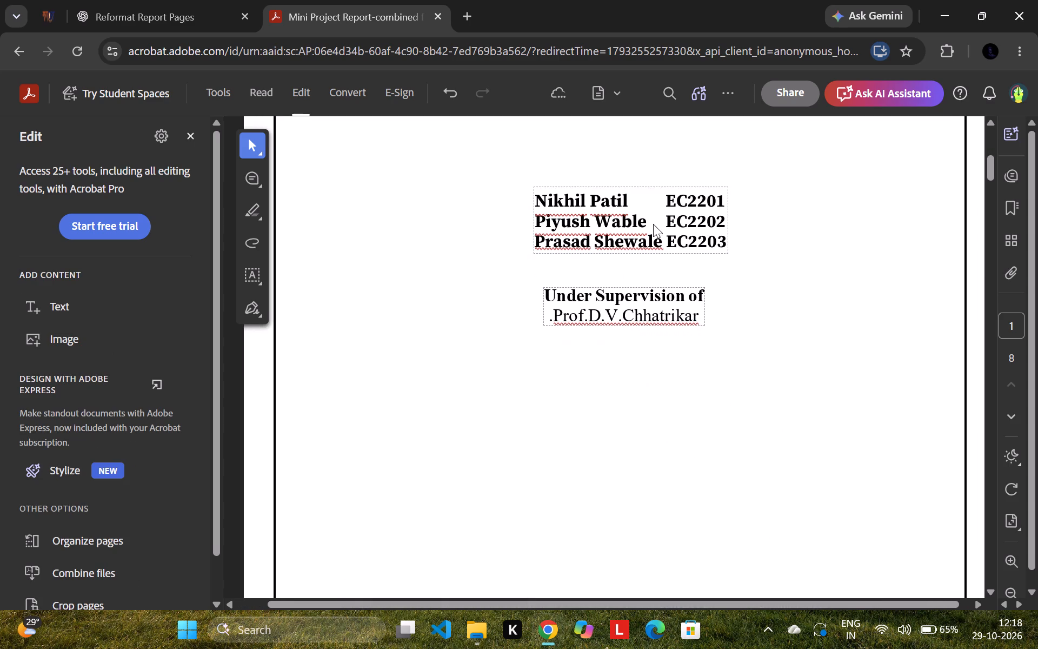
left_click(654, 189)
key("Delete")
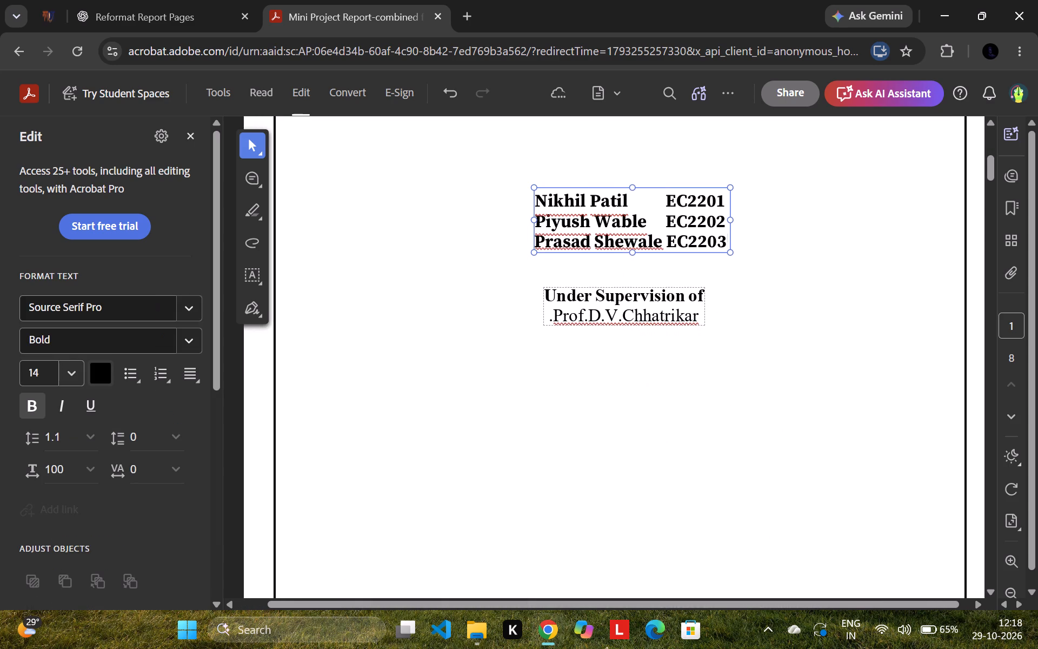
left_click(653, 187)
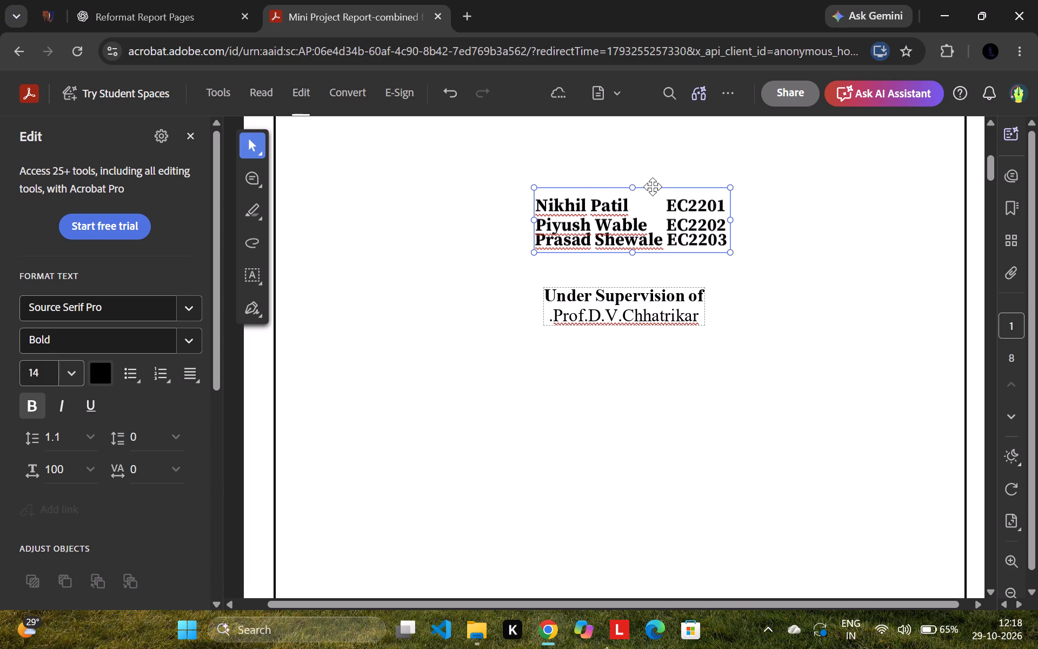
key("Delete")
left_click(618, 307)
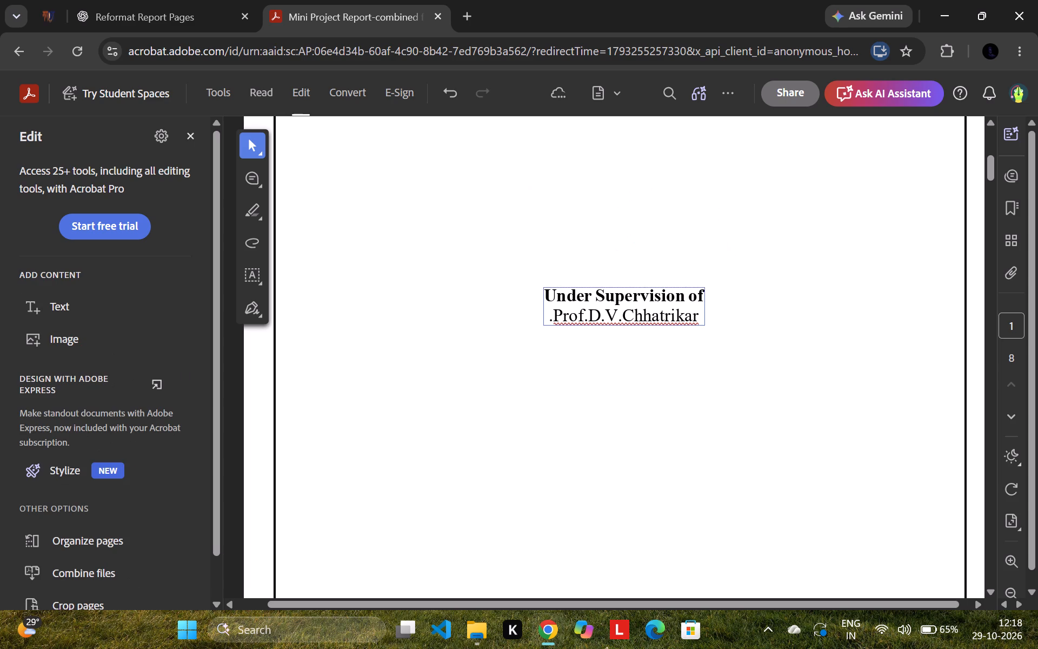
left_click(644, 289)
key("Delete")
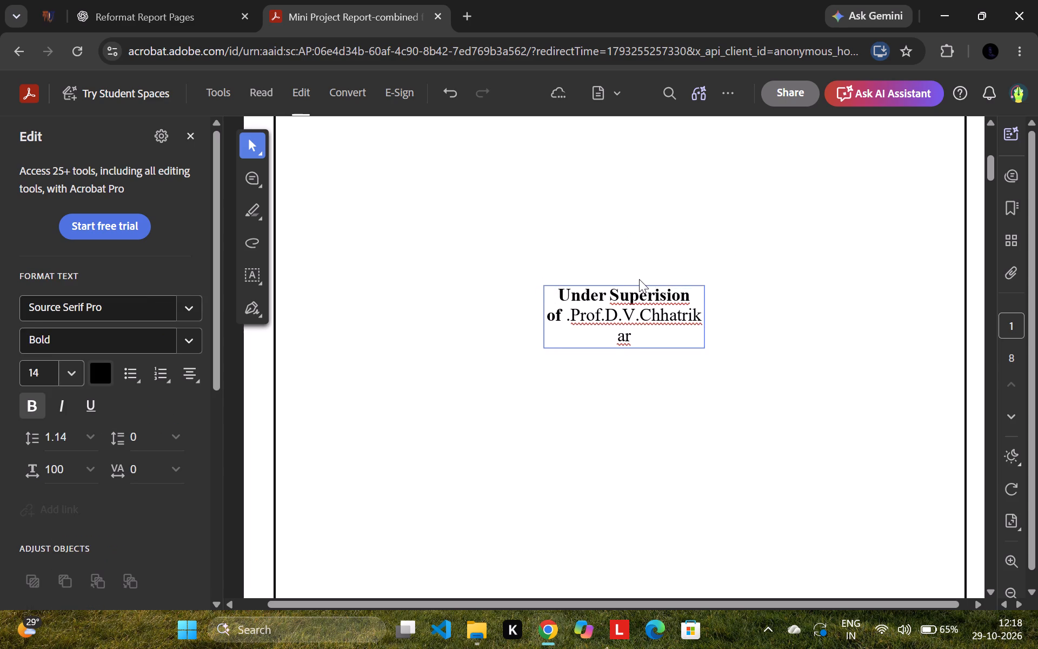
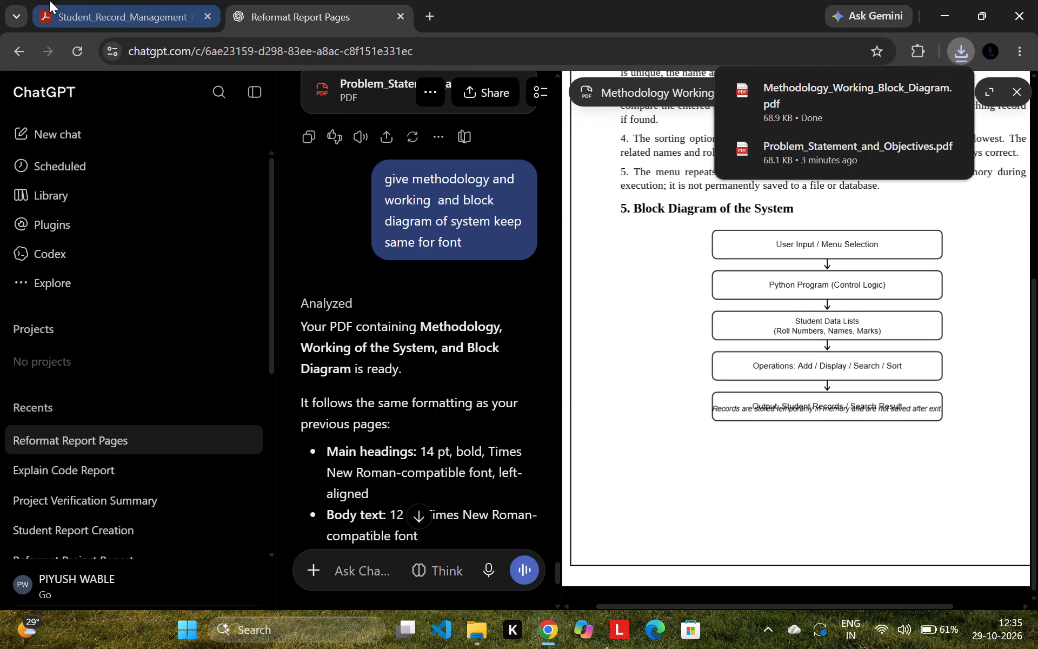
Switch to the open Adobe Acrobat document and return to the Acrobat home page.
left_click(131, 1)
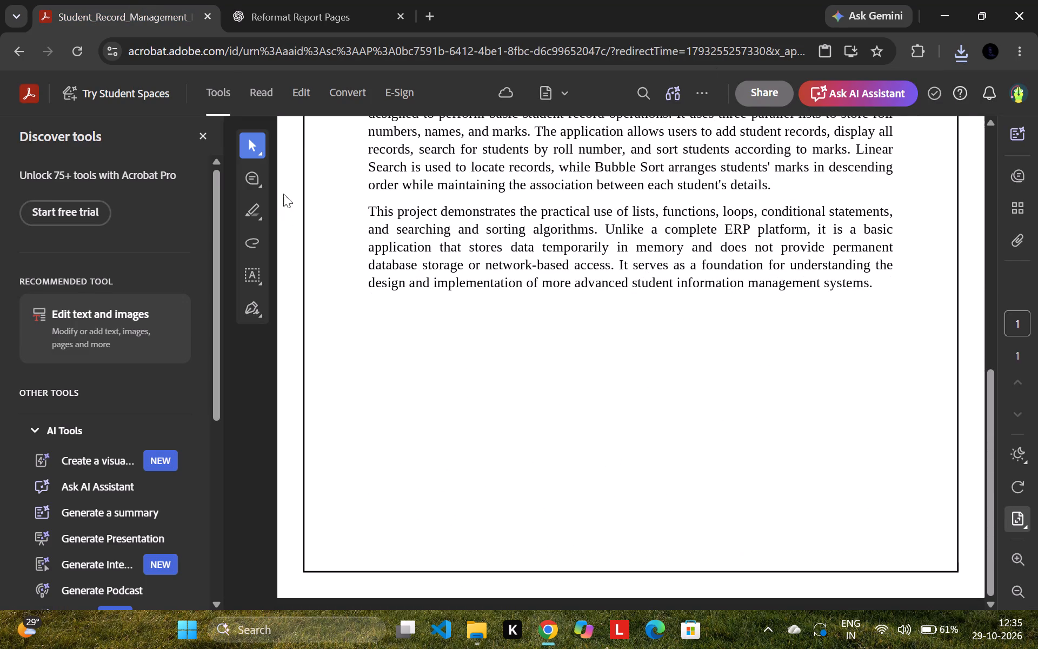
left_click(33, 86)
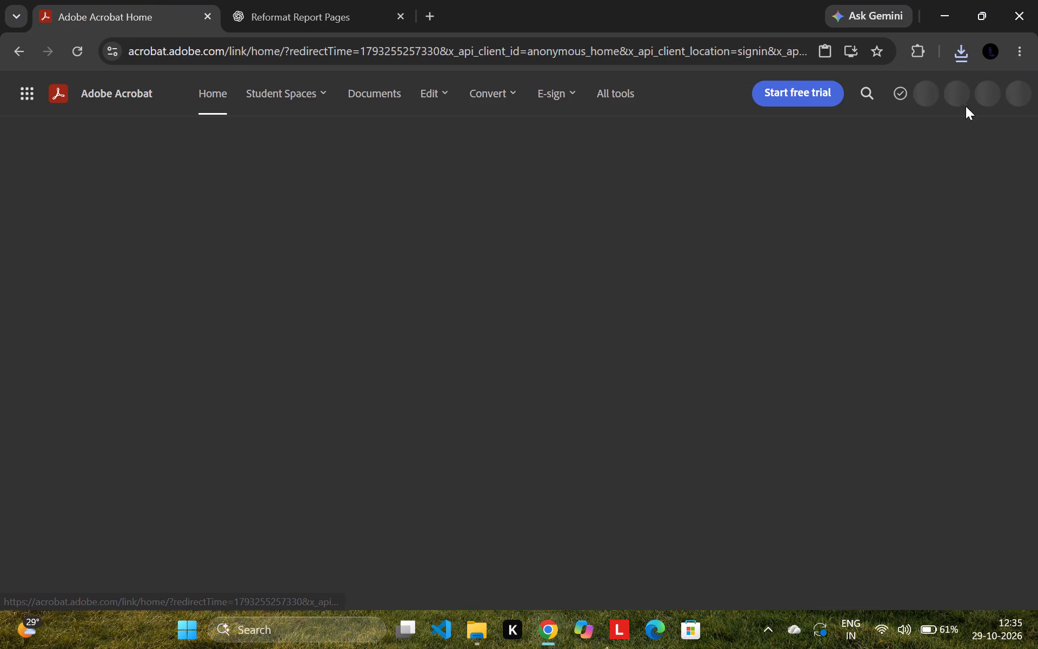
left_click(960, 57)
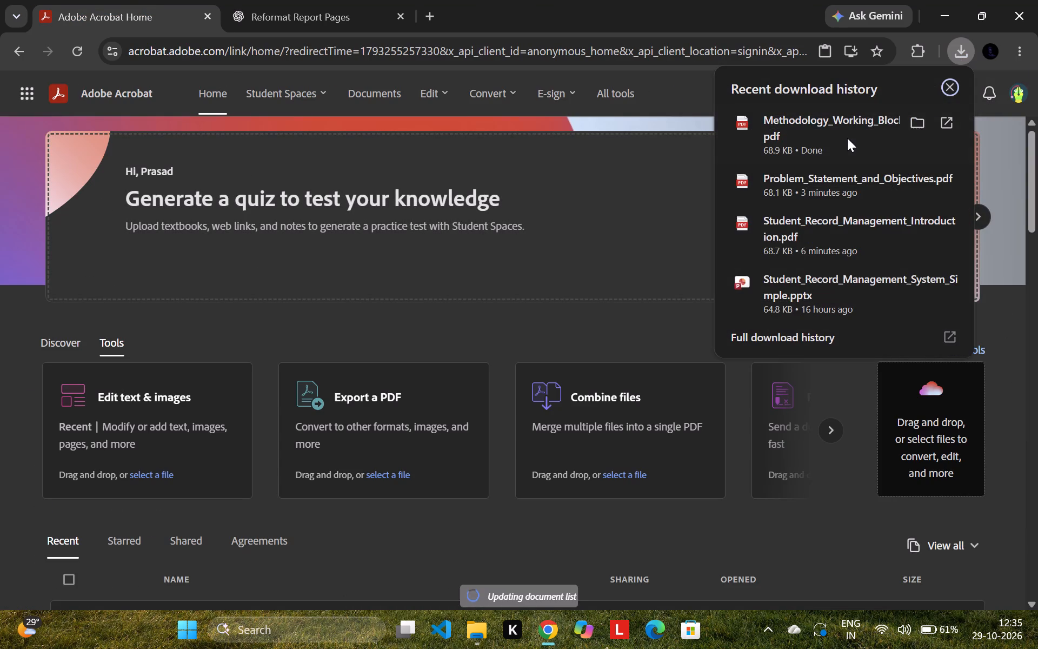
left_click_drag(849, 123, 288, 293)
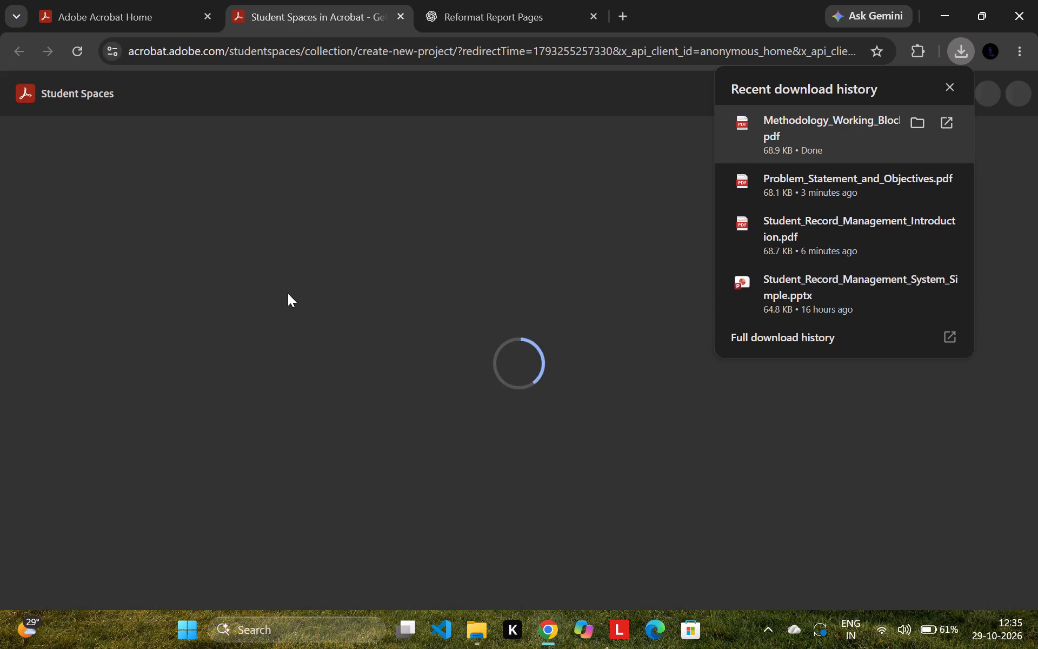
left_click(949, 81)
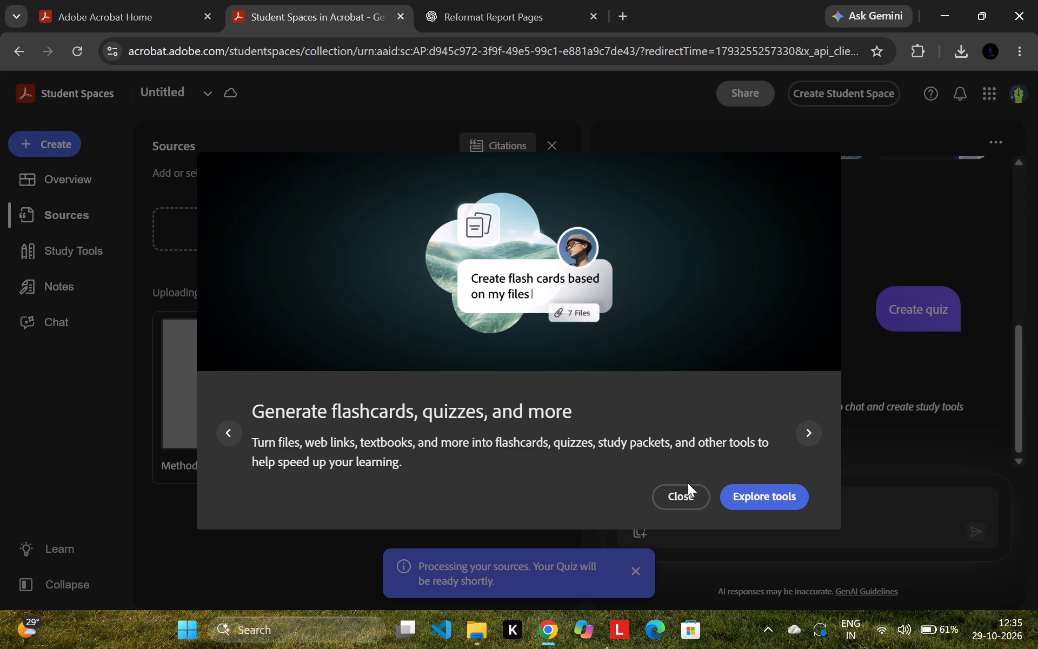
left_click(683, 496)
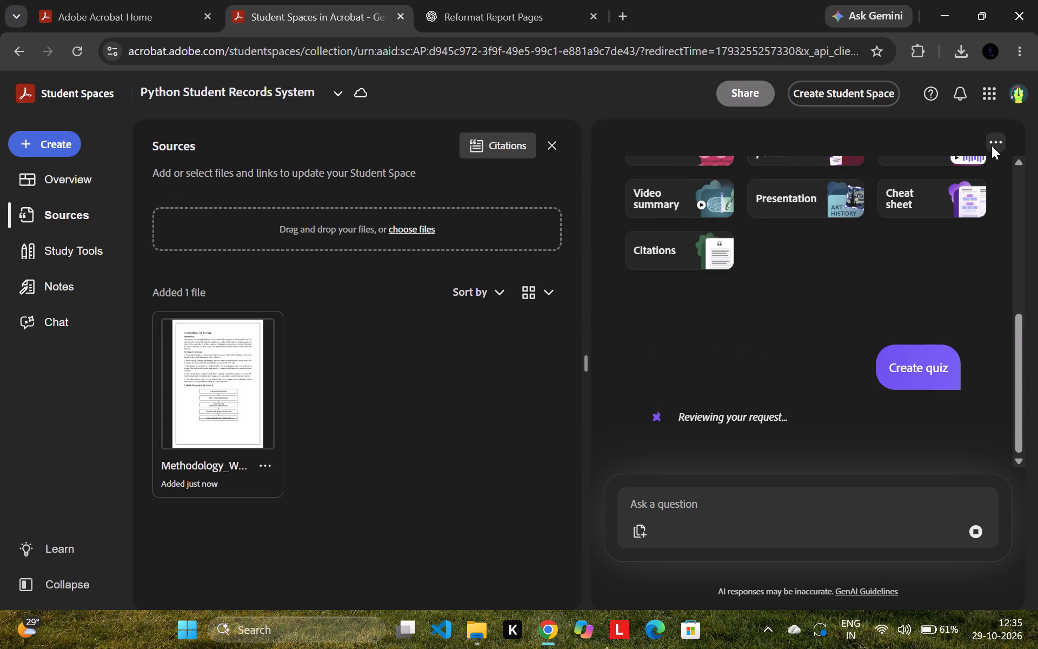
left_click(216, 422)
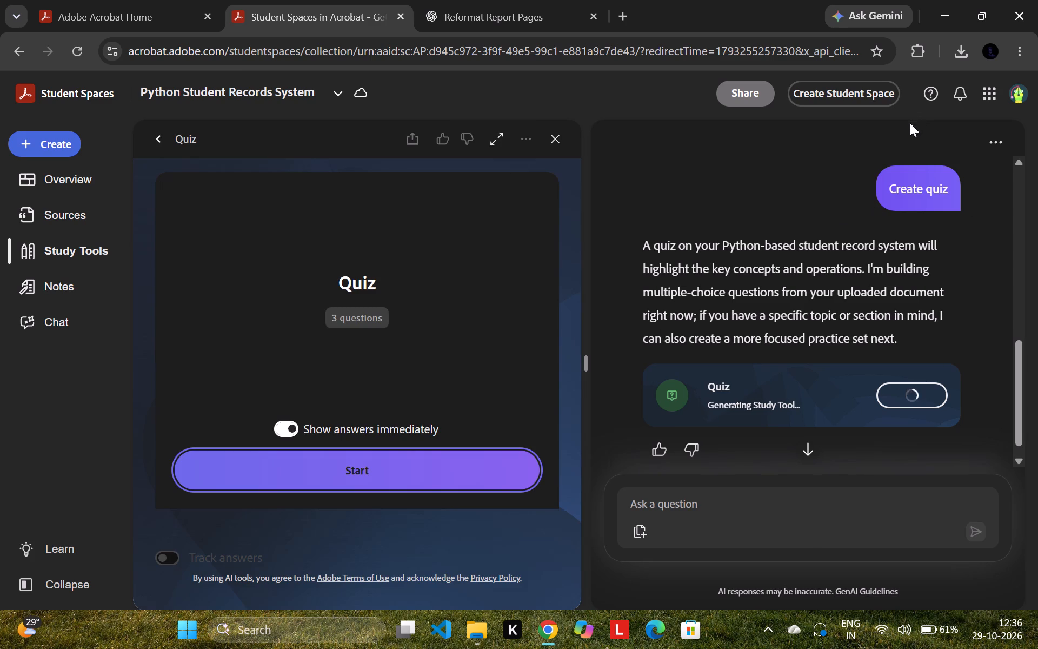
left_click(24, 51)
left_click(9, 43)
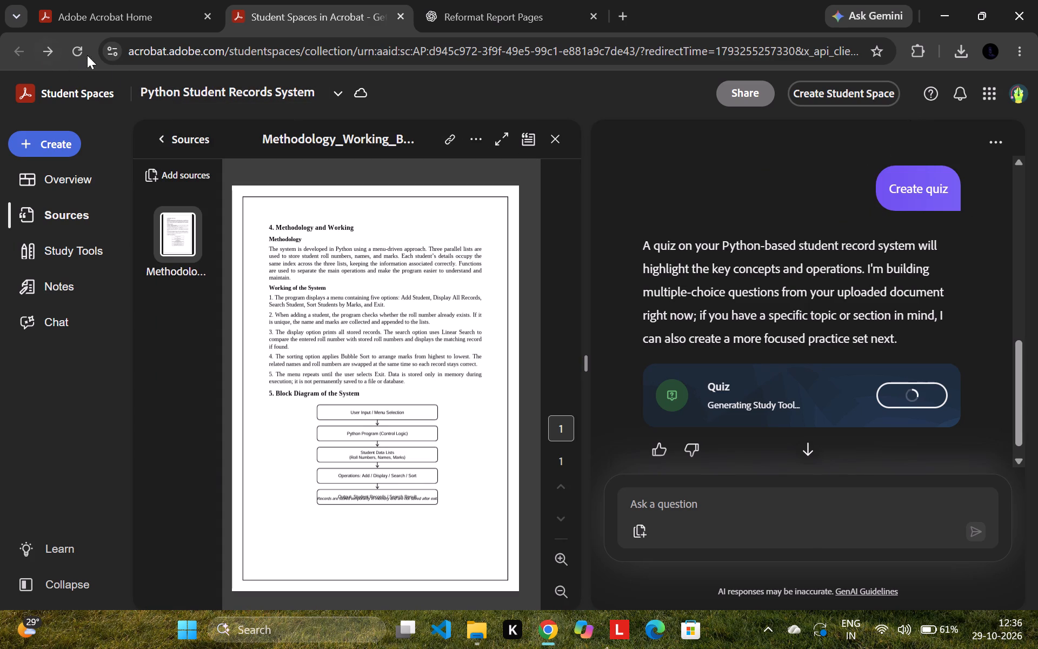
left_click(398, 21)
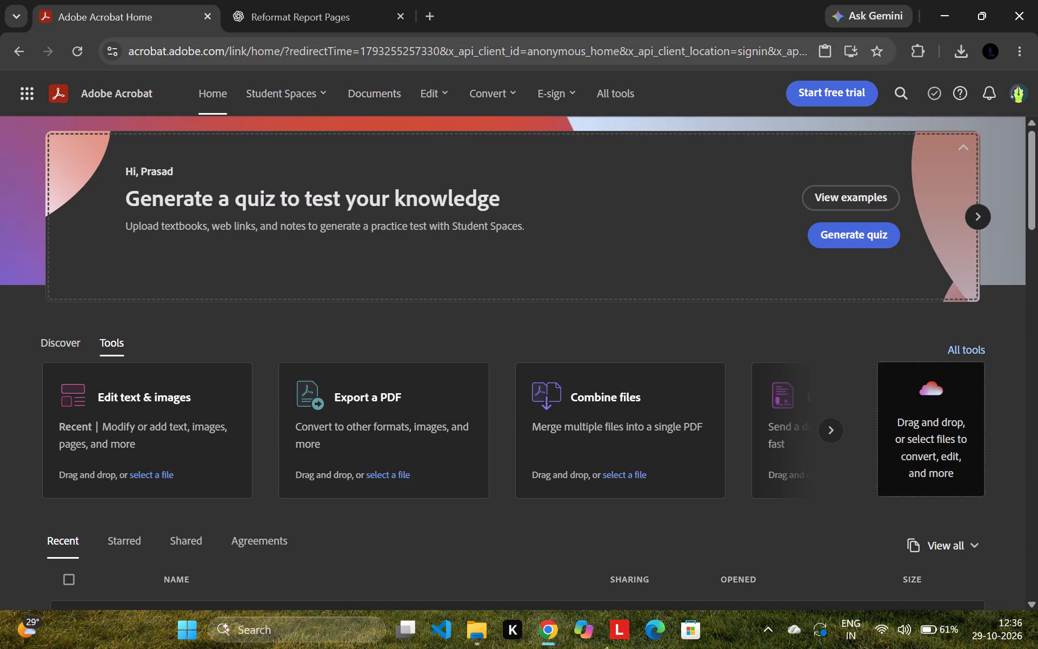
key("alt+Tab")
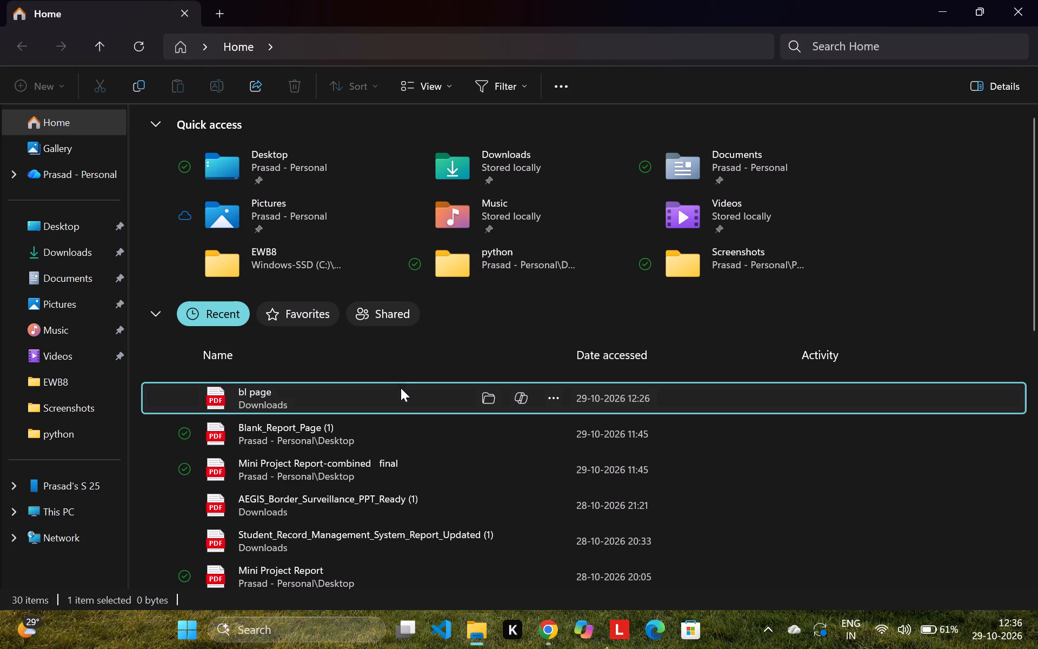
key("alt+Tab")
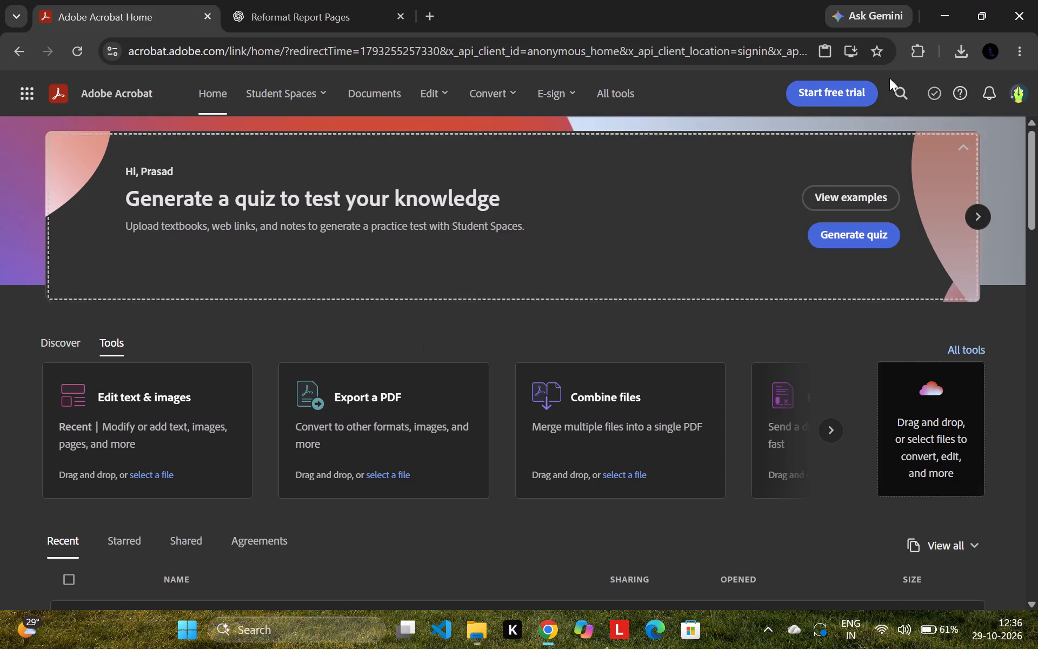
Open the downloaded Methodology_Working_Block_Diagram.pdf in Acrobat's Edit text & images tool.
left_click(954, 48)
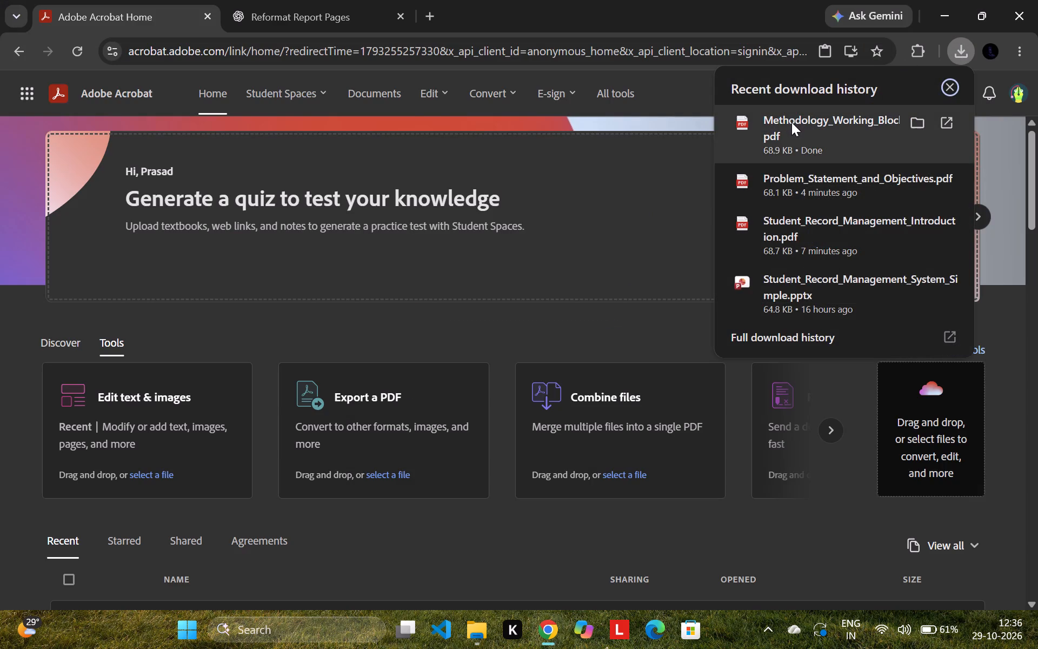
left_click_drag(791, 122, 161, 405)
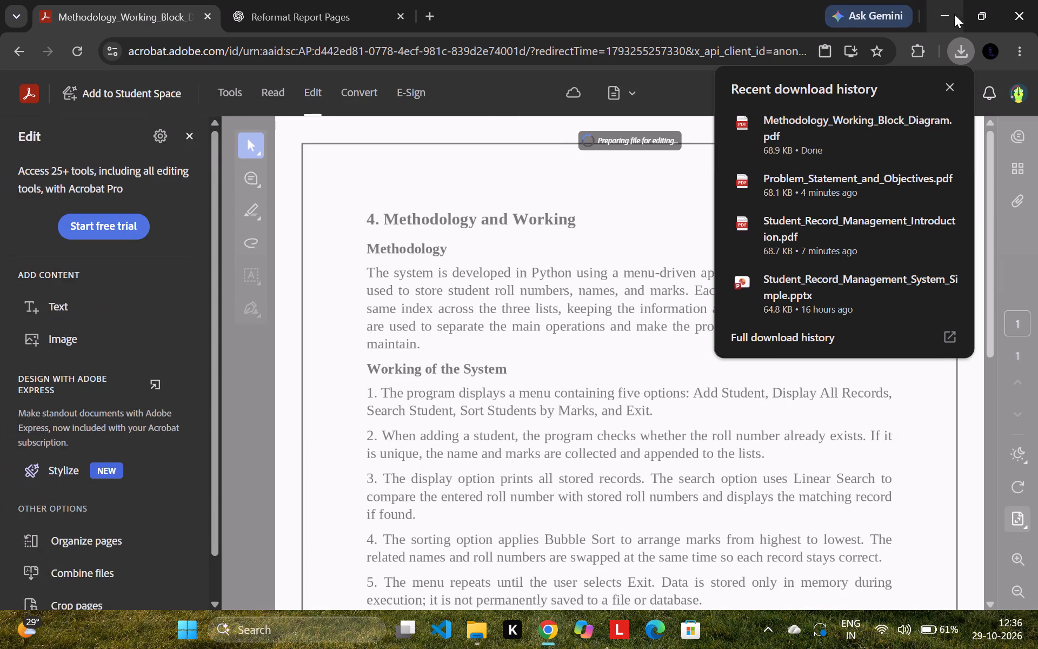
left_click(951, 83)
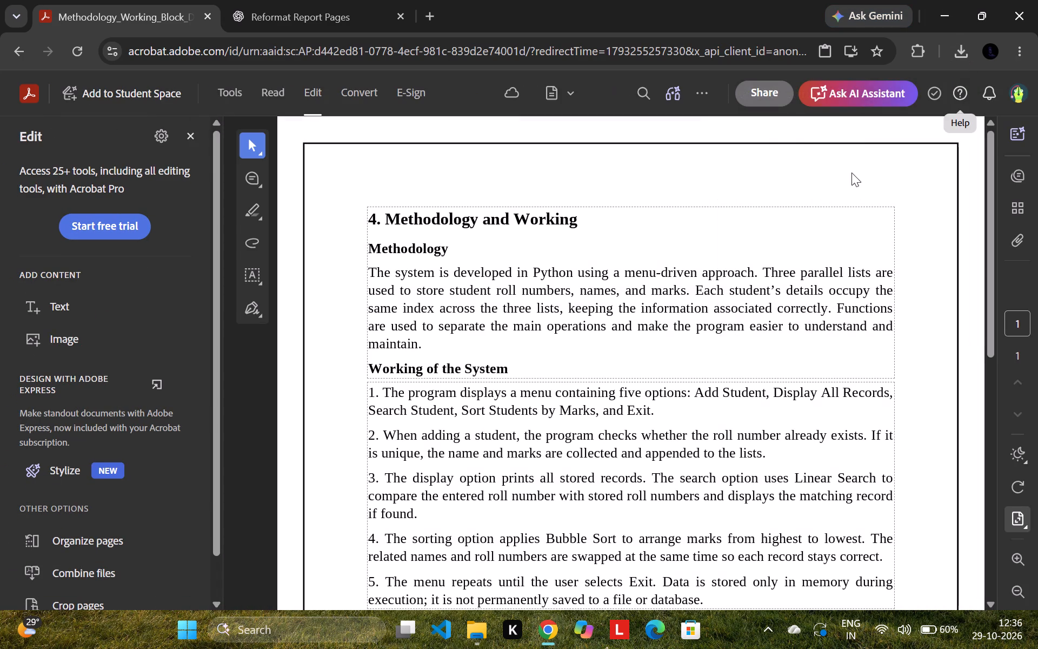
Move the "4. Methodology and Working" text block toward the page border's upper-left corner and widen it almost to the right border.
left_click(612, 208)
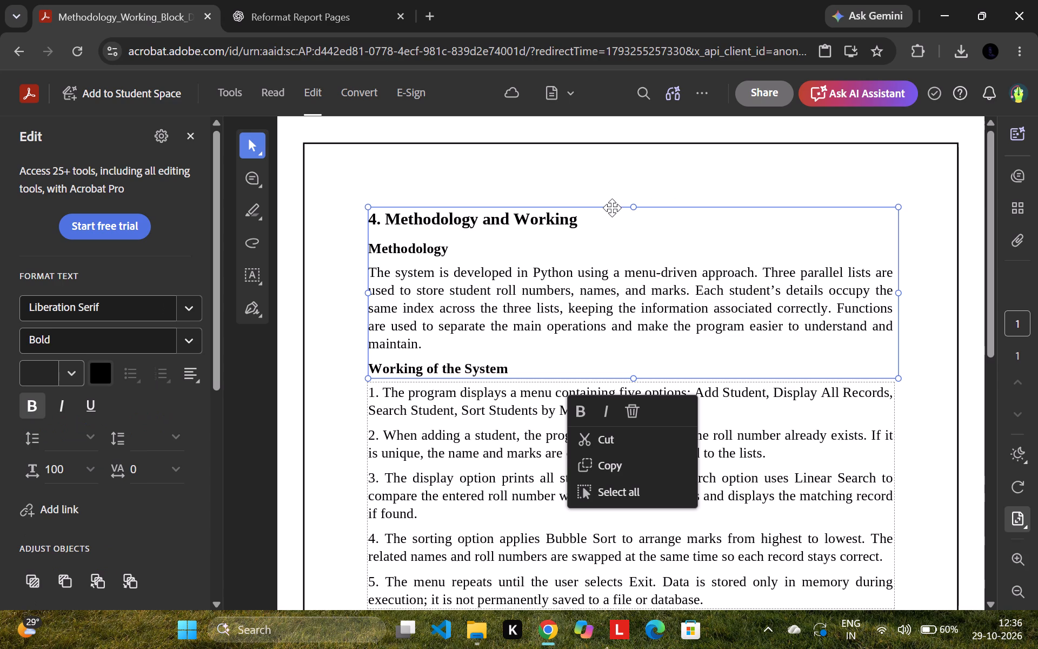
left_click_drag(612, 208, 573, 158)
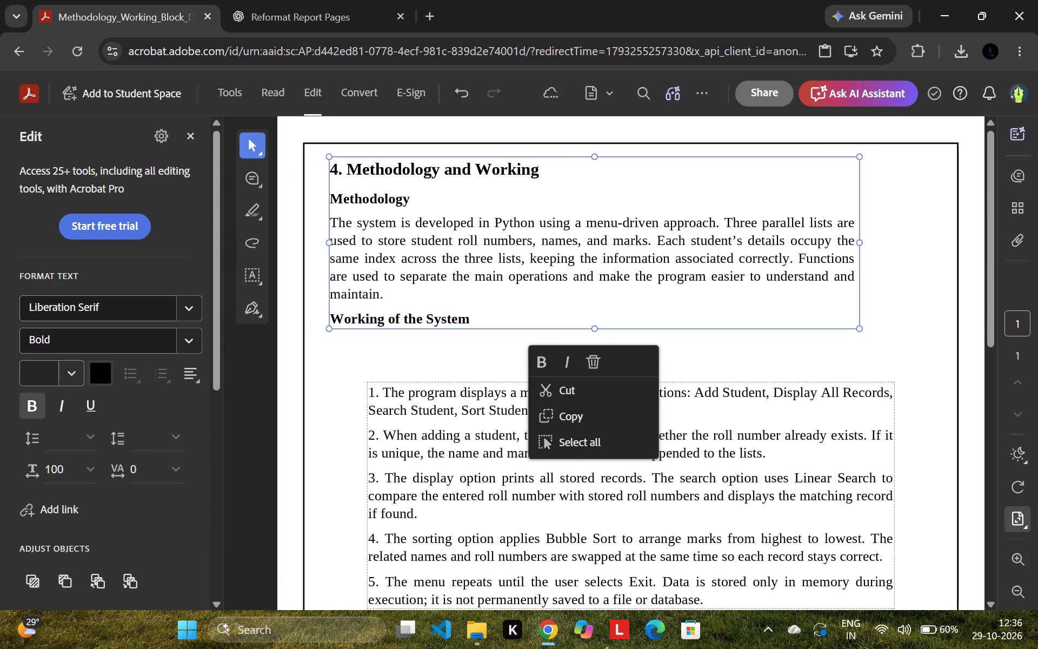
left_click_drag(860, 240, 894, 235)
left_click_drag(894, 235, 911, 234)
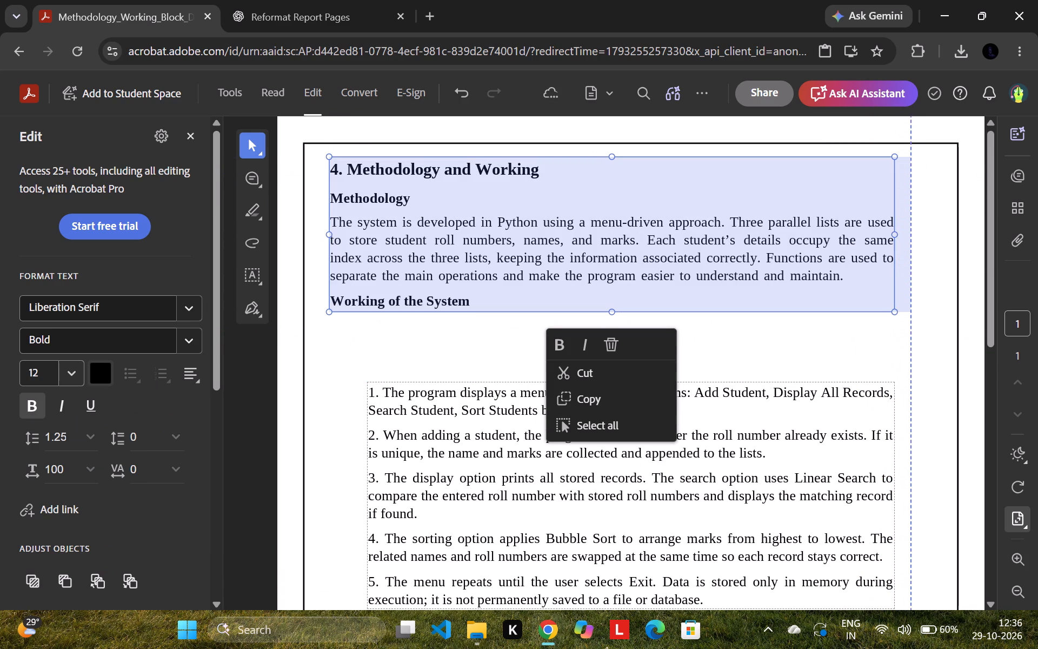
left_click_drag(911, 234, 924, 234)
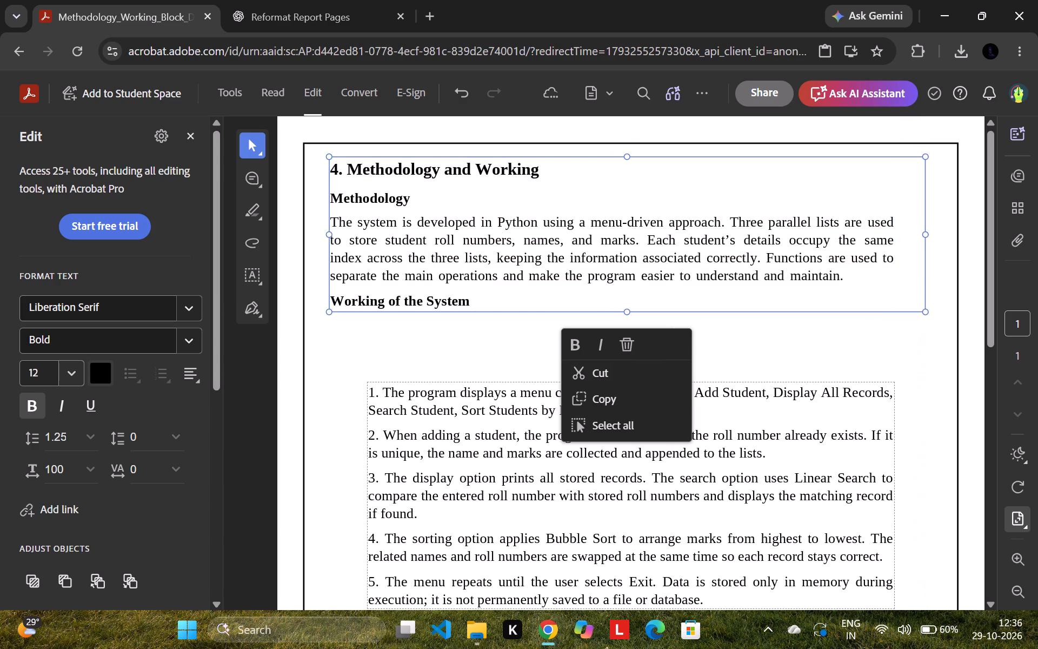
left_click(953, 233)
left_click(678, 347)
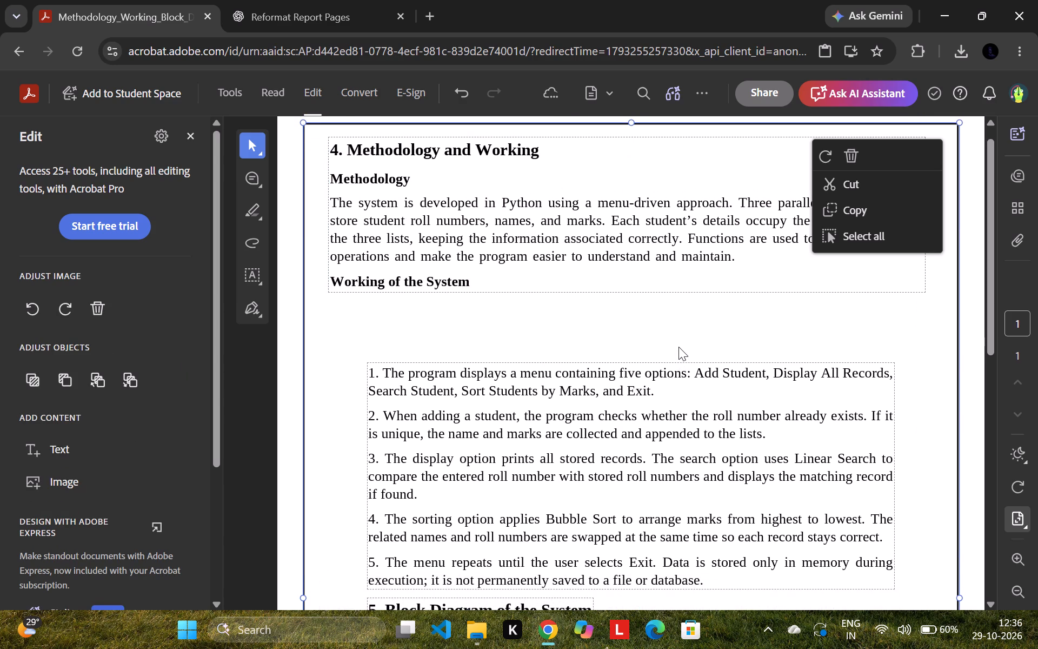
left_click_drag(646, 322, 653, 321)
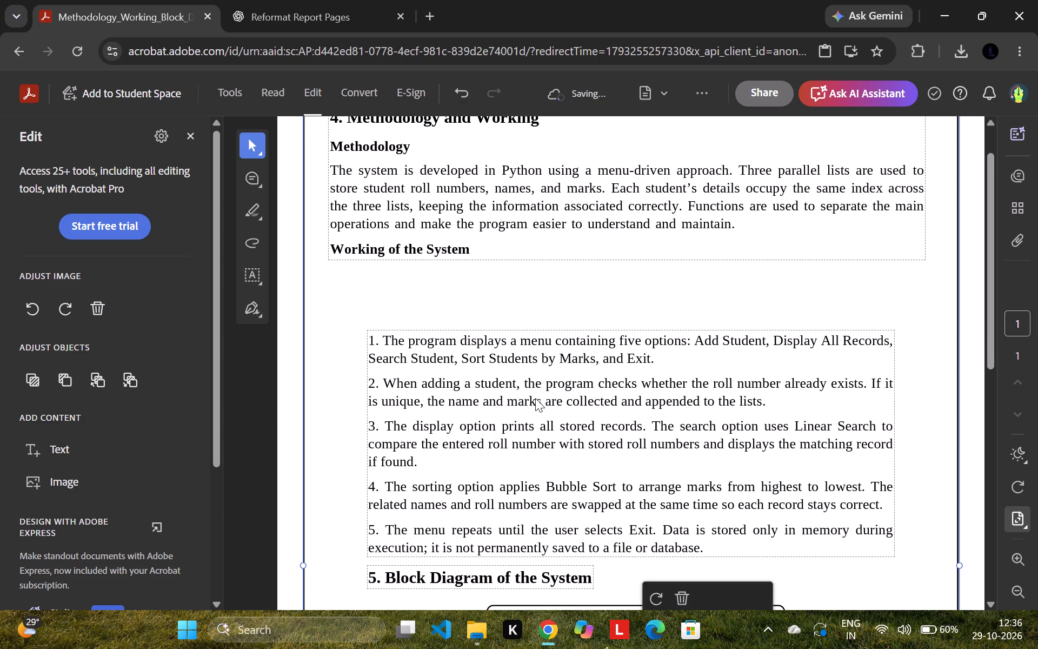
Move the five-point numbered text block up and left, beneath the "Working of the System" heading and in line with its left edge.
scroll(535, 398, "down", 1)
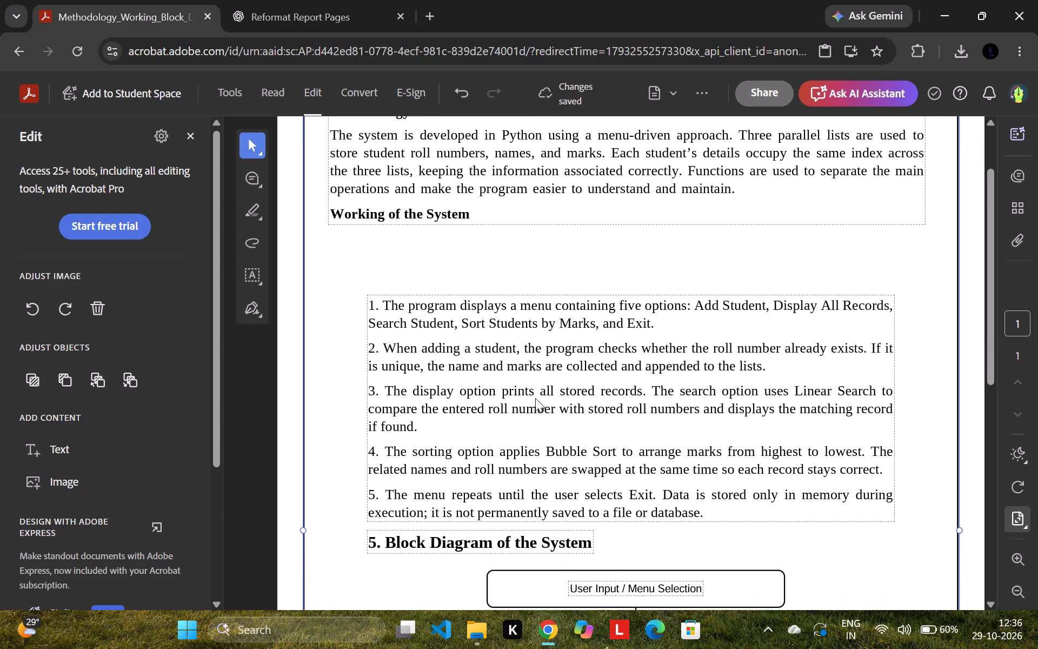
scroll(535, 398, "down", 1)
left_click(549, 316)
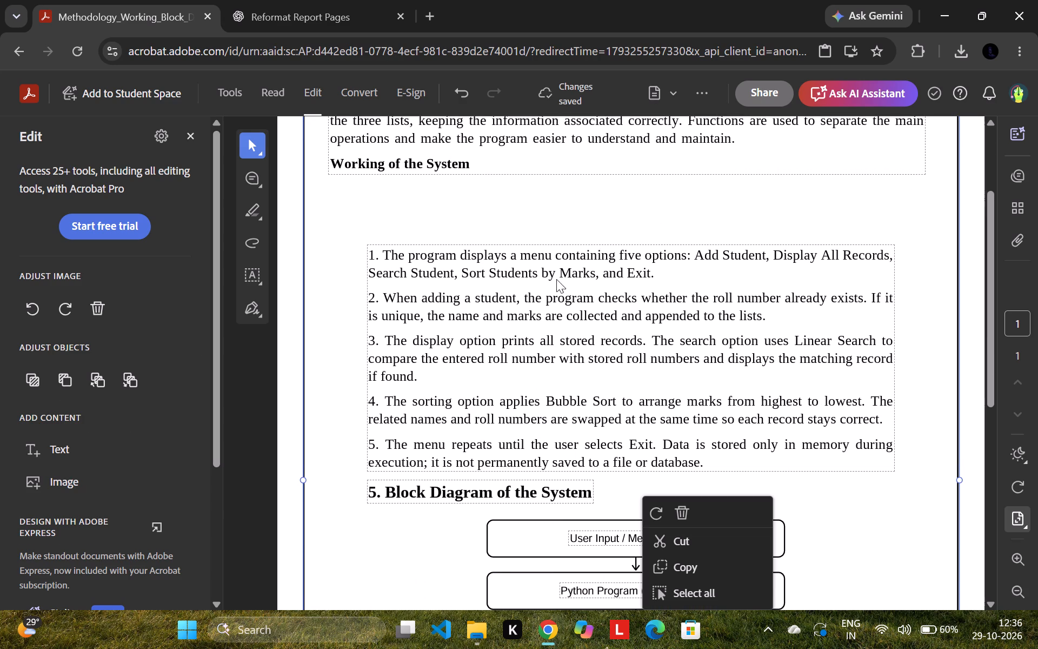
left_click_drag(595, 244, 555, 217)
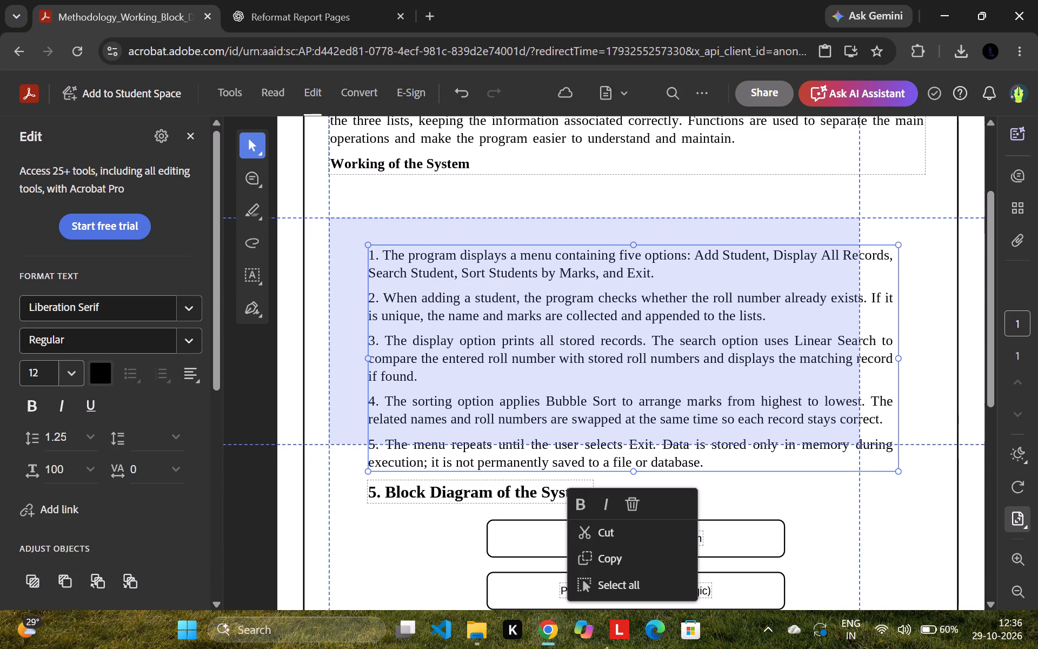
left_click_drag(555, 217, 555, 201)
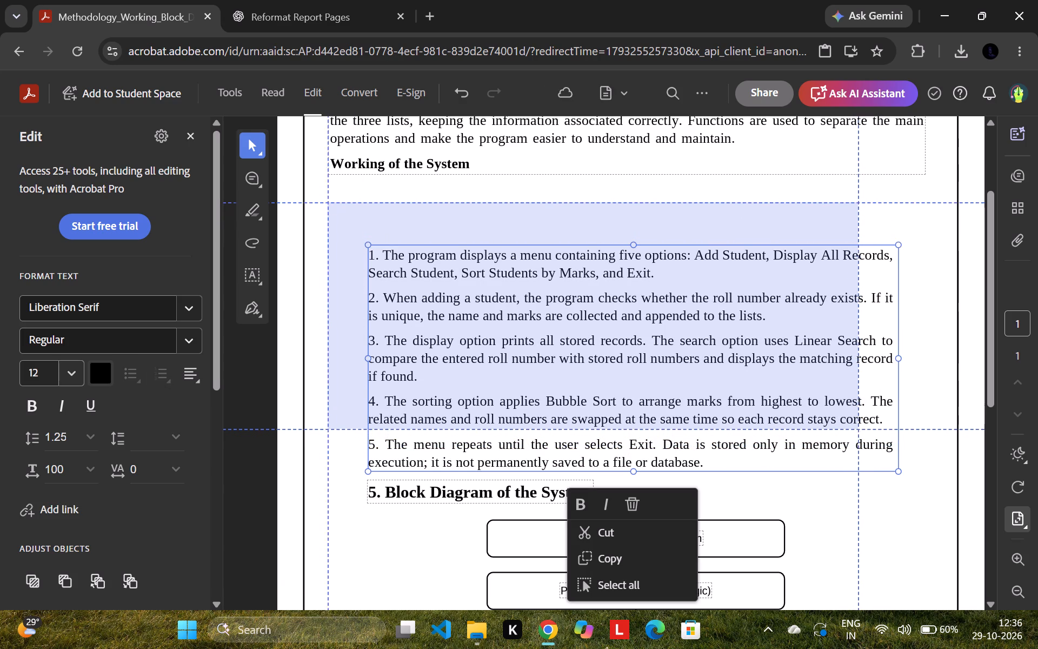
left_click_drag(555, 201, 554, 200)
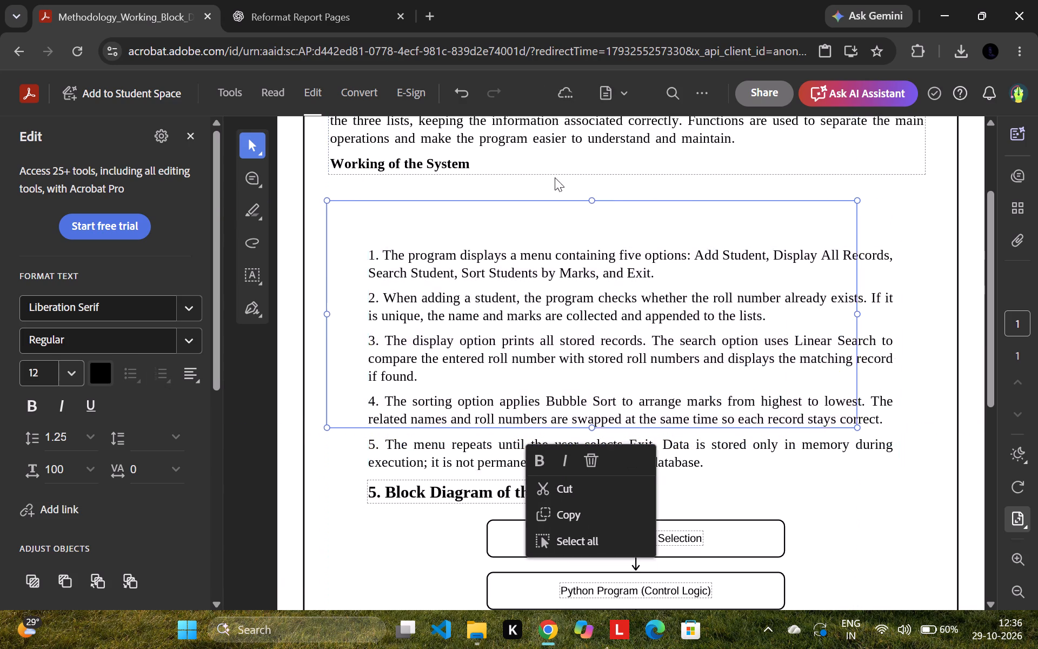
Insert a blank line between the Methodology paragraph and the "Working of the System" heading.
left_click(555, 155)
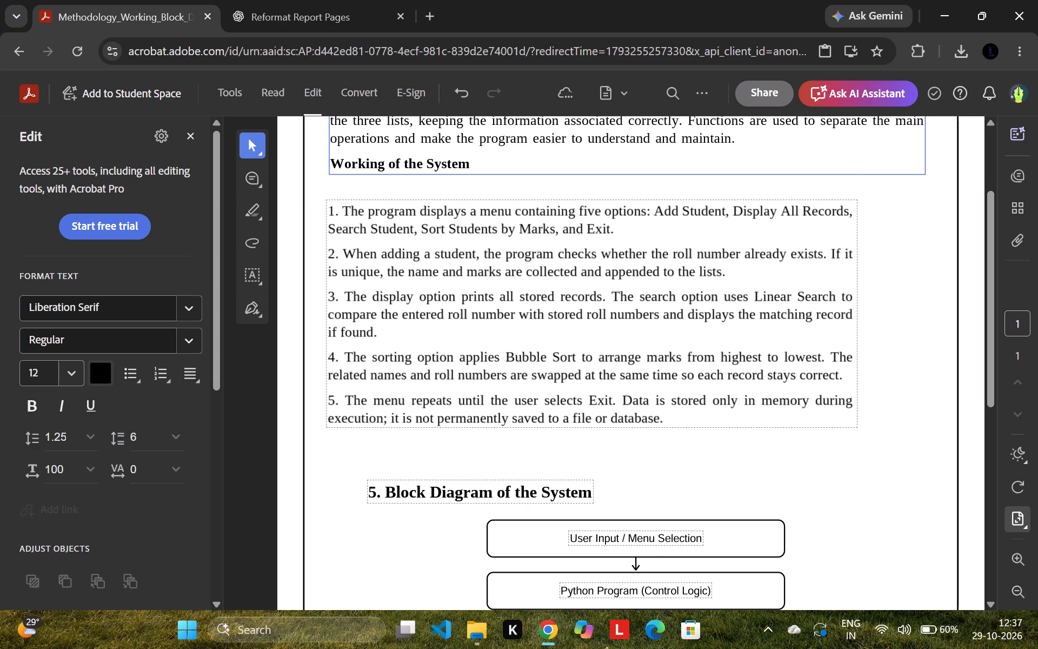
scroll(555, 149, "right", 1)
left_click(768, 142)
key("Return")
Shift the five-point numbered text block slightly down to leave a gap below the "Working of the System" heading.
left_click(570, 248)
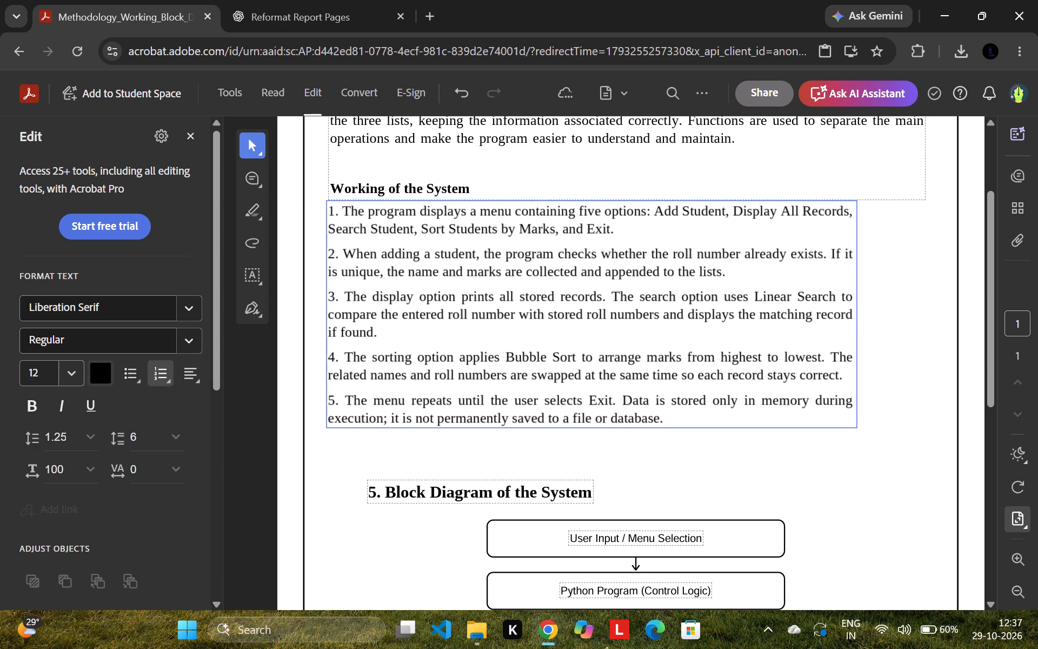
left_click_drag(582, 200, 583, 207)
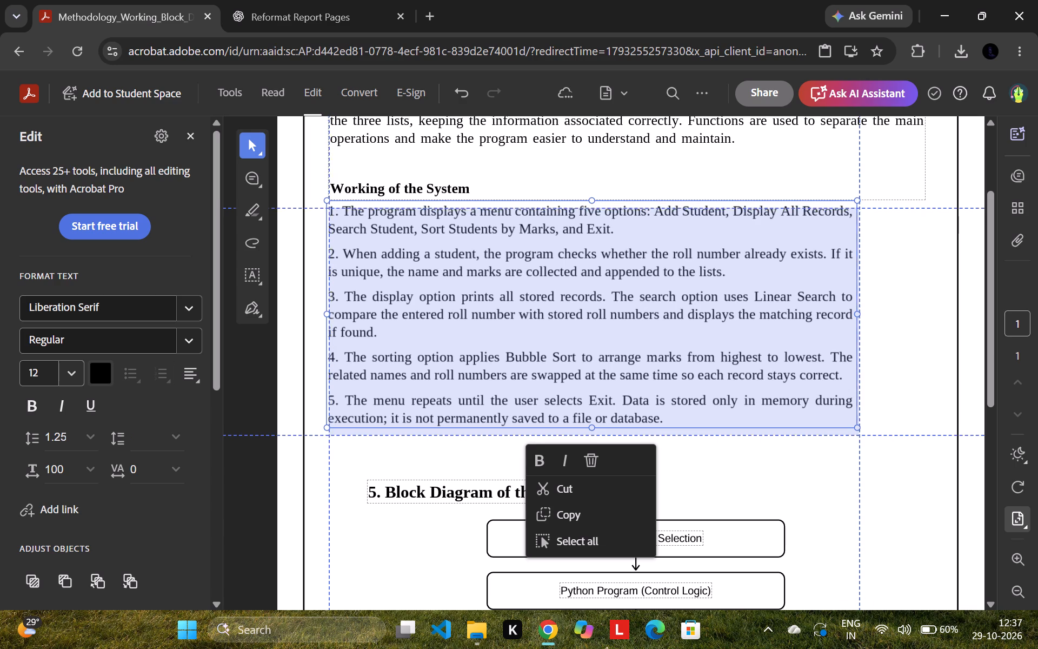
left_click_drag(583, 207, 585, 215)
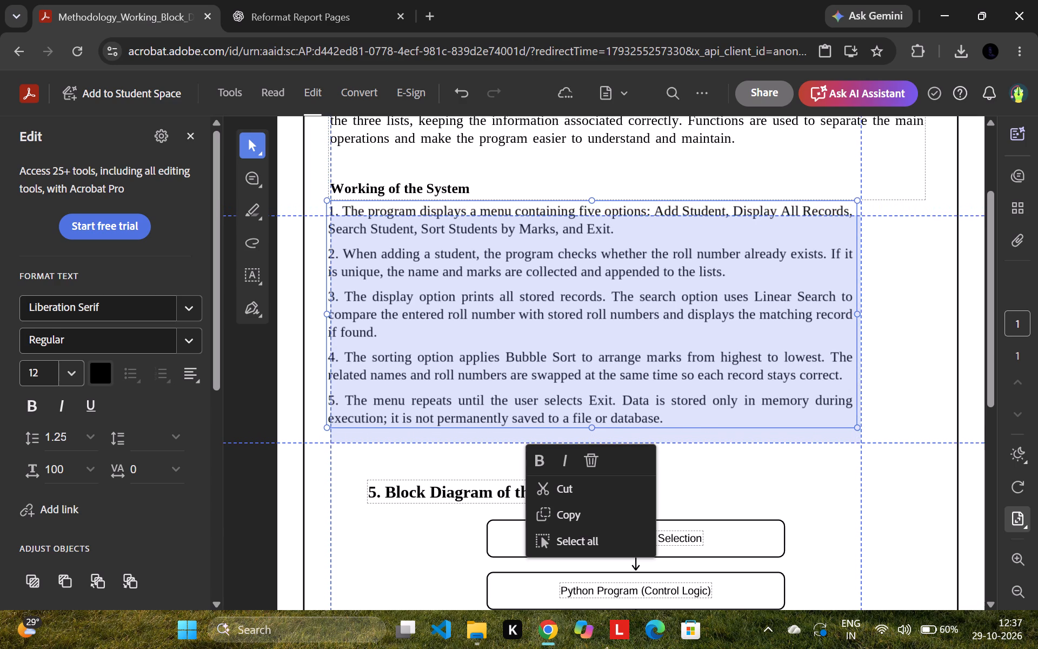
left_click_drag(585, 215, 583, 215)
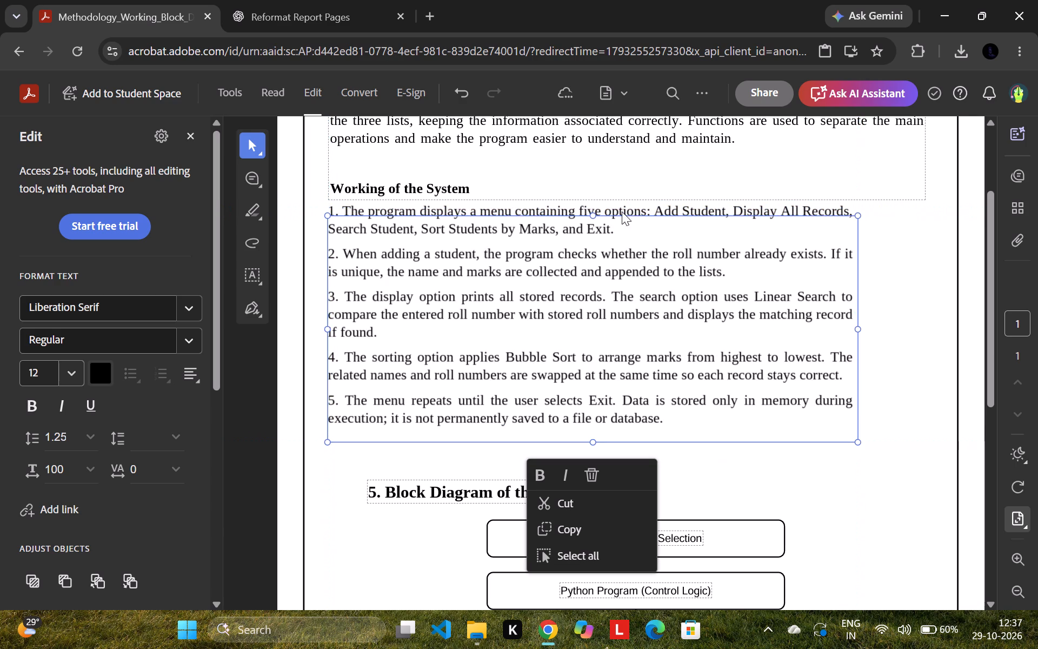
left_click(908, 249)
scroll(770, 176, "up", 1)
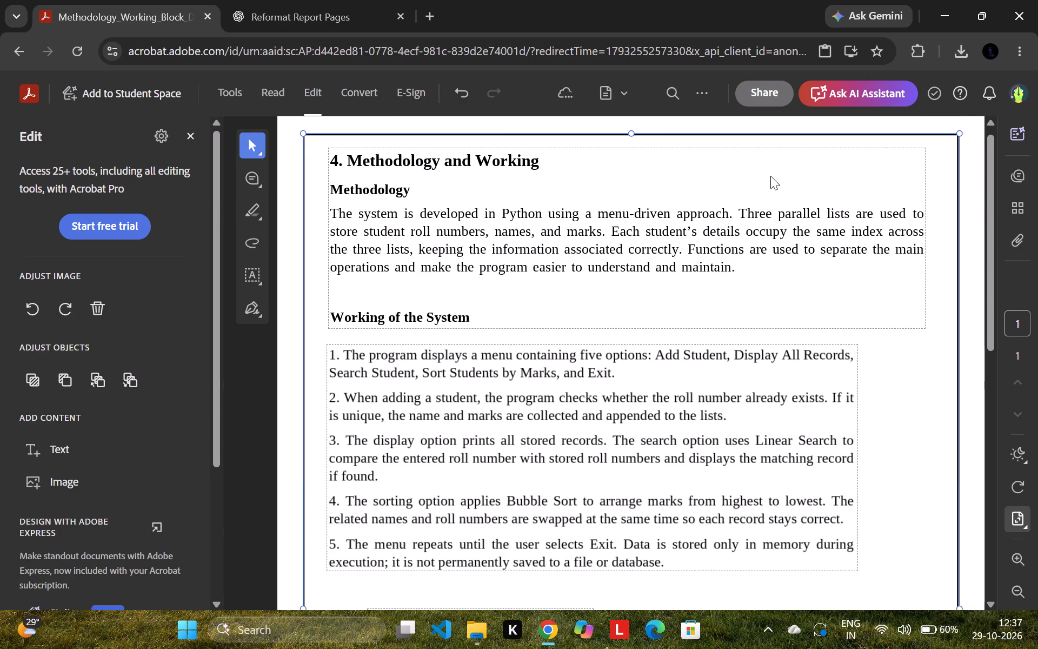
Widen the five-point numbered text block to the right until its edge lines up with the Methodology block above it.
scroll(770, 176, "up", 1)
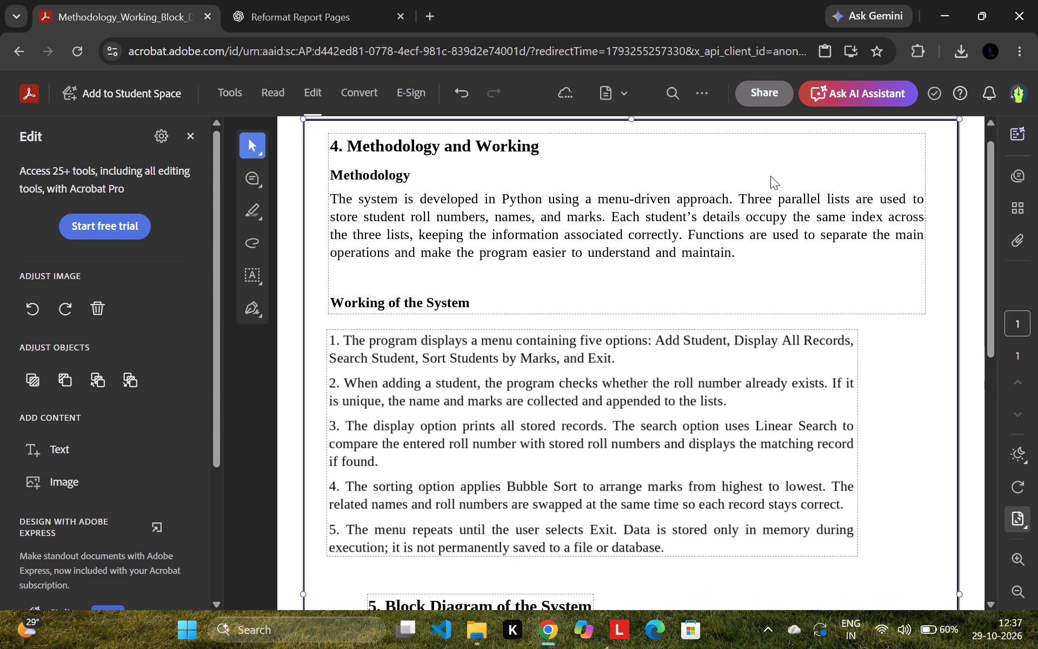
scroll(770, 176, "up", 1)
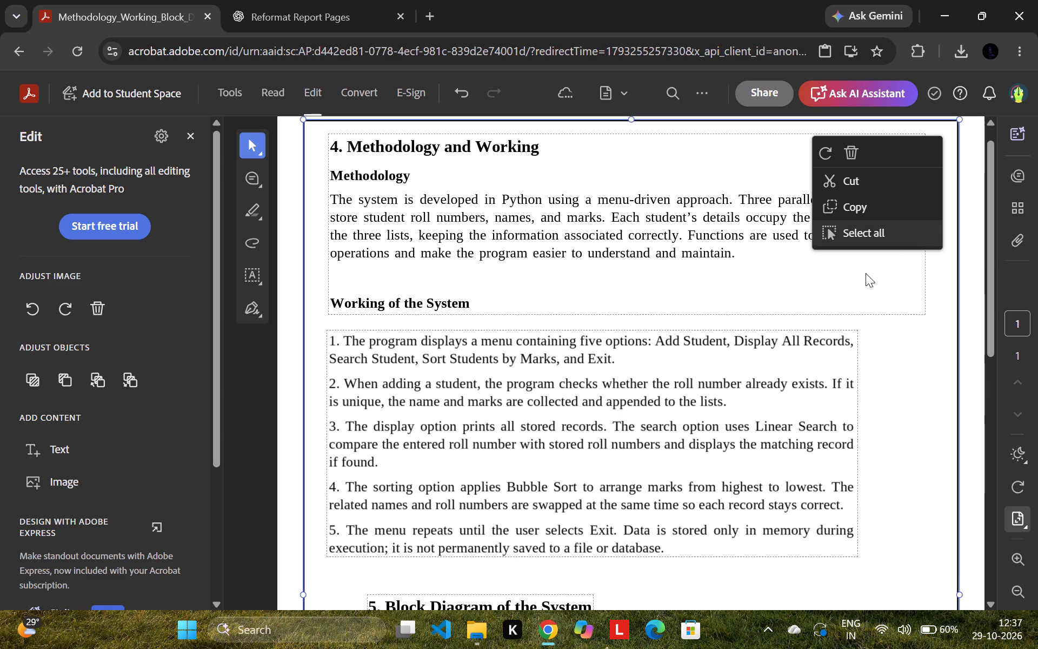
left_click(903, 438)
scroll(903, 438, "down", 1)
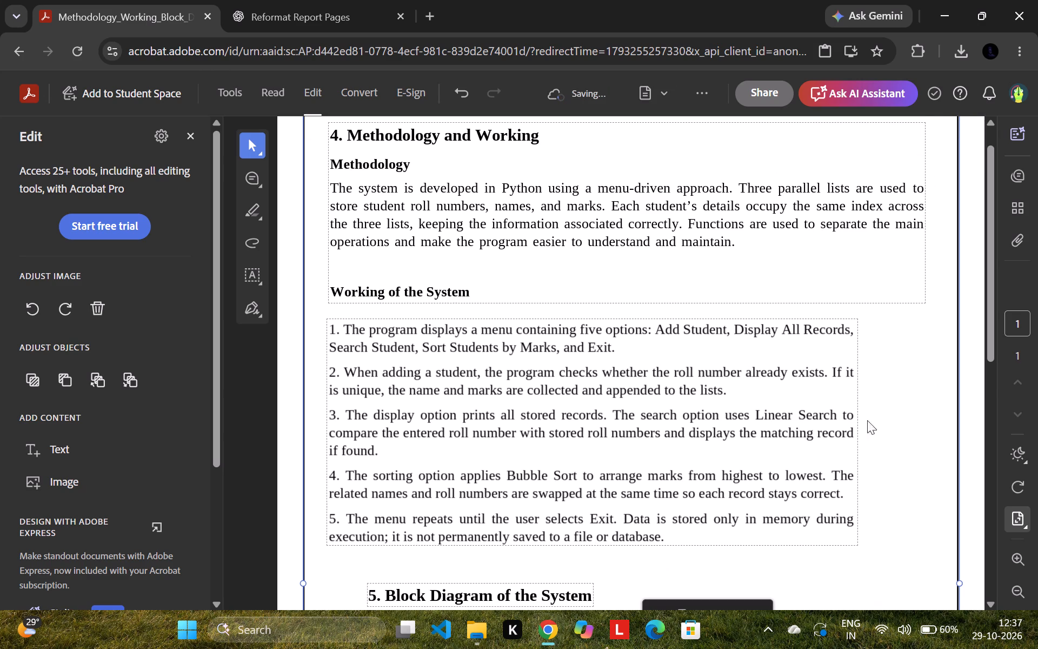
left_click(822, 408)
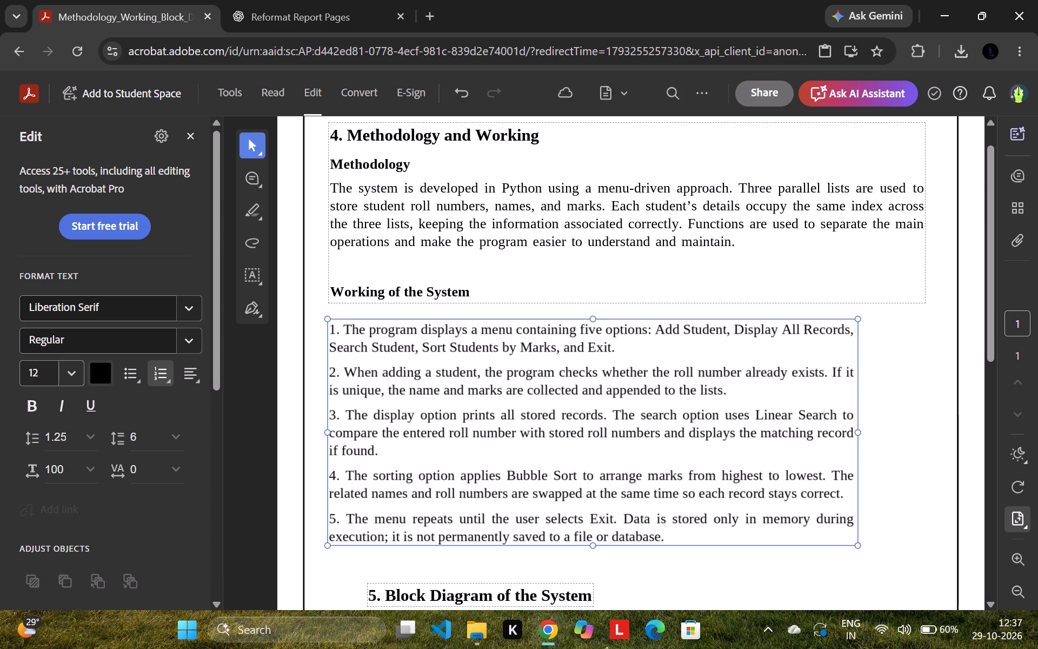
left_click_drag(859, 434, 904, 426)
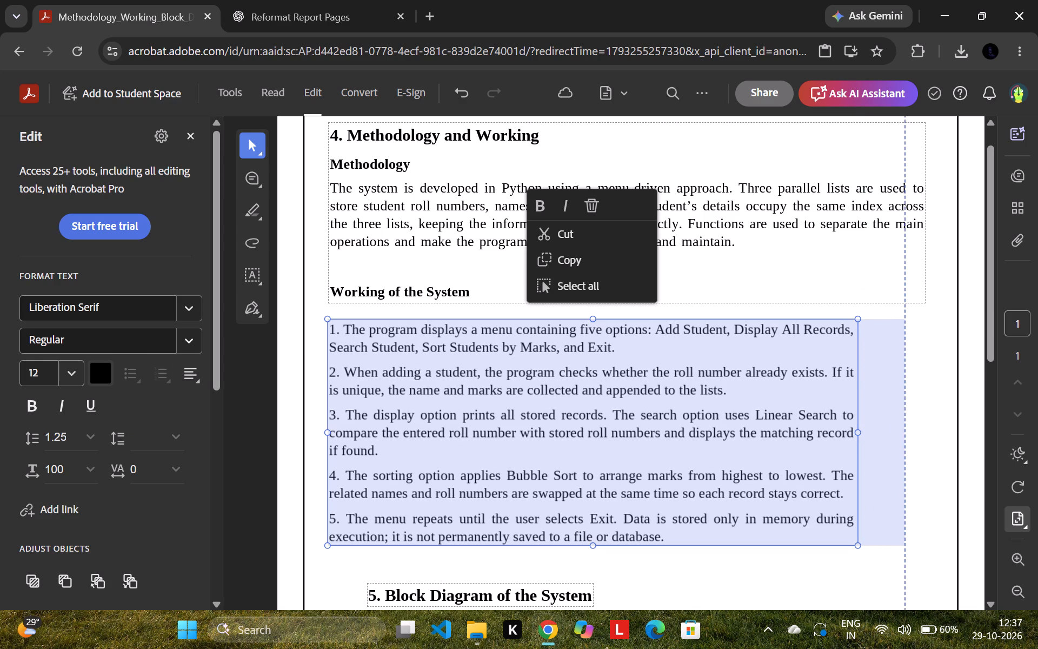
left_click_drag(904, 426, 922, 433)
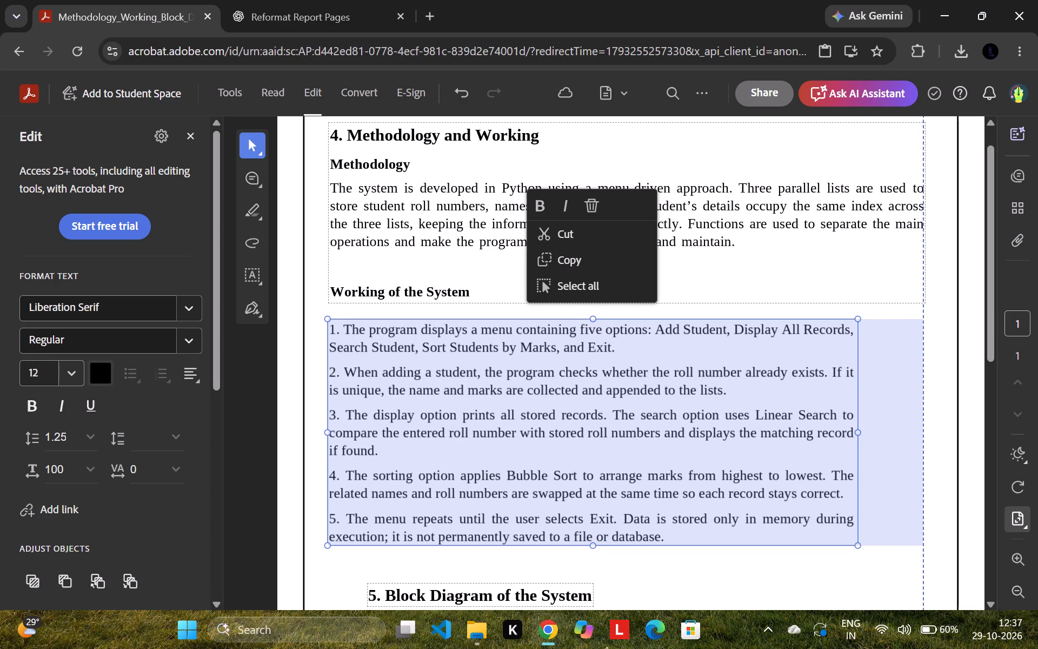
left_click_drag(922, 433, 924, 432)
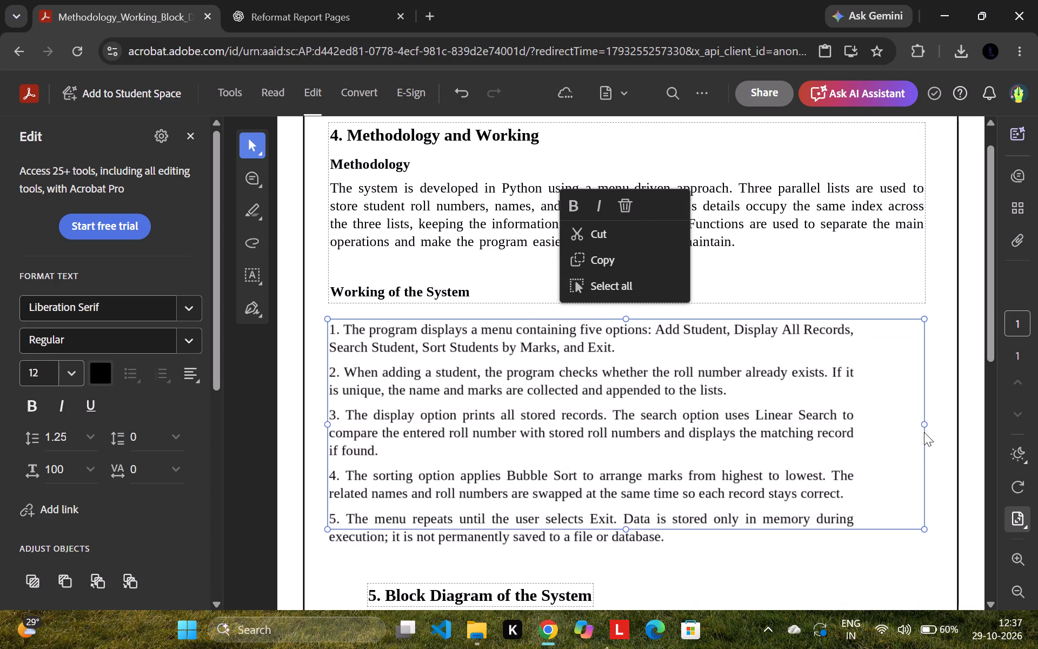
left_click(951, 358)
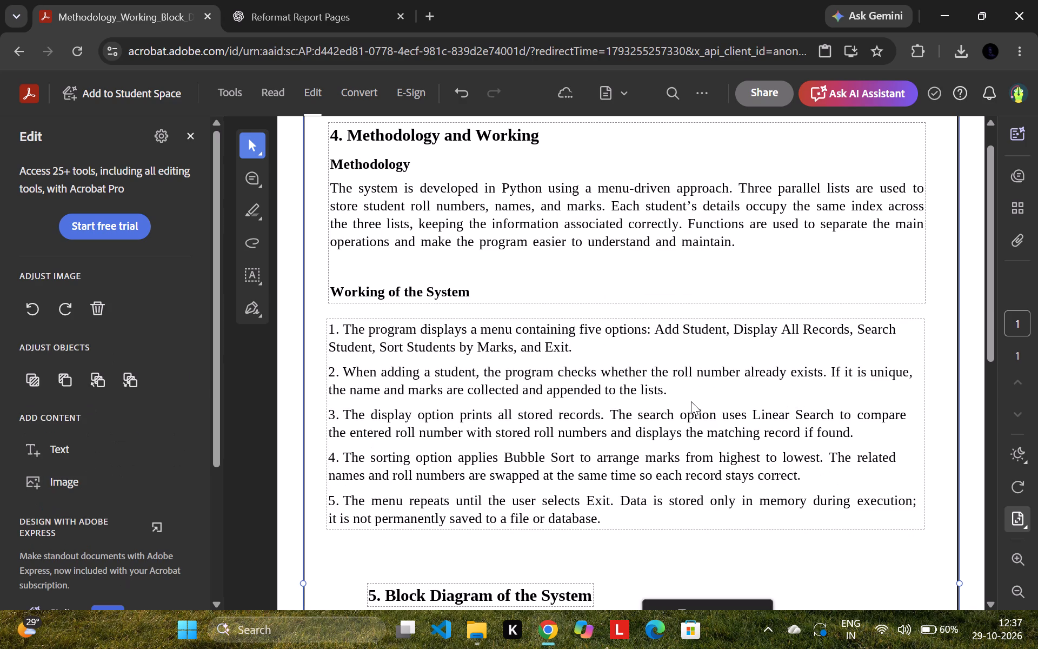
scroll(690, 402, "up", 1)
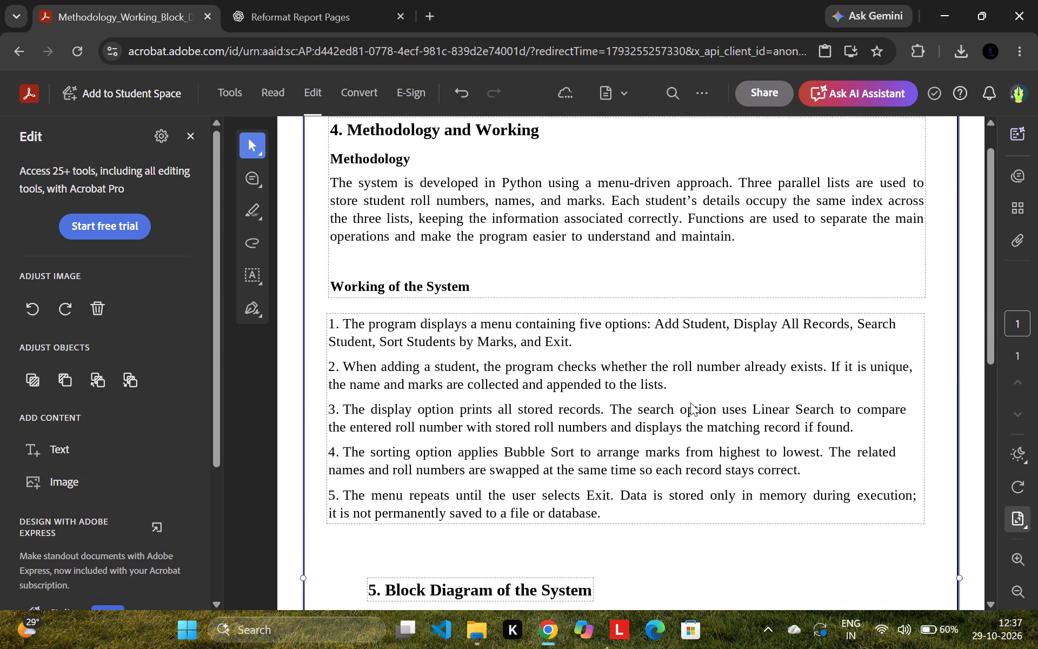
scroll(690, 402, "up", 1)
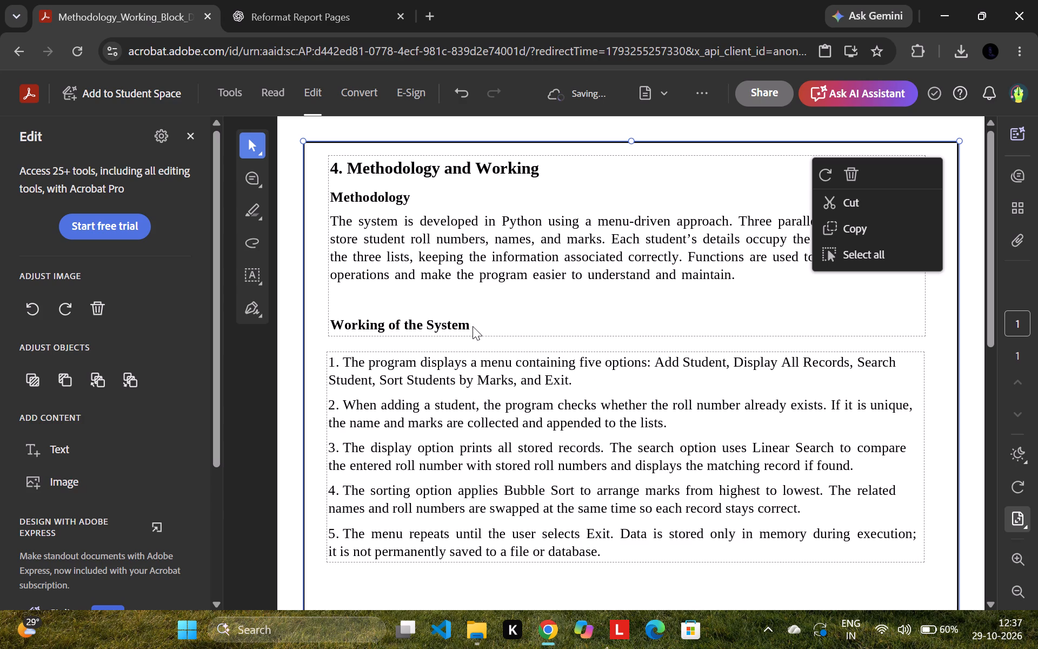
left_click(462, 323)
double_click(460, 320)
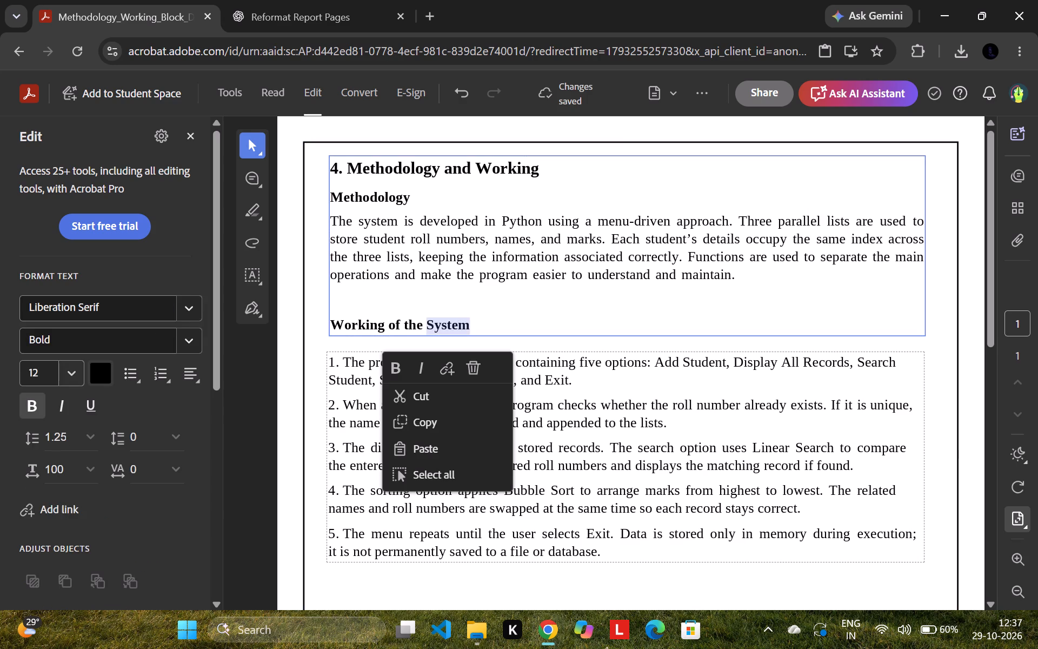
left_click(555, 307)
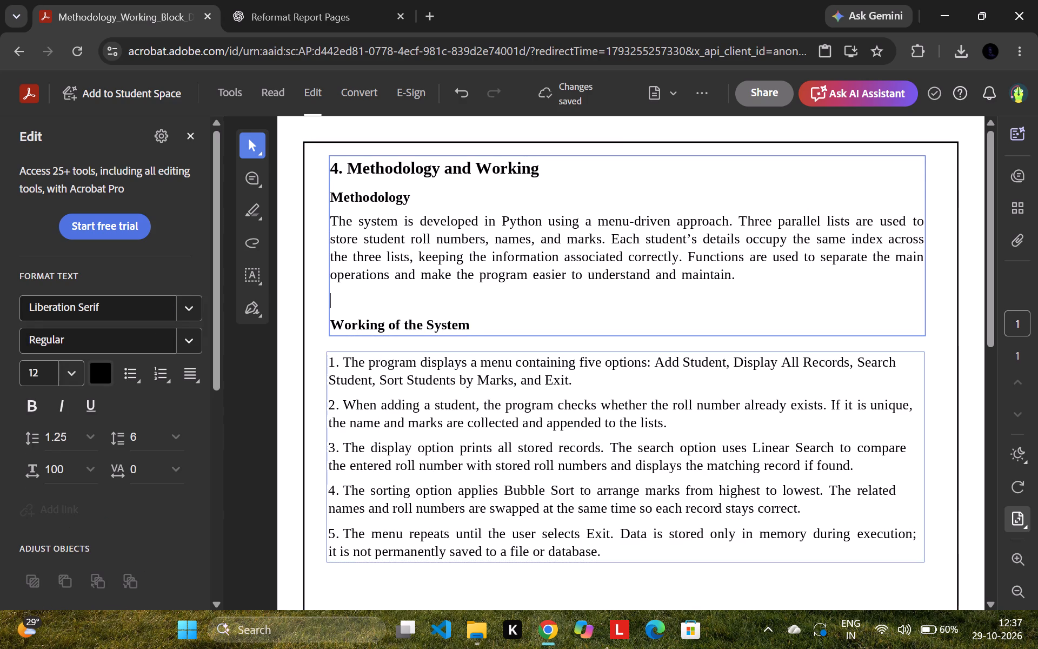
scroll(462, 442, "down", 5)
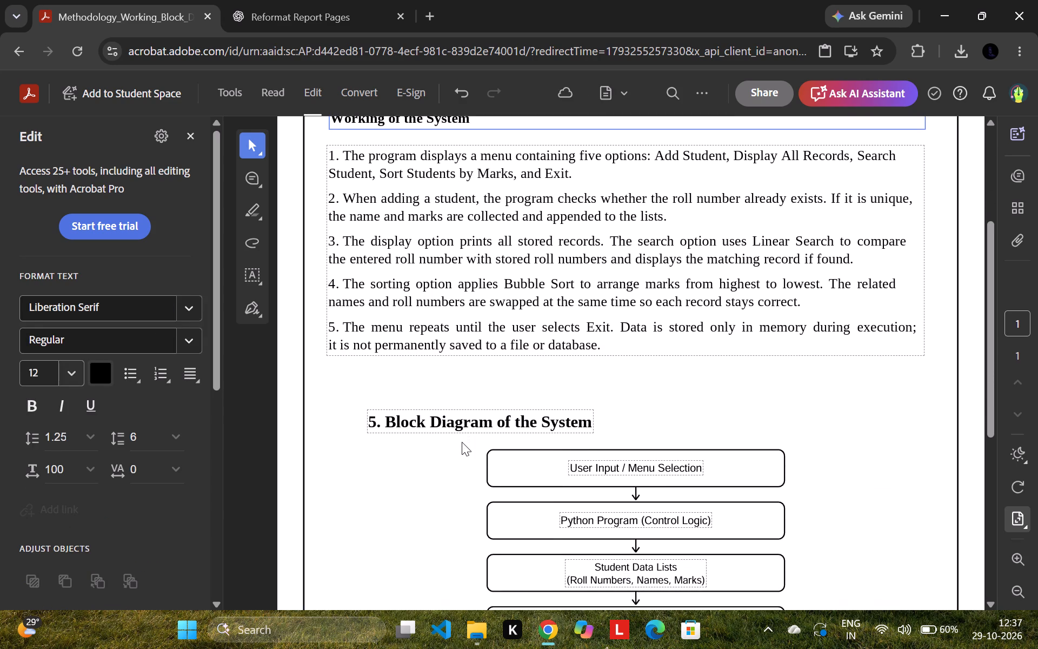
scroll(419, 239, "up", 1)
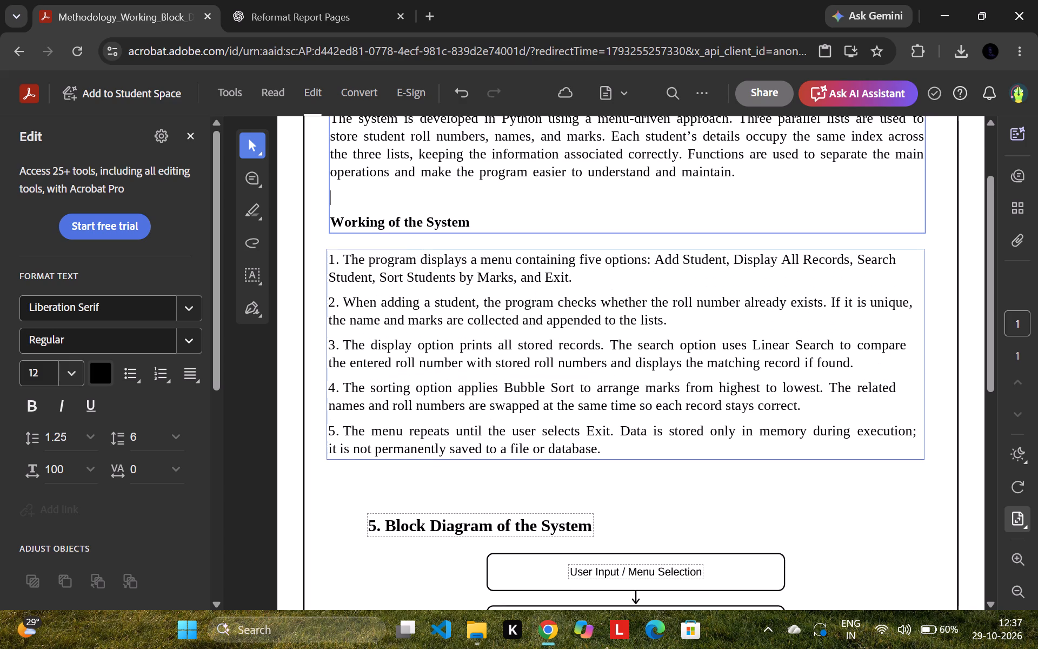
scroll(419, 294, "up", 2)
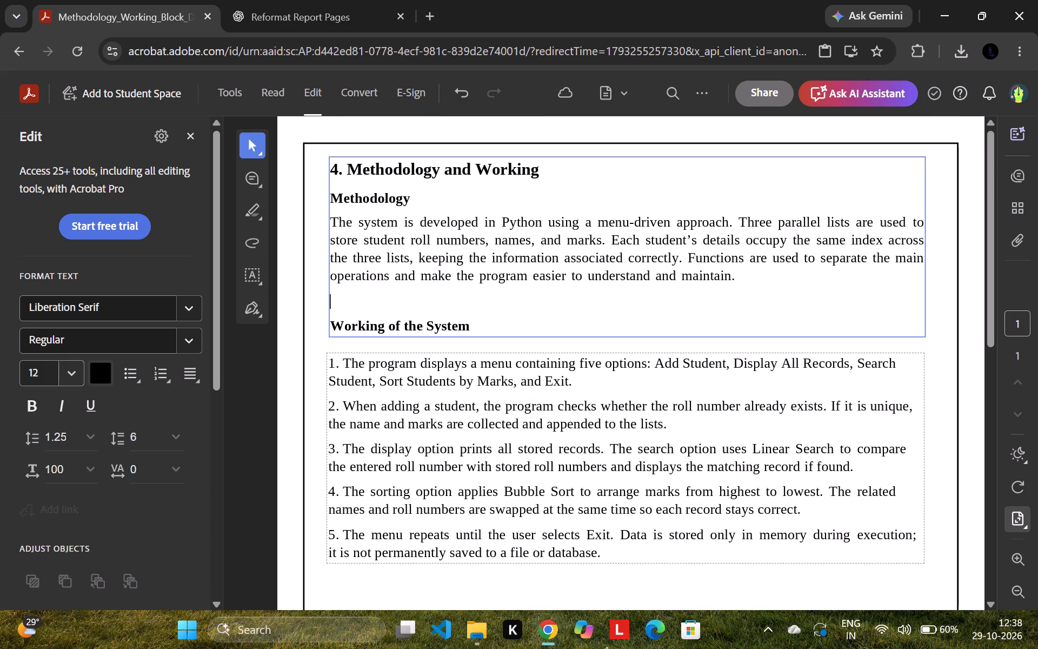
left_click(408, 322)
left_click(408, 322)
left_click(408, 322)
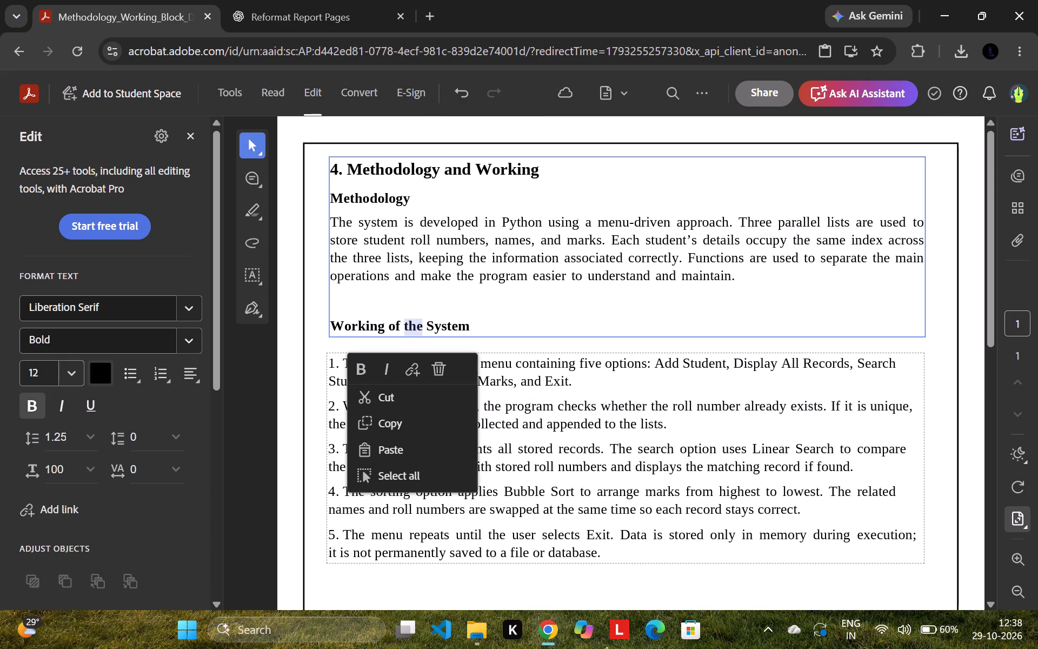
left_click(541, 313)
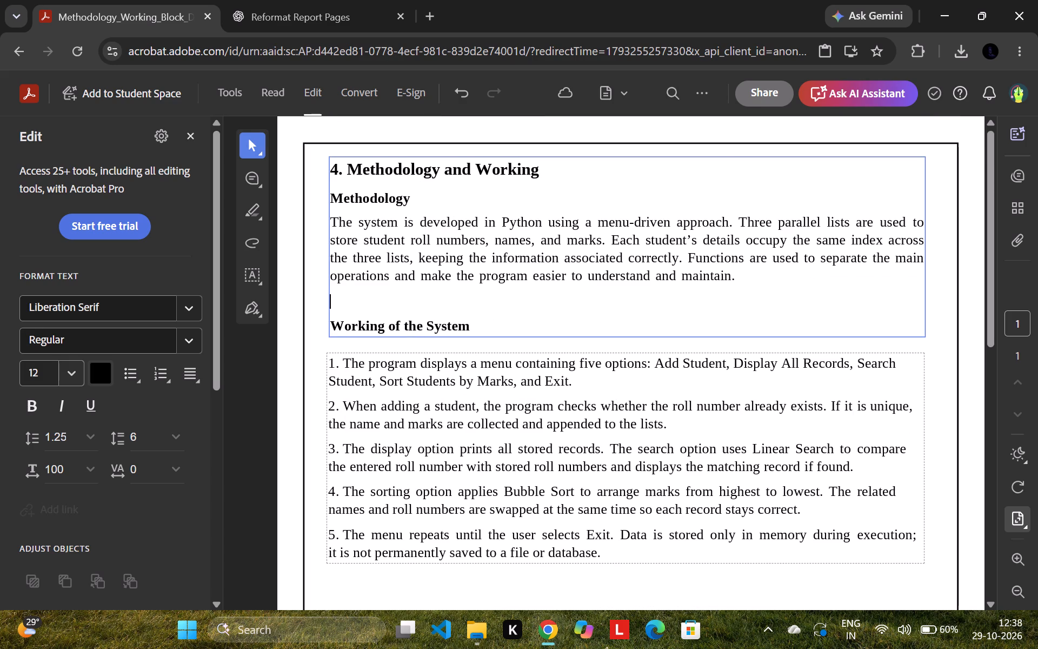
Move the "5. Block Diagram of the System" heading left and slightly up, in line with the left edge of the numbered text.
scroll(463, 446, "down", 4)
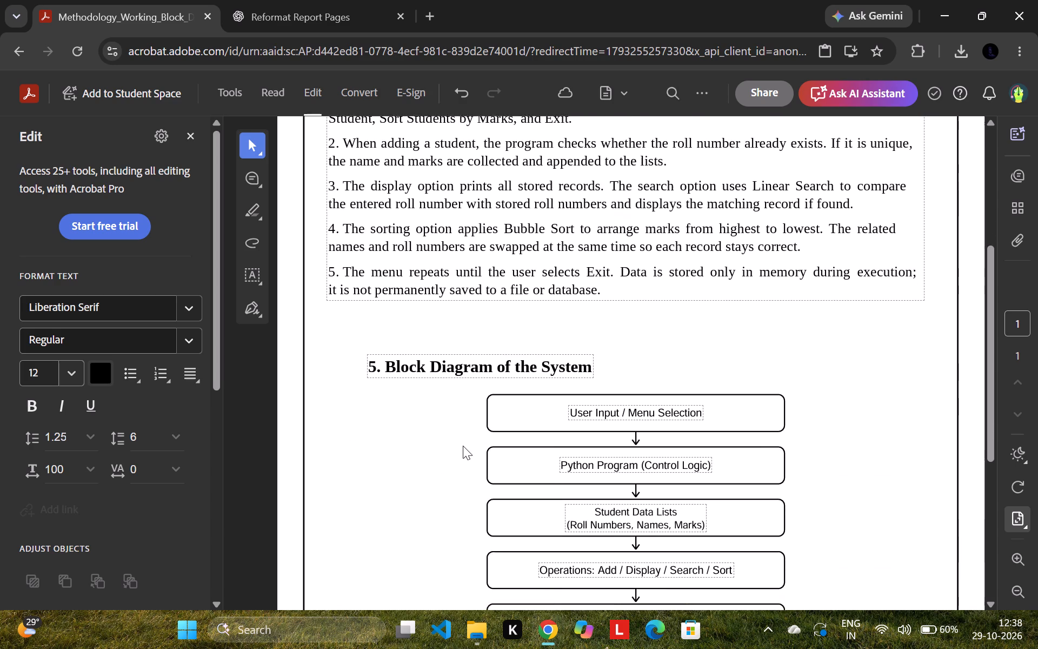
scroll(463, 446, "down", 1)
left_click(453, 369)
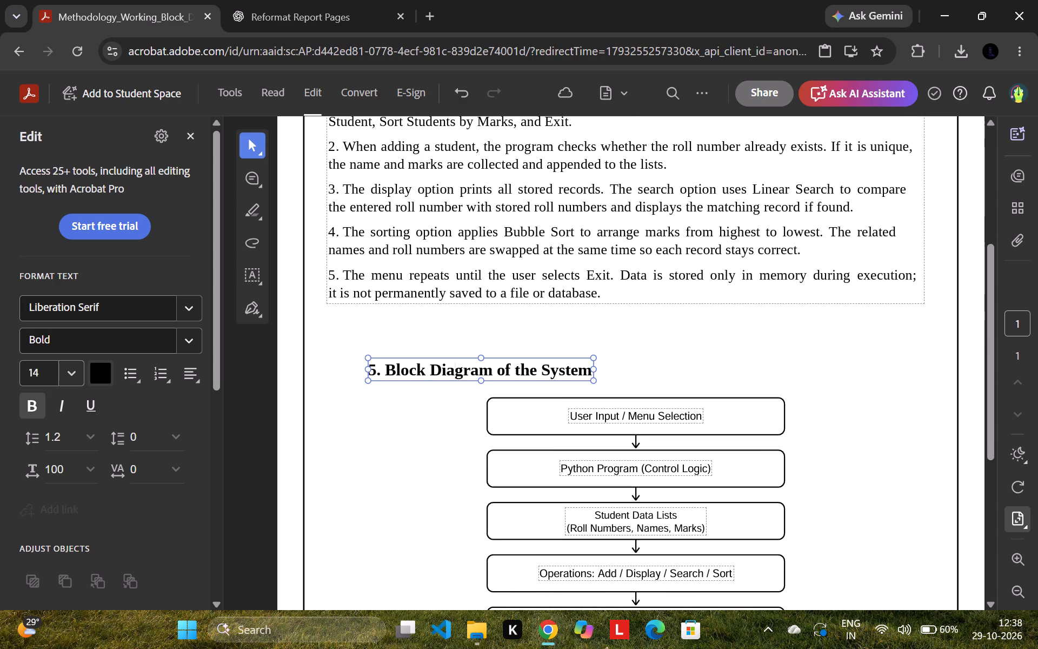
left_click_drag(493, 358, 495, 361)
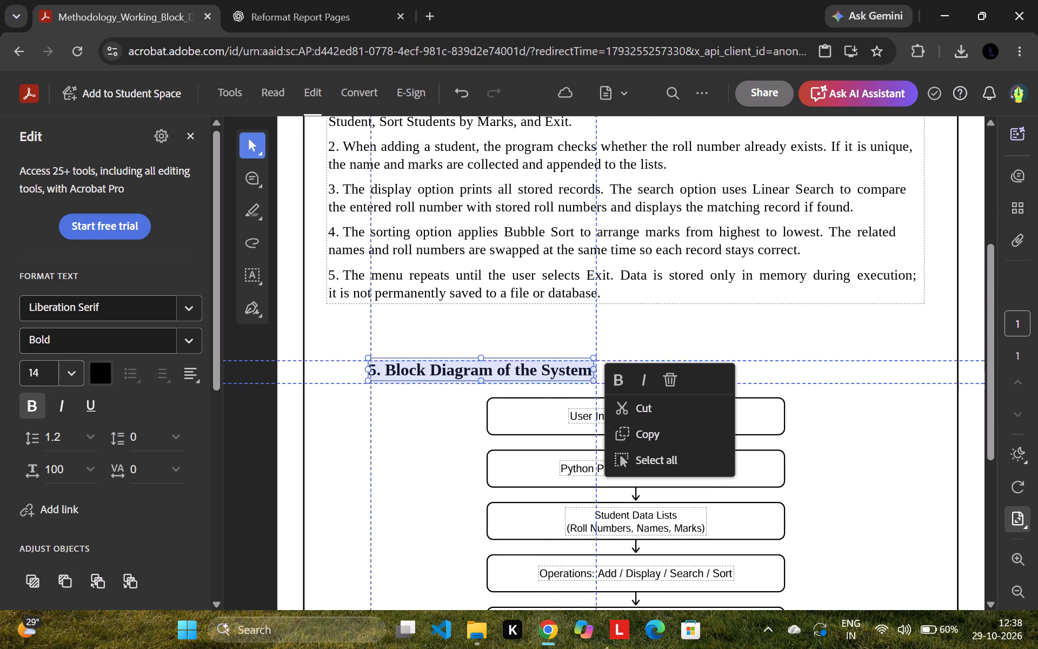
left_click_drag(495, 361, 452, 350)
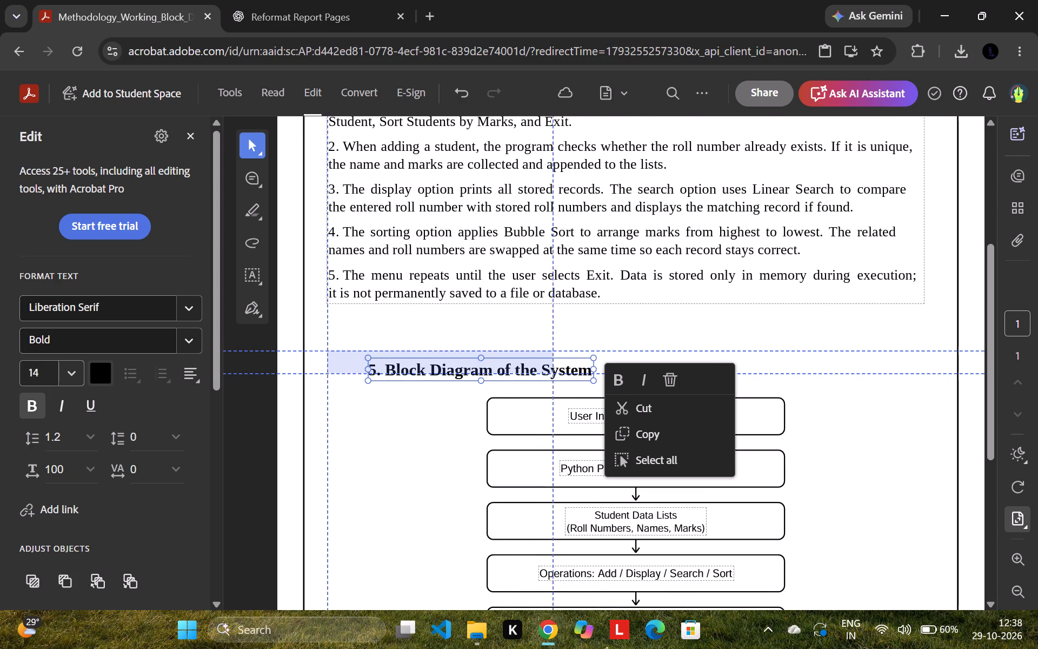
left_click_drag(452, 350, 451, 352)
left_click(802, 349)
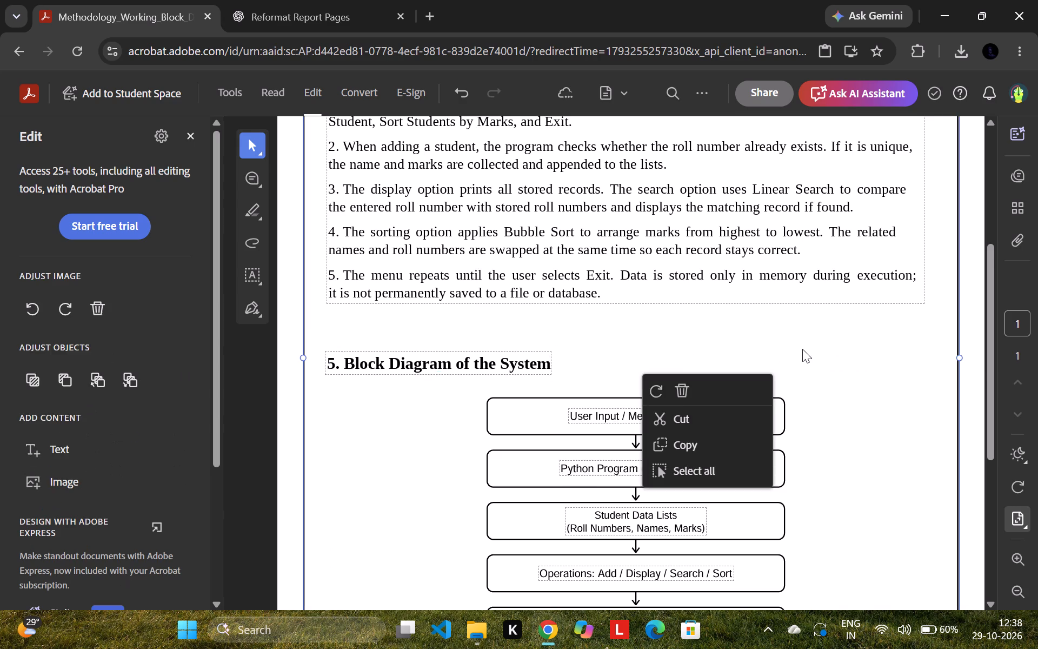
Move the rounded outline around "User Input / Menu Selection" up and right, beside the "5. Block Diagram of the System" heading.
scroll(802, 349, "down", 4)
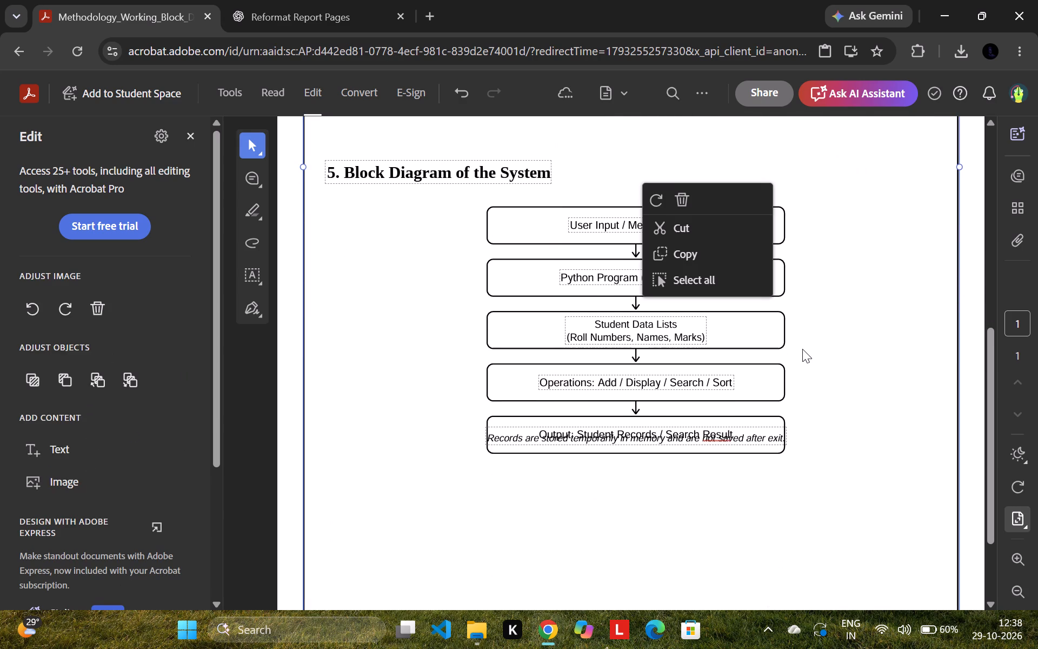
left_click(837, 396)
left_click(585, 204)
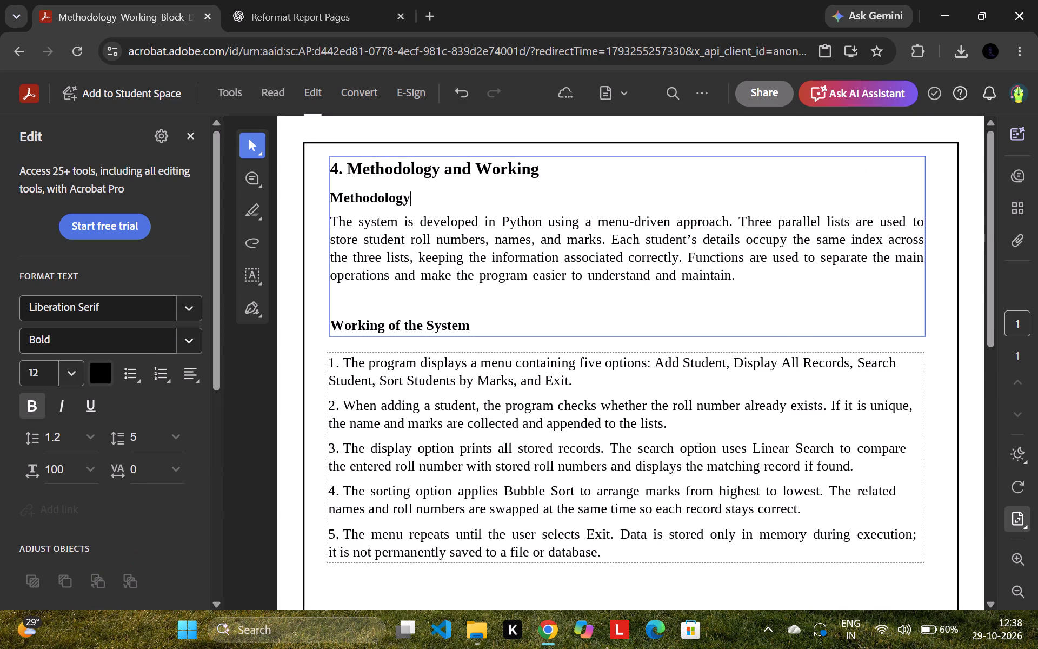
scroll(629, 314, "down", 4)
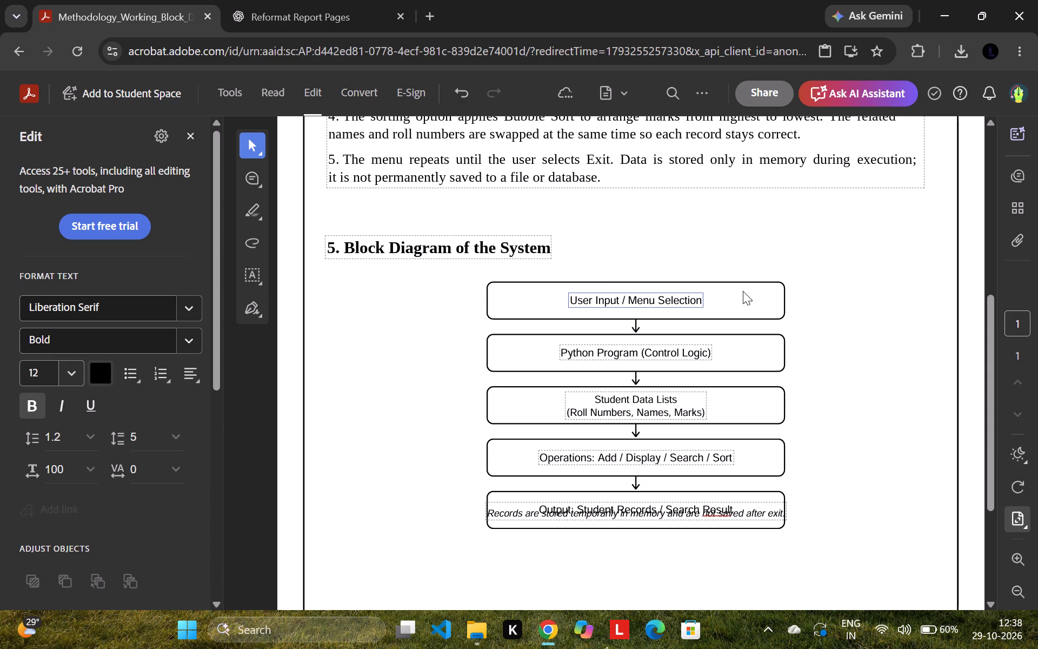
left_click(735, 310)
left_click_drag(681, 277, 661, 282)
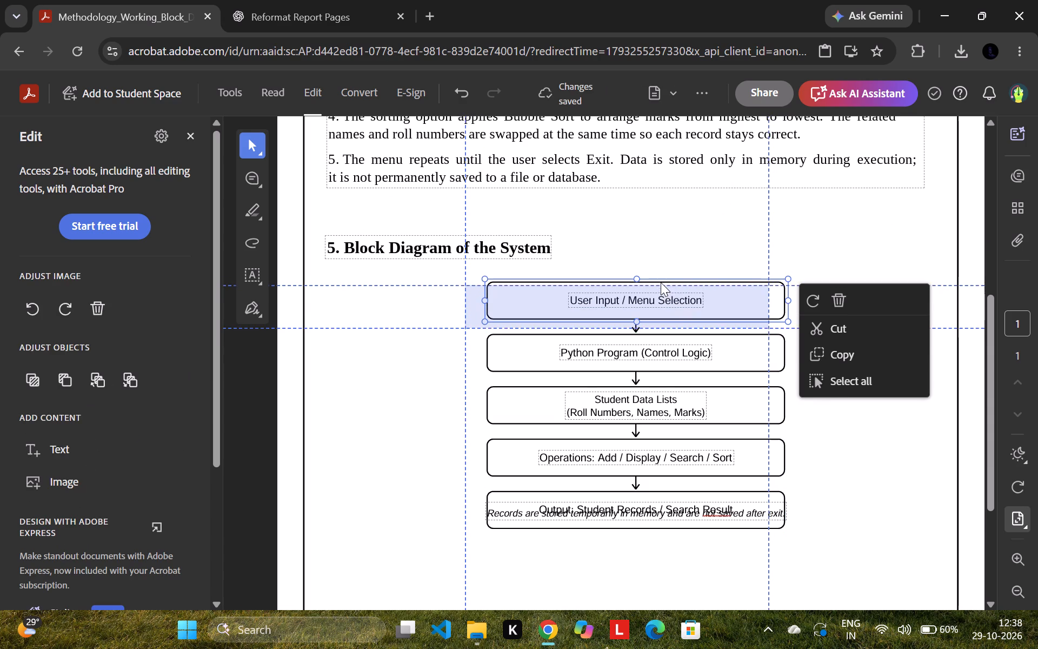
left_click_drag(661, 282, 661, 283)
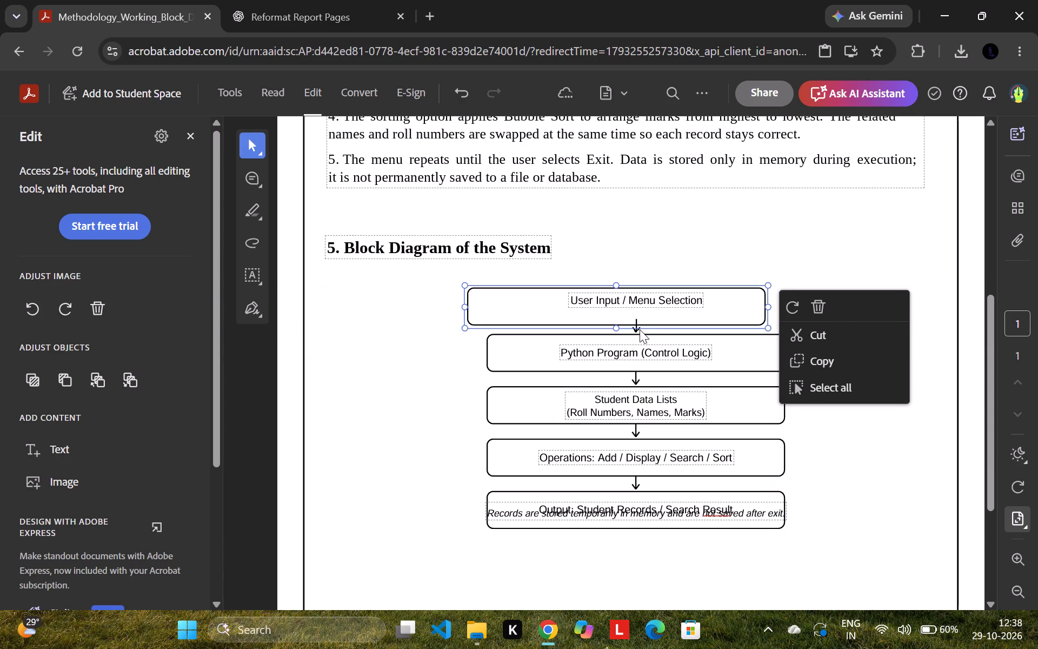
left_click_drag(636, 329, 711, 279)
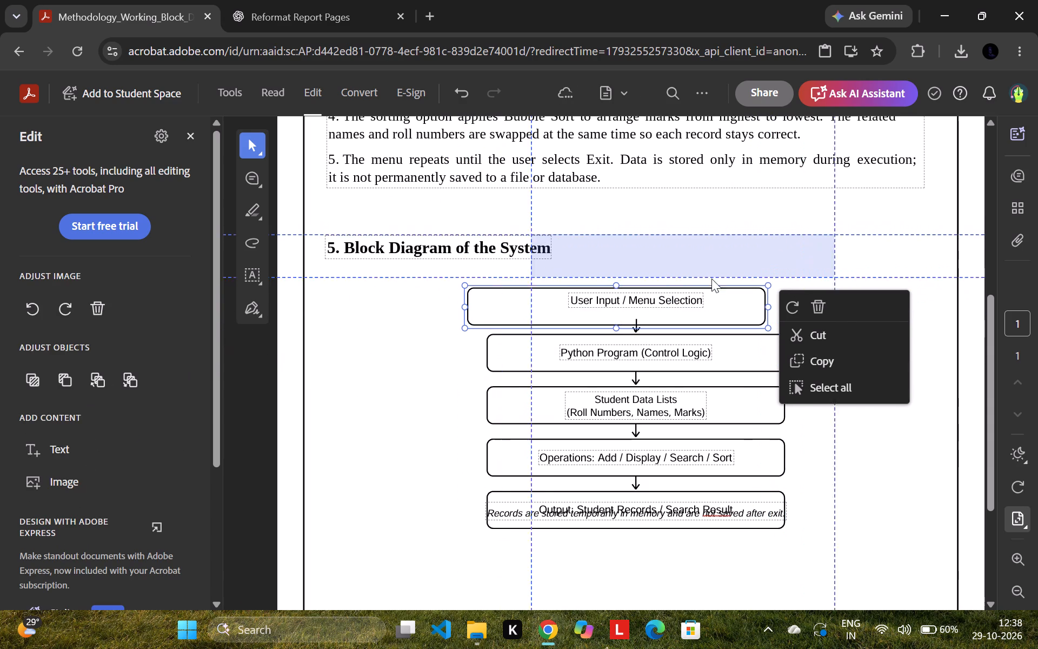
left_click_drag(711, 279, 726, 274)
left_click(856, 428)
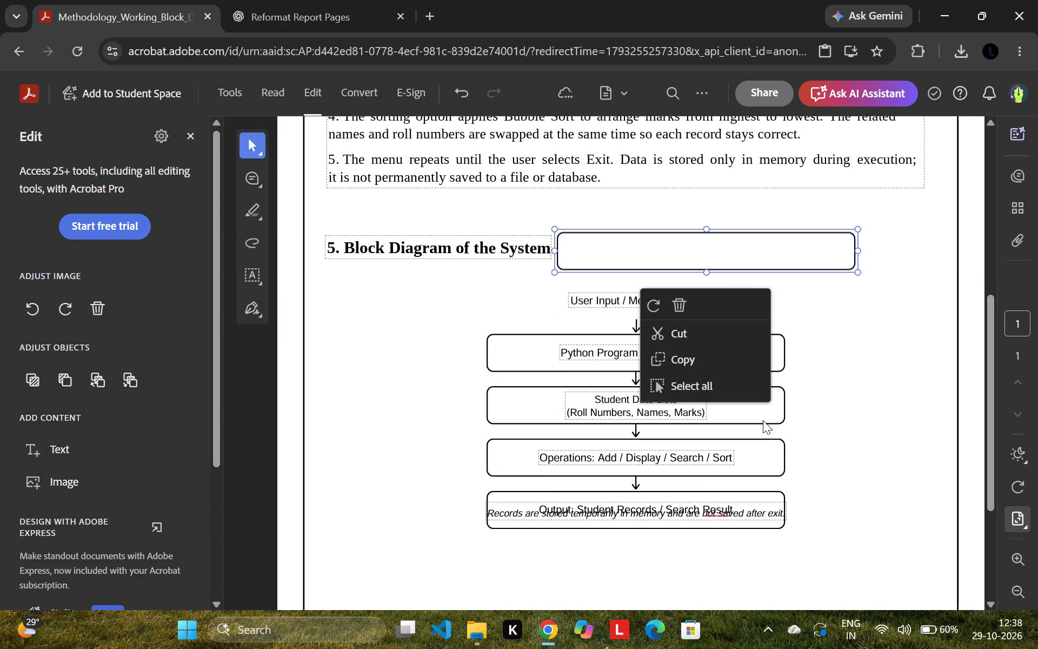
Move the block diagram's bottom outline lower on the page and place its overlapping "Output: Student Records / Search Result" and records-note text inside it.
scroll(763, 420, "down", 3)
left_click(749, 327)
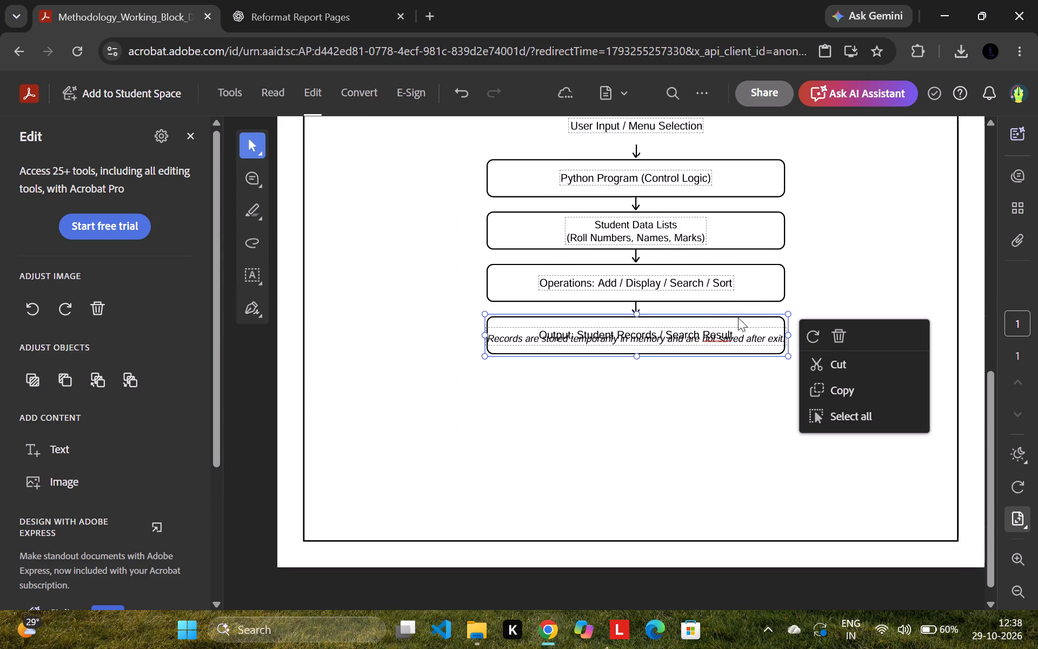
left_click_drag(741, 315, 736, 399)
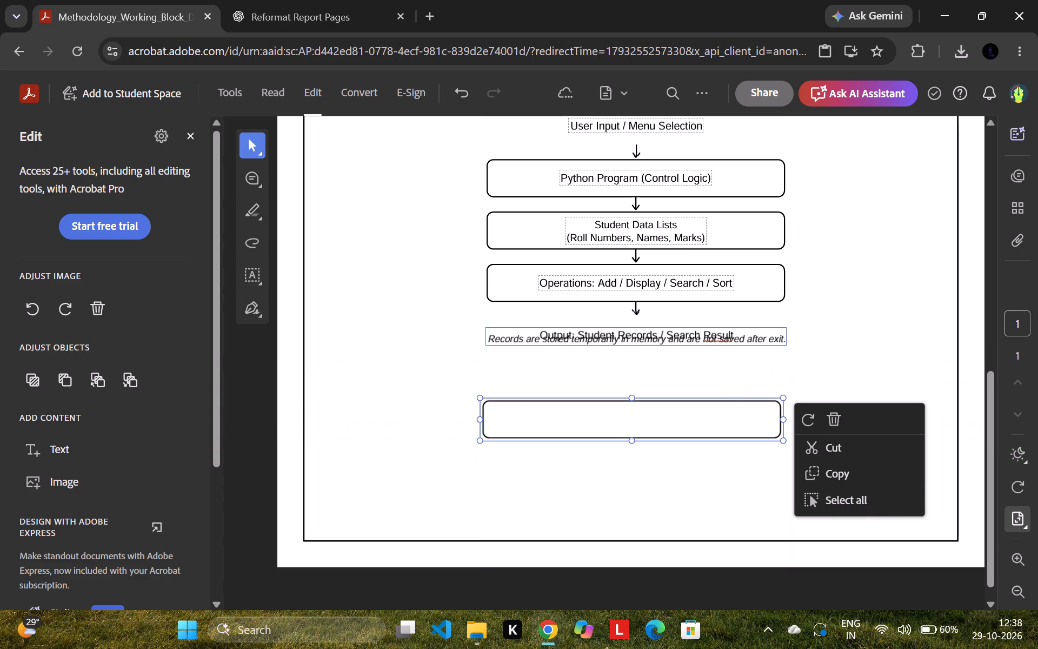
left_click(702, 337)
left_click_drag(708, 328, 695, 388)
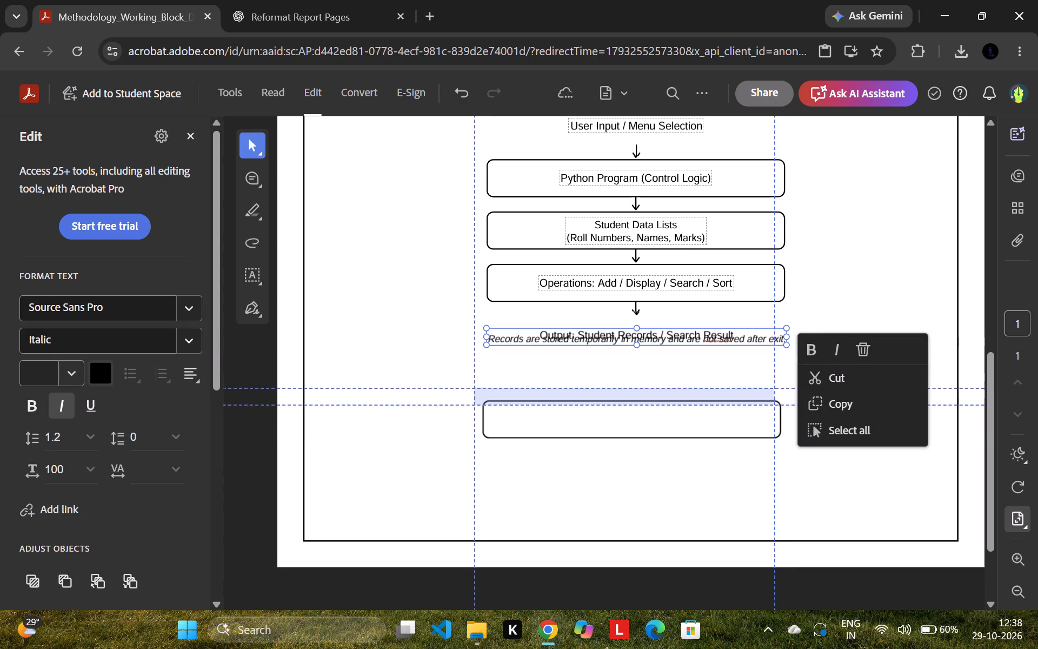
left_click_drag(695, 388, 704, 412)
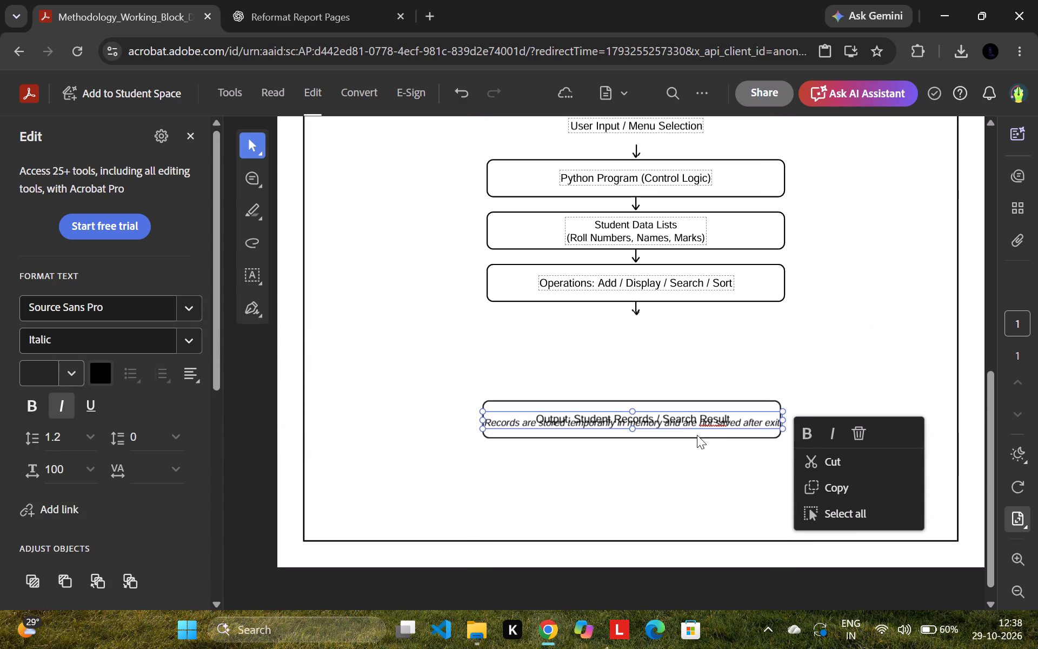
left_click(636, 439)
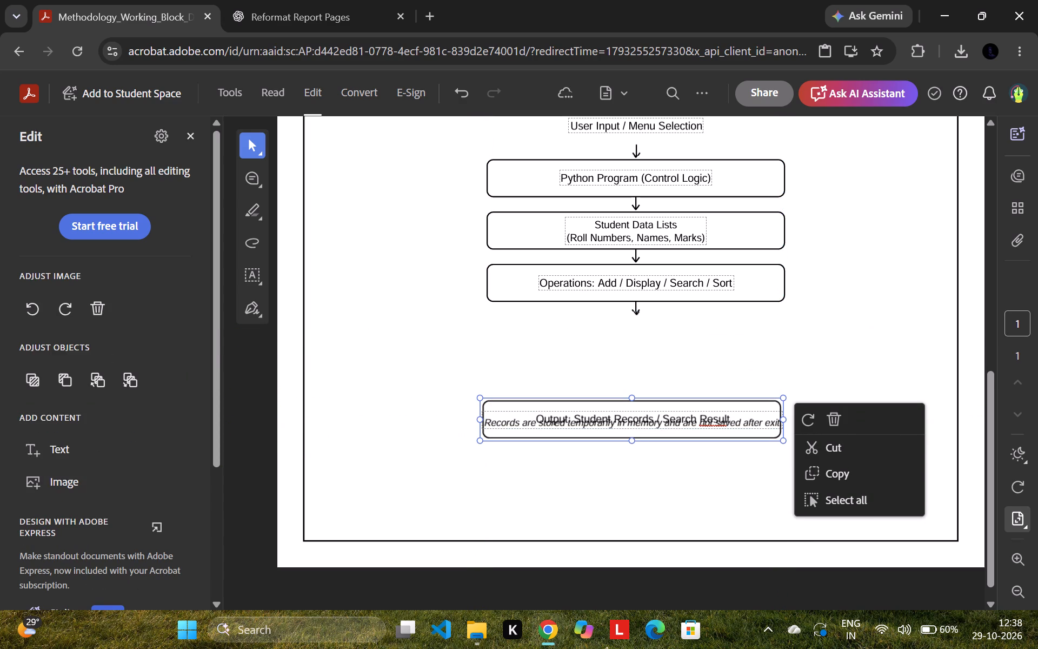
Stretch the rounded outline around the output text downward so it is taller.
left_click_drag(634, 438, 634, 459)
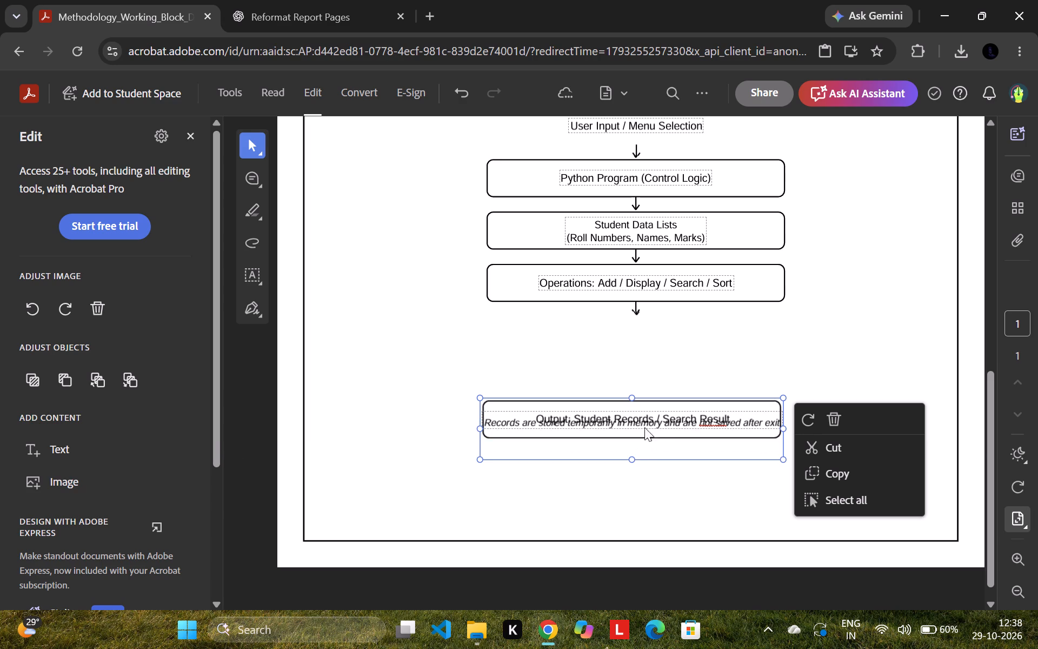
left_click(666, 416)
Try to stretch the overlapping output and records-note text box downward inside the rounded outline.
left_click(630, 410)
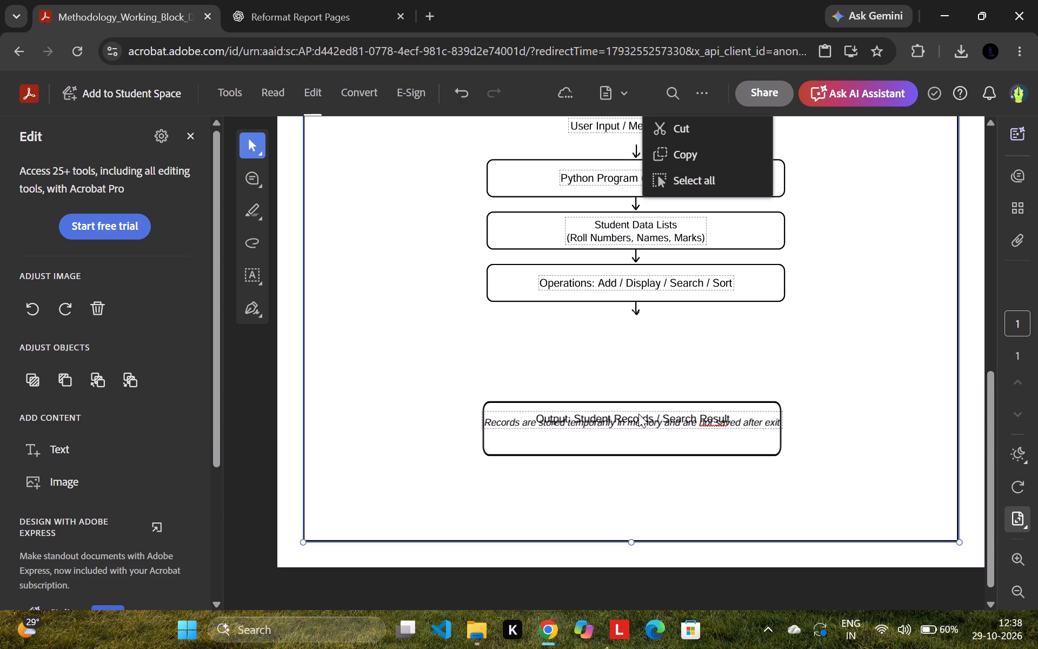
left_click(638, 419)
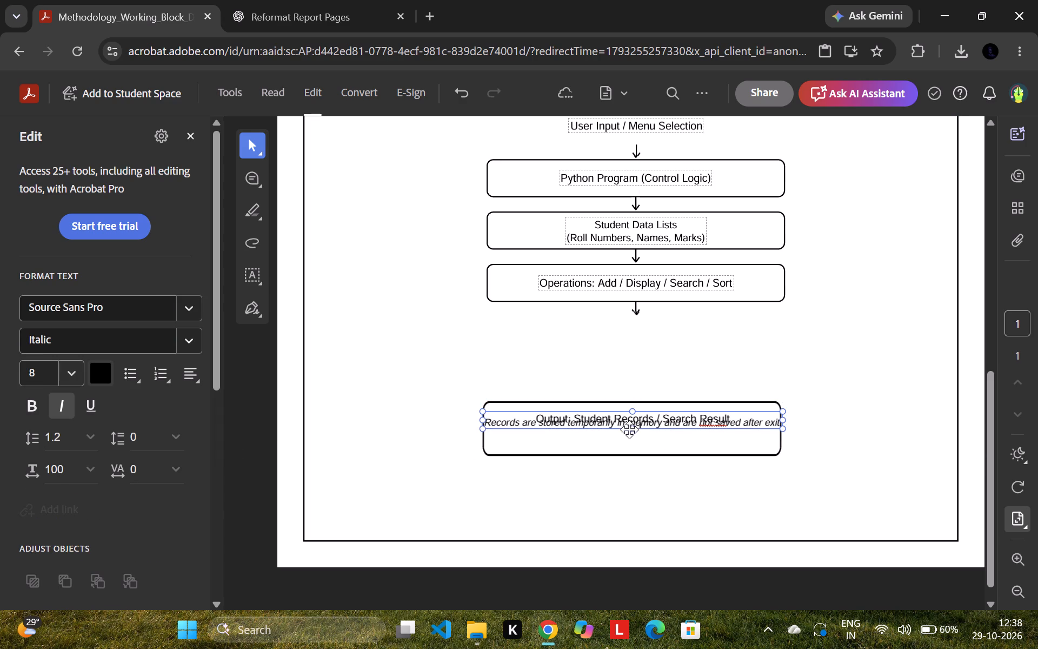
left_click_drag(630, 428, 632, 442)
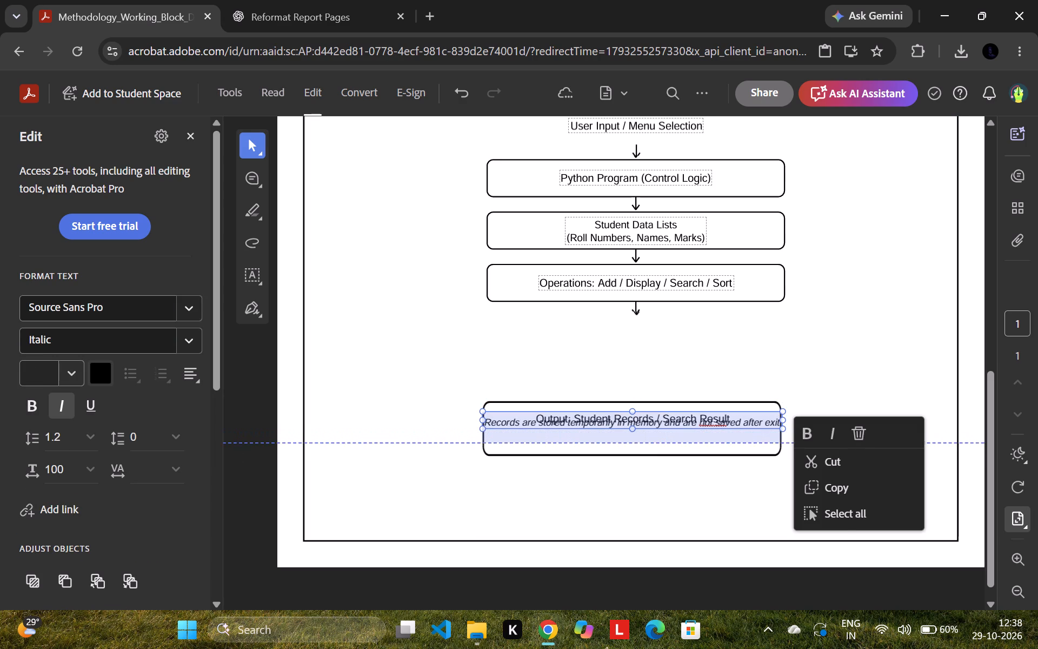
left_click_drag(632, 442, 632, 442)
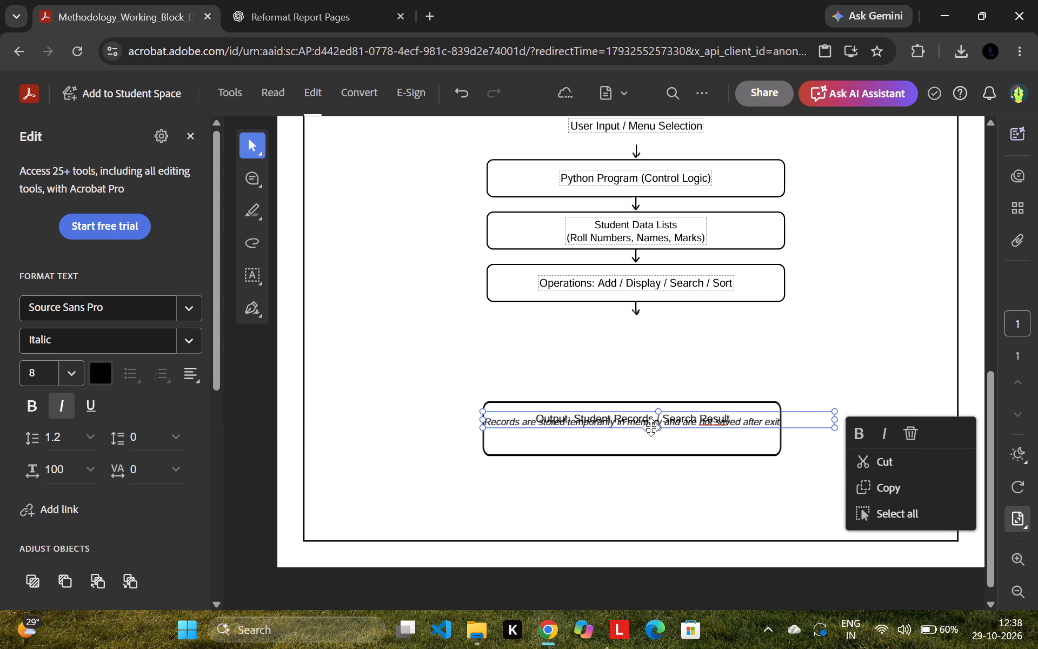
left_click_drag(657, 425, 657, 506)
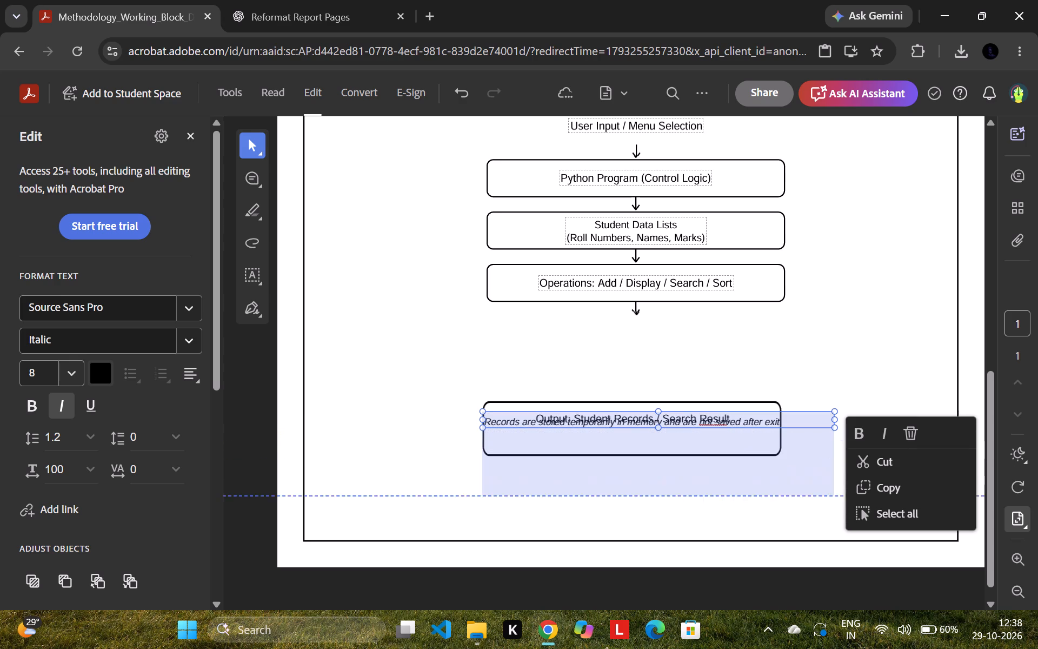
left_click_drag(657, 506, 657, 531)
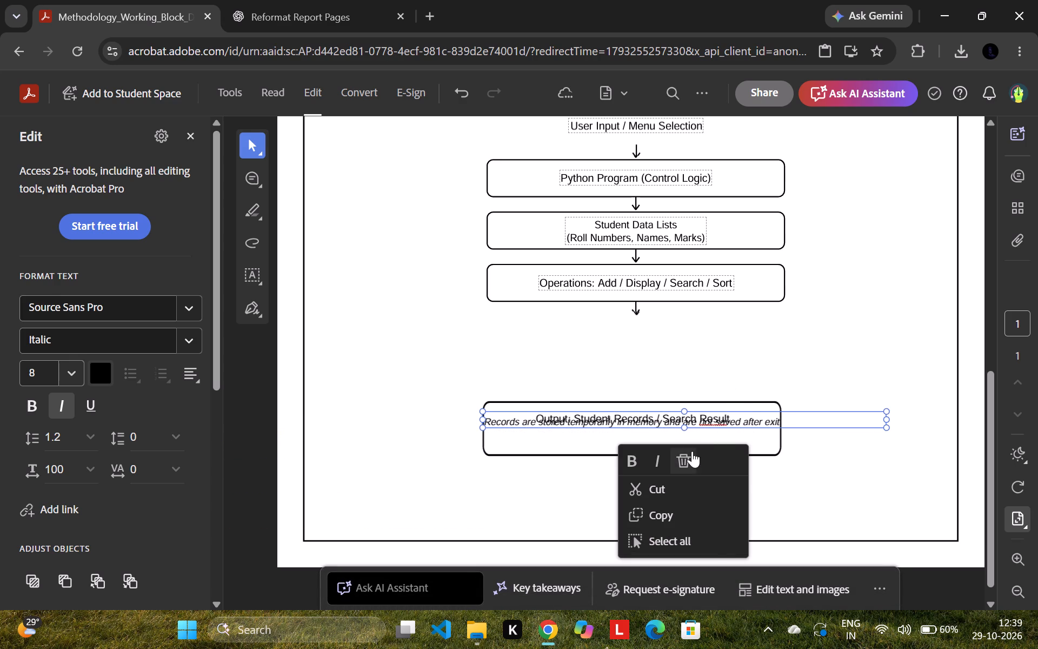
Insert a line break so the italic records note starts on its own line below "Output: Student Records / Search Result".
left_click(747, 418)
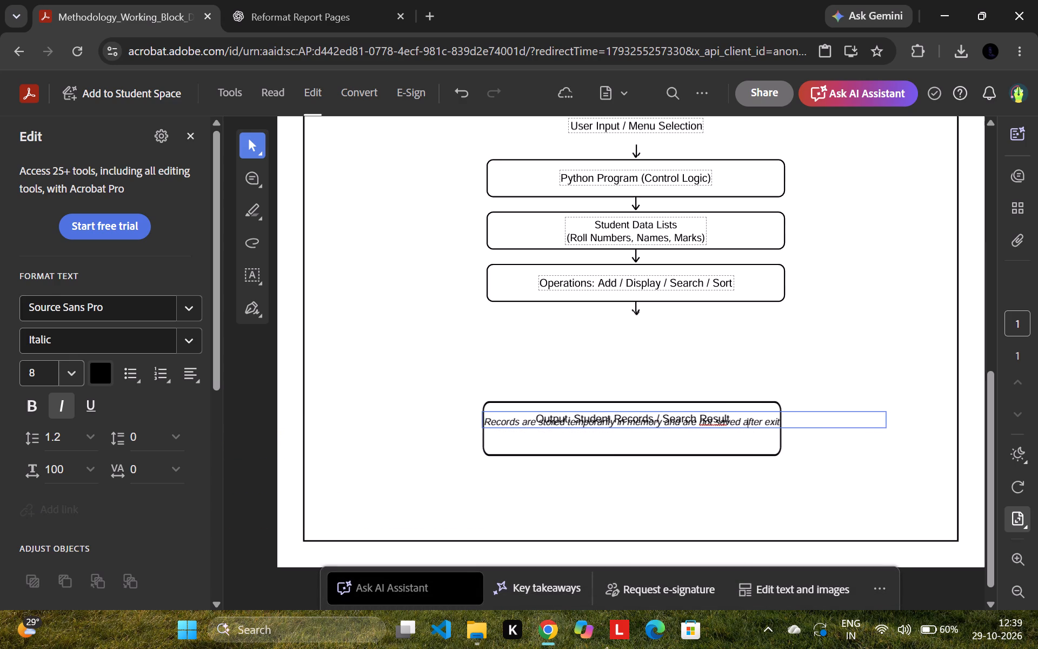
key("Up")
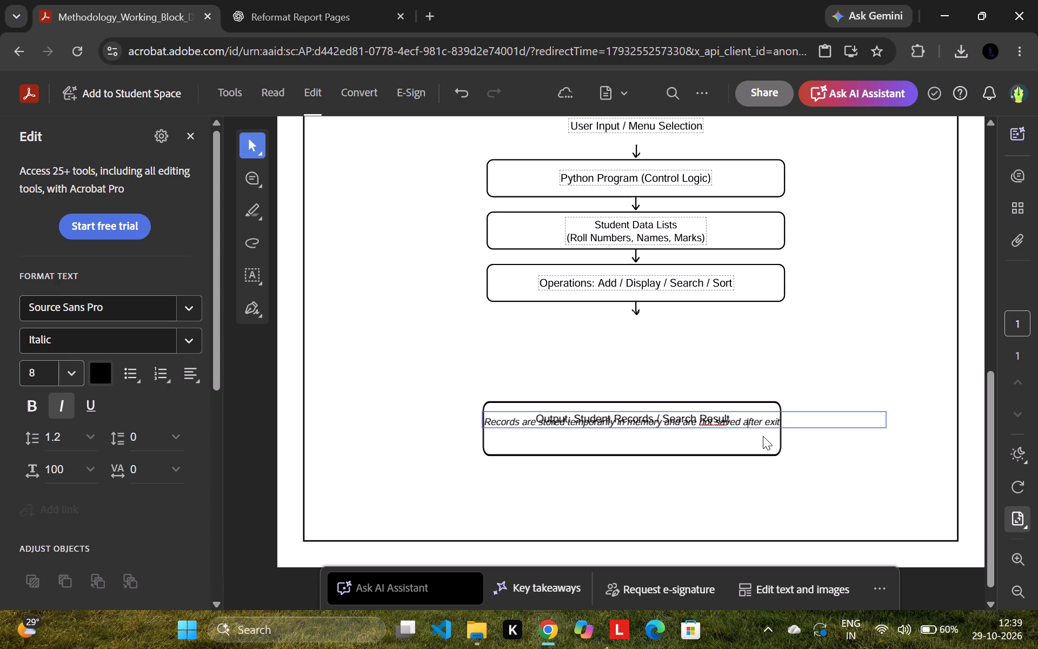
key("Up")
key("Left")
key("Left")
key("Left")
key("Left")
key("Left")
key("Left")
key("Left")
key("Left")
key("Left")
key("Left")
key("Left")
key("Left")
key("Left")
key("Left")
key("Left")
key("Left")
key("Left")
key("Left")
key("Left")
key("Left")
key("Left")
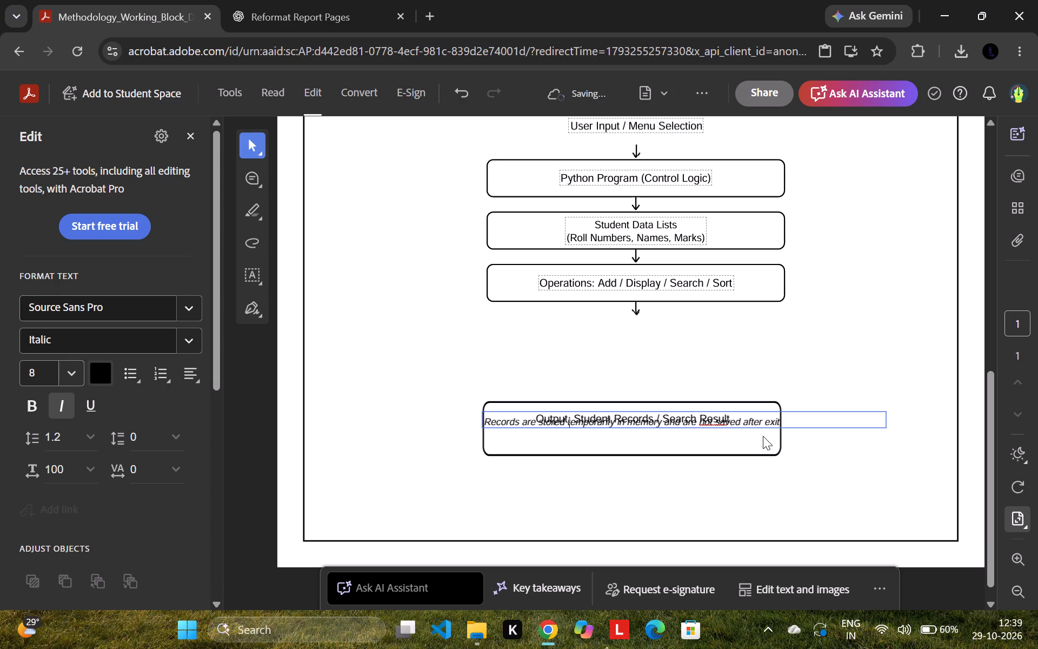
key("Right")
key("Right")
key("Right")
key("Right")
key("Right")
key("Right")
key("Right")
key("Right")
key("Right")
key("Right")
key("Right")
key("Right")
key("Right")
key("Right")
key("Right")
key("Right")
key("Right")
key("Right")
key("Right")
key("Right")
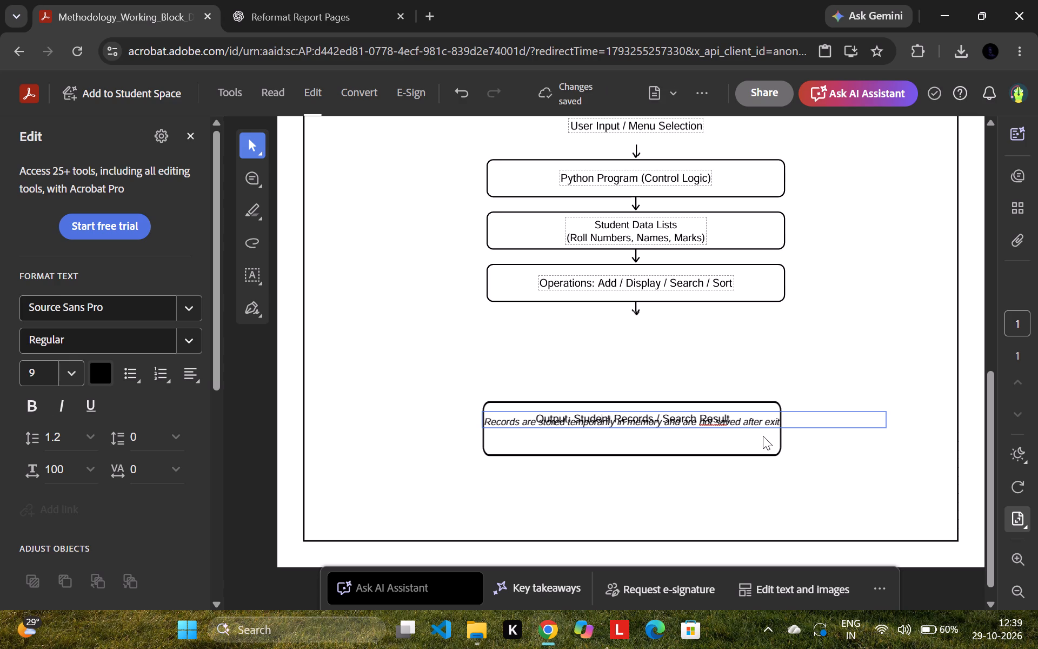
key("Right")
key("Left")
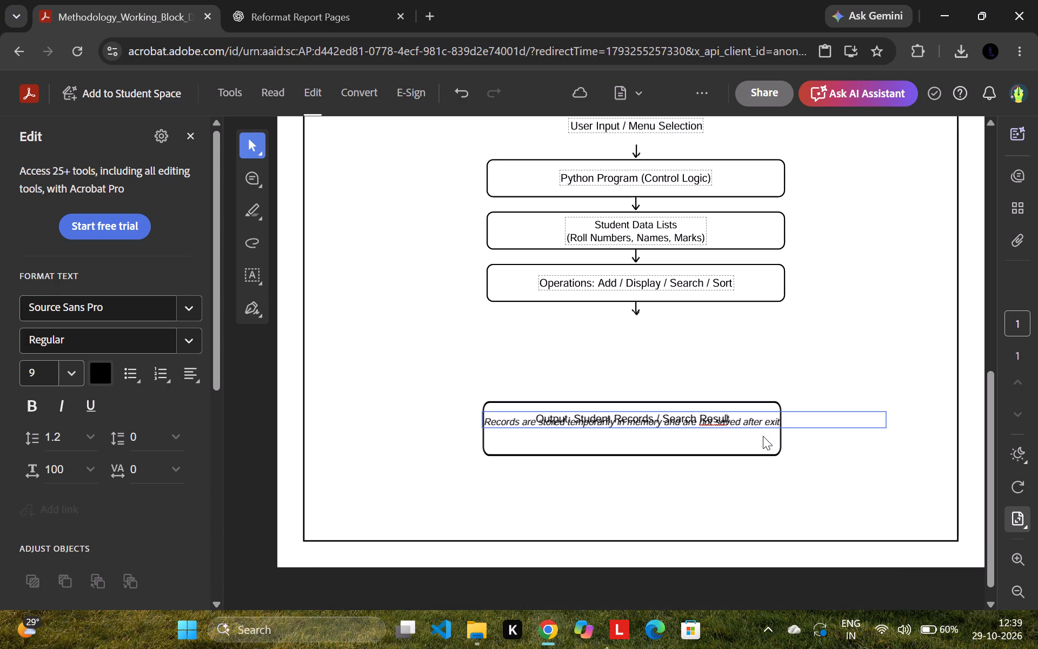
key("Right")
key("Return")
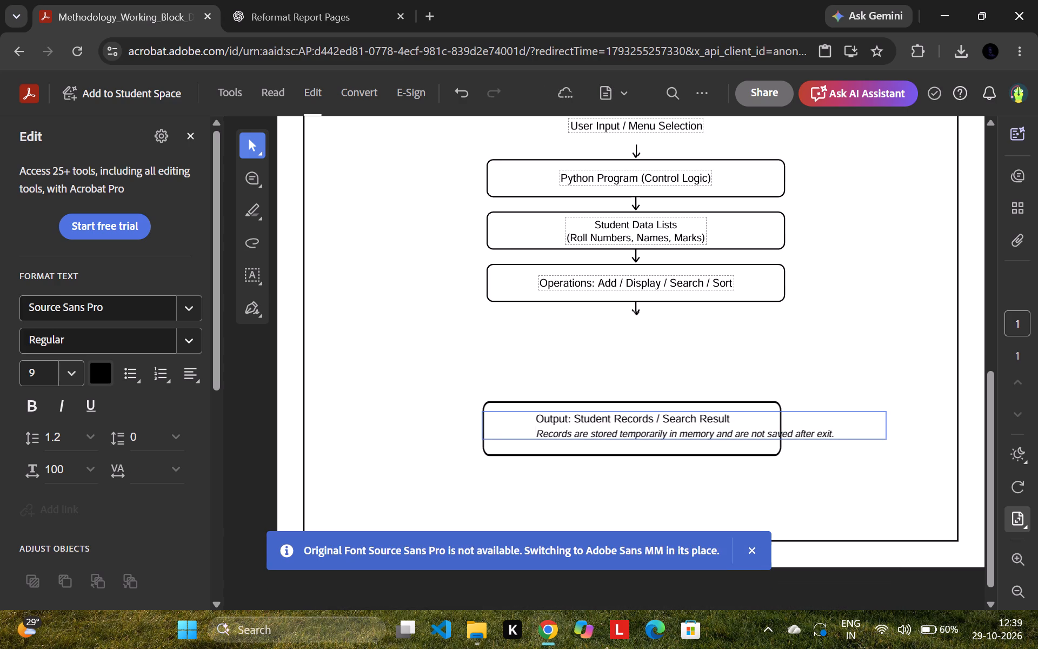
scroll(877, 339, "left", 1)
left_click(877, 339)
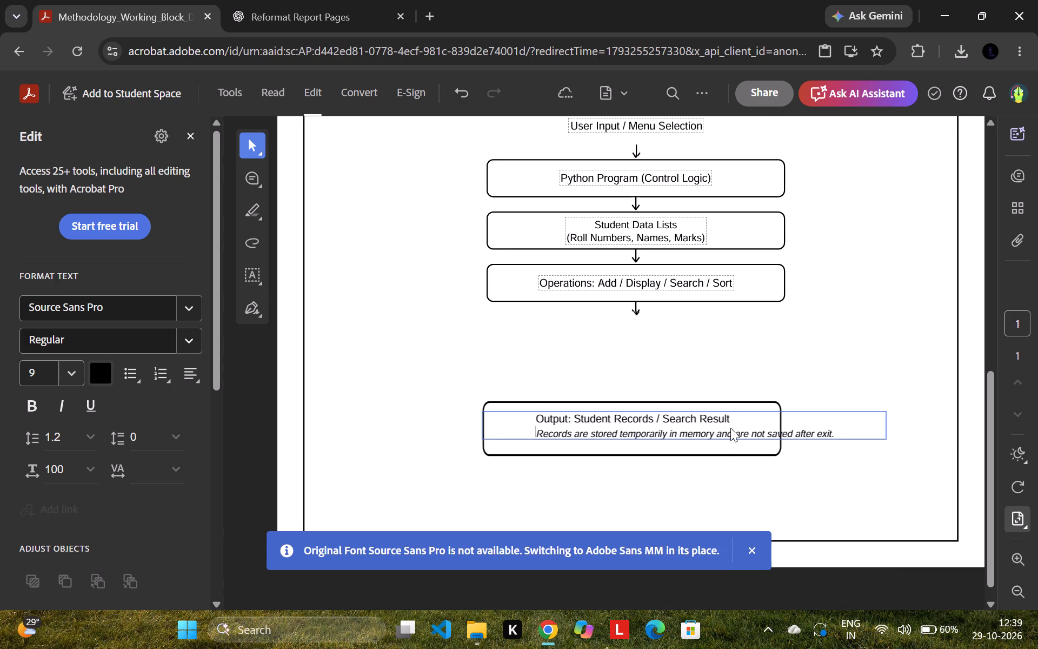
Narrow the output text box and shift it left so both lines start just inside the rounded outline's left edge.
left_click(730, 428)
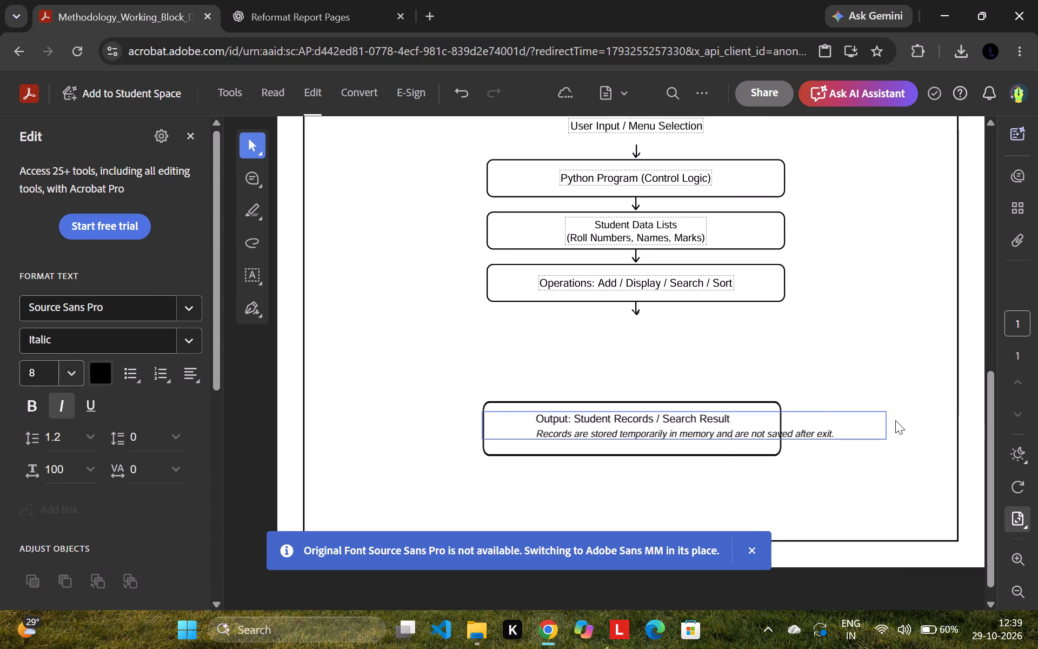
left_click_drag(886, 423, 806, 422)
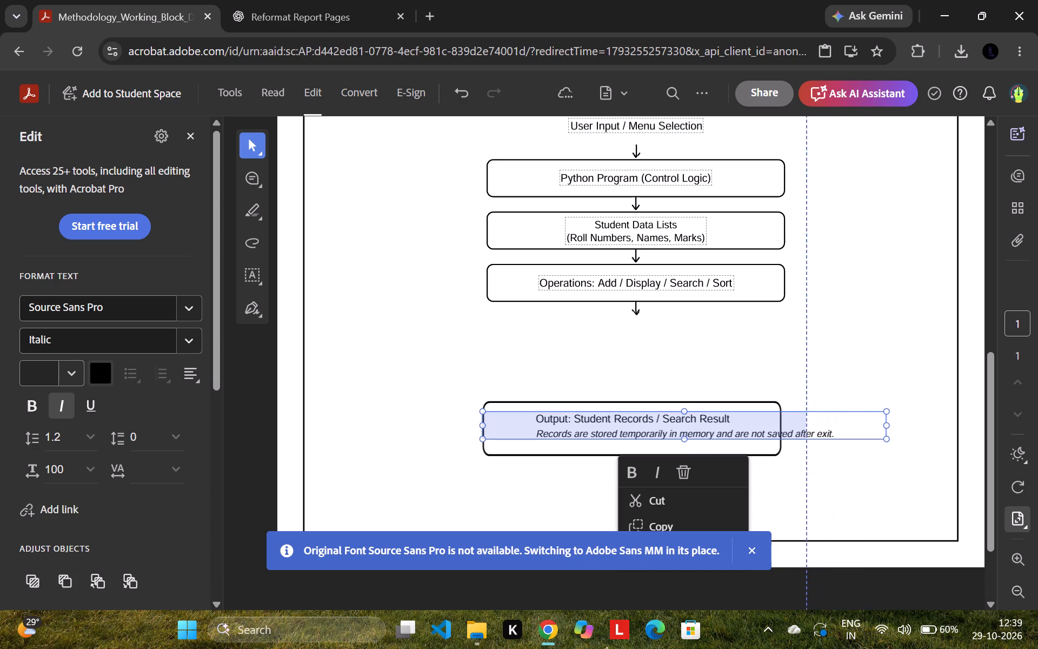
left_click_drag(806, 422, 777, 424)
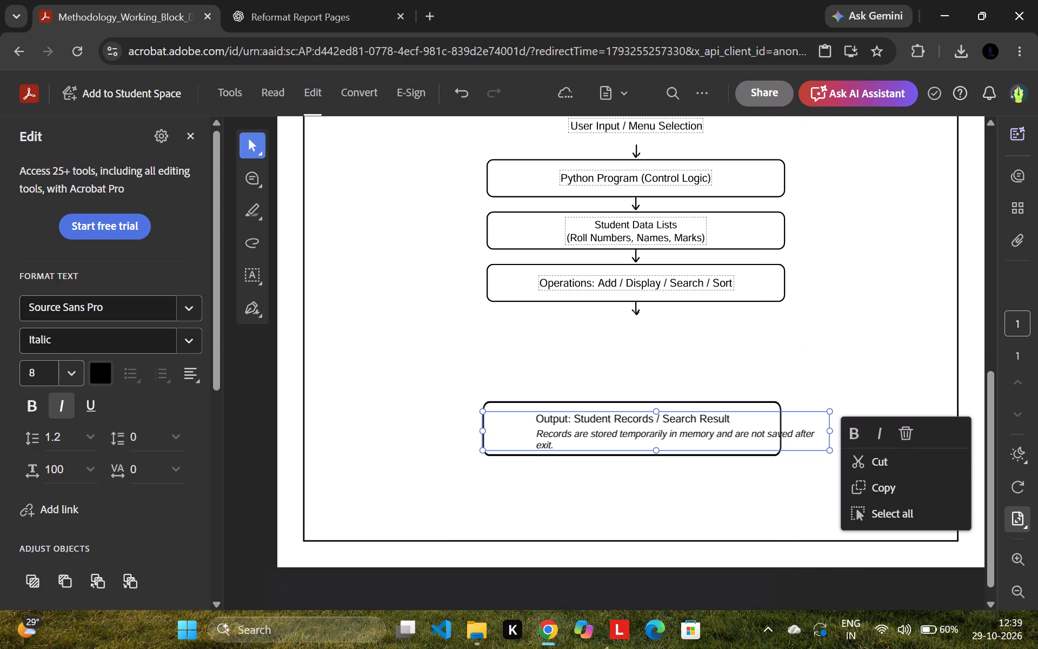
left_click_drag(482, 429, 496, 429)
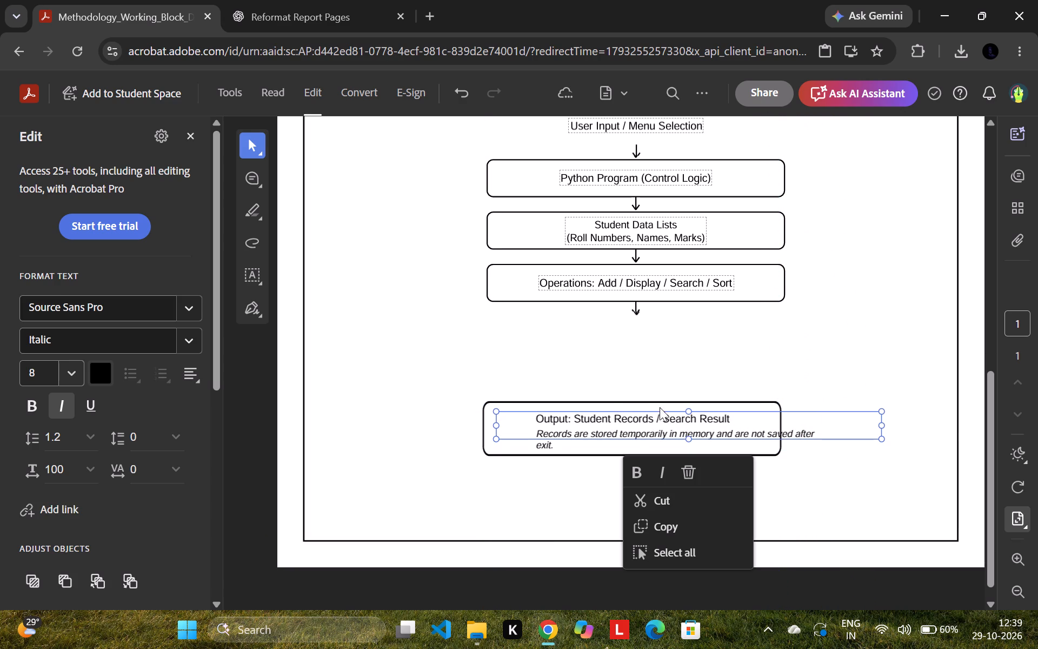
left_click_drag(687, 408, 619, 412)
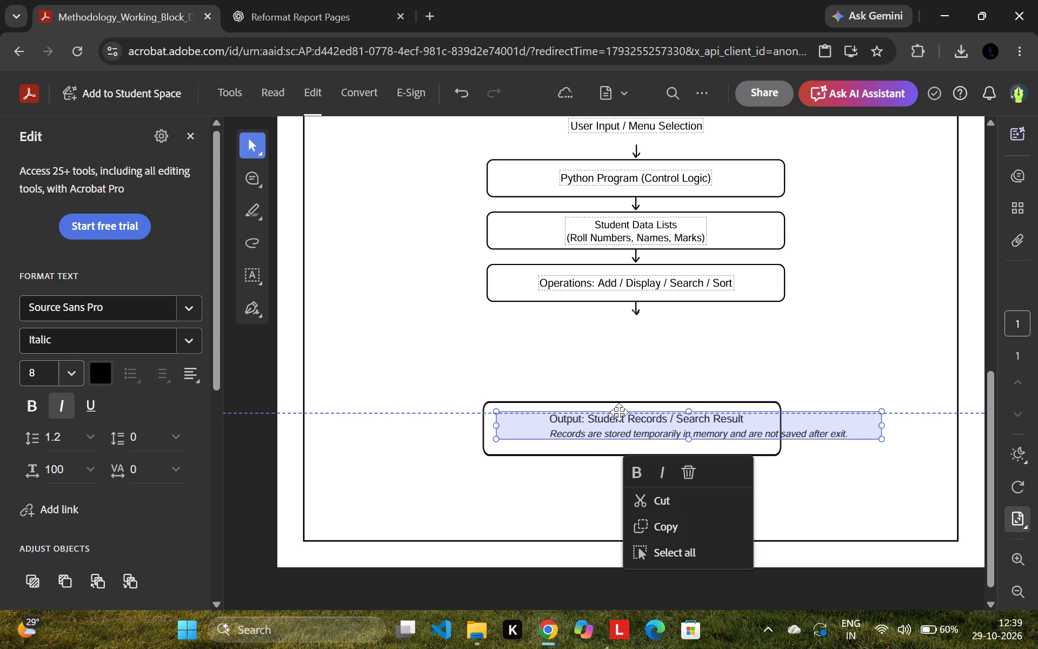
left_click_drag(619, 412, 593, 410)
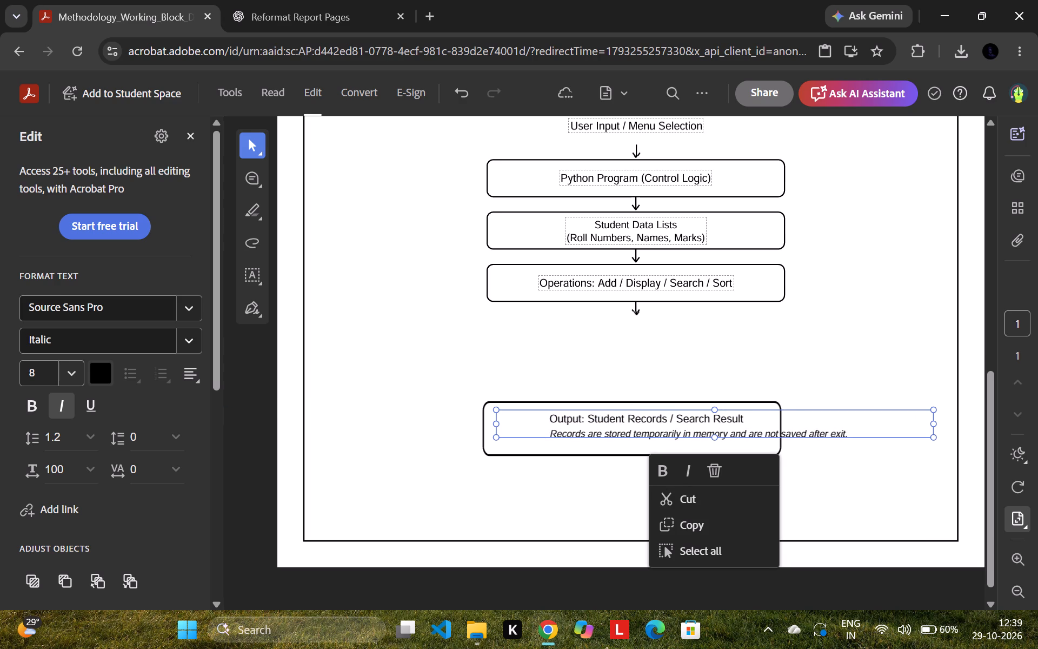
left_click_drag(734, 410, 683, 412)
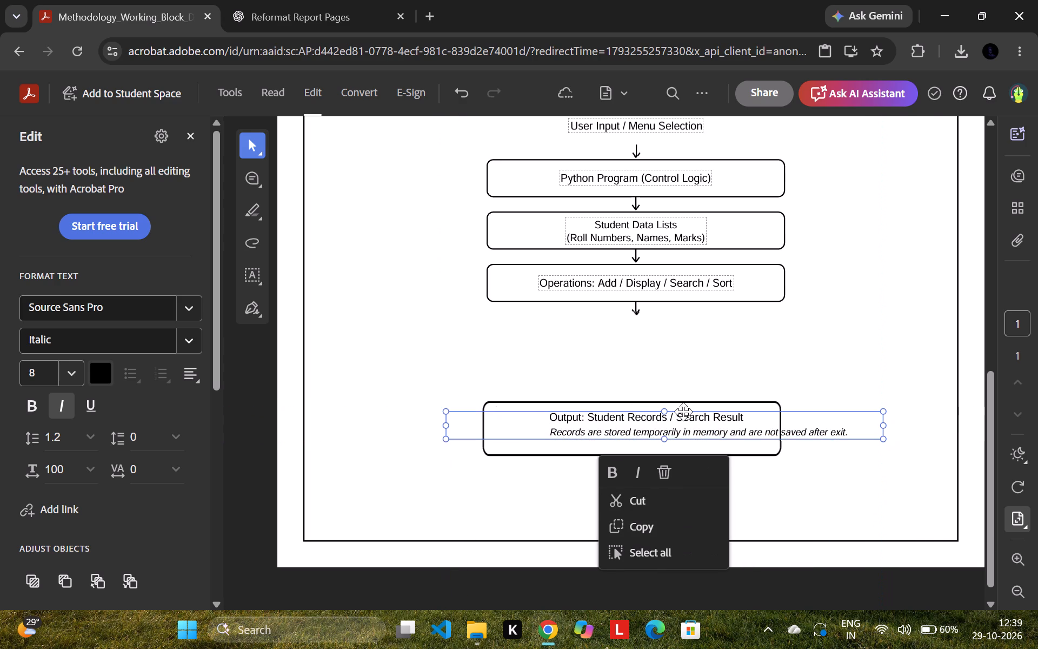
left_click(683, 412)
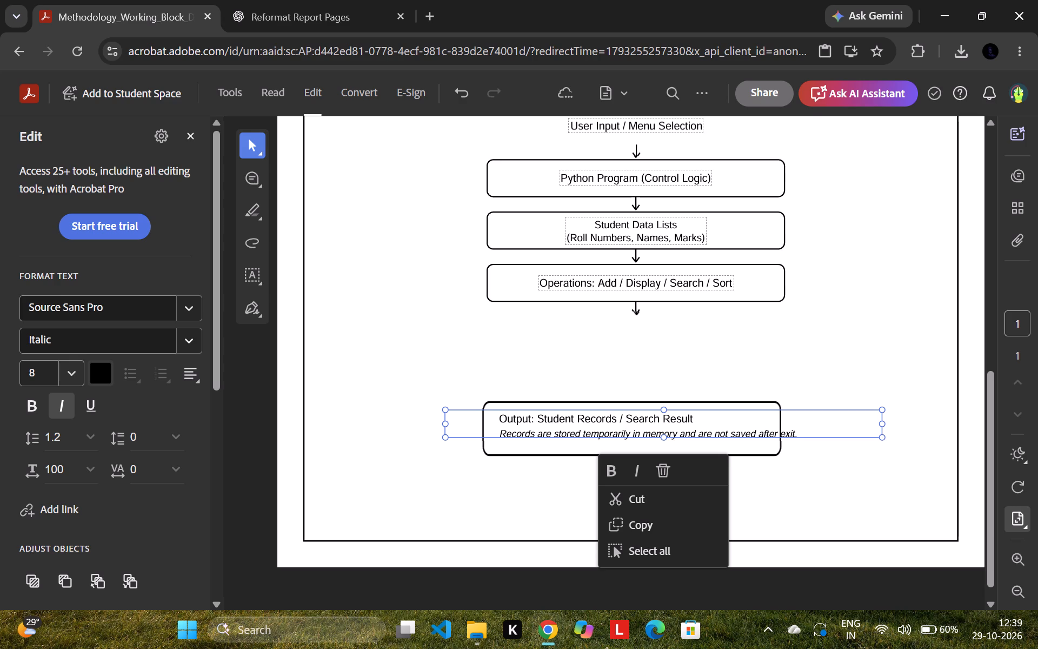
left_click_drag(885, 423, 776, 430)
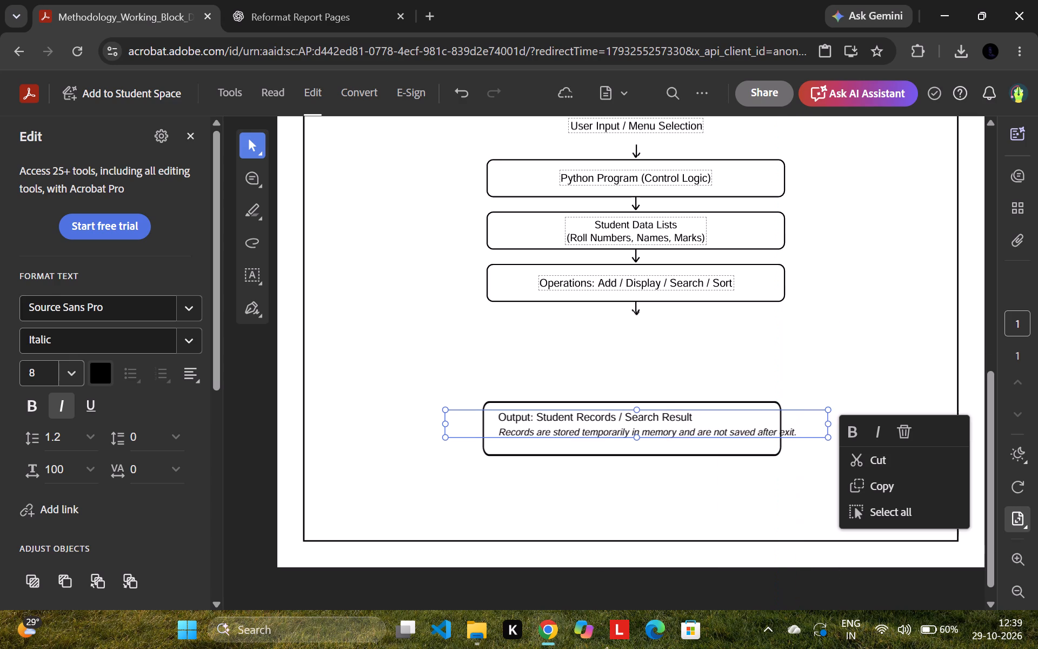
Break the records note after "in memory and" and remove the leading space before "are not saved after exit.".
left_click(695, 428)
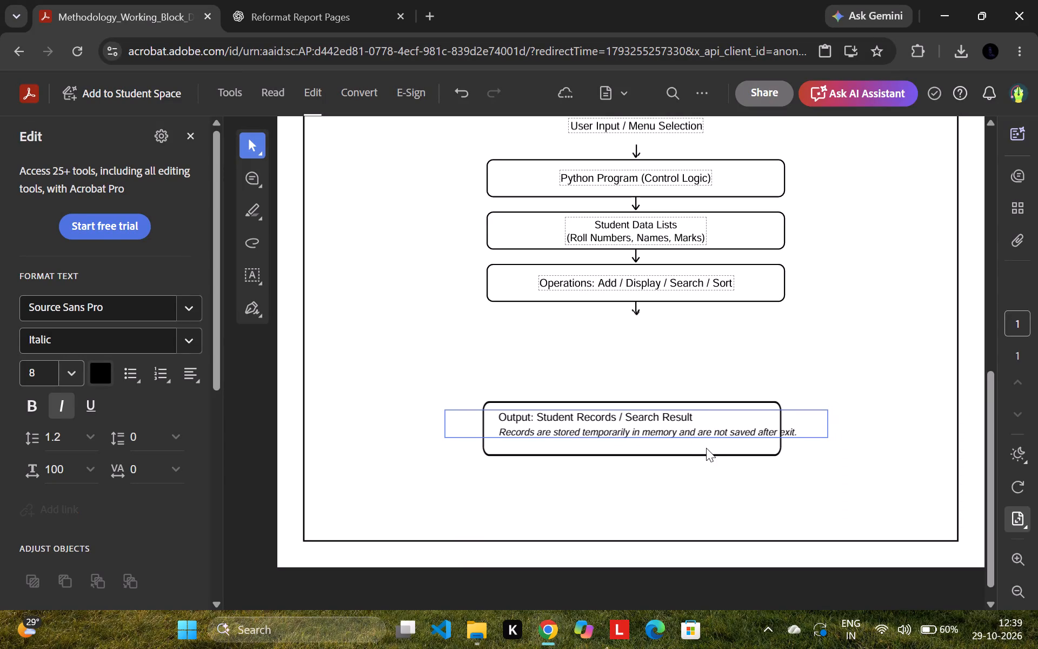
key("Return")
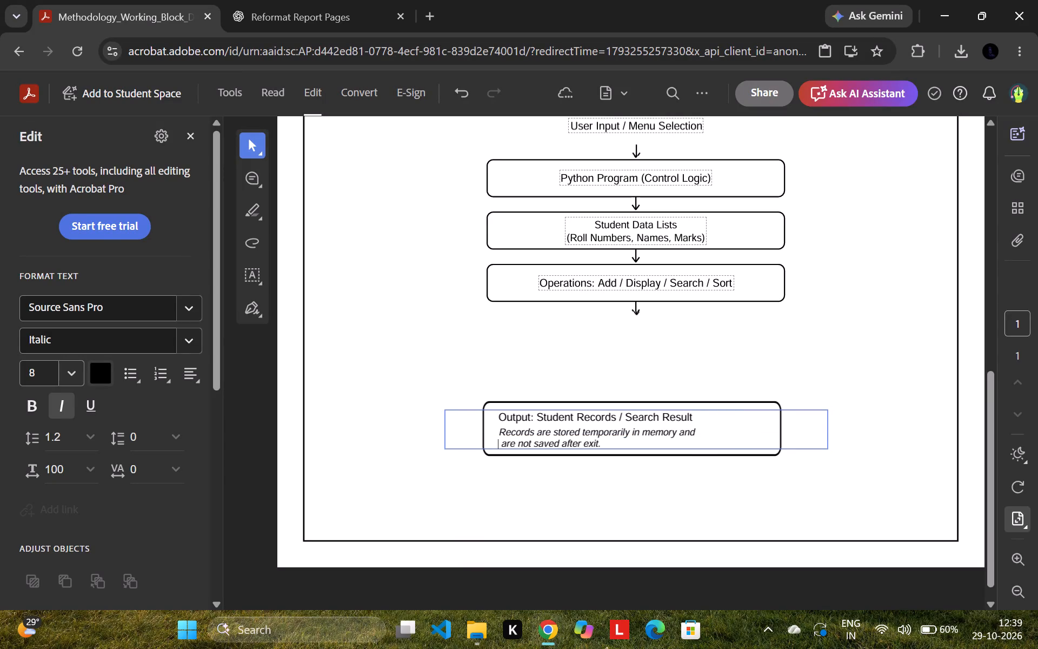
key("Right")
key("BackSpace")
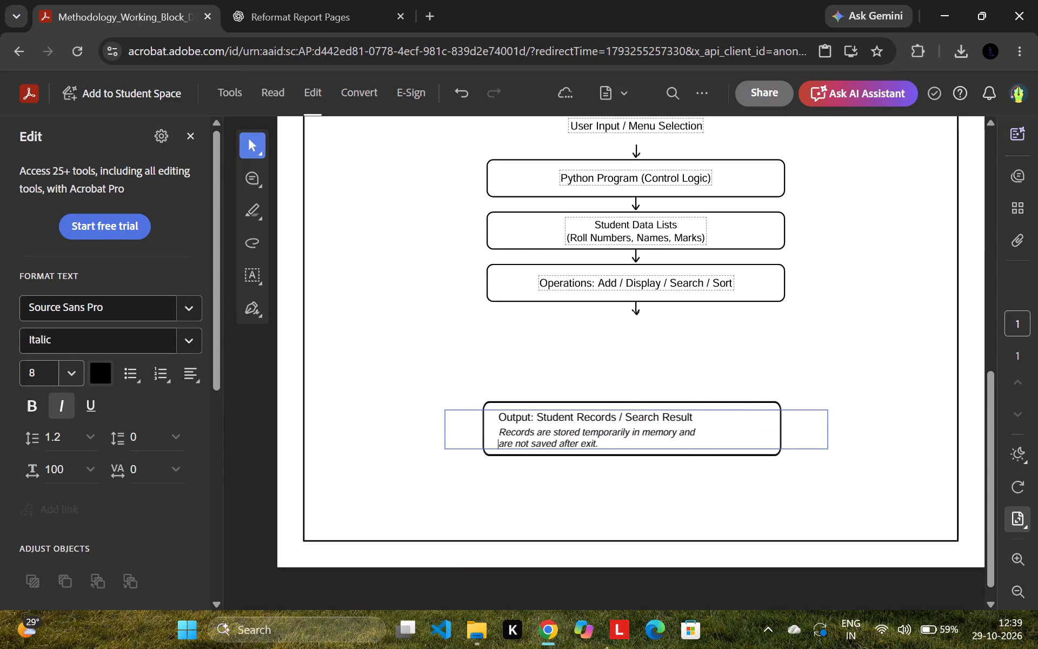
Nudge the output text box slightly right within its rounded outline.
left_click(727, 425)
left_click(711, 418)
left_click(711, 418)
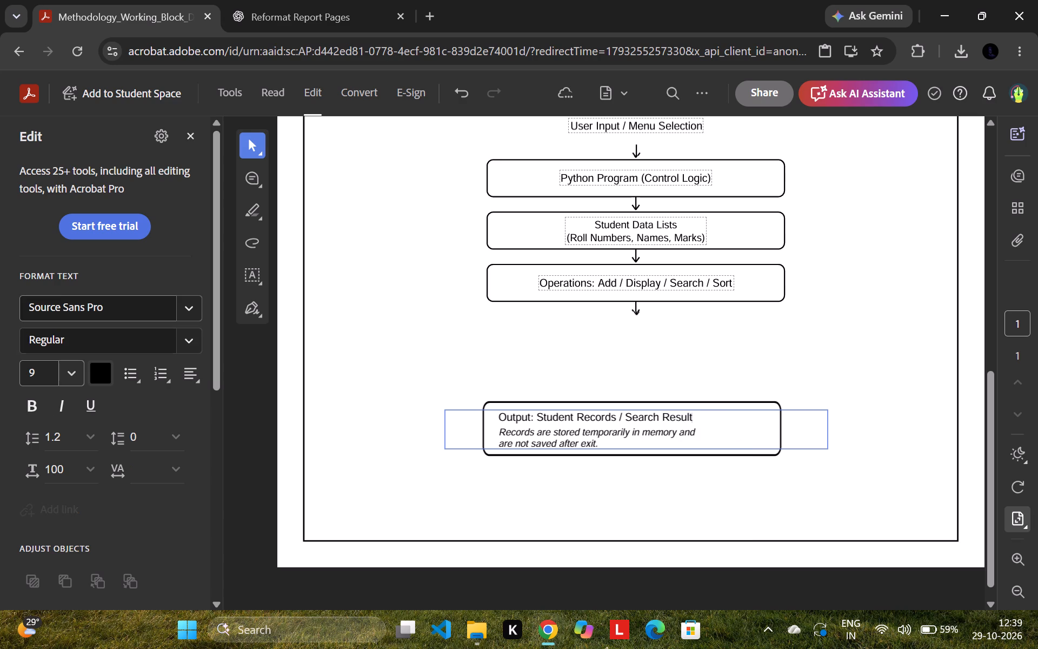
left_click_drag(710, 409, 719, 409)
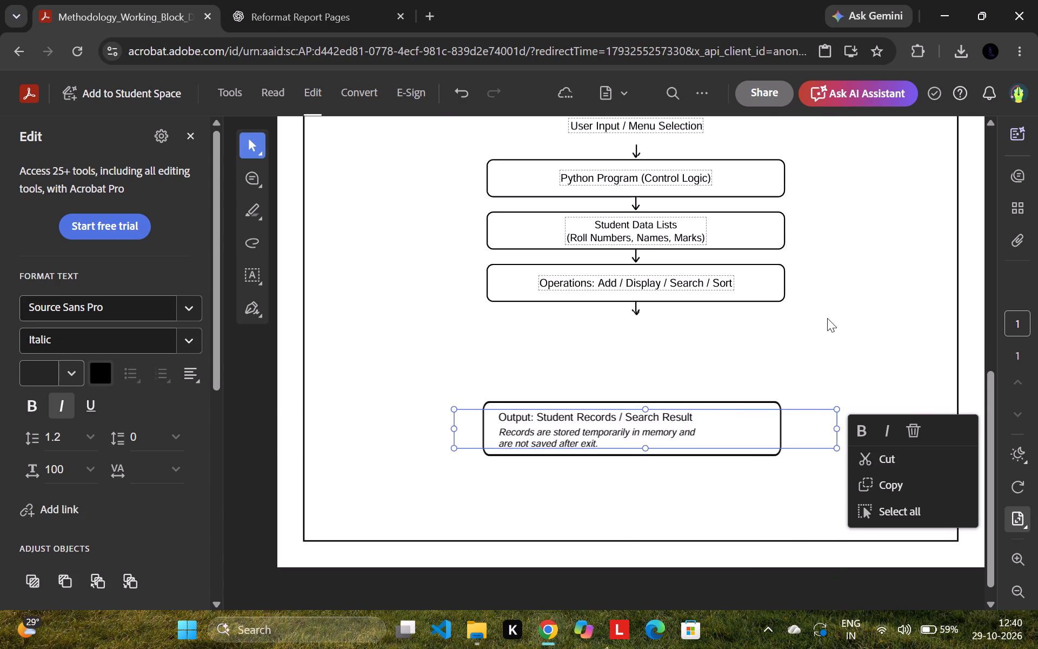
left_click(827, 318)
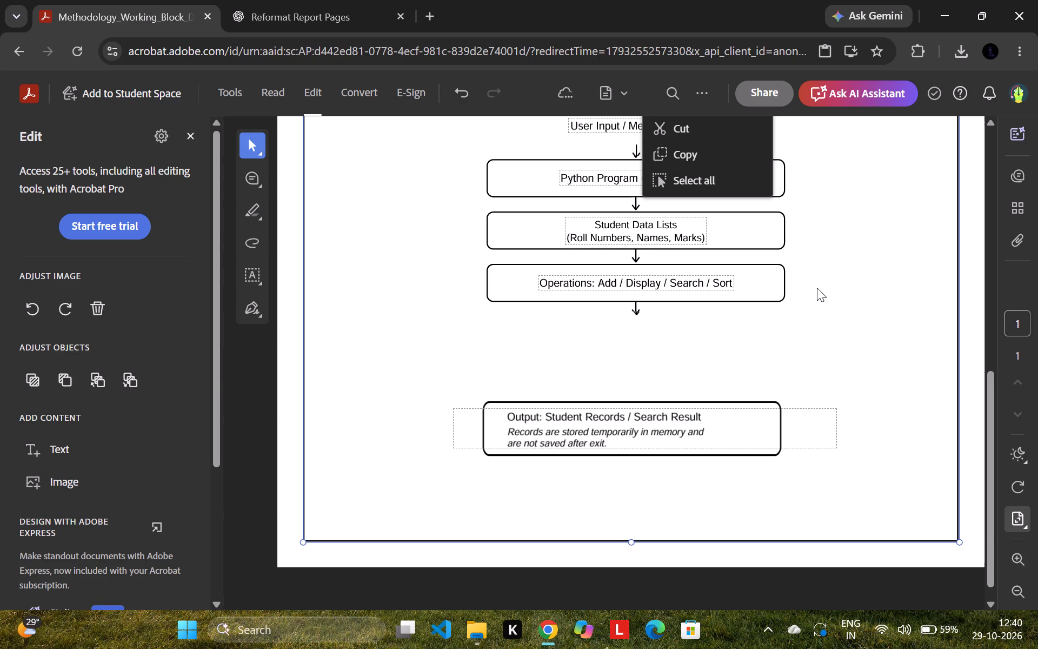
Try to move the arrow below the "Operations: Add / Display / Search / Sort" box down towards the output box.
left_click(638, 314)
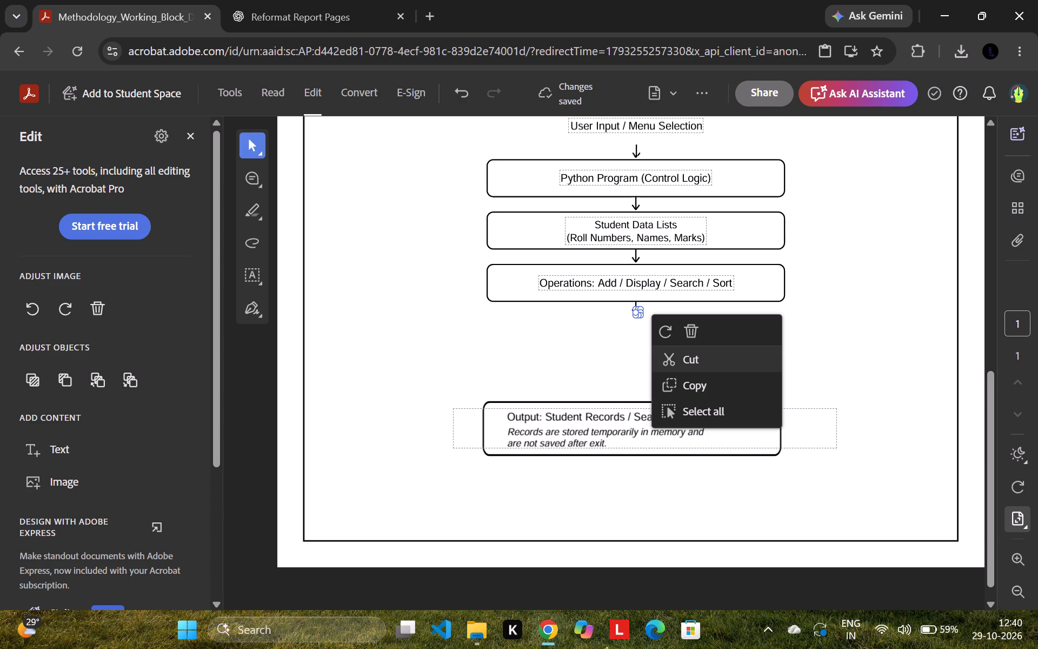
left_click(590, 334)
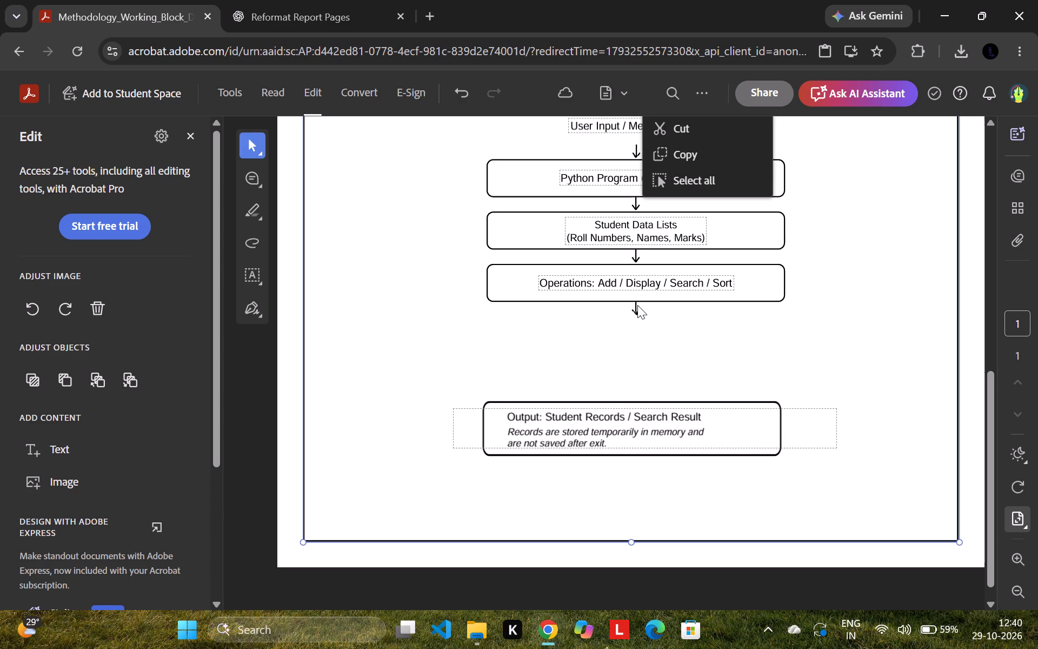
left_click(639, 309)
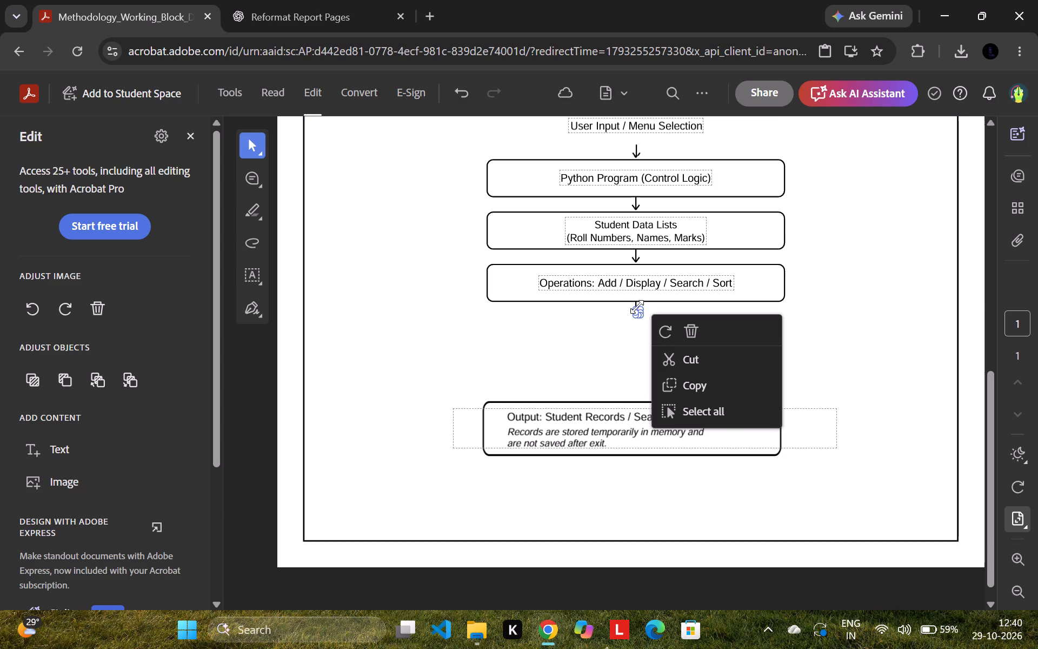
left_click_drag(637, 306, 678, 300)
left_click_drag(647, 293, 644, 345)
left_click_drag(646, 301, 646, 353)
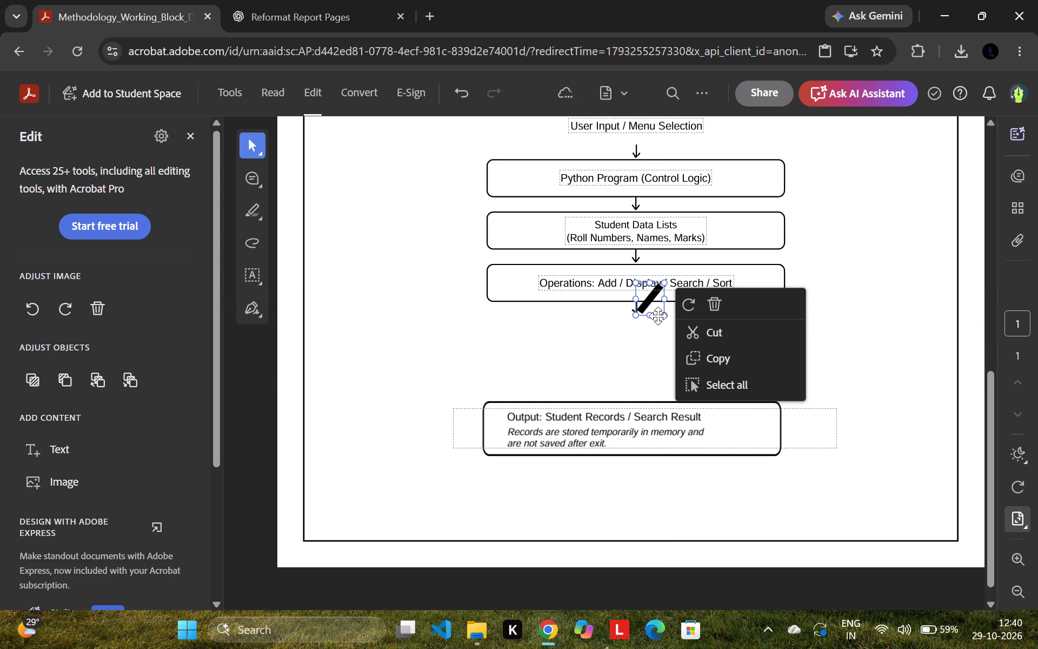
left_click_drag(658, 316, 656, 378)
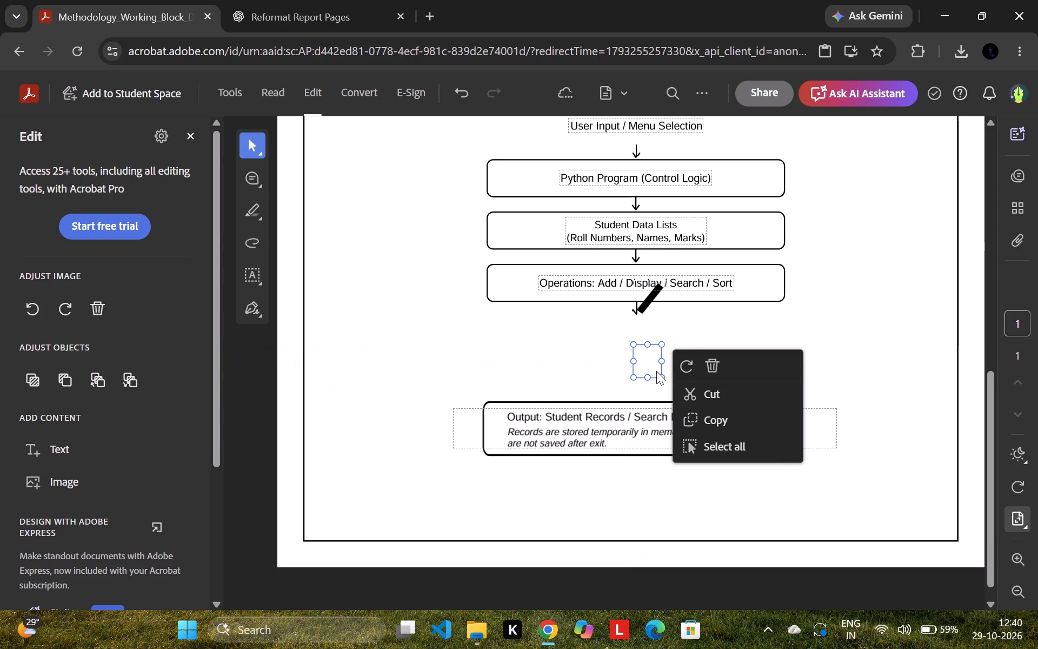
Delete all the pieces of the arrow below the "Operations: Add / Display / Search / Sort" box.
key("Delete")
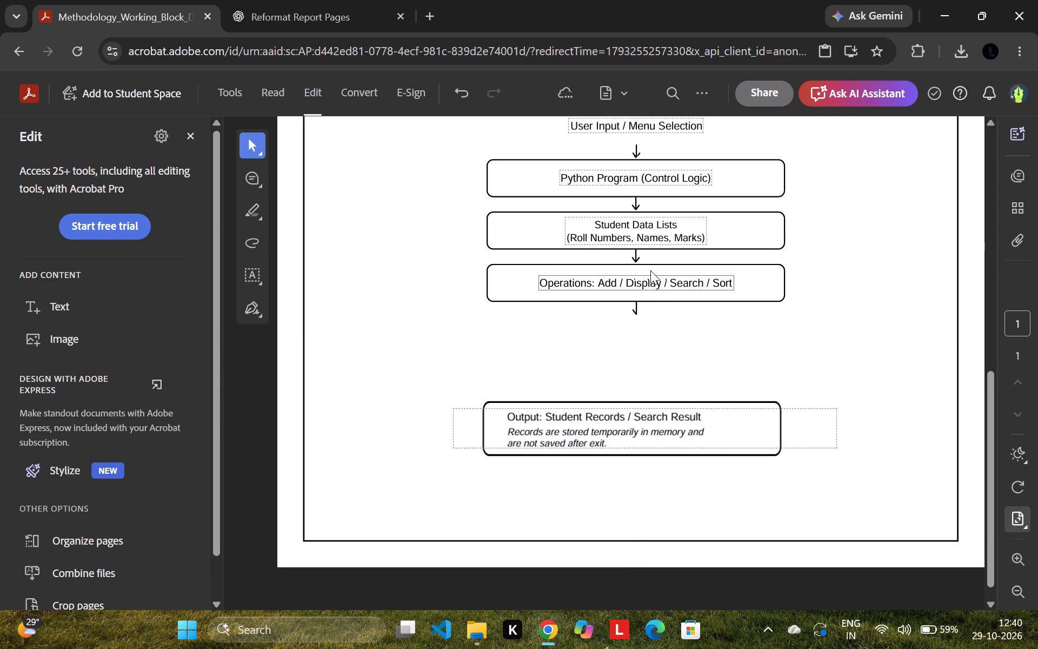
left_click(632, 306)
left_click(639, 310)
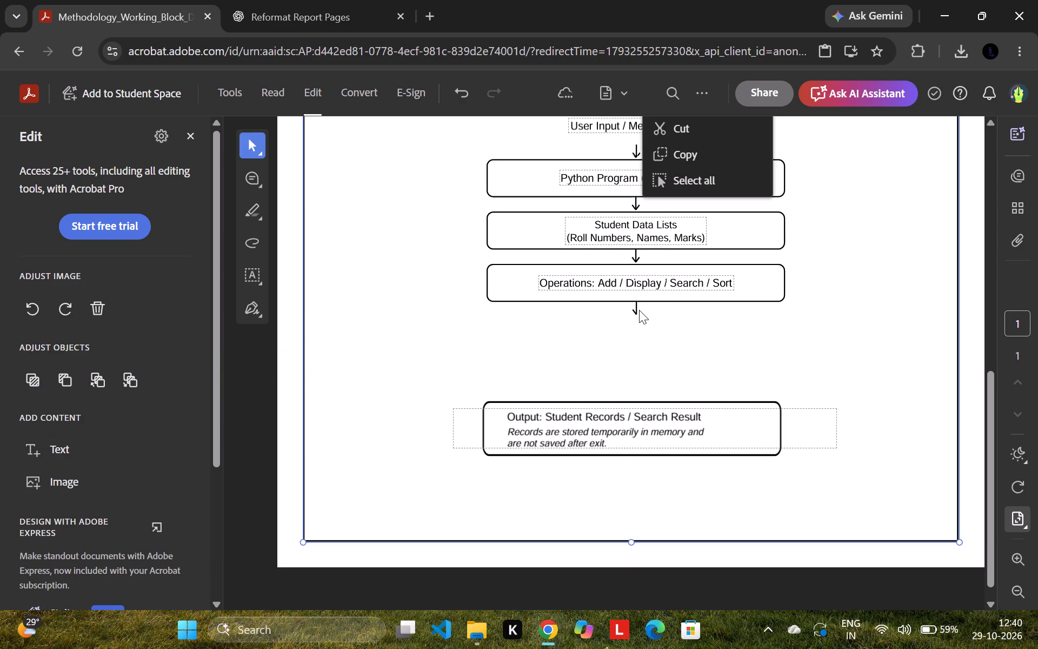
left_click(634, 304)
left_click(635, 316)
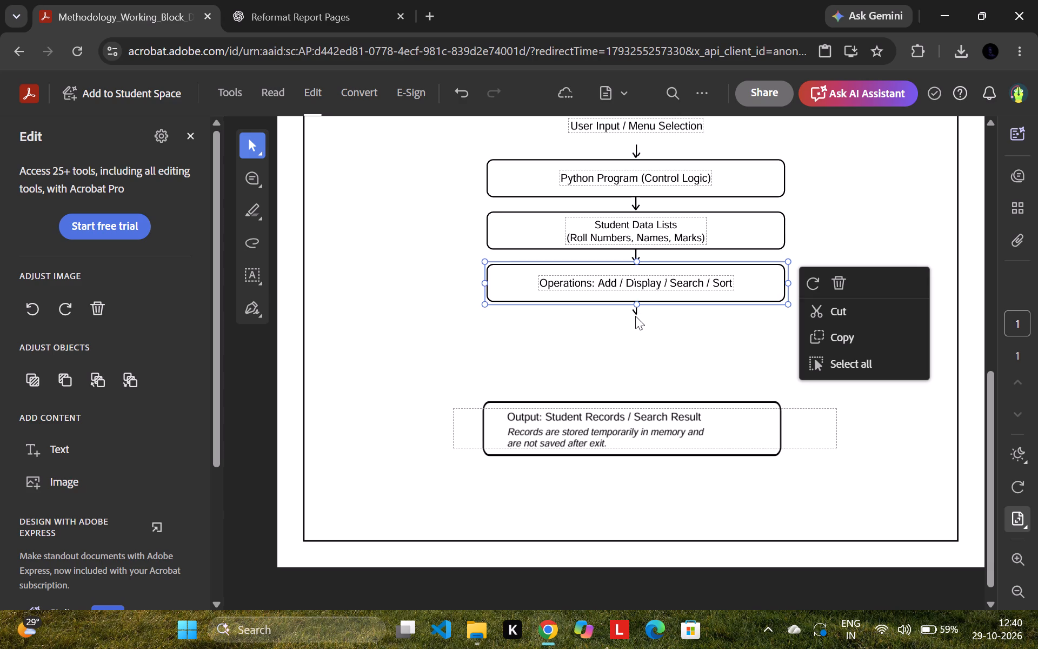
key("Delete")
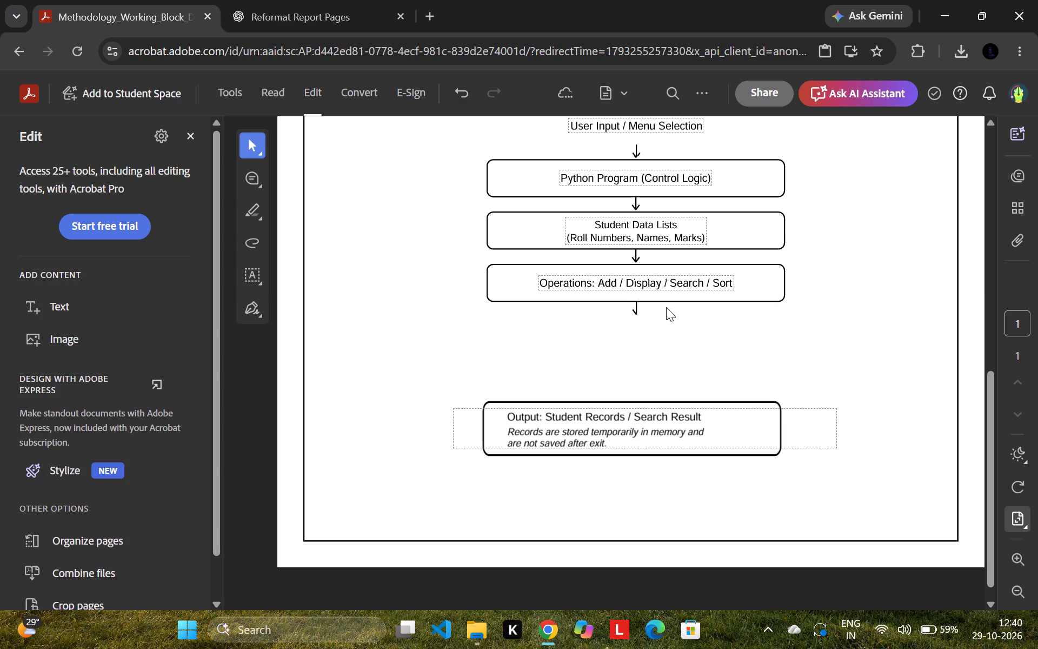
left_click(633, 310)
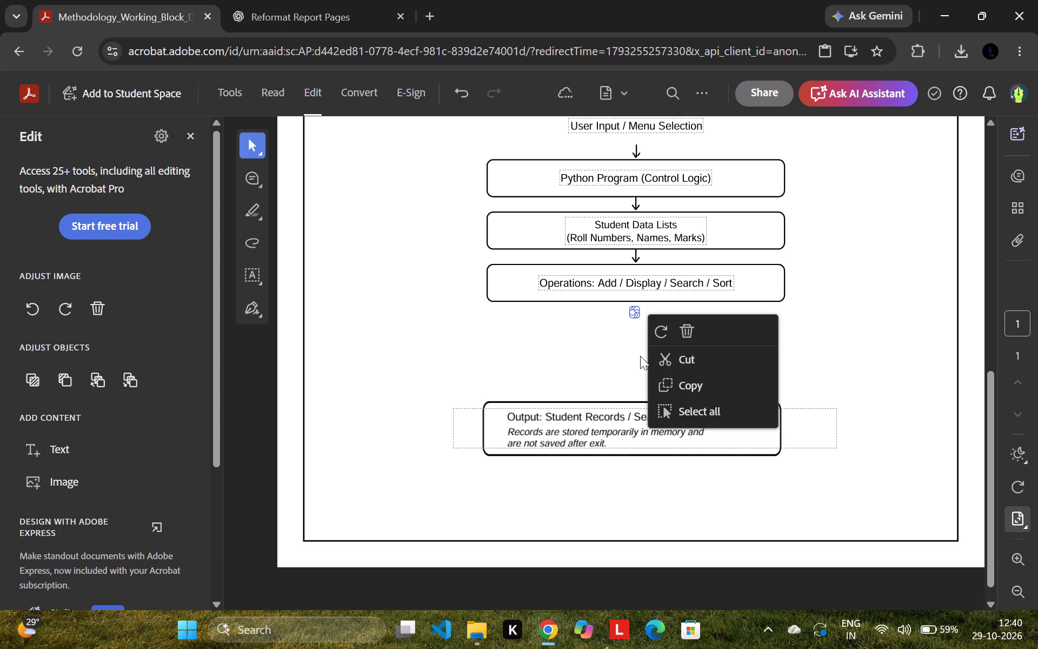
key("Delete")
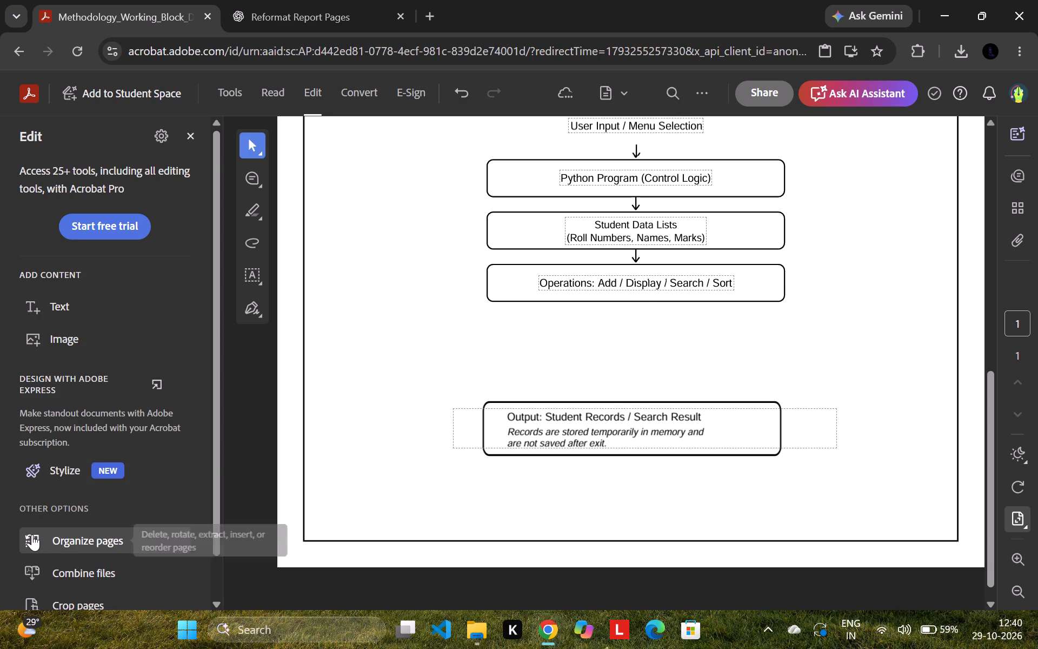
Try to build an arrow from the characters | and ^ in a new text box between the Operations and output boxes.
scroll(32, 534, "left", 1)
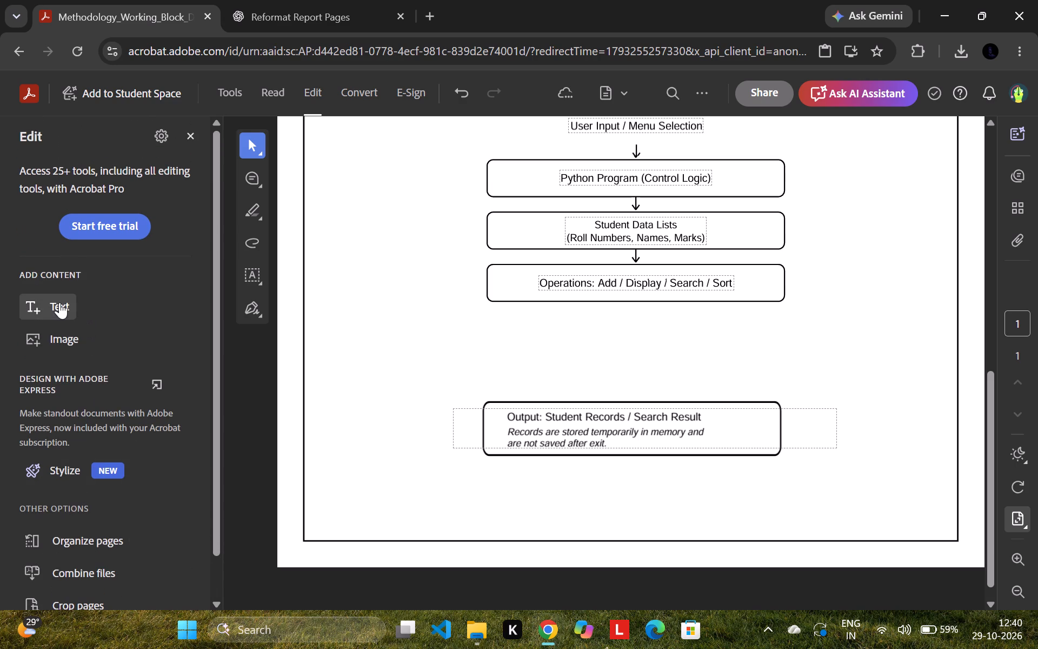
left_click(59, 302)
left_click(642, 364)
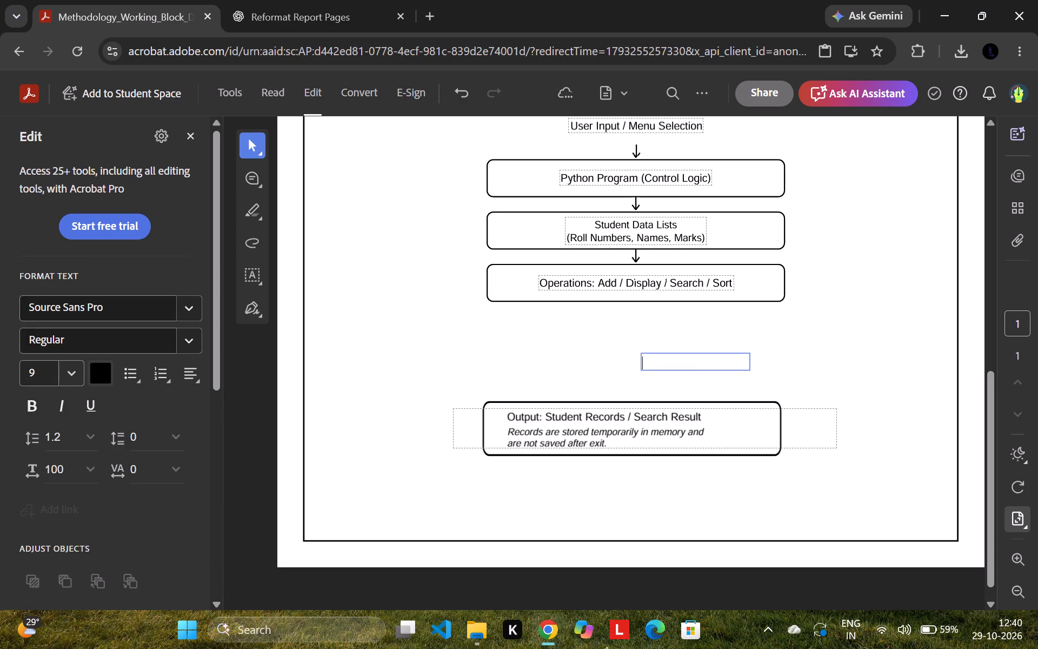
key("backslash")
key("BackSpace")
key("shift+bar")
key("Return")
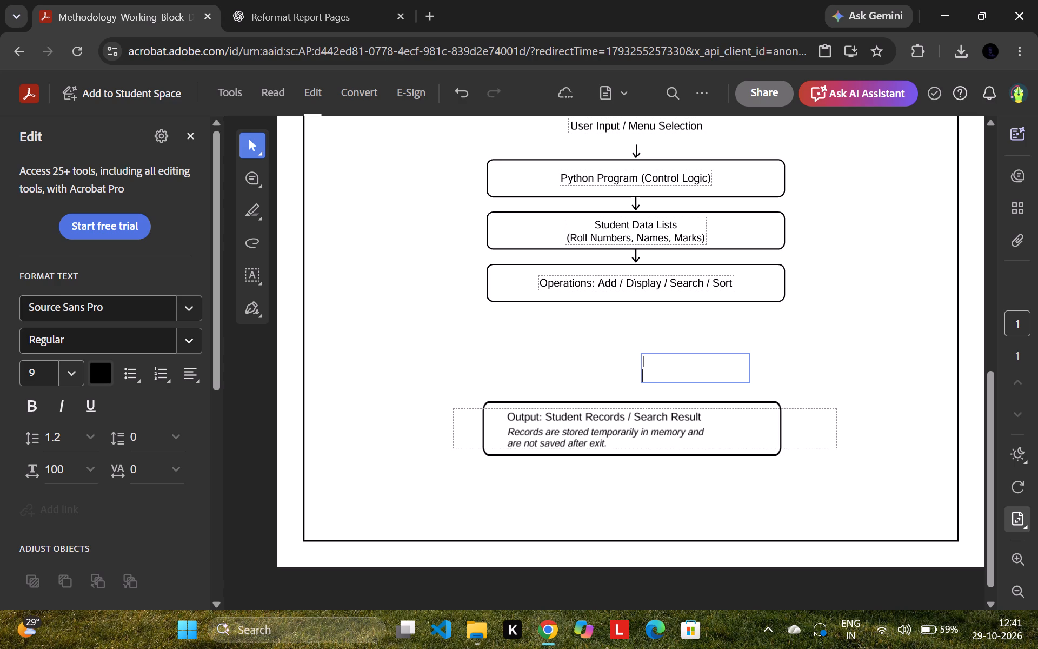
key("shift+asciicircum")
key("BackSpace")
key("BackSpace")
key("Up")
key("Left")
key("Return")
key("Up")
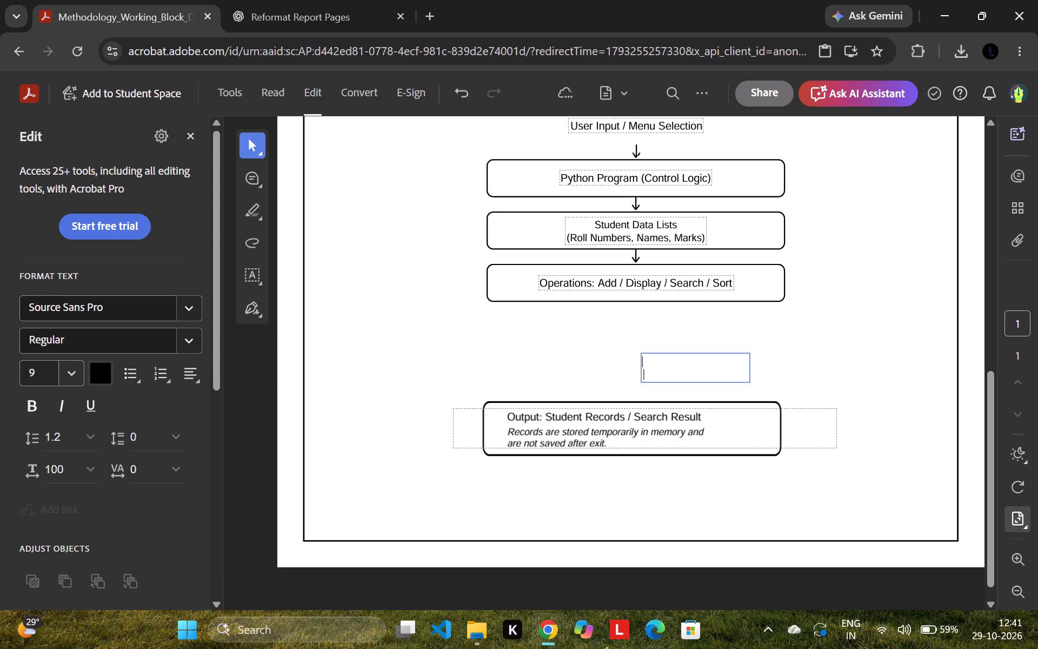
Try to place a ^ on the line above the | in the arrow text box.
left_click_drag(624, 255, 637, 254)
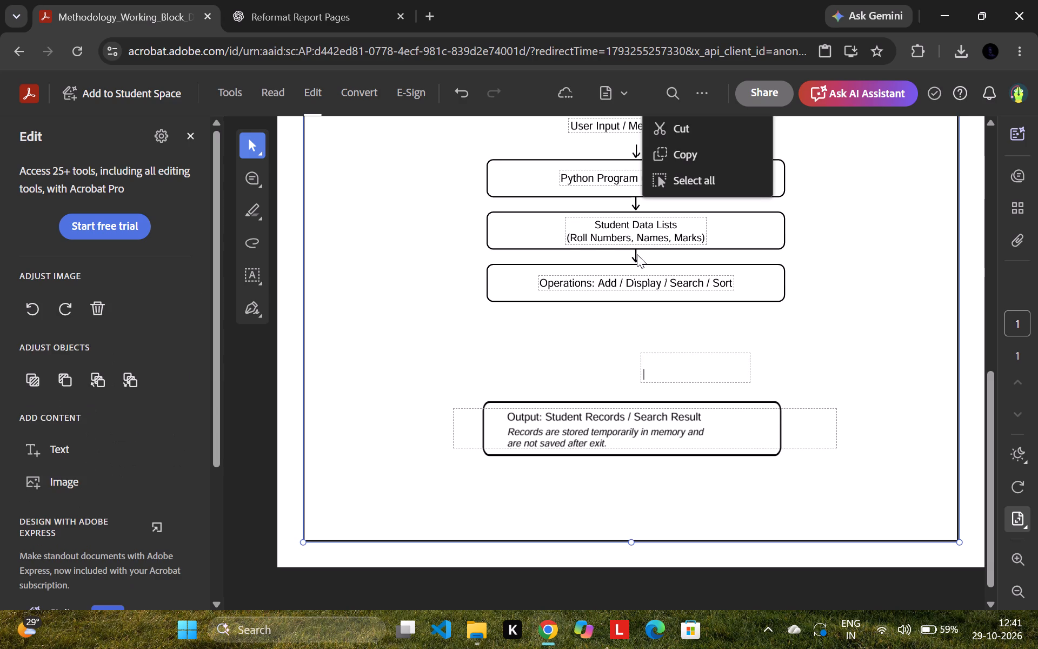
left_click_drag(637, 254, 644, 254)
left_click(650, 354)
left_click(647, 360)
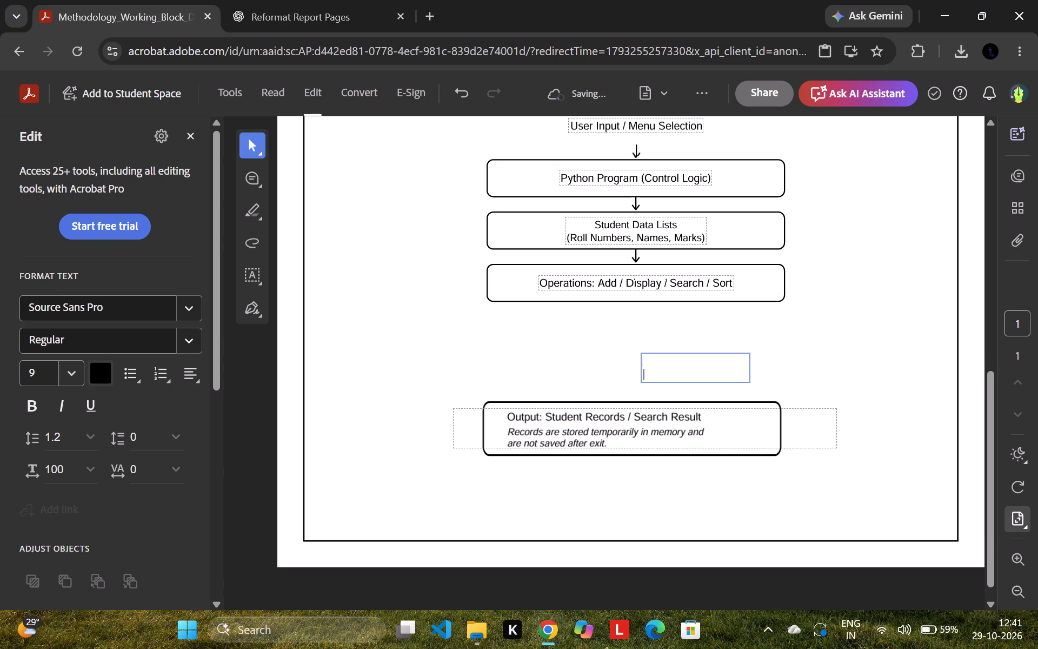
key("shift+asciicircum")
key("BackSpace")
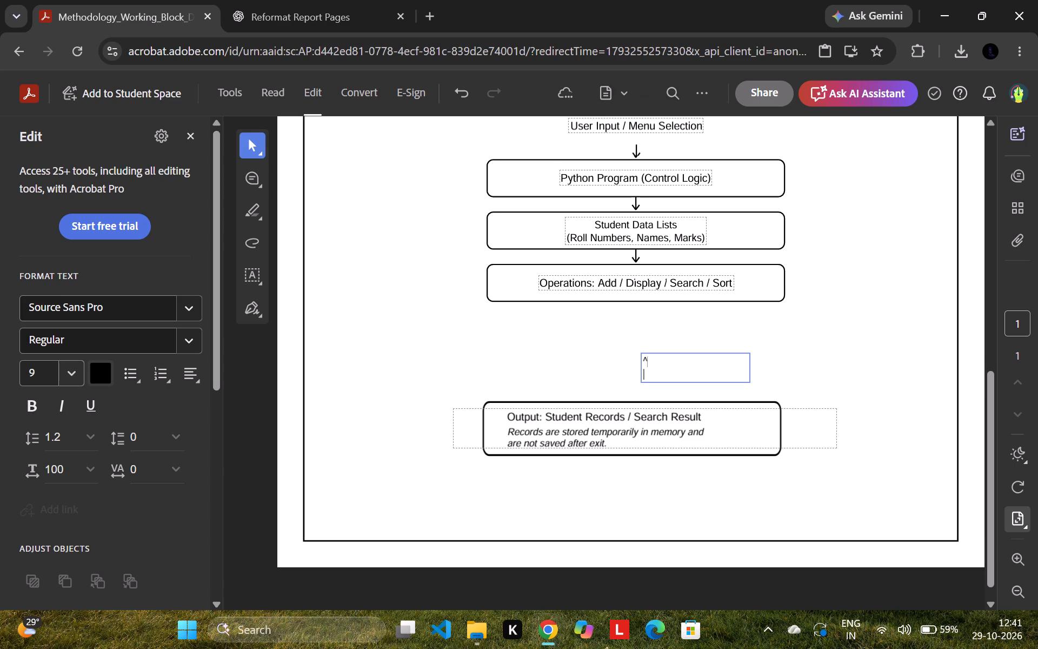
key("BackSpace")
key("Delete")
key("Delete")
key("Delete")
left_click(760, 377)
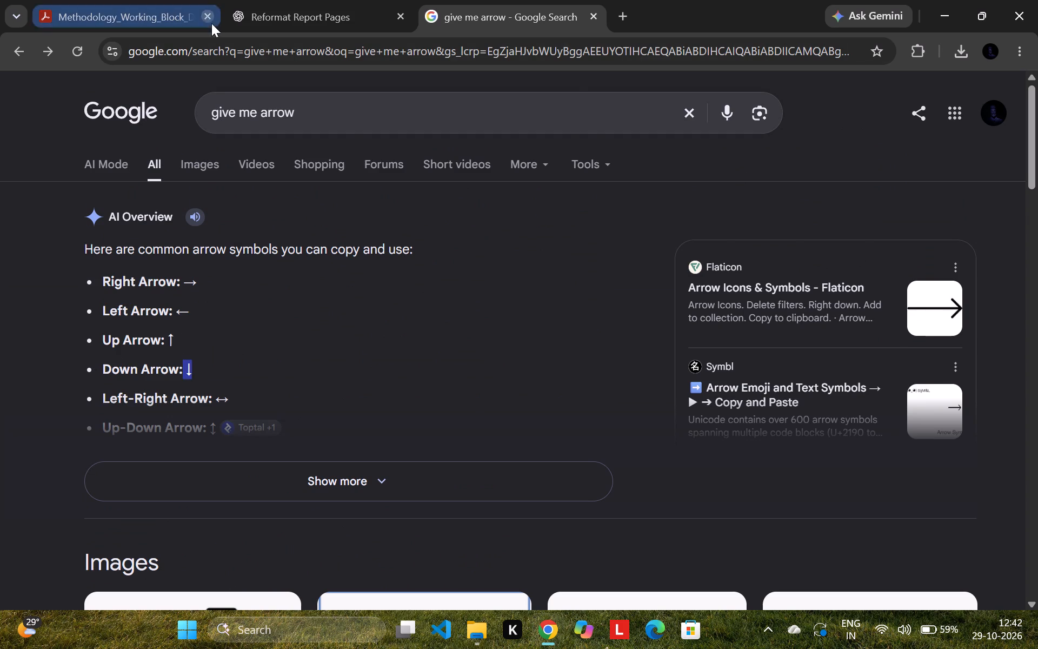
left_click(356, 2)
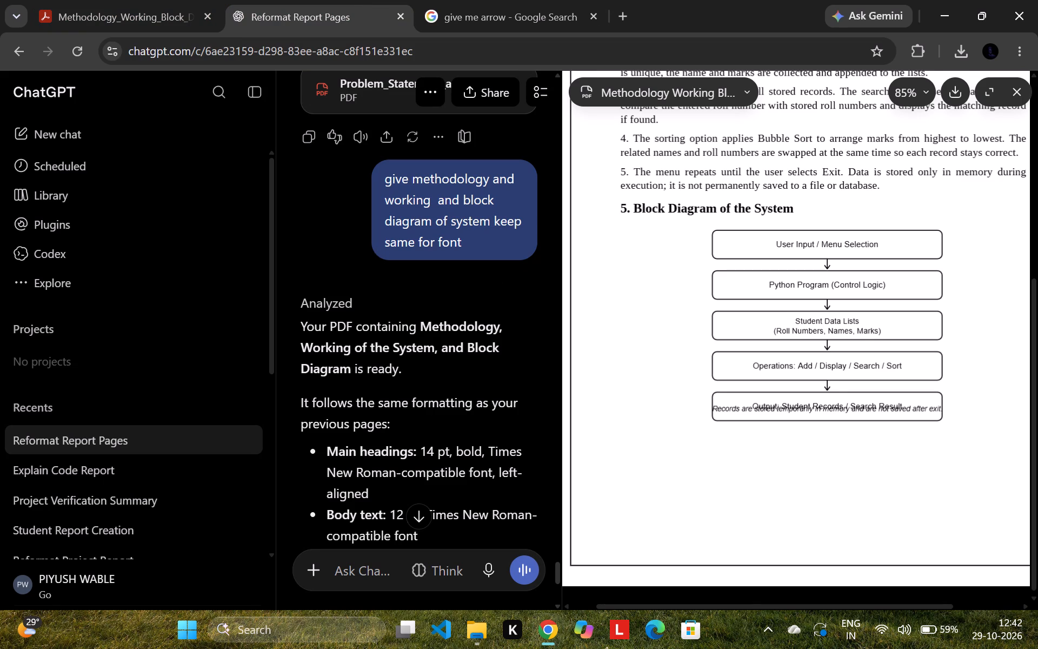
scroll(742, 441, "down", 1)
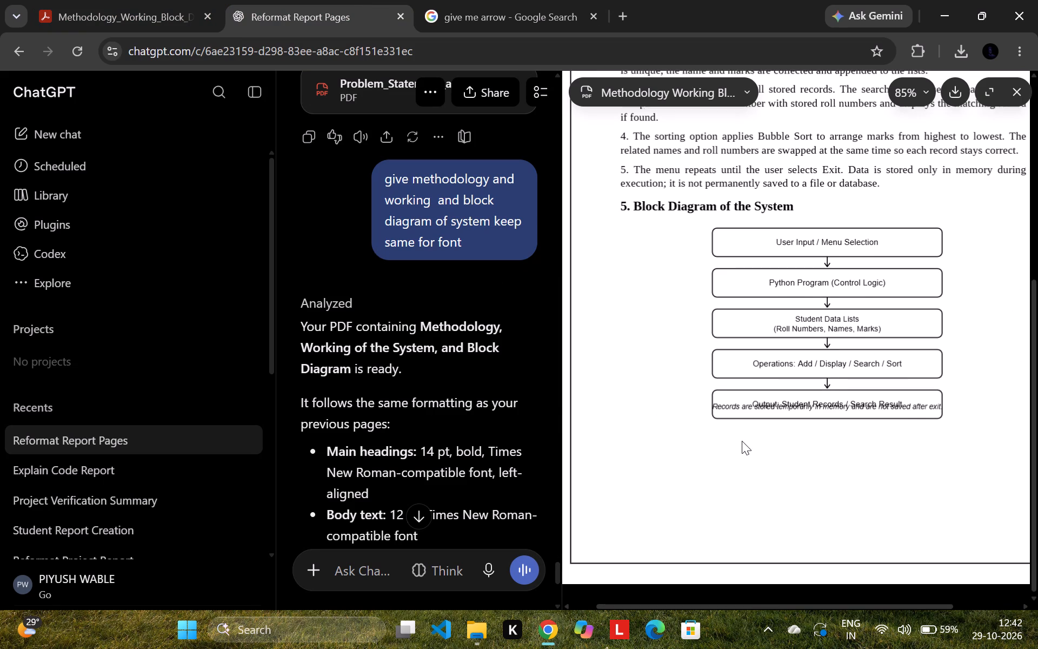
scroll(742, 441, "down", 1)
scroll(5, 0, "down", 1)
left_click(127, 1)
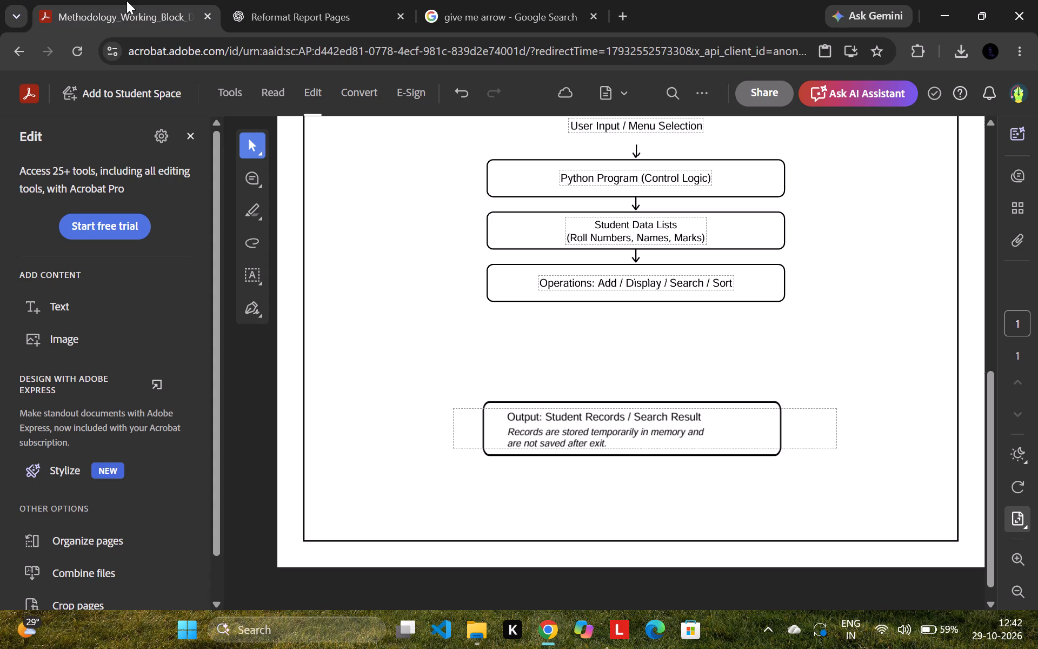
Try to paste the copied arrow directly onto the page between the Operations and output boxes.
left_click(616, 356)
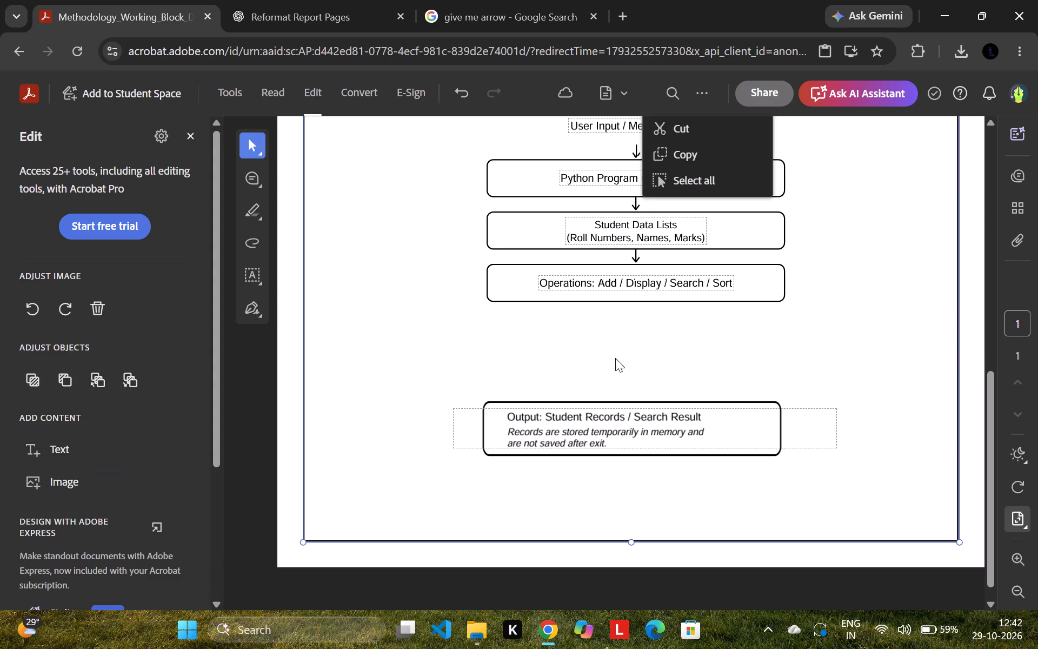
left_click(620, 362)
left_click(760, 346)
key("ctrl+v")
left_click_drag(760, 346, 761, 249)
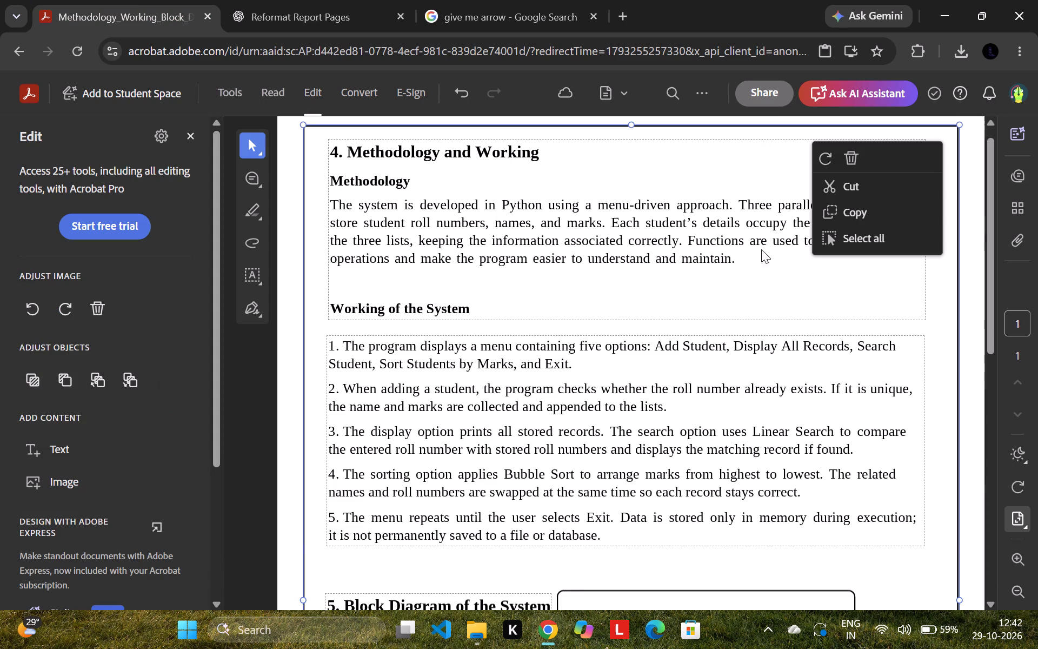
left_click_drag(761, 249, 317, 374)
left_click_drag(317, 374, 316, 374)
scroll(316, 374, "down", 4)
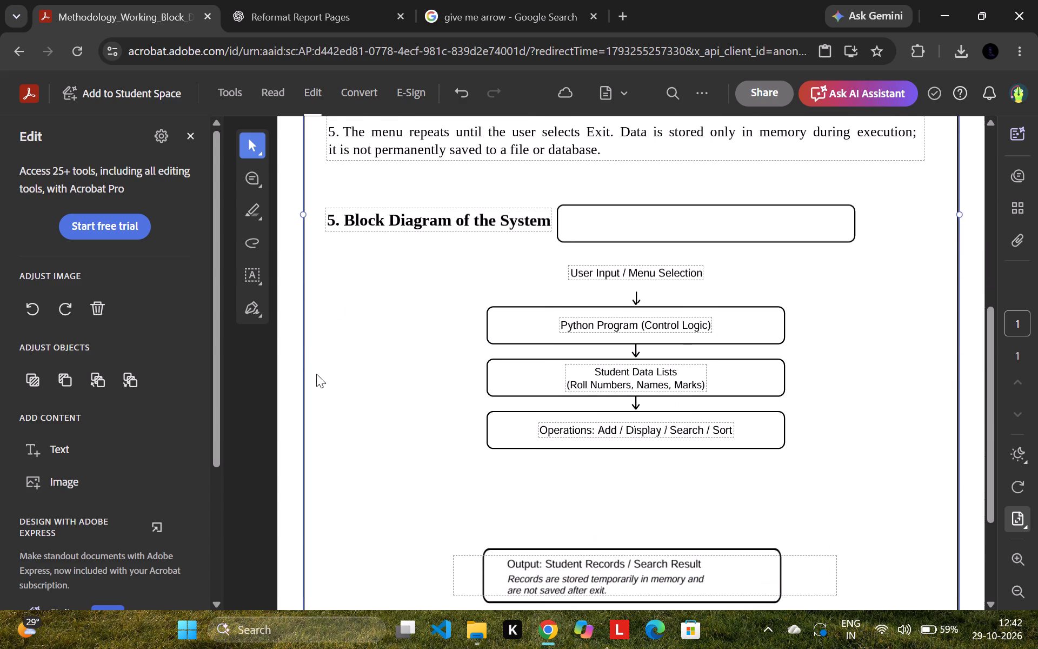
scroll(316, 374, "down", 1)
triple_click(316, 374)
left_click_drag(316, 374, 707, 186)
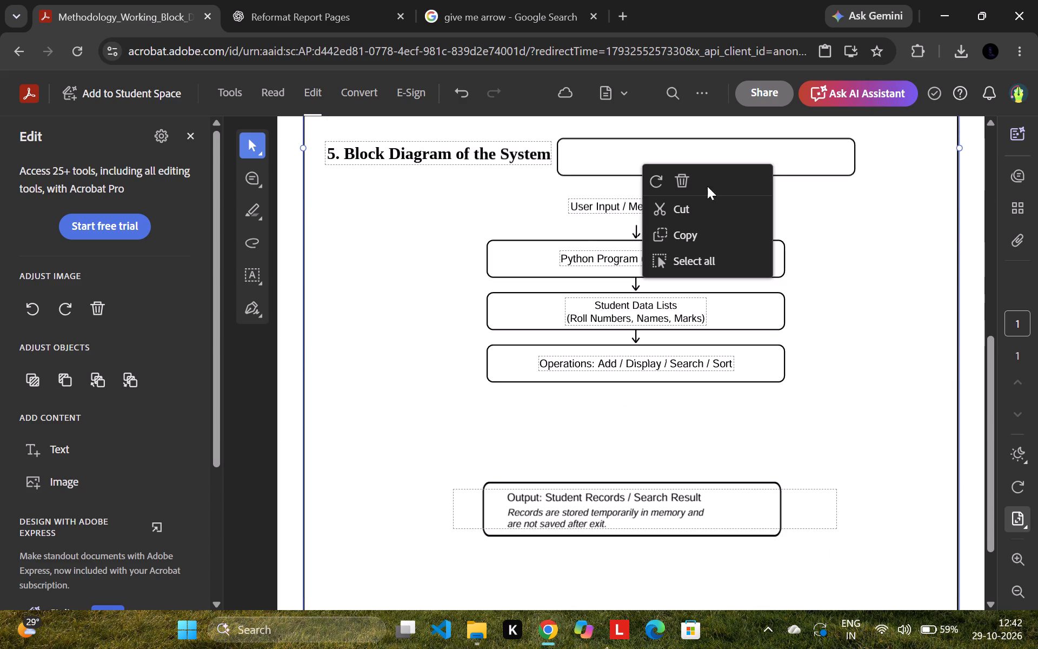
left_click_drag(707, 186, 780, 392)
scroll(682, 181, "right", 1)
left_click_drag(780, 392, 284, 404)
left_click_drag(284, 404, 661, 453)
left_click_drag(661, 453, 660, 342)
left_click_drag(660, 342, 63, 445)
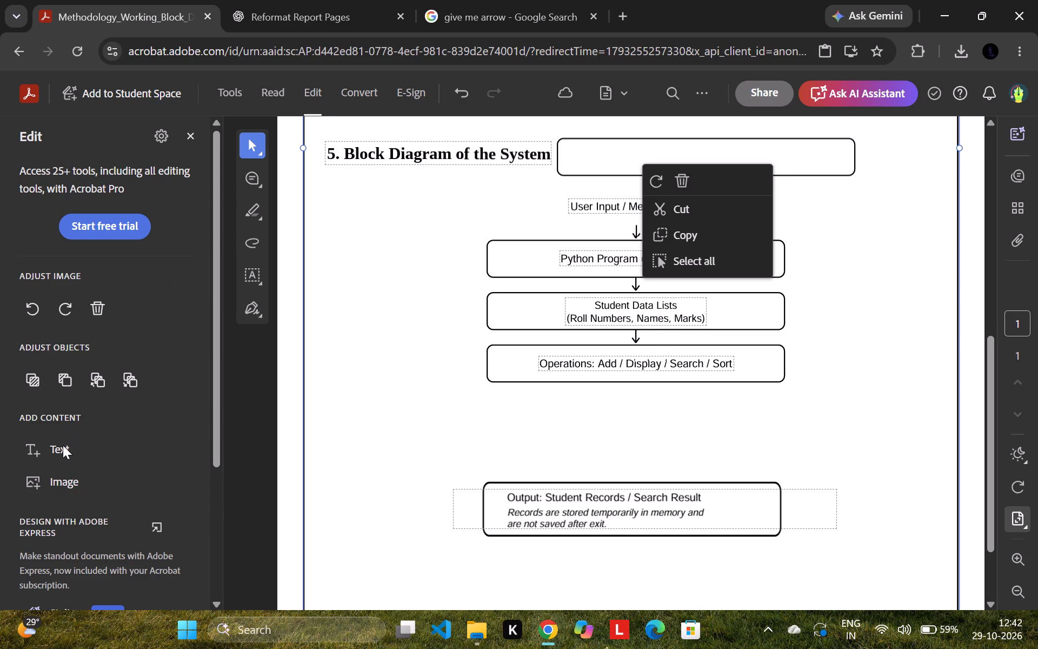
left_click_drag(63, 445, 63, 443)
Add a text box between the Operations and output boxes, paste the down arrow into it, and narrow the box.
left_click(63, 443)
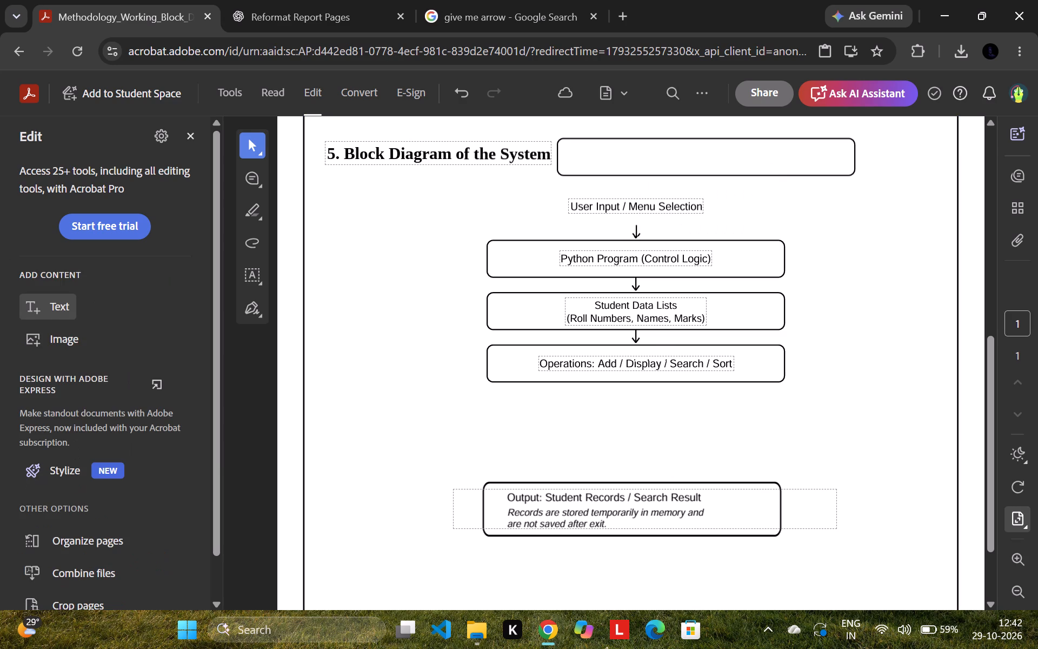
left_click(554, 417)
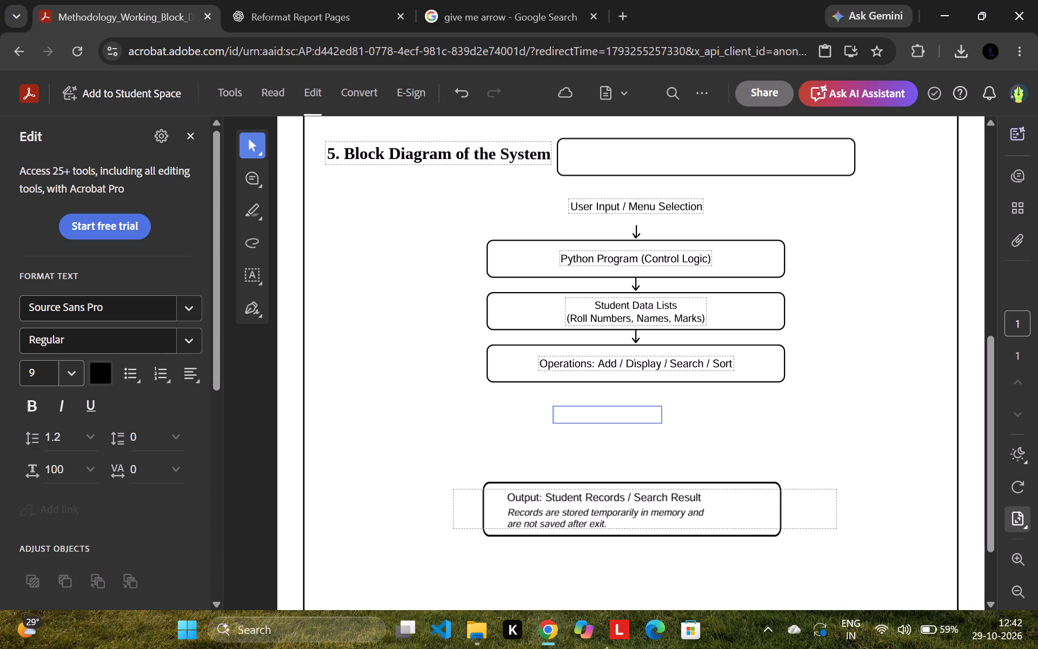
key("ctrl+v")
left_click_drag(662, 414, 572, 409)
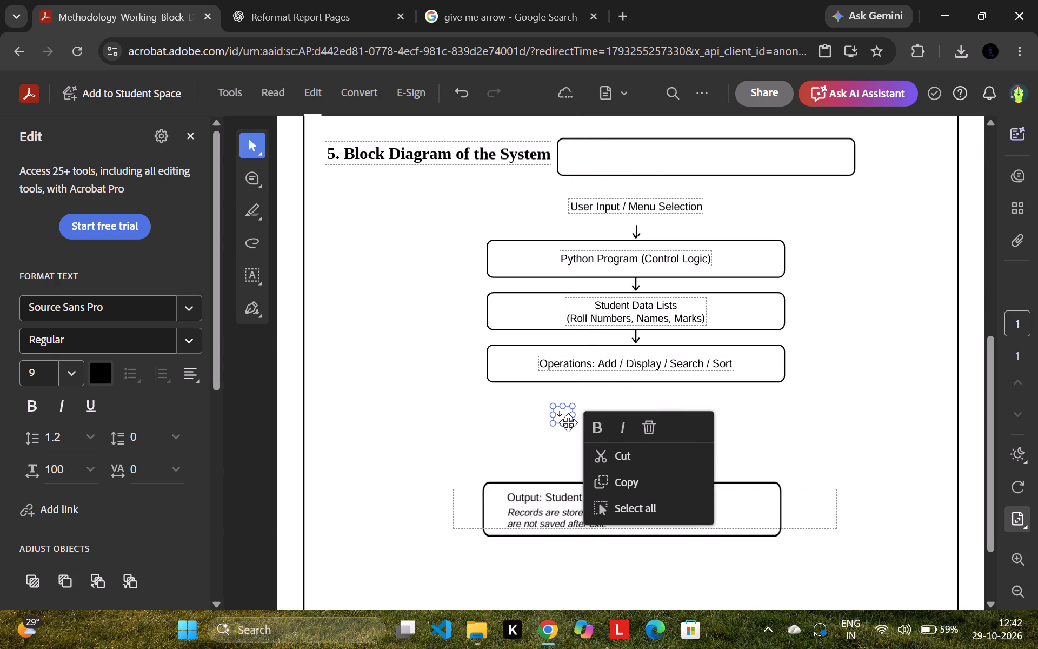
left_click_drag(573, 424, 618, 461)
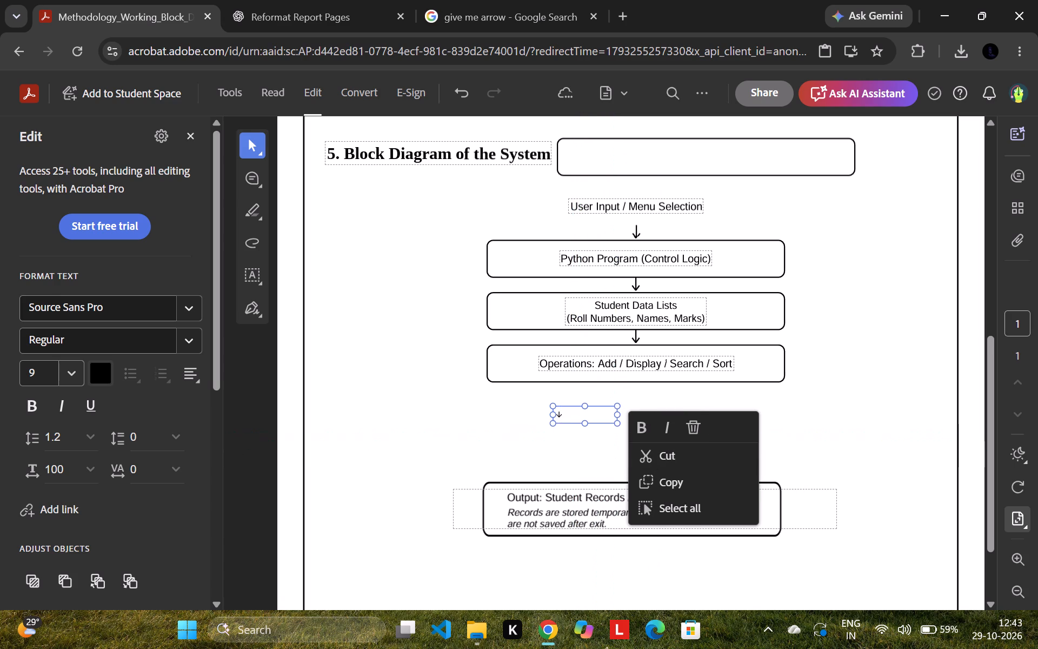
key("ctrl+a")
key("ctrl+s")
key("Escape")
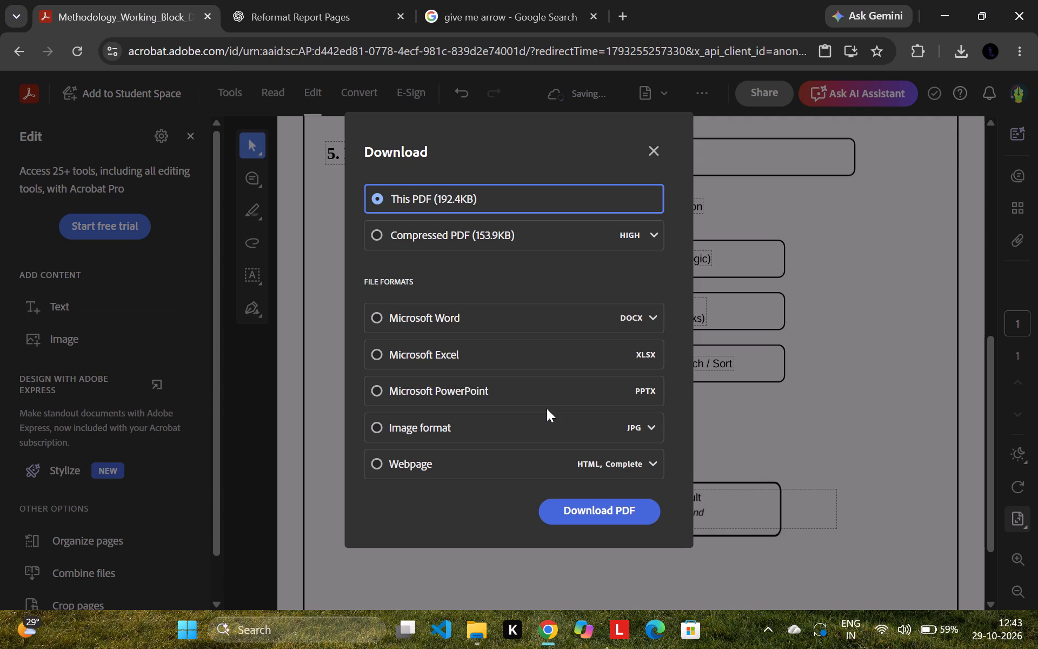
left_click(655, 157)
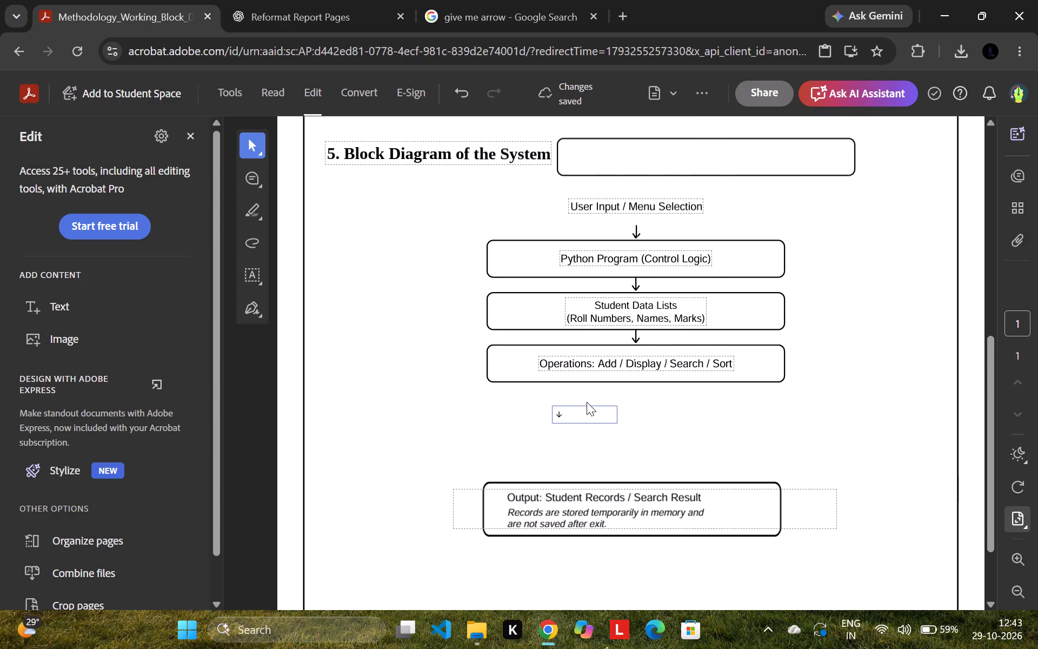
Enlarge the pasted down arrow, first to font size 20, and settle on font size 18.
left_click(585, 412)
key("ctrl+a")
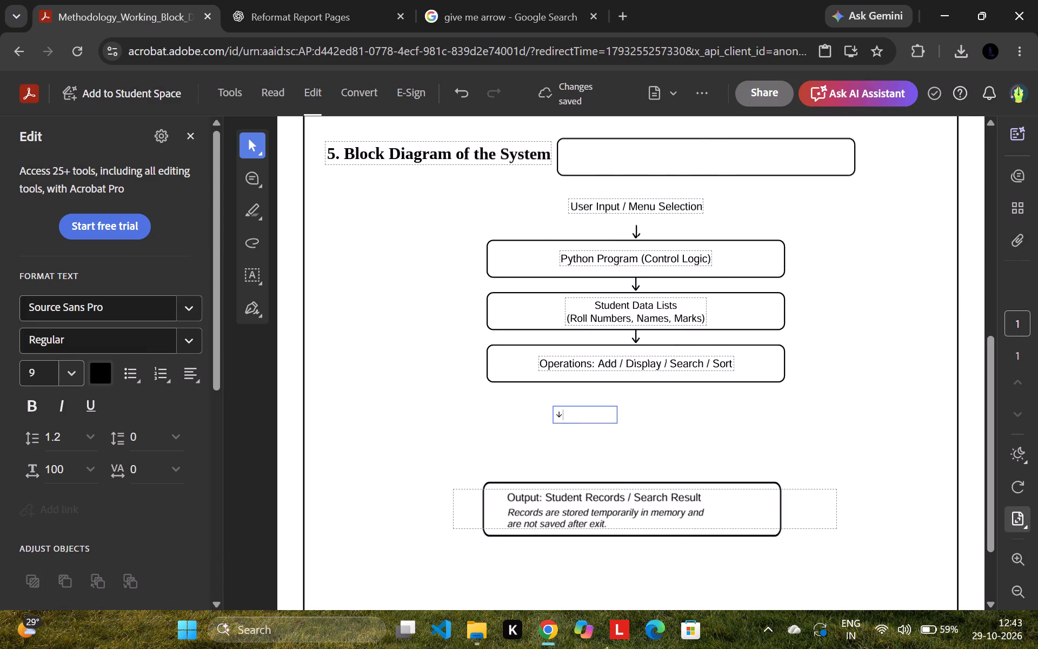
left_click(63, 376)
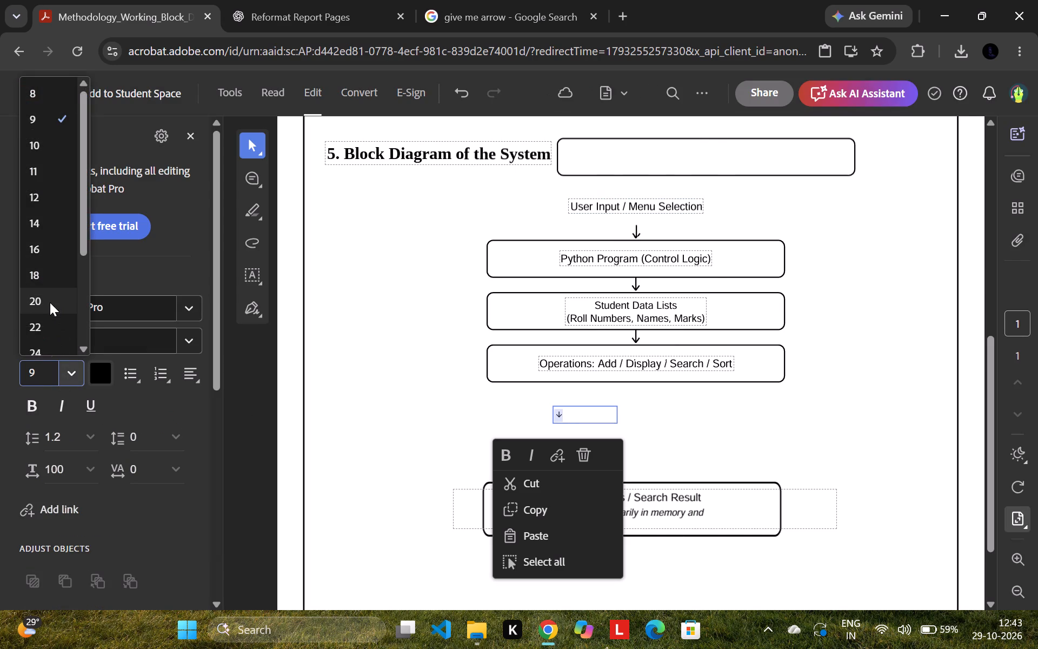
left_click(50, 302)
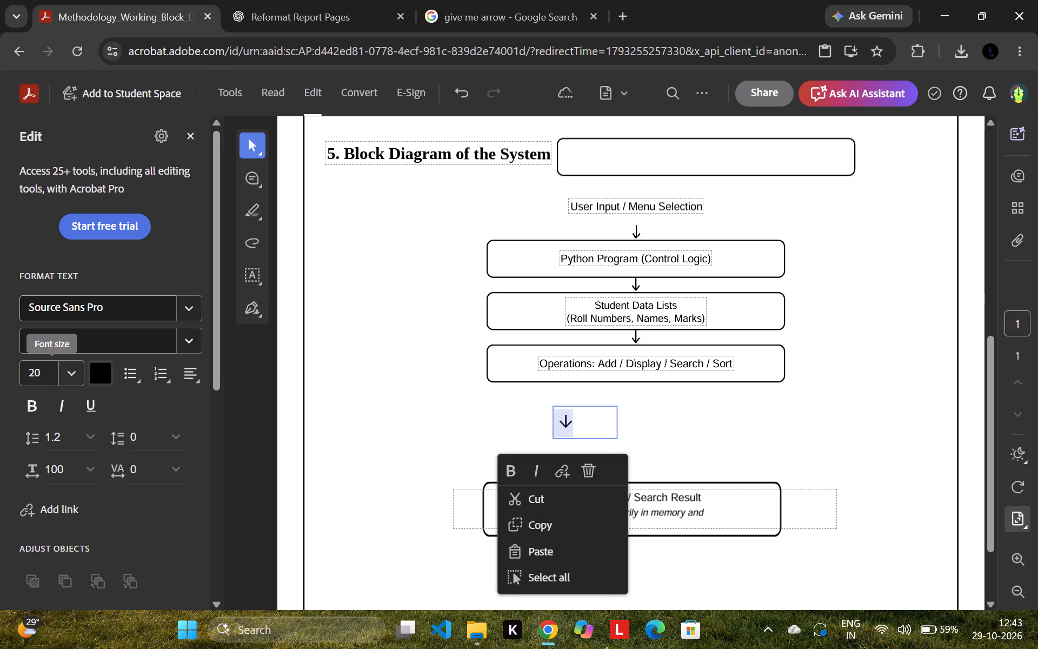
left_click(74, 380)
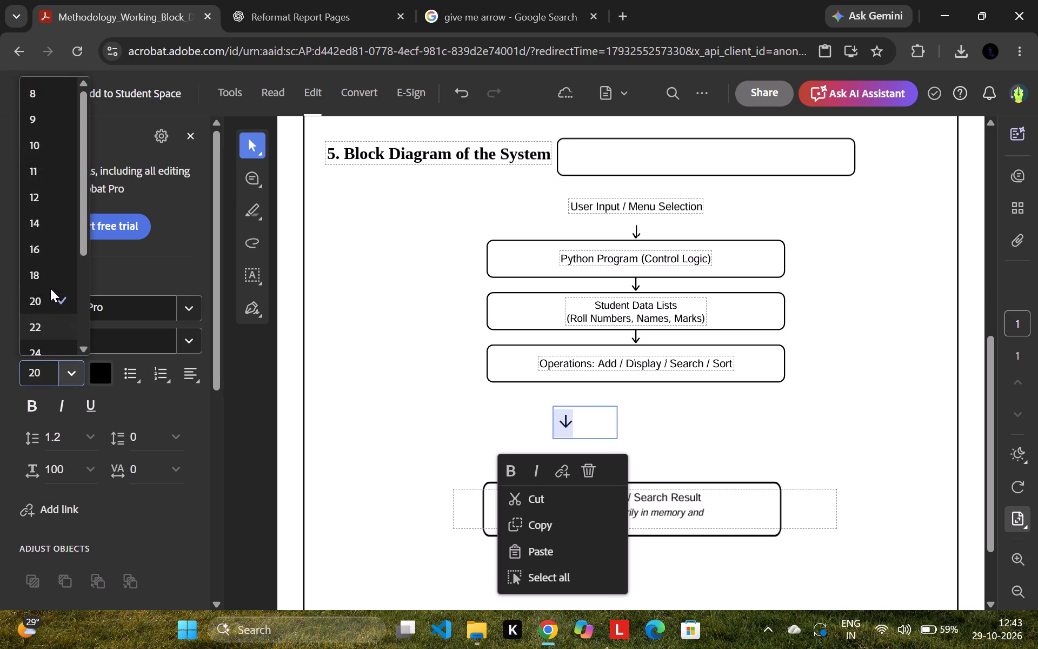
left_click(46, 272)
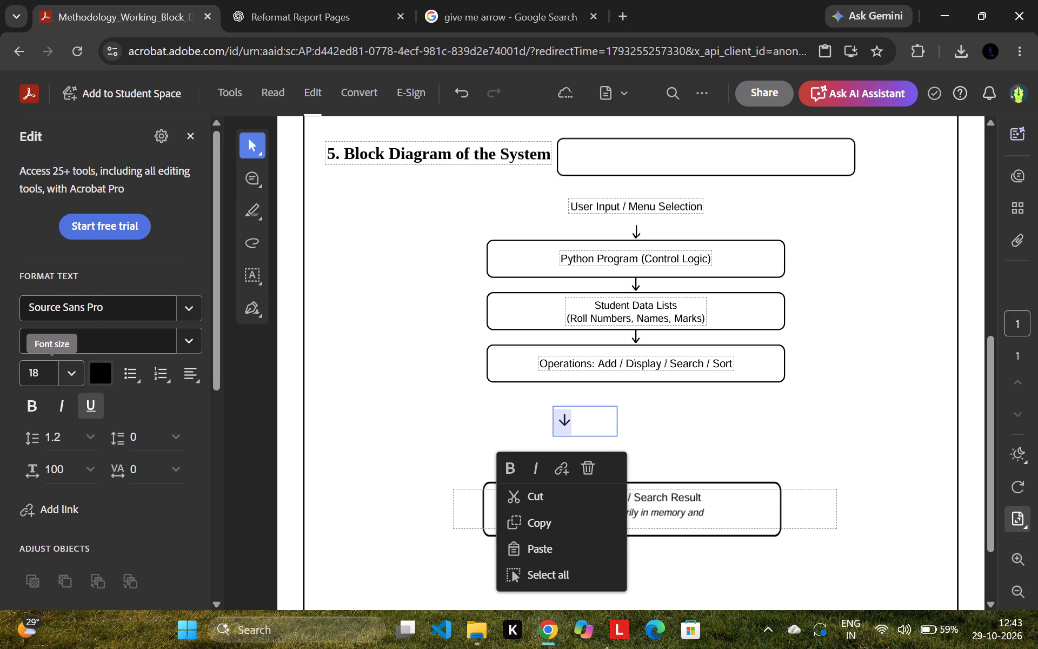
scroll(656, 423, "right", 2)
left_click(676, 413)
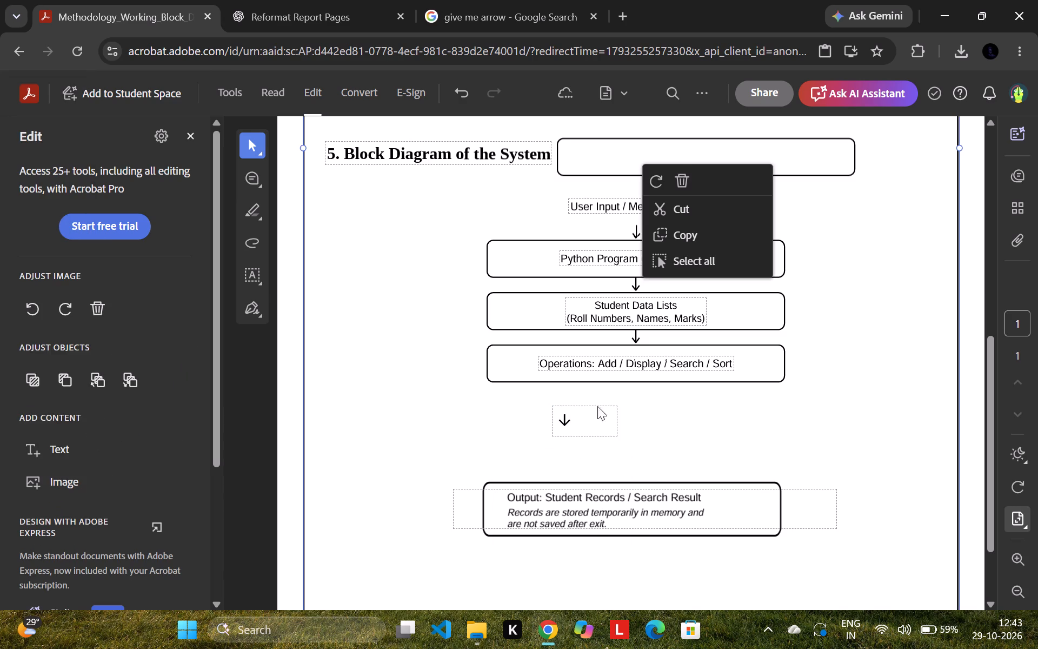
Move the new arrow's text box beside the arrow above the Operations box, then down to just above the output box, roughly centred.
left_click(578, 412)
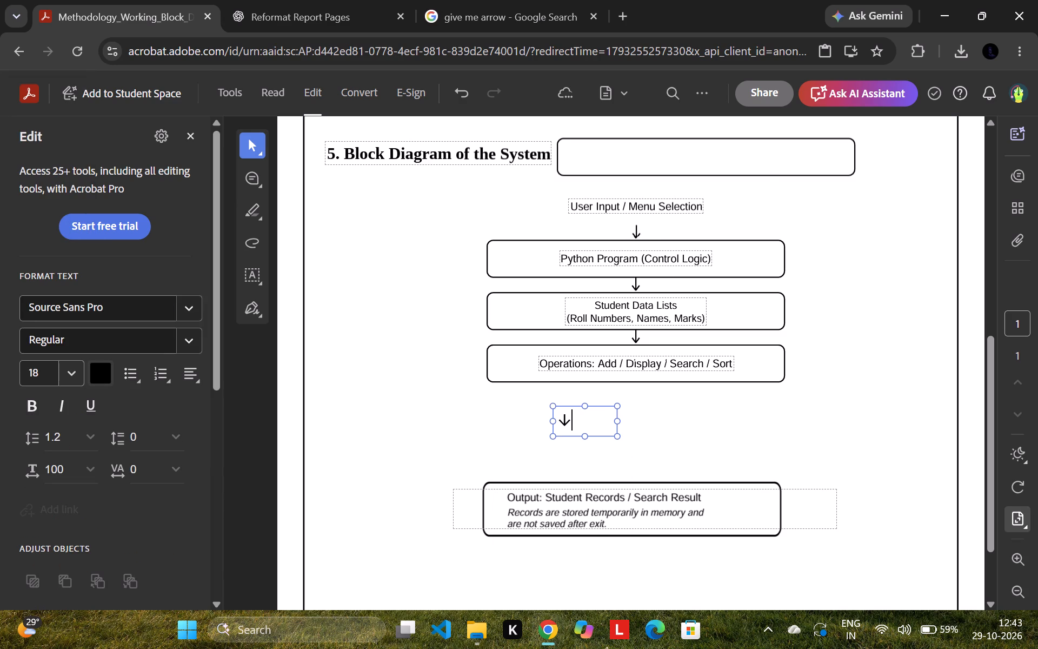
left_click_drag(595, 406, 658, 327)
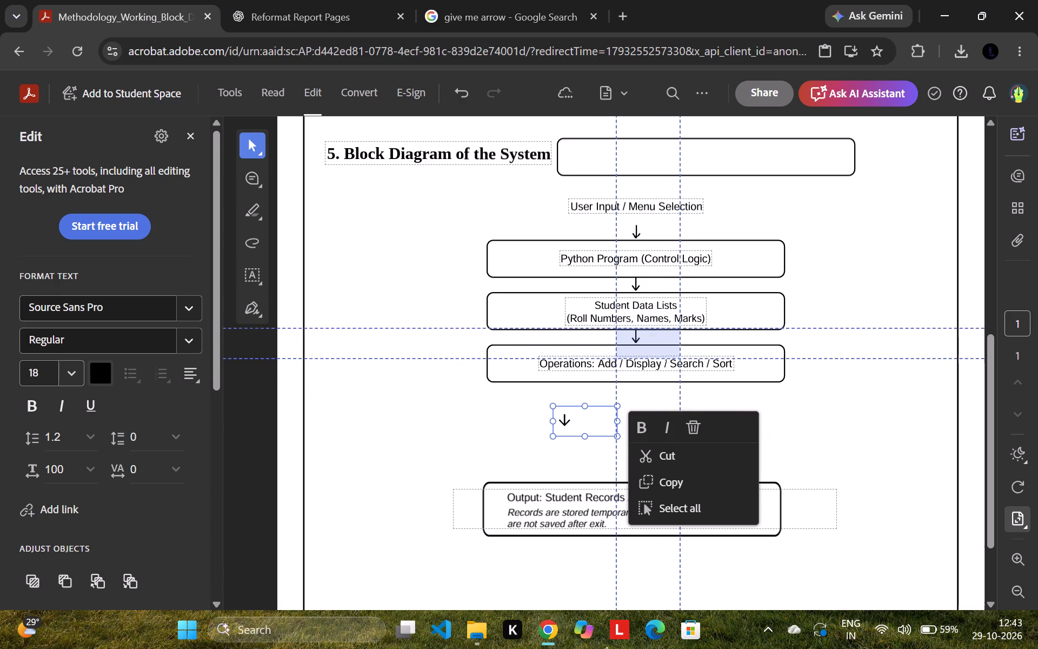
left_click_drag(658, 327, 662, 329)
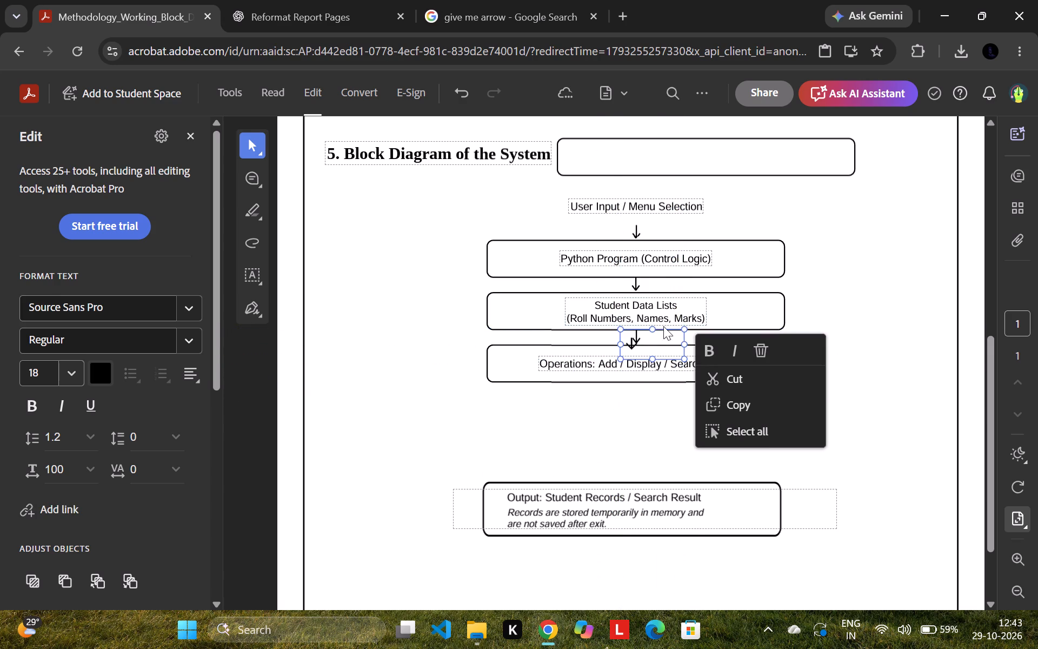
left_click_drag(663, 327, 648, 438)
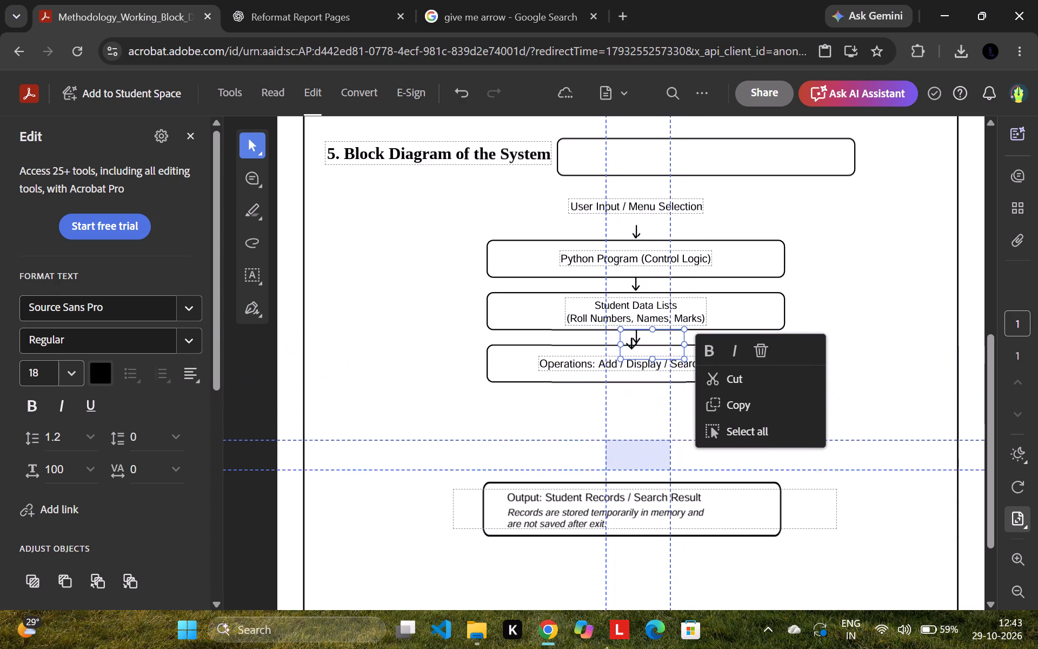
left_click_drag(648, 438, 643, 450)
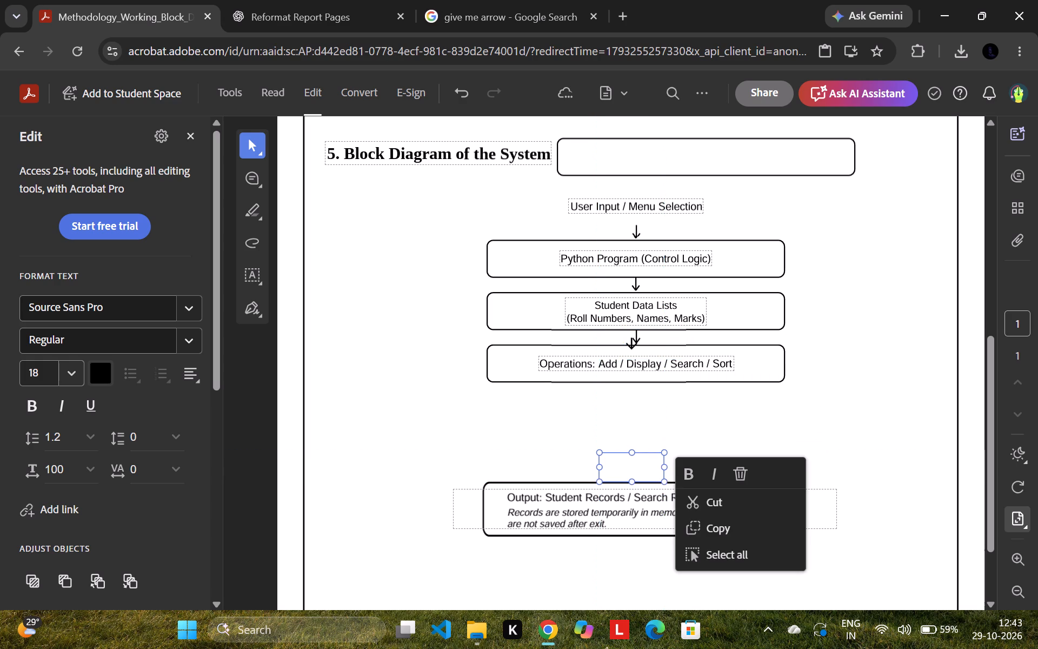
Nudge the new arrow's text box slightly toward the diagram's centre line, just above the output box.
left_click_drag(644, 451, 656, 456)
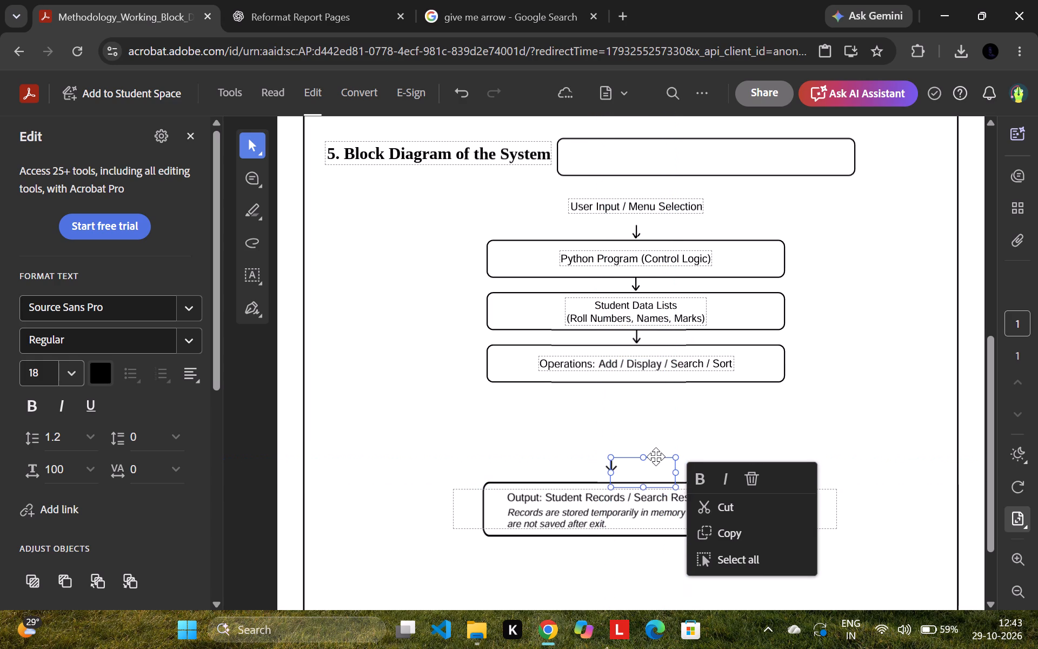
left_click_drag(656, 456, 661, 456)
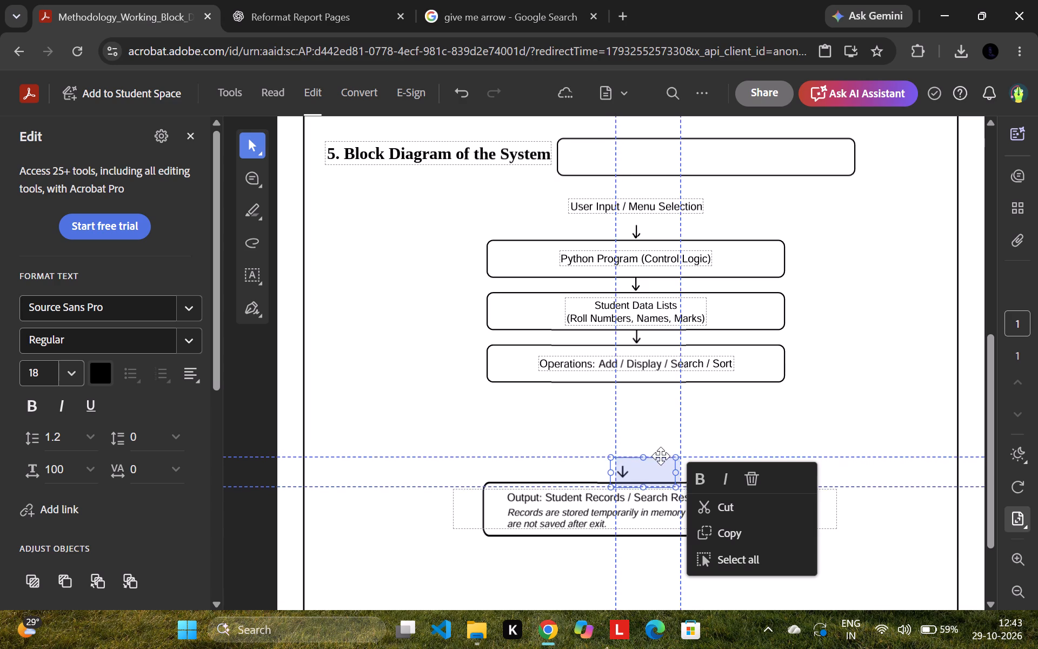
left_click_drag(661, 456, 662, 459)
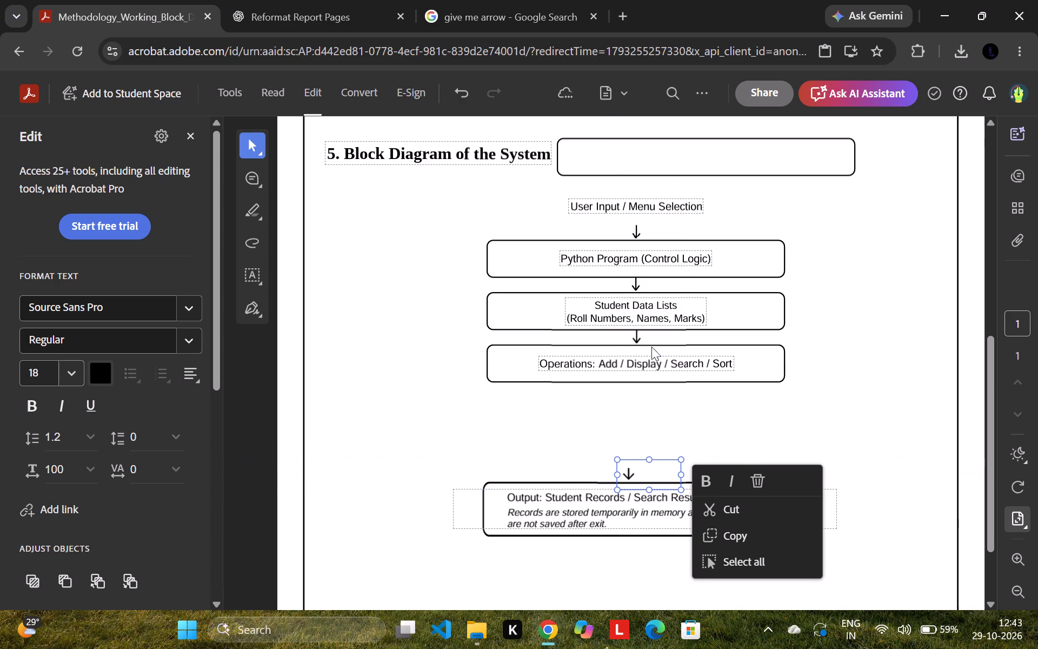
Move the empty Operations box frame down until it sits just above the new arrow.
scroll(670, 362, "down", 1)
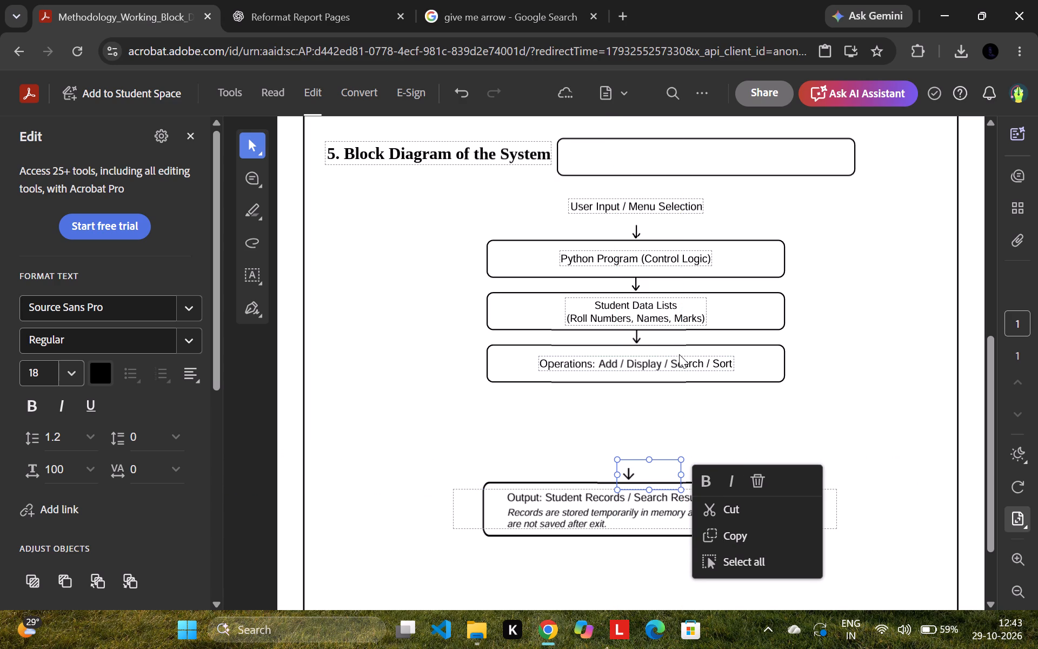
scroll(679, 354, "down", 1)
left_click(679, 354)
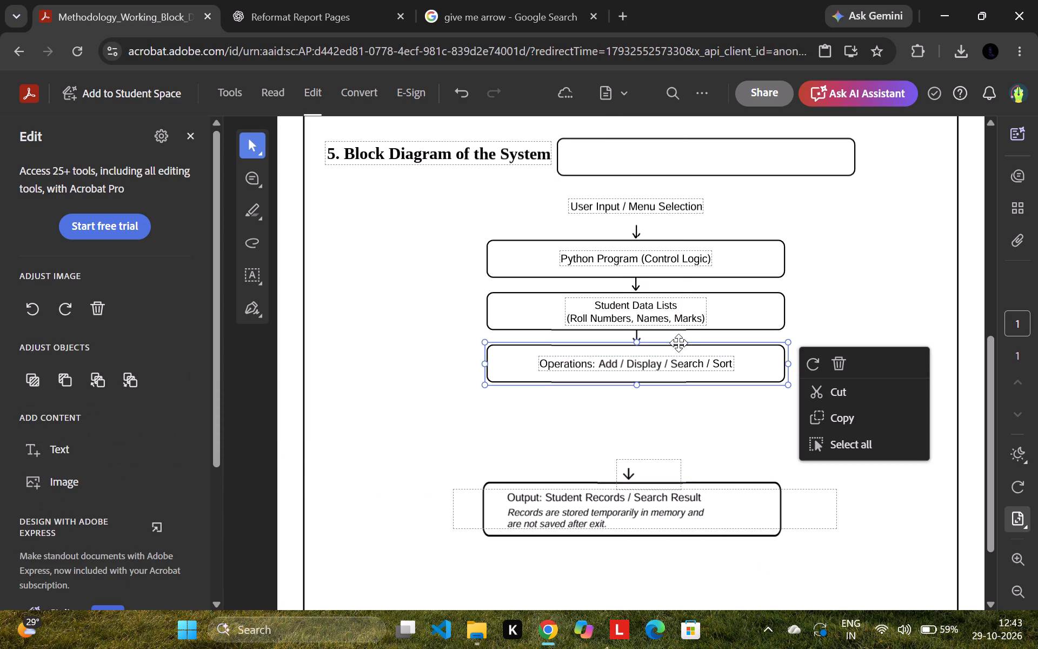
left_click_drag(678, 343, 679, 393)
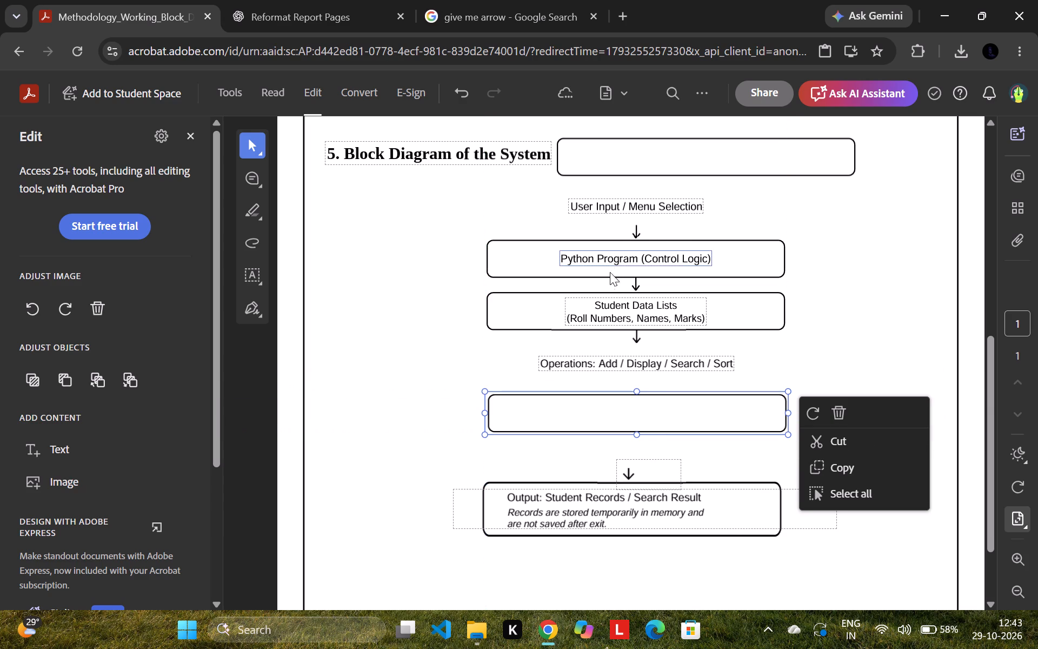
left_click(693, 394)
left_click_drag(693, 391, 694, 415)
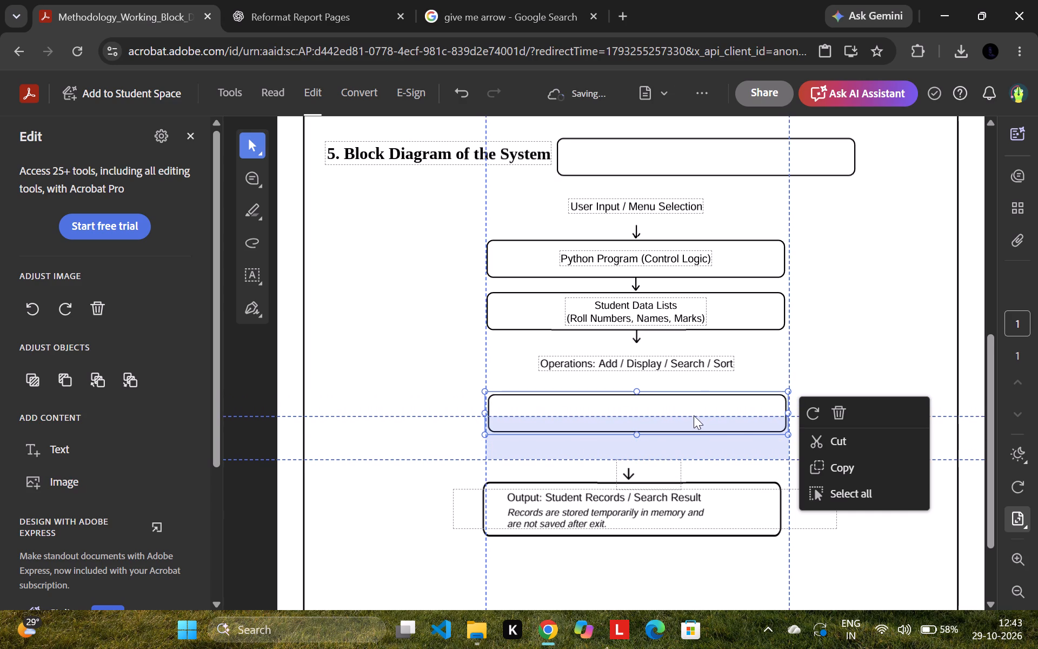
left_click_drag(694, 415, 694, 420)
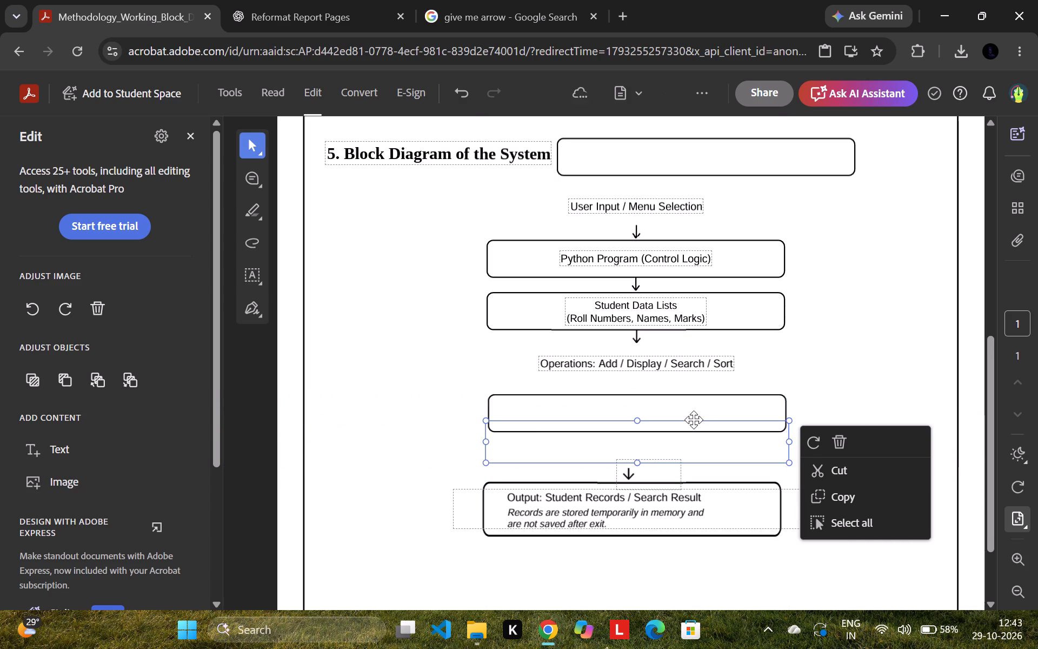
Move the text "Operations: Add / Display / Search / Sort" down into its relocated box frame.
left_click(684, 365)
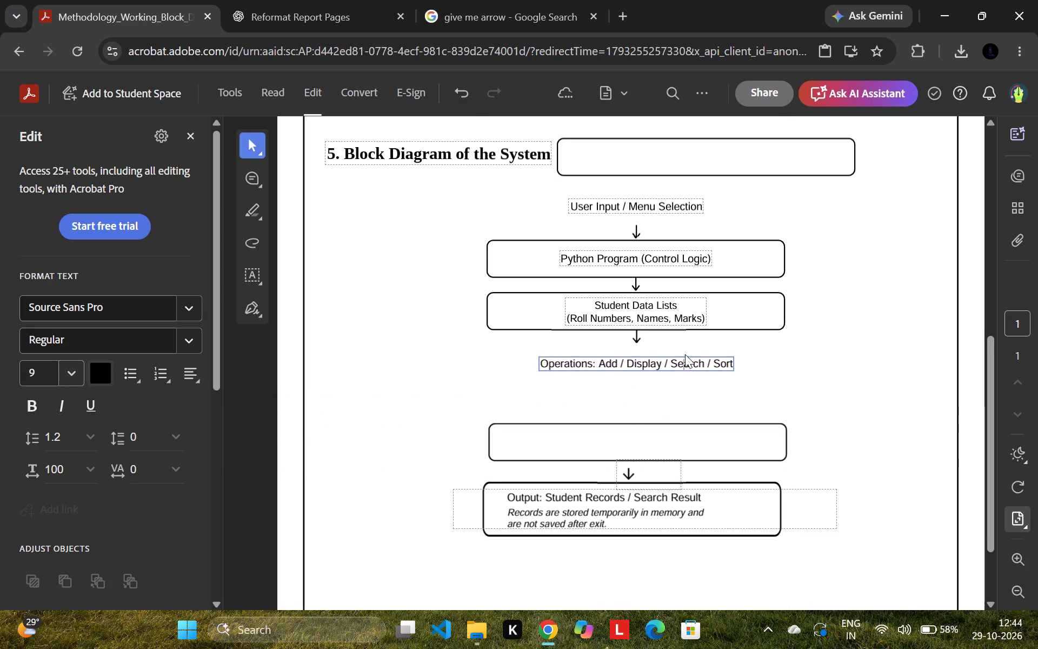
left_click_drag(685, 356, 681, 418)
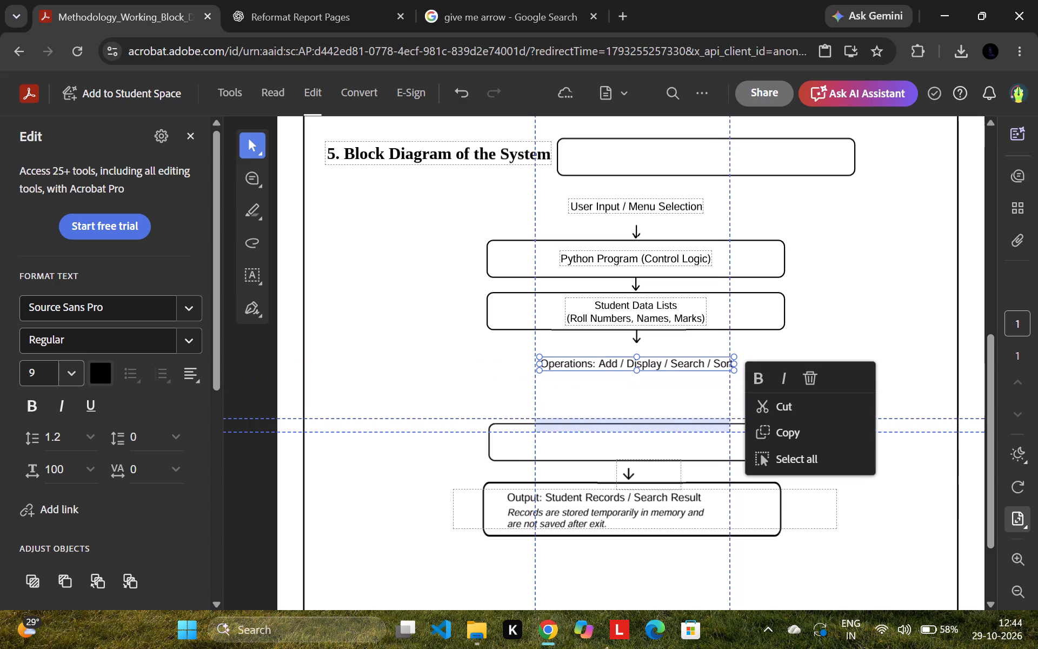
left_click_drag(681, 418, 674, 436)
left_click(724, 352)
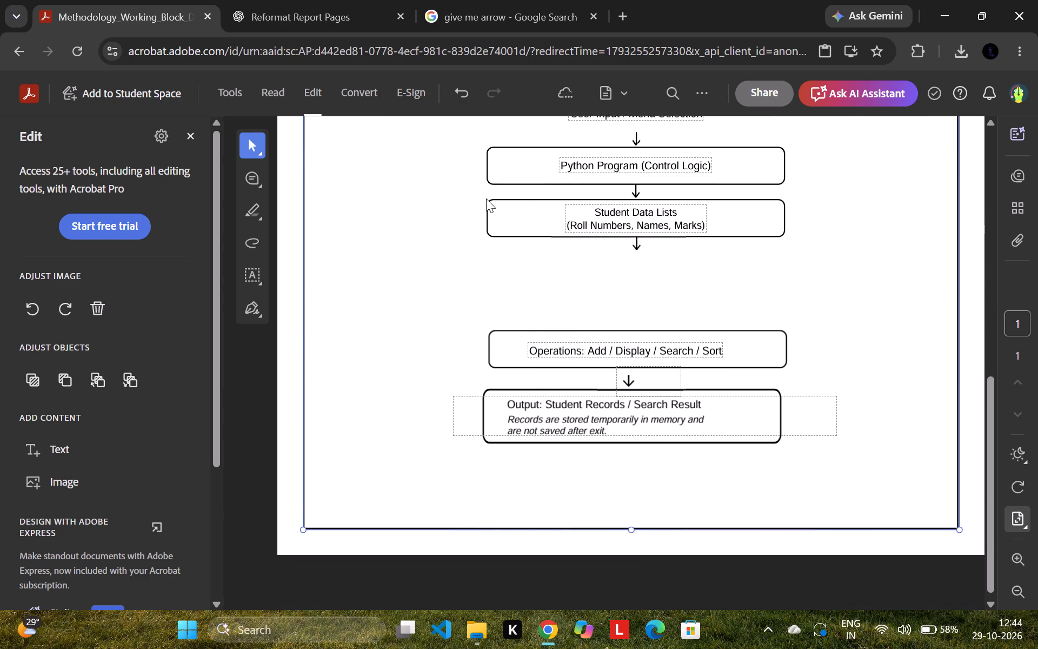
Delete the pieces of the old arrow below the Student Data Lists box.
left_click(639, 243)
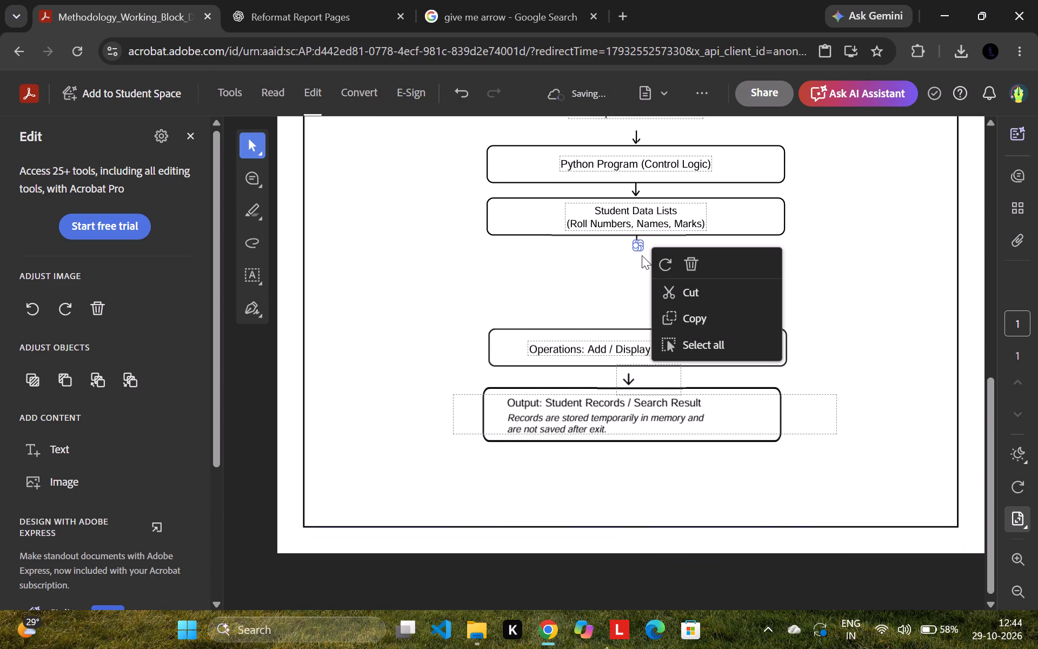
key("Delete")
left_click(633, 241)
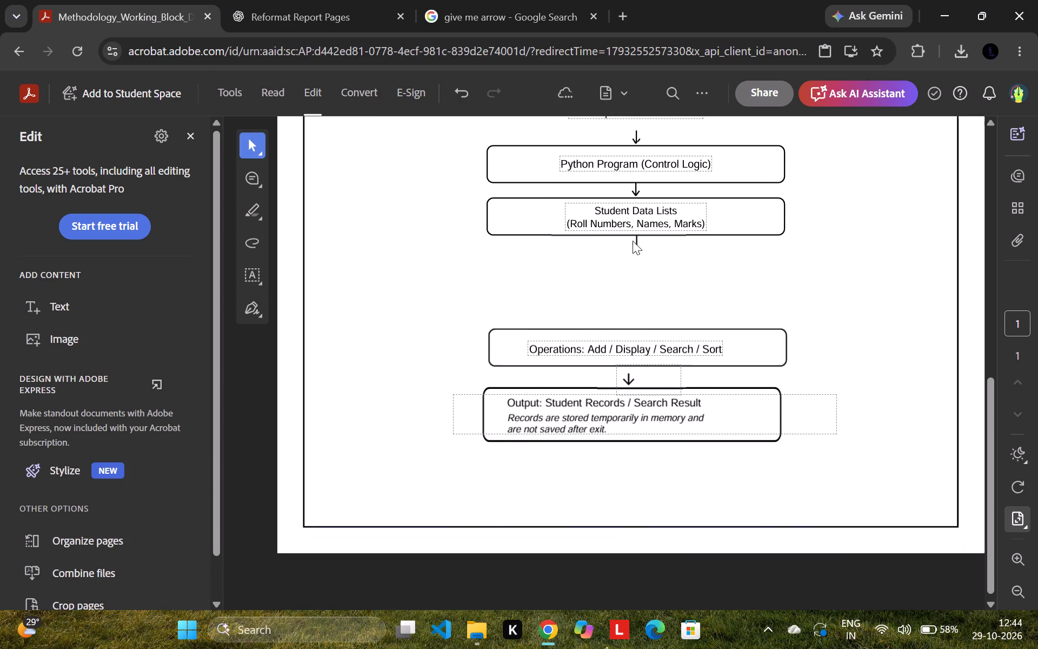
left_click(635, 245)
key("Delete")
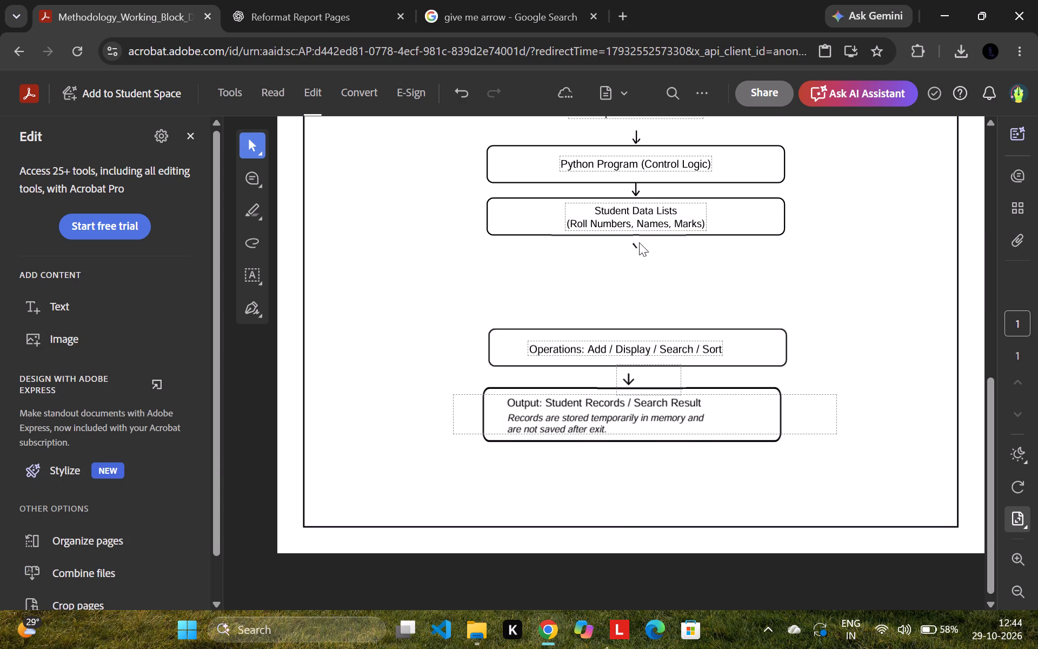
left_click(636, 243)
key("Delete")
left_click(718, 262)
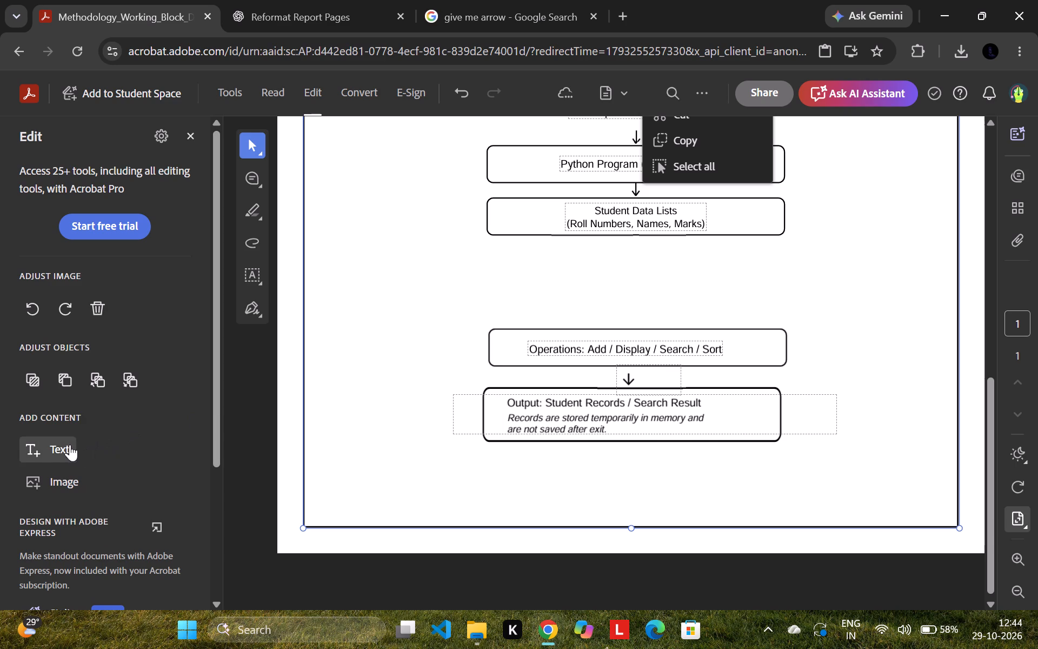
Copy the arrow text box between the Operations and output boxes and paste a duplicate.
left_click(635, 379)
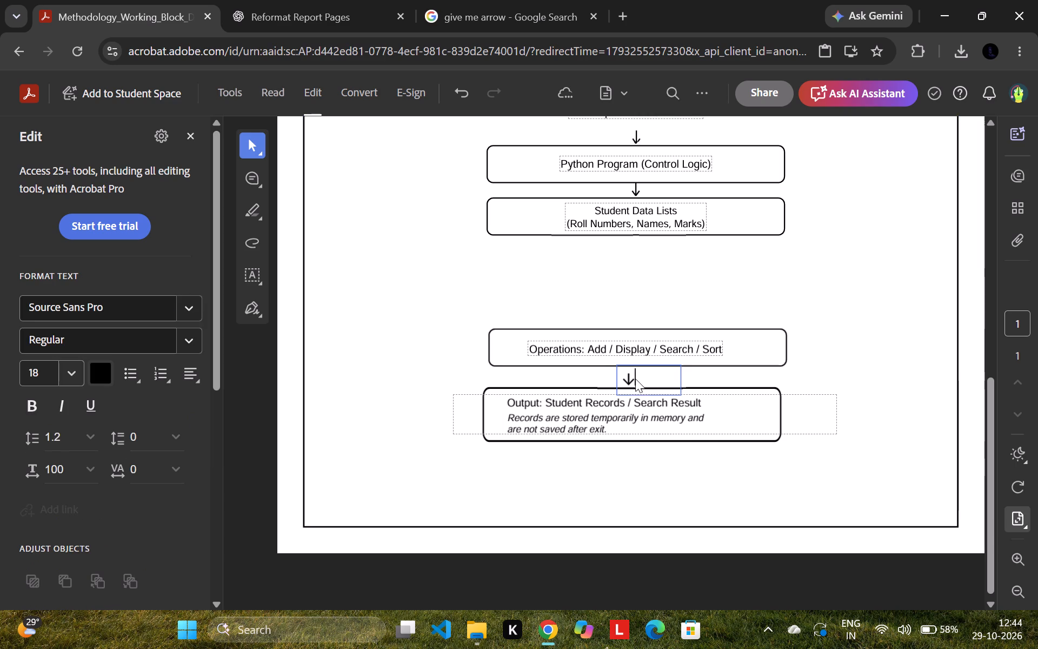
left_click(721, 350)
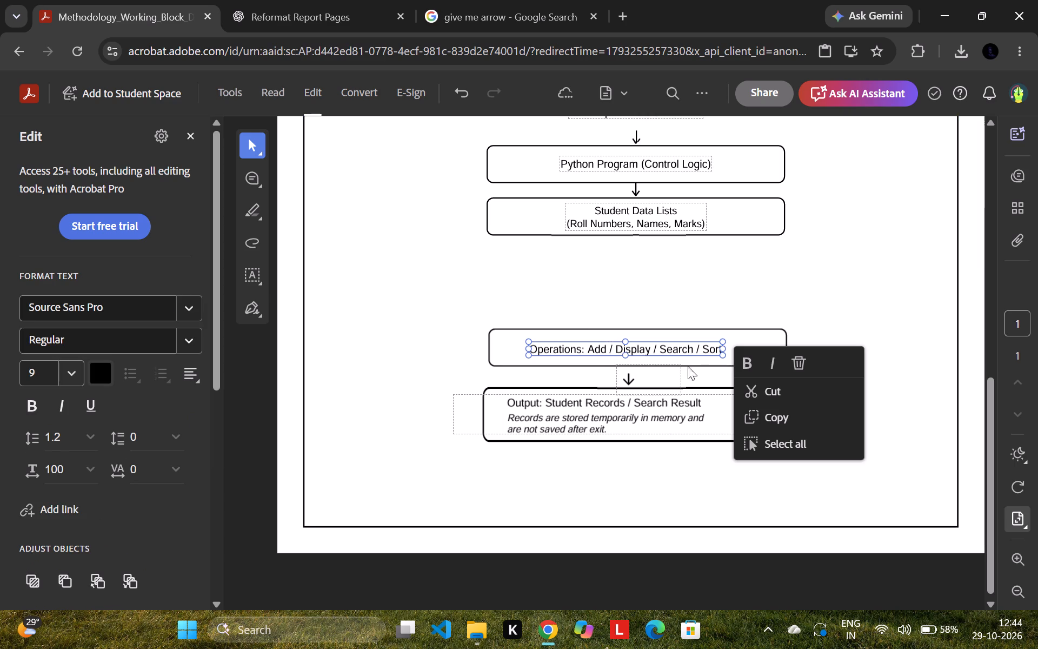
left_click(680, 375)
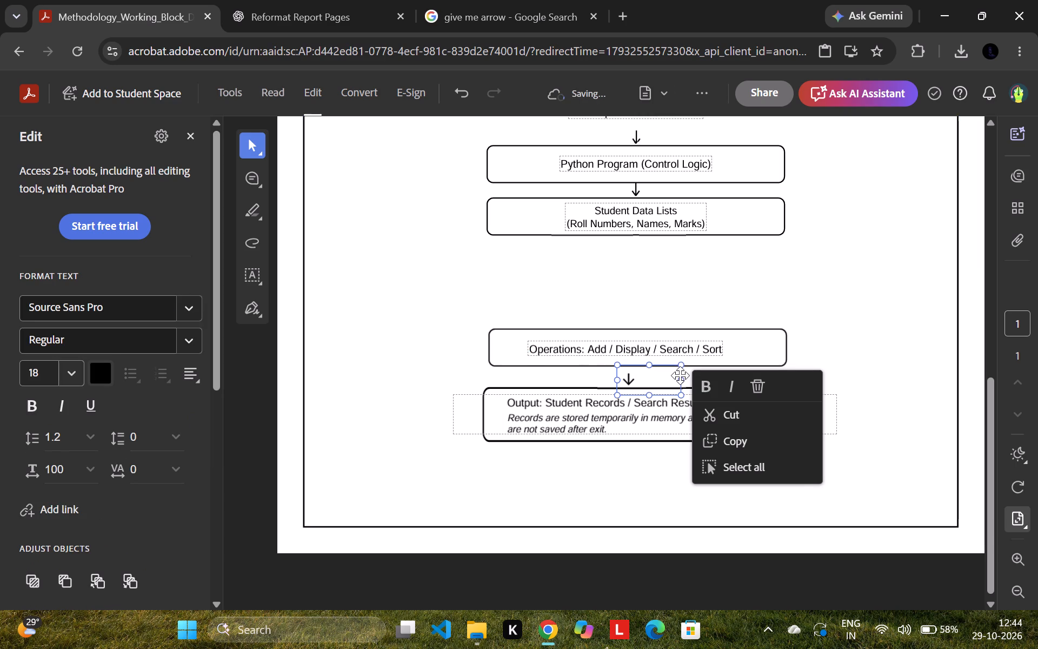
key("ctrl+c")
left_click(662, 295)
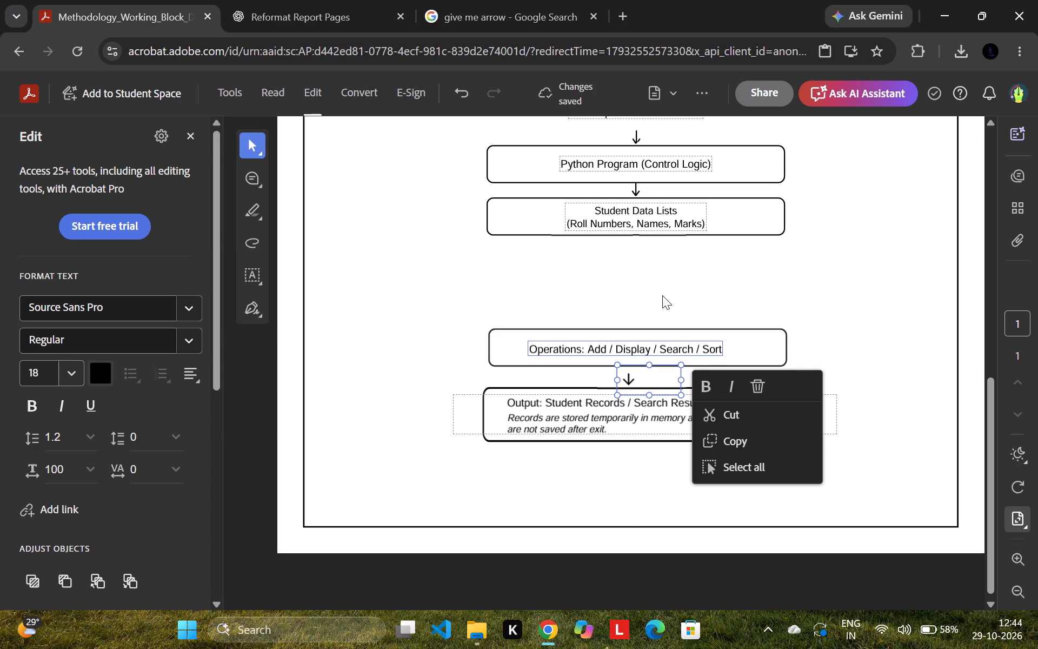
key("ctrl+v")
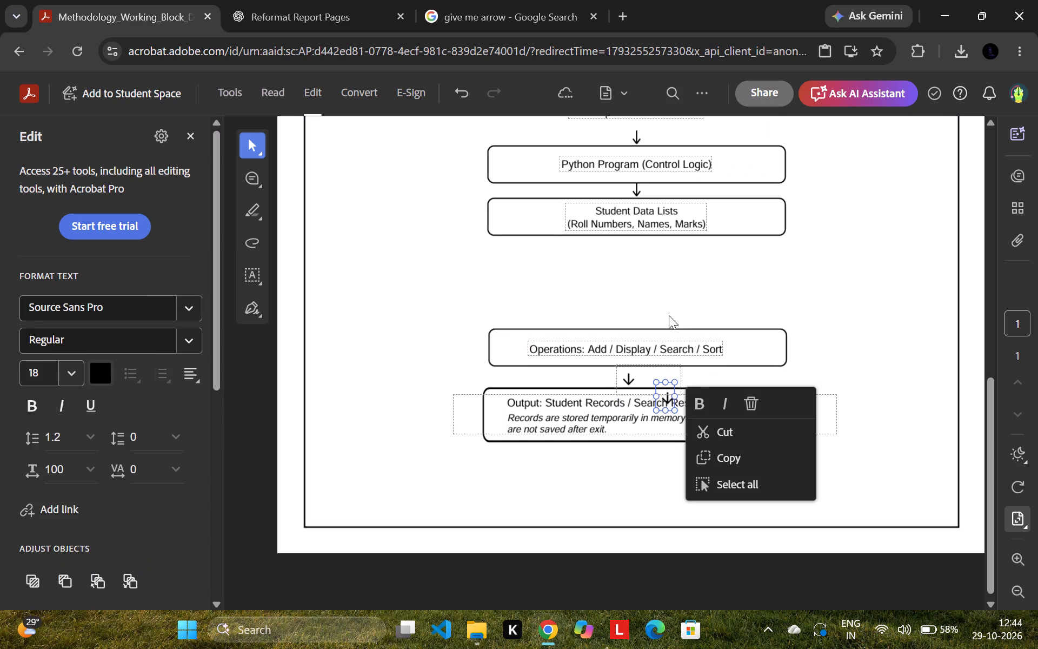
Enlarge the duplicate arrow's text box slightly and move it to just above the Operations box, aligned with the arrow below.
left_click_drag(671, 382, 670, 382)
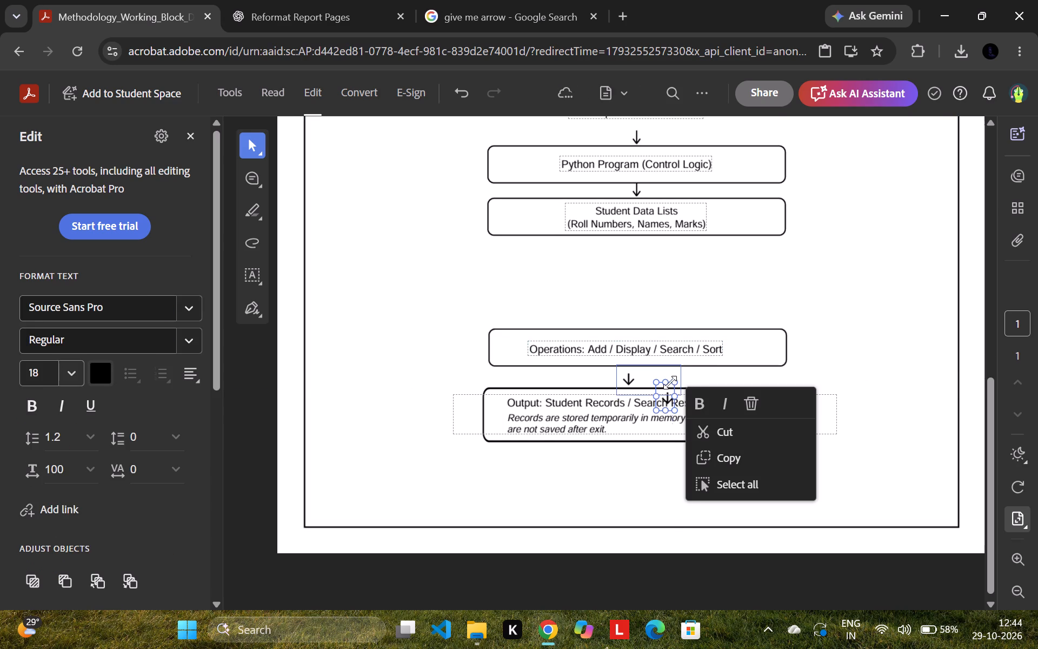
left_click_drag(670, 382, 686, 366)
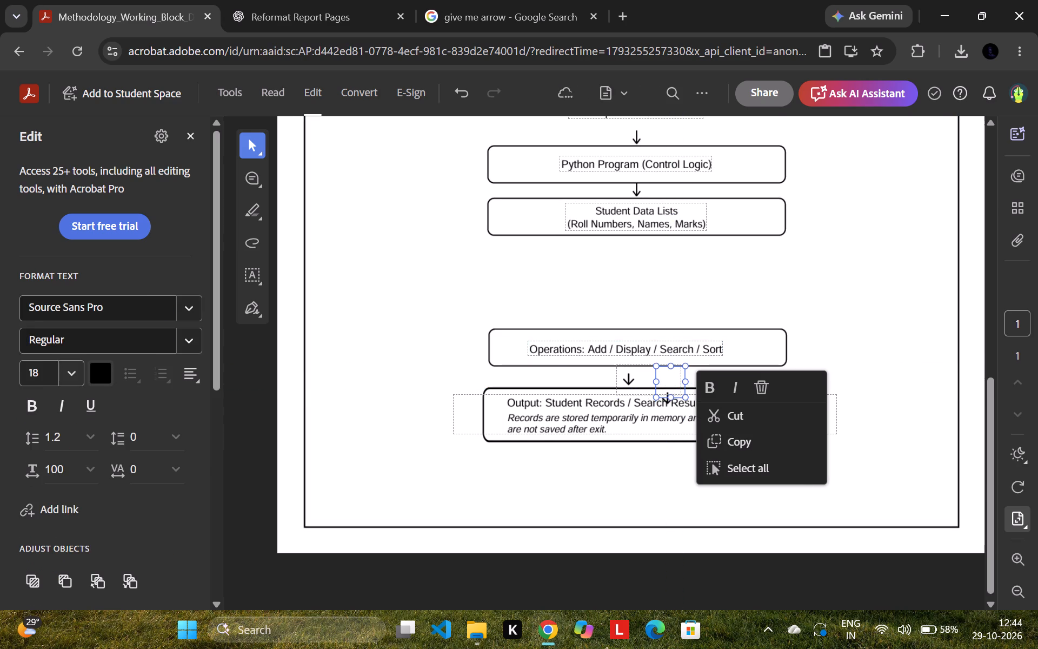
left_click_drag(677, 365, 641, 287)
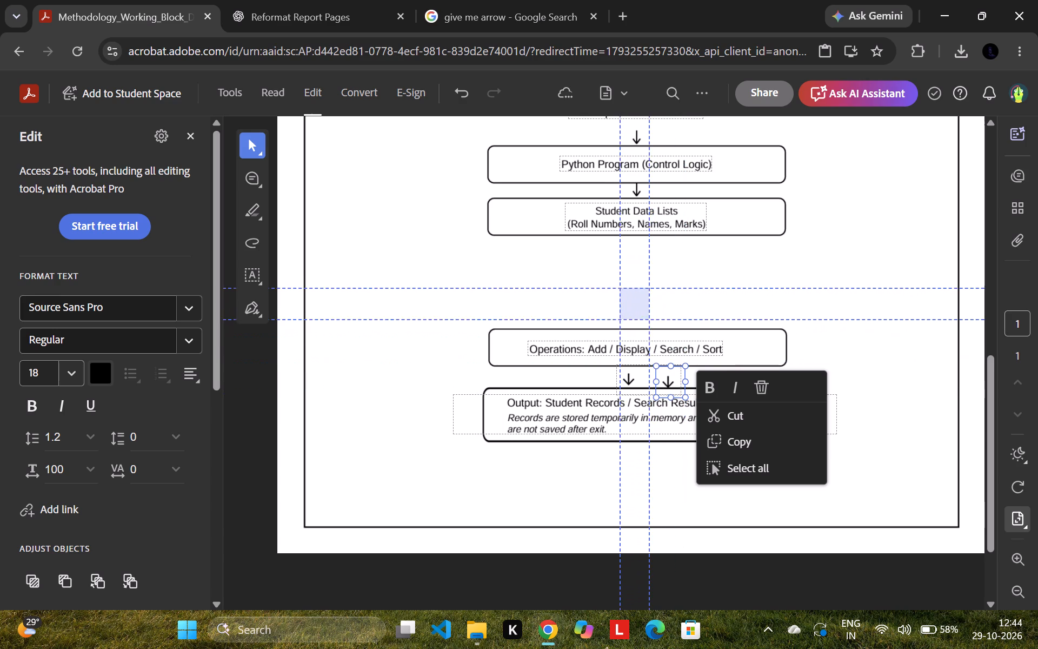
left_click_drag(641, 287, 640, 295)
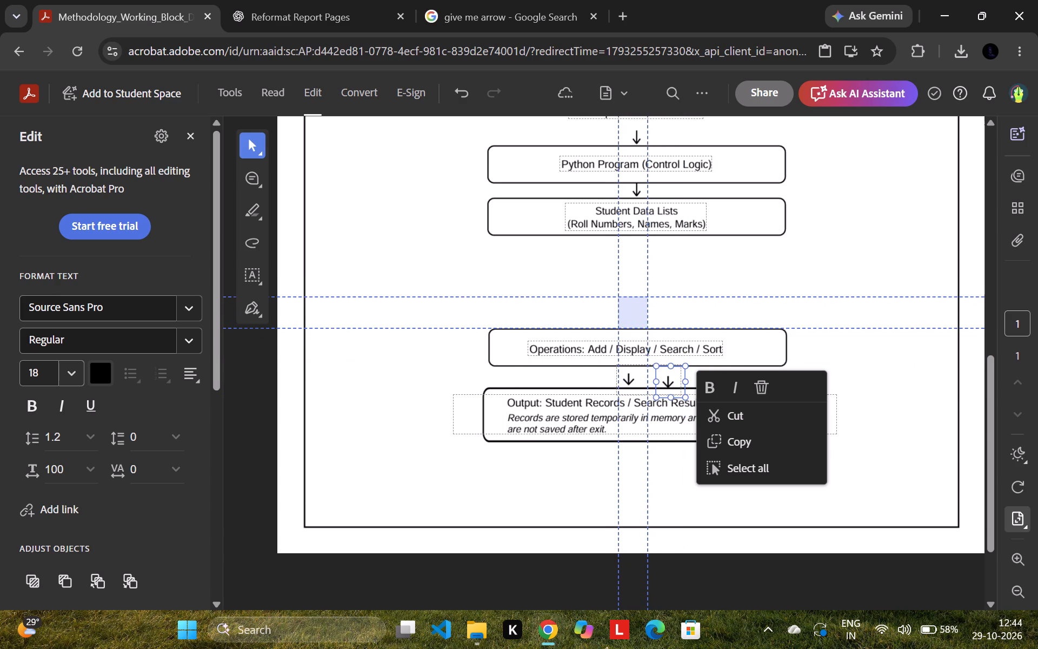
left_click_drag(640, 295, 639, 295)
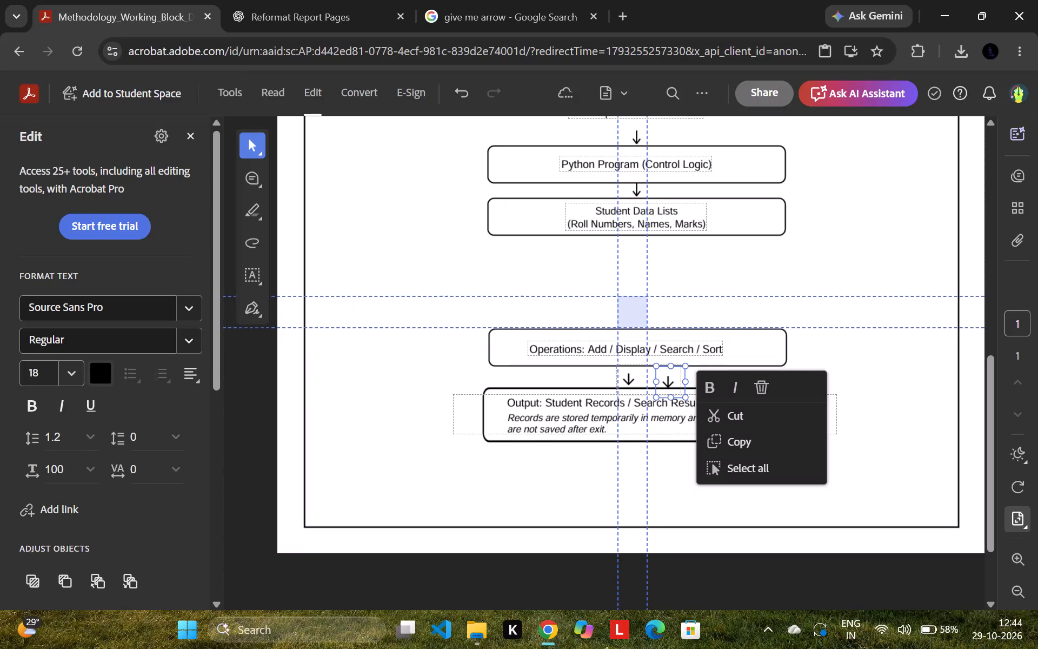
left_click_drag(639, 295, 637, 295)
left_click(707, 246)
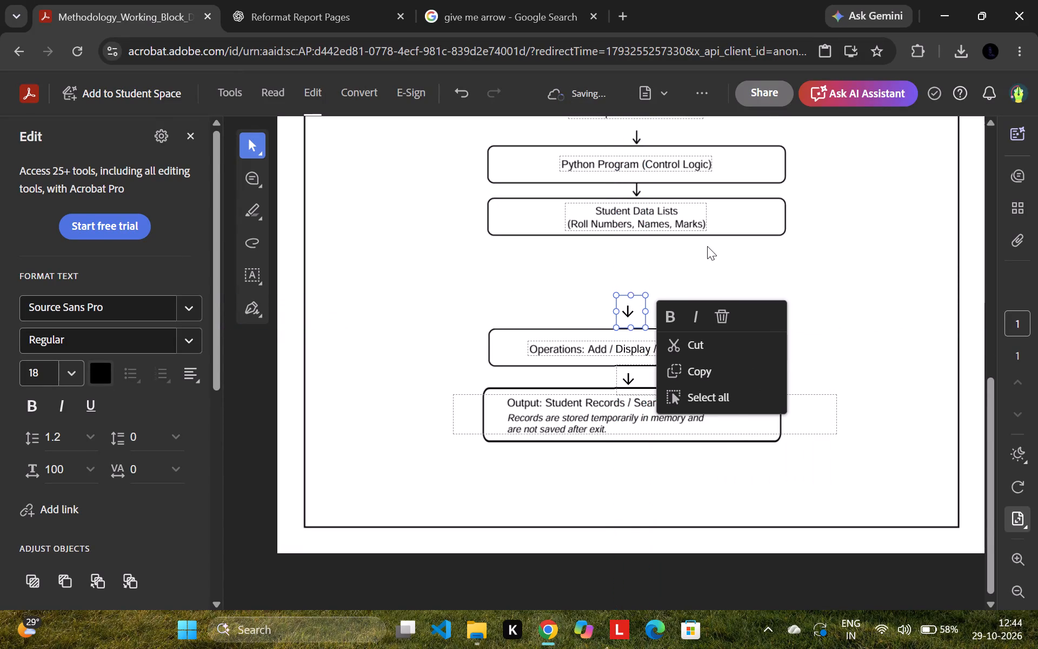
Lower the duplicate arrow slightly so that its tip sits close to the top edge of the Operations box.
left_click(632, 307)
left_click(637, 293)
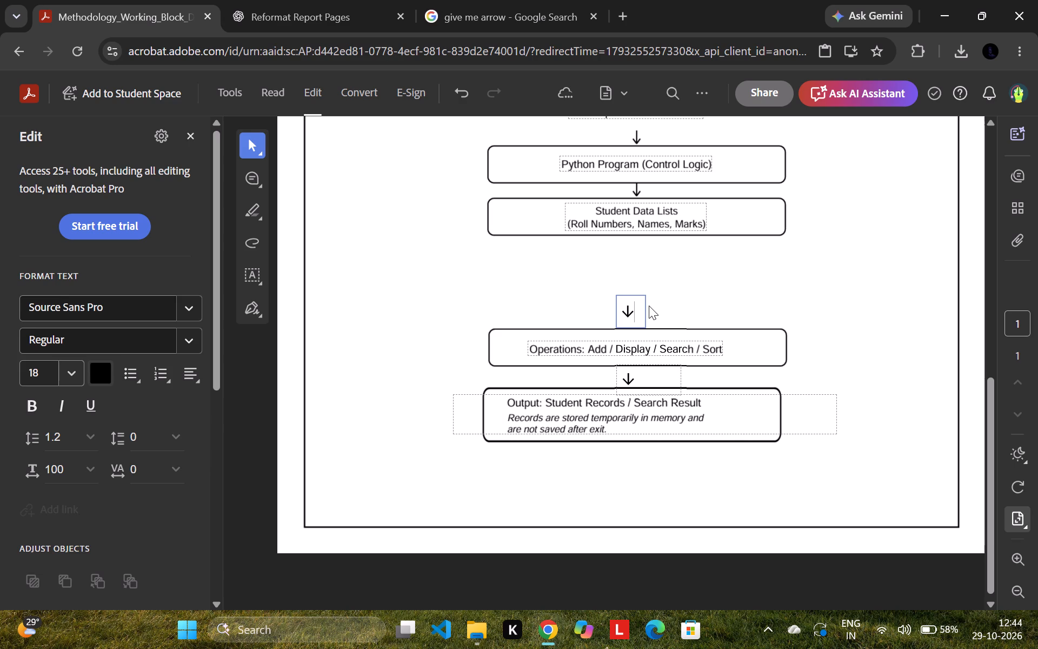
left_click(629, 304)
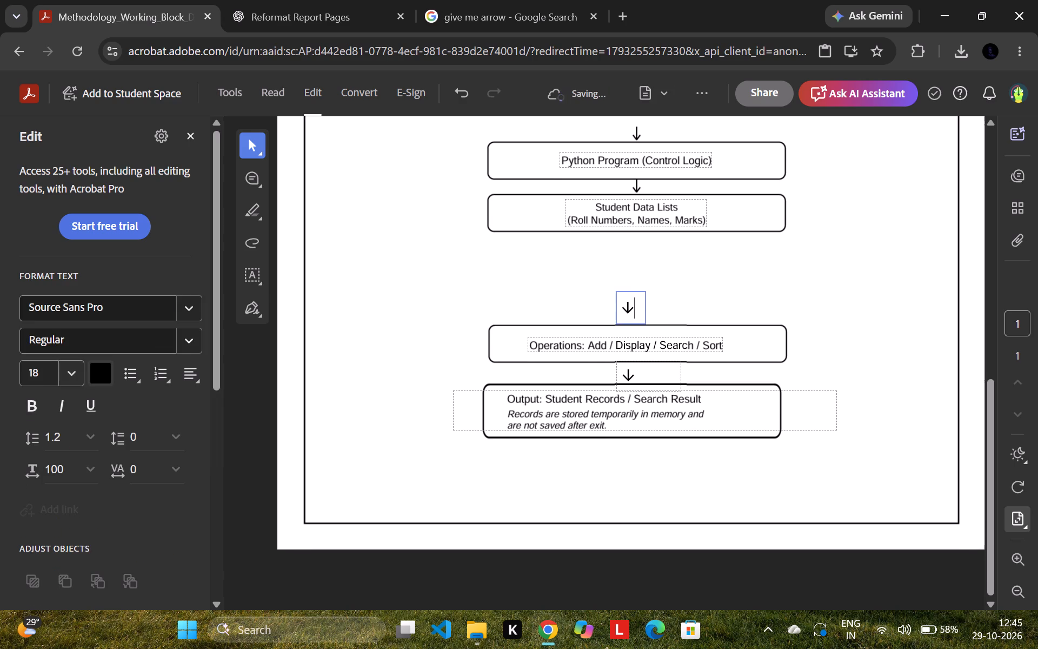
left_click(644, 302)
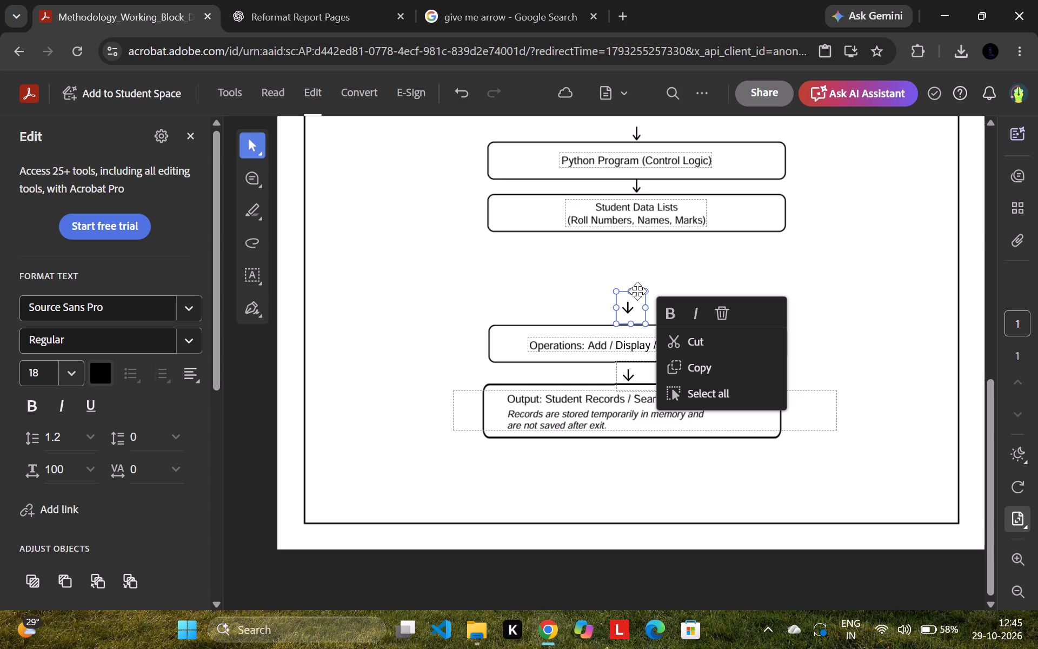
left_click_drag(636, 290, 639, 300)
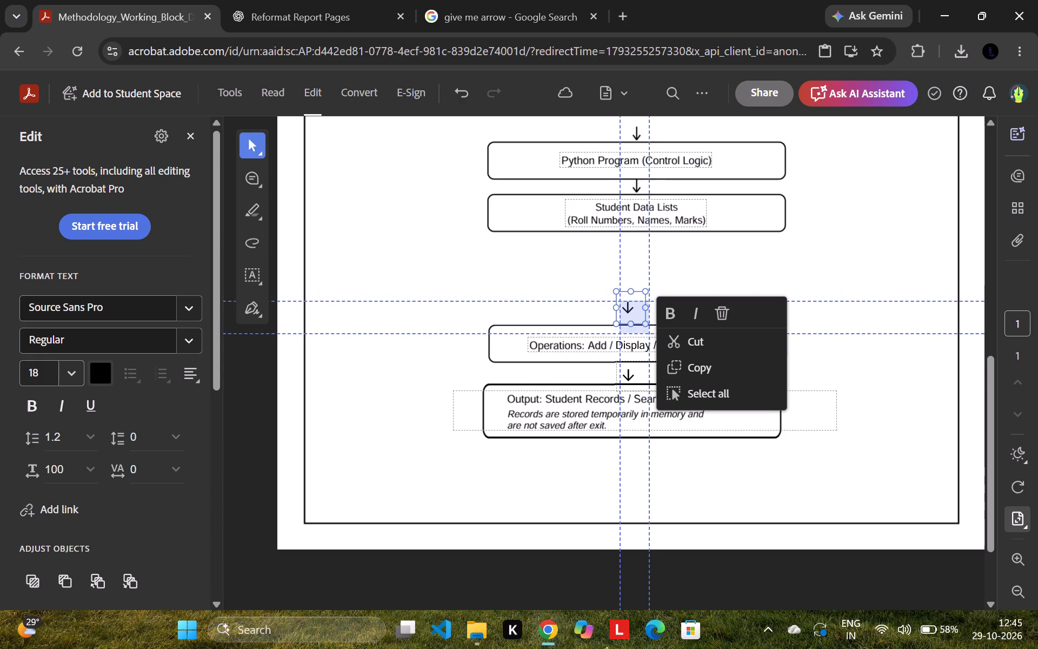
left_click_drag(639, 300, 636, 297)
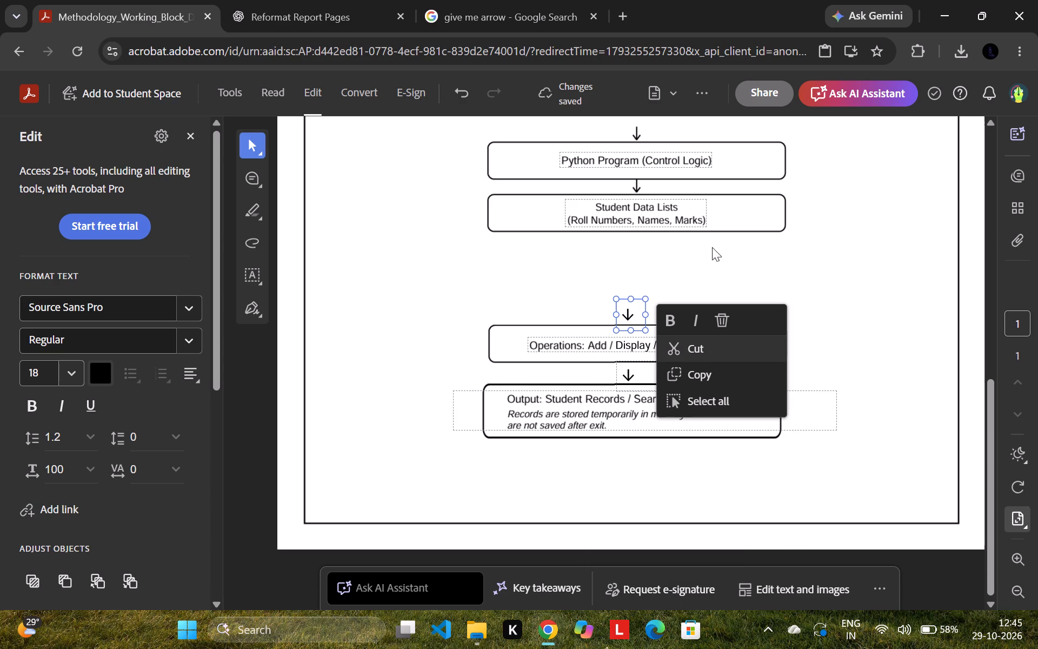
left_click(836, 309)
left_click(641, 306)
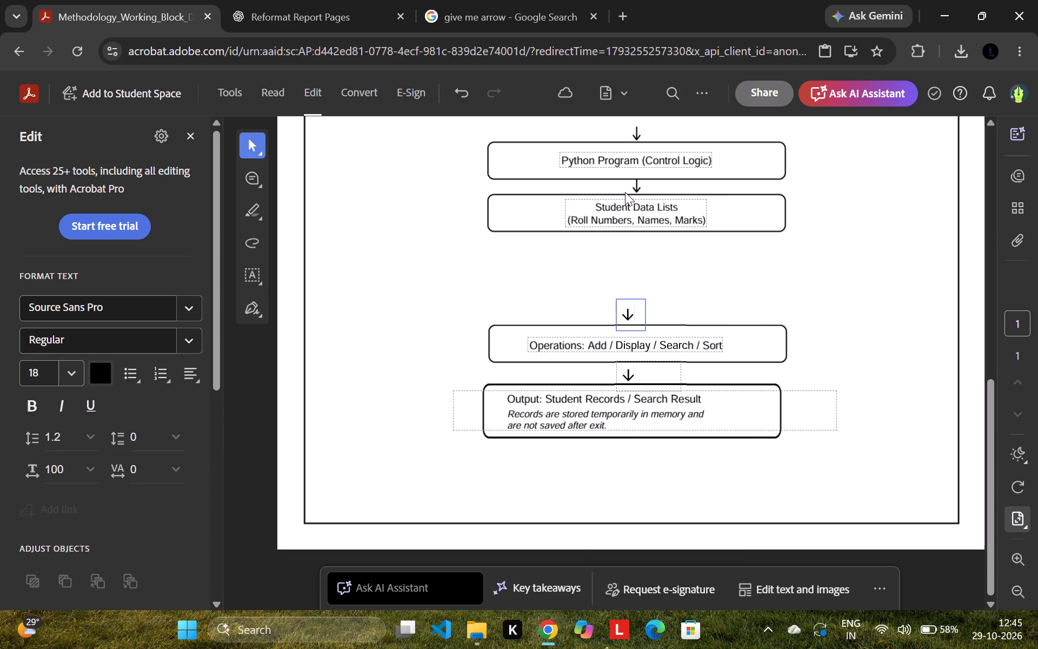
left_click(638, 312)
left_click(646, 307)
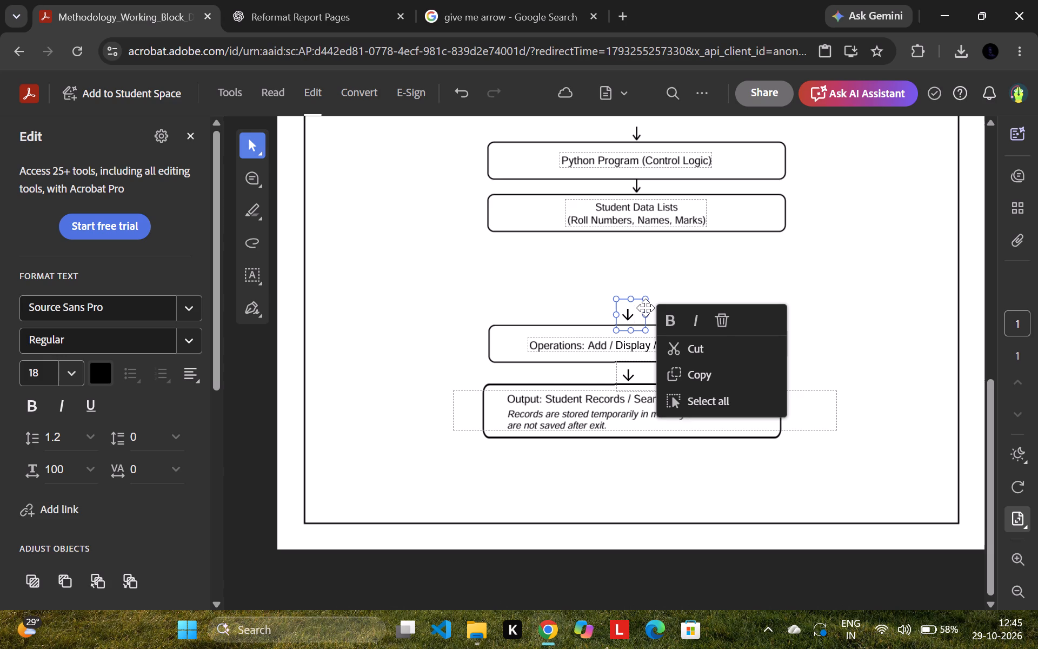
left_click(646, 308)
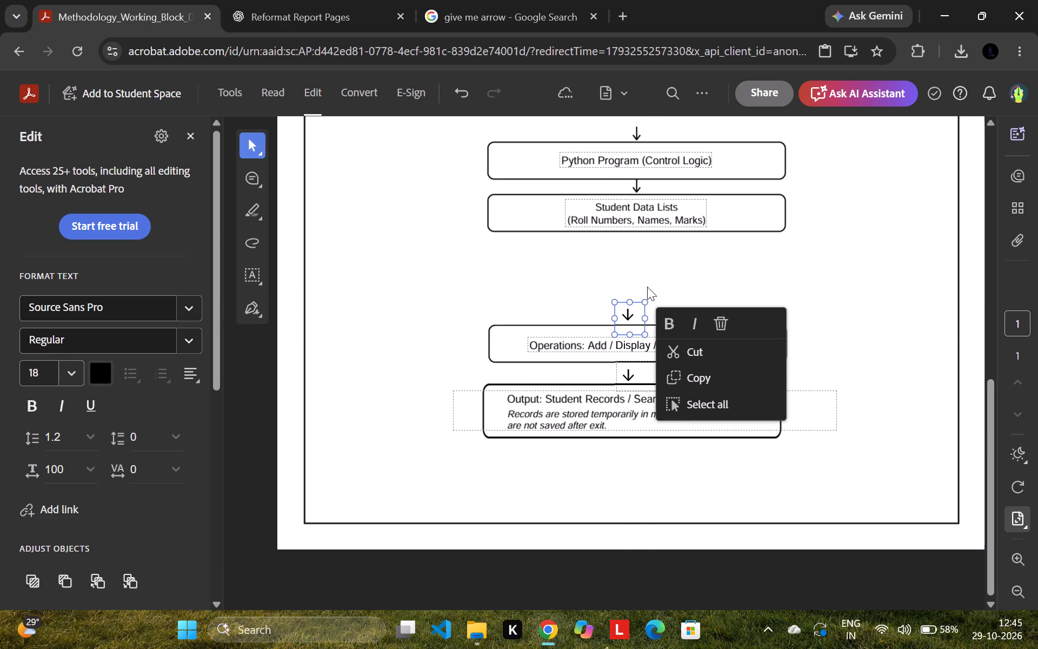
Lower the arrow between the Operations and output boxes slightly, so its tip sits closer to the output box.
left_click(647, 286)
left_click(728, 201)
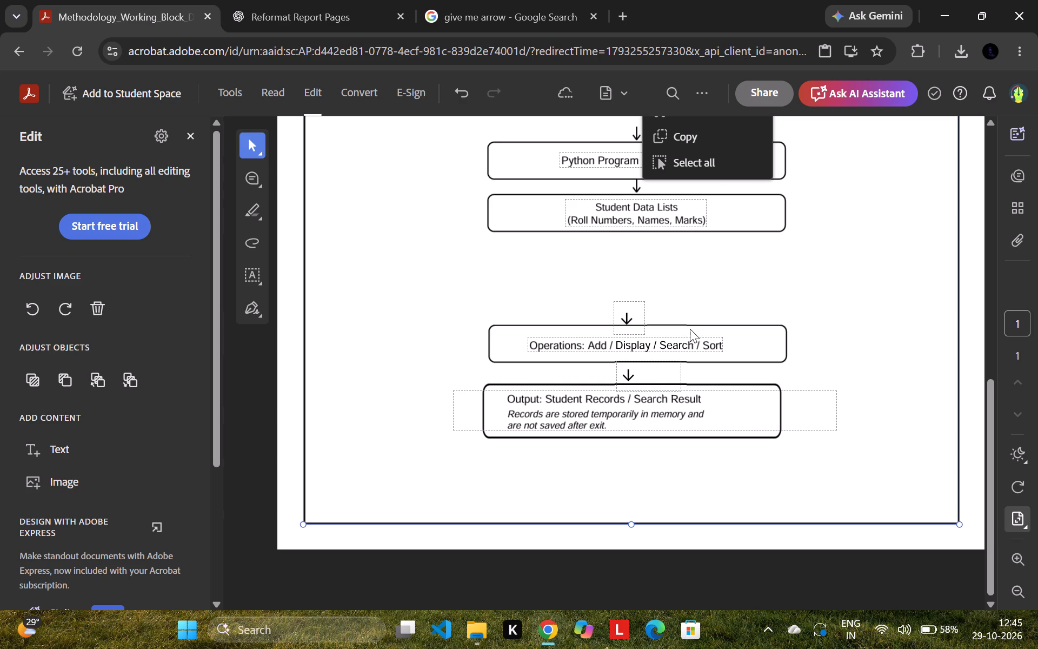
left_click(661, 371)
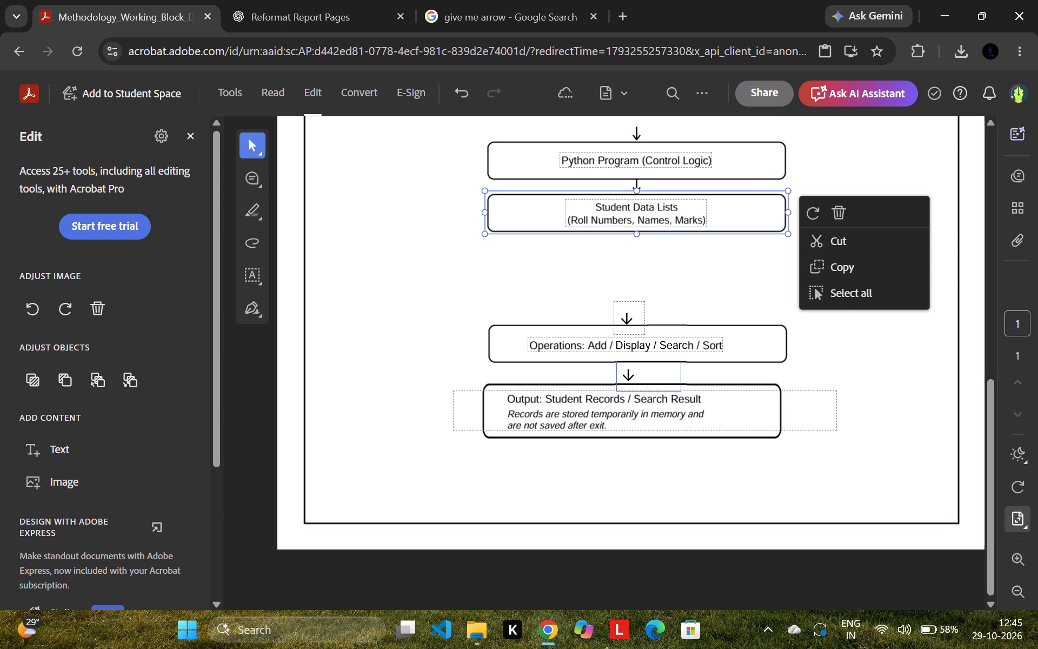
left_click(660, 362)
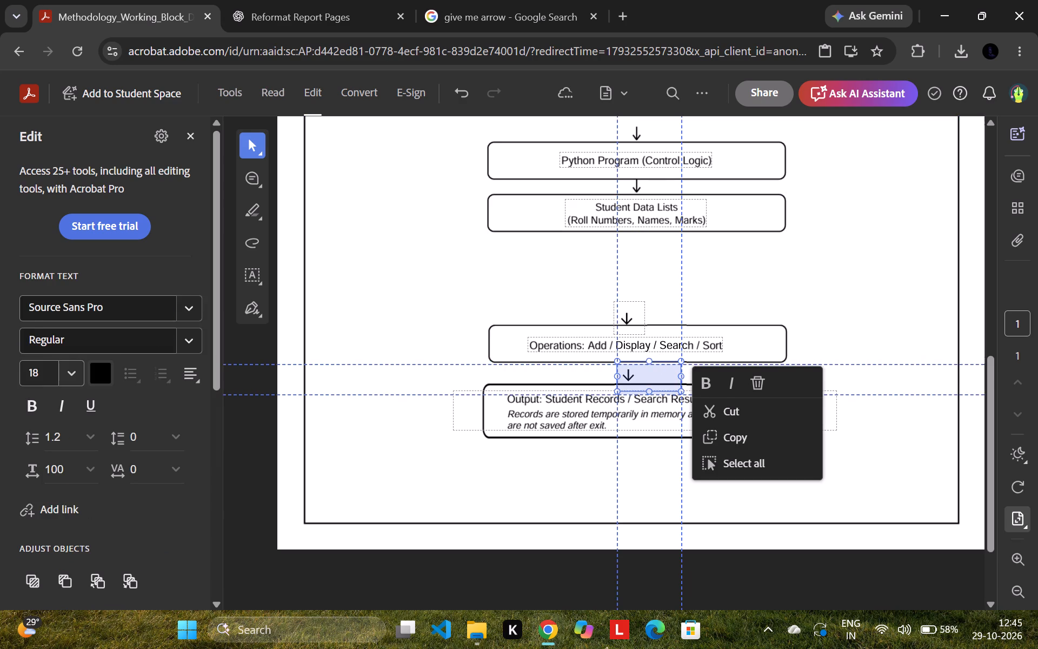
Lower the Operations box outline slightly and move its label down so it stays centred inside.
left_click(683, 326)
left_click_drag(684, 322, 684, 326)
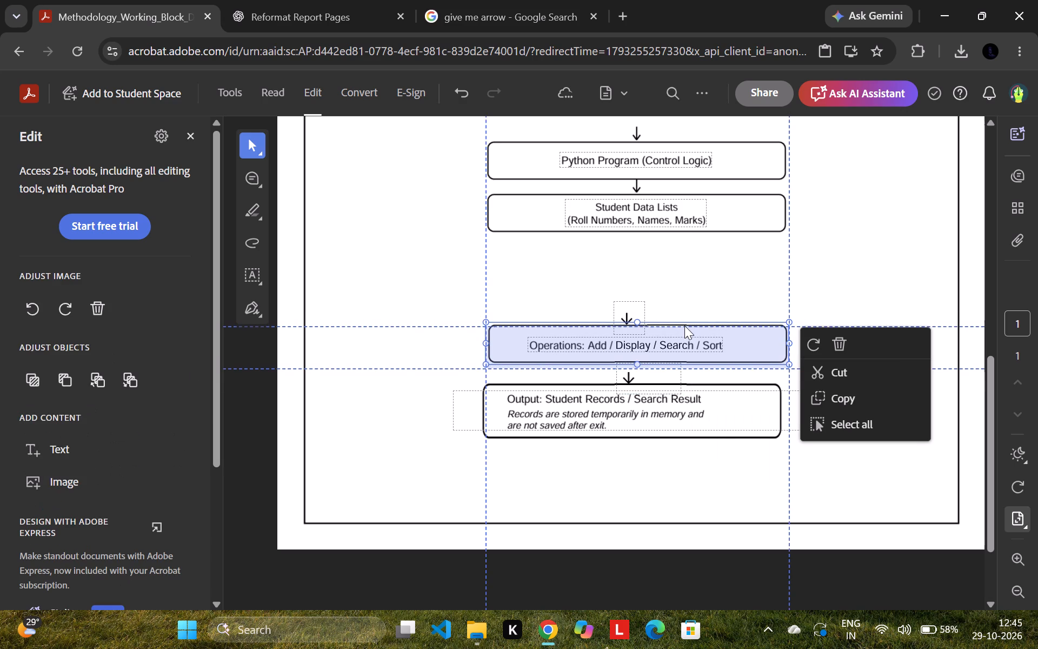
left_click_drag(684, 326, 684, 328)
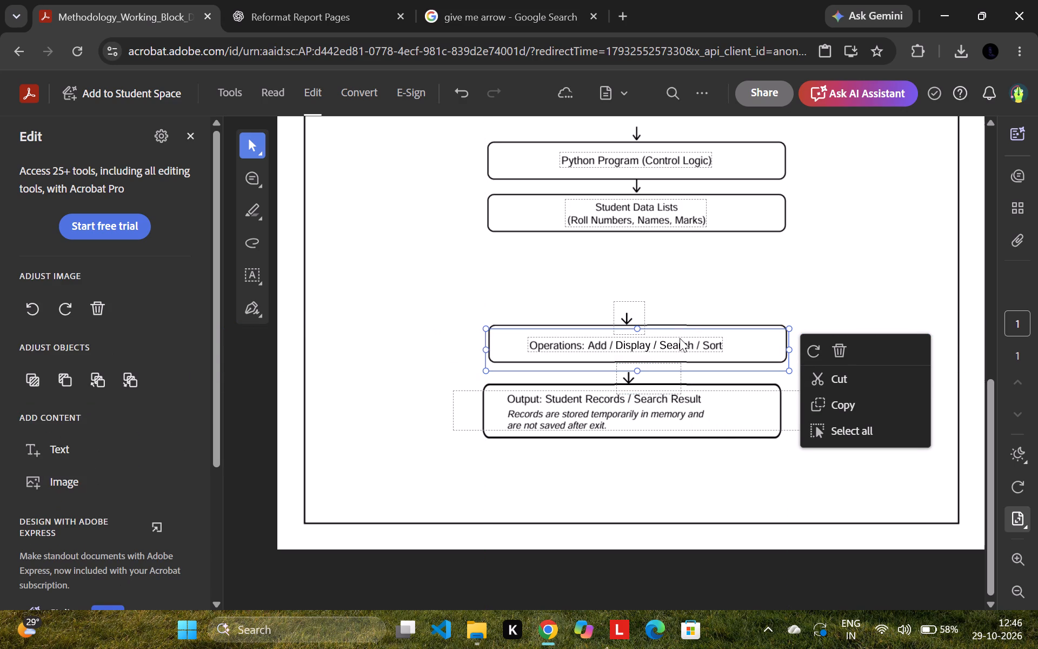
left_click(680, 339)
left_click(680, 344)
left_click_drag(689, 339, 689, 338)
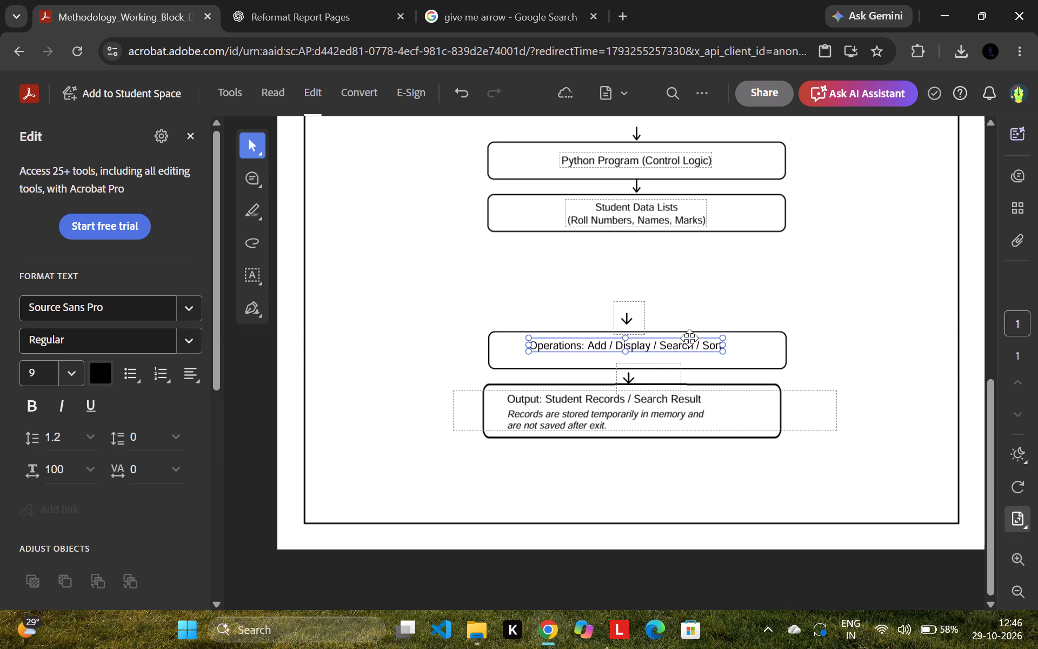
left_click_drag(689, 338, 690, 345)
left_click(699, 307)
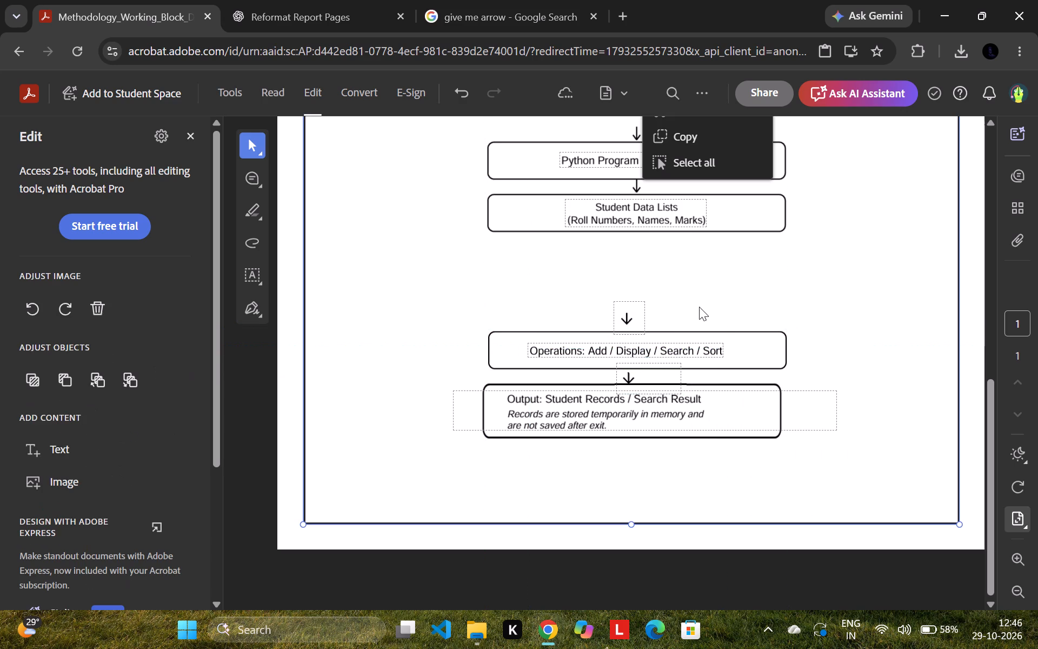
Nudge the arrow above the Operations box down and slightly right to align with the arrow below.
left_click(634, 308)
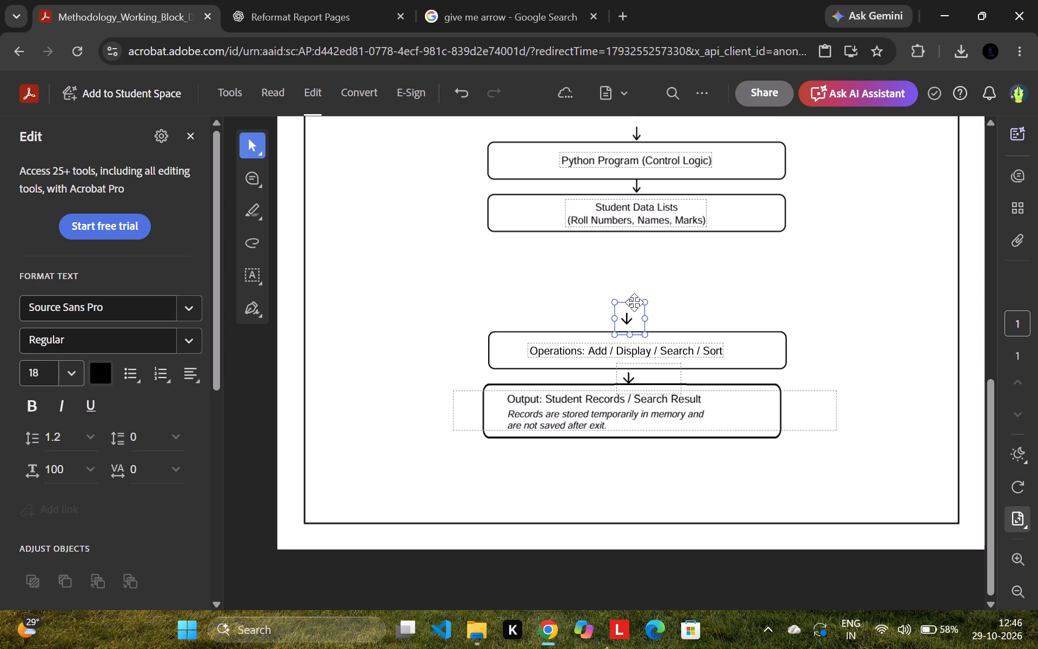
left_click(634, 301)
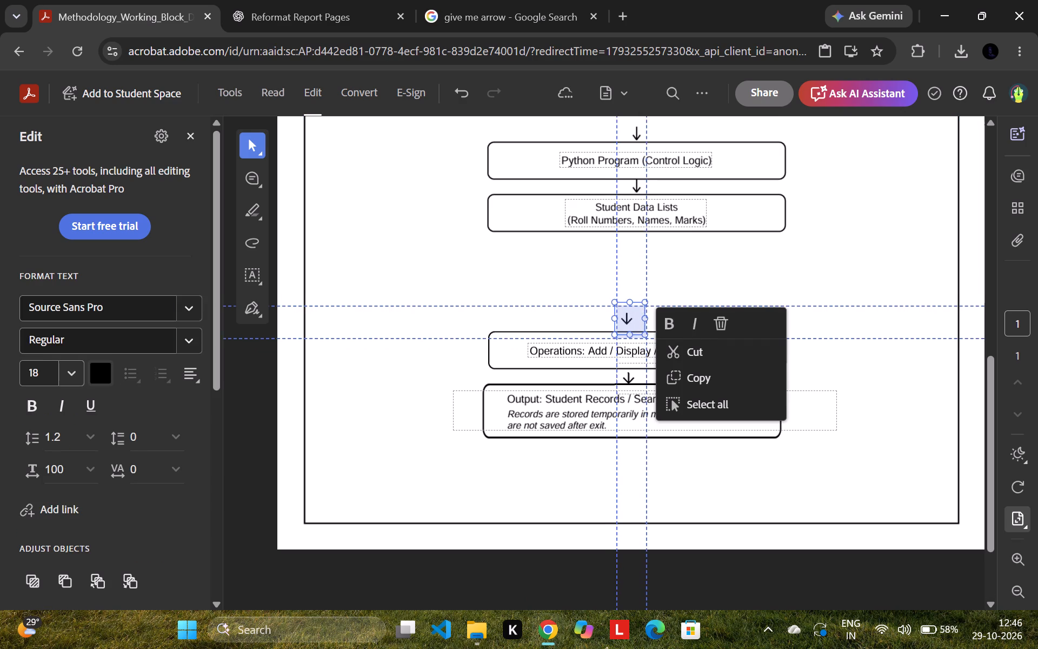
left_click(636, 304)
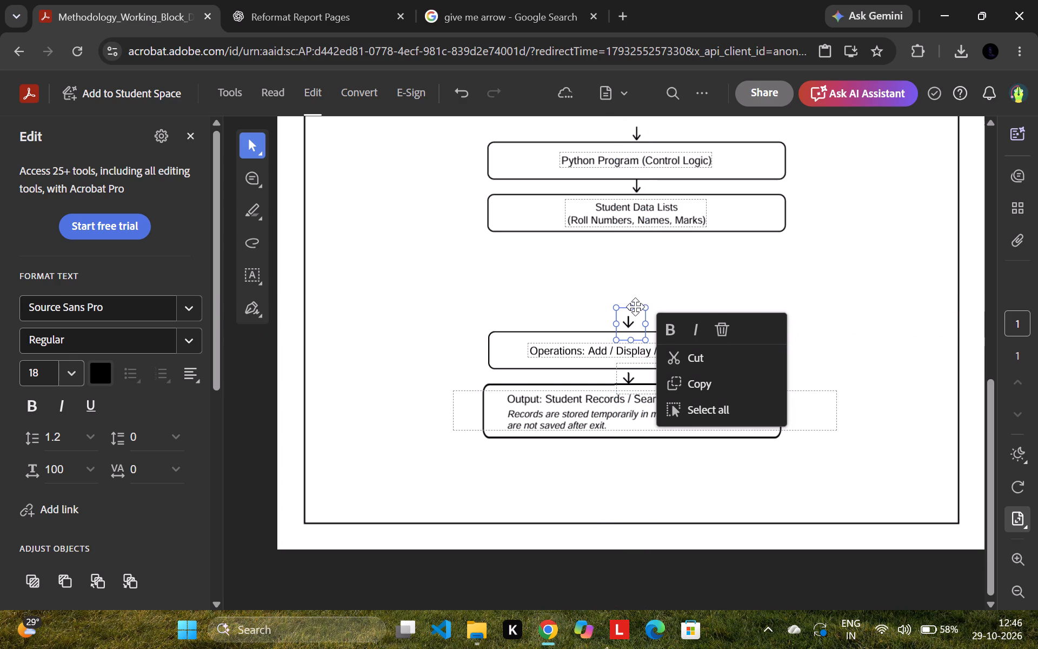
left_click(643, 287)
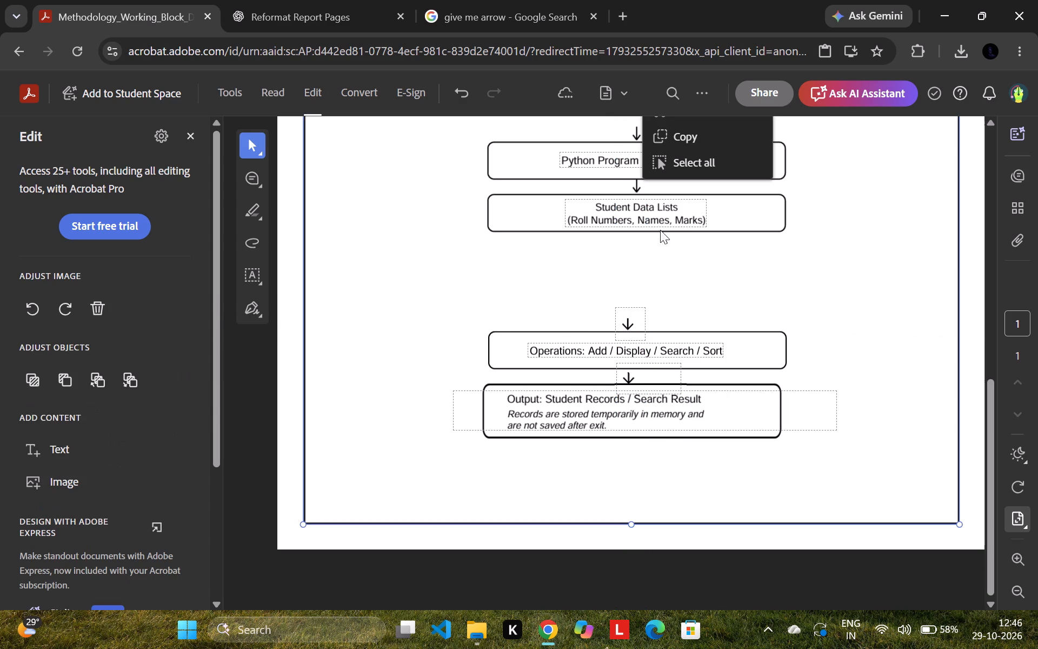
Move the Student Data Lists box outline down to just above the arrow over the Operations box.
left_click(745, 204)
left_click_drag(743, 190, 734, 228)
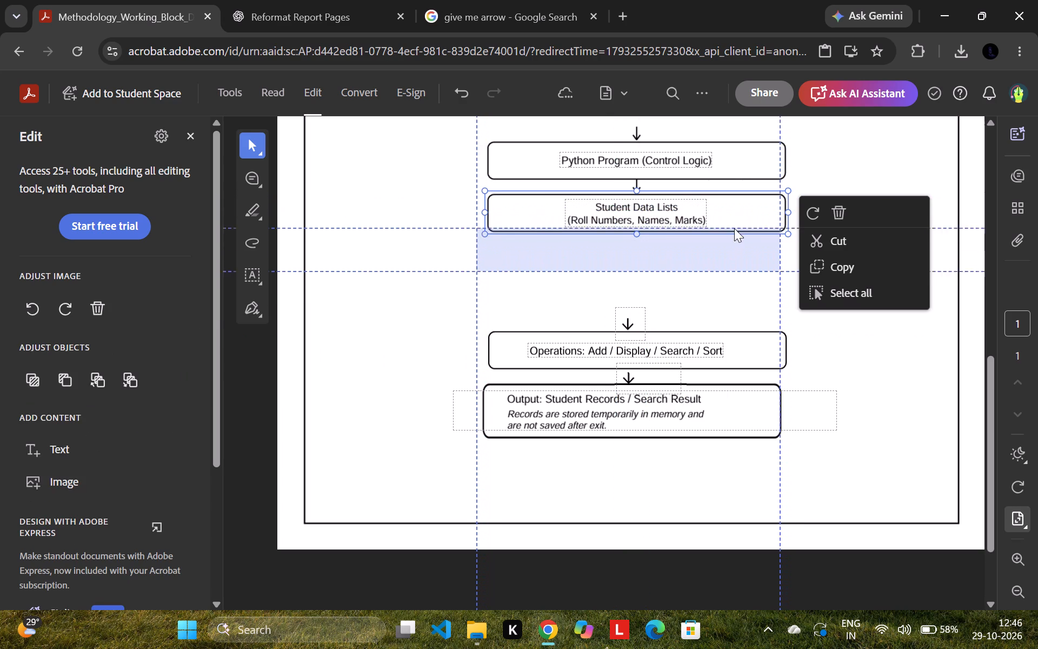
left_click_drag(734, 228, 739, 281)
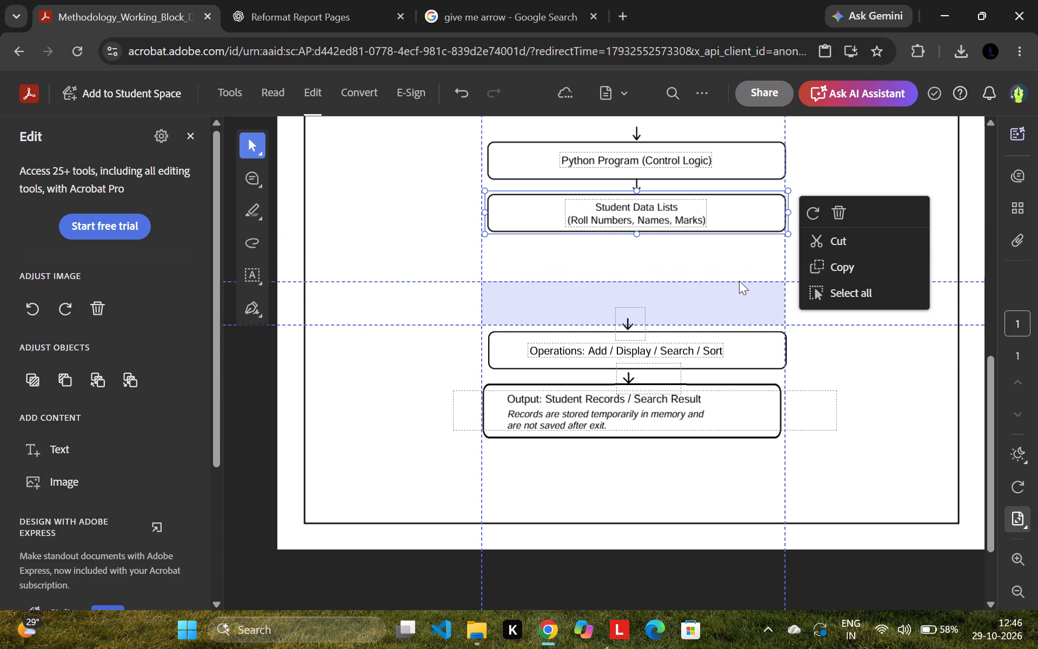
left_click_drag(739, 281, 740, 282)
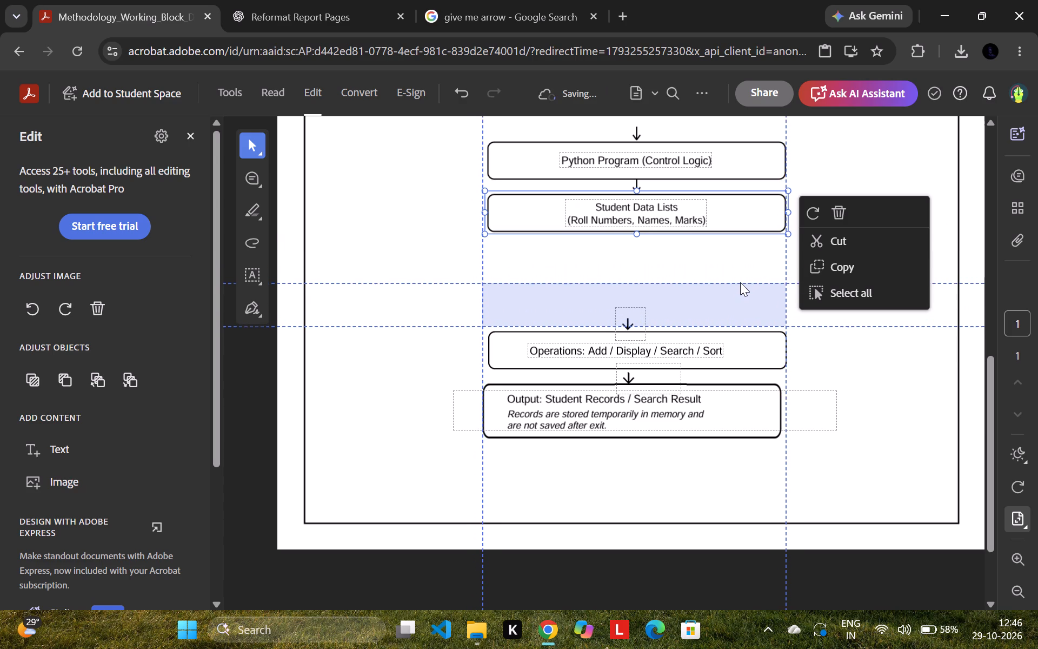
left_click_drag(740, 282, 740, 271)
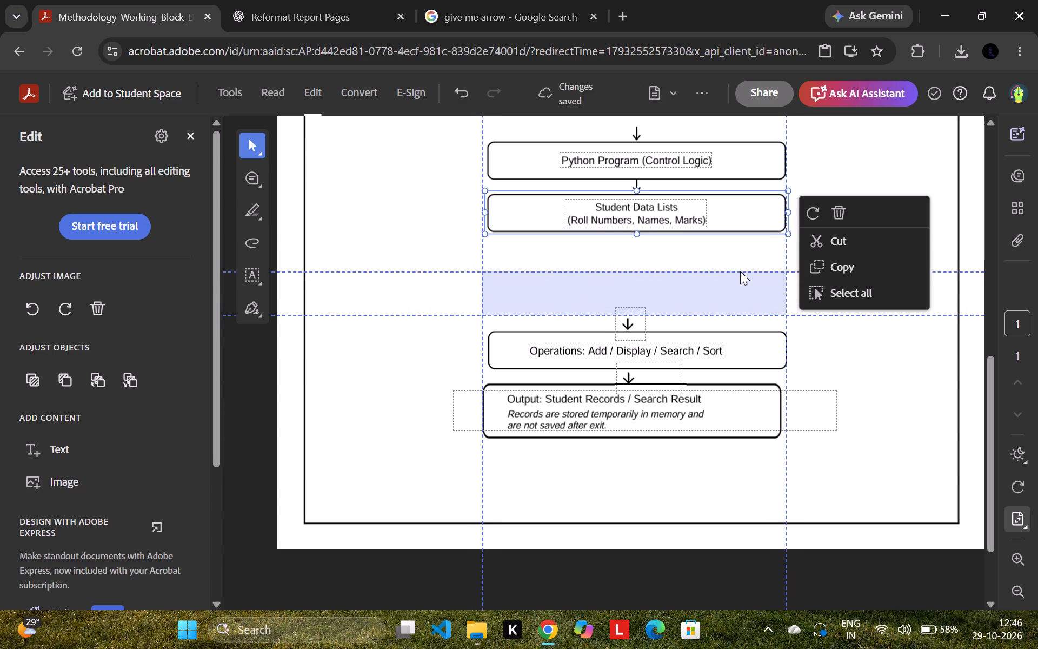
left_click_drag(740, 271, 741, 273)
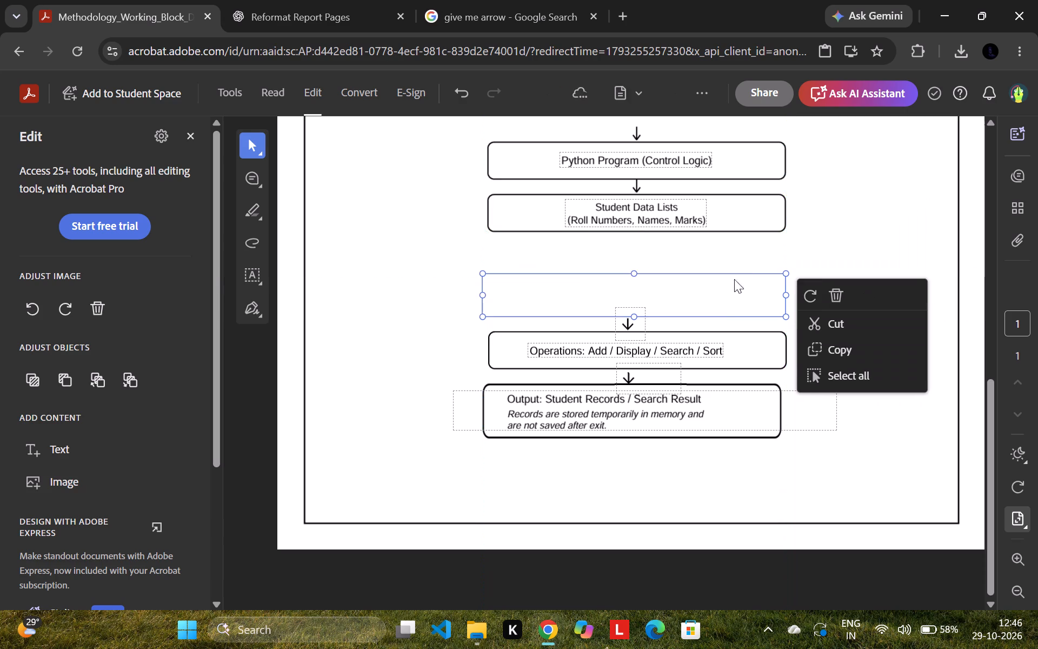
Shift the Operations box outline slightly left and up so its sides line up with the output box.
left_click(724, 339)
left_click_drag(729, 329, 728, 328)
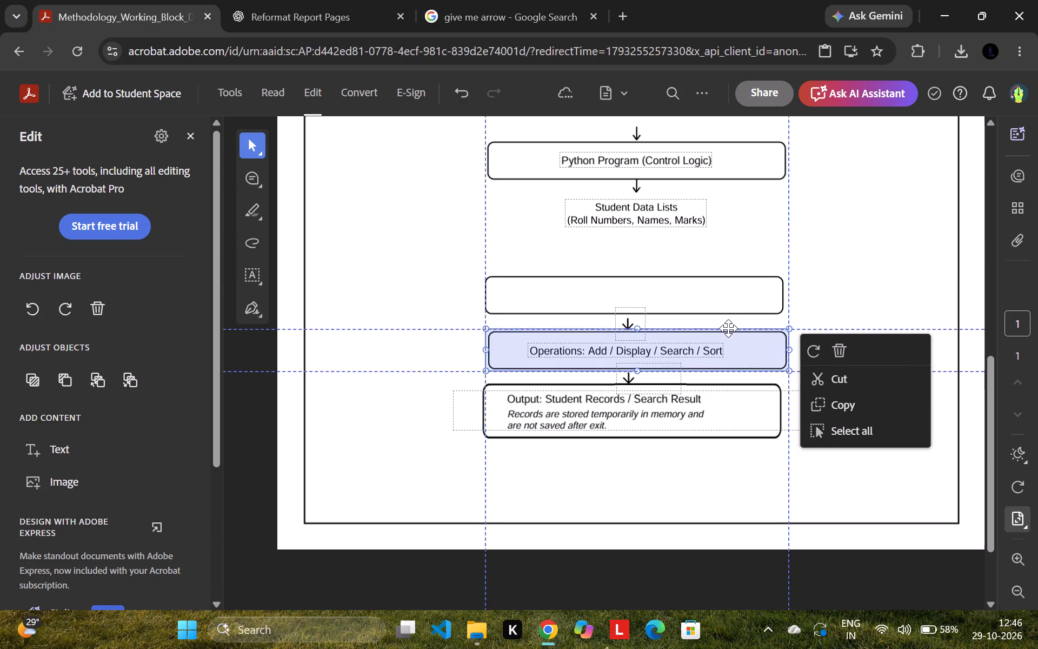
left_click_drag(728, 328, 723, 327)
Shift the empty Student Data Lists box outline slightly left to line up with the Operations box.
left_click(713, 293)
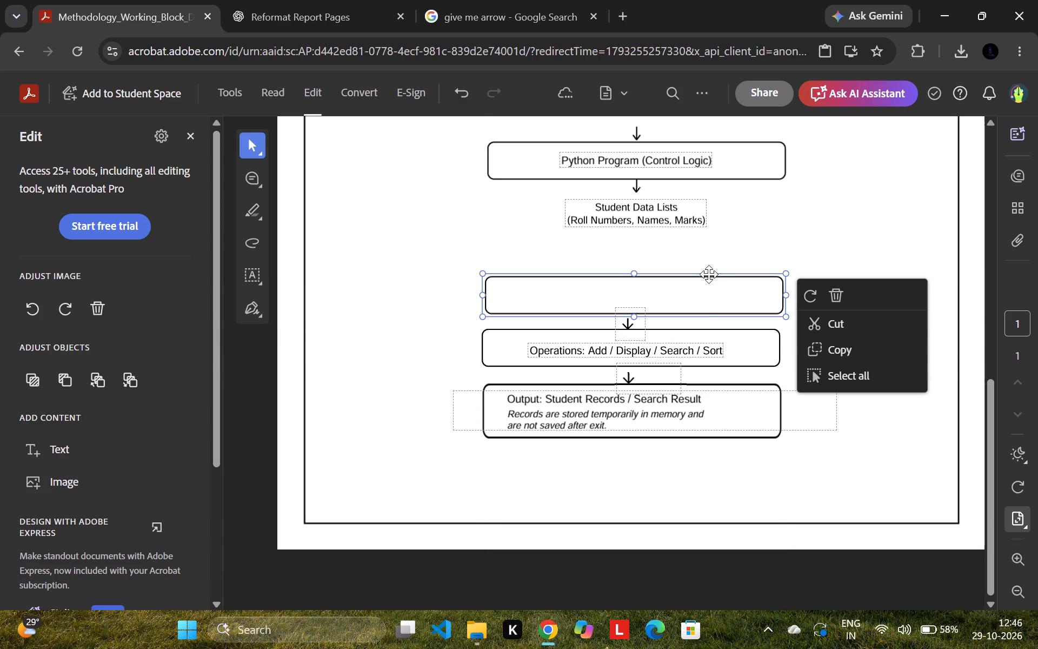
left_click(709, 274)
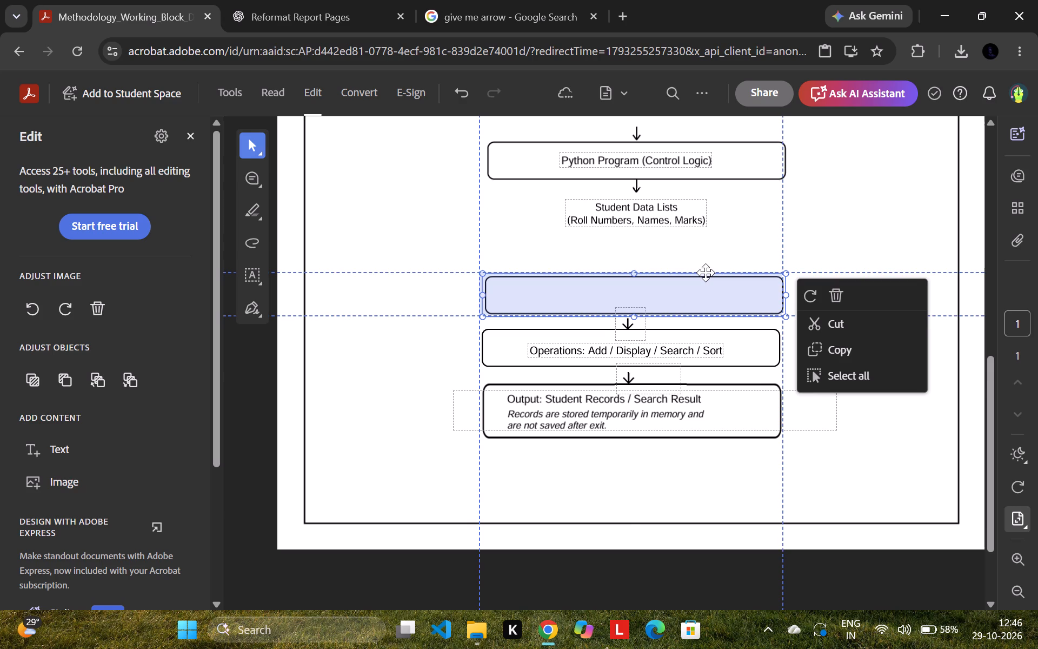
left_click(723, 246)
Move the Student Data Lists label down and centre it inside its relocated box outline.
left_click(701, 224)
left_click(691, 210)
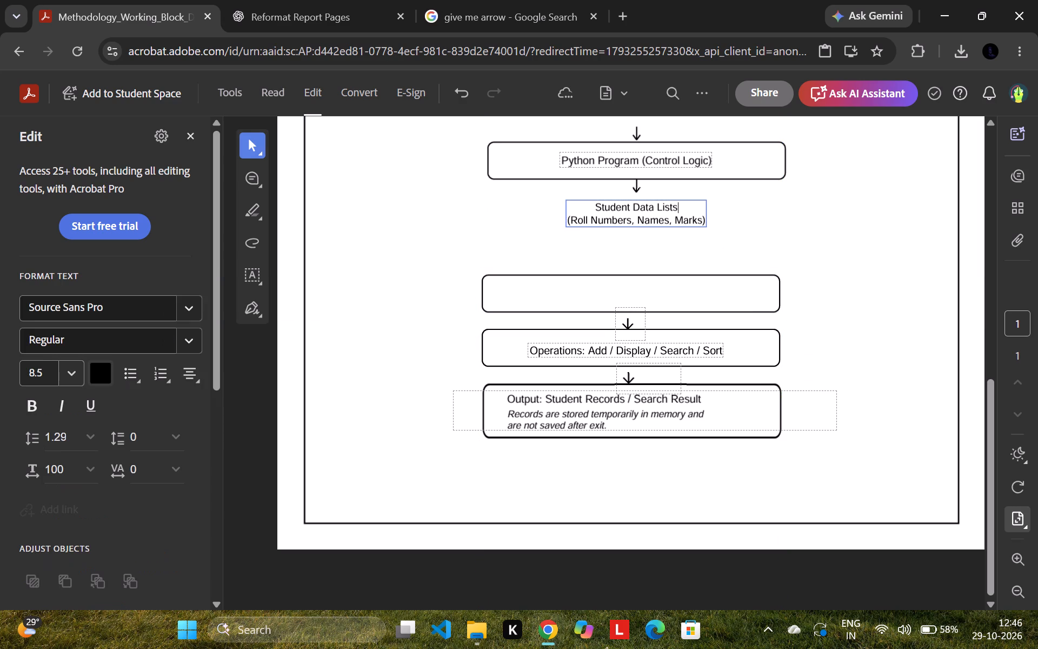
left_click_drag(691, 201, 683, 279)
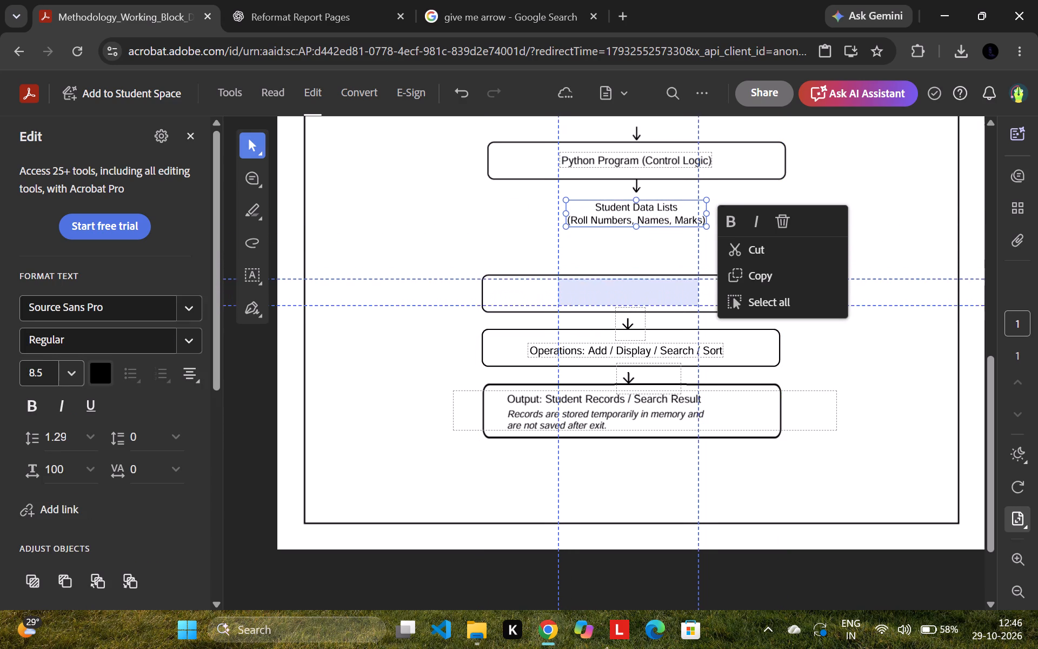
left_click_drag(683, 279, 688, 279)
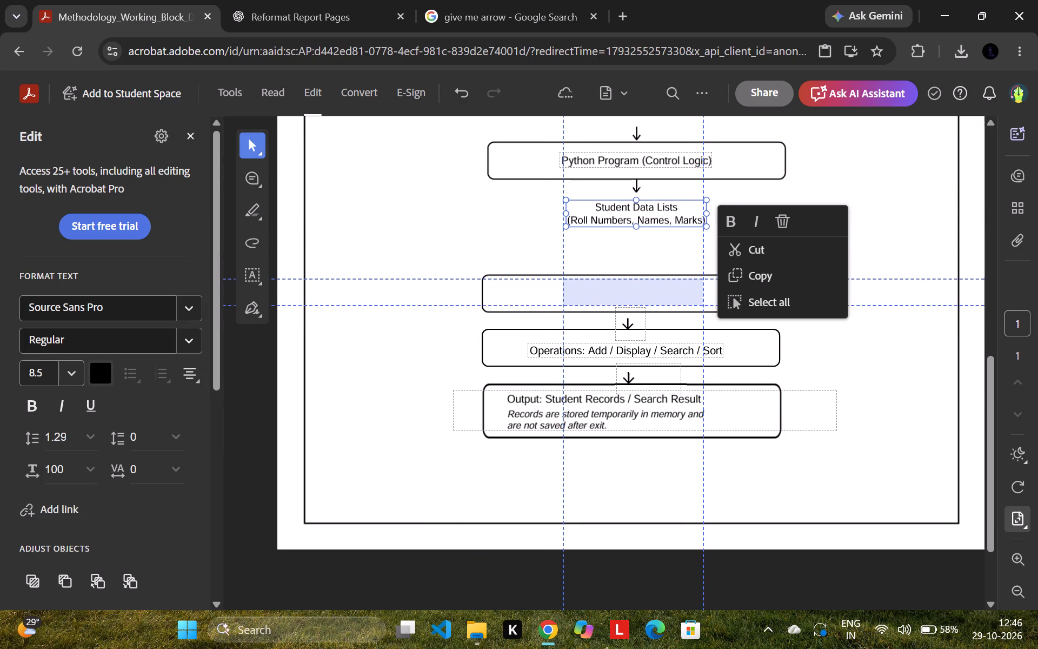
left_click_drag(688, 279, 688, 281)
left_click(730, 233)
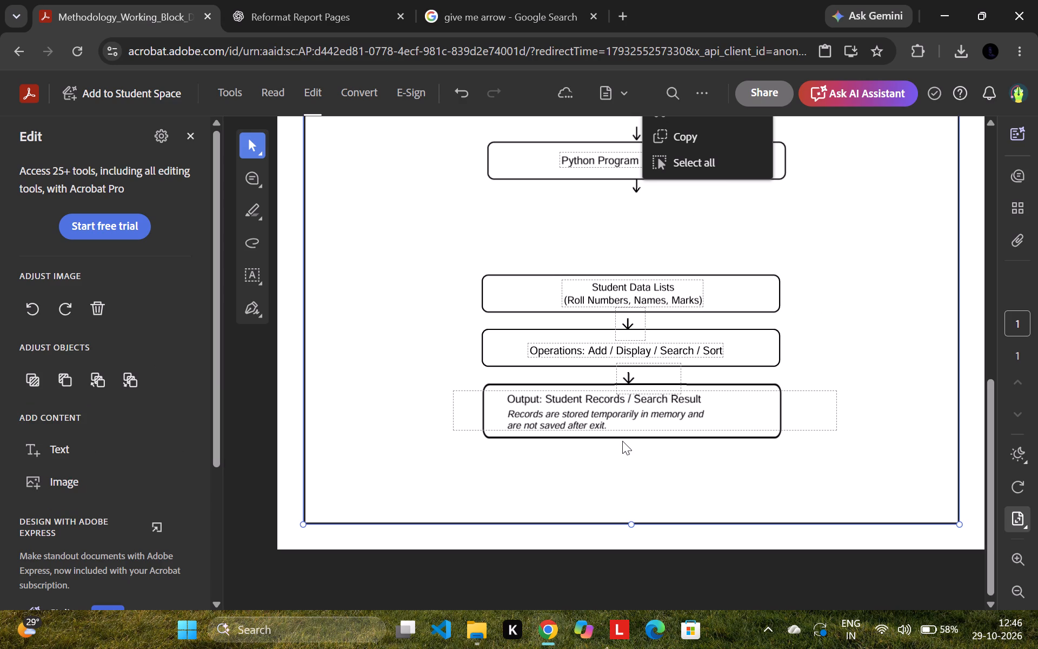
Delete the pieces of the old arrow below the Python Program (Control Logic) box.
left_click(856, 217)
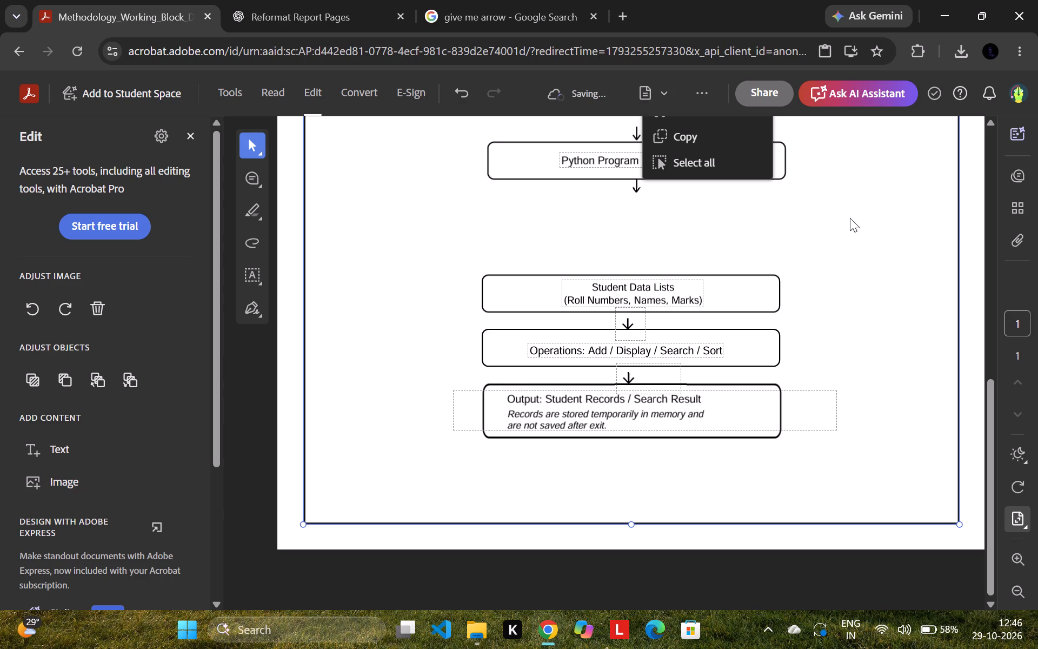
scroll(859, 215, "up", 1)
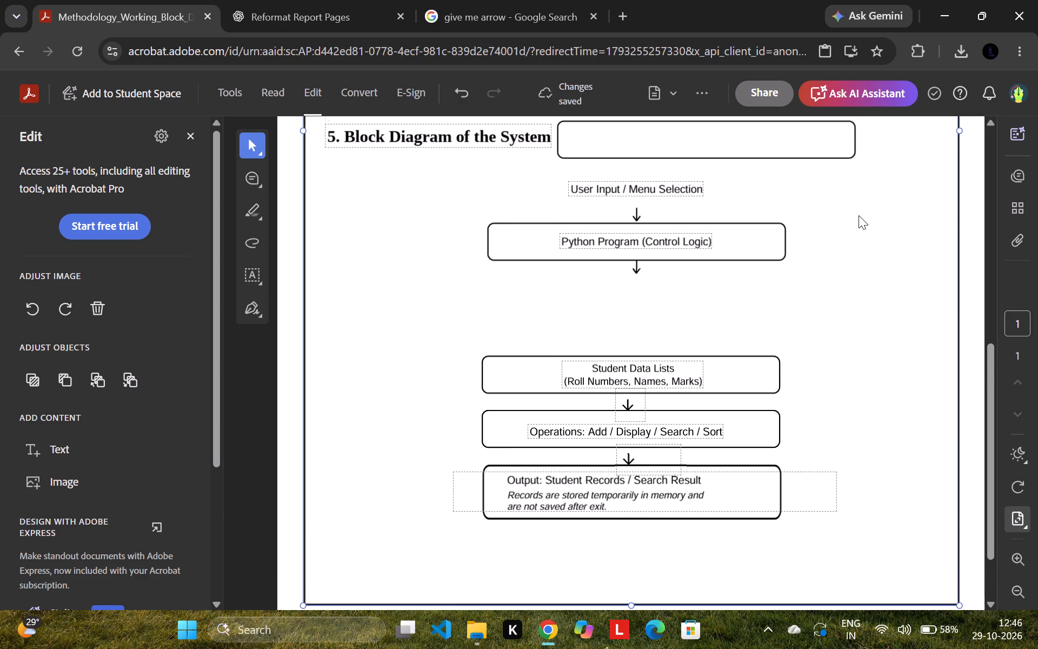
left_click(637, 270)
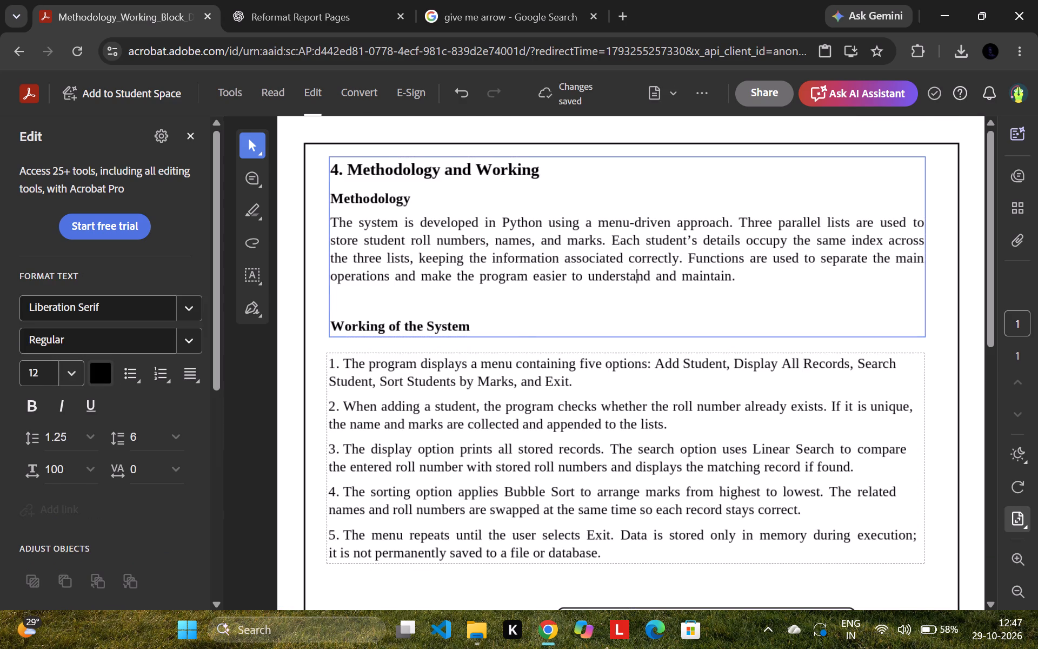
scroll(634, 276, "down", 5)
left_click(636, 349)
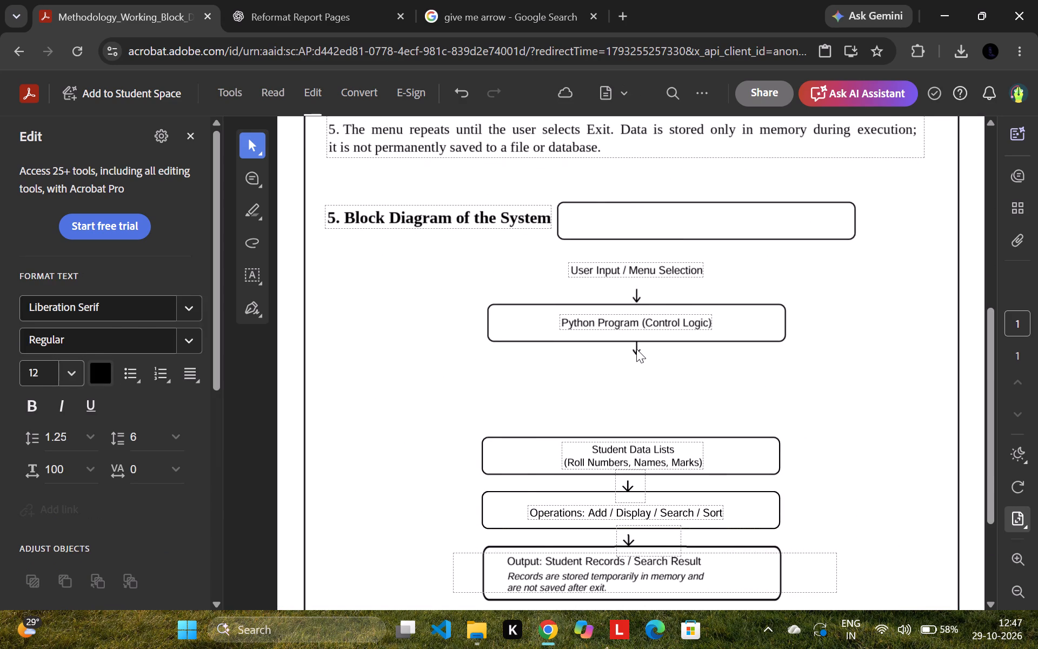
key("Delete")
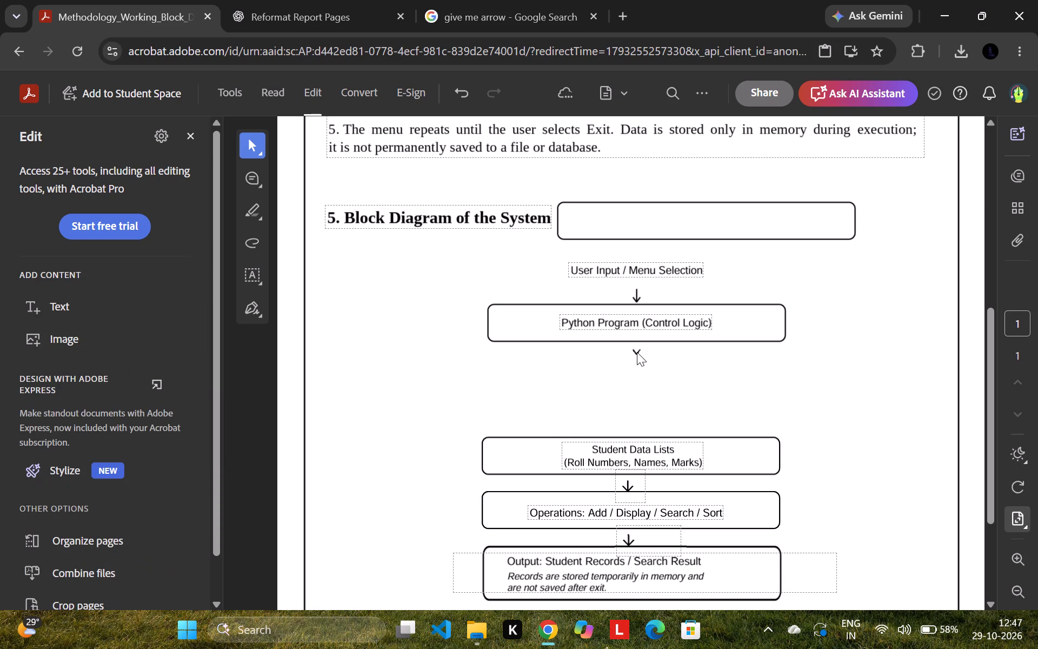
left_click(637, 352)
key("Delete")
left_click(635, 351)
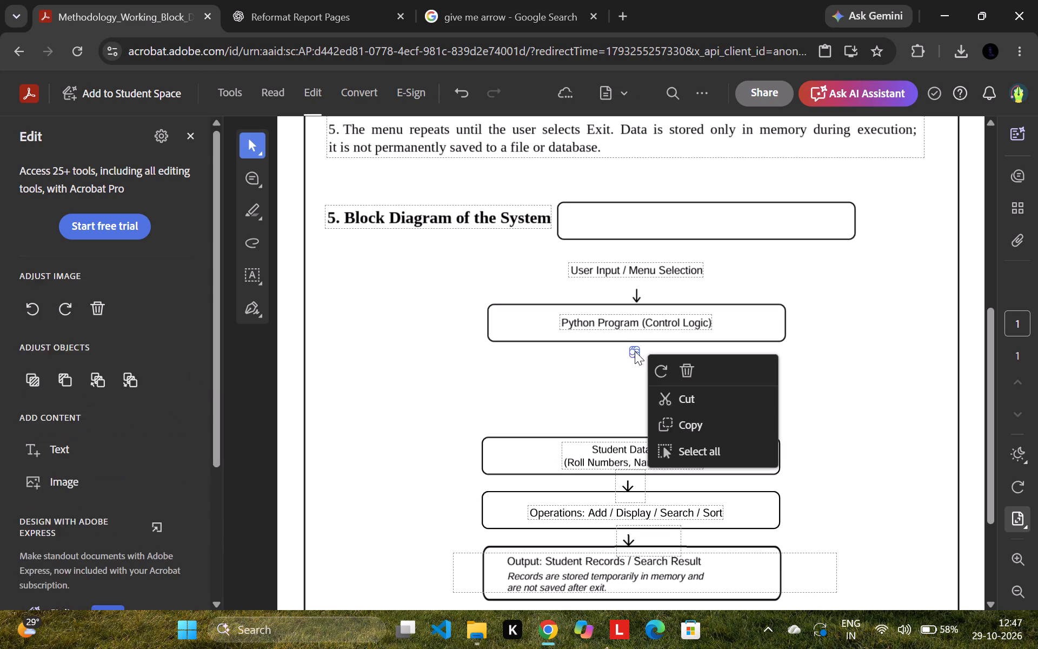
key("Delete")
Paste another copy of the arrow and place it just above the Student Data Lists box, aligned with the arrows below.
left_click(669, 382)
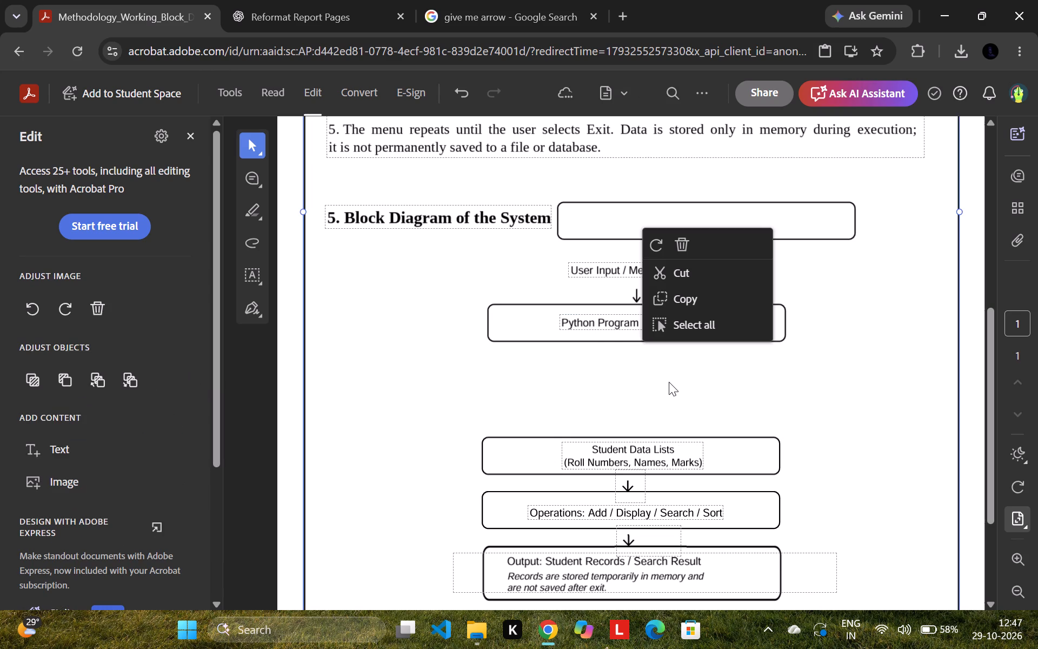
key("ctrl+v")
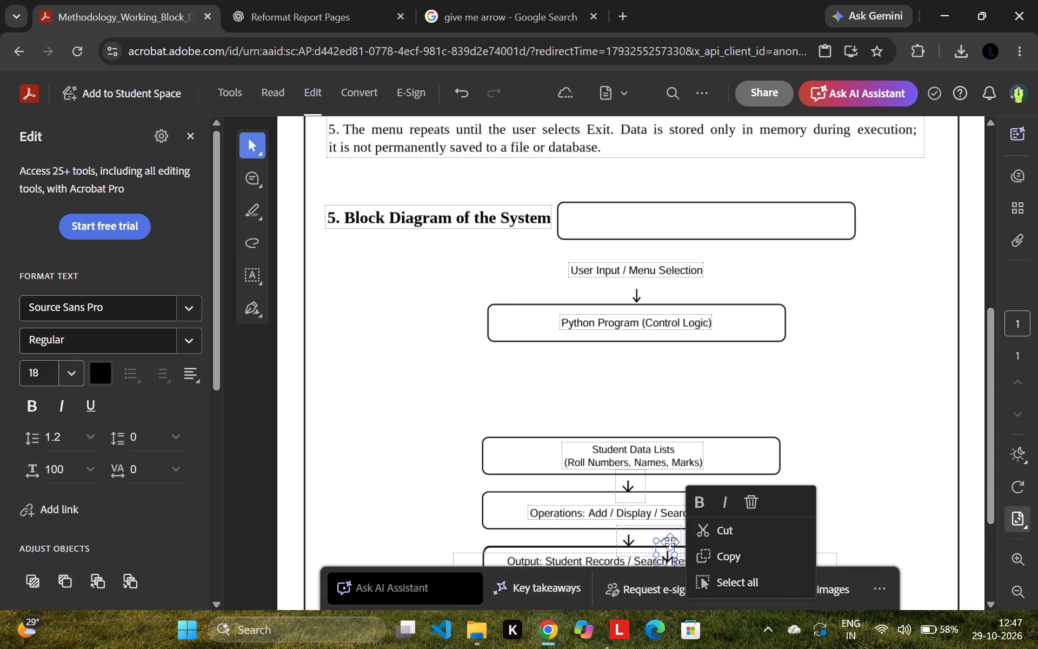
left_click_drag(670, 542, 626, 420)
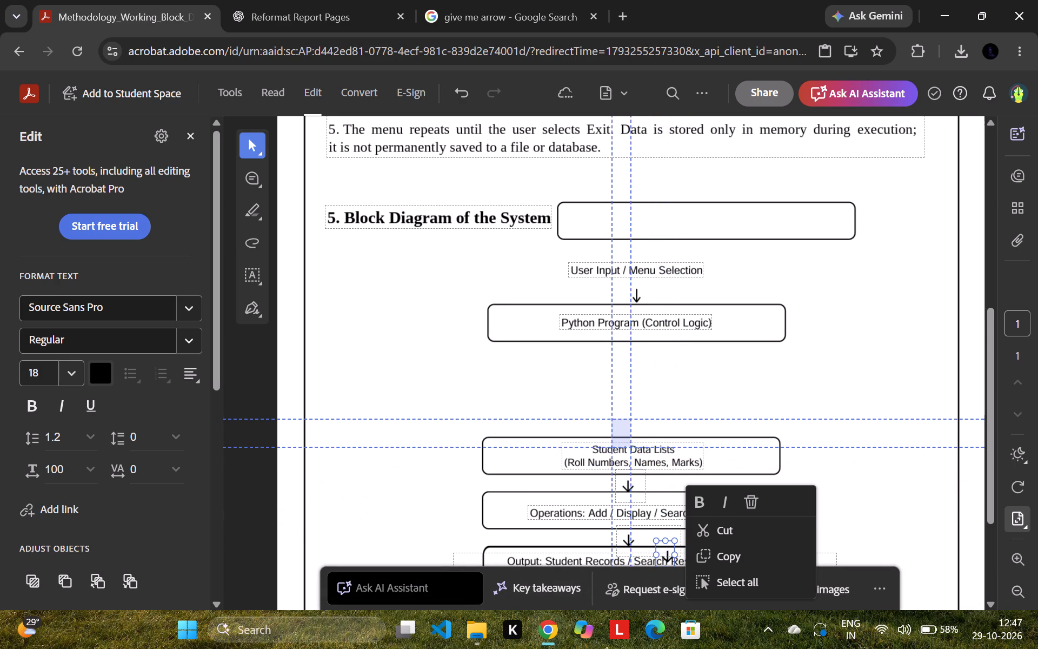
left_click_drag(626, 420, 630, 416)
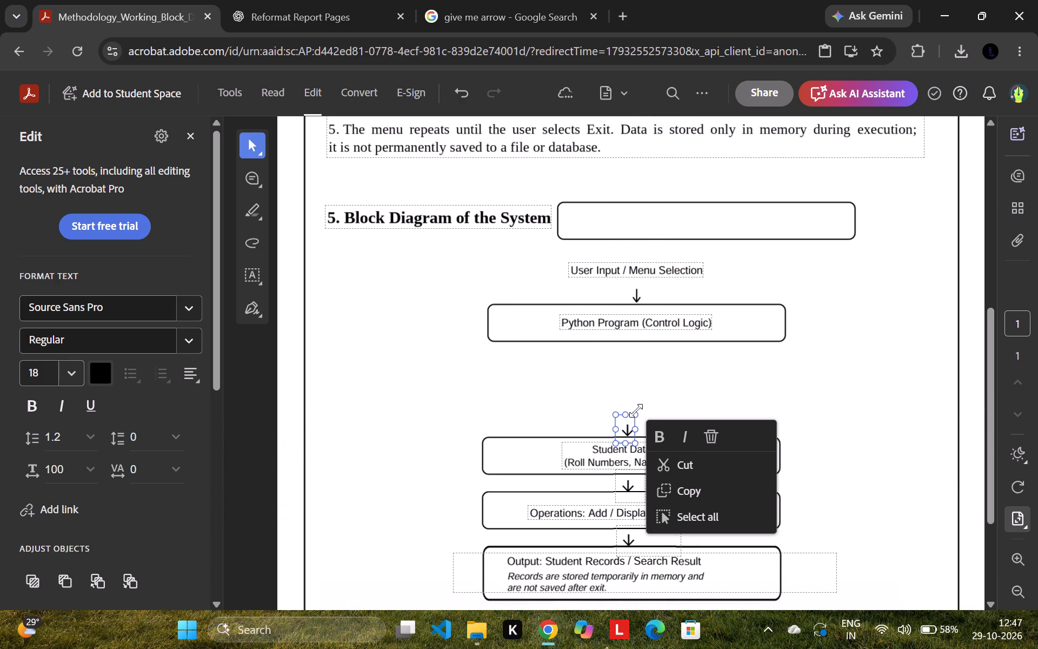
left_click(653, 405)
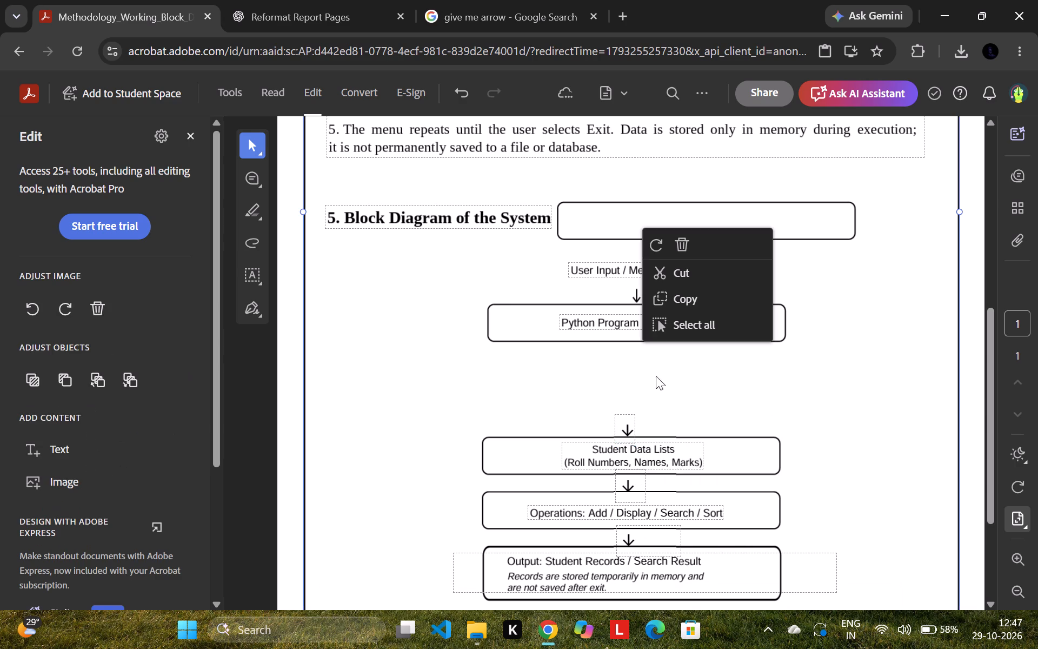
left_click(608, 303)
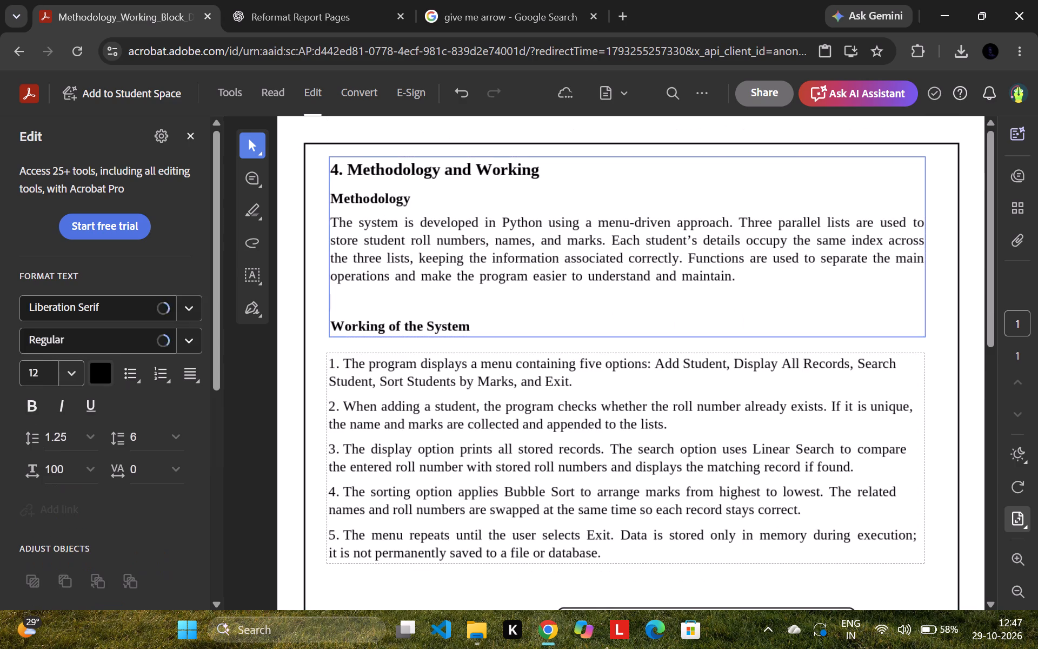
Move the Python Program box outline down to just above the Student Data Lists box, aligned with the boxes below.
scroll(608, 303, "down", 6)
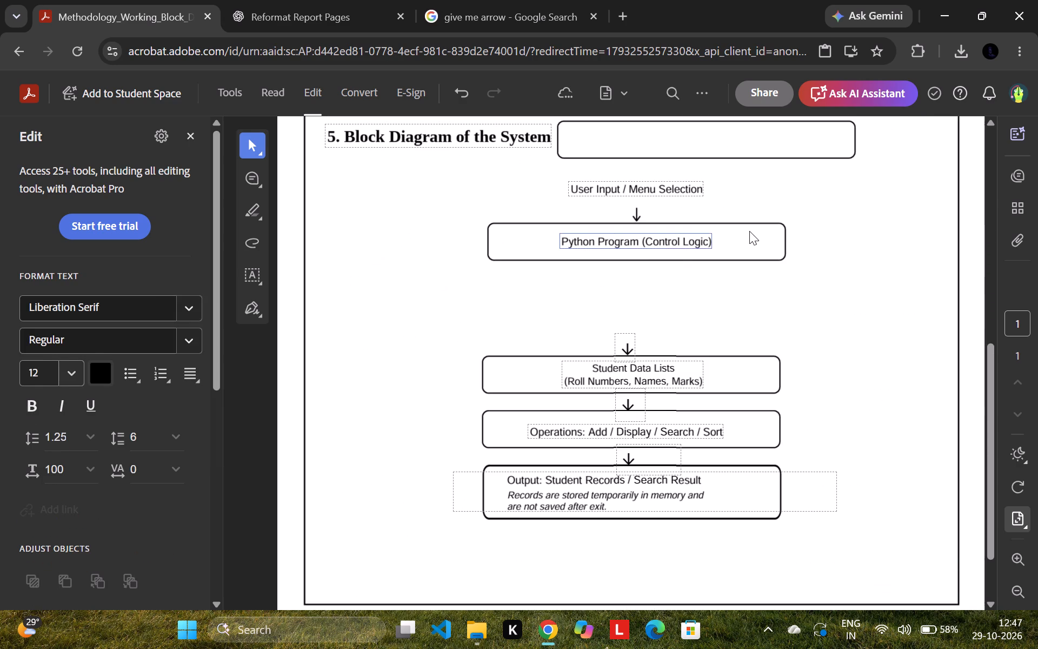
left_click(749, 231)
left_click_drag(742, 218, 741, 277)
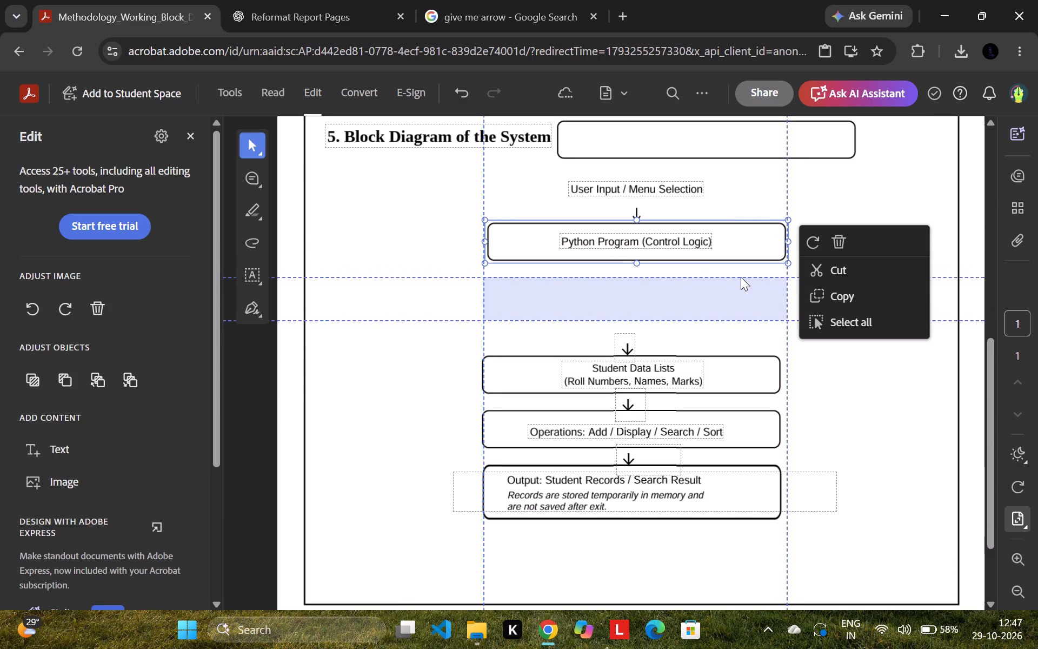
left_click_drag(741, 277, 735, 289)
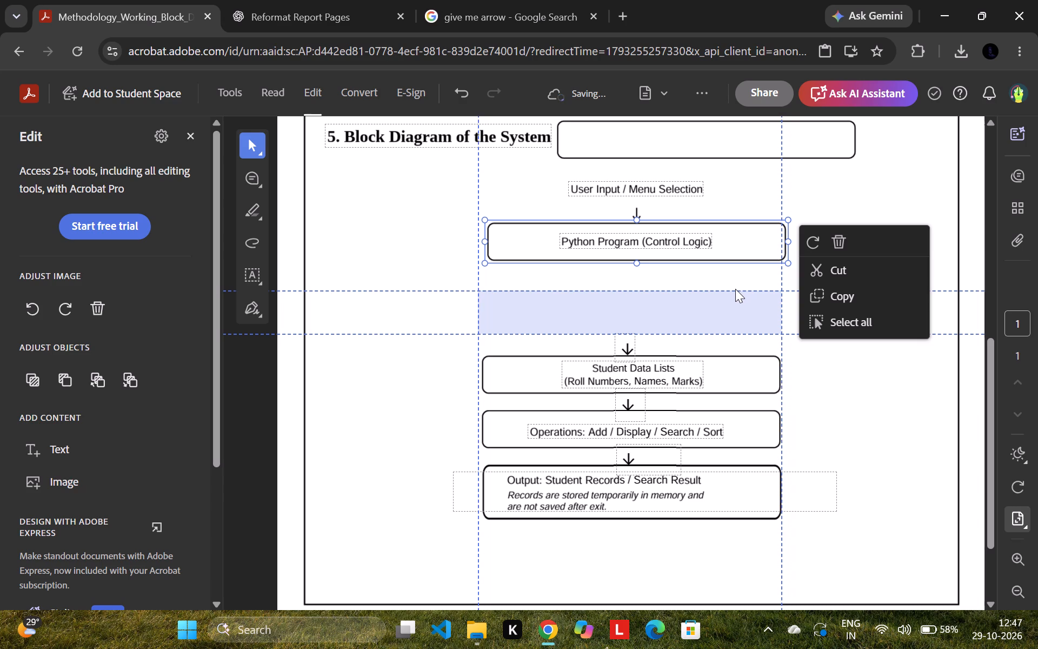
left_click_drag(735, 289, 737, 289)
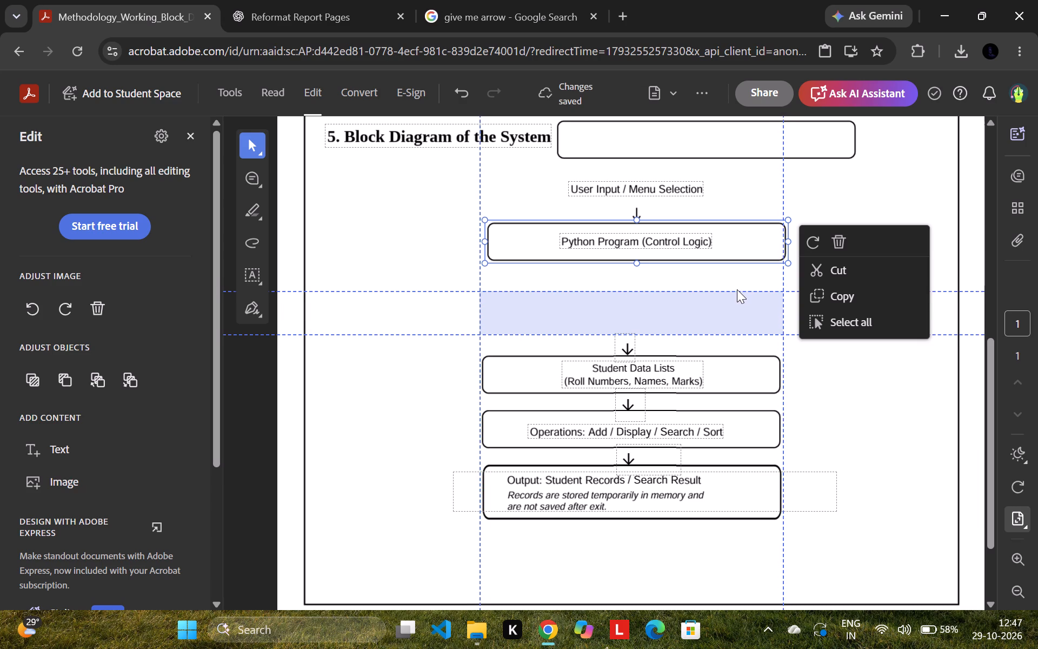
left_click_drag(737, 289, 736, 294)
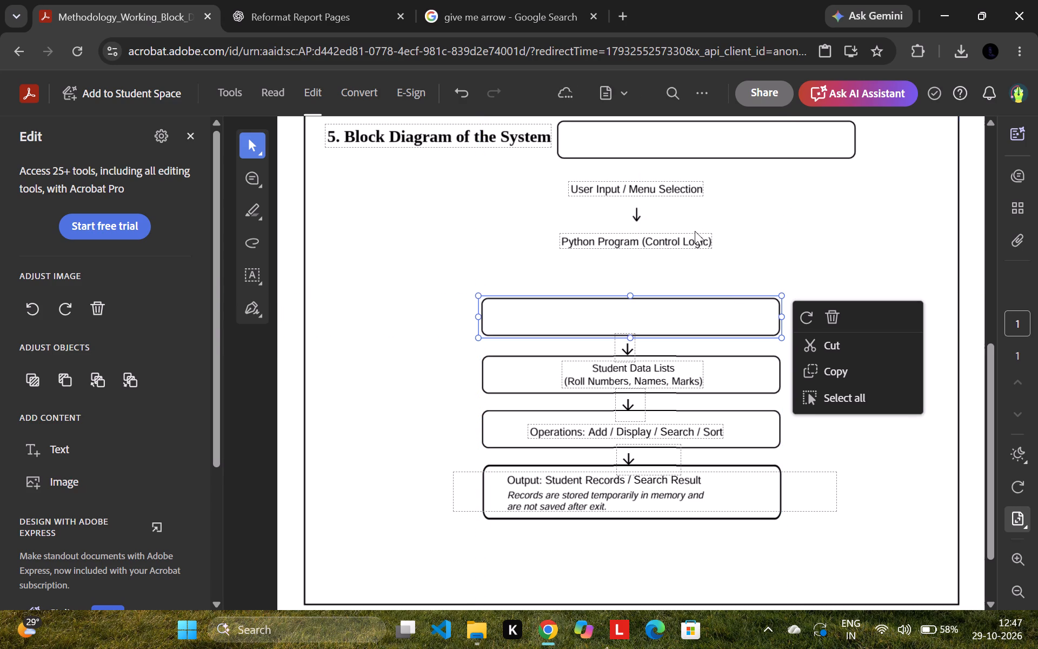
Move the Python Program (Control Logic) label down and centre it inside its relocated box outline.
left_click(695, 231)
left_click(611, 242)
scroll(619, 237, "down", 6)
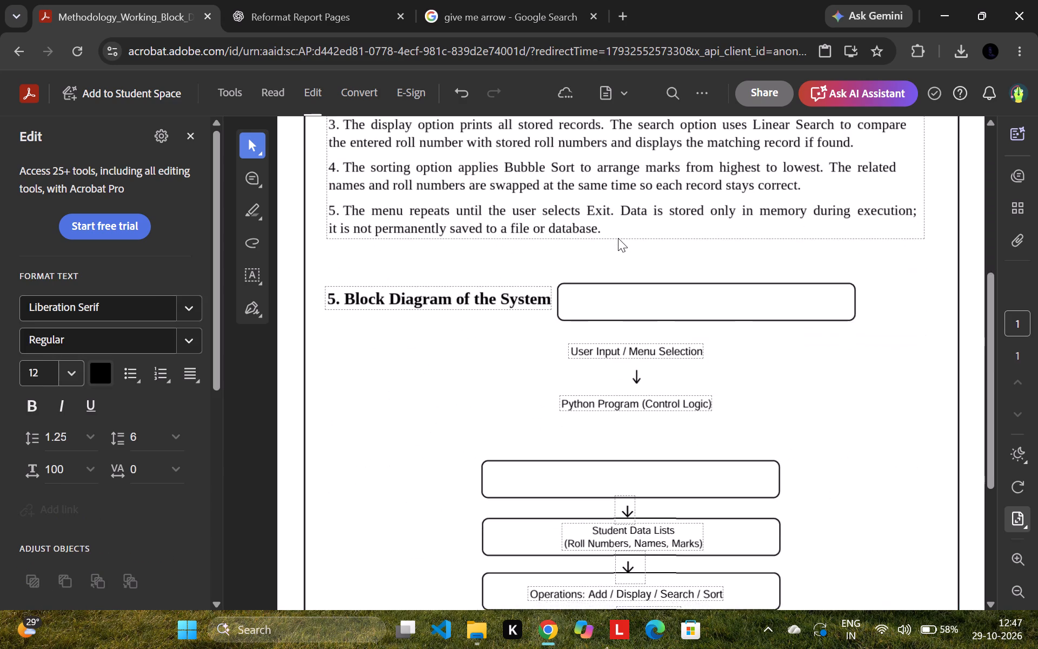
scroll(618, 238, "down", 2)
scroll(618, 238, "up", 1)
left_click(635, 251)
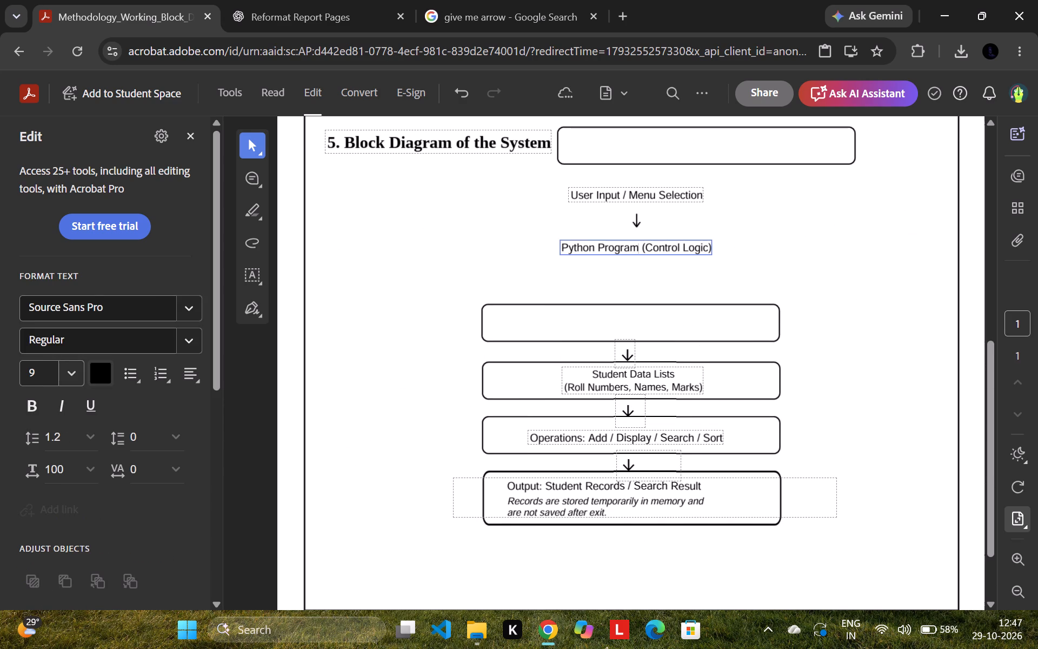
left_click(646, 240)
left_click_drag(654, 240, 644, 288)
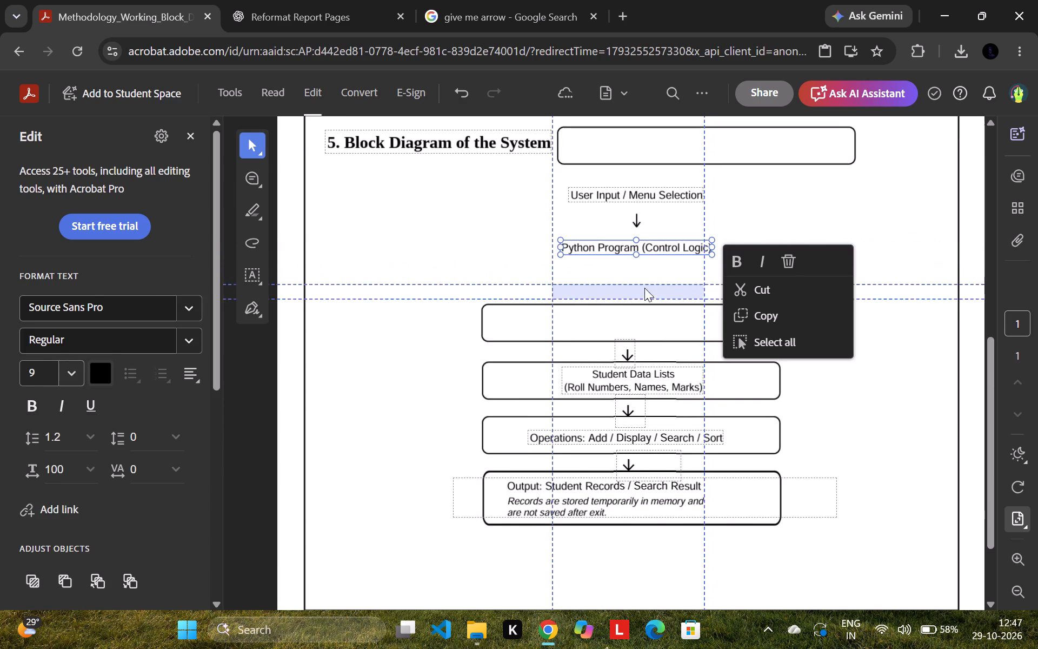
left_click_drag(644, 288, 644, 315)
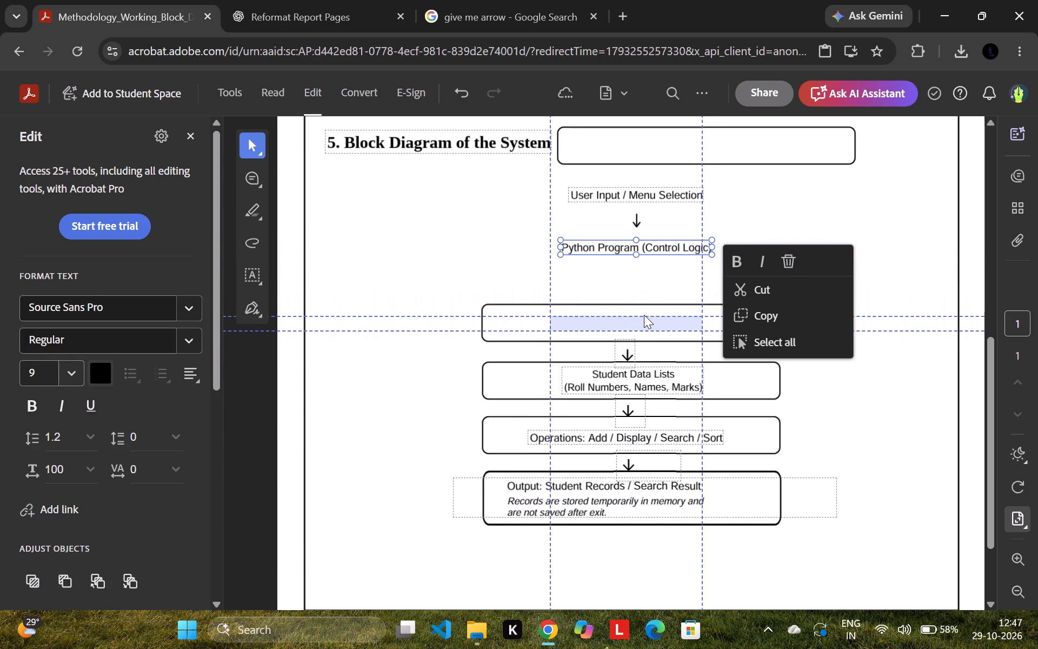
left_click_drag(644, 315, 645, 315)
left_click(673, 266)
left_click(588, 248)
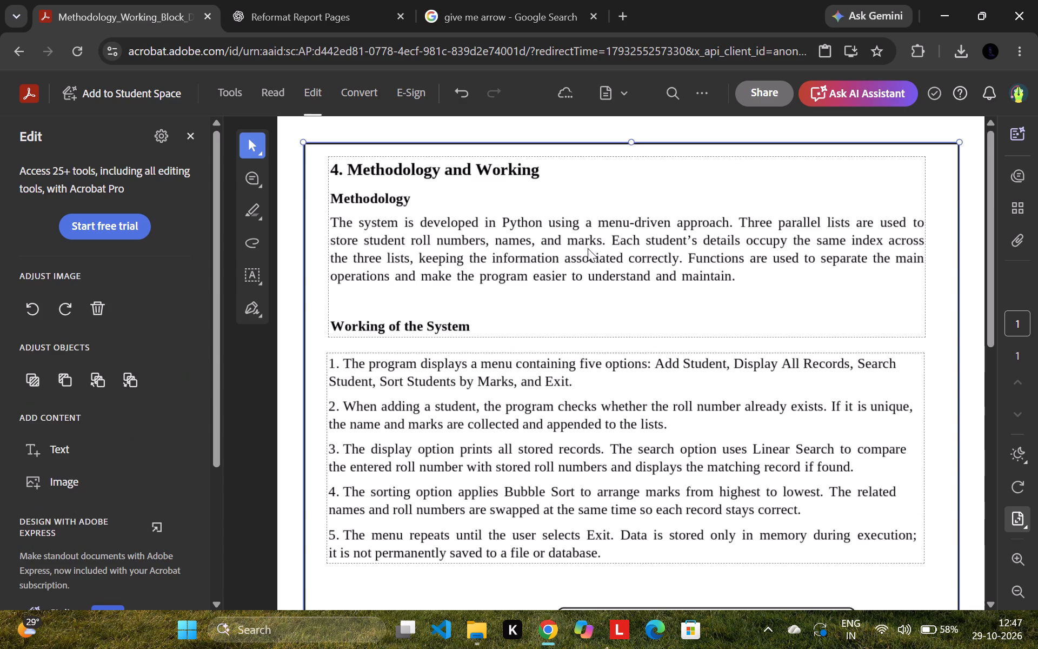
Delete the pieces of the old arrow below the User Input / Menu Selection label.
scroll(631, 234, "down", 7)
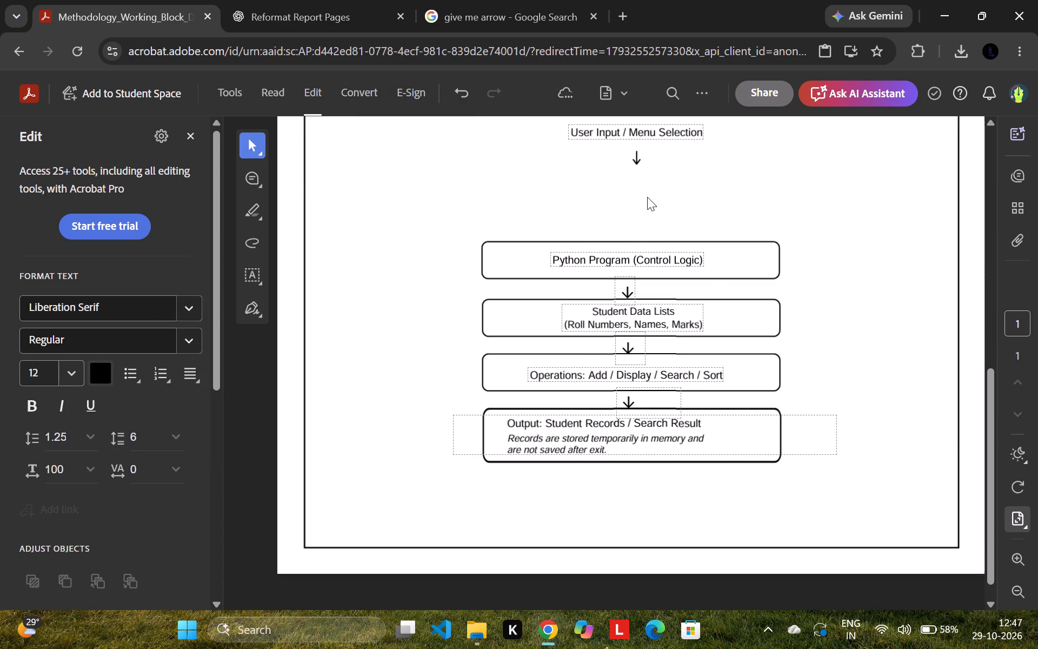
left_click(636, 153)
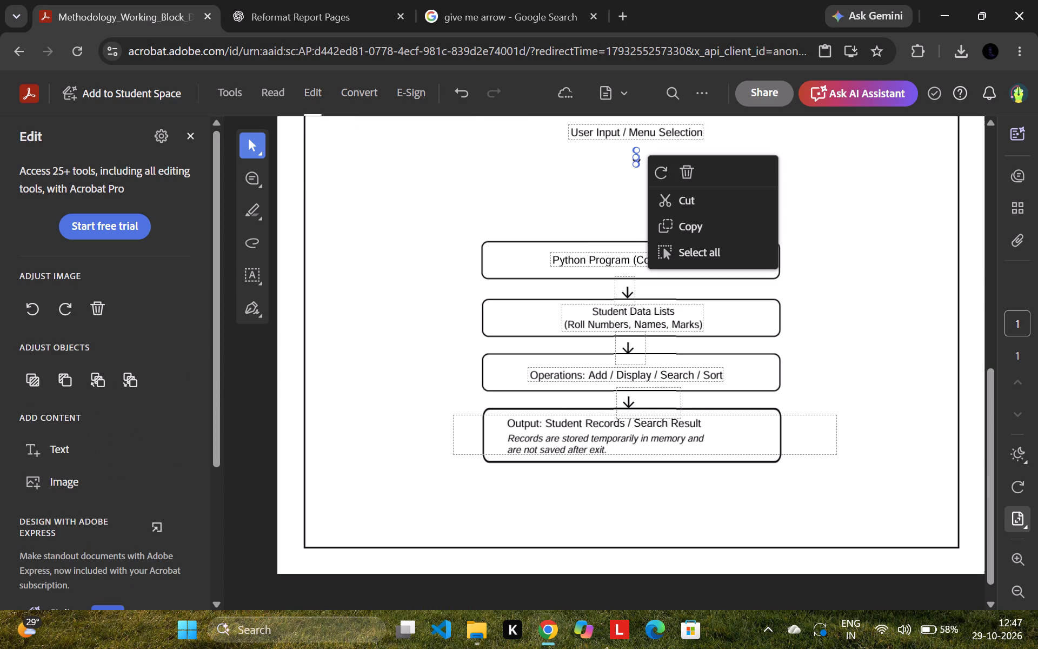
key("Delete")
left_click(636, 160)
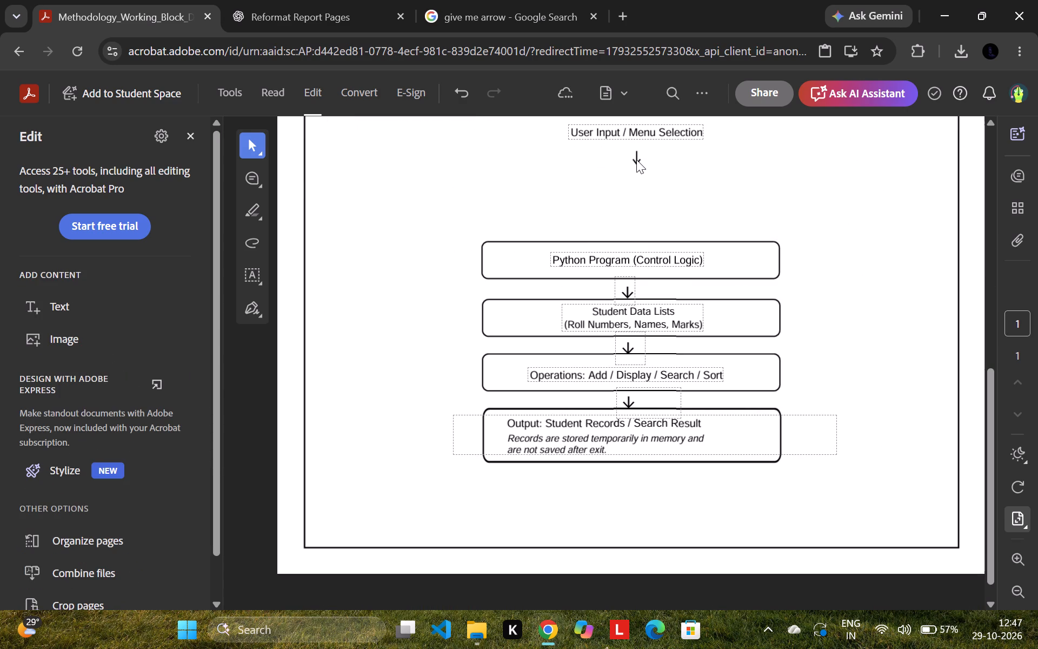
key("Delete")
left_click(635, 157)
key("Delete")
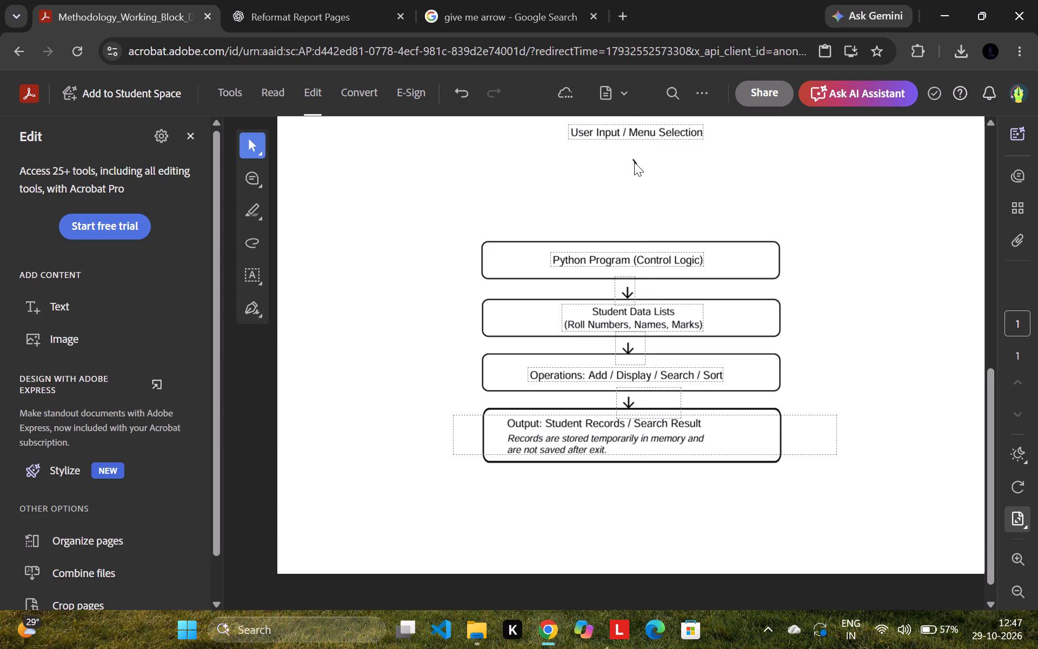
left_click(634, 162)
key("Delete")
Undo the last two deletions, including that of the page border.
scroll(620, 256, "down", 6)
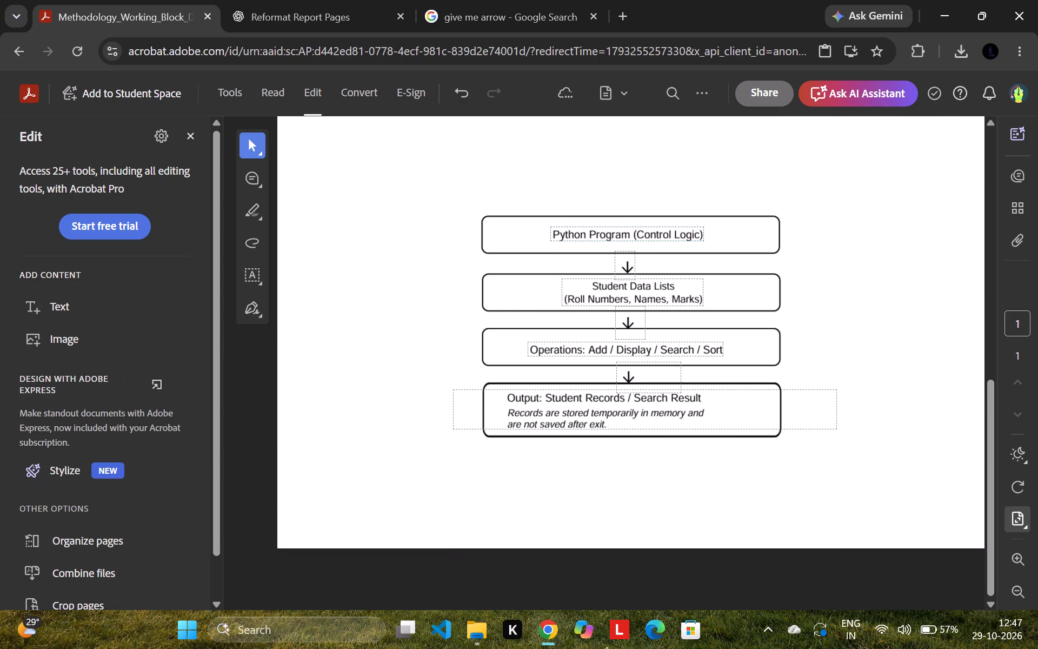
key("ctrl+z")
key("ctrl+z")
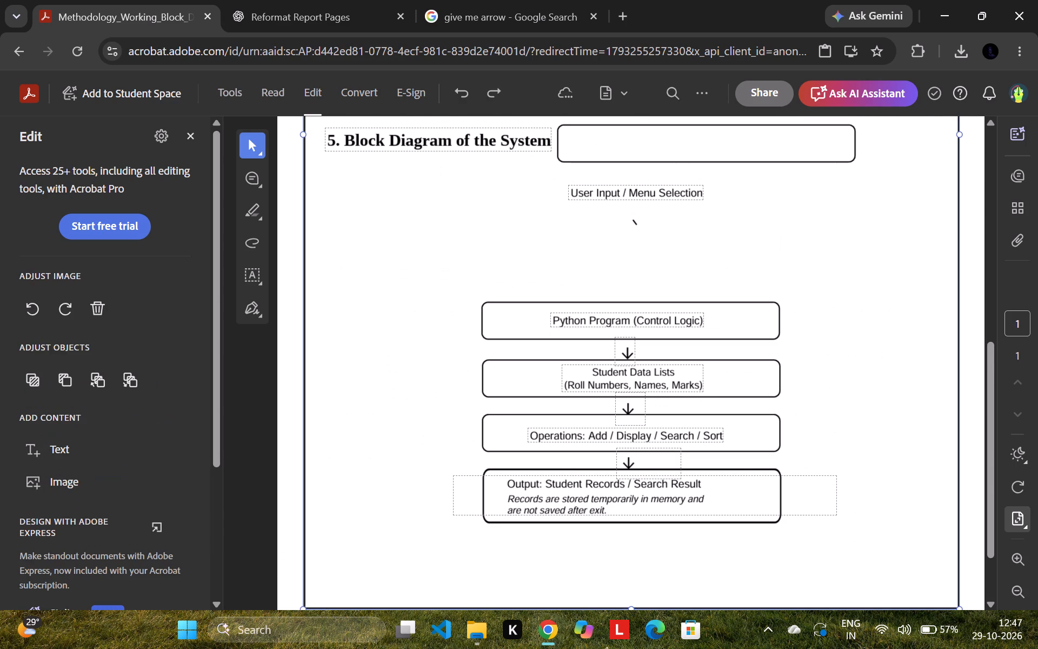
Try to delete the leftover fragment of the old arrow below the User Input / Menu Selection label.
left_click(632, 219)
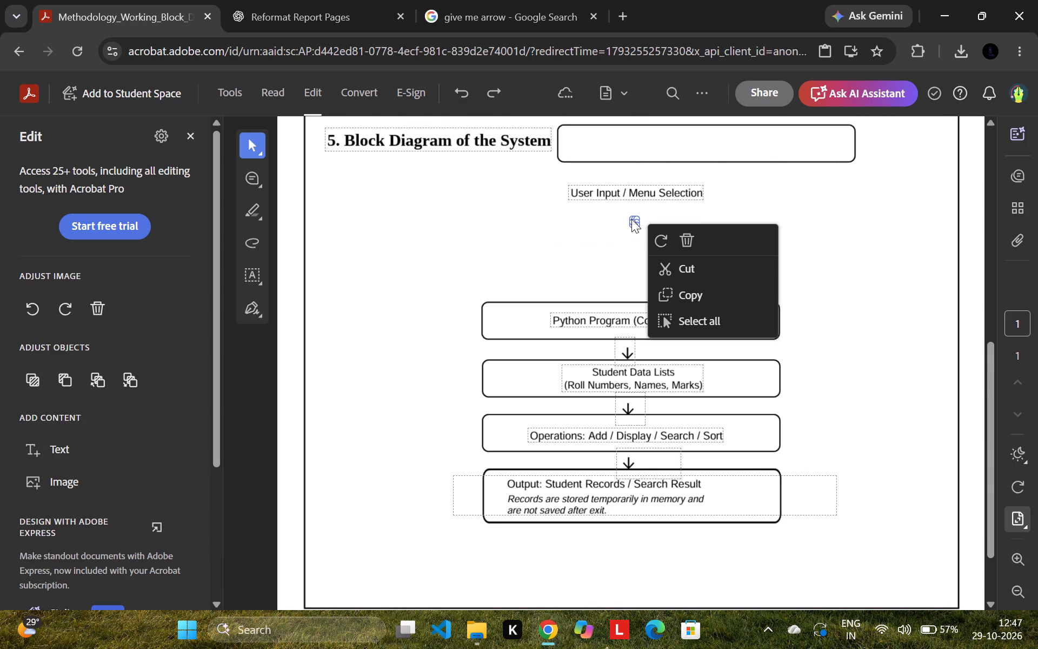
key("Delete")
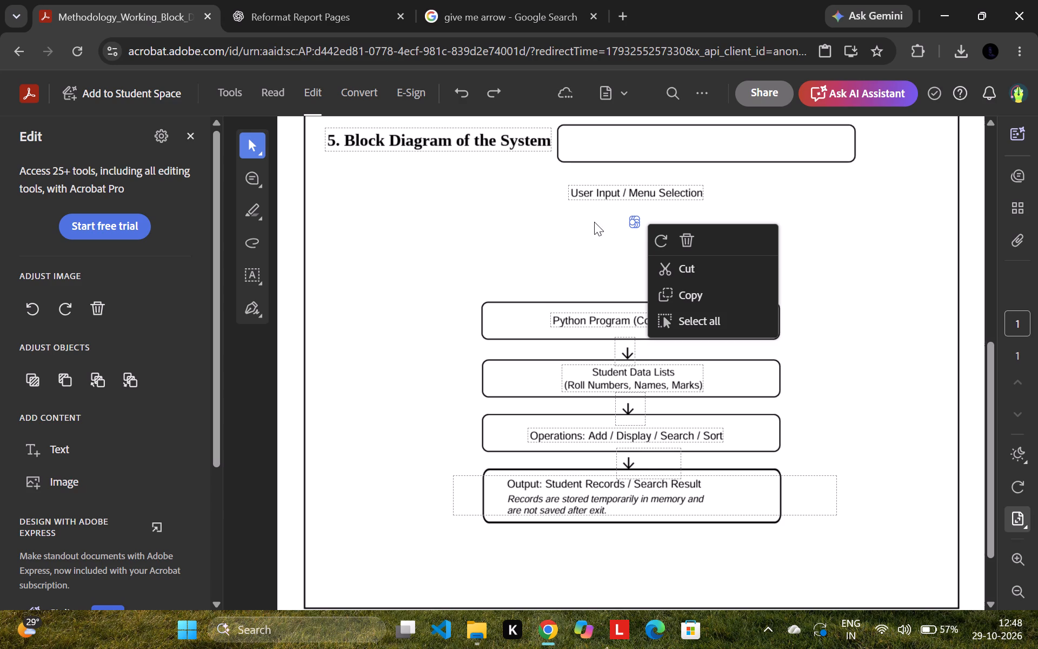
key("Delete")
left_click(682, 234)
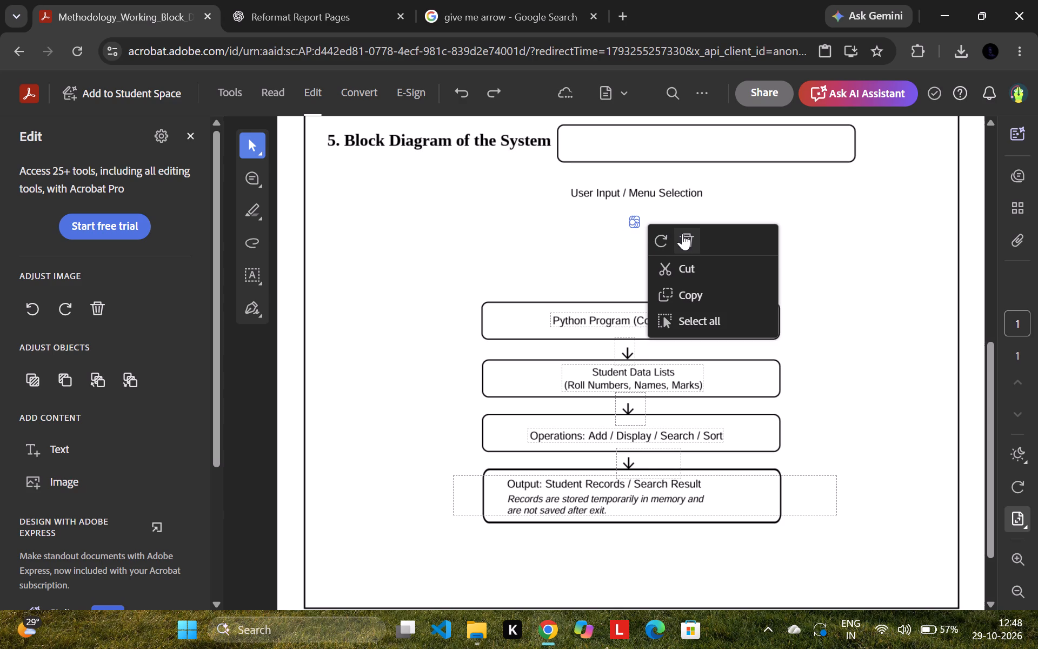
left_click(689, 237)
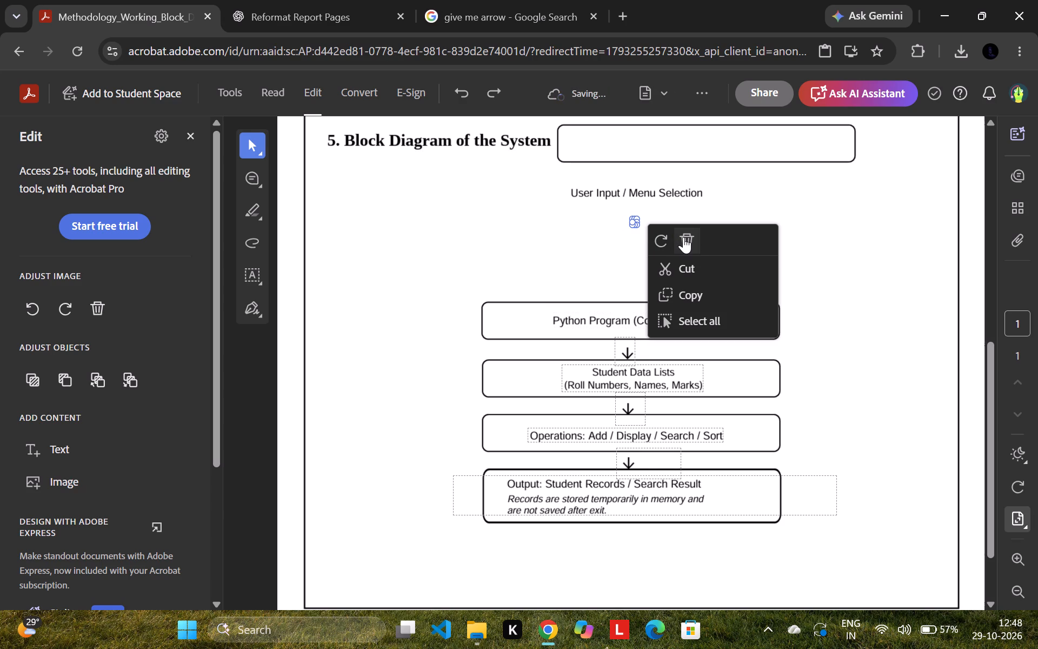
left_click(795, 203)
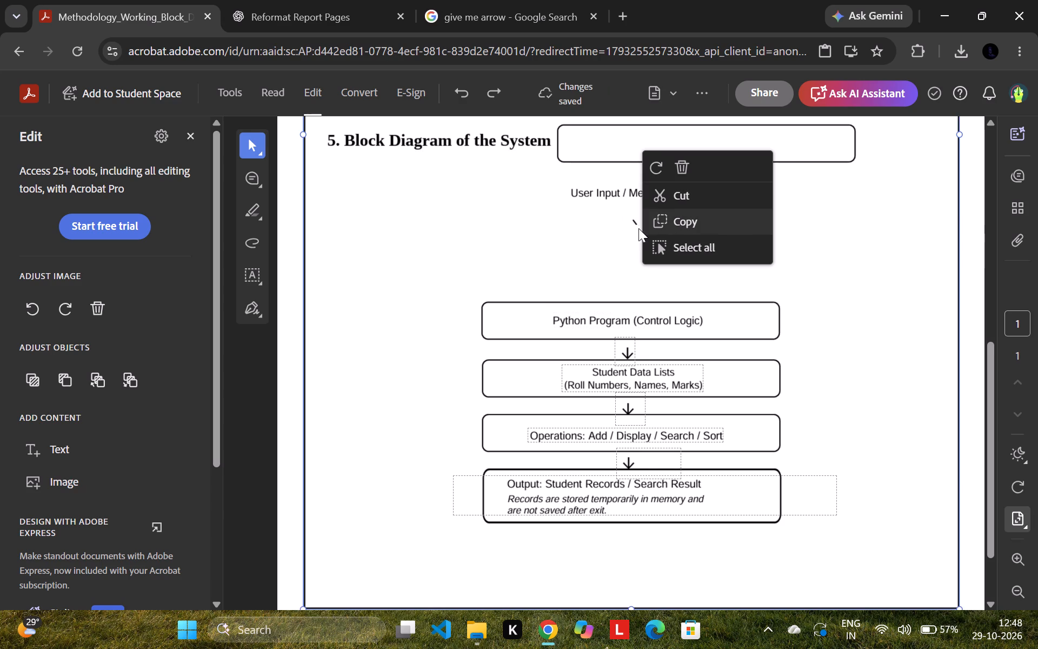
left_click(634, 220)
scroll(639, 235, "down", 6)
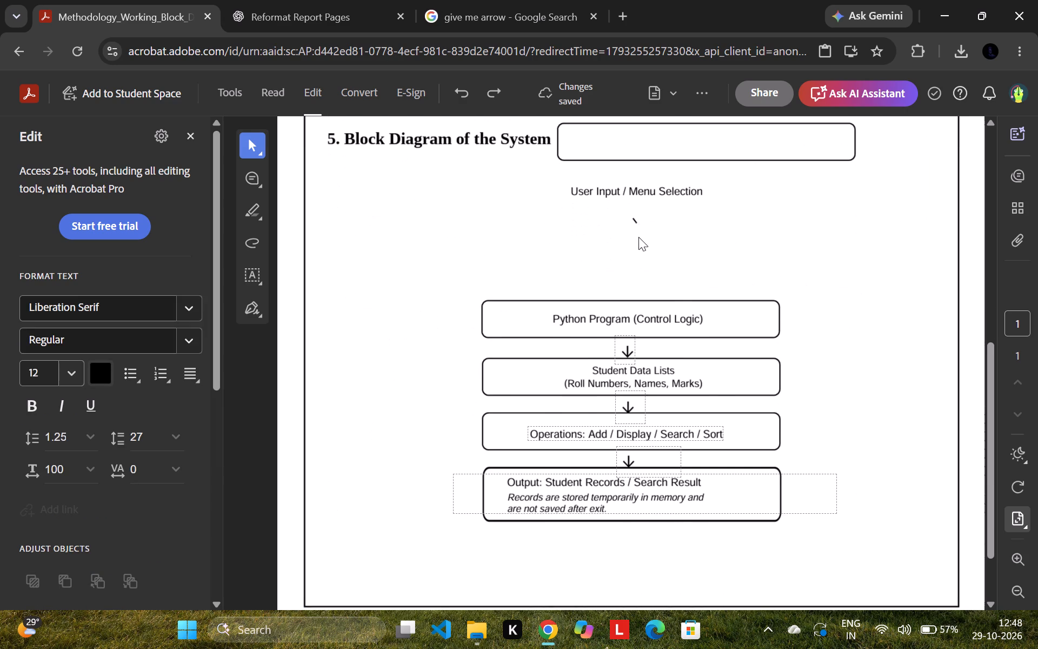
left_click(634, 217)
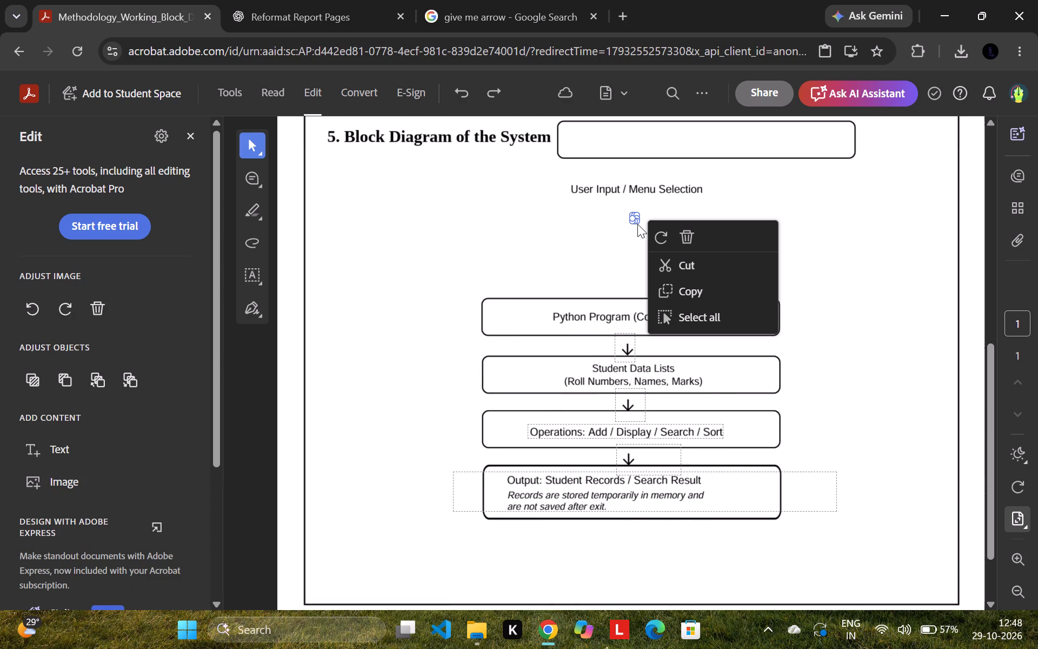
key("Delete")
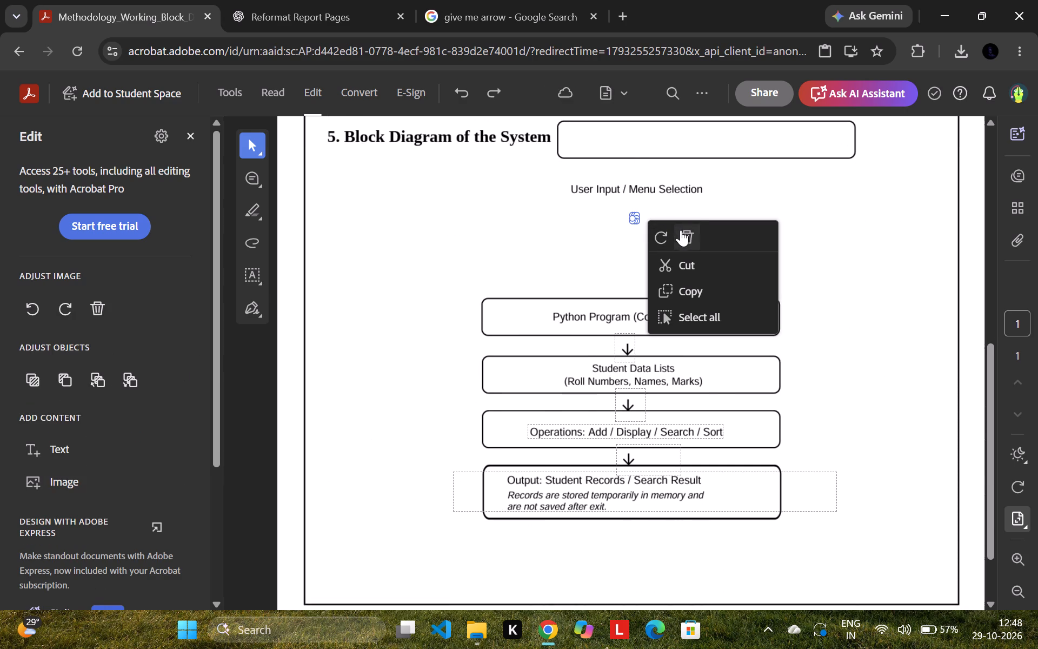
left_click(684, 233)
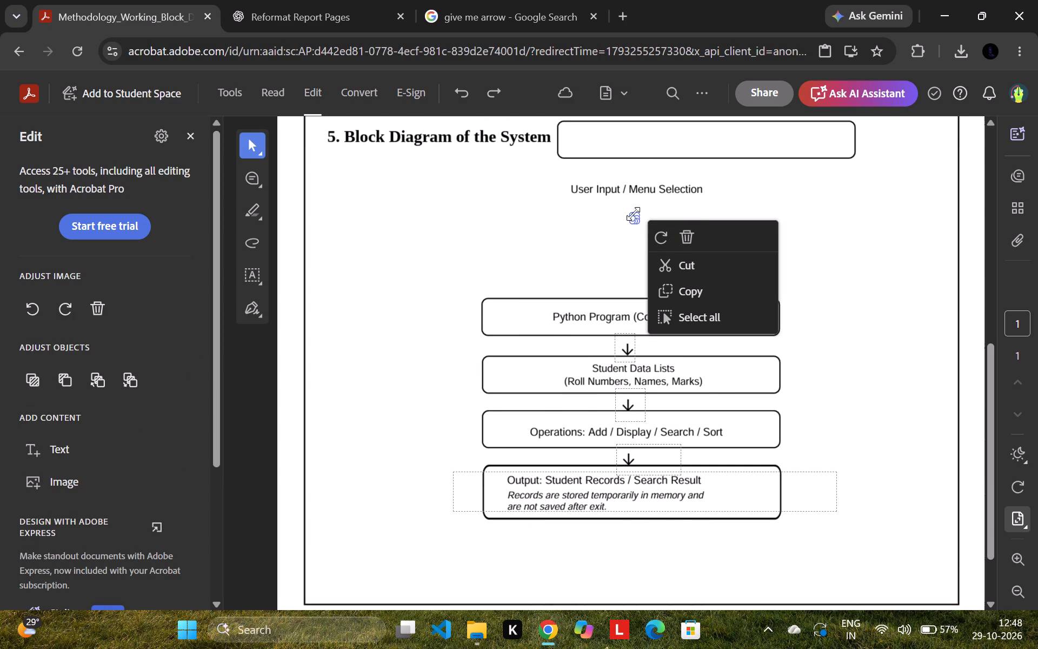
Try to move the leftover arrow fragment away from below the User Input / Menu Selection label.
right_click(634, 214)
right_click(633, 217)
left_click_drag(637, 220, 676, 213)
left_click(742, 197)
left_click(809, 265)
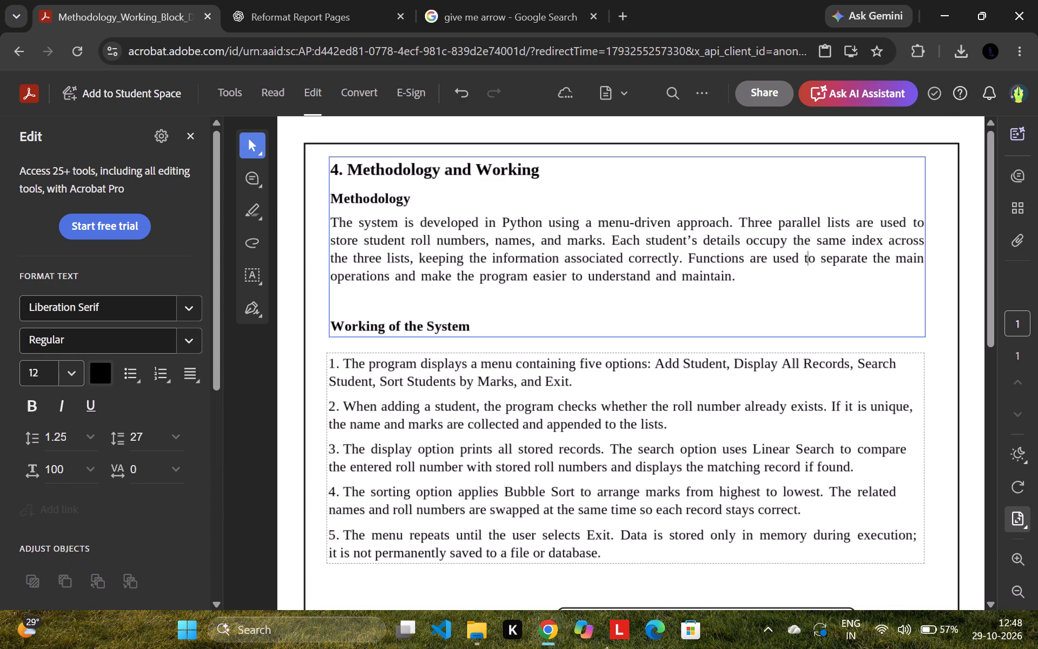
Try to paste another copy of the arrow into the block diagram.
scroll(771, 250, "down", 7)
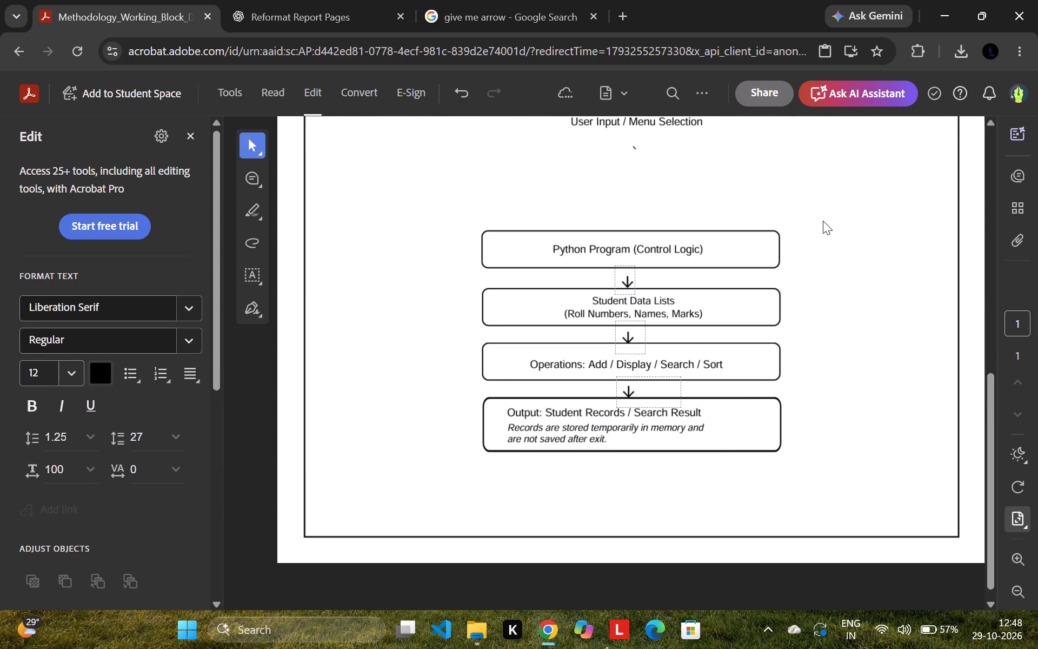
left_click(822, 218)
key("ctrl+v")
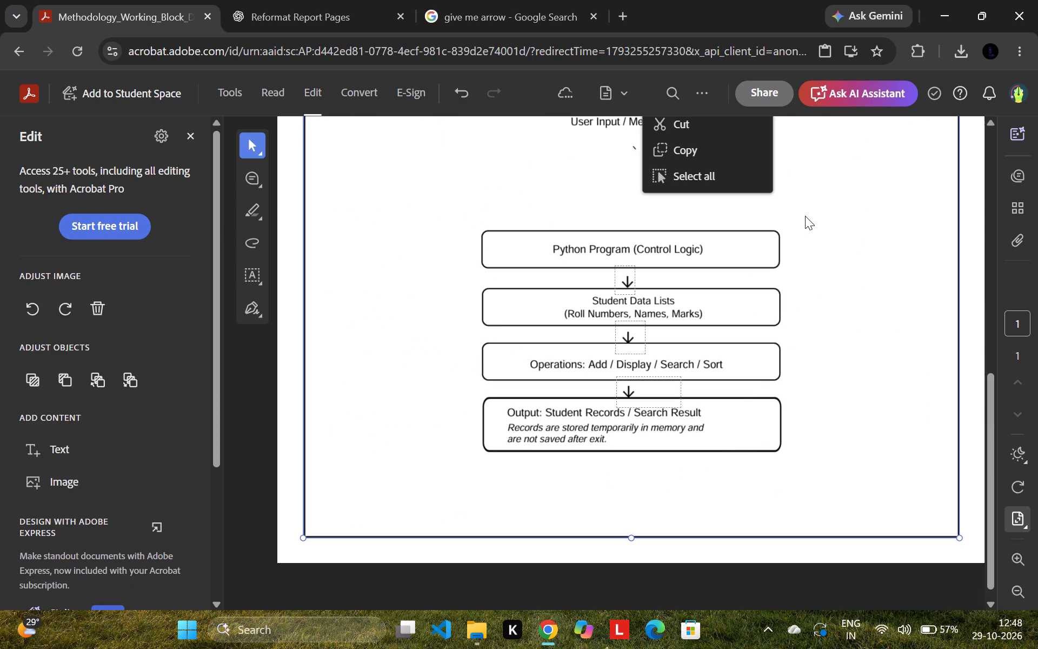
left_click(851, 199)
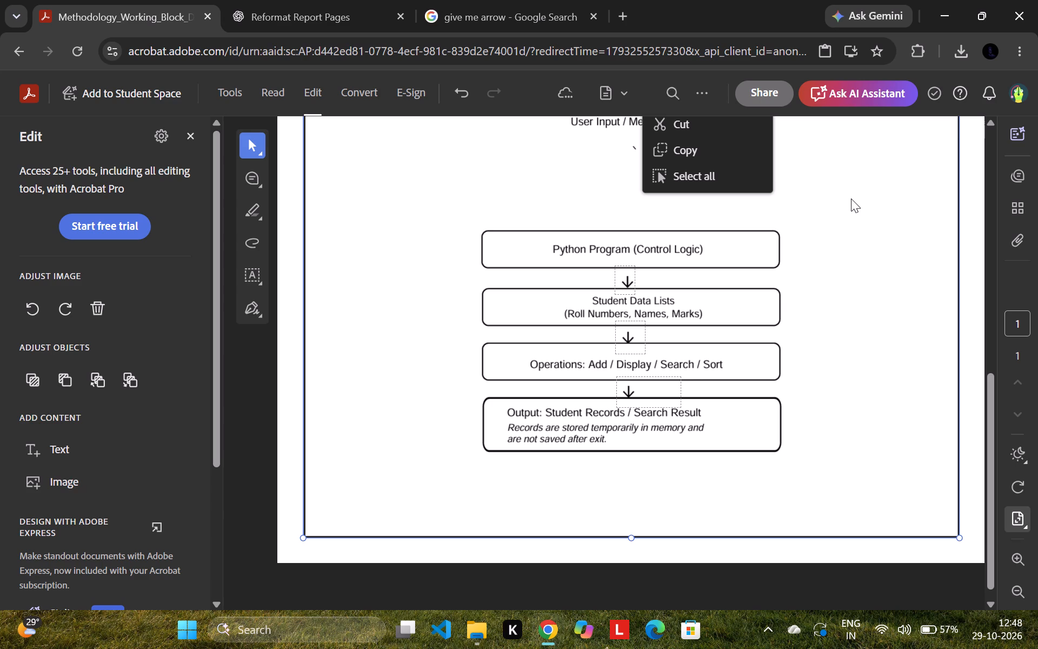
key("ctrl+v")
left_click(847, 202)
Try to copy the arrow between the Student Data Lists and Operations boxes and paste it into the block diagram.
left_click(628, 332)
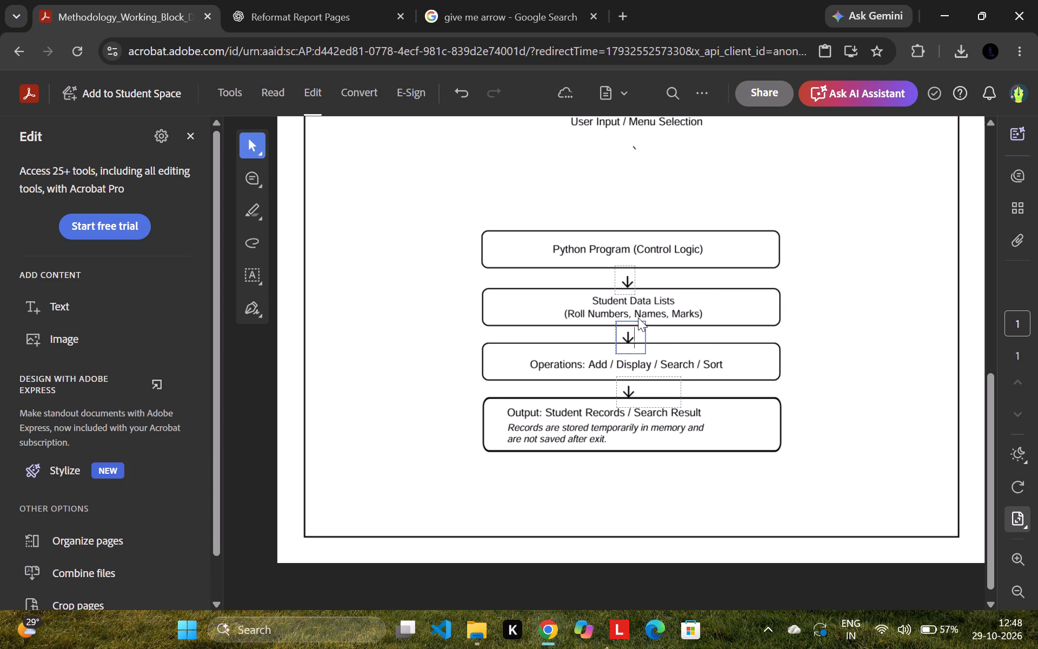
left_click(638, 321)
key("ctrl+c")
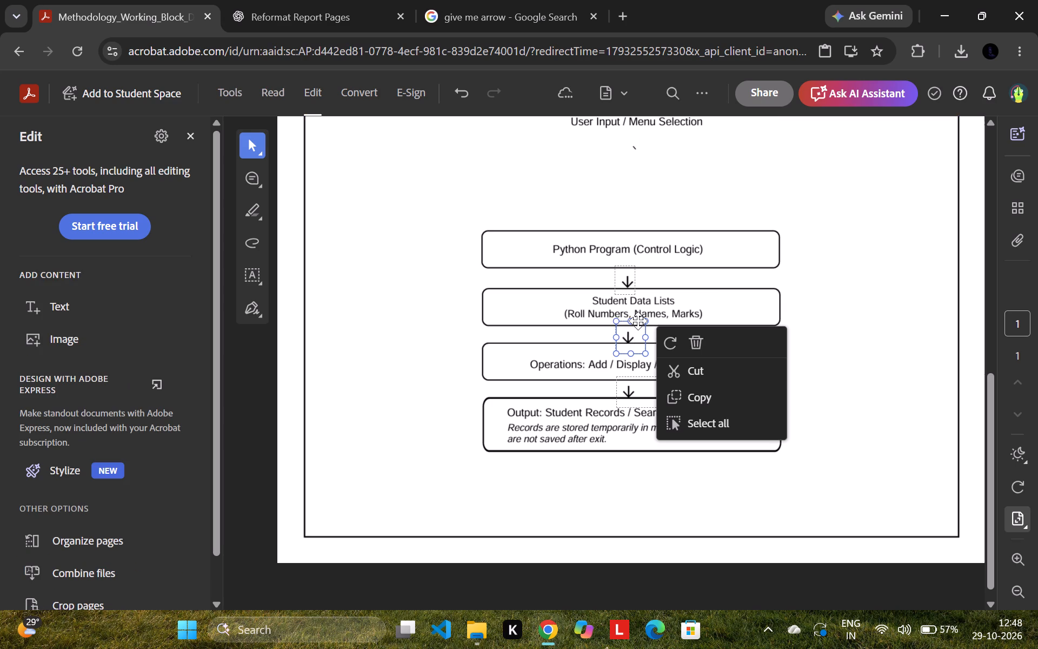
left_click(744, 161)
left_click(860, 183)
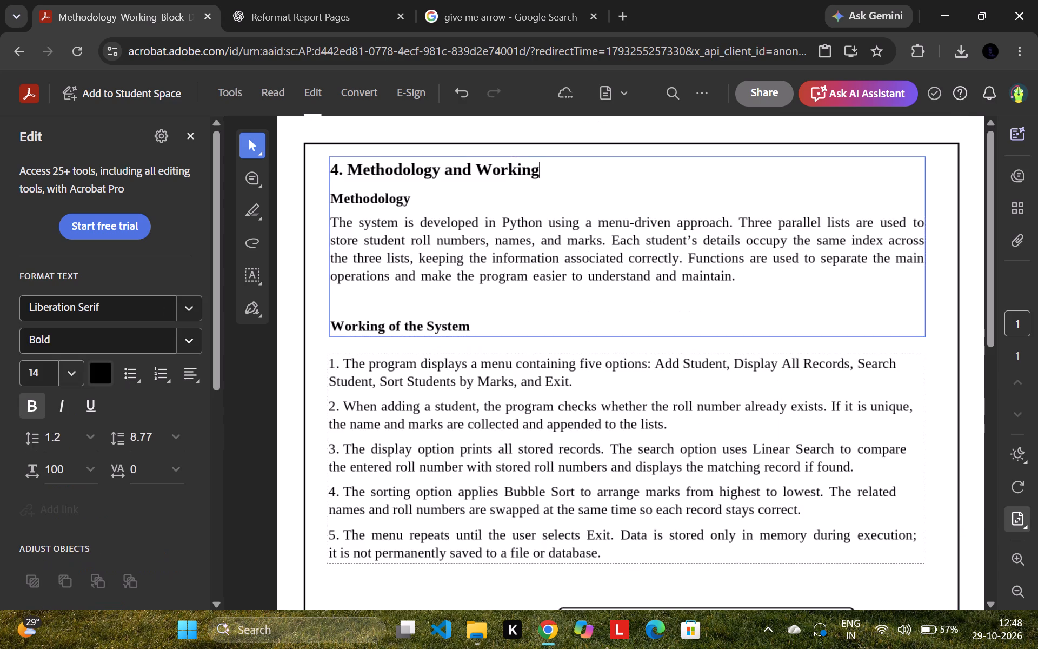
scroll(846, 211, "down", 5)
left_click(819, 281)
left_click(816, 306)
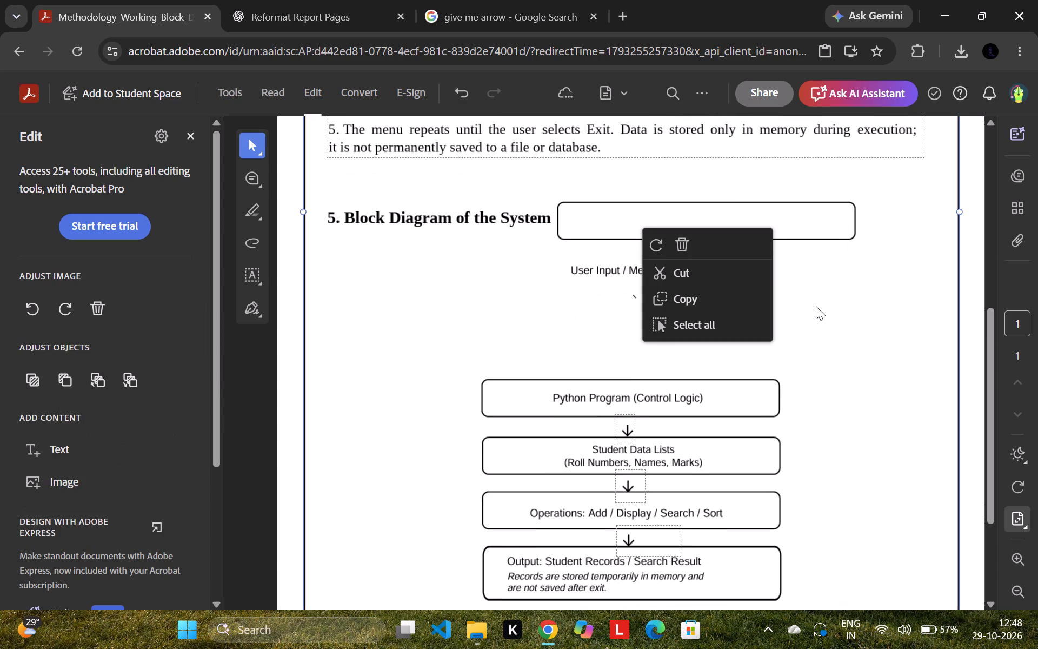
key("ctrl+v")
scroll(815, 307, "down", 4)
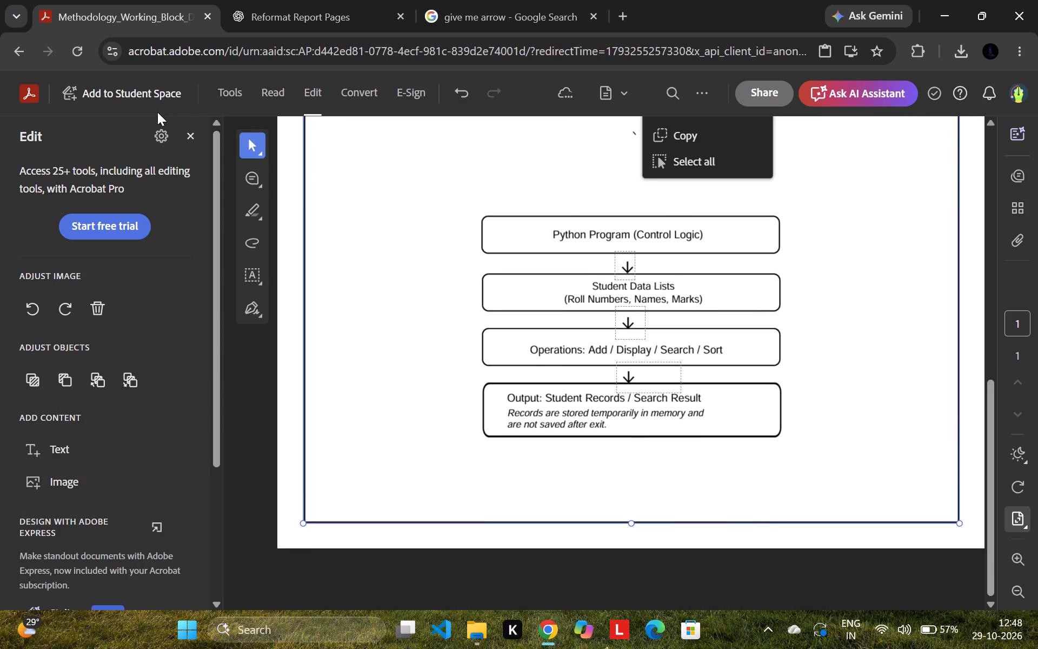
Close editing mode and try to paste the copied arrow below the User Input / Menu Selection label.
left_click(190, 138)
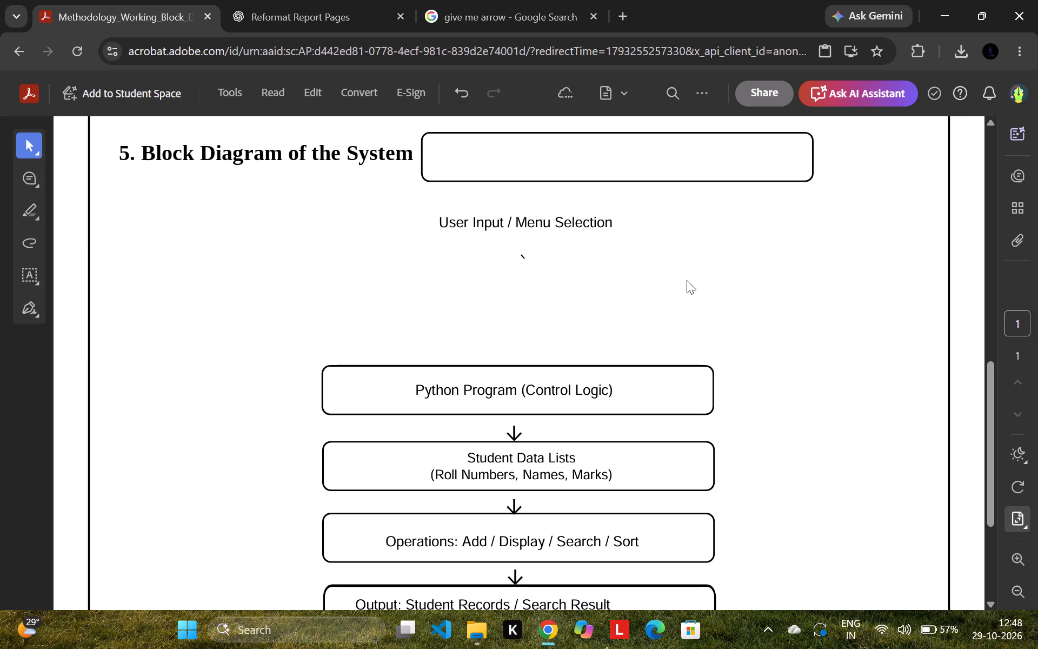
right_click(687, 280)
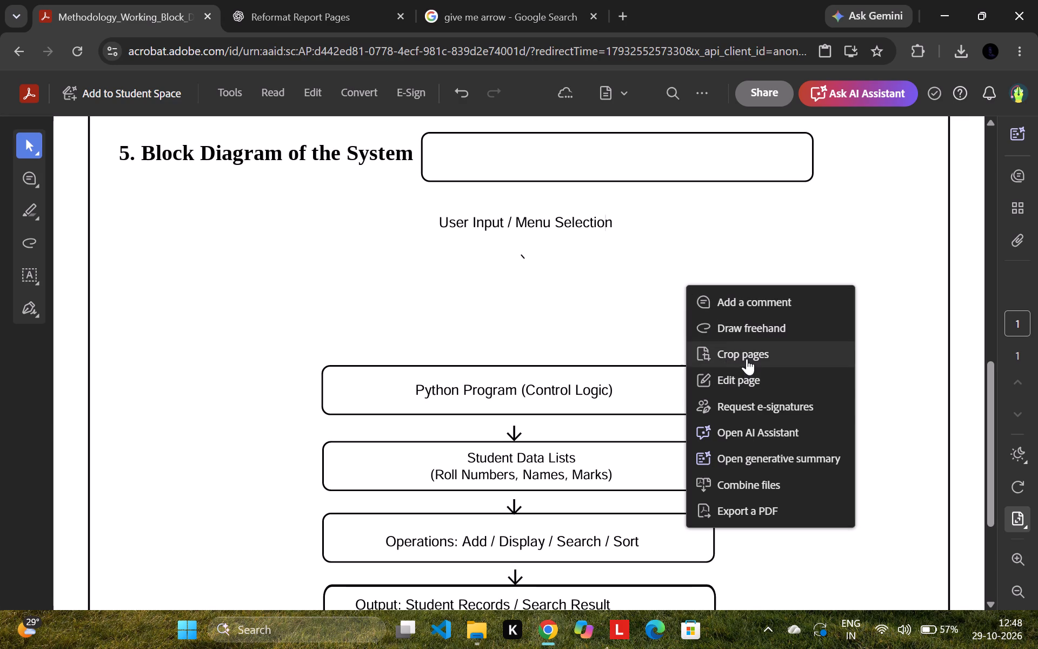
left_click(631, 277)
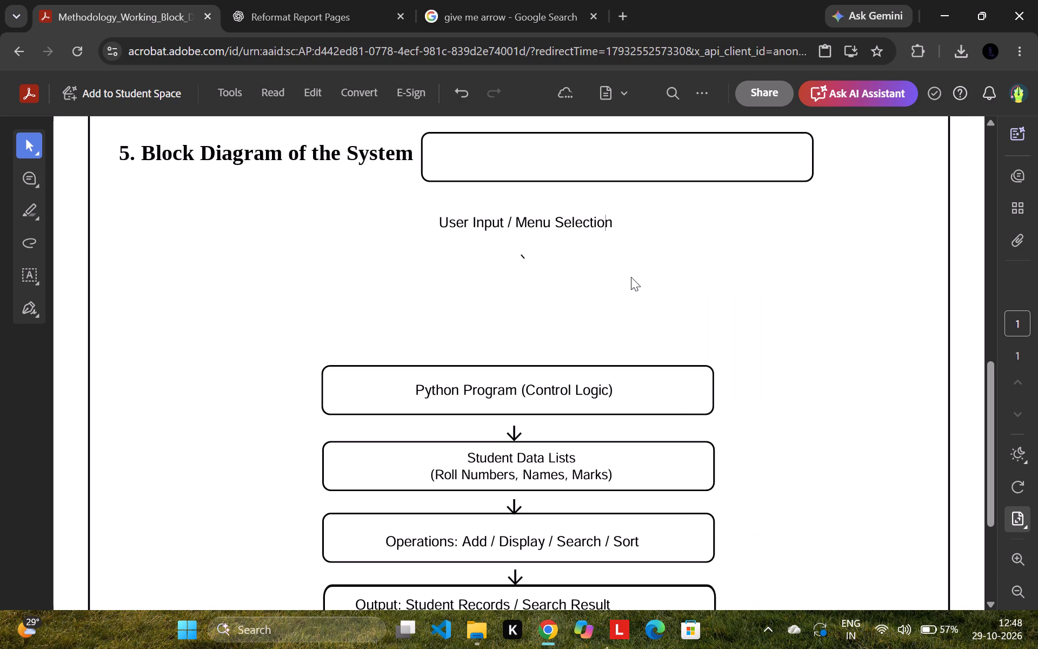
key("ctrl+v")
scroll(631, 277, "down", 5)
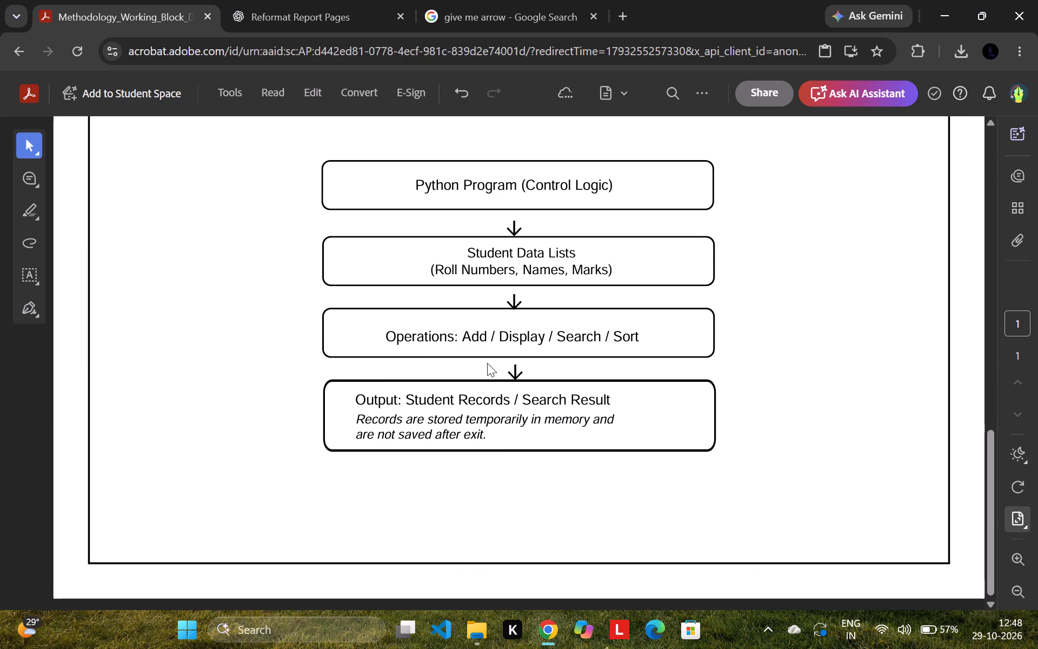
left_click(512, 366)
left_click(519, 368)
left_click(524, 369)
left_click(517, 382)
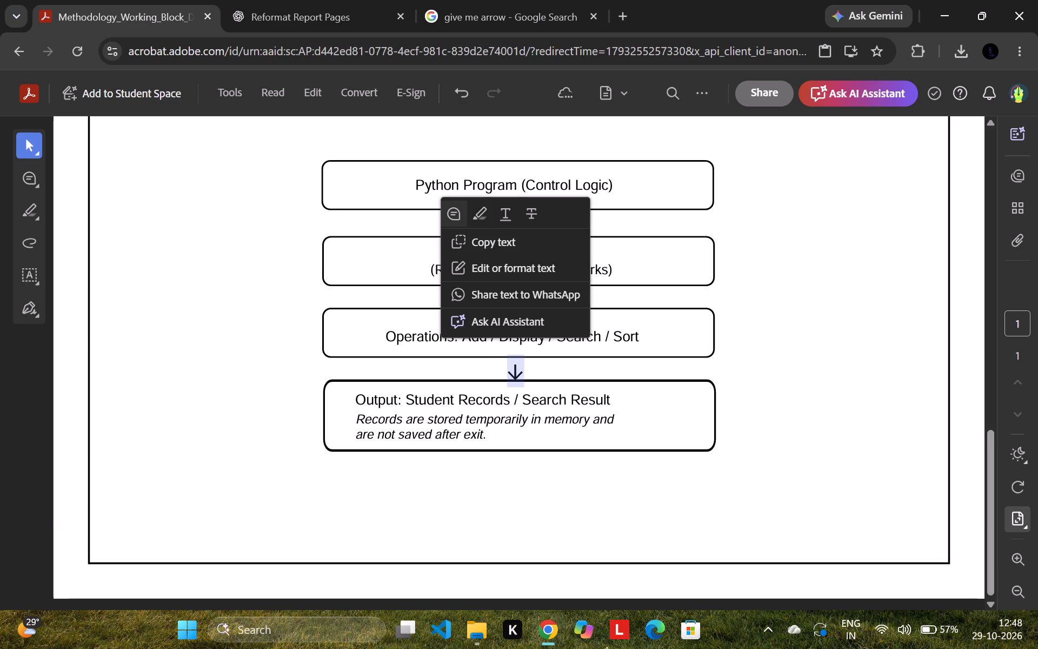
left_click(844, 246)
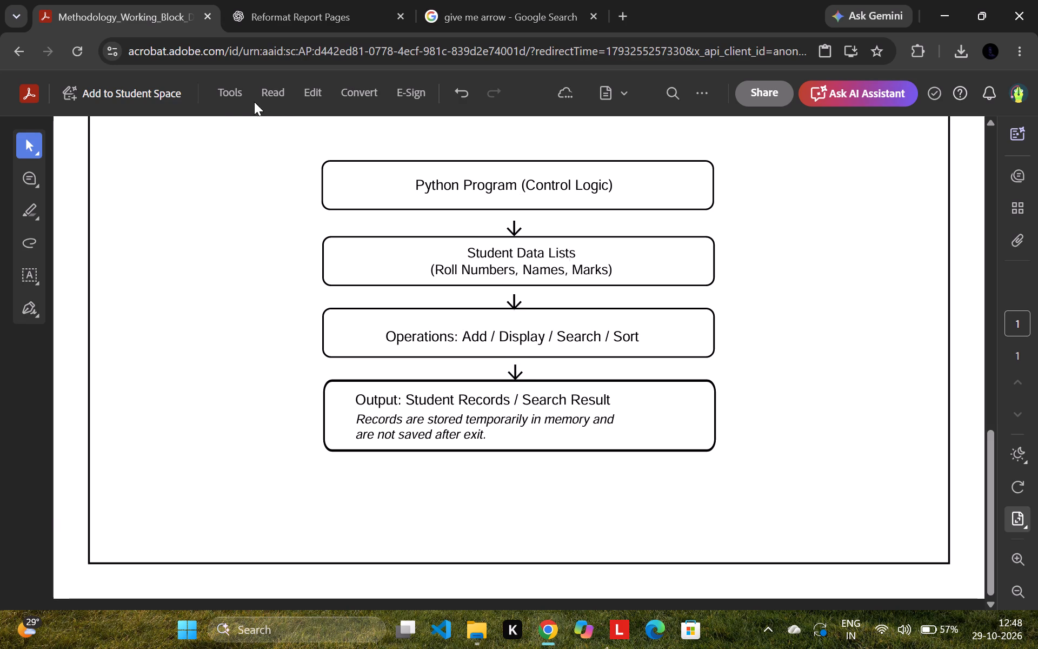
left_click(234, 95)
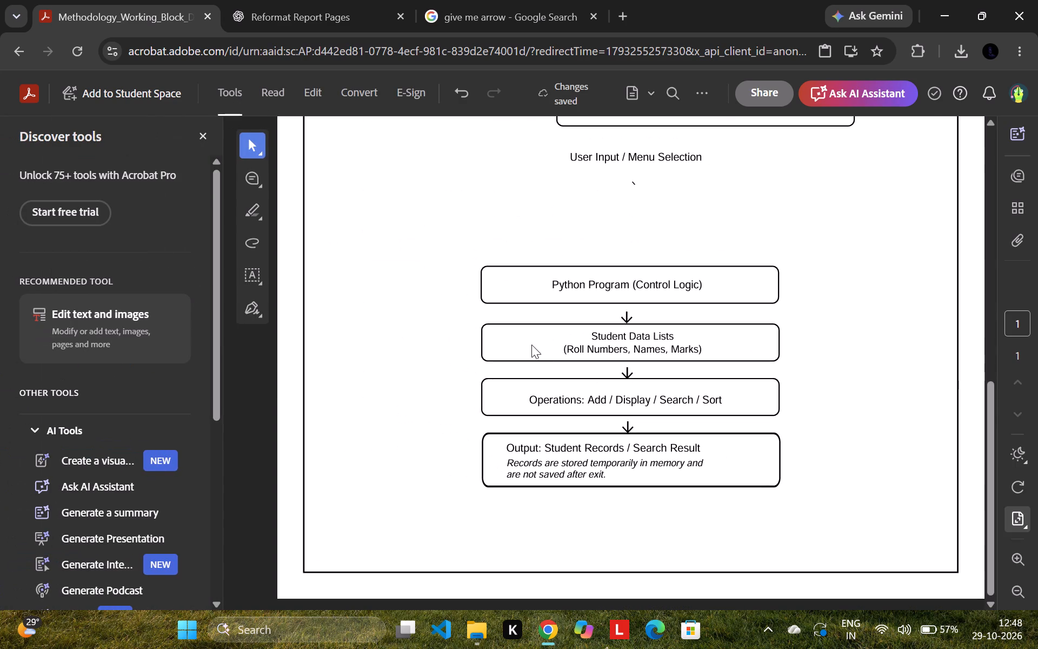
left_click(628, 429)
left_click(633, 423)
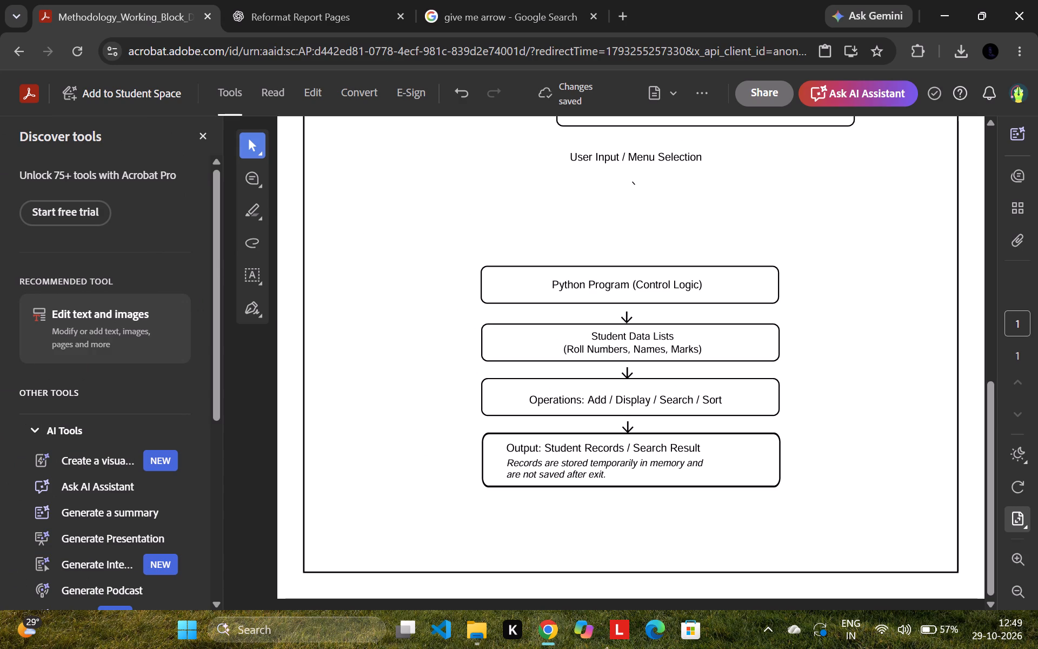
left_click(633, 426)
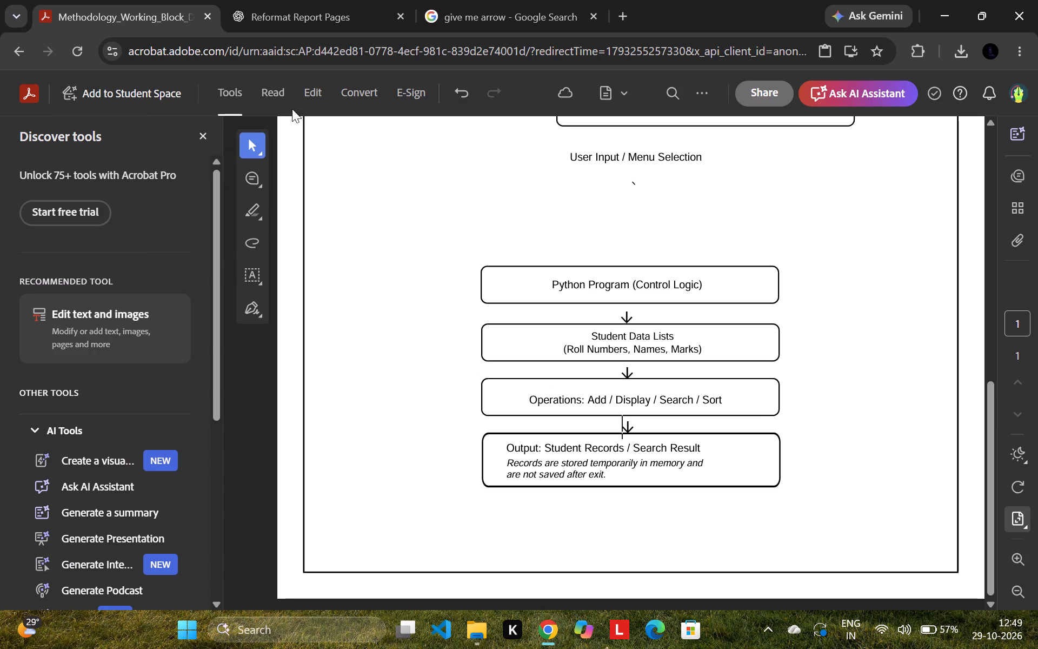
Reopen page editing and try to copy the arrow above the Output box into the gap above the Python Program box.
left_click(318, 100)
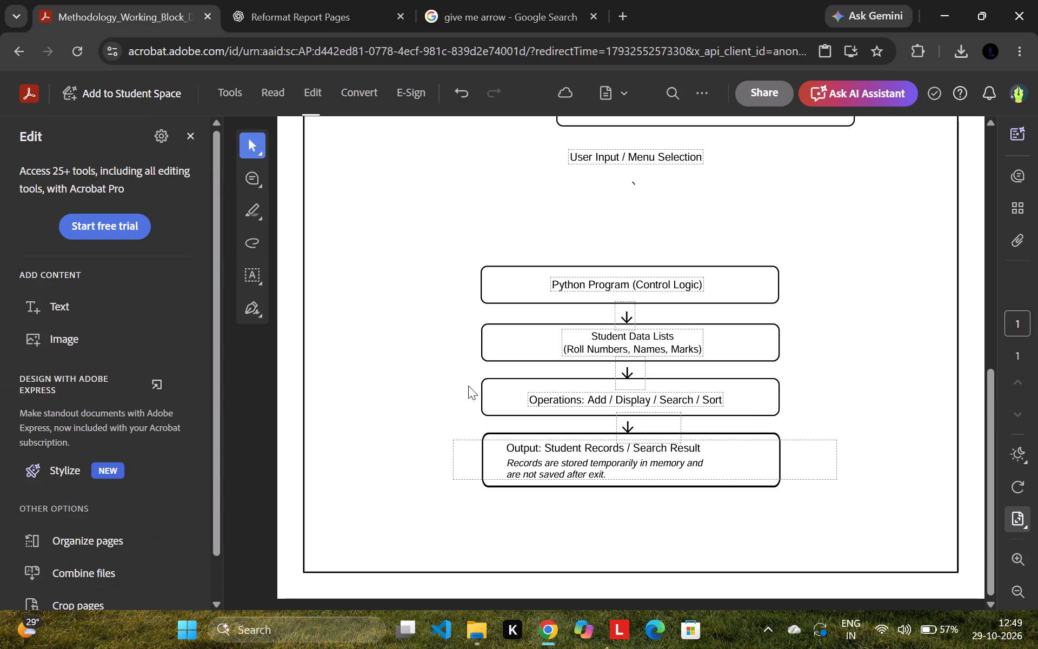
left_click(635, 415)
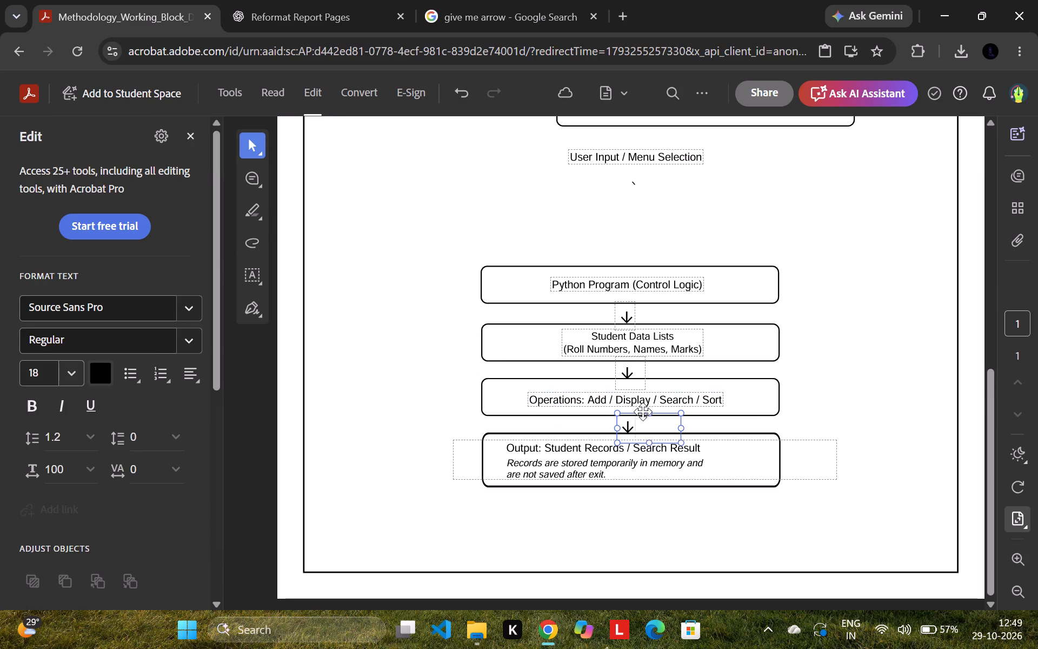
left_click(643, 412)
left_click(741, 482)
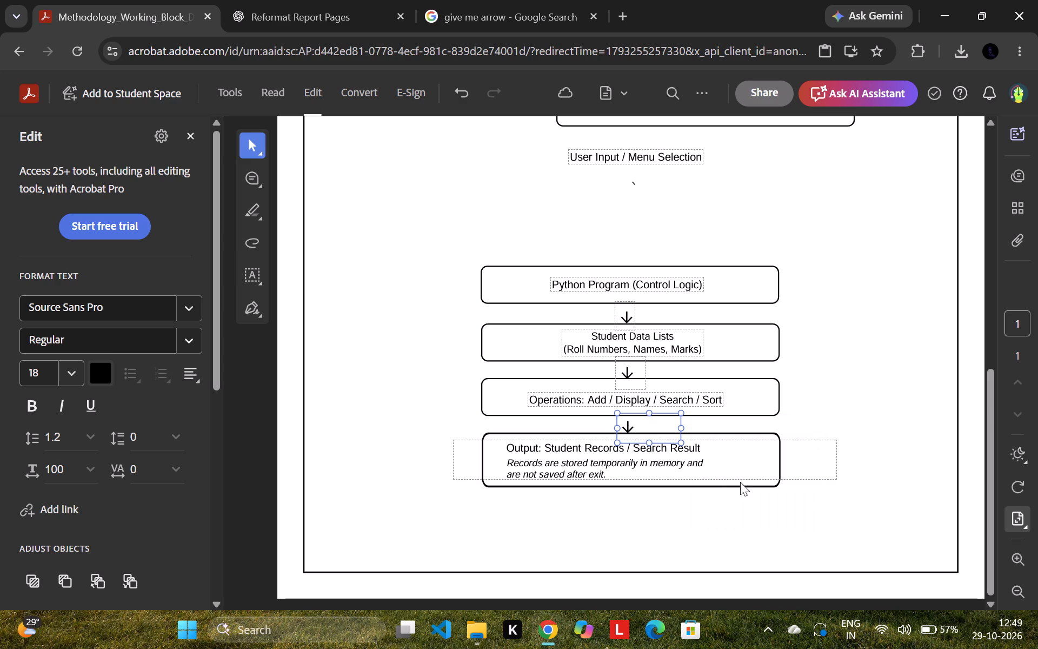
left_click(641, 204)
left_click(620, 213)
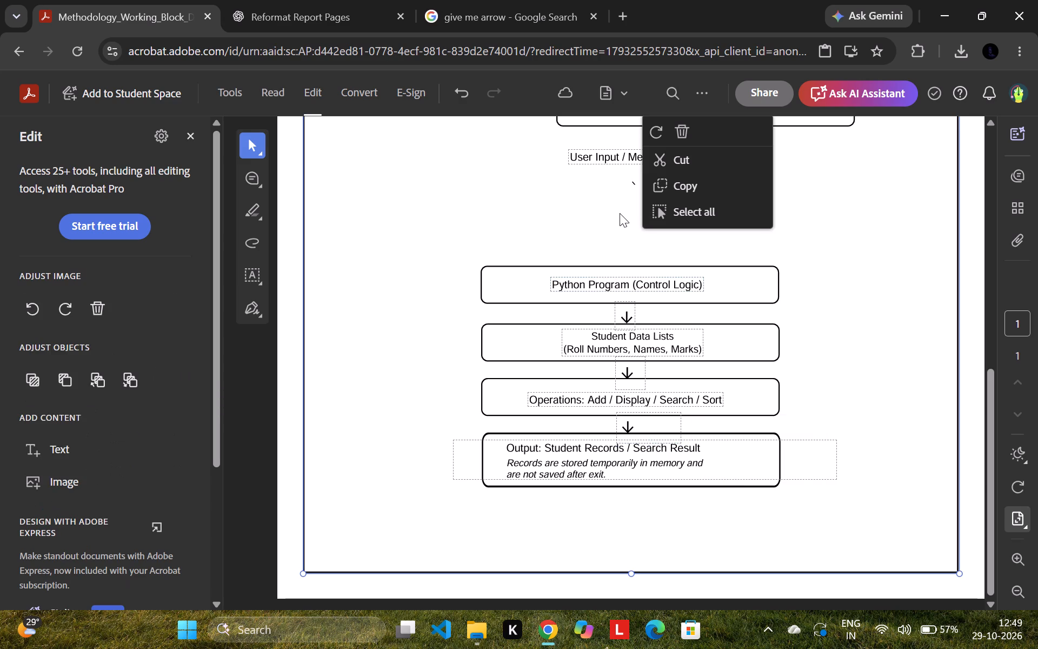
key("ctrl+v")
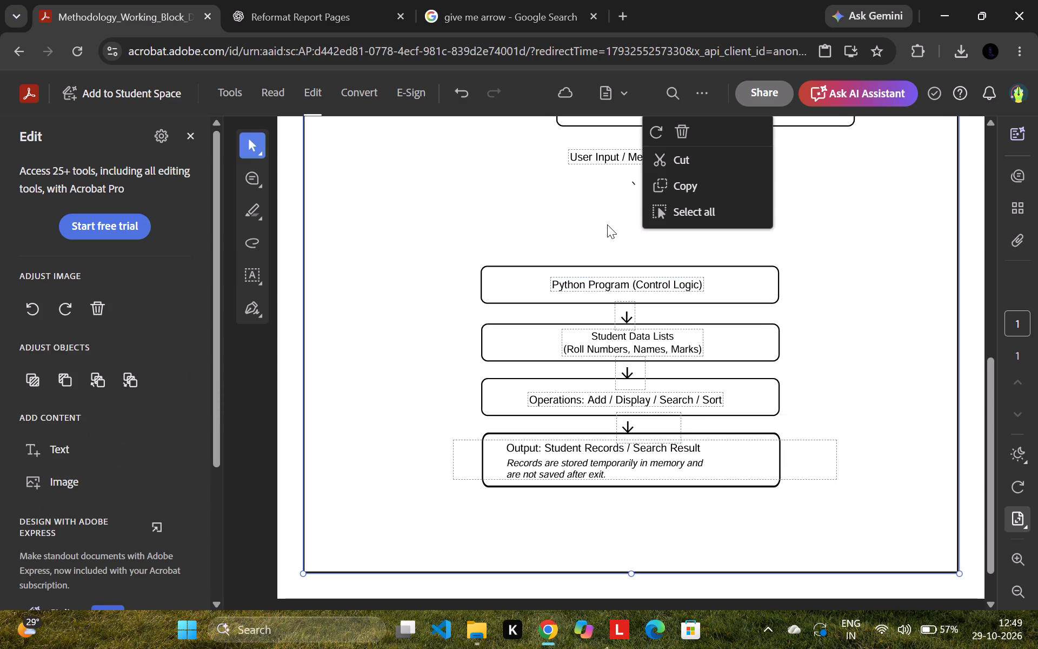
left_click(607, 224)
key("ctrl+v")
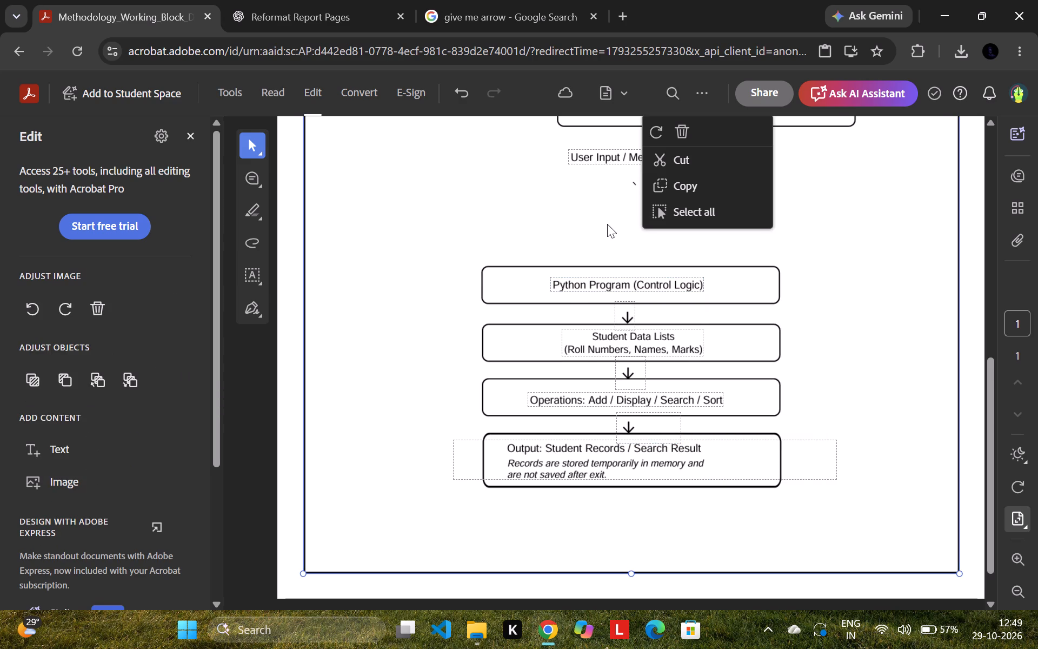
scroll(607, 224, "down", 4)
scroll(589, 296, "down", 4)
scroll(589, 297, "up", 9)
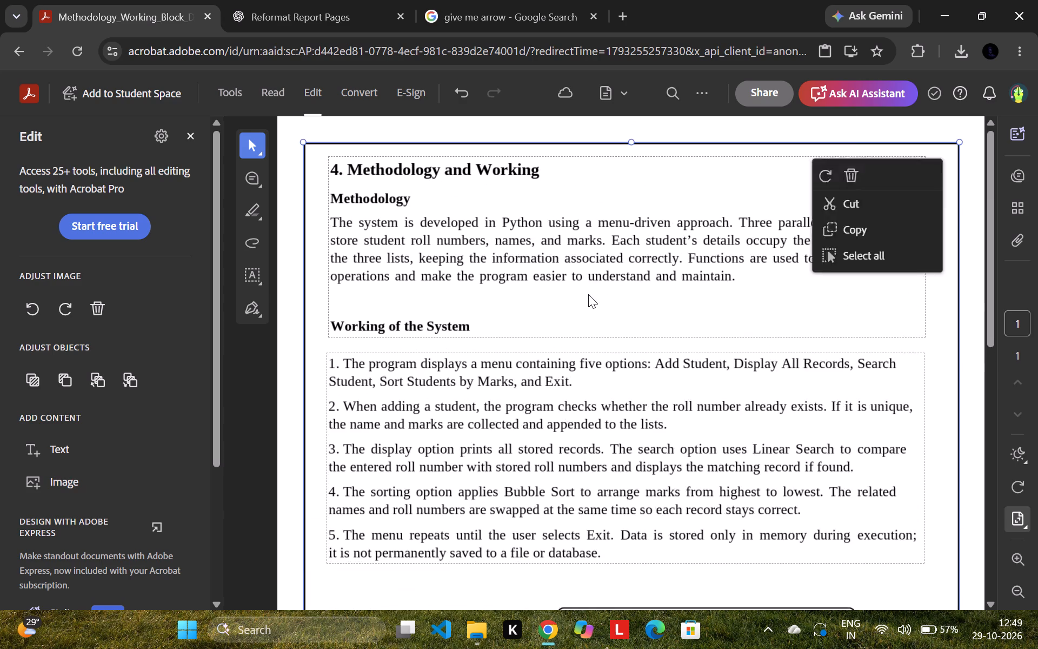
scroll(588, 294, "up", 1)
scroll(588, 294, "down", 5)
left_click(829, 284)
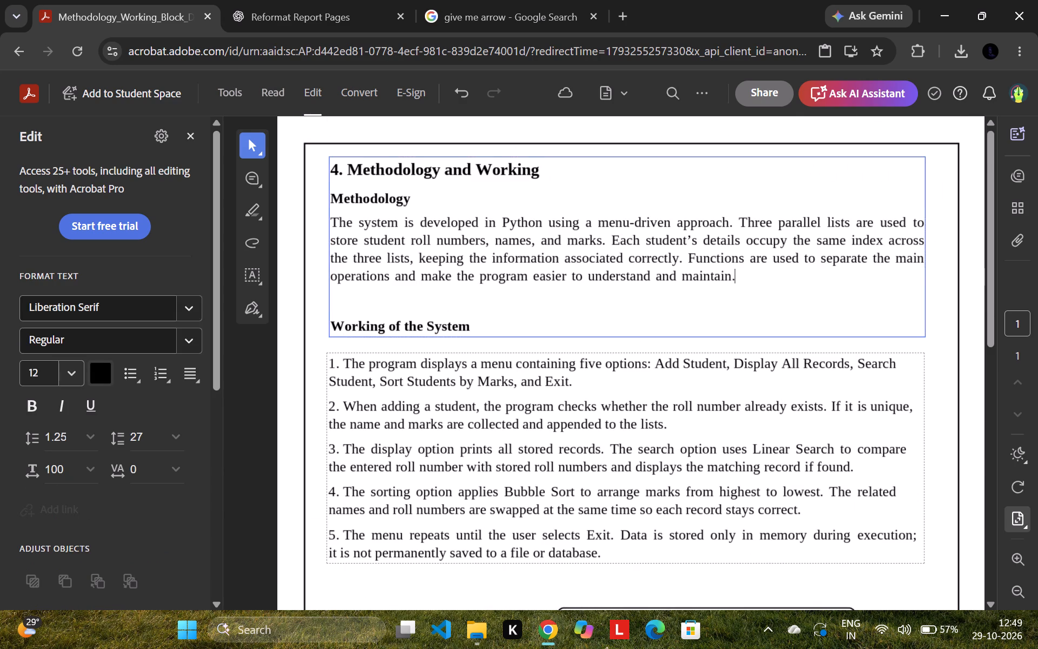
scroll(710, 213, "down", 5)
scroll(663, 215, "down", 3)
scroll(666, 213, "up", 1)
Move the User Input / Menu Selection label down to just above the Python Program (Control Logic) box.
left_click(667, 220)
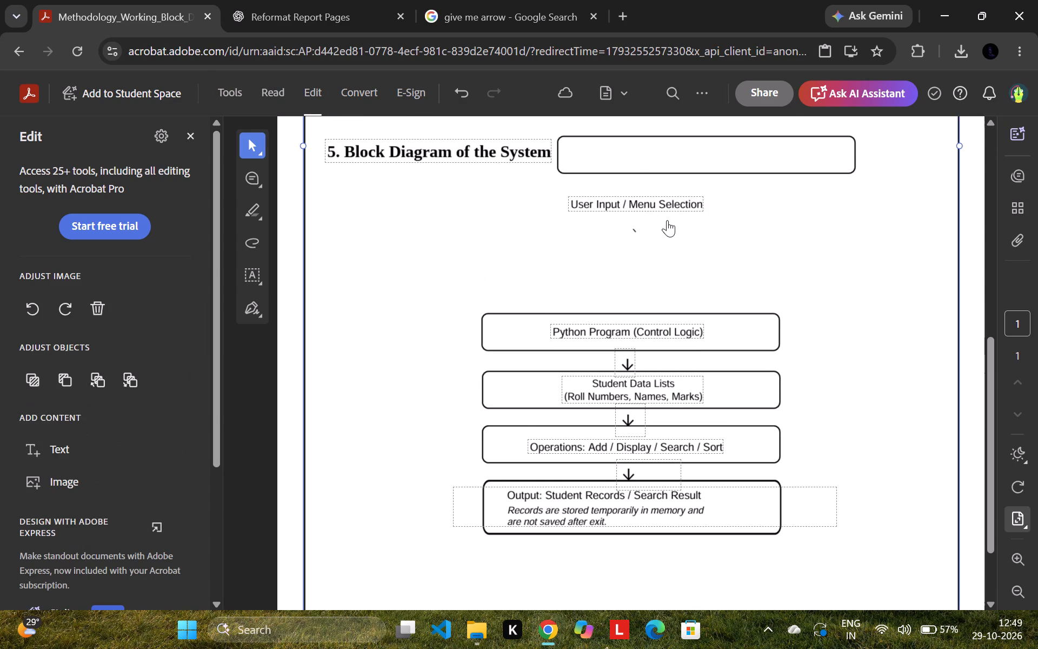
left_click(595, 202)
scroll(605, 198, "down", 5)
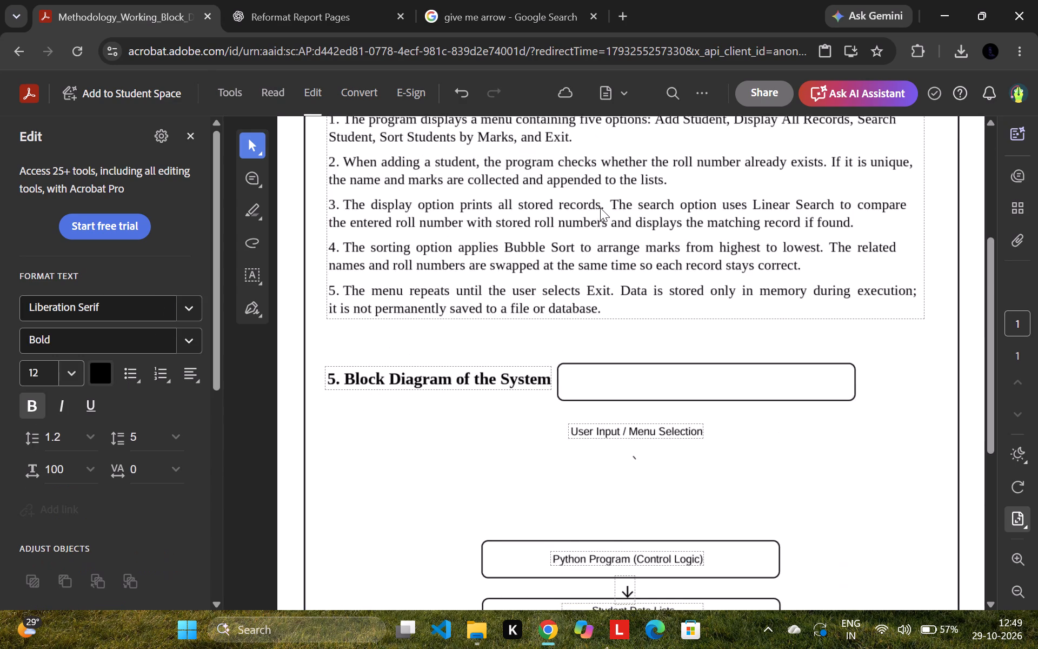
scroll(600, 208, "down", 2)
scroll(616, 205, "up", 2)
left_click(625, 278)
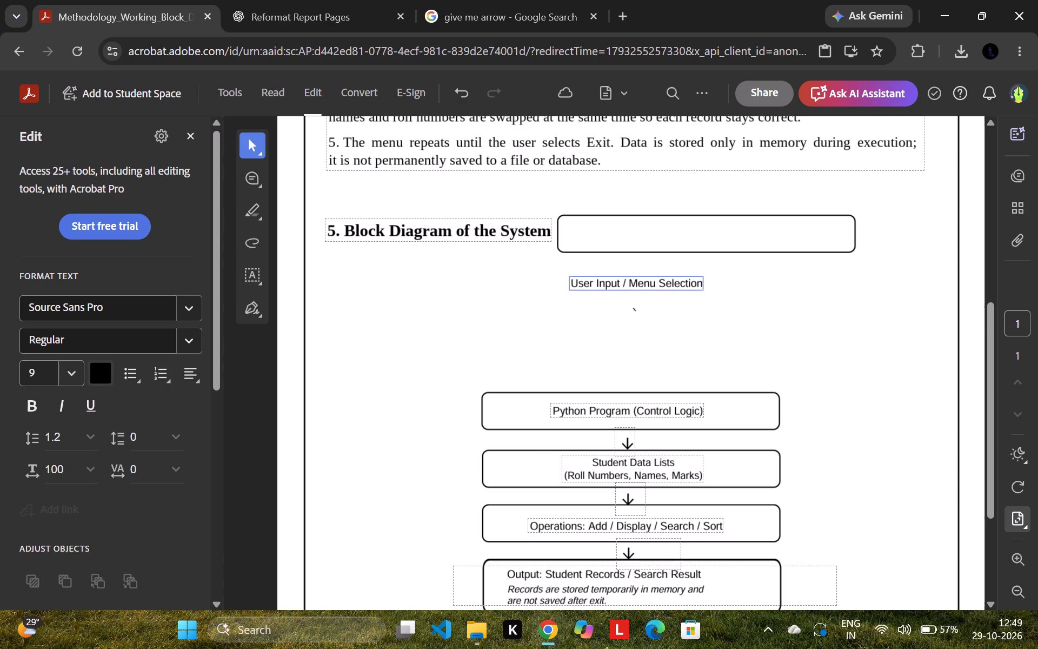
left_click_drag(655, 276, 644, 334)
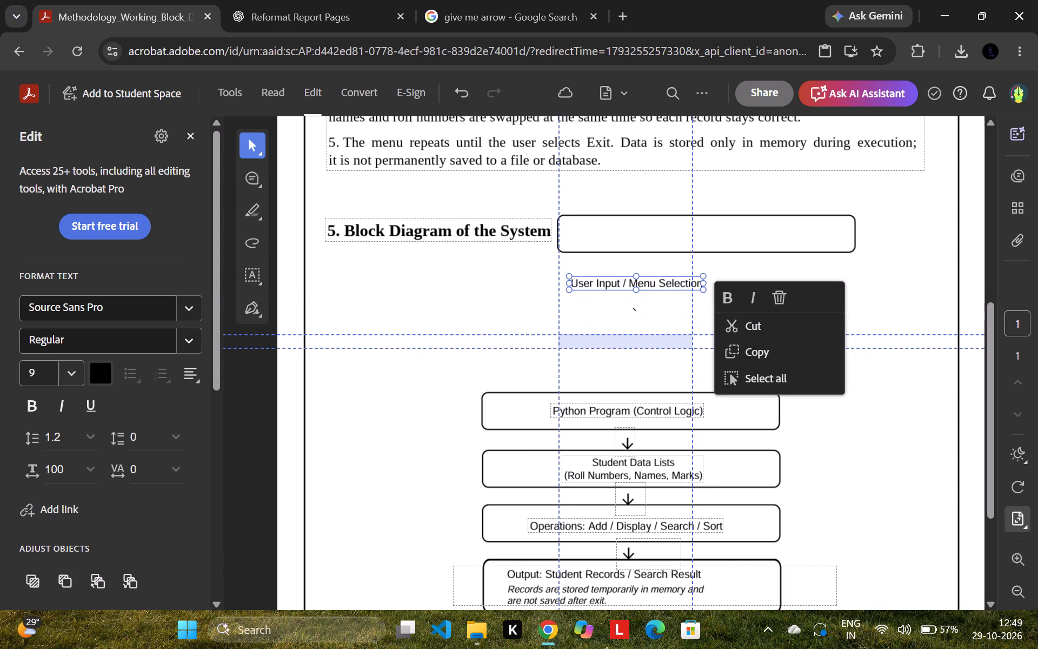
left_click_drag(644, 334, 639, 364)
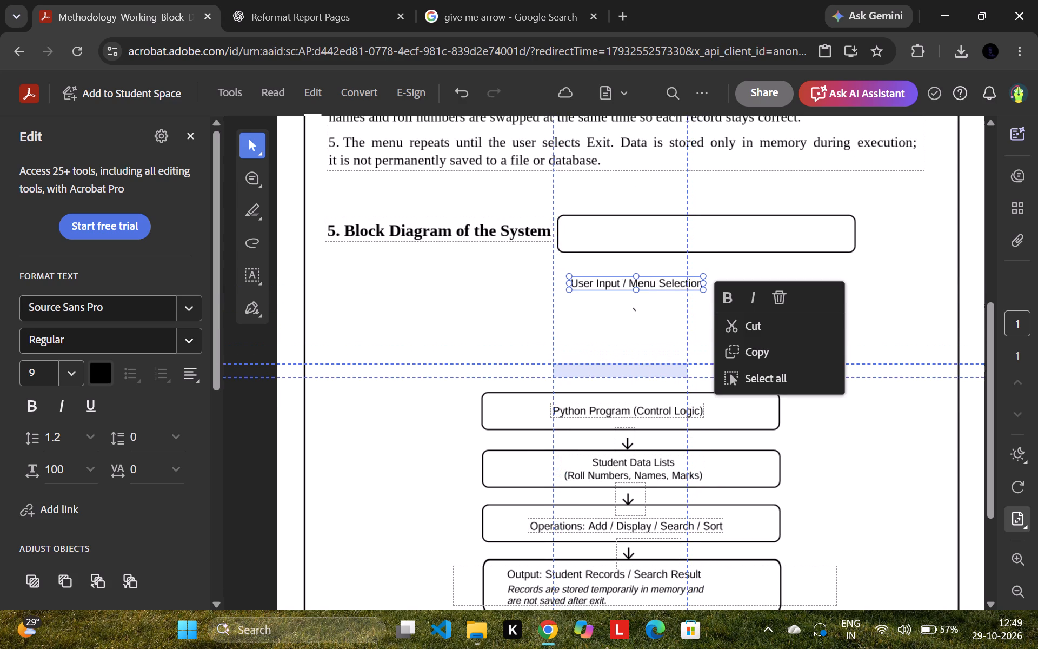
left_click_drag(639, 364, 638, 367)
Move the empty rounded box from beside the Block Diagram heading to above the Python Program box, in line with the other boxes.
left_click(686, 200)
left_click(681, 230)
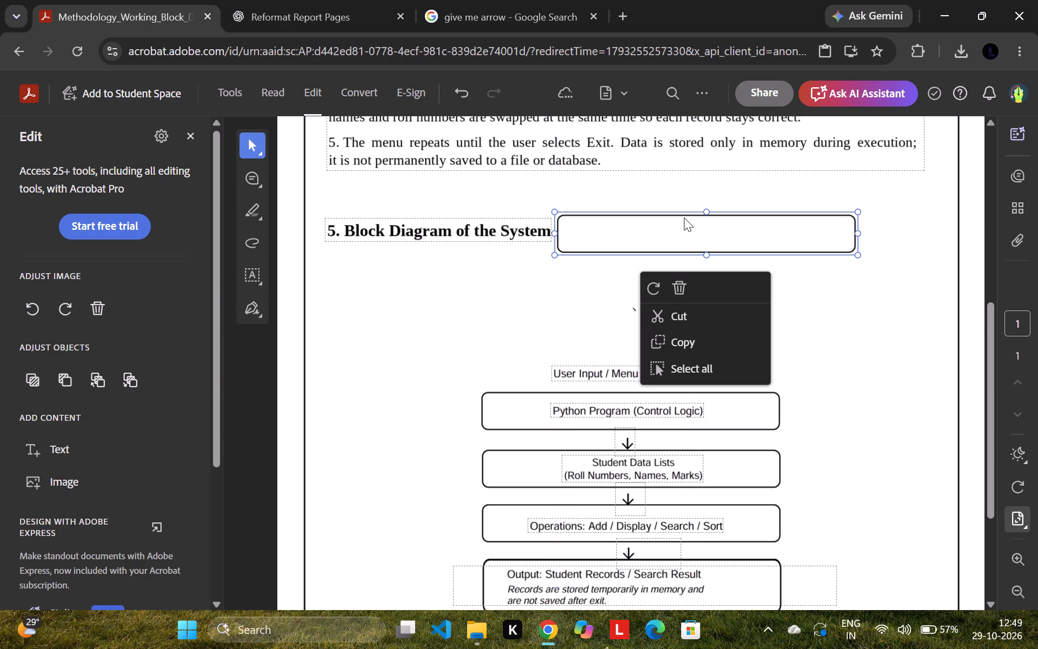
left_click_drag(684, 211, 623, 337)
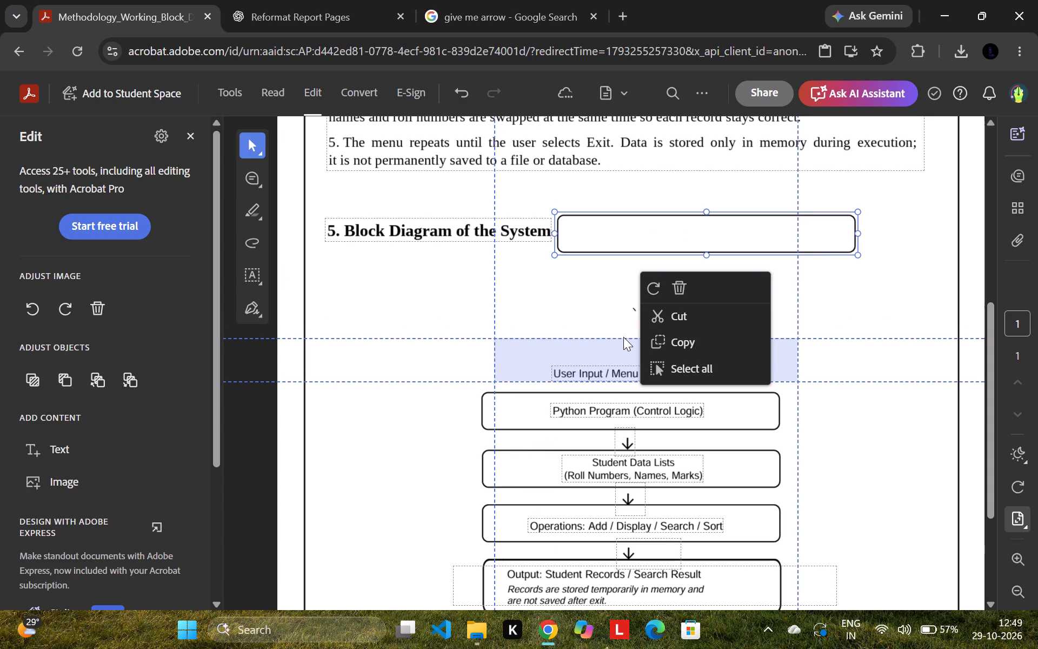
left_click_drag(623, 337, 607, 389)
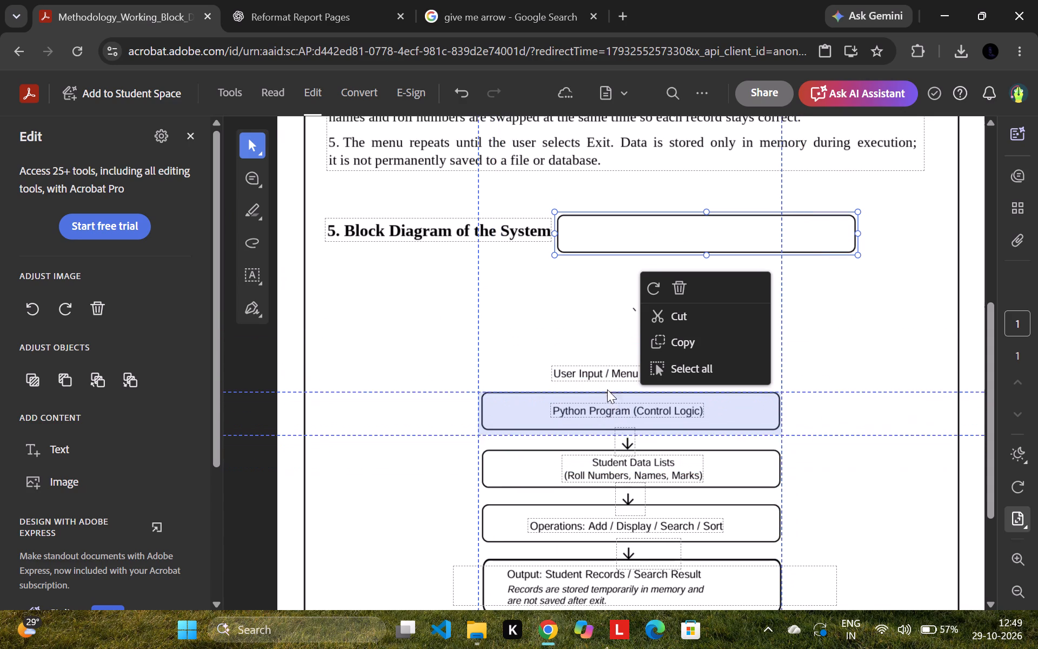
left_click_drag(607, 389, 607, 404)
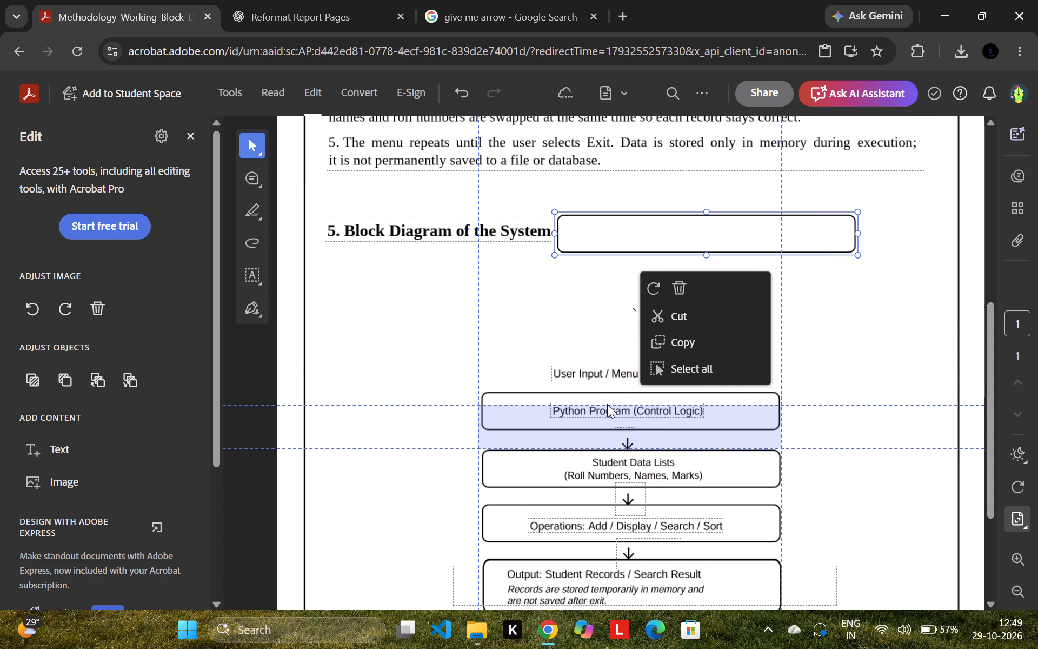
left_click_drag(607, 404, 613, 365)
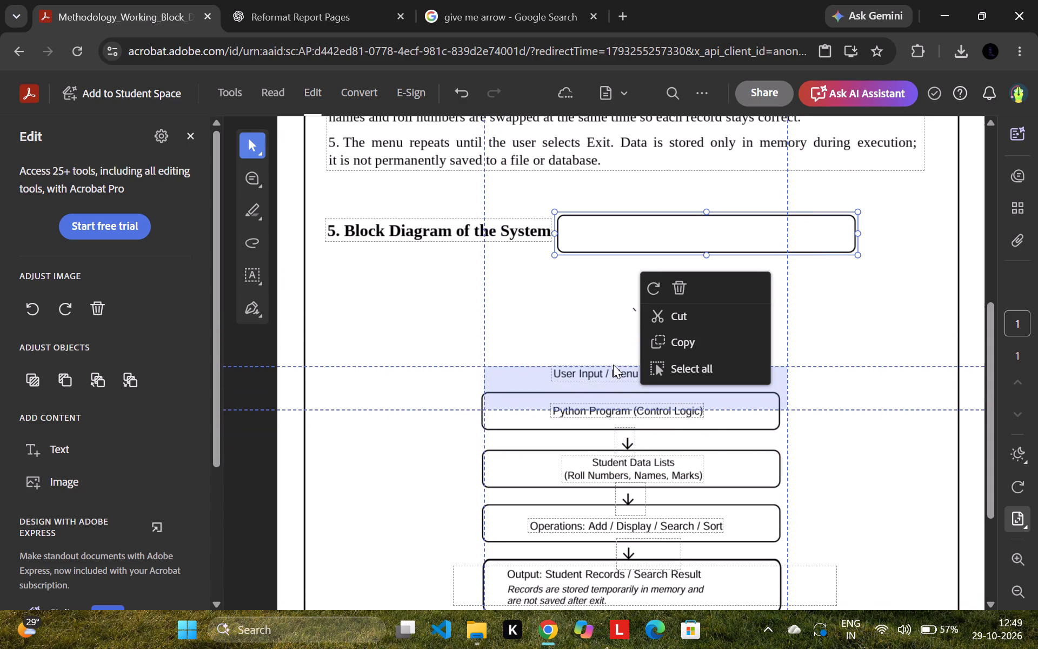
left_click_drag(613, 365, 610, 329)
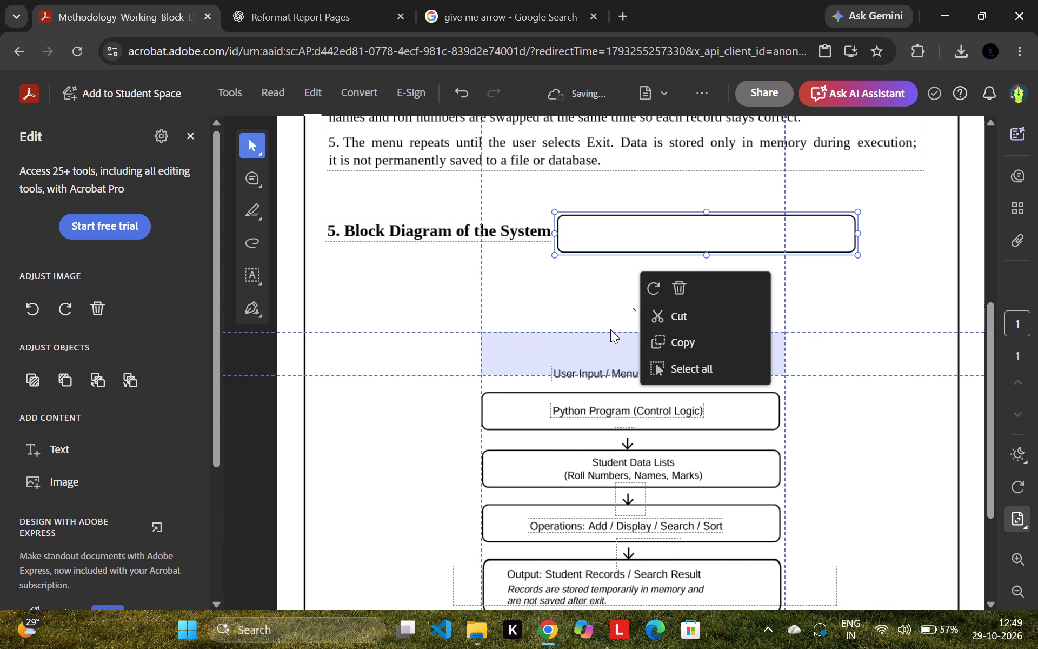
left_click_drag(610, 329, 610, 326)
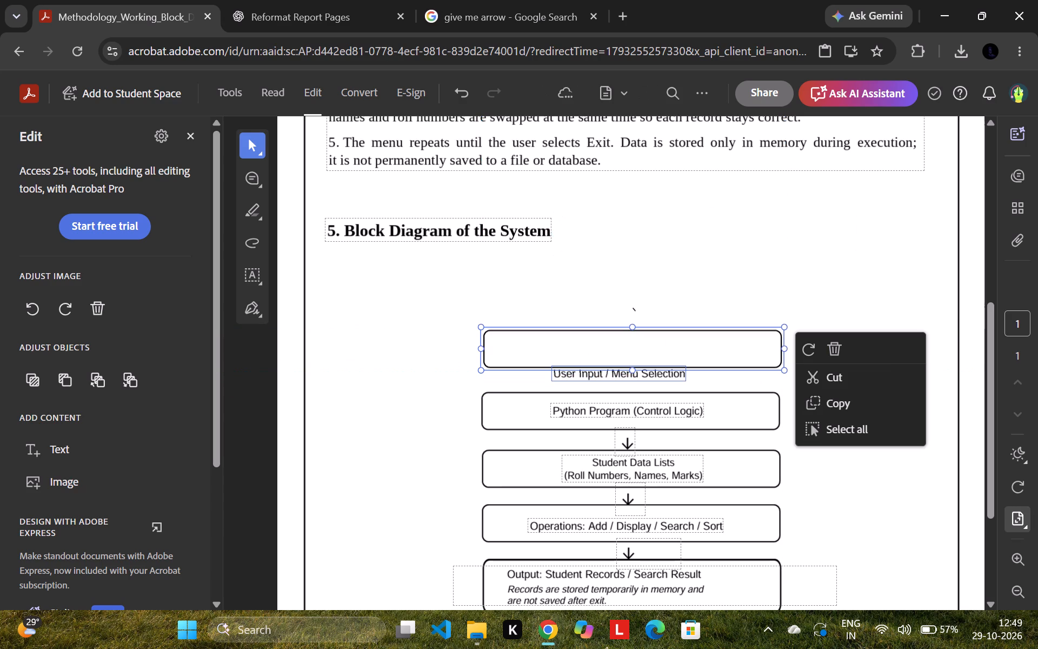
Move the User Input / Menu Selection label up into the centre of the empty rounded box above the Python Program box.
left_click(580, 376)
left_click_drag(604, 365, 605, 345)
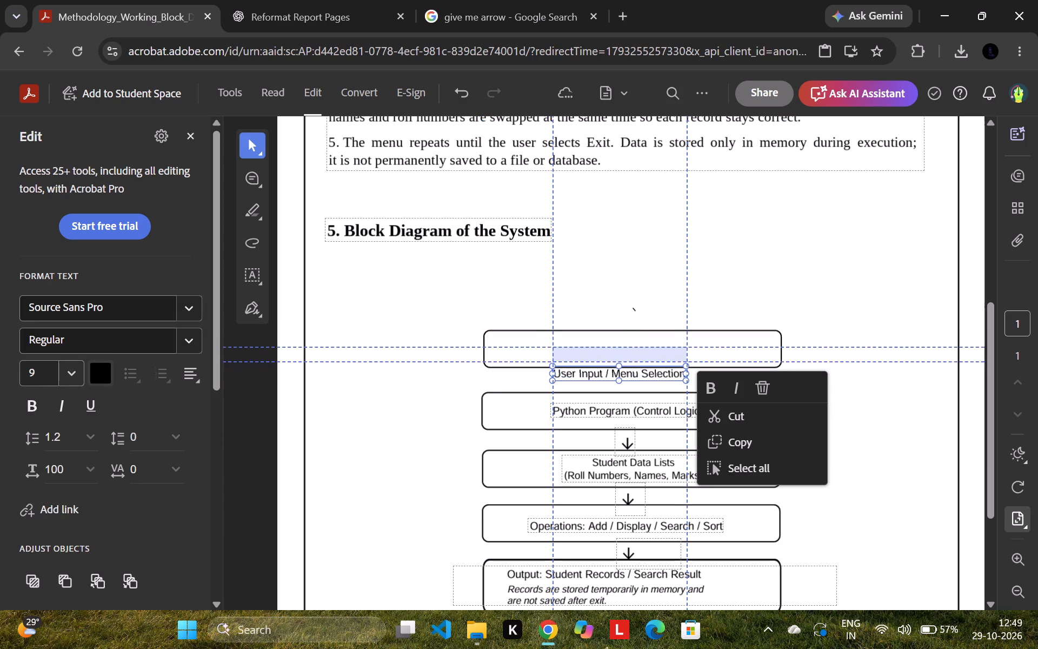
left_click_drag(605, 345, 605, 340)
left_click(669, 237)
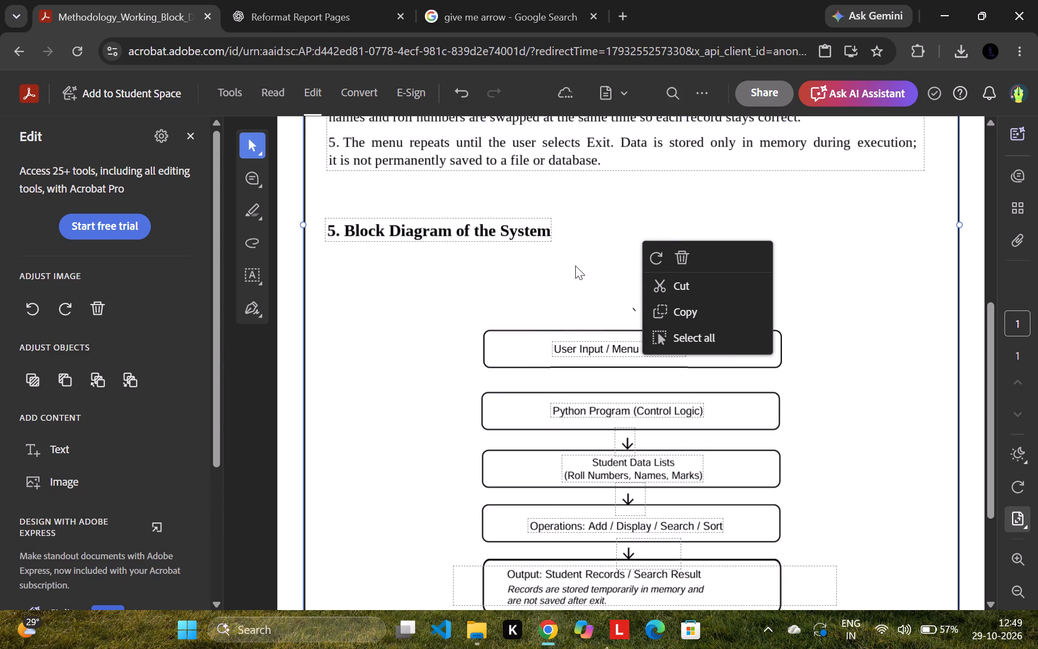
left_click(574, 266)
Move the heading 5. Block Diagram of the System slightly down the page.
left_click(517, 227)
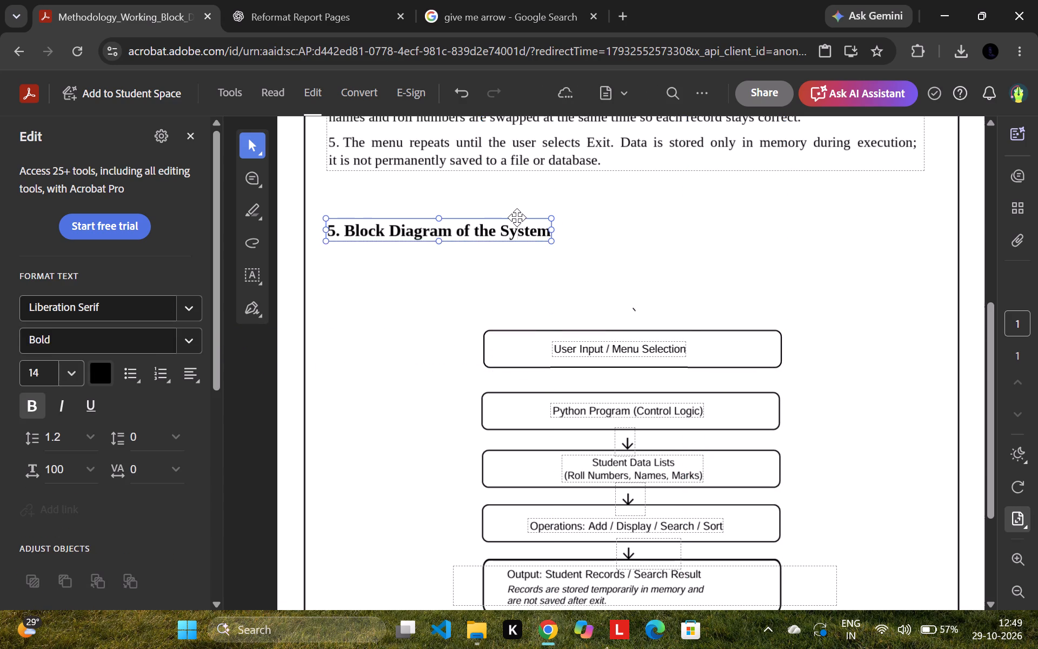
left_click_drag(517, 217, 516, 230)
left_click(686, 234)
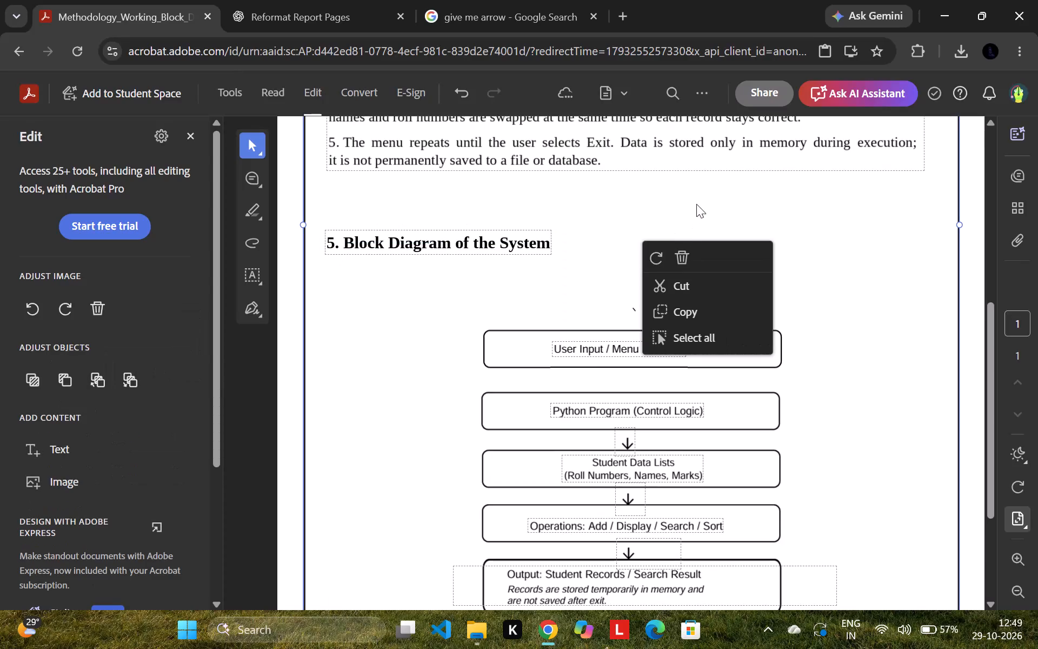
left_click(696, 204)
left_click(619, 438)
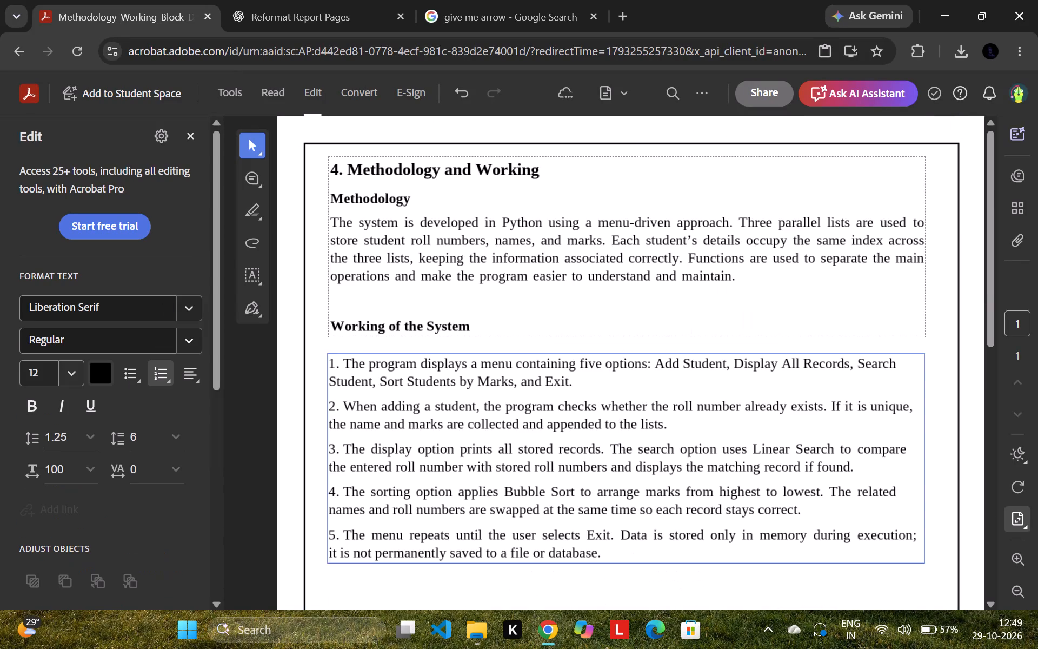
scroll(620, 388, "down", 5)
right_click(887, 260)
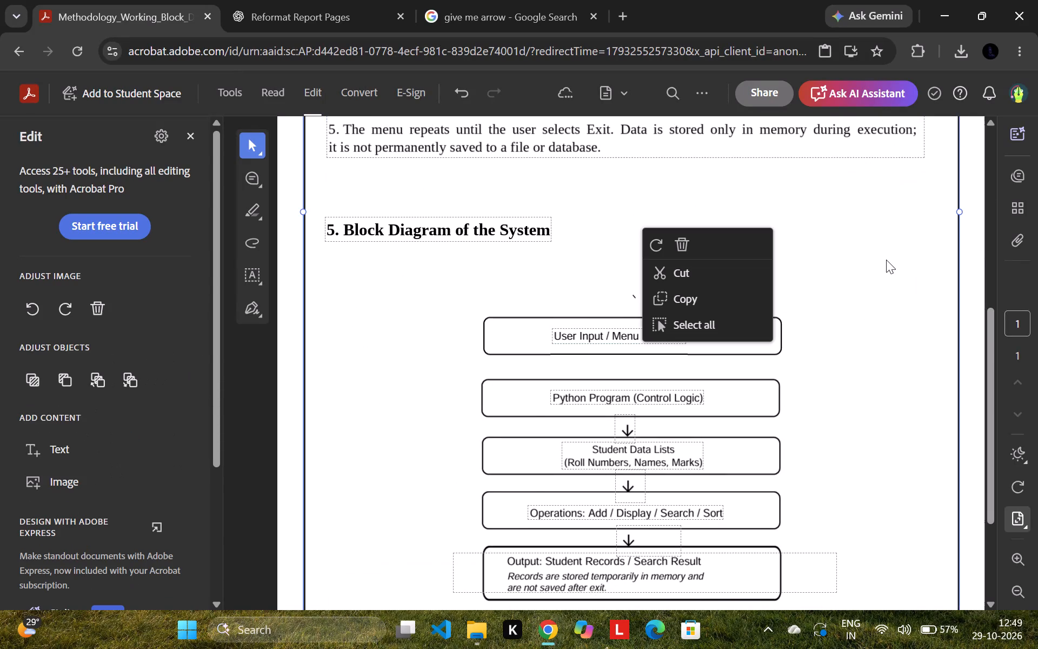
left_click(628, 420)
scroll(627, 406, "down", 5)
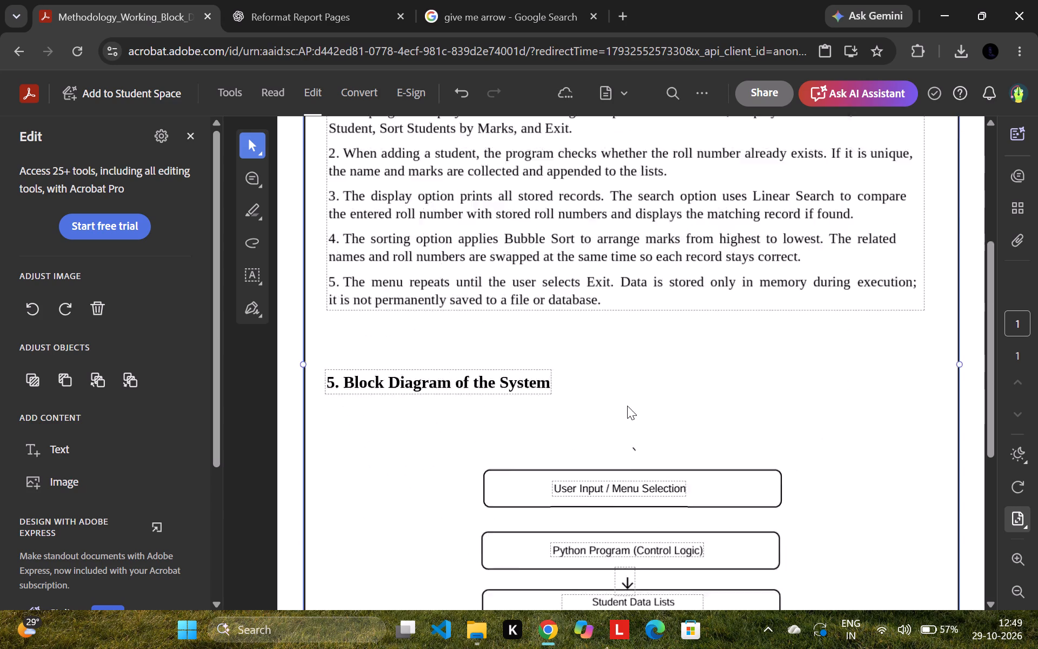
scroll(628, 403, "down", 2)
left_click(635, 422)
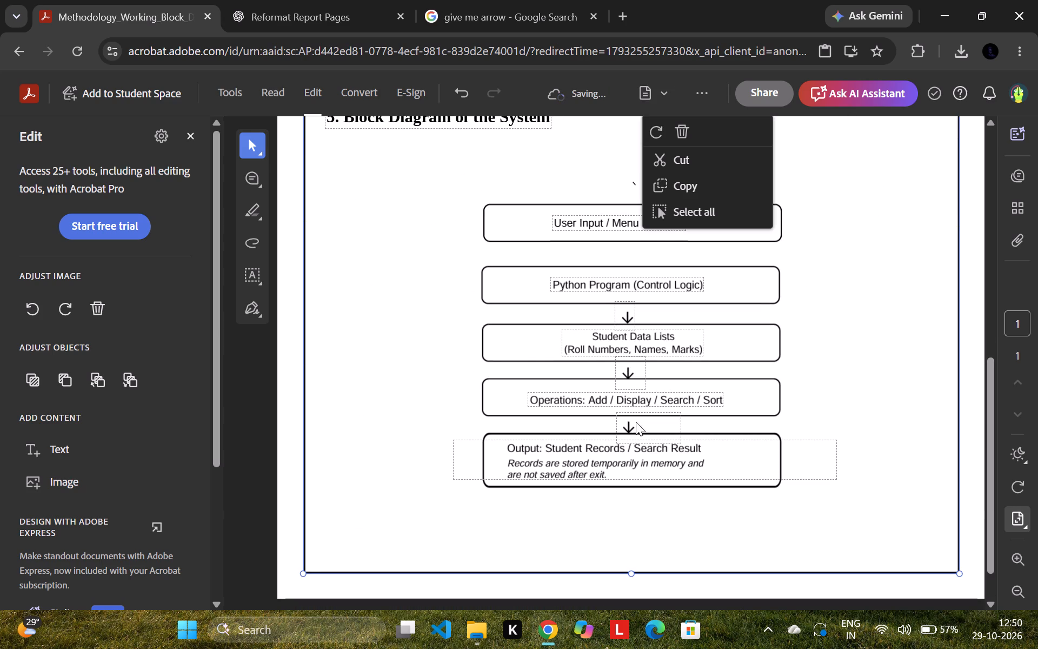
Copy the down arrow symbol from the Google search results and return to the PDF in Acrobat.
left_click(460, 0)
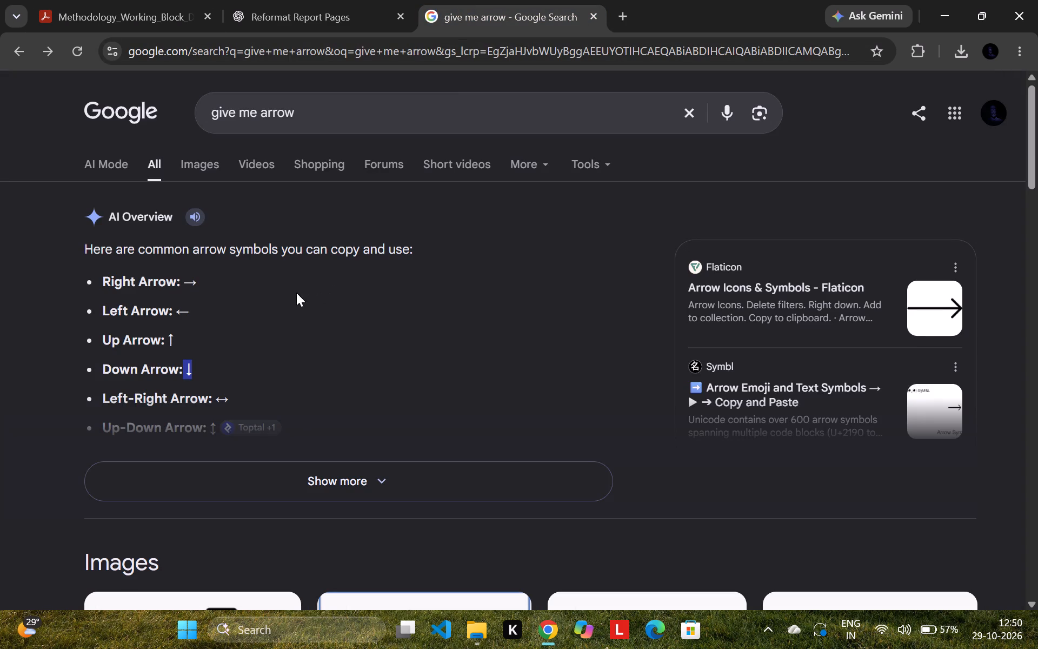
key("ctrl+c")
left_click(328, 0)
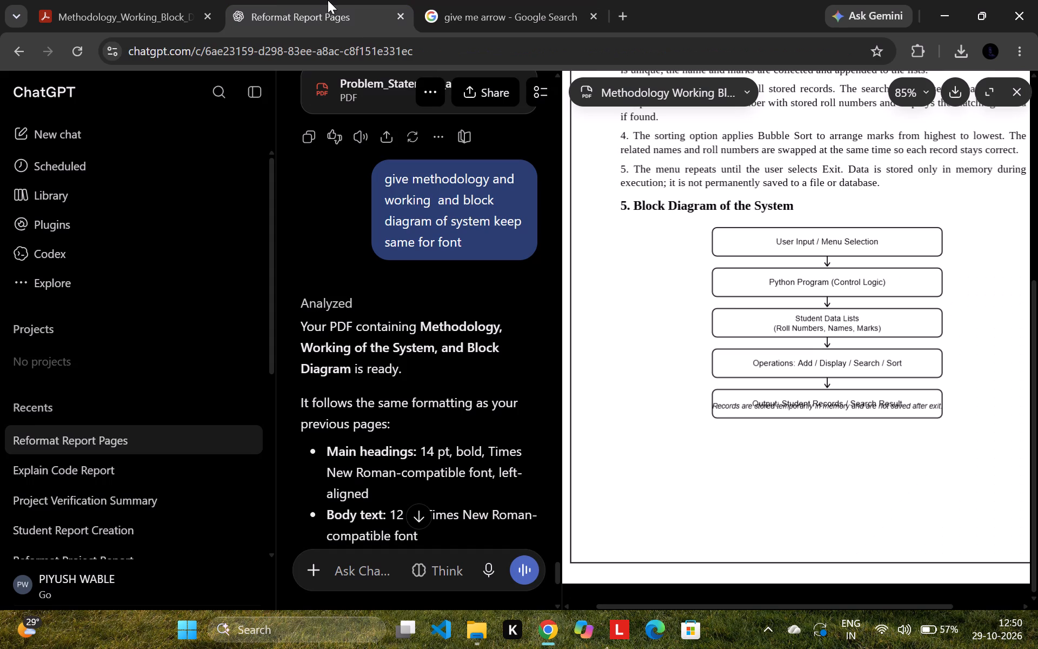
left_click(102, 0)
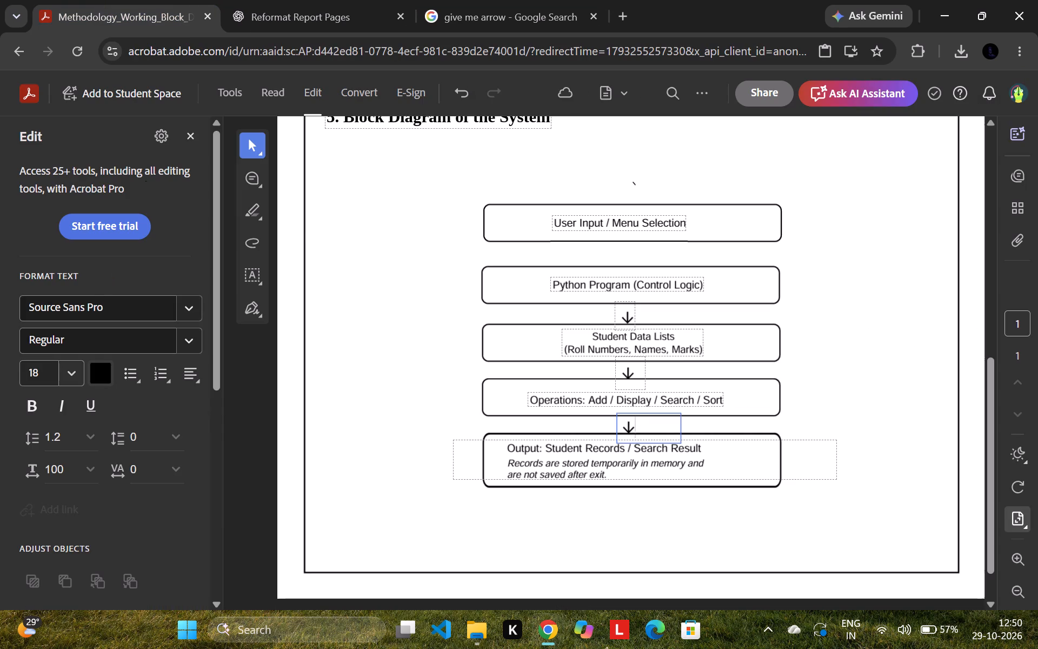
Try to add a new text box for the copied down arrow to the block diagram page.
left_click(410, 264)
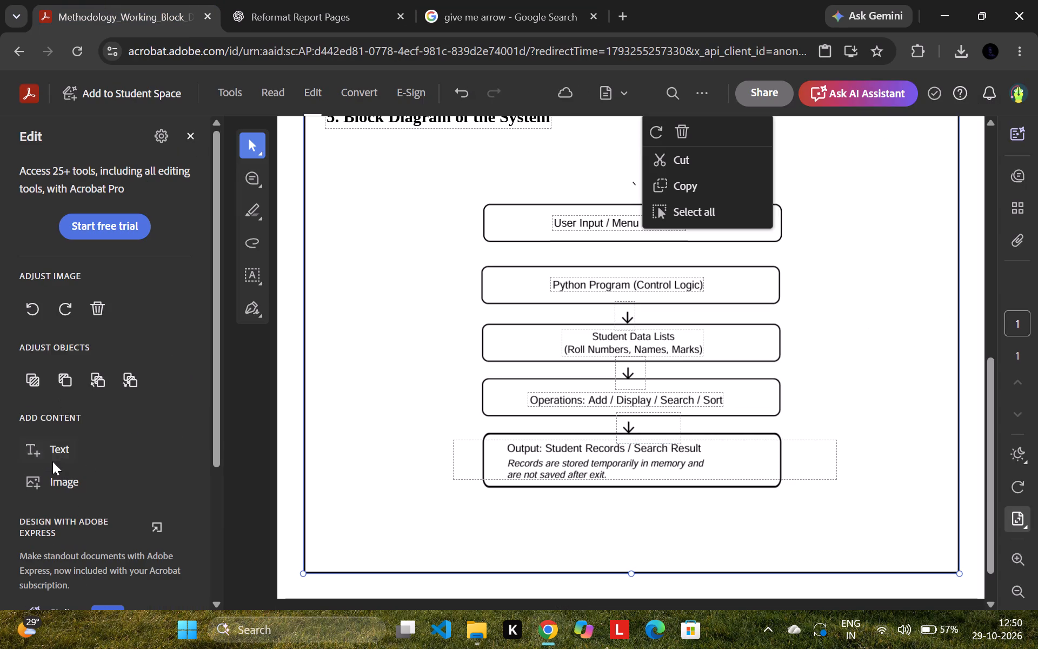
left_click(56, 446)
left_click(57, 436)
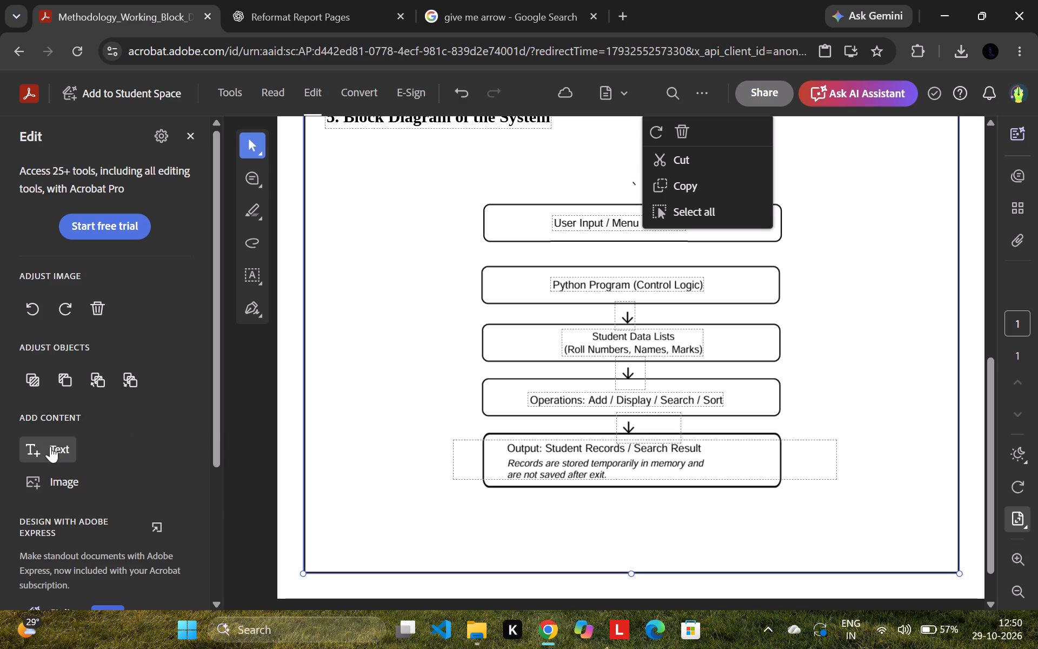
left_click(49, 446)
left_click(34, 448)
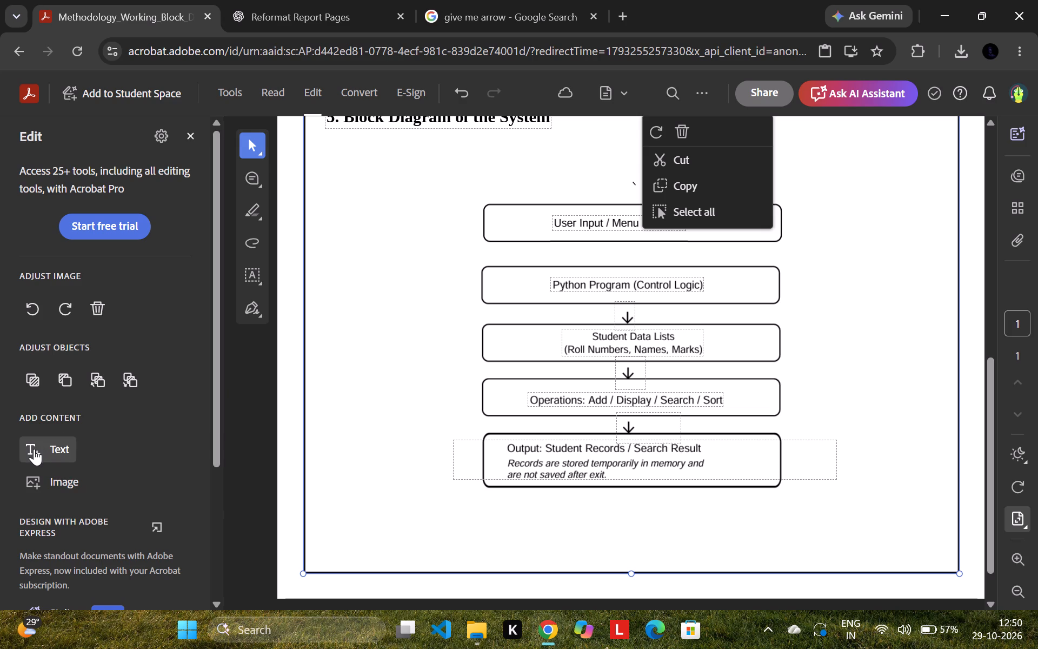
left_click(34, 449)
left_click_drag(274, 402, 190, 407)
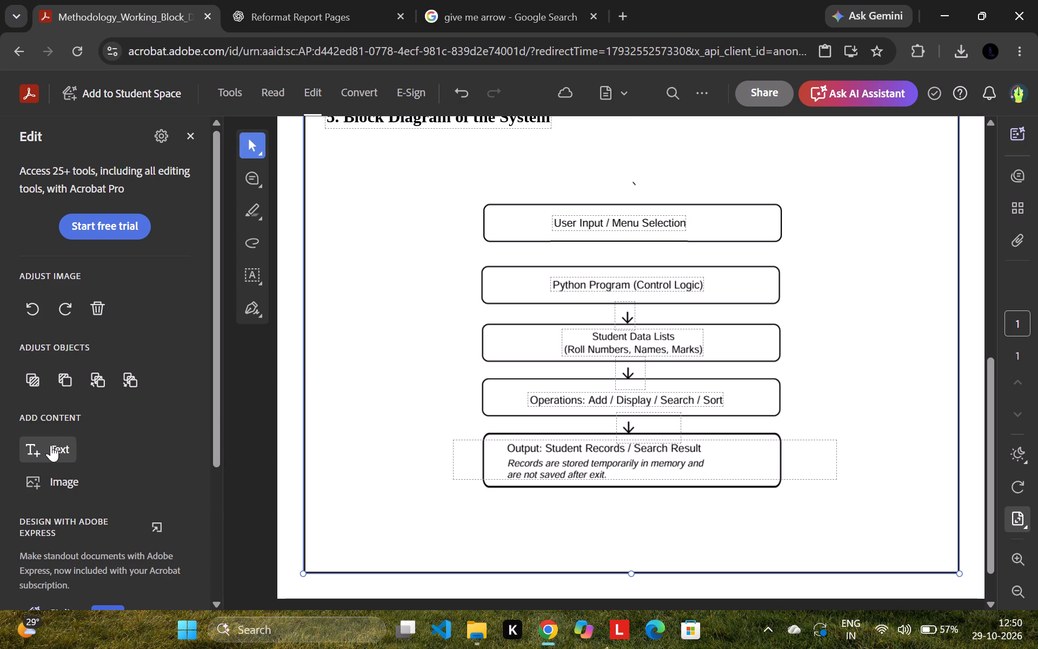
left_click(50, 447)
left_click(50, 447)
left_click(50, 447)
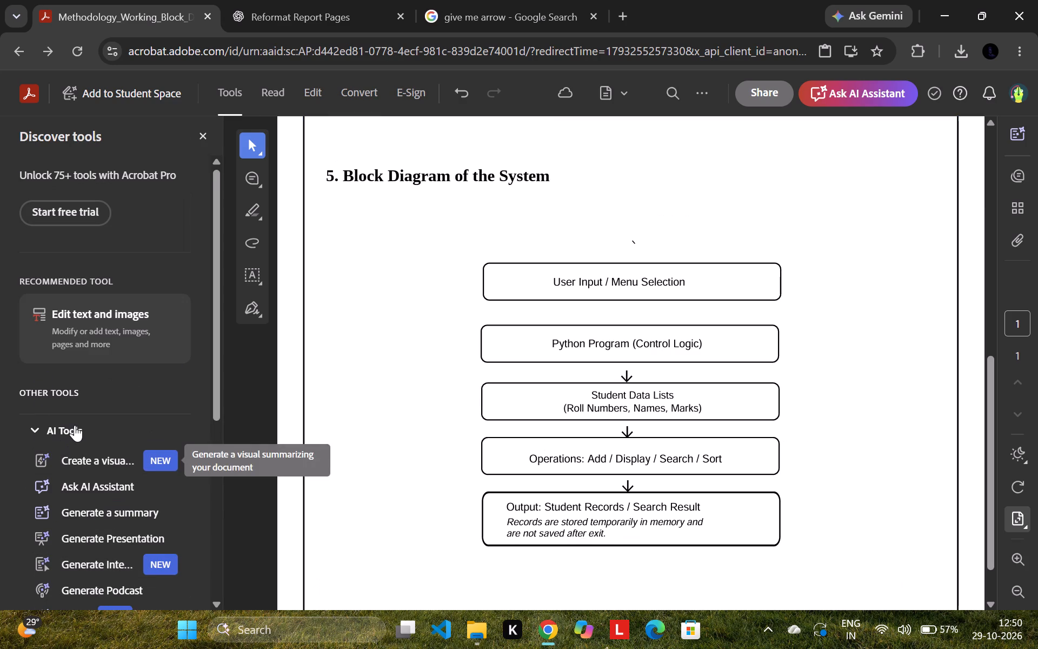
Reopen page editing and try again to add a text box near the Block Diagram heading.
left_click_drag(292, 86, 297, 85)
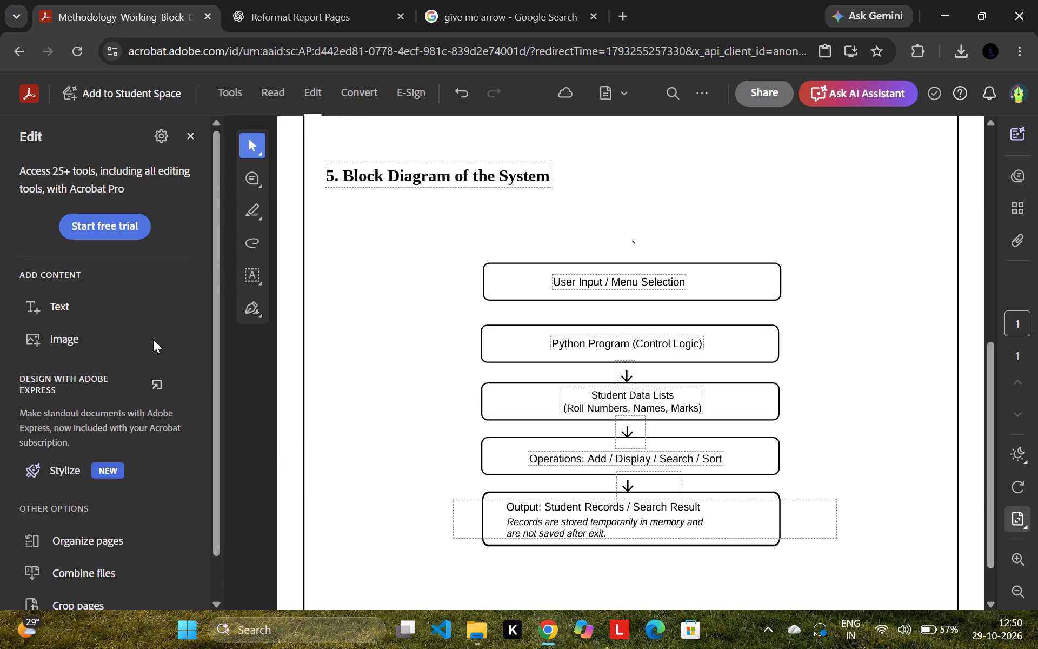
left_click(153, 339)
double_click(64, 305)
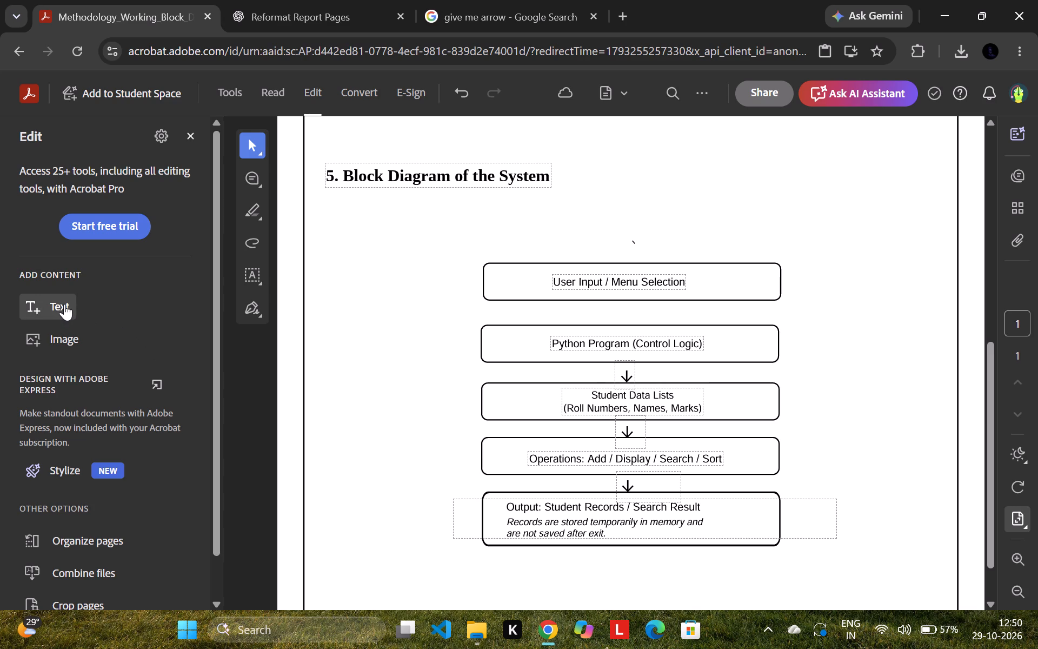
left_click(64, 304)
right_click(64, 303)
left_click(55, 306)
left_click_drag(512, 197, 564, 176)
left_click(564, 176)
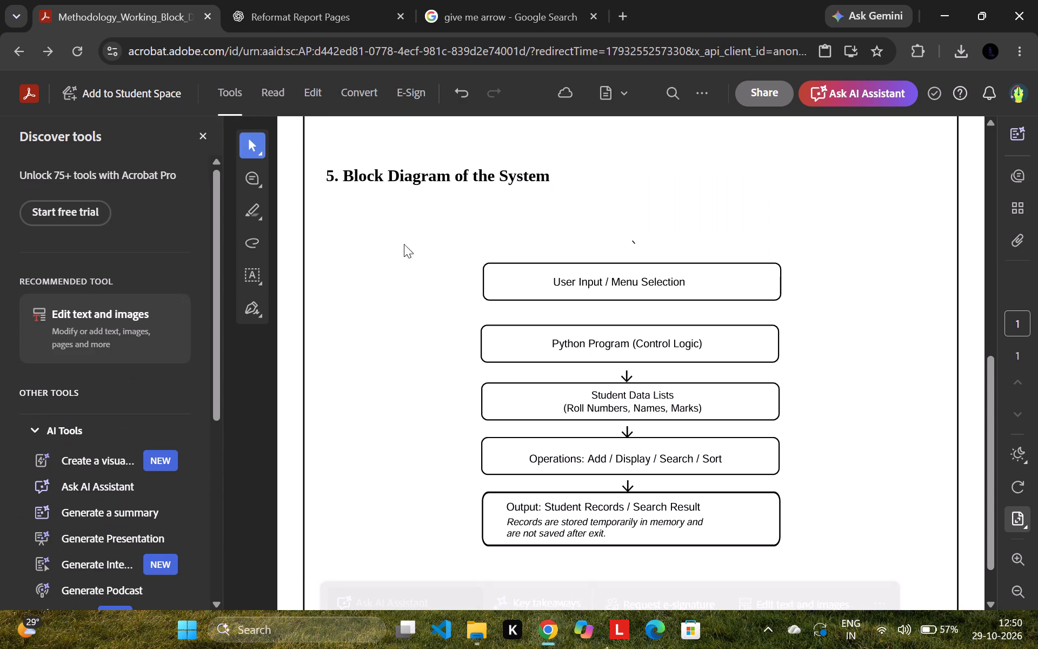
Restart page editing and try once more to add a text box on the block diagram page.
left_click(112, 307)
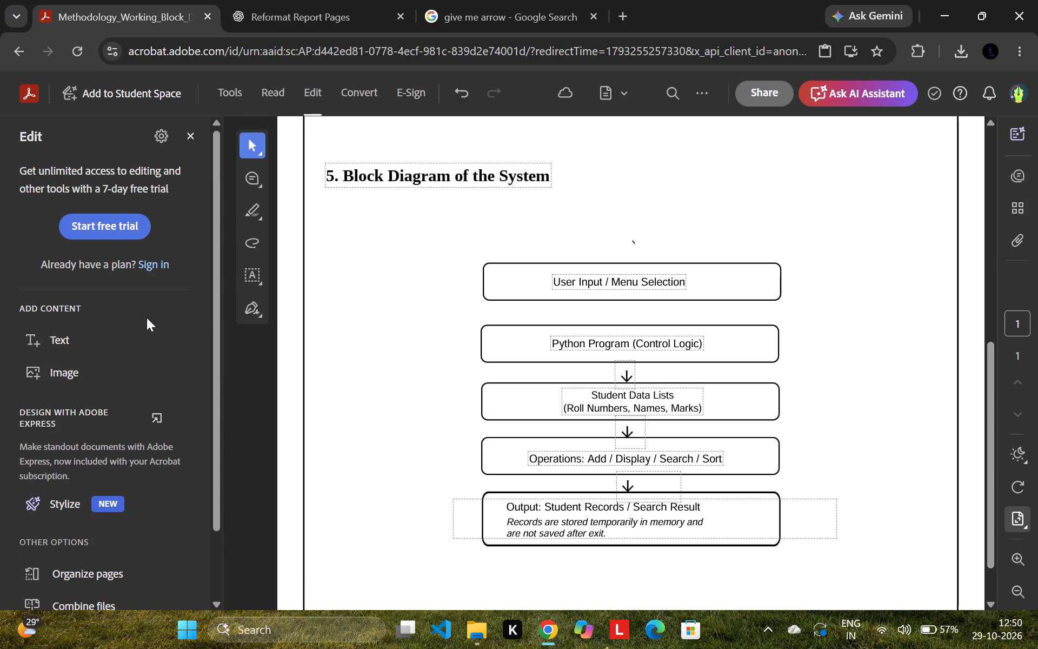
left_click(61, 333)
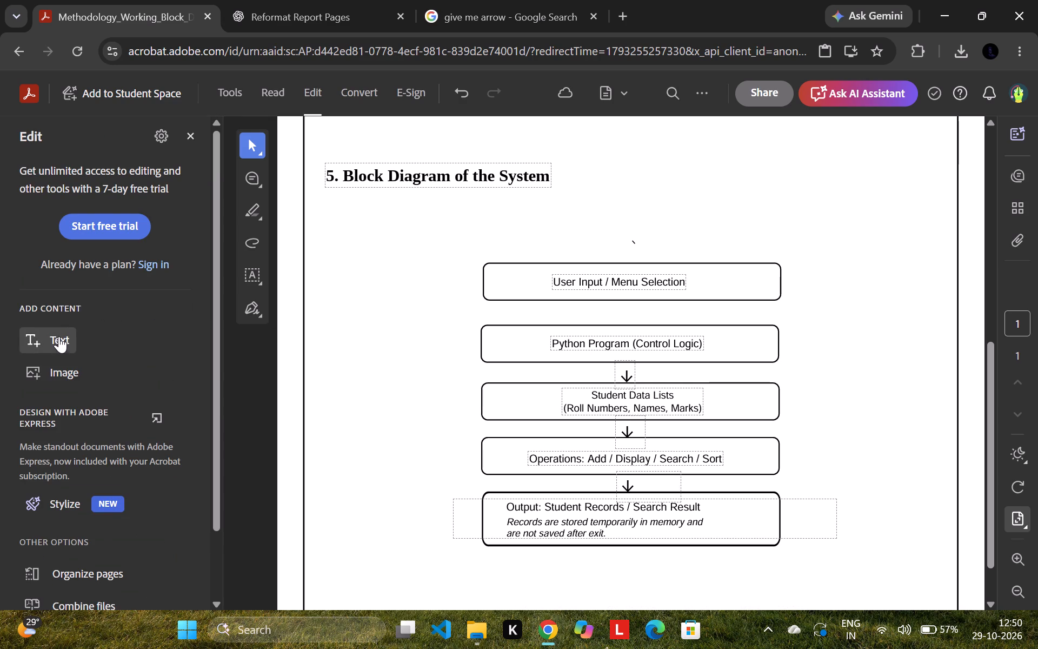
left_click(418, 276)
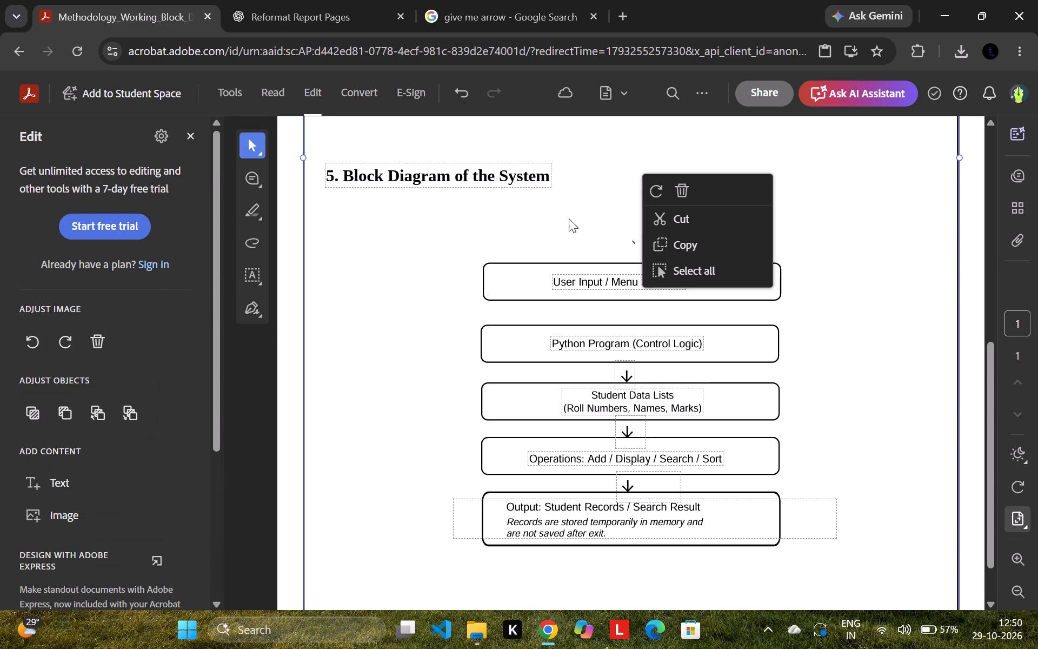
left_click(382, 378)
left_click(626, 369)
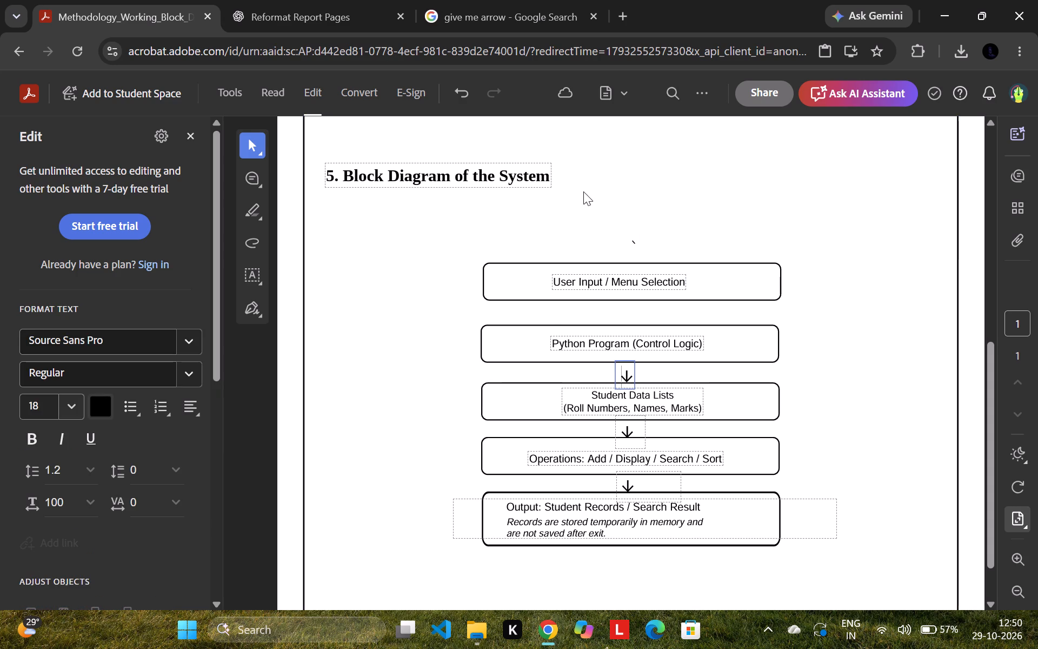
Stretch the tiny stray mark above the User Input box into a tall slanted bar reaching the Python Program box.
left_click(633, 241)
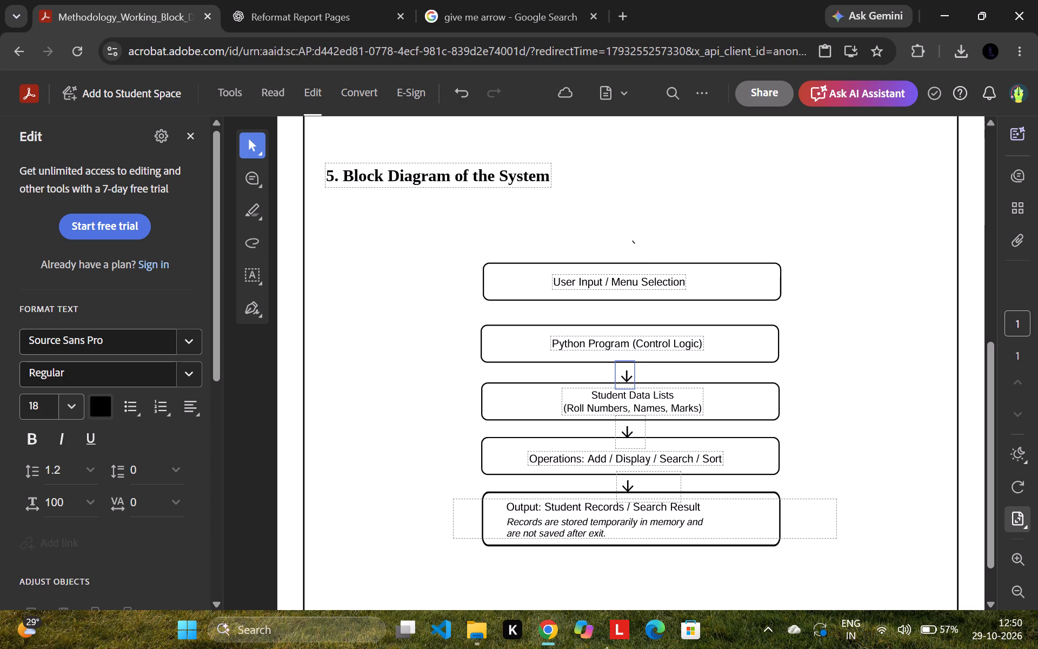
left_click_drag(637, 244, 642, 255)
left_click_drag(638, 251, 643, 251)
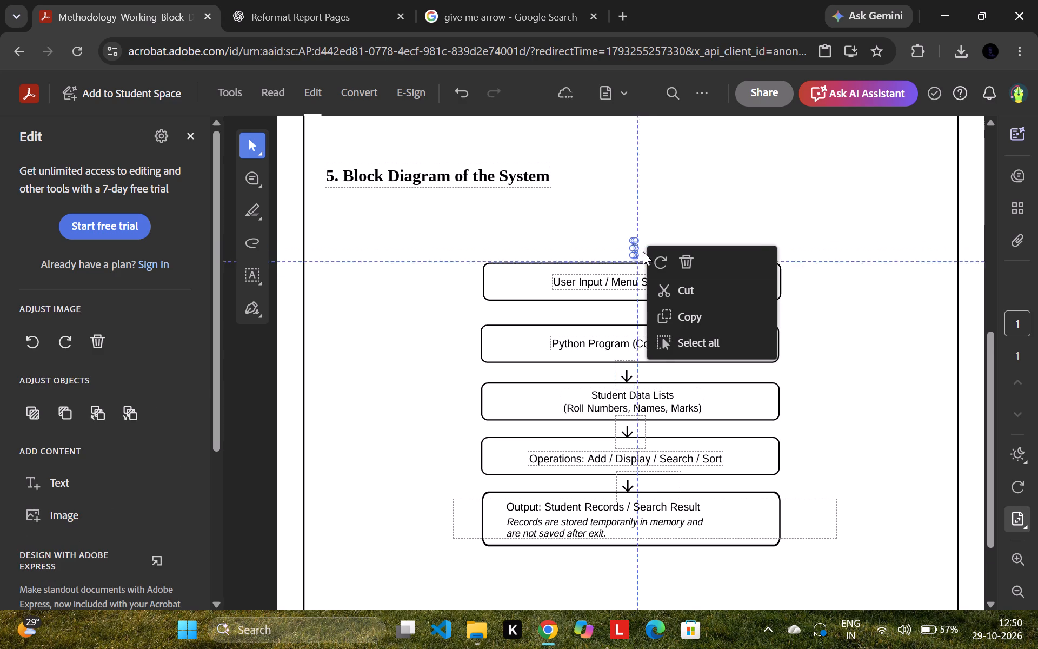
left_click_drag(643, 251, 672, 256)
left_click(642, 267)
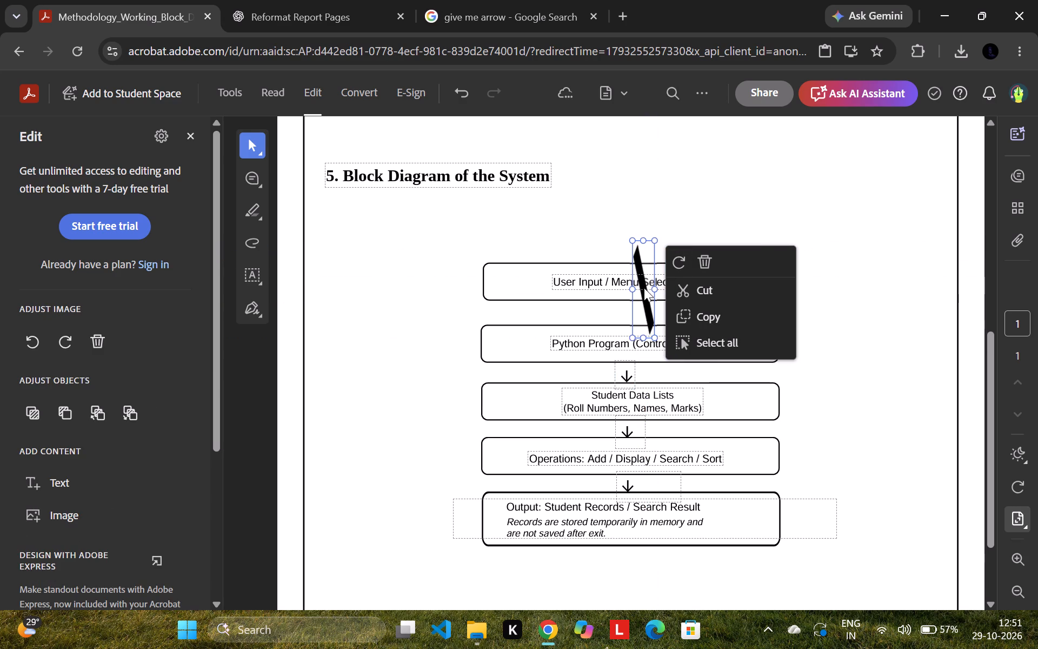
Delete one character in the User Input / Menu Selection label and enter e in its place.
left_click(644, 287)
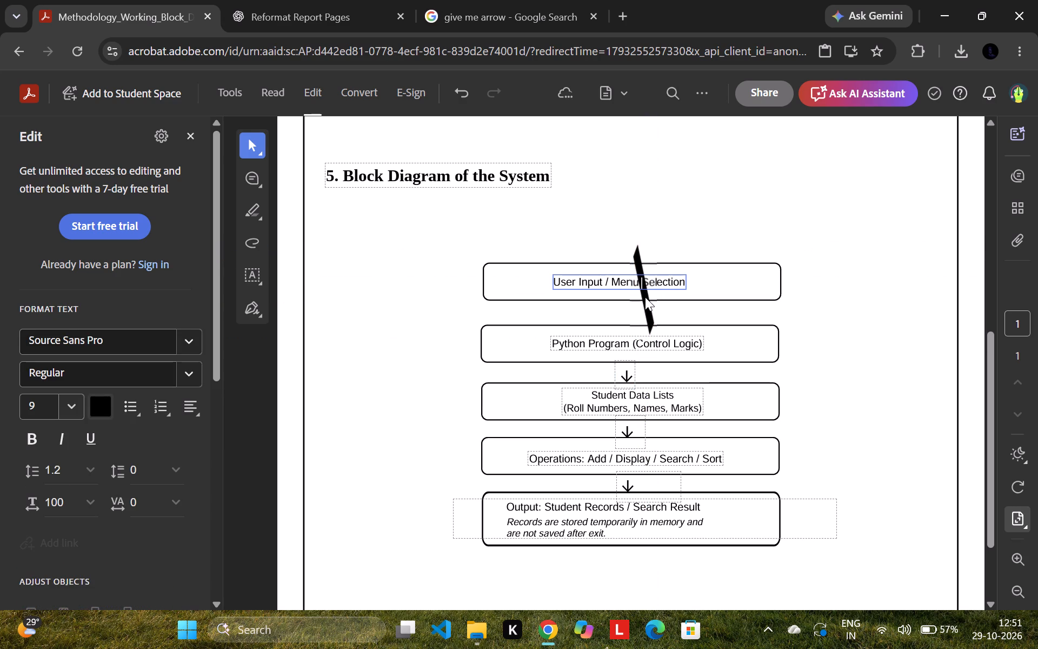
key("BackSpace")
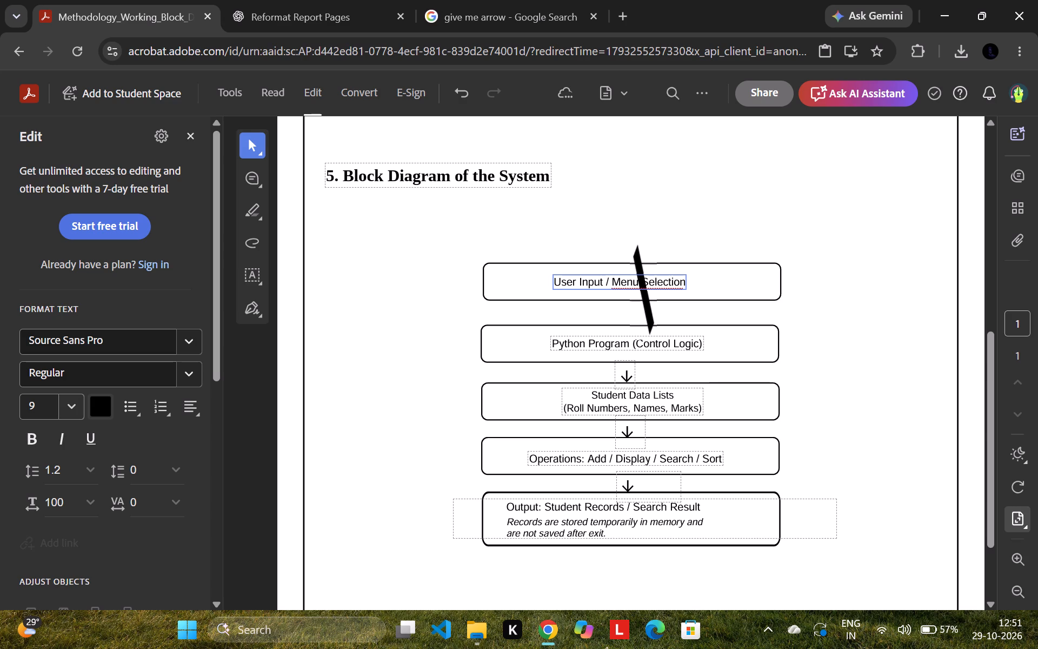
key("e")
Move the black slanted bar up and right, off the middle of the User Input / Menu Selection label, keeping it selected.
left_click(636, 264)
left_click_drag(647, 239, 687, 185)
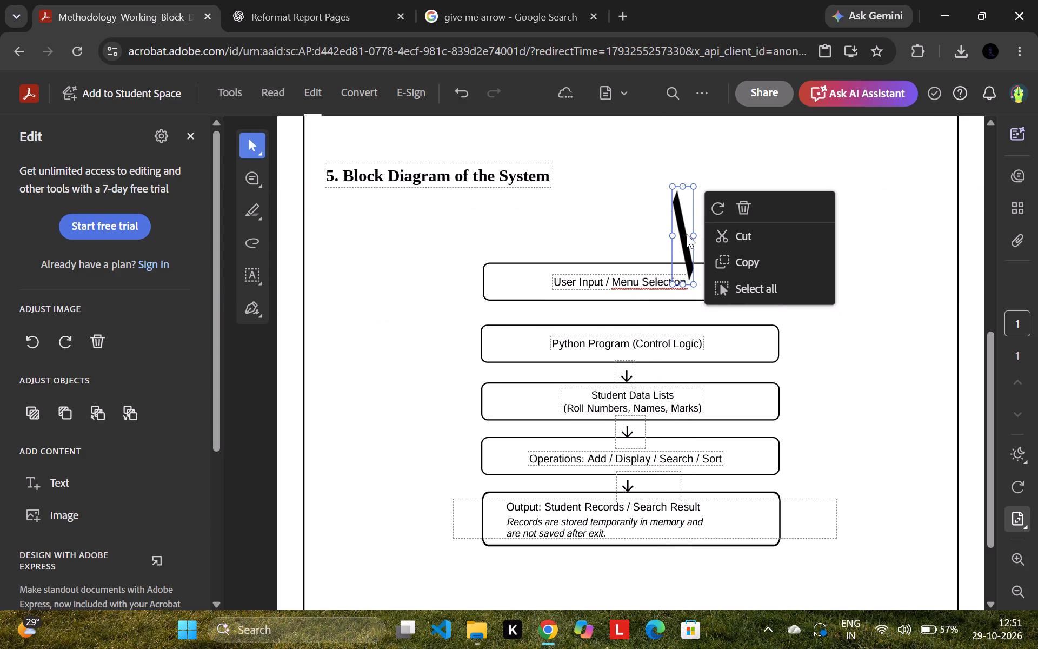
left_click(687, 219)
left_click(683, 213)
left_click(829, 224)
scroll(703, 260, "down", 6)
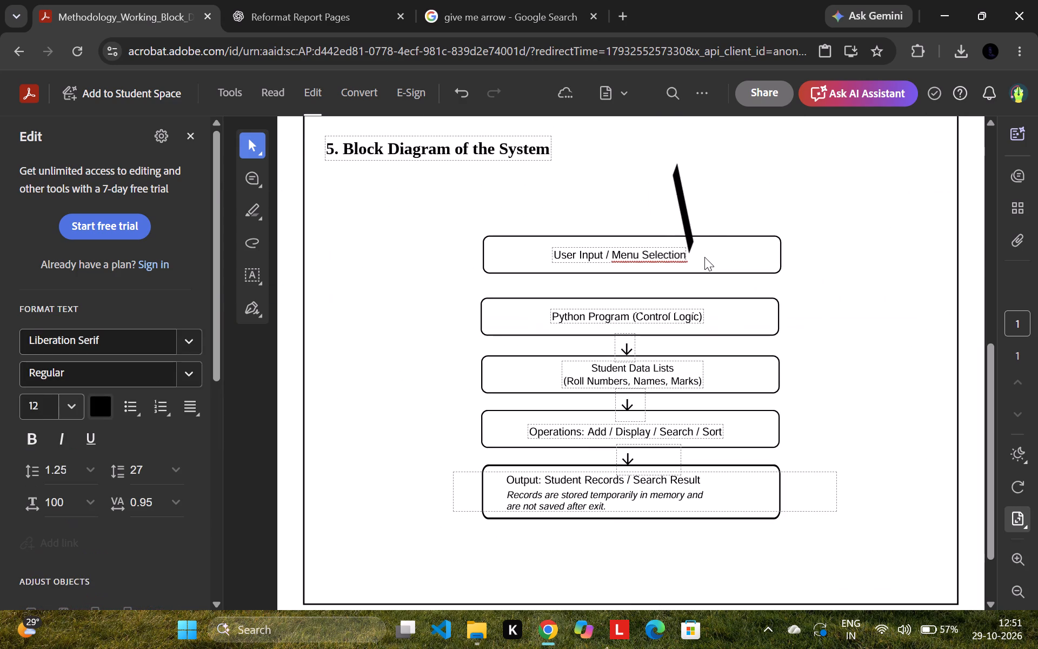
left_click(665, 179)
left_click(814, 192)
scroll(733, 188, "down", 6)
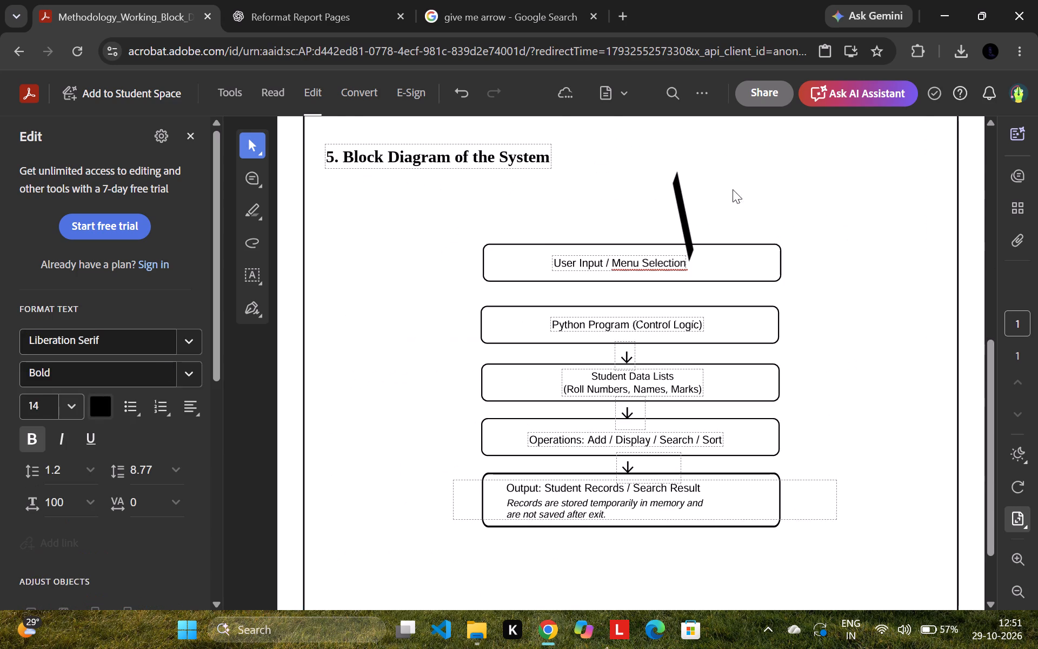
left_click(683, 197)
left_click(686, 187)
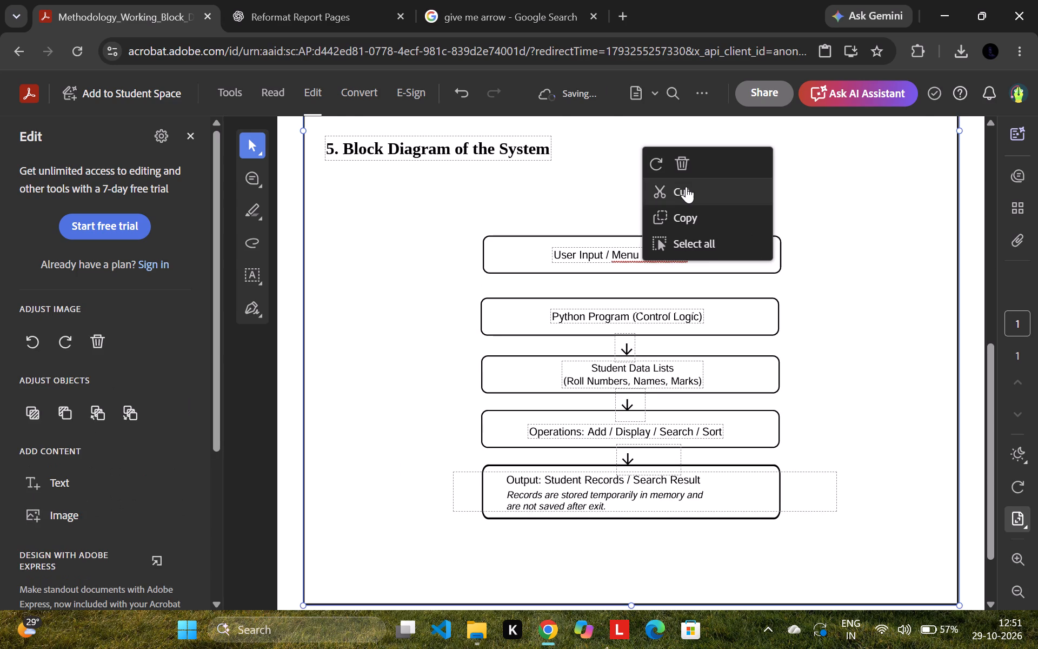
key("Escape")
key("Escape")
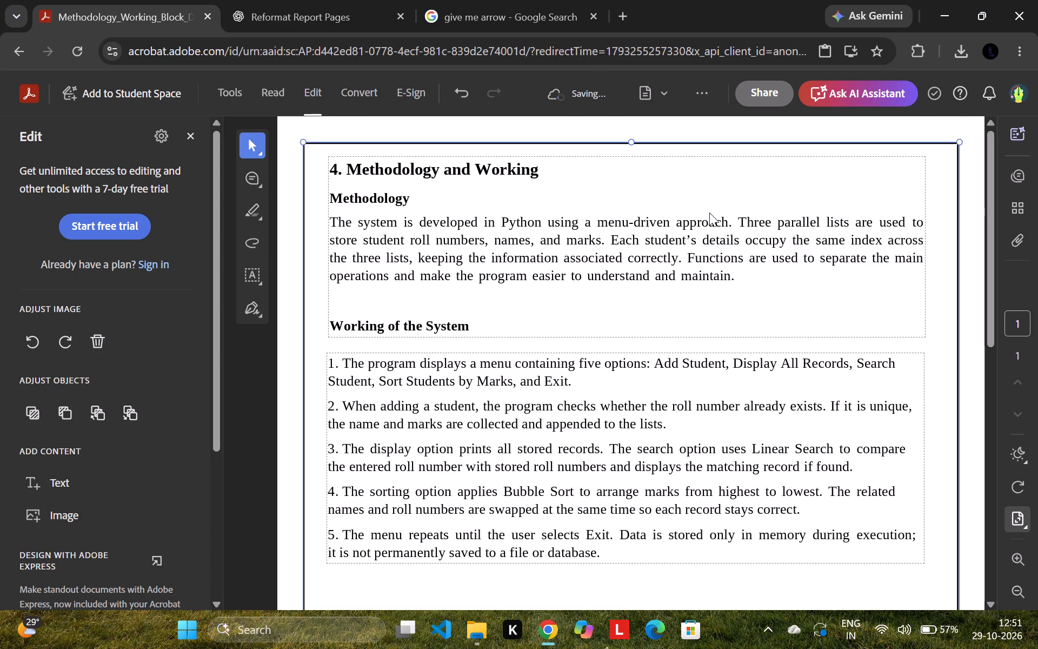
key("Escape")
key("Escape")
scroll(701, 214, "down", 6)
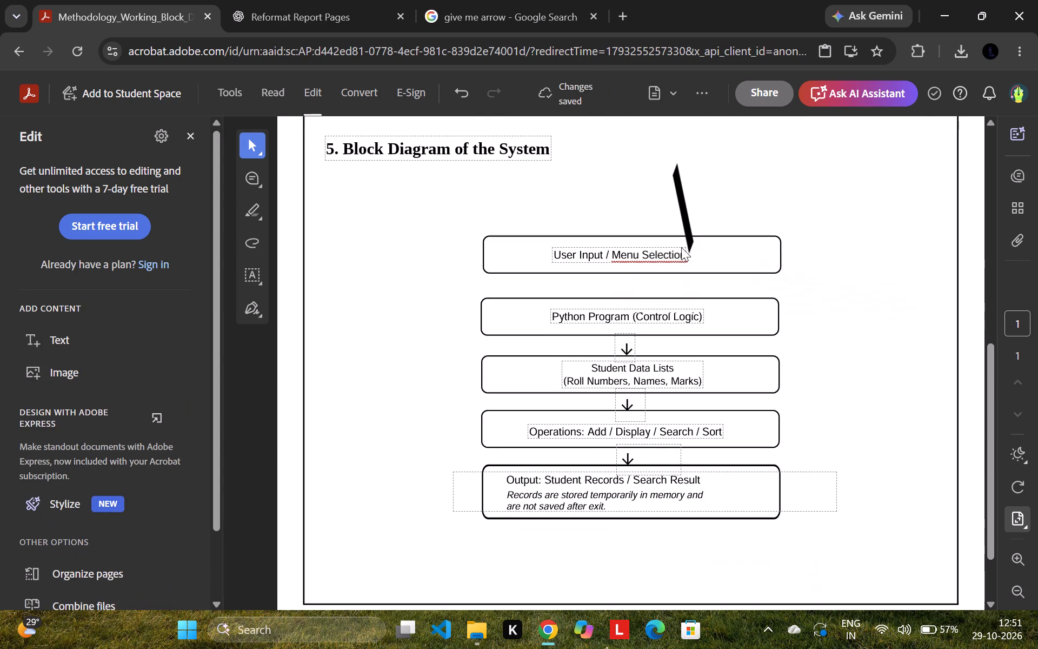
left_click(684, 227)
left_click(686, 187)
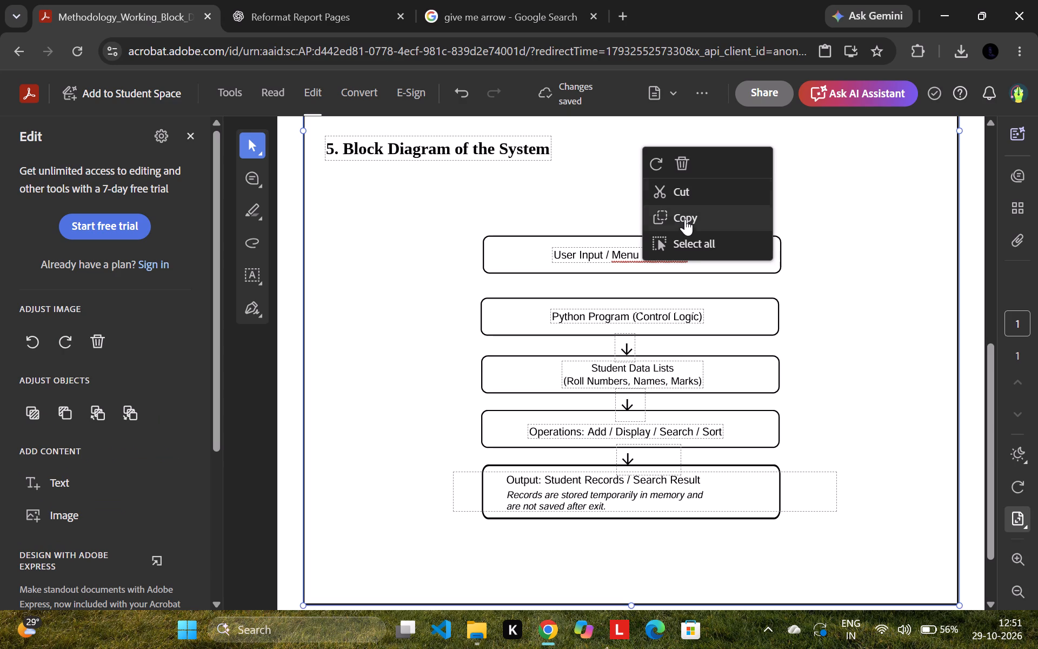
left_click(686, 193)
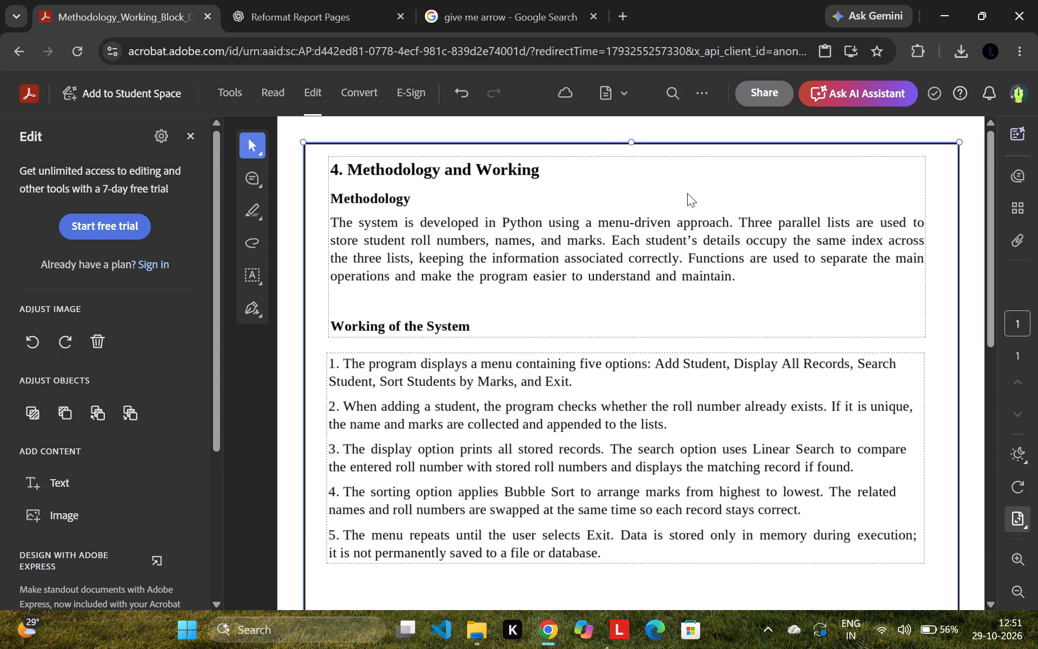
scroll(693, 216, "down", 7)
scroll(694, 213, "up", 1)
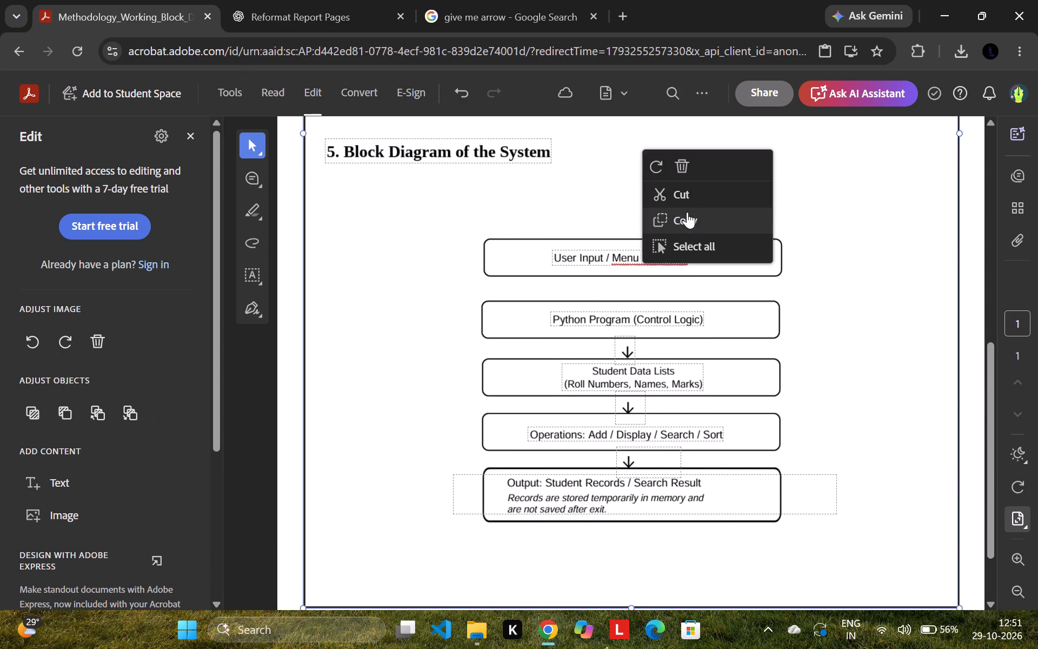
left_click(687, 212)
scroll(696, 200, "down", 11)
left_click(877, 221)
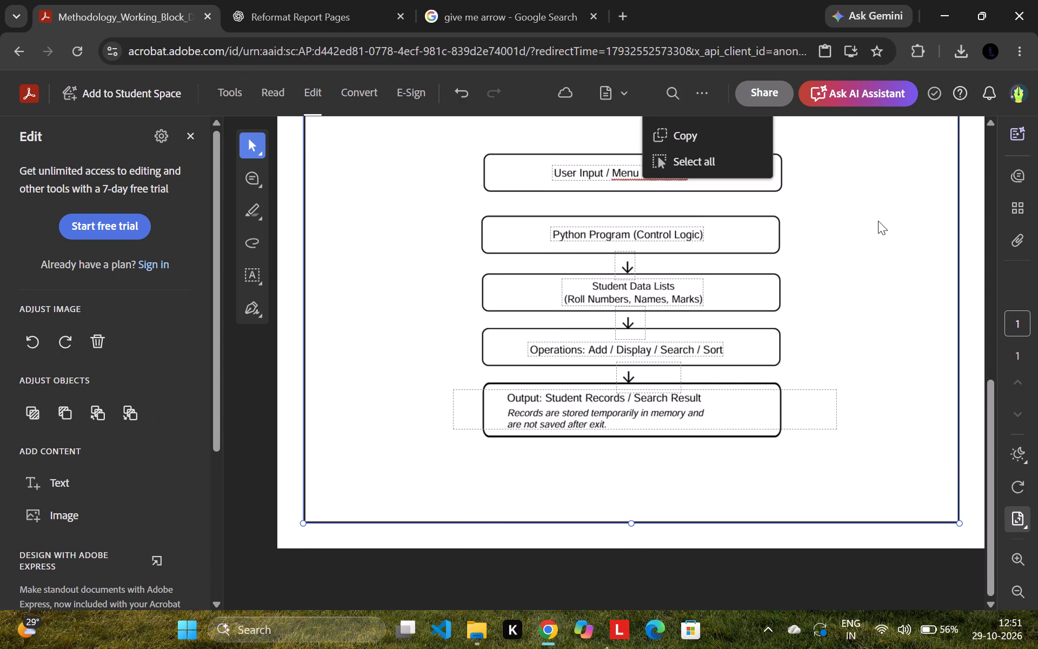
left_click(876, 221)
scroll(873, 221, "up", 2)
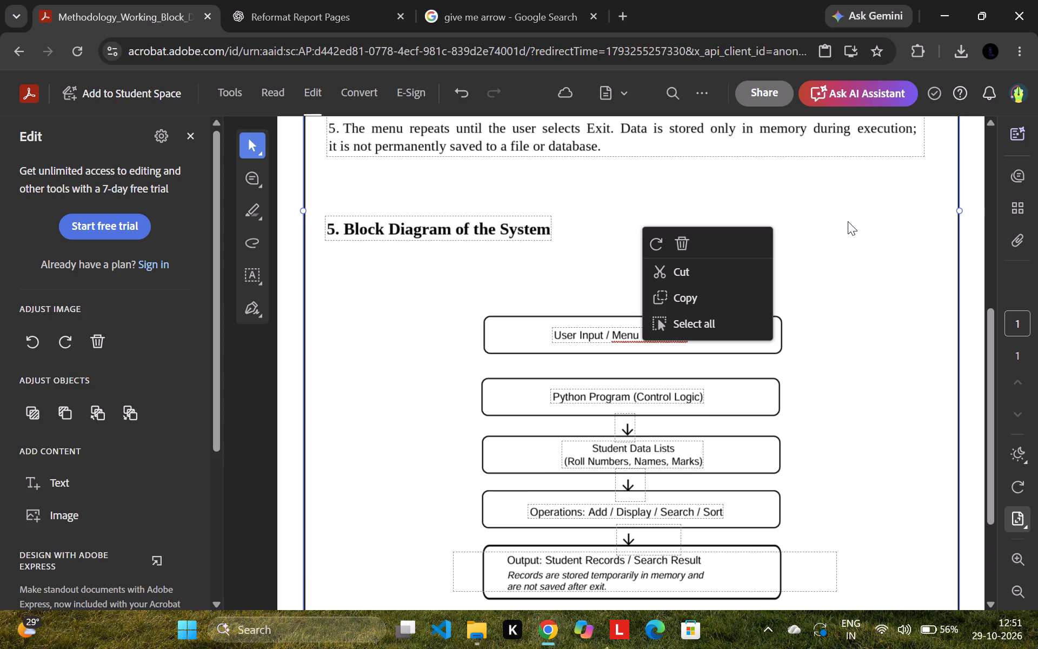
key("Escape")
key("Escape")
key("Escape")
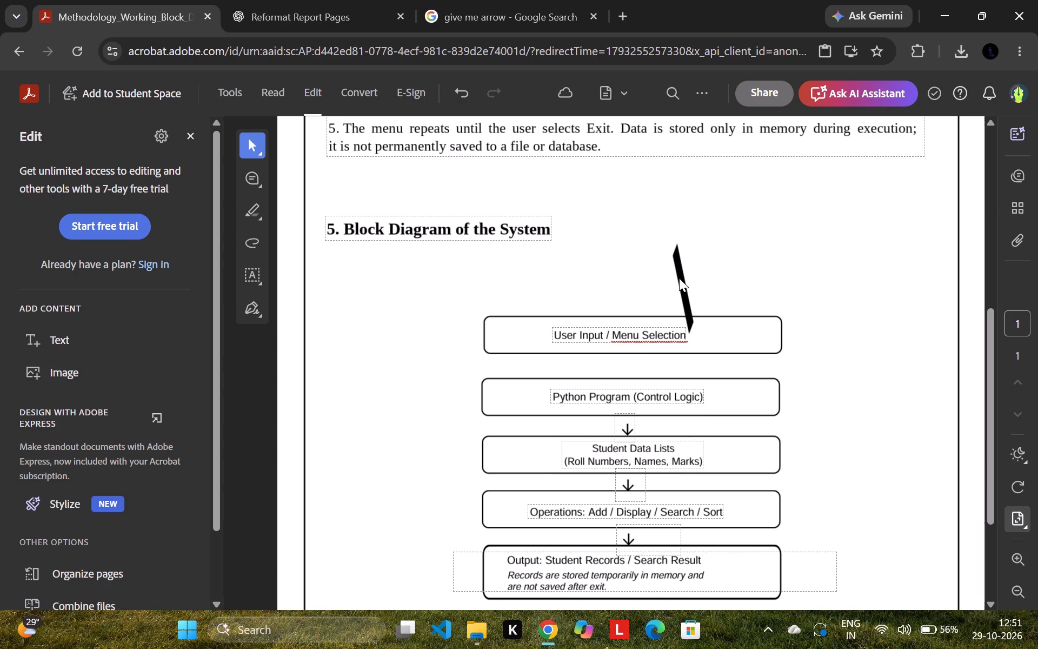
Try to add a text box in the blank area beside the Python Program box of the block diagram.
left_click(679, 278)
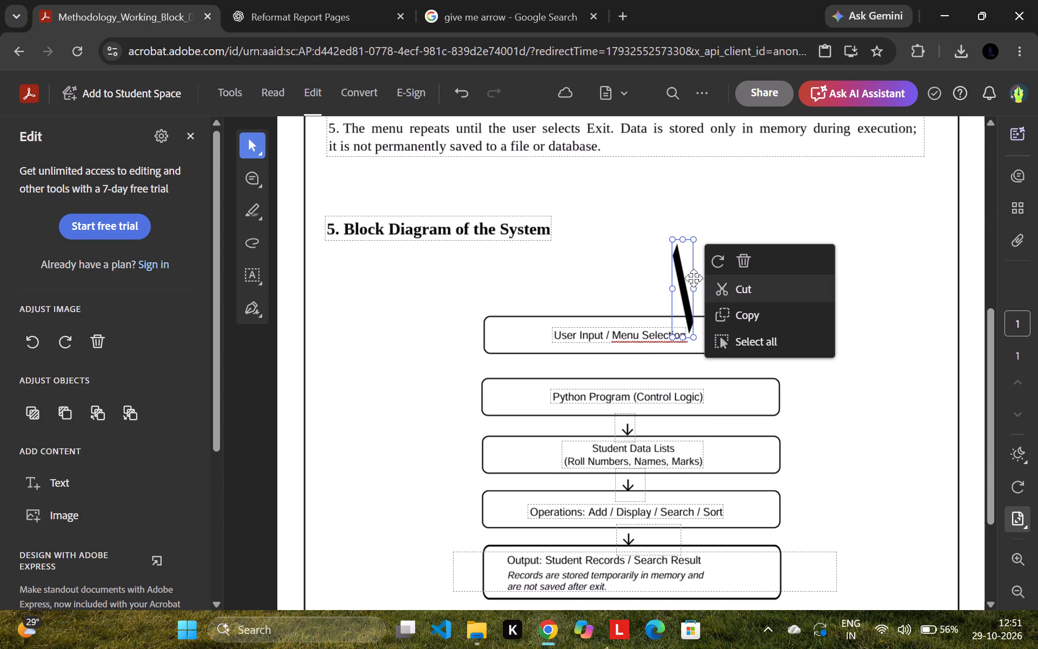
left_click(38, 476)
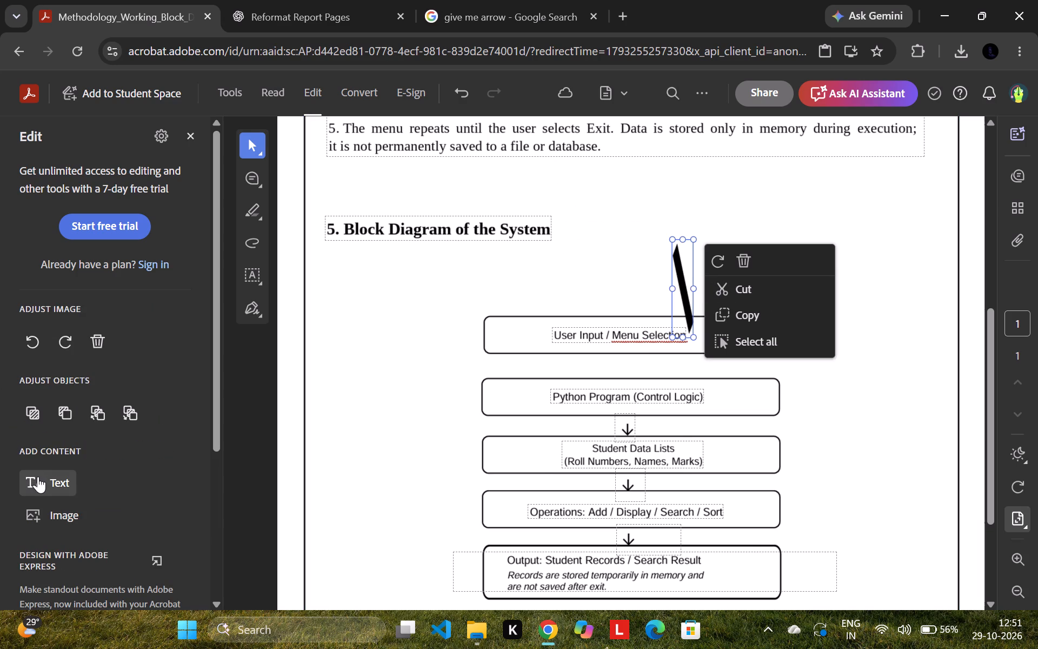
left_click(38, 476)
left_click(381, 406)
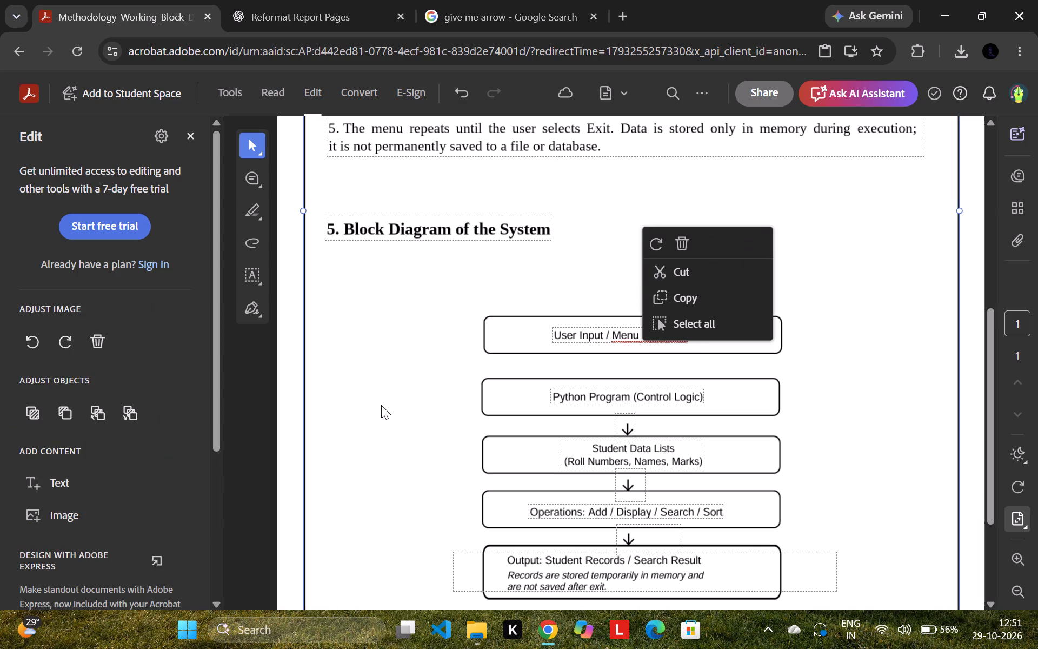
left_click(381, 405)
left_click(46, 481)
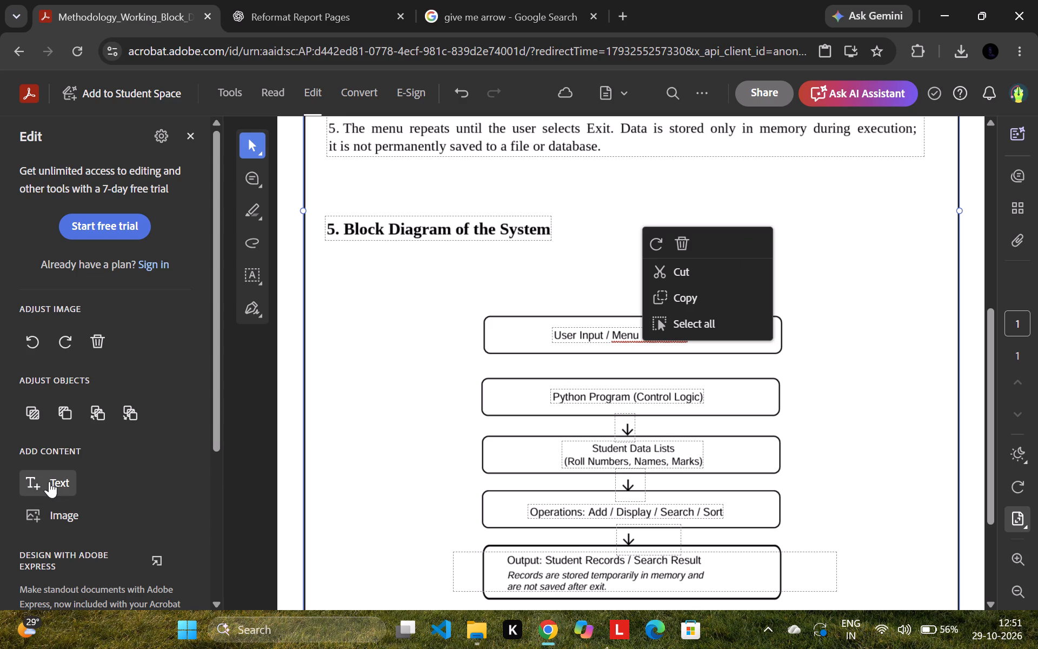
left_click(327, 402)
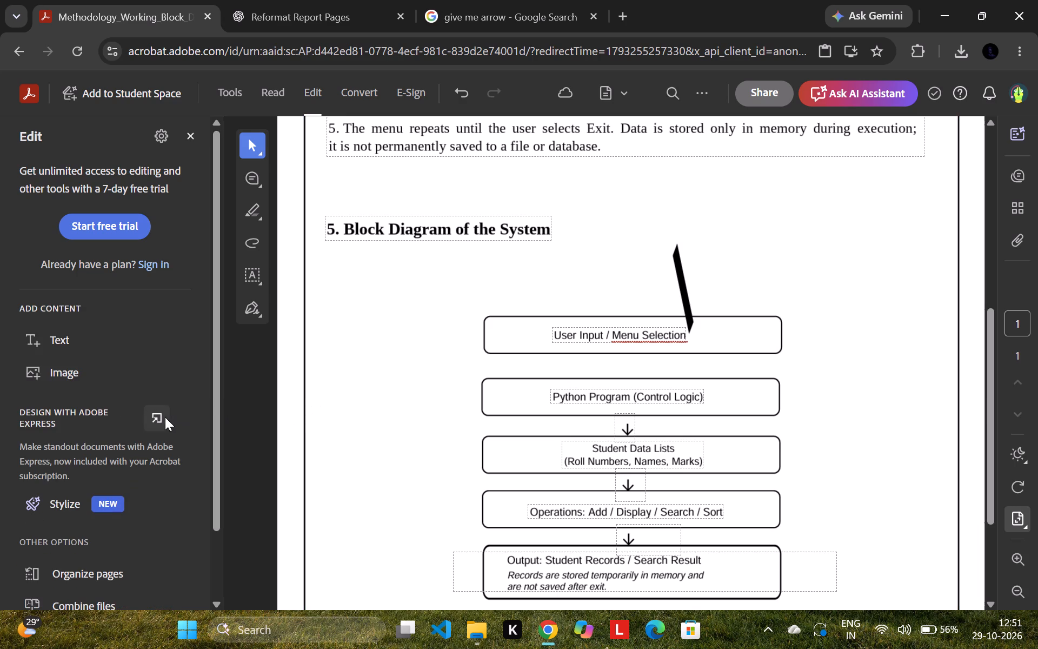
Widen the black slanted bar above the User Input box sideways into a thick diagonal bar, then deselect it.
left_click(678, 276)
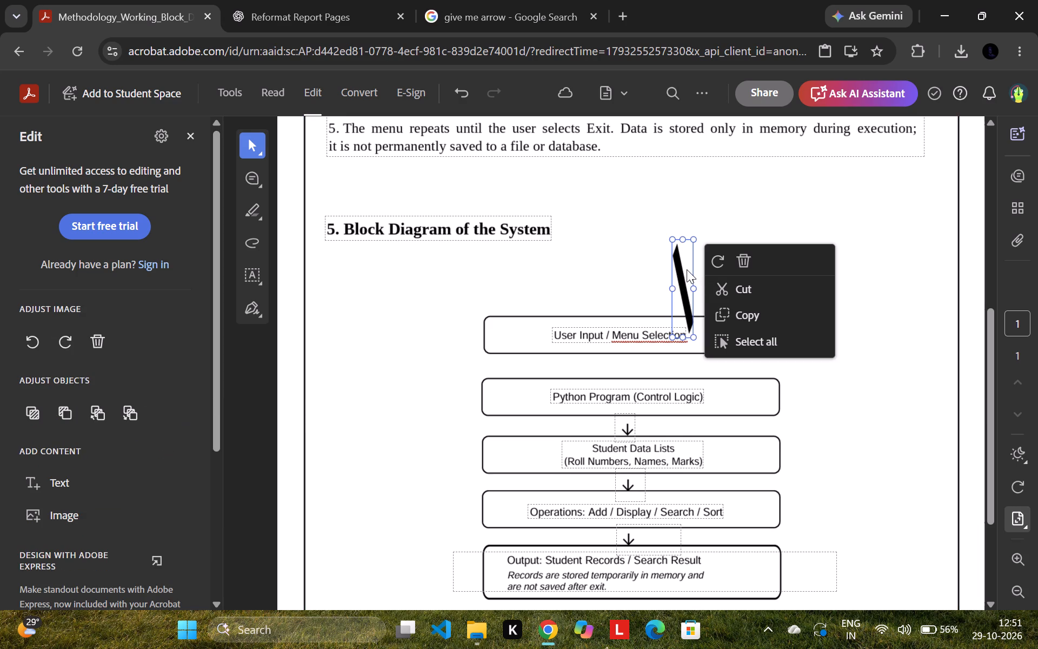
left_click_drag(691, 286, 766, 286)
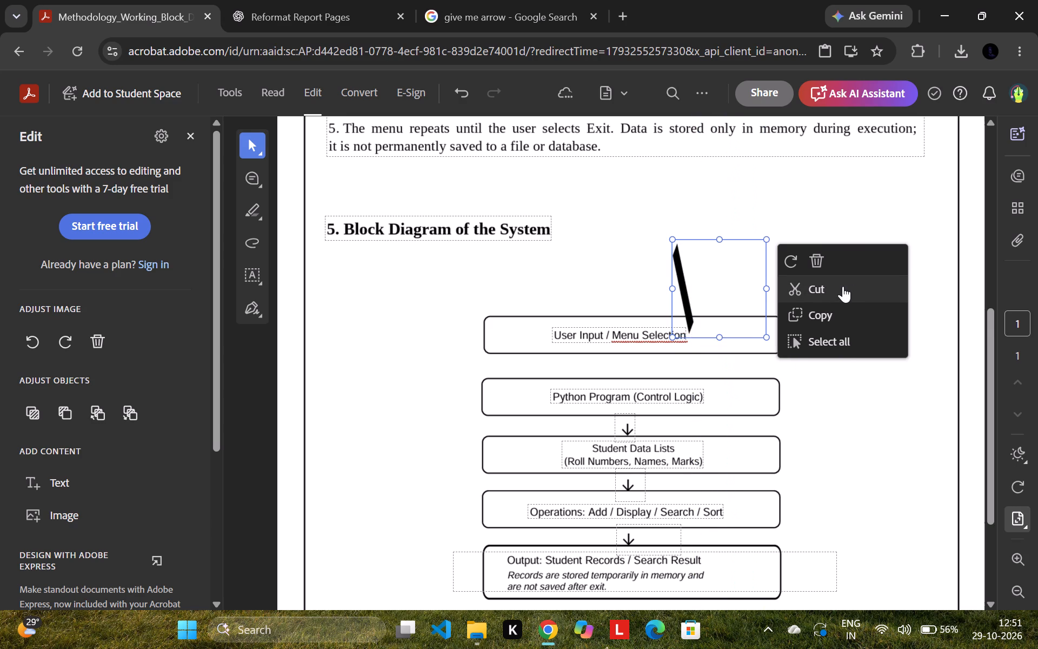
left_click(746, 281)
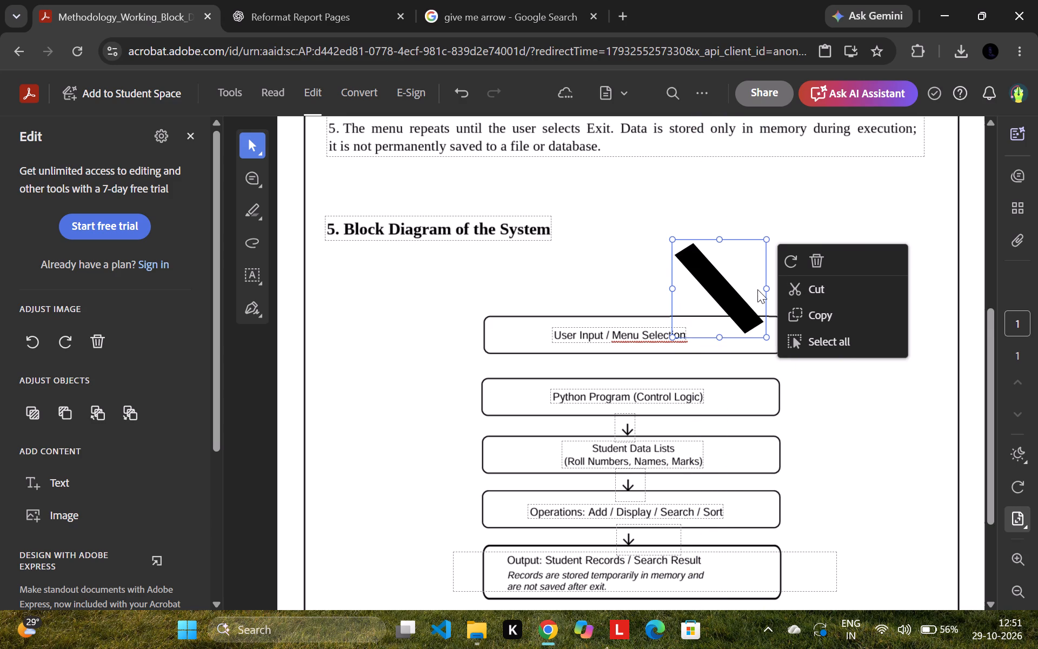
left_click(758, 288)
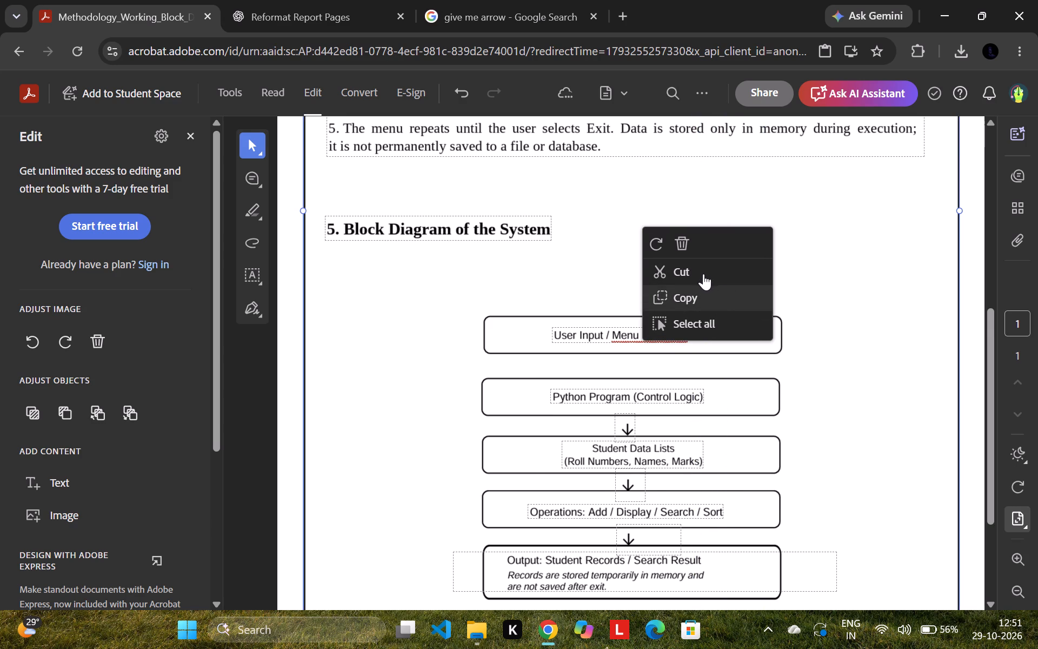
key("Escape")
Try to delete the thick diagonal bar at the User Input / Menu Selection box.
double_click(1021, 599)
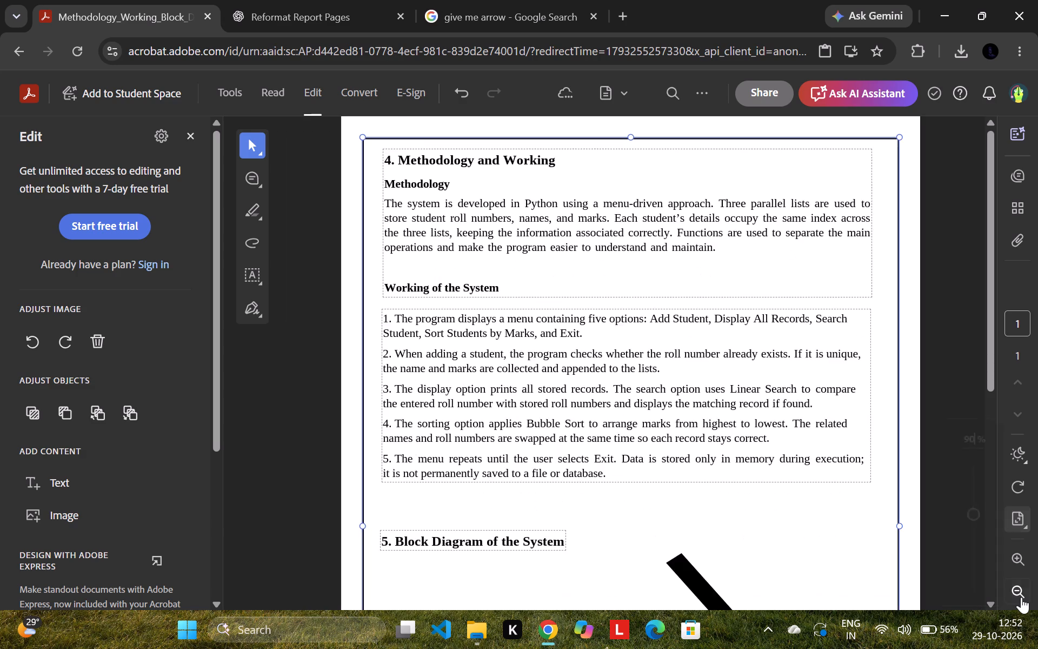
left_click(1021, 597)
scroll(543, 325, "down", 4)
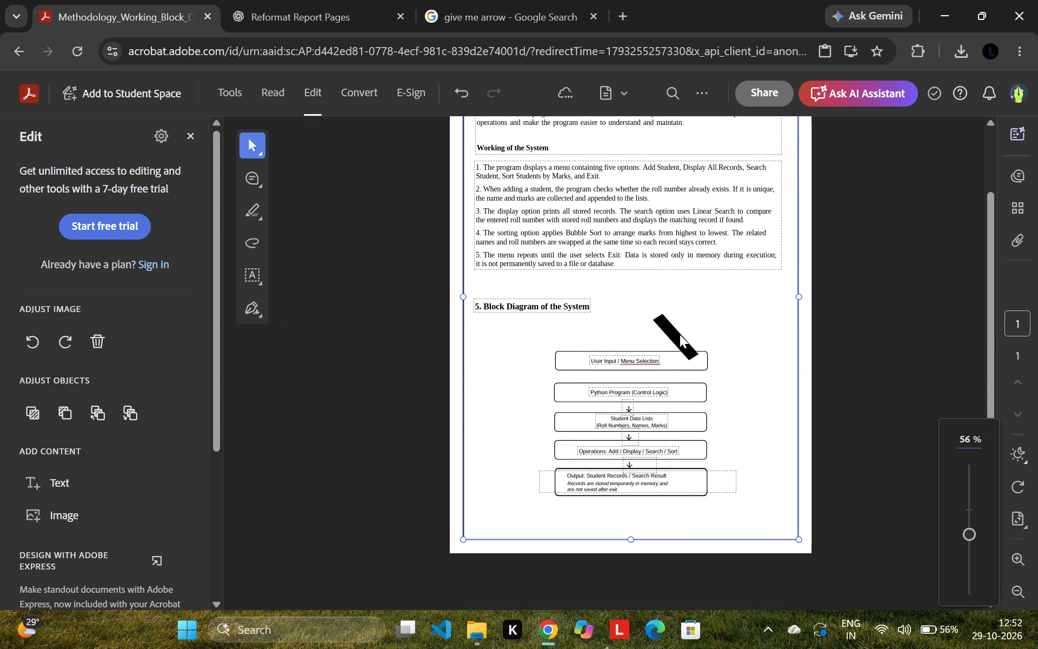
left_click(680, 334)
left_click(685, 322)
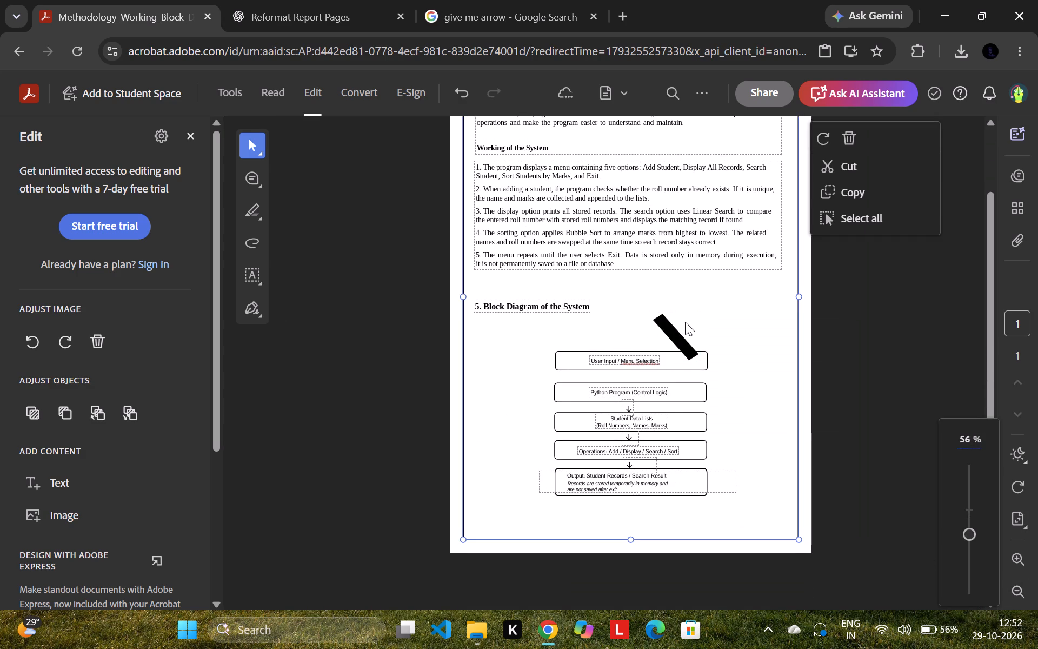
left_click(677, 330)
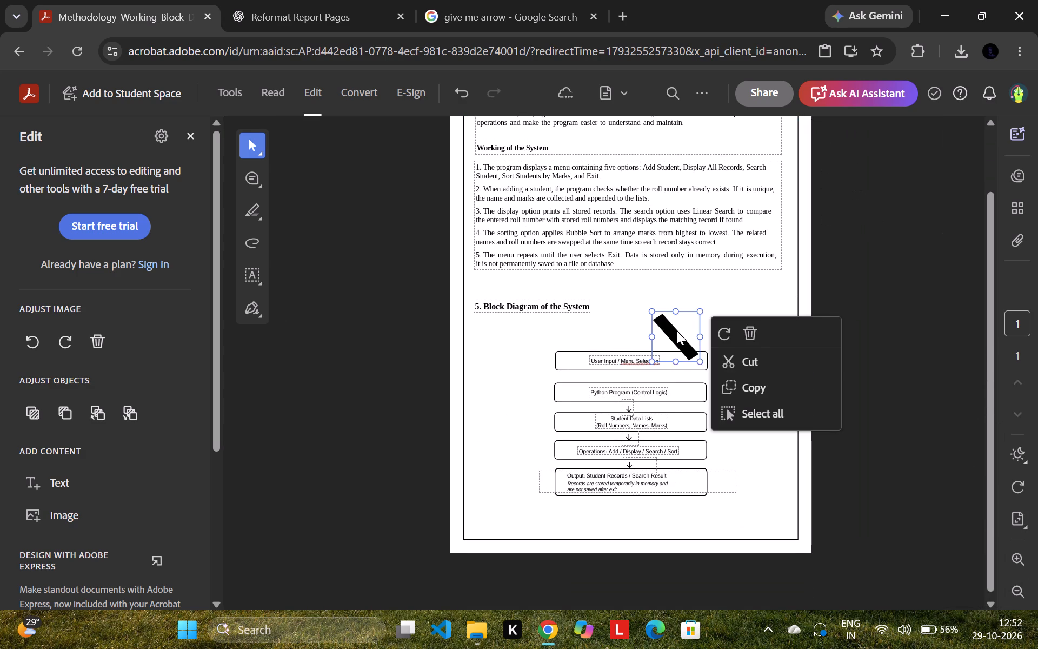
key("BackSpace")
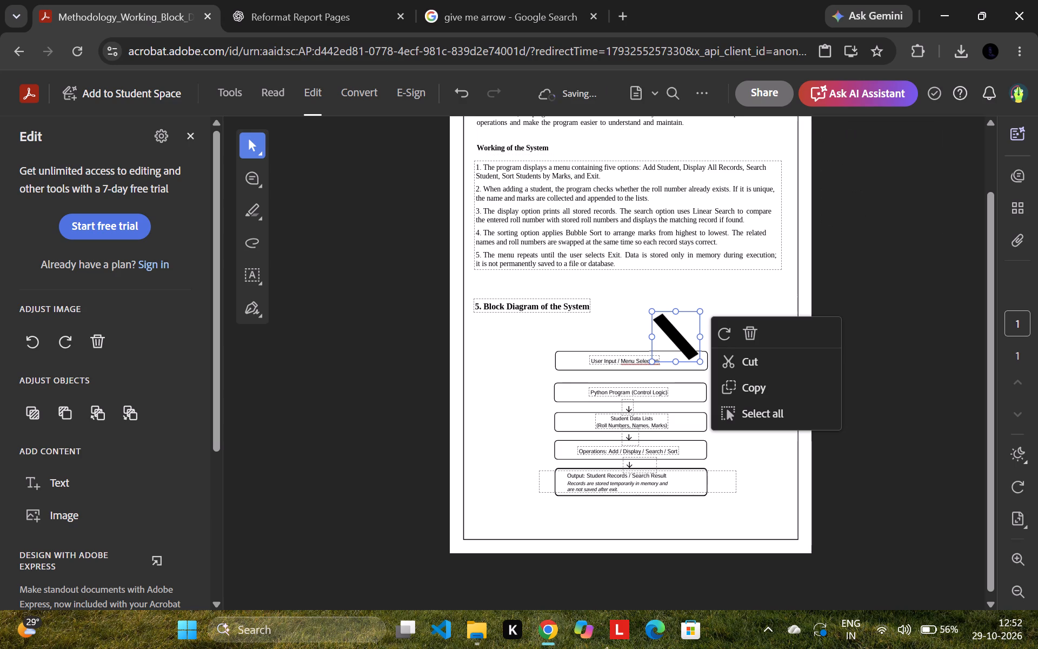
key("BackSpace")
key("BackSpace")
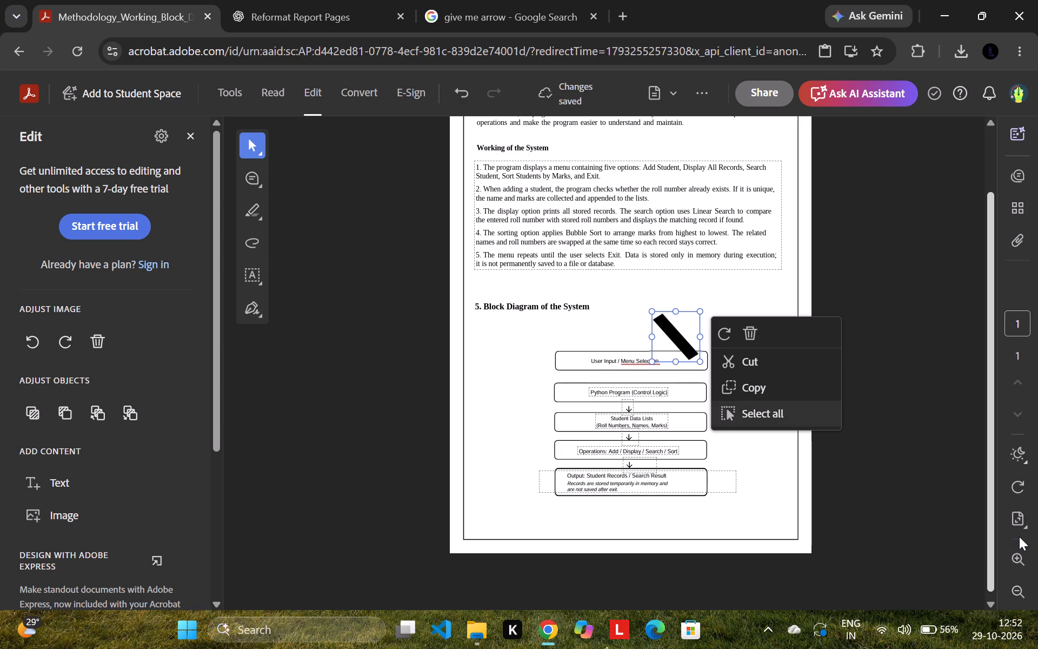
Undo the last two changes to the black bar, its widening and its move off the User Input label.
double_click(1020, 551)
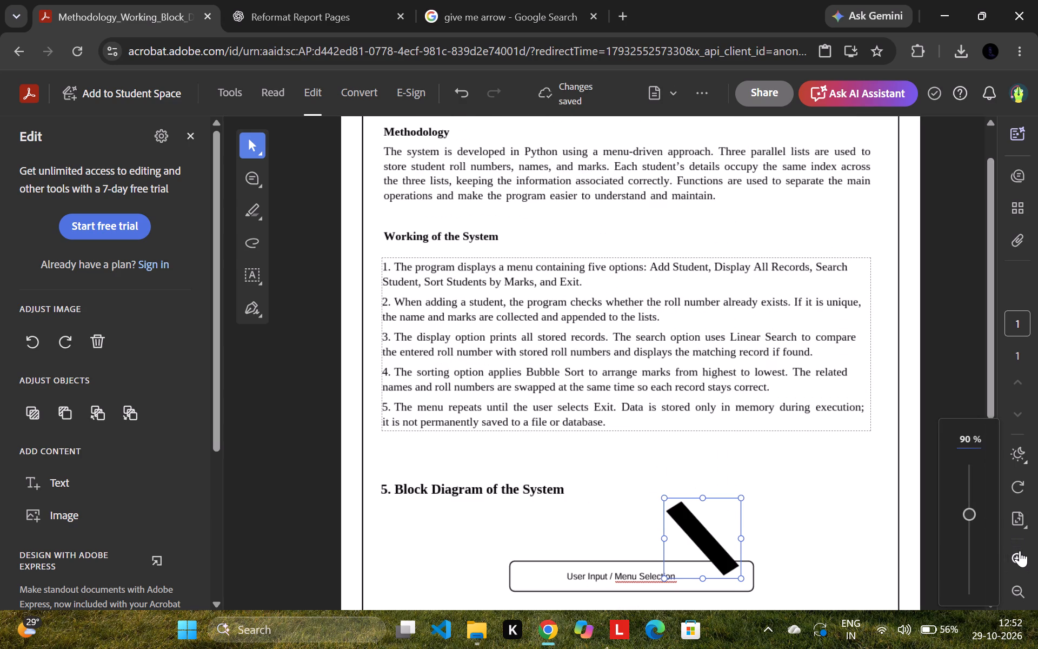
key("ctrl+z")
key("ctrl+z")
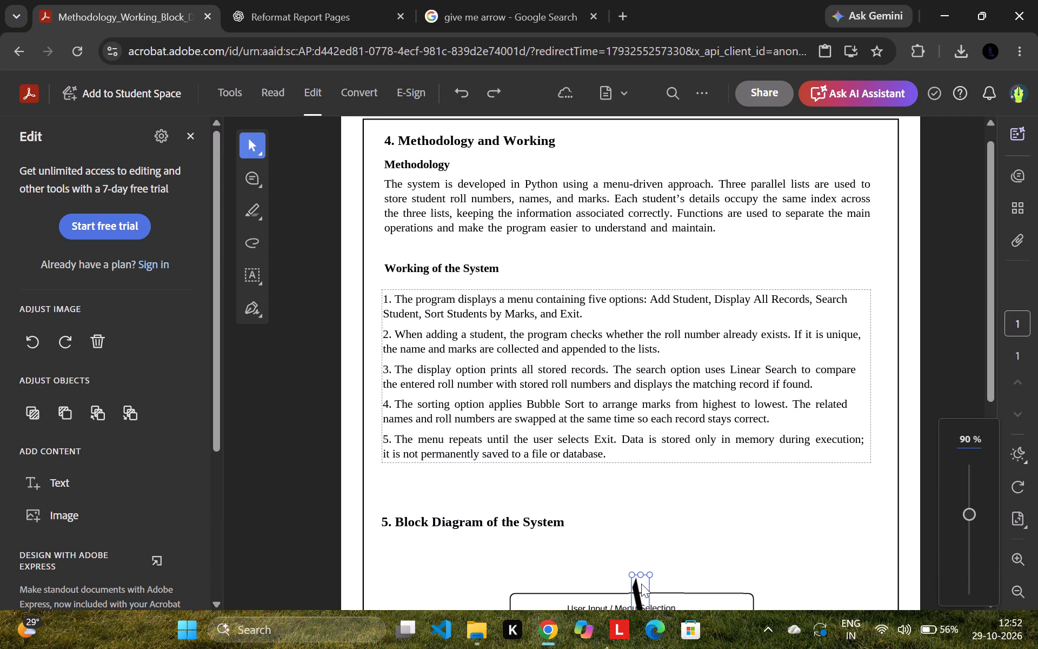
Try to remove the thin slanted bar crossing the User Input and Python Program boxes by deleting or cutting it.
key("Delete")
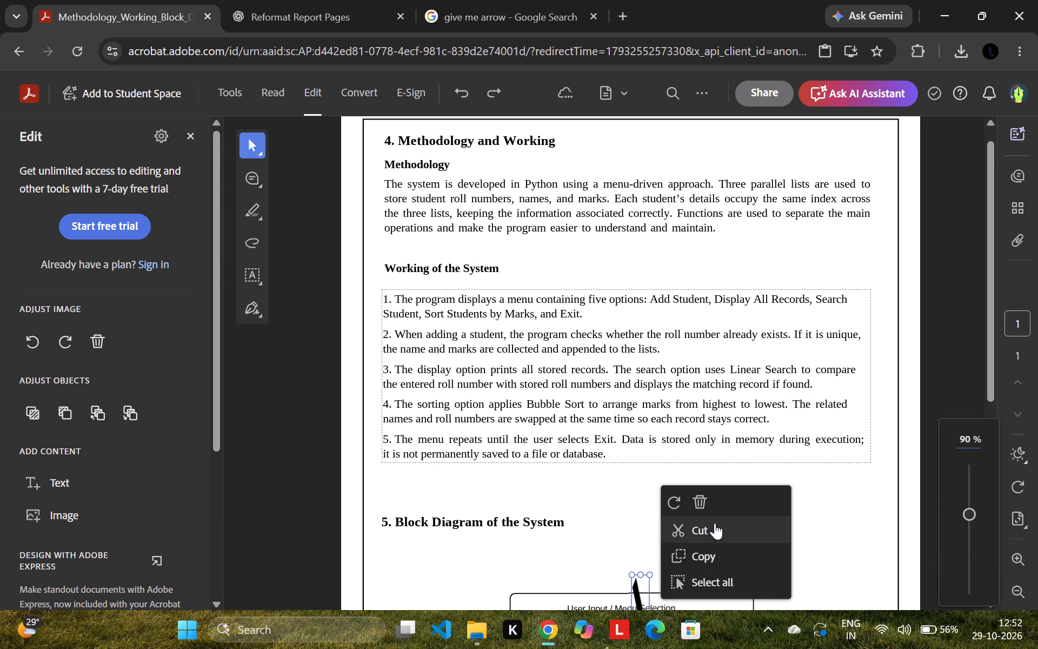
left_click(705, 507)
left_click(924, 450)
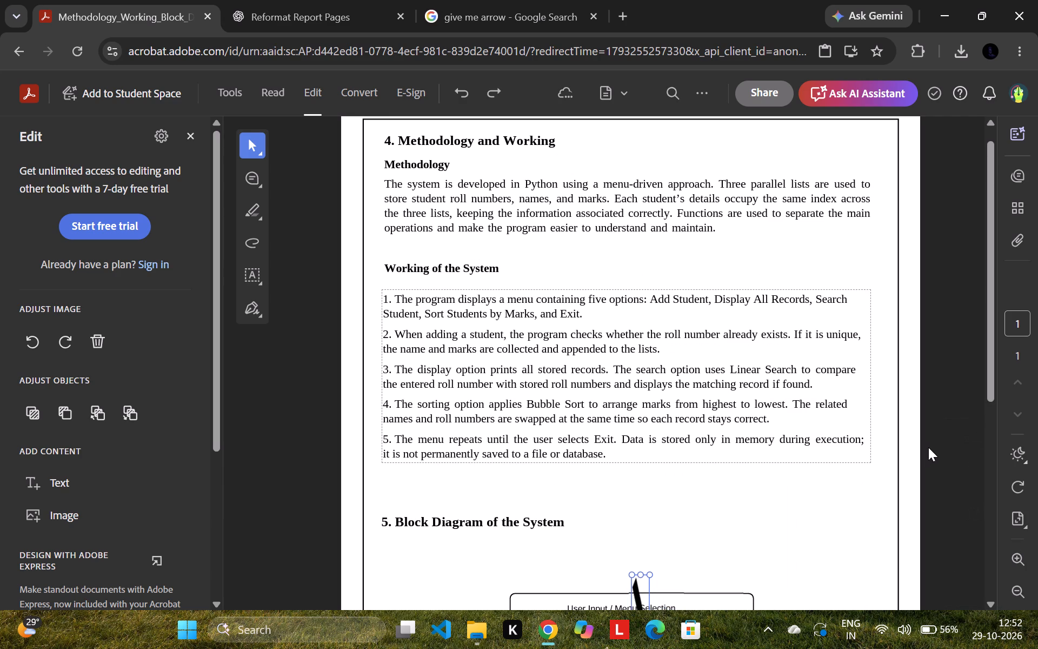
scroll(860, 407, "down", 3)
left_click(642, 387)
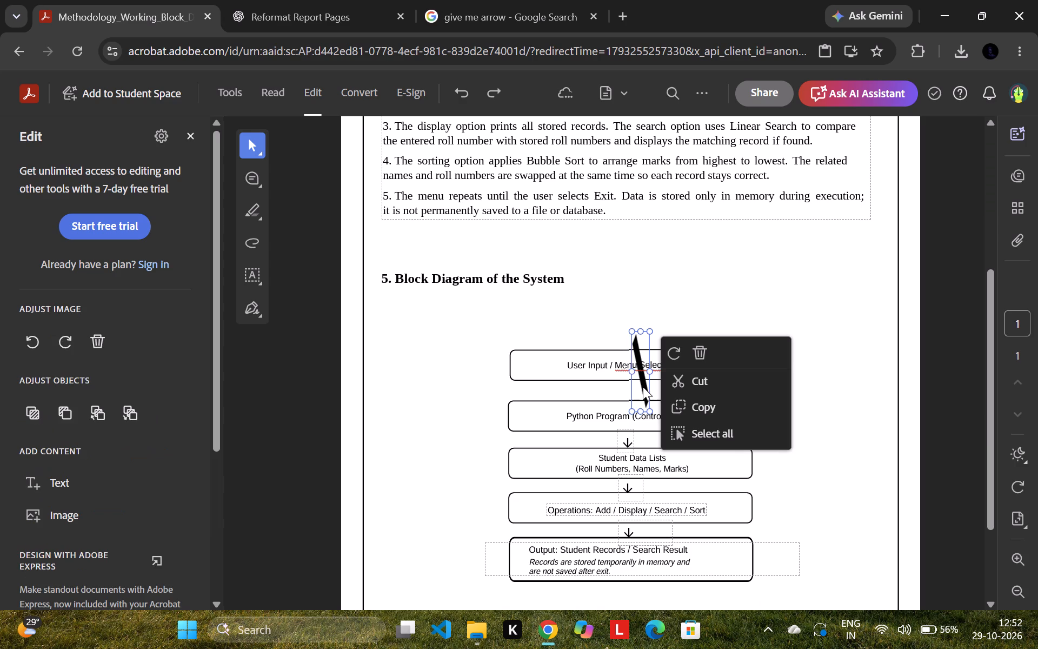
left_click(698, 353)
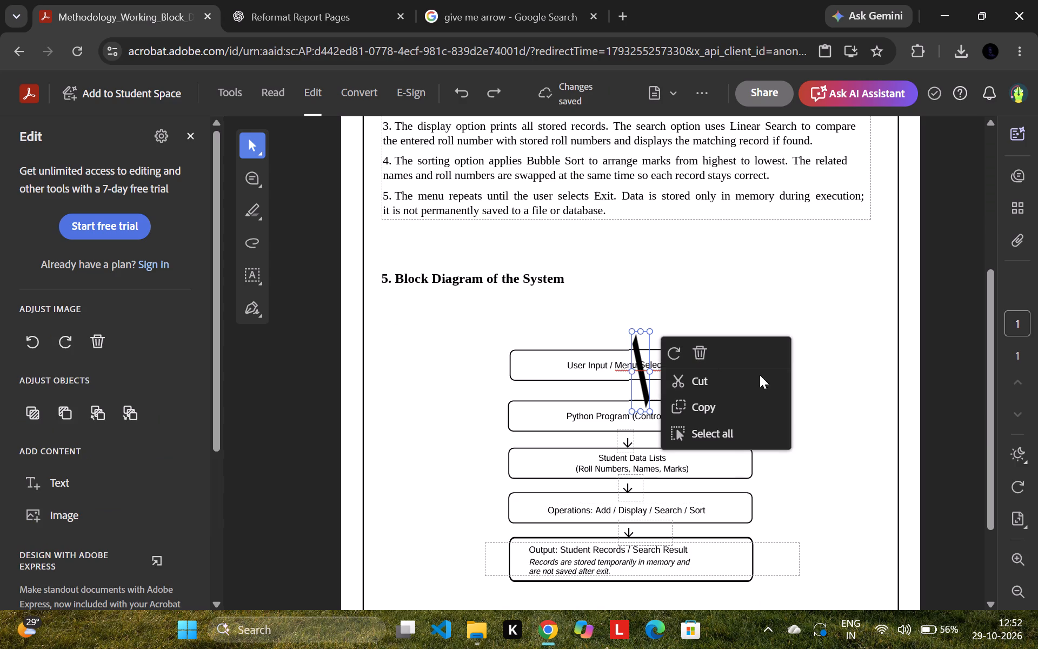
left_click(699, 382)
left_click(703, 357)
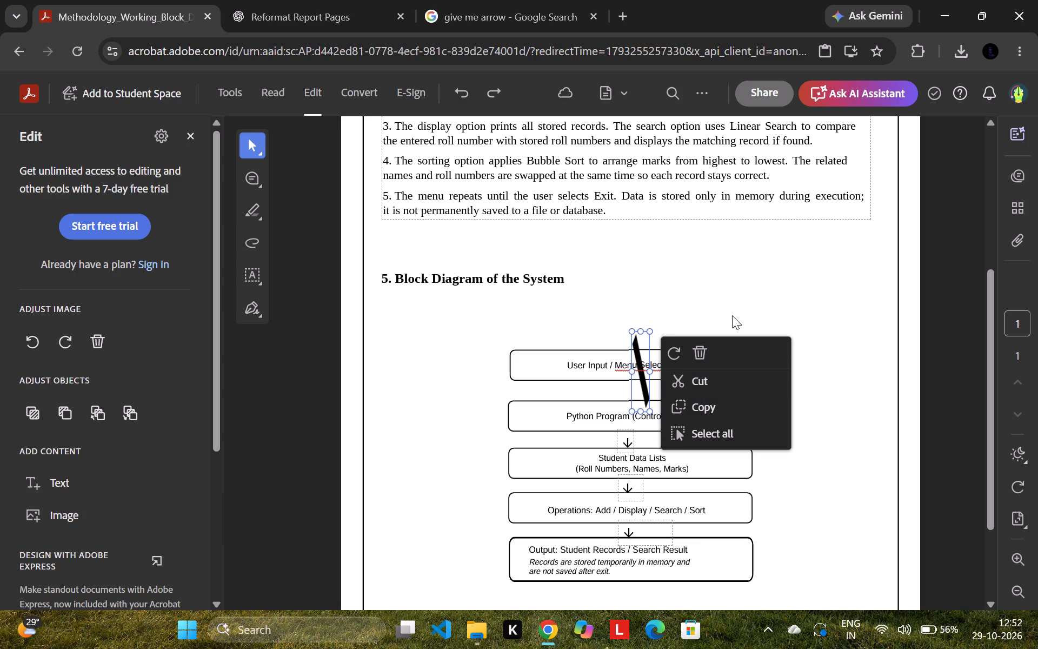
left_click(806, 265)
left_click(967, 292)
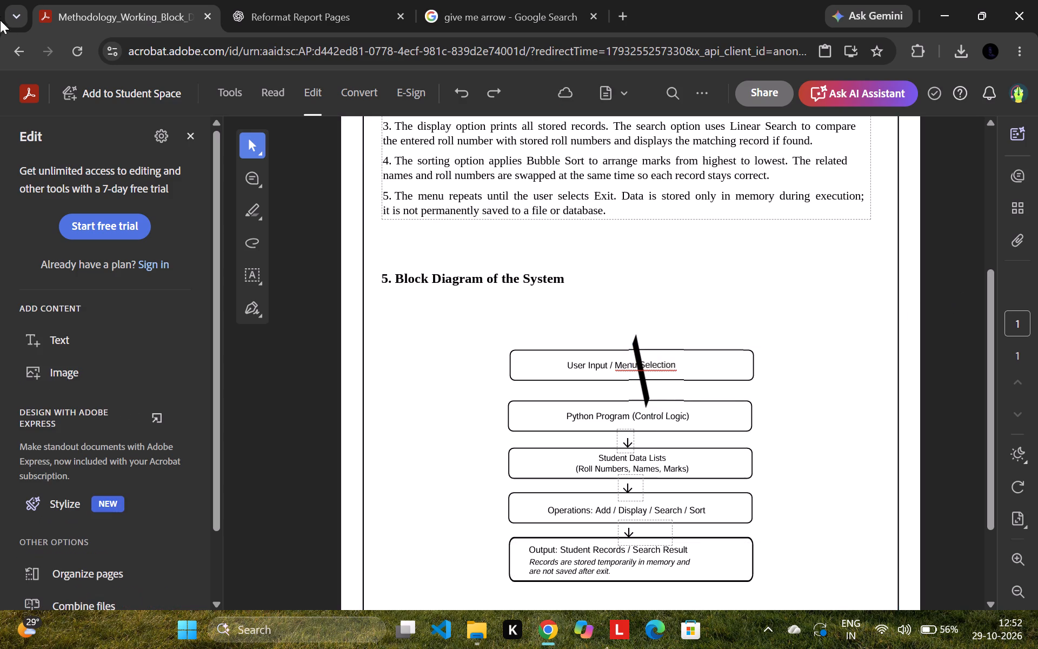
Reload the block diagram PDF page in the browser.
left_click(79, 49)
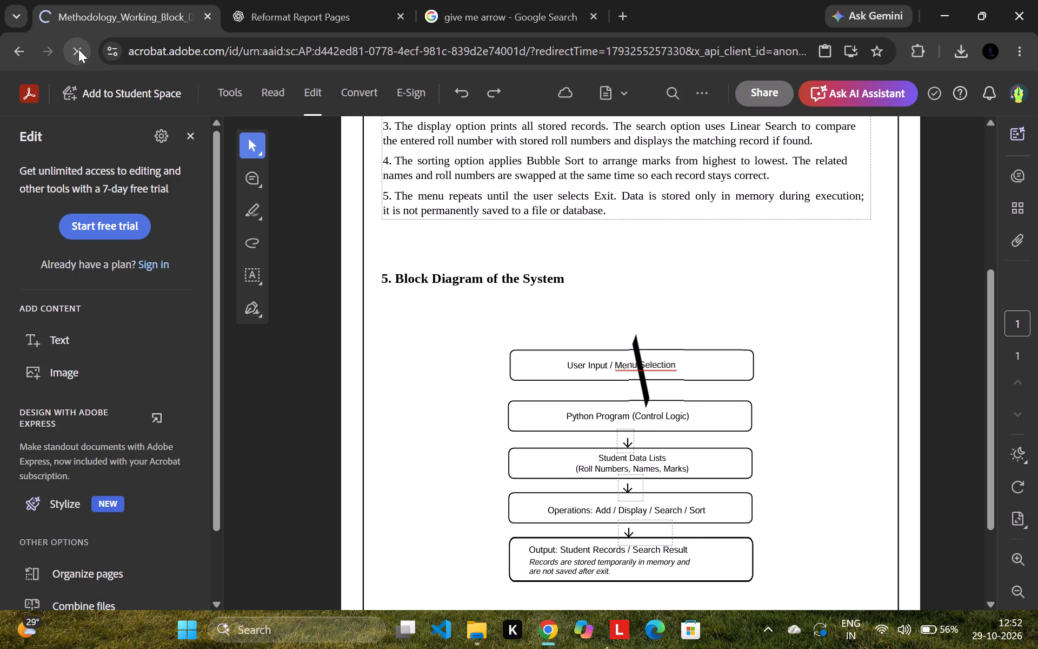
Delete the thick slanted black bar crossing the User Input / Menu Selection box.
right_click(78, 49)
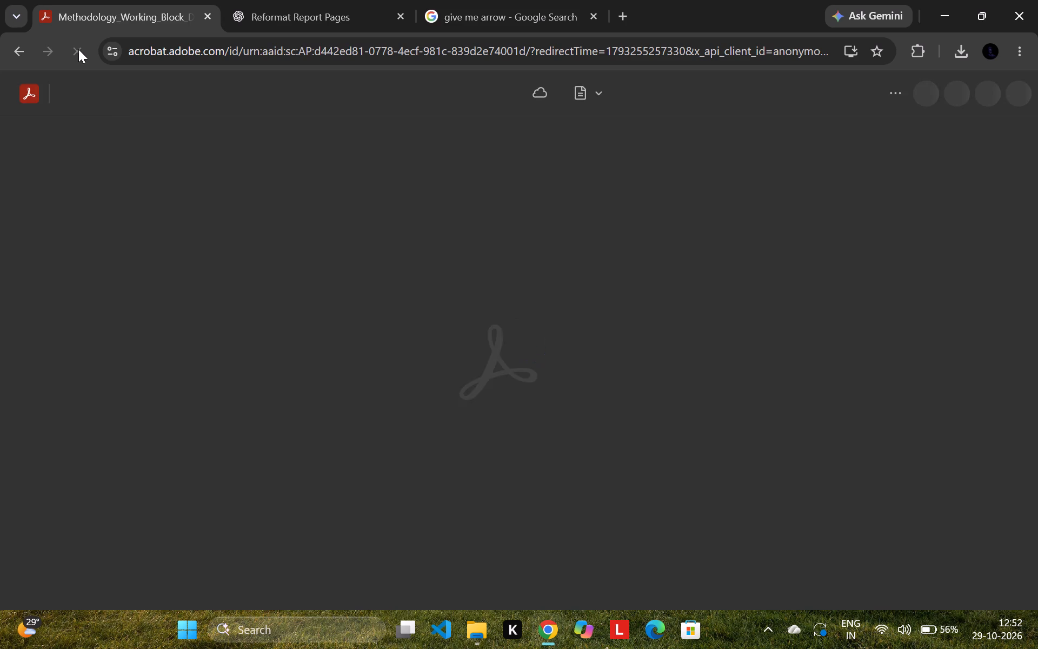
scroll(614, 328, "down", 5)
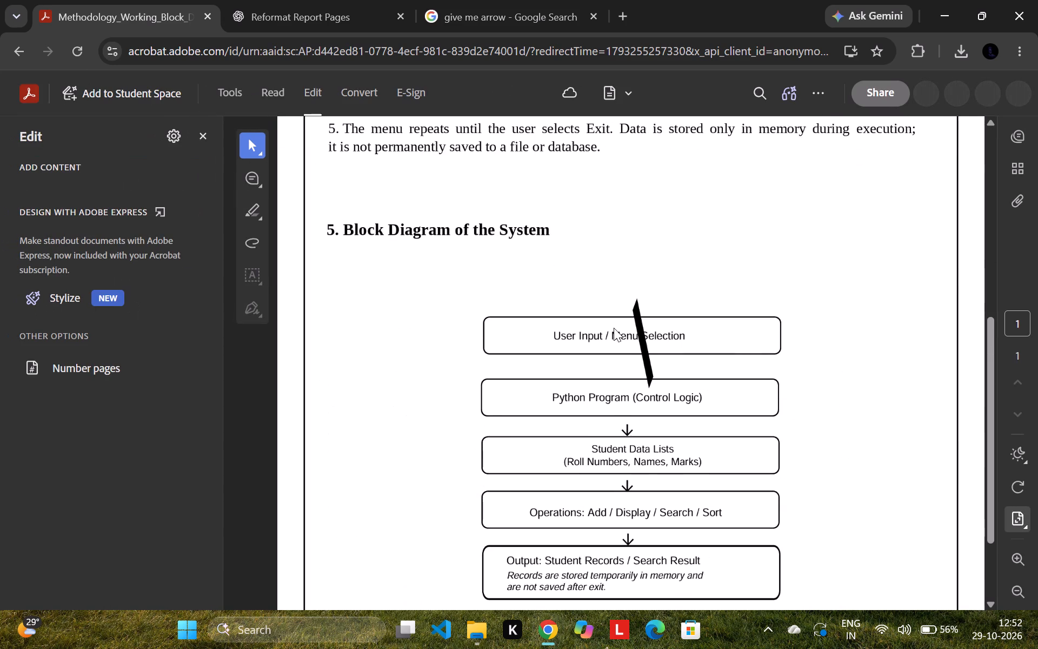
scroll(614, 328, "down", 2)
left_click(647, 248)
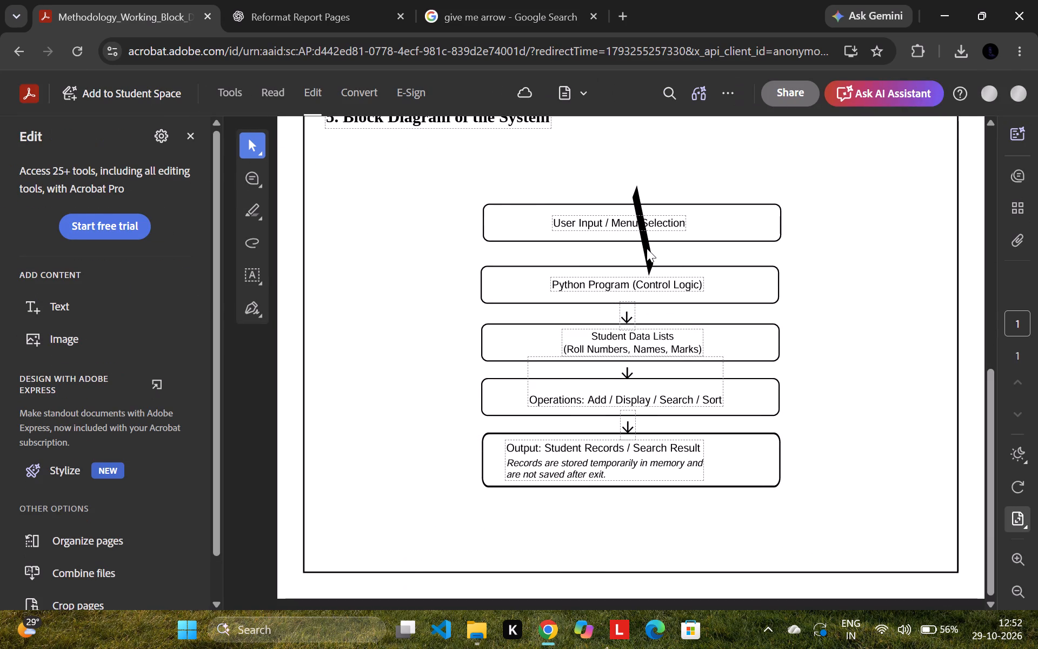
left_click(647, 252)
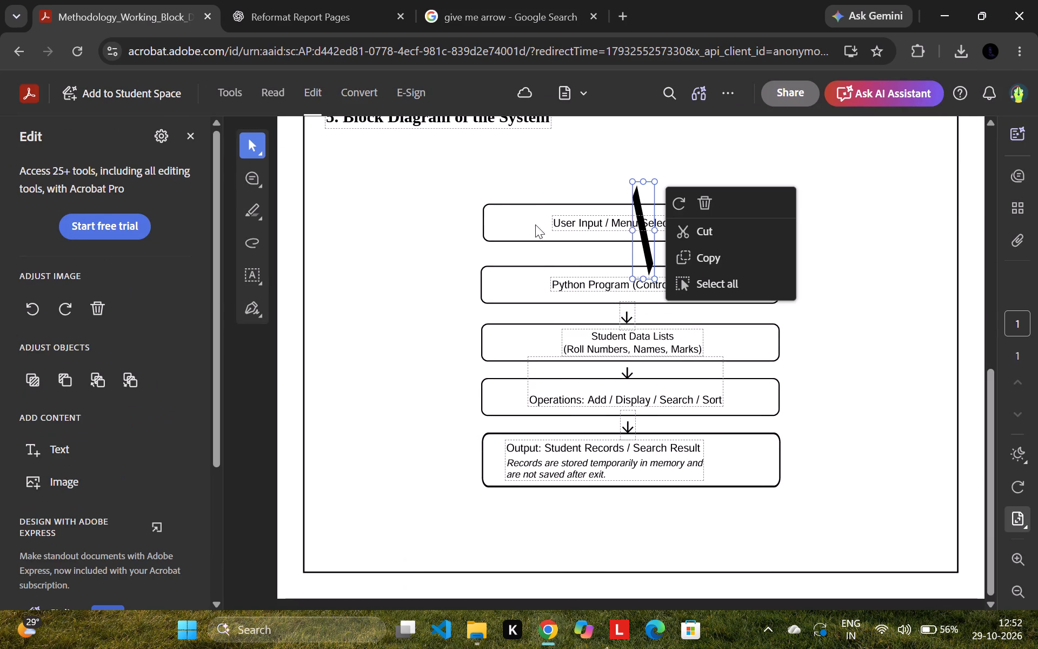
left_click(710, 203)
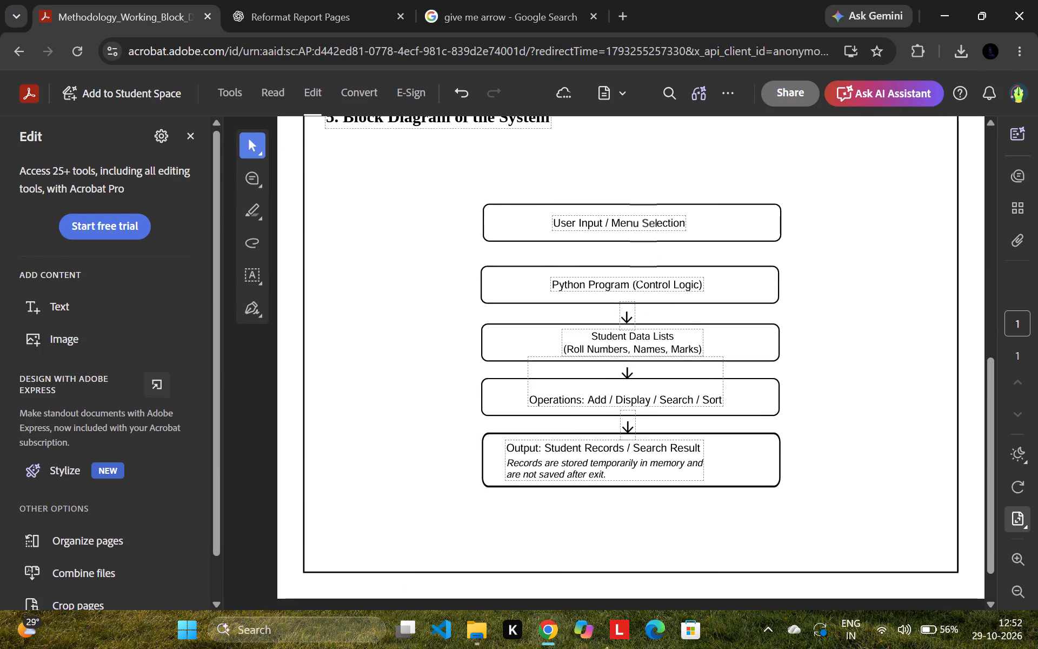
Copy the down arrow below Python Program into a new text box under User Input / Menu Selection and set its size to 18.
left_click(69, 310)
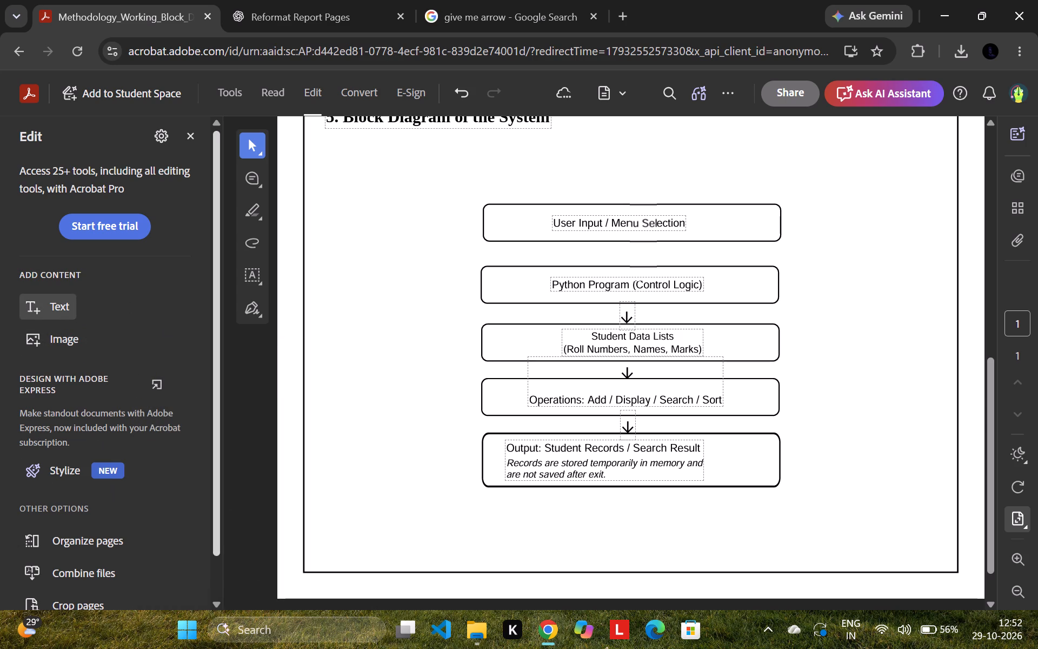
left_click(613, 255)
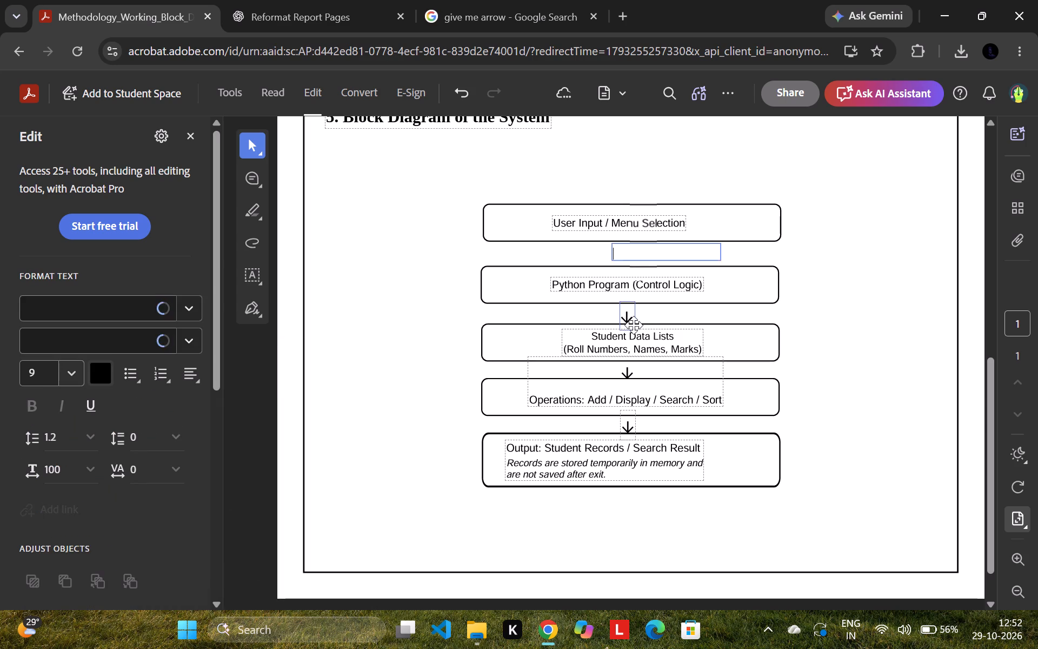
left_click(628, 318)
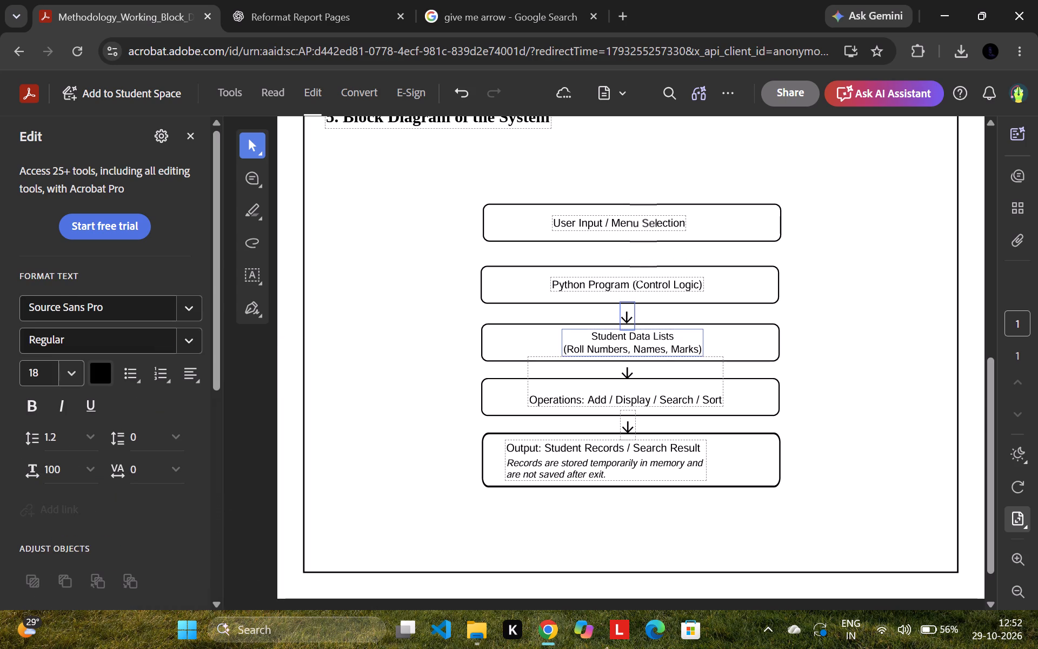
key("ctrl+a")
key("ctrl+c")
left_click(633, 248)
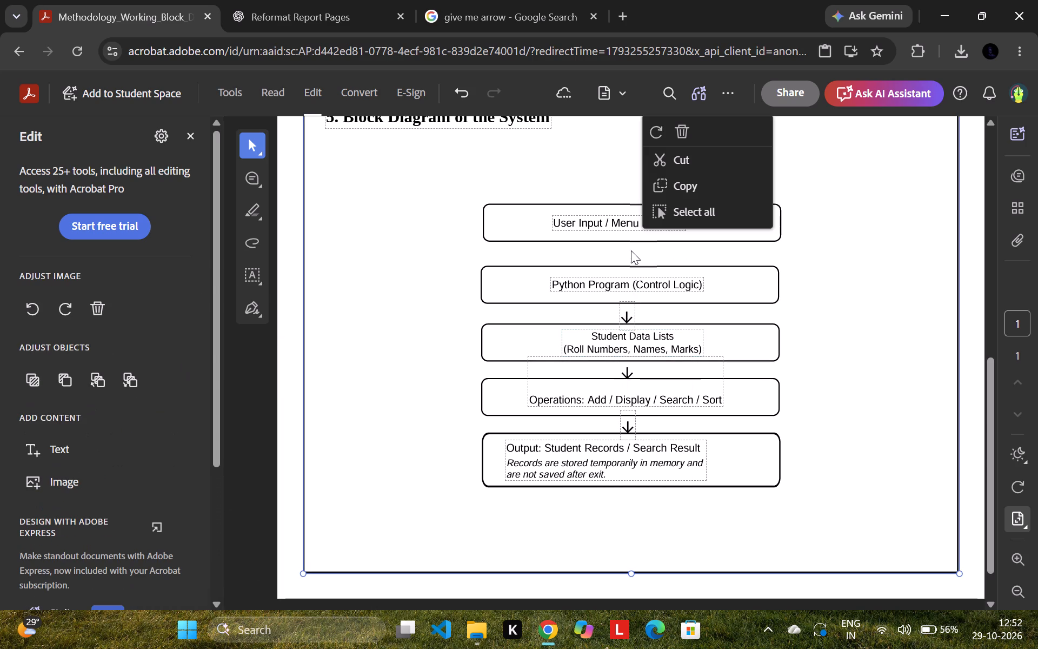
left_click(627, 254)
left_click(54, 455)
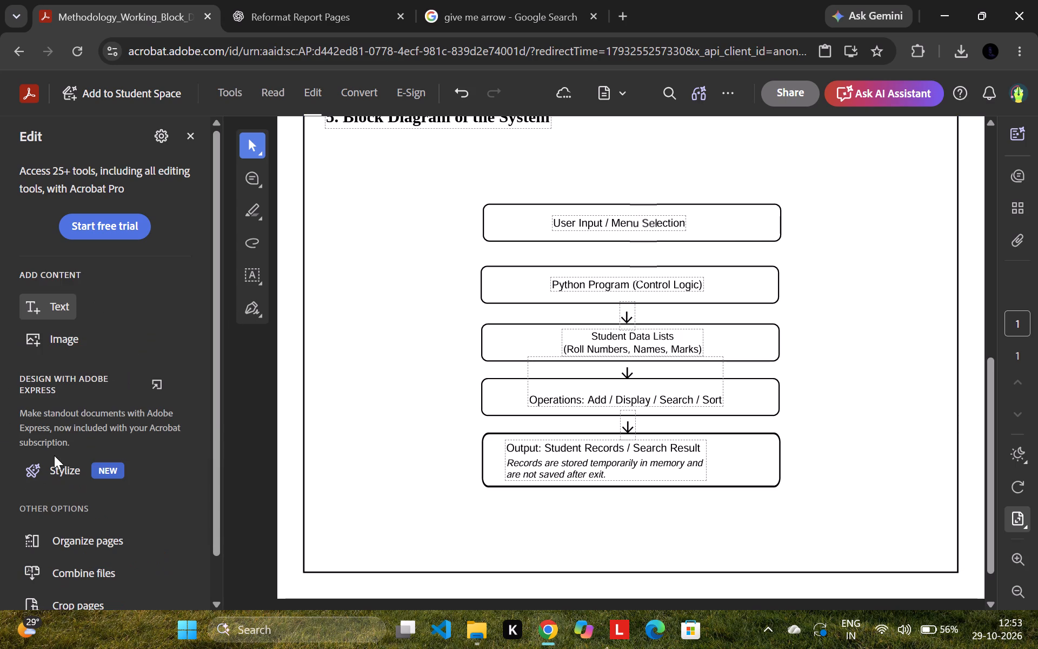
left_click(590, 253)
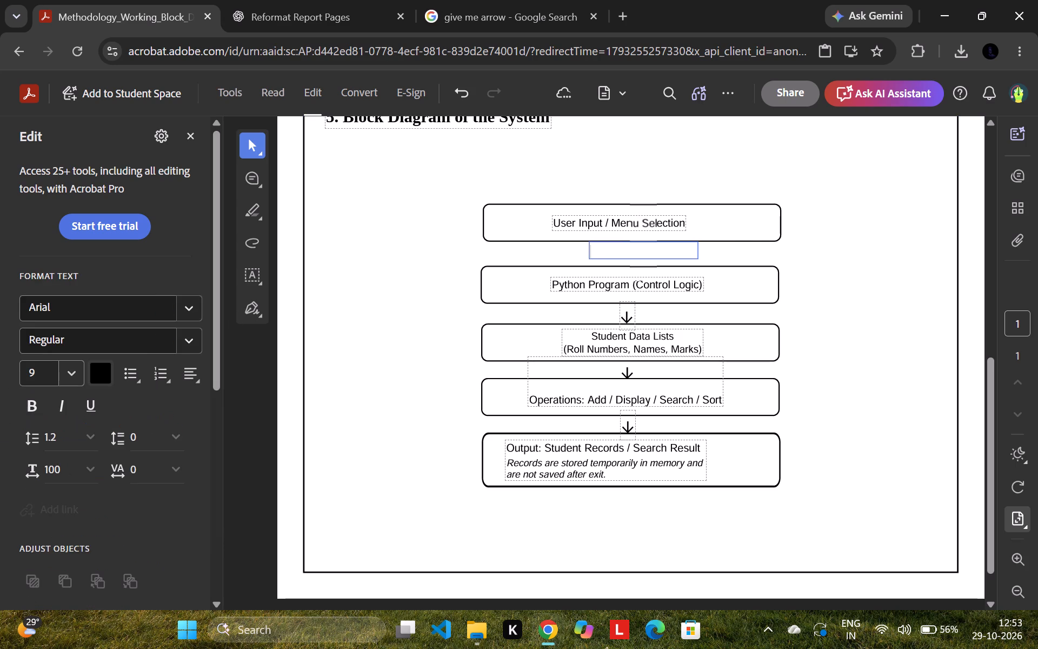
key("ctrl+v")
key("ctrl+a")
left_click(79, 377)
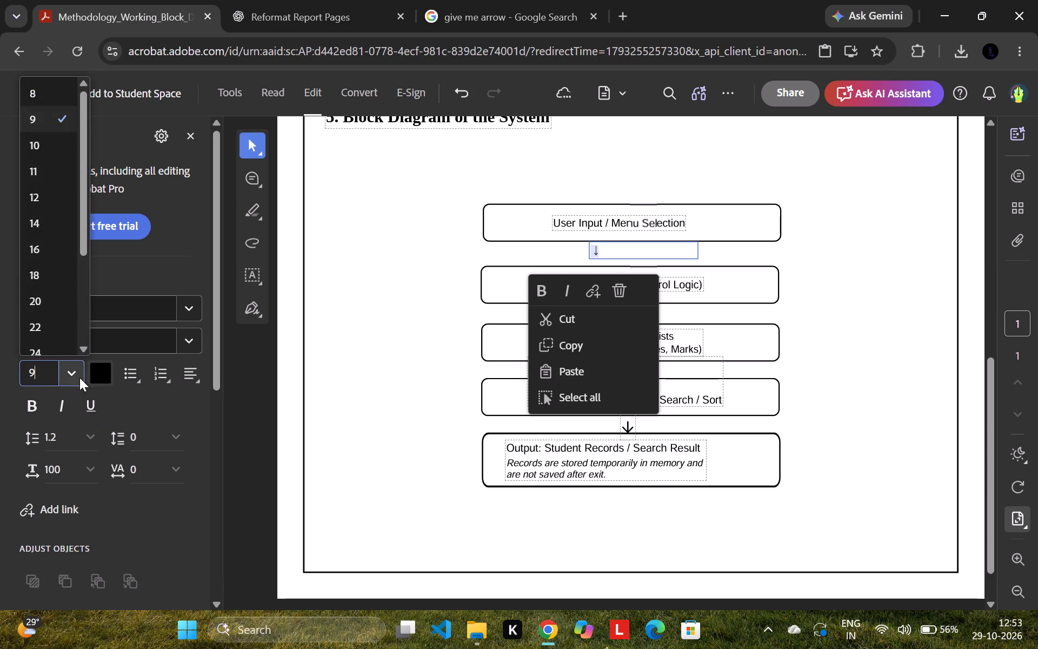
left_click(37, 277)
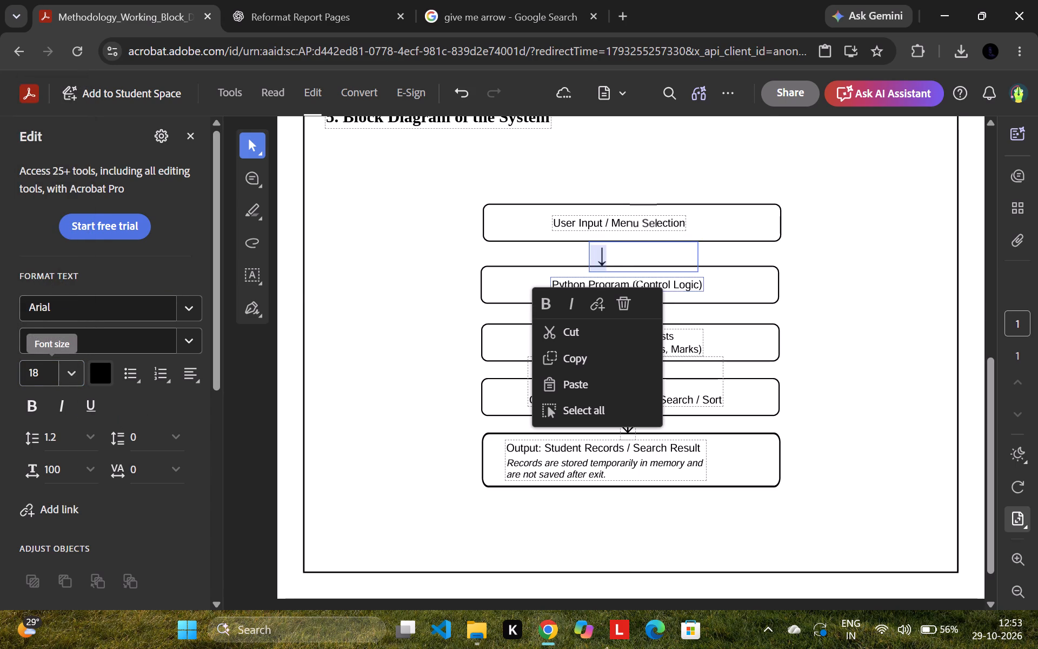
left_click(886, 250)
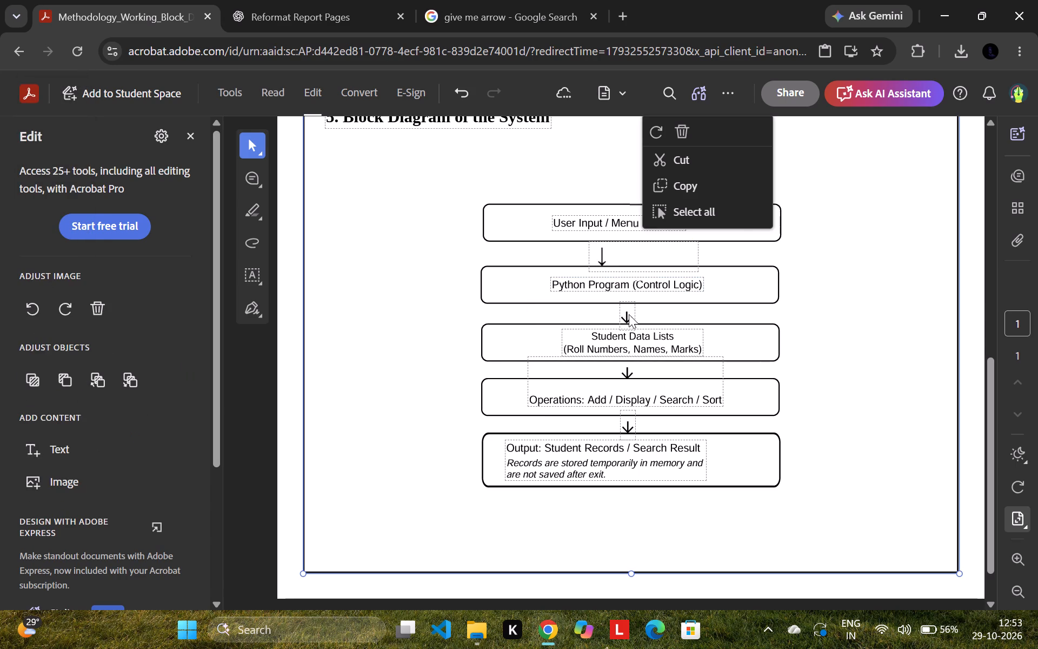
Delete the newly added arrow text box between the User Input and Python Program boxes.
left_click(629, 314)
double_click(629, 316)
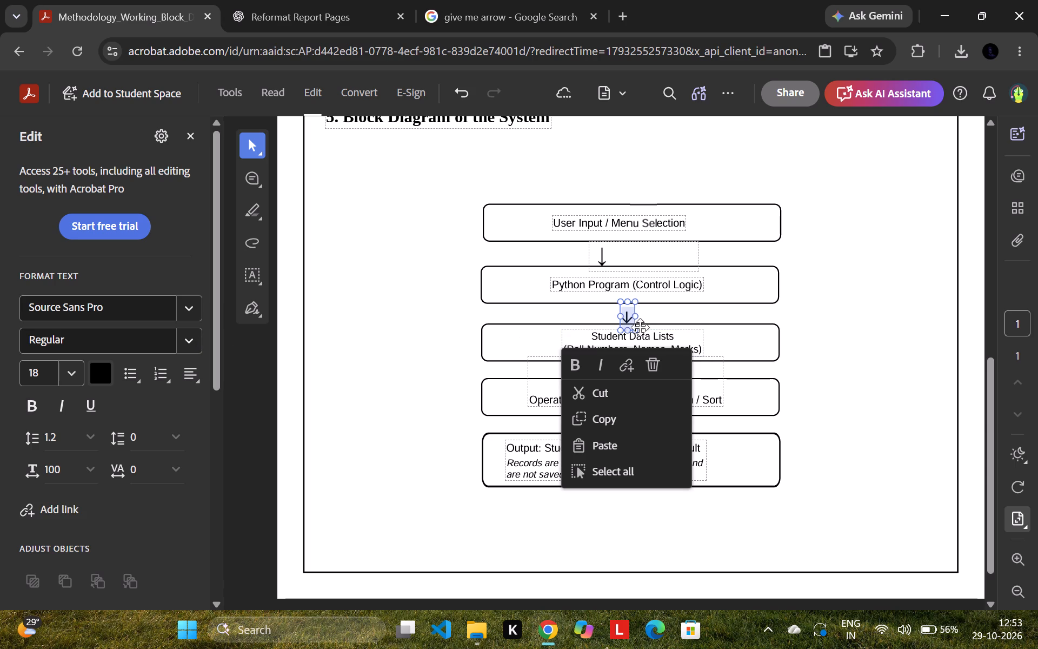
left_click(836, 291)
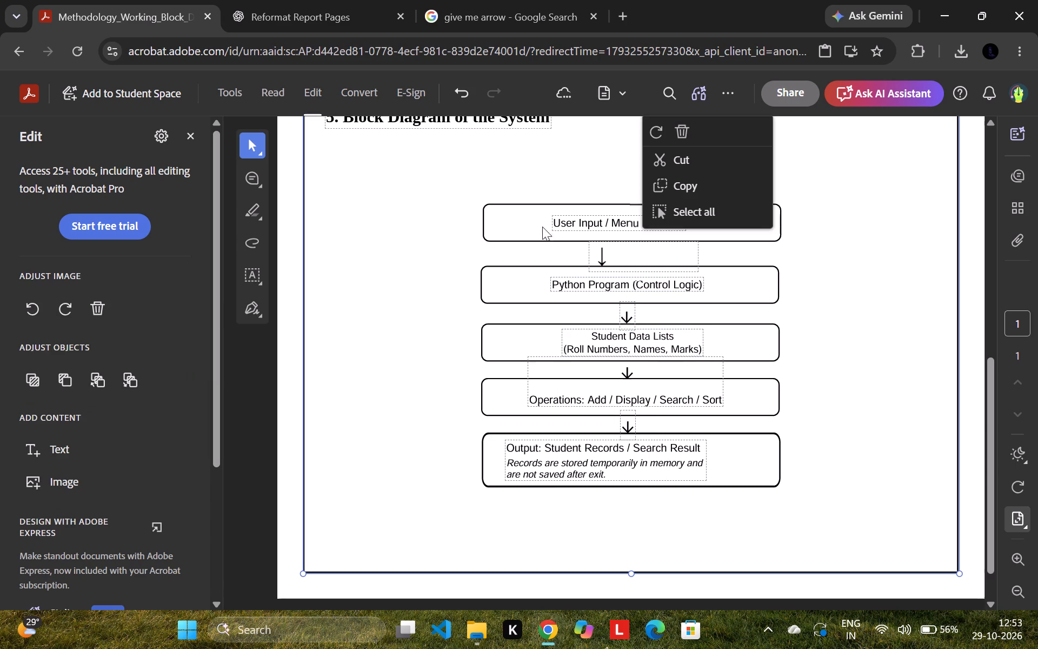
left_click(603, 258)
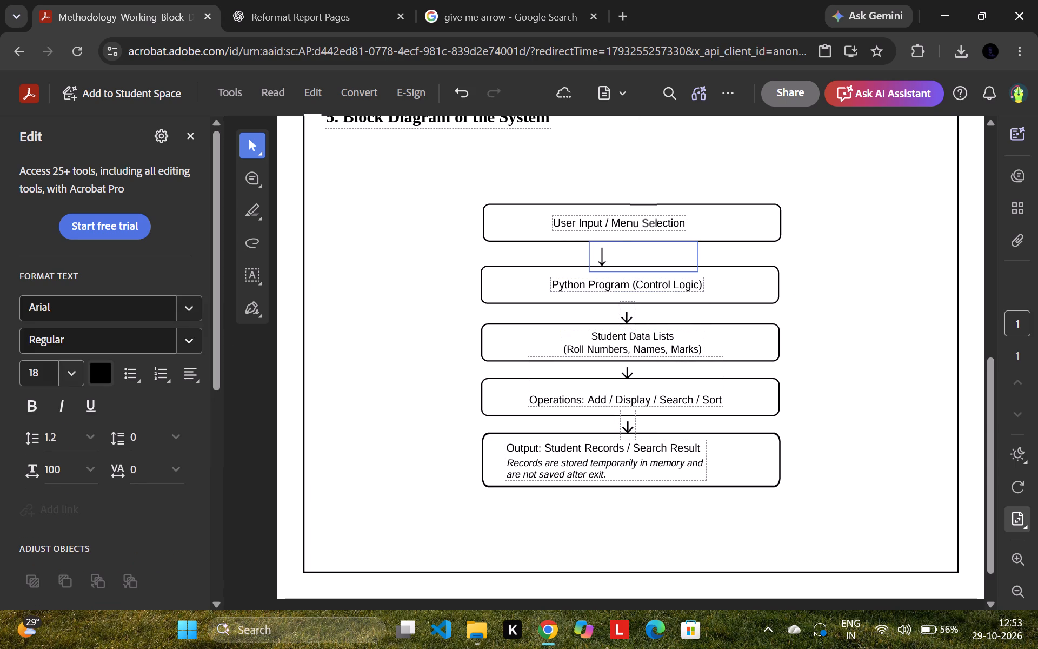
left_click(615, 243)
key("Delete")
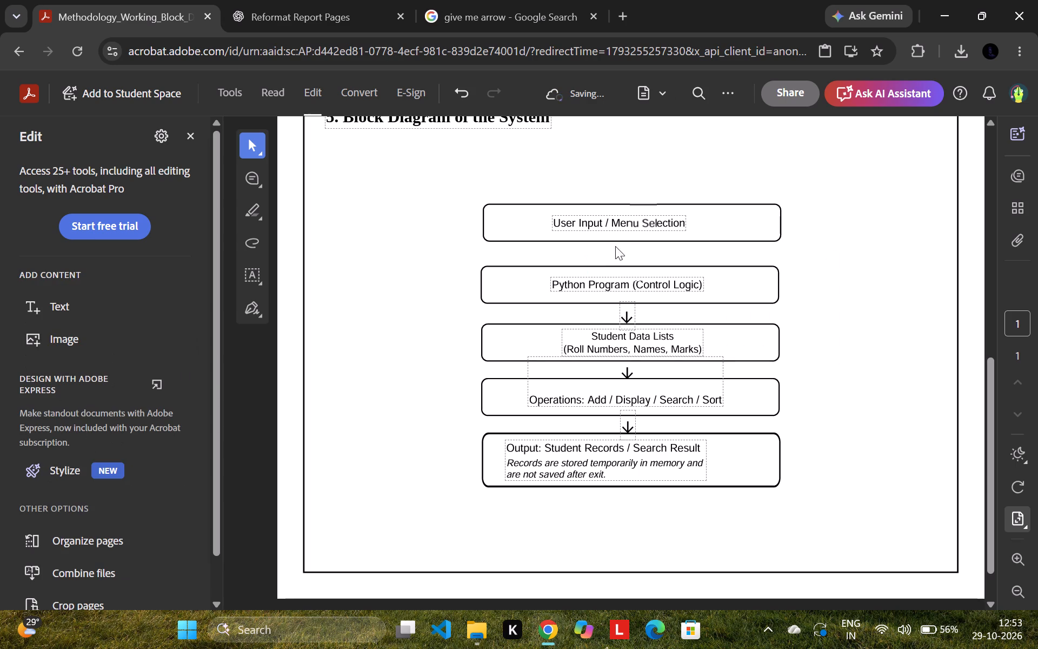
Duplicate the whole arrow object below Python Program and place the copy between the User Input and Python Program boxes.
left_click(631, 315)
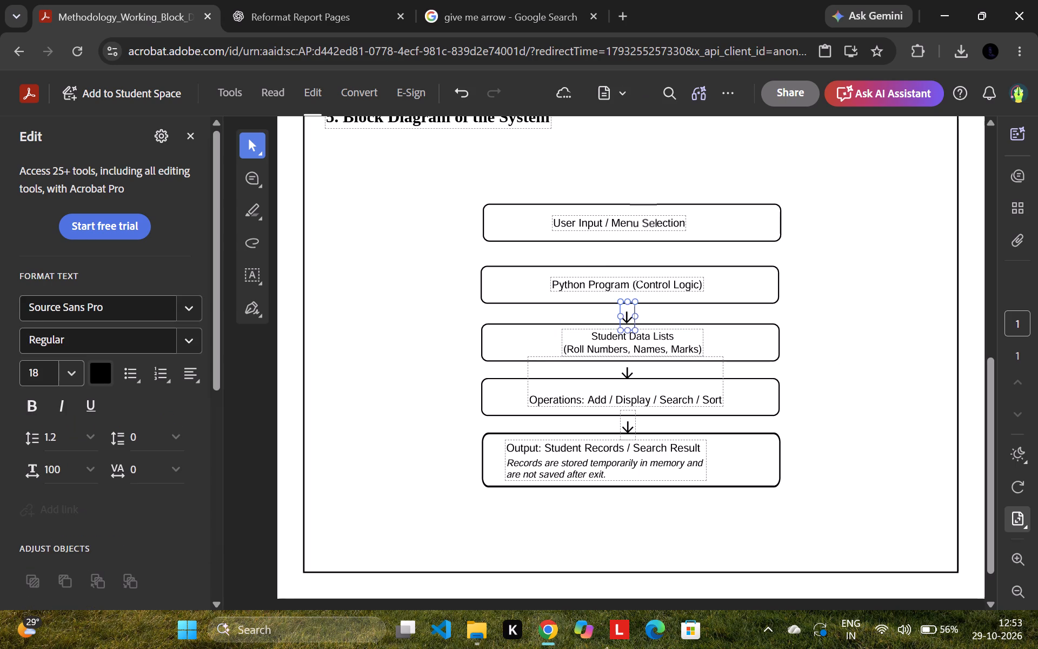
left_click(634, 310)
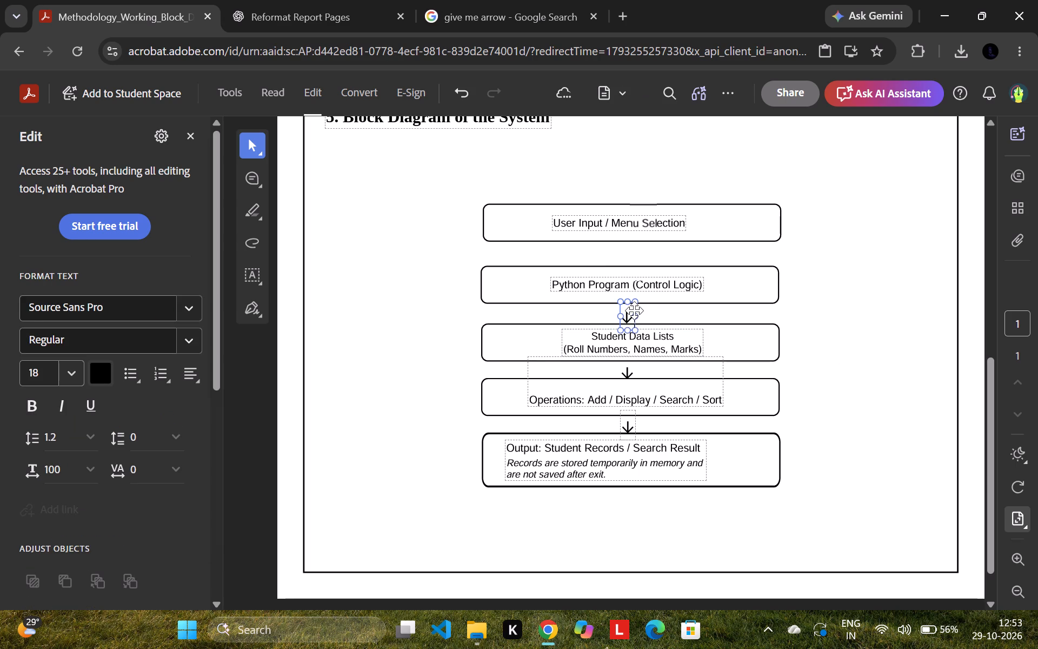
key("ctrl+c")
left_click(846, 255)
key("ctrl+v")
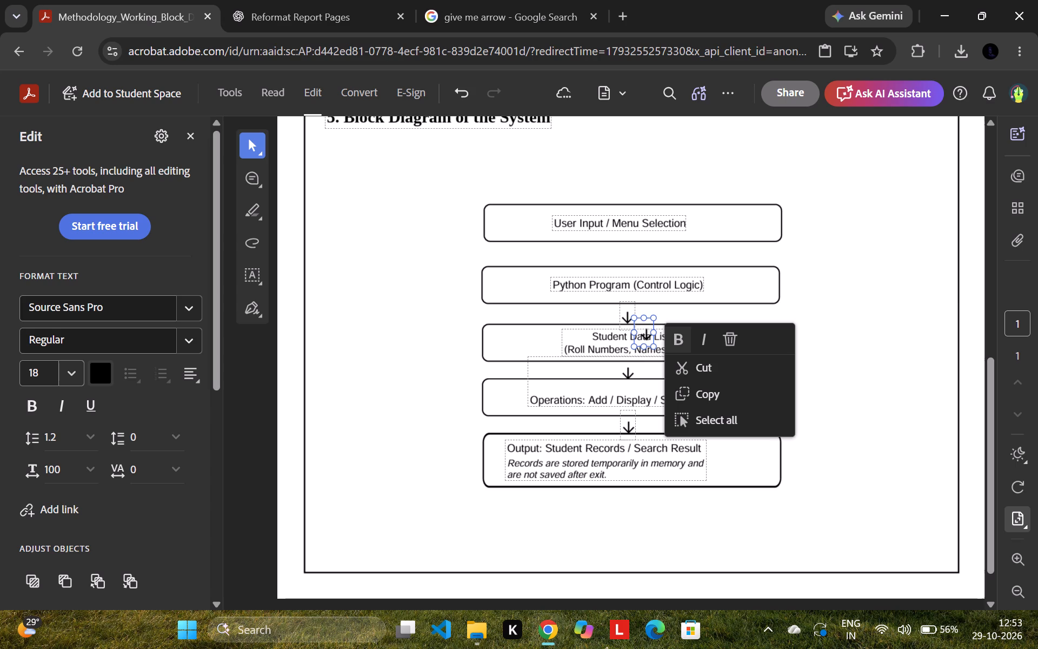
left_click_drag(648, 319, 629, 246)
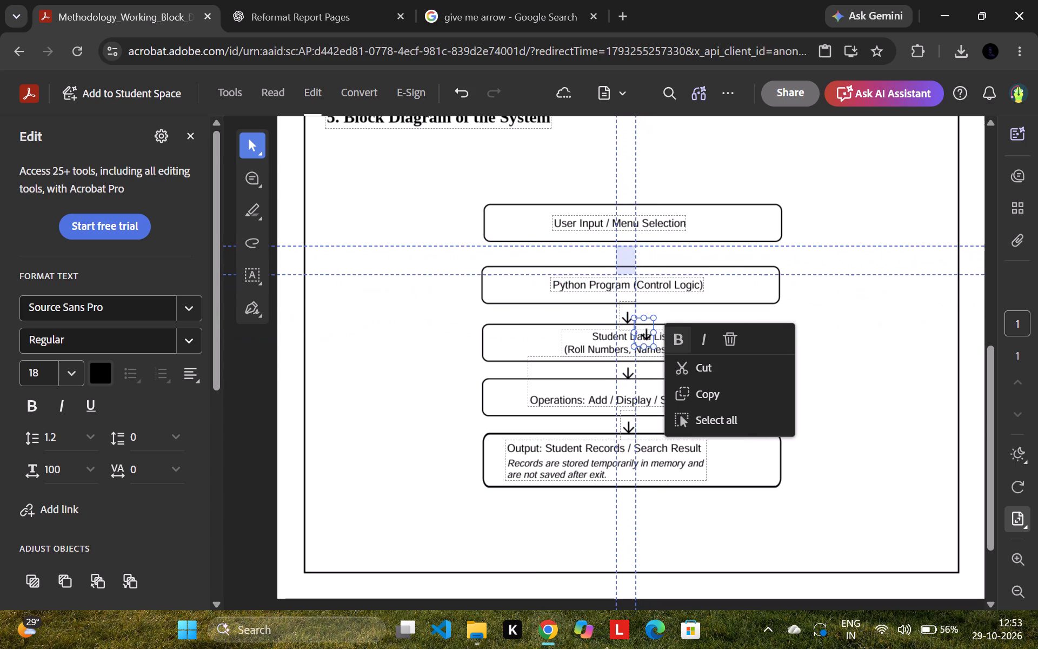
left_click_drag(629, 246, 632, 243)
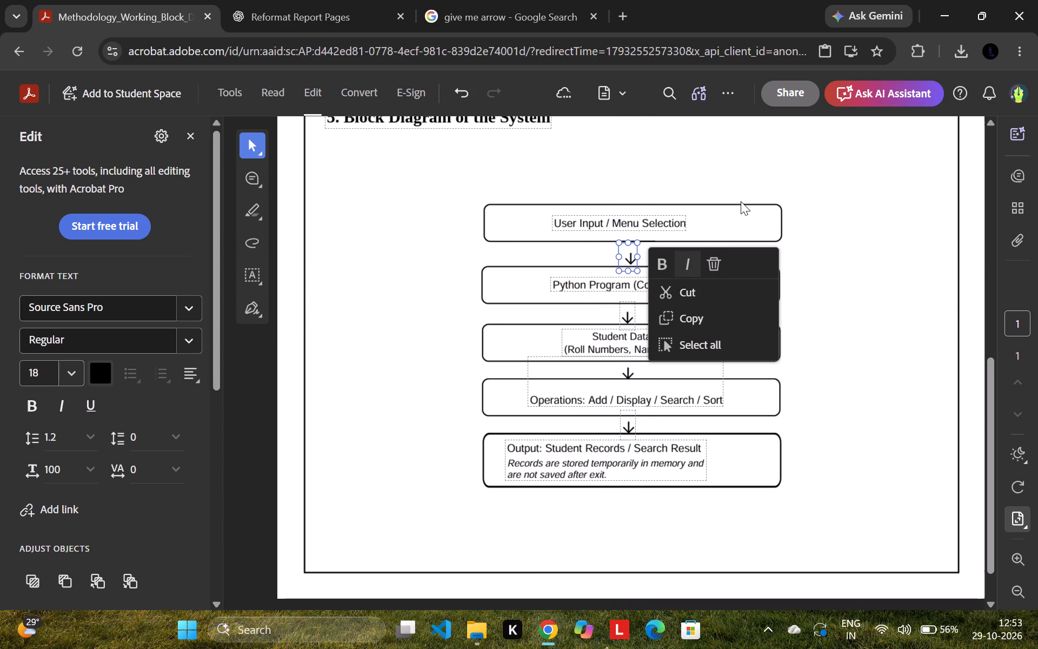
Move the User Input / Menu Selection box outline slightly down, closer to the new arrow.
left_click(741, 202)
left_click_drag(738, 200, 738, 205)
Move the User Input / Menu Selection label slightly down and right so it is centred in its box.
left_click(673, 222)
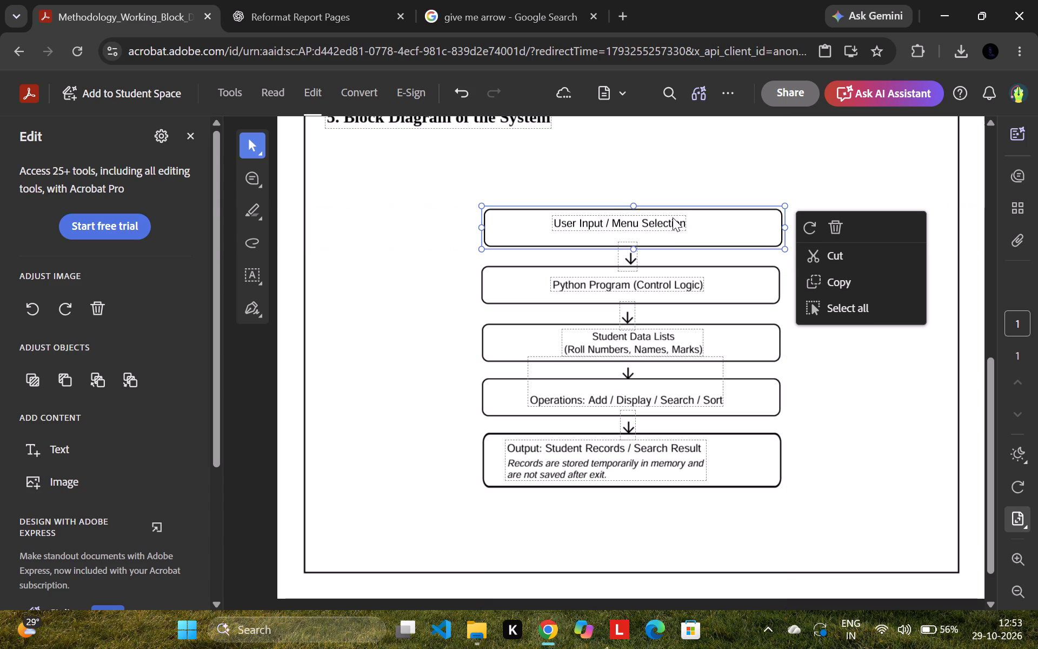
left_click(671, 215)
left_click(612, 221)
scroll(622, 213, "down", 2)
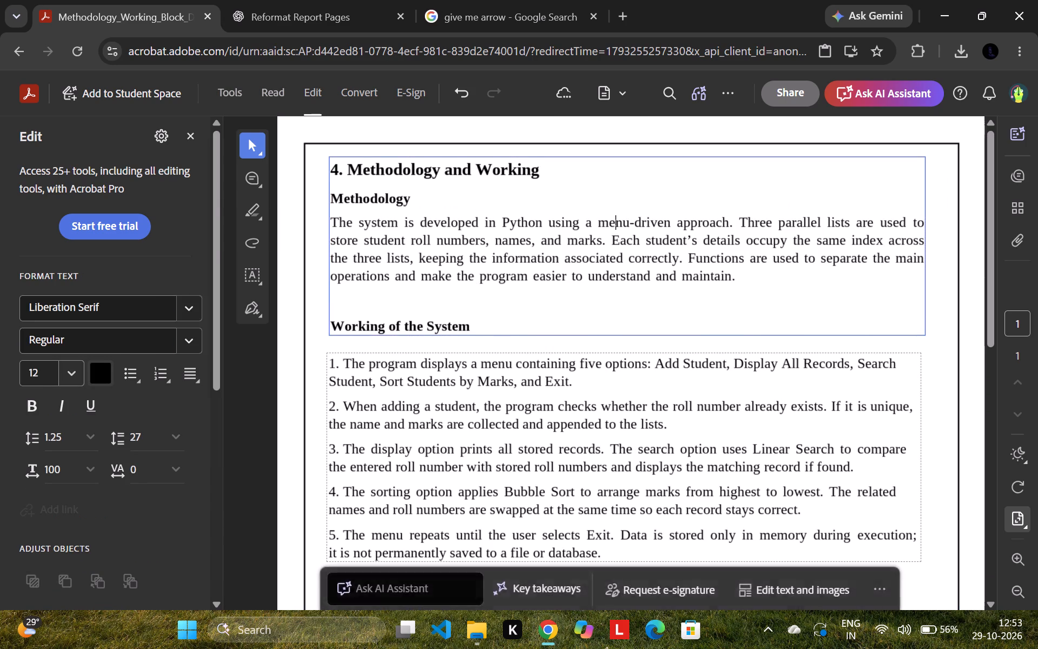
scroll(622, 215, "down", 2)
left_click(609, 422)
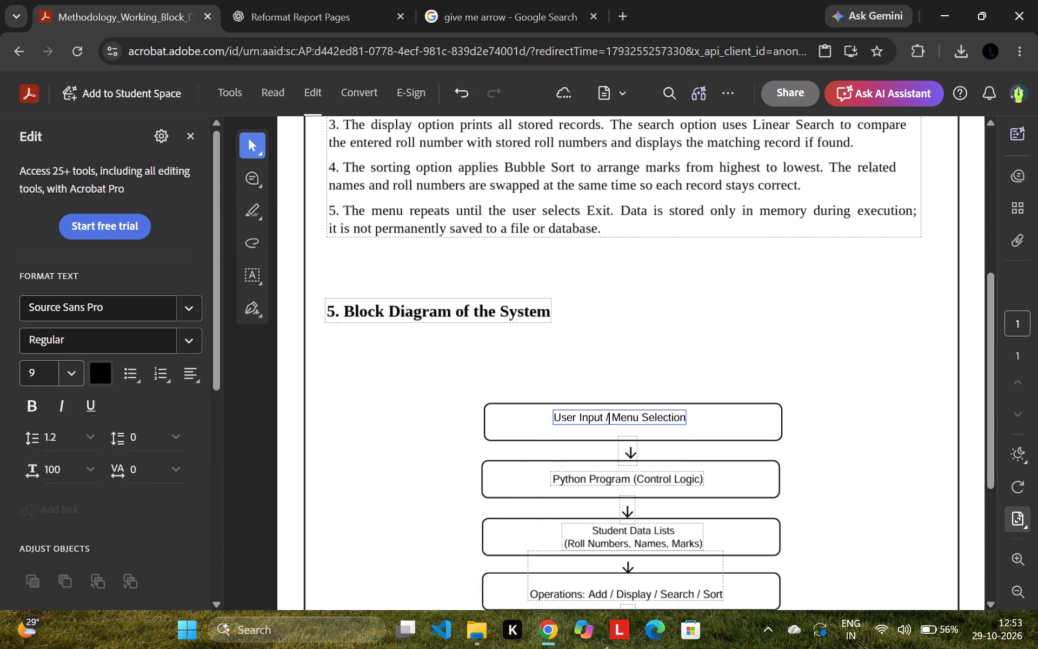
left_click_drag(615, 410, 620, 413)
Set the font size of the User Input / Menu Selection label to 12.
left_click(46, 376)
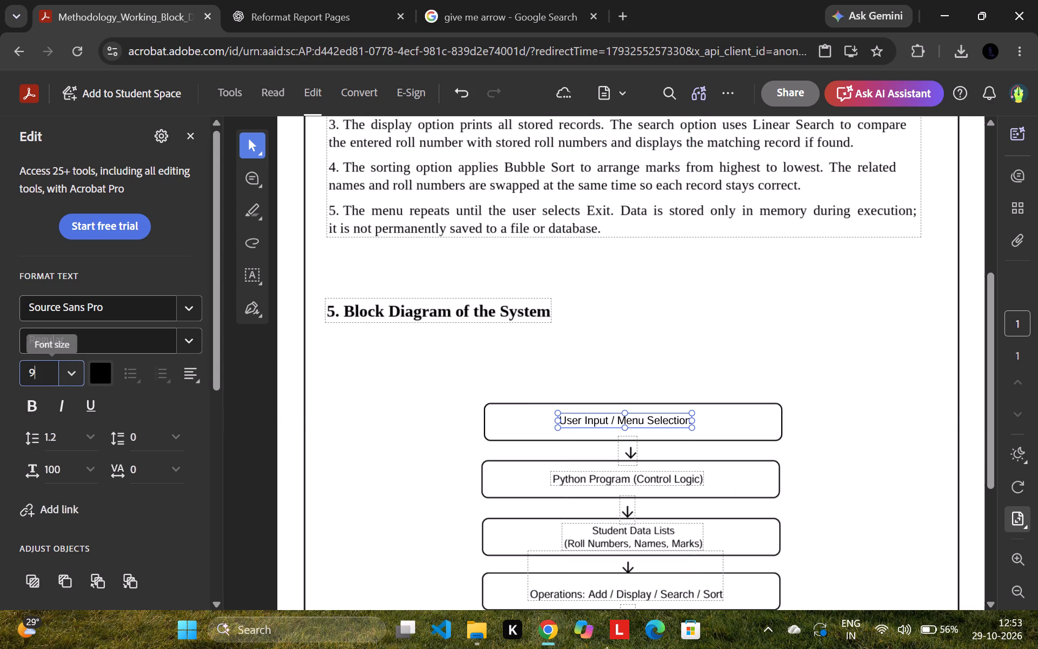
key("ctrl+a")
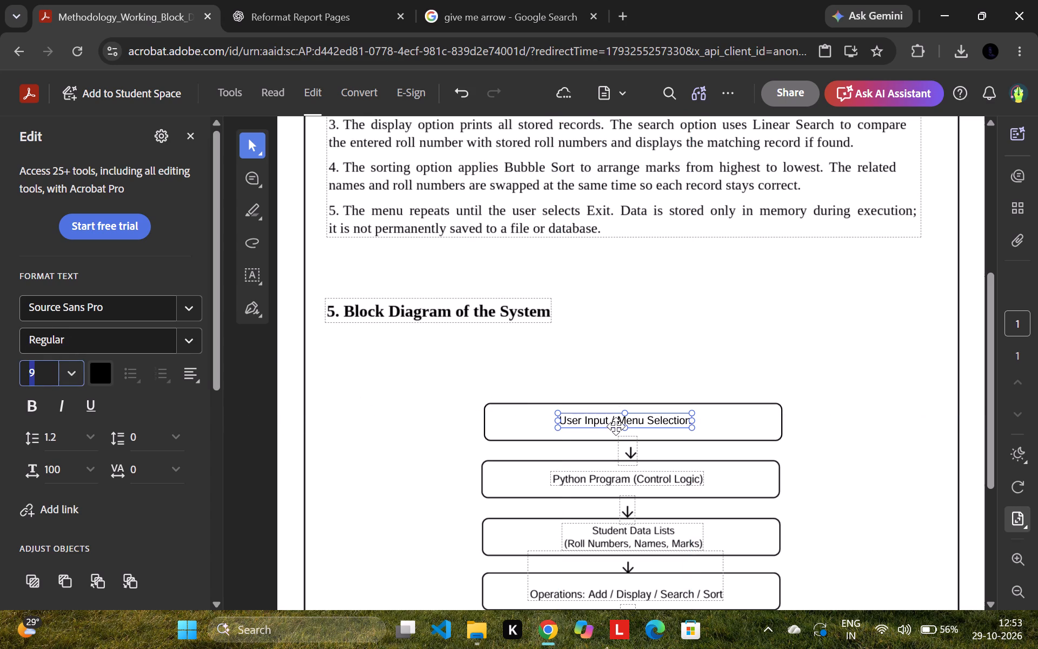
left_click(652, 421)
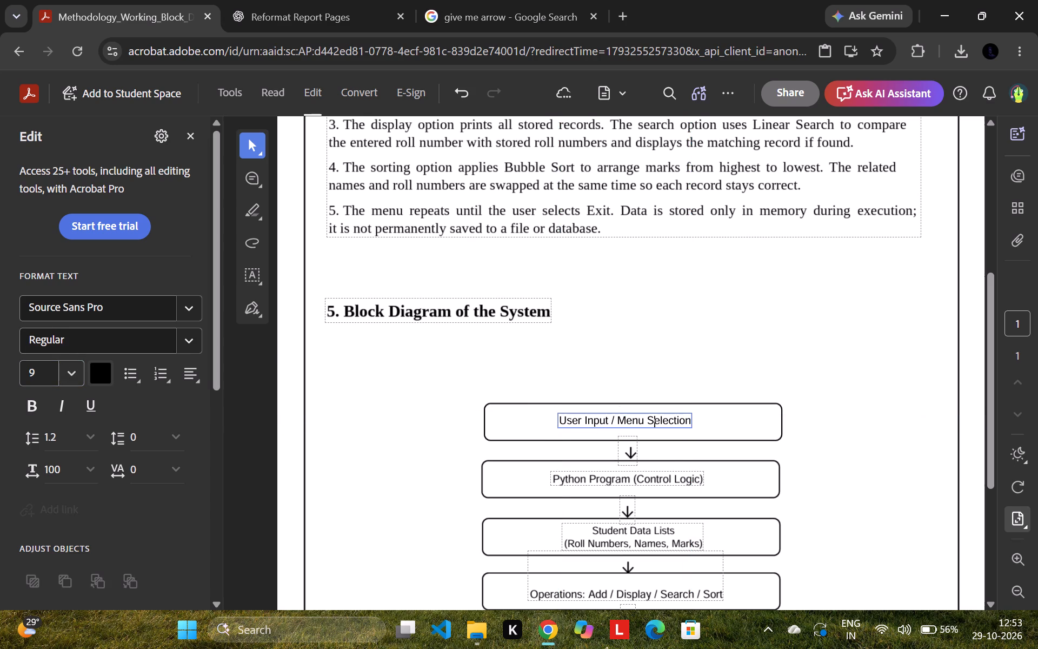
key("ctrl+a")
left_click(69, 378)
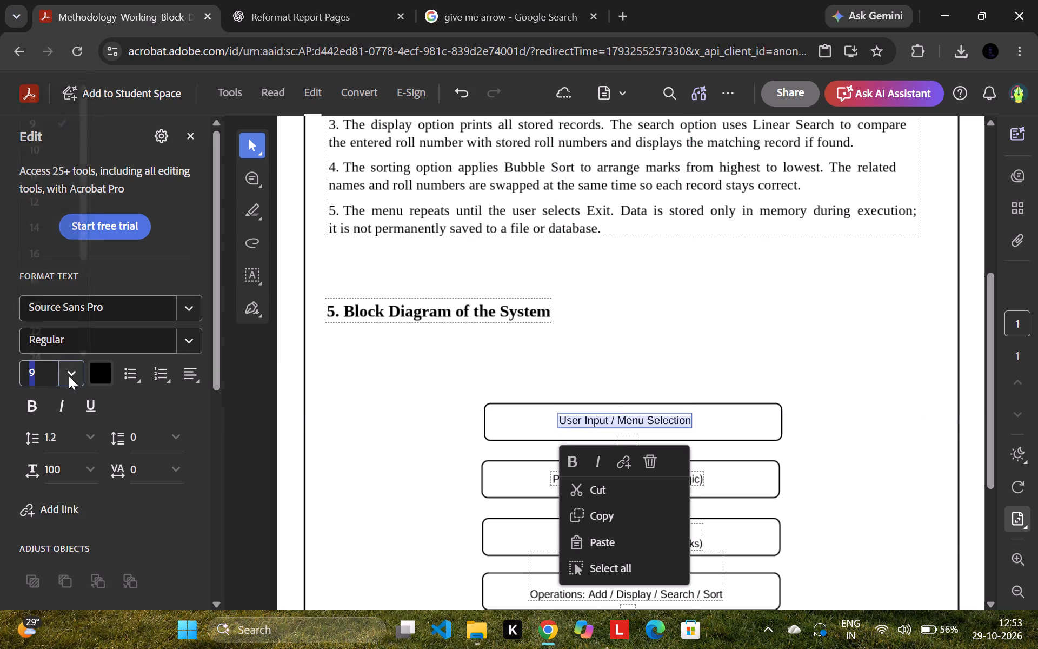
left_click(44, 200)
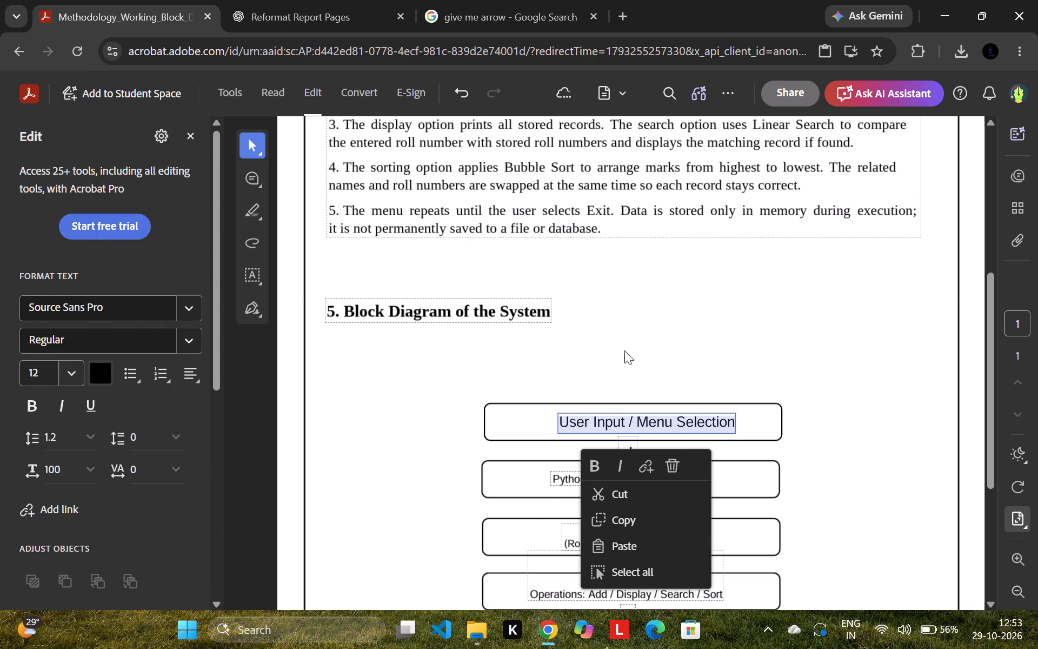
left_click(707, 373)
Set the font size of the Python Program (Control Logic) label to 12.
scroll(618, 426, "down", 2)
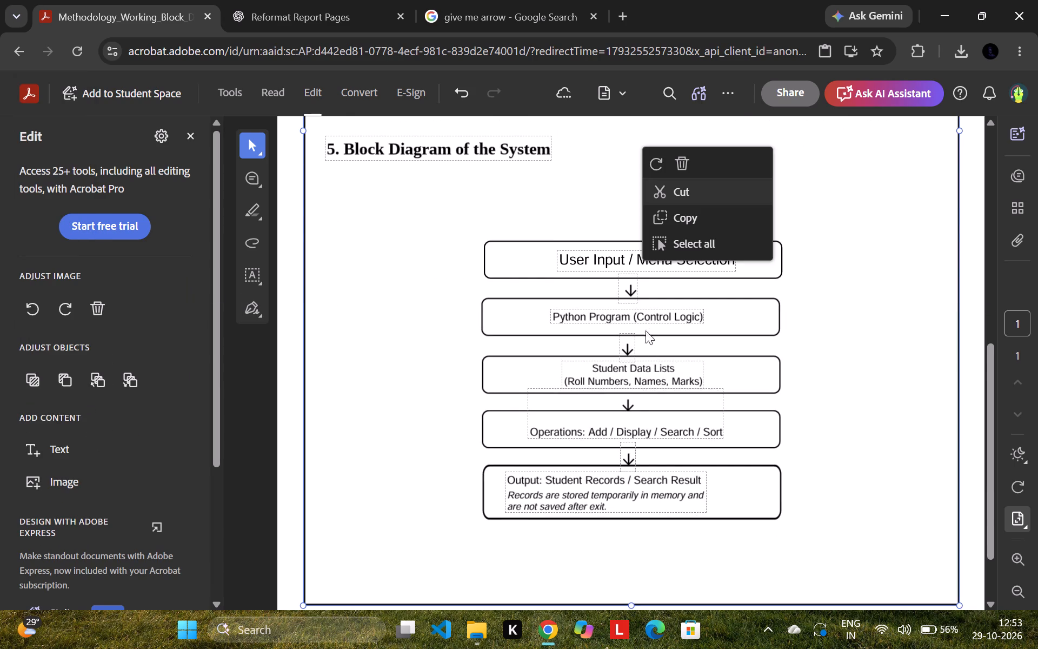
left_click(649, 318)
scroll(623, 361, "down", 5)
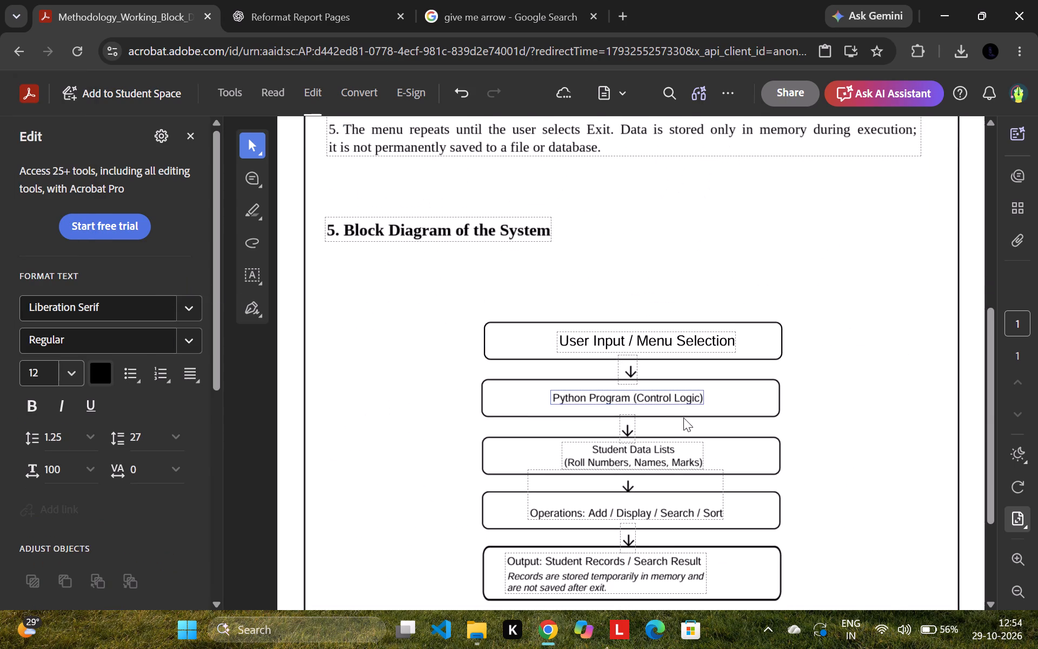
left_click(687, 396)
key("ctrl+a")
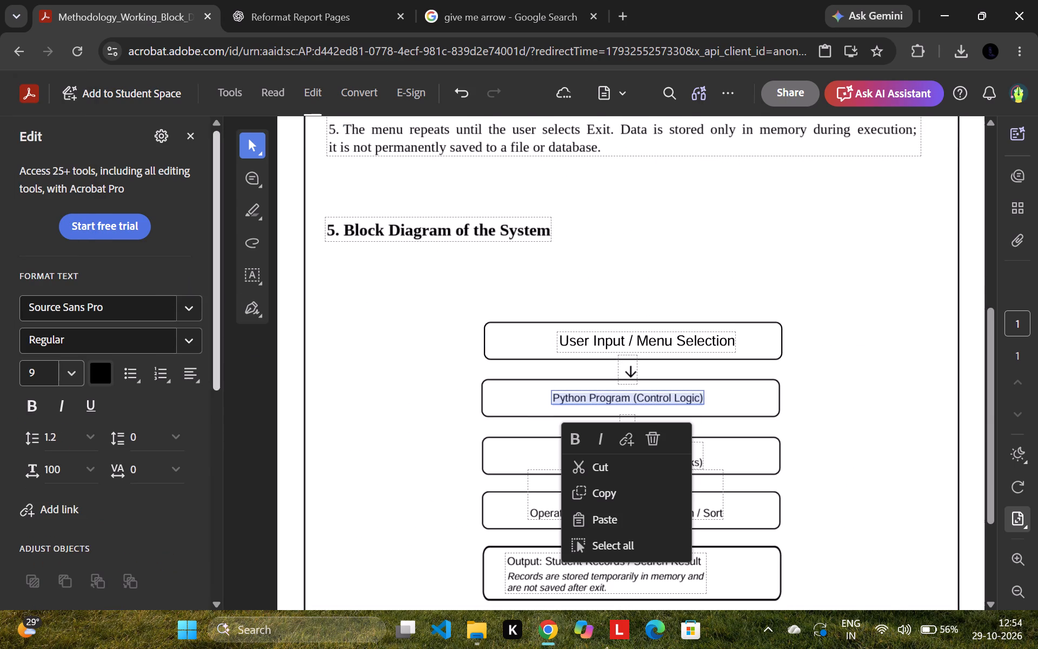
left_click(69, 367)
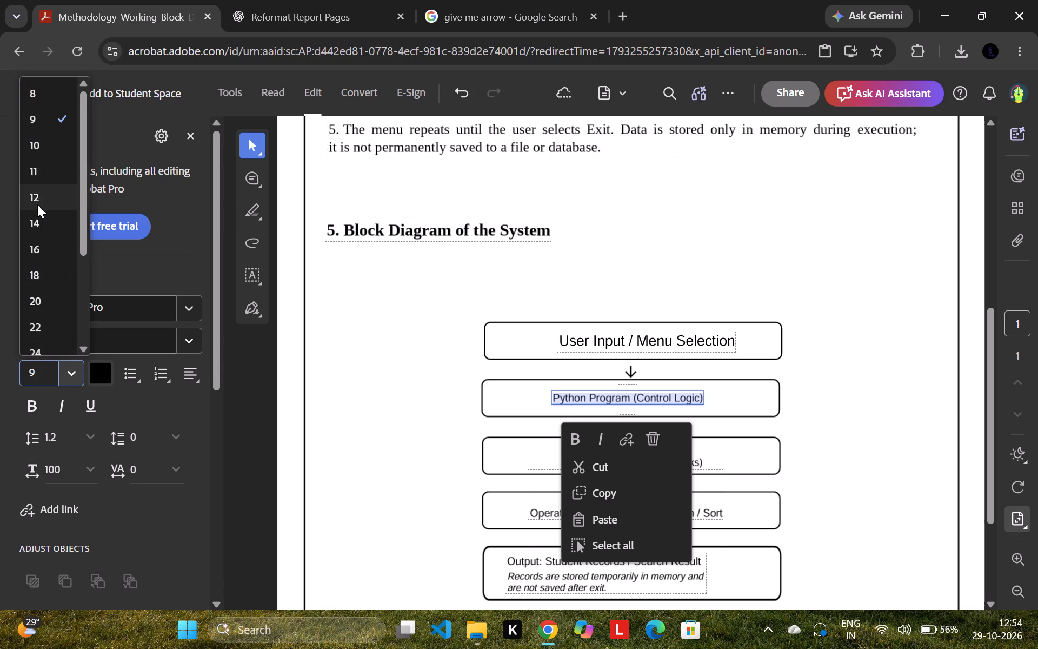
left_click(37, 203)
scroll(604, 325, "down", 2)
scroll(626, 296, "up", 1)
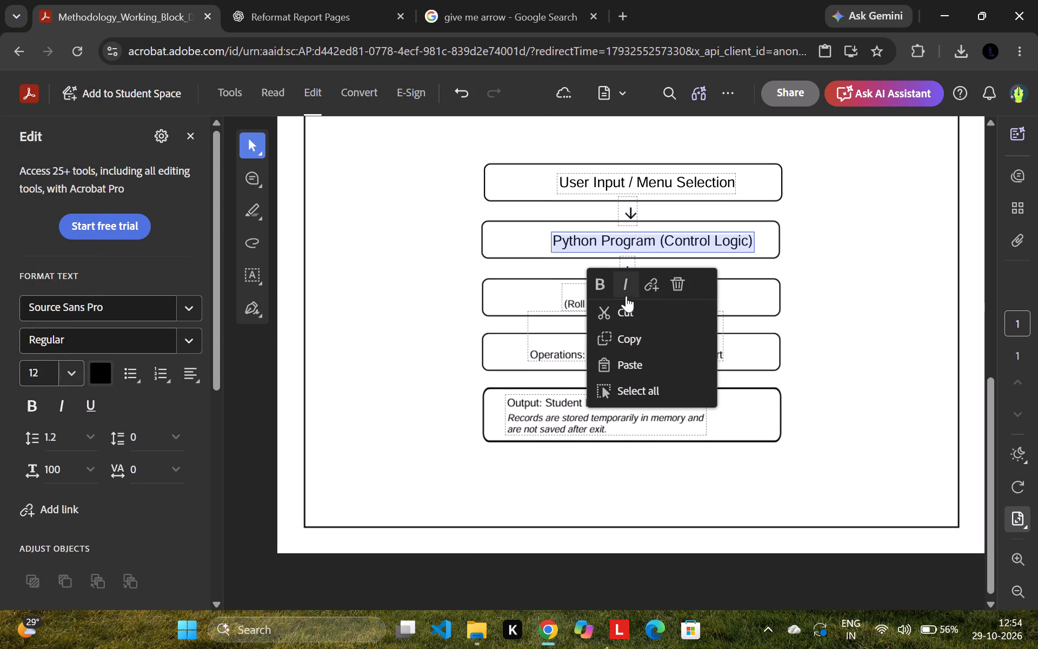
left_click(995, 285)
Set the font size of the two-line Student Data Lists label to 12.
scroll(765, 278, "down", 4)
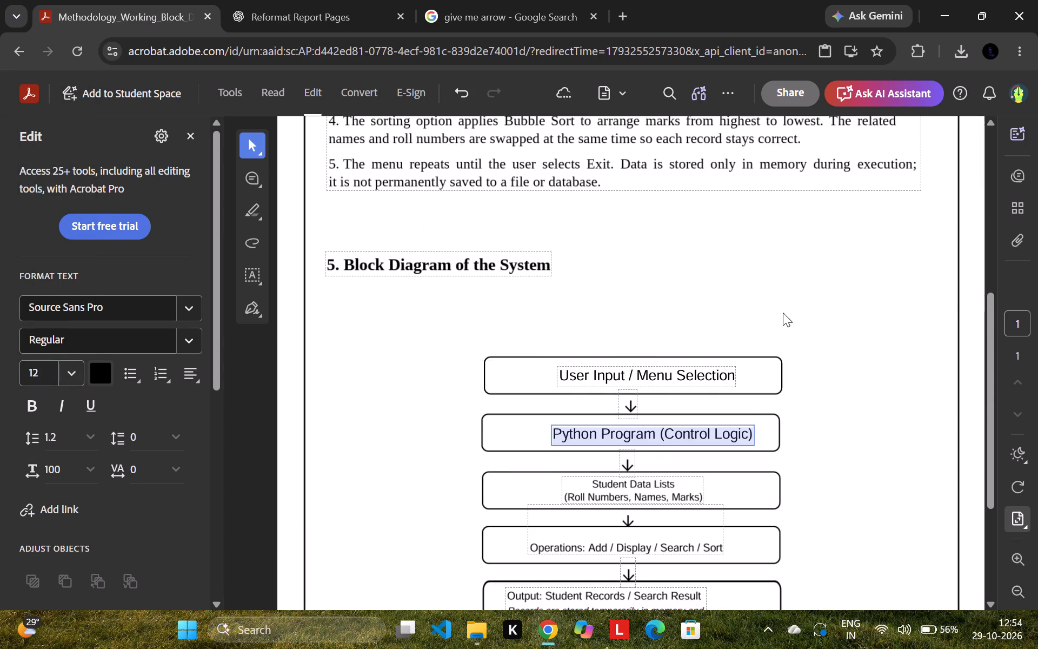
scroll(783, 313, "down", 1)
left_click(793, 333)
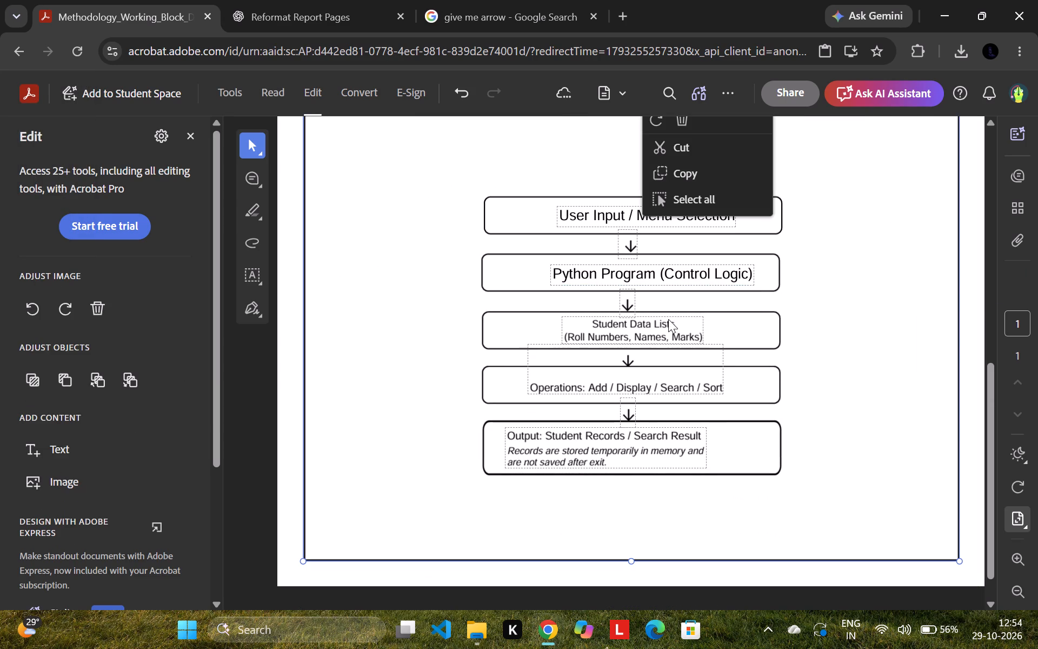
left_click(665, 319)
left_click(666, 326)
key("ctrl+a")
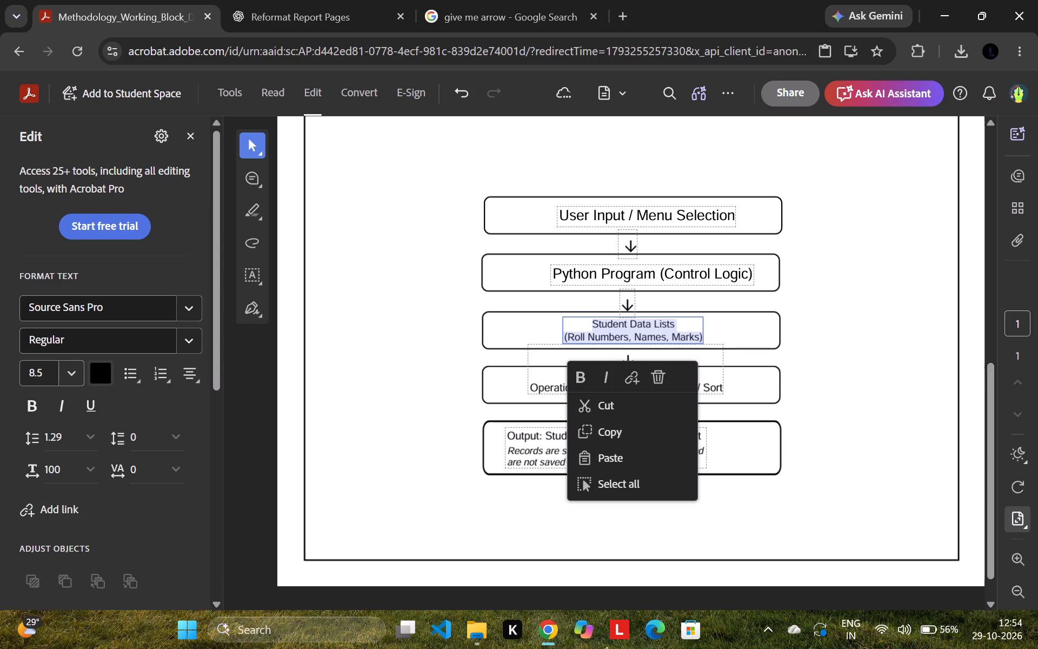
left_click(78, 370)
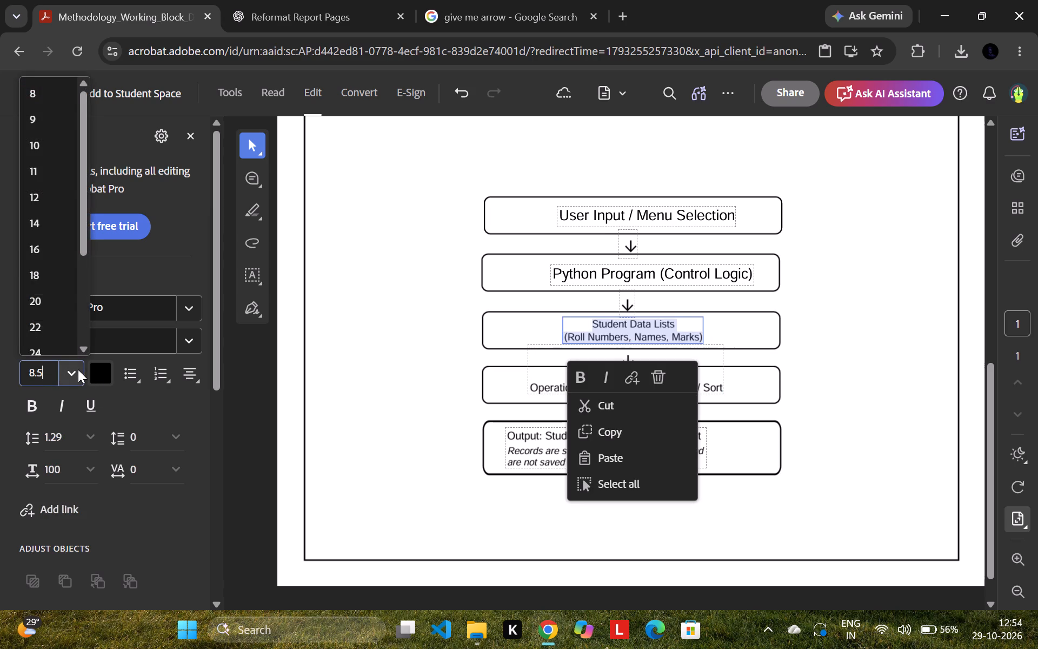
left_click(48, 198)
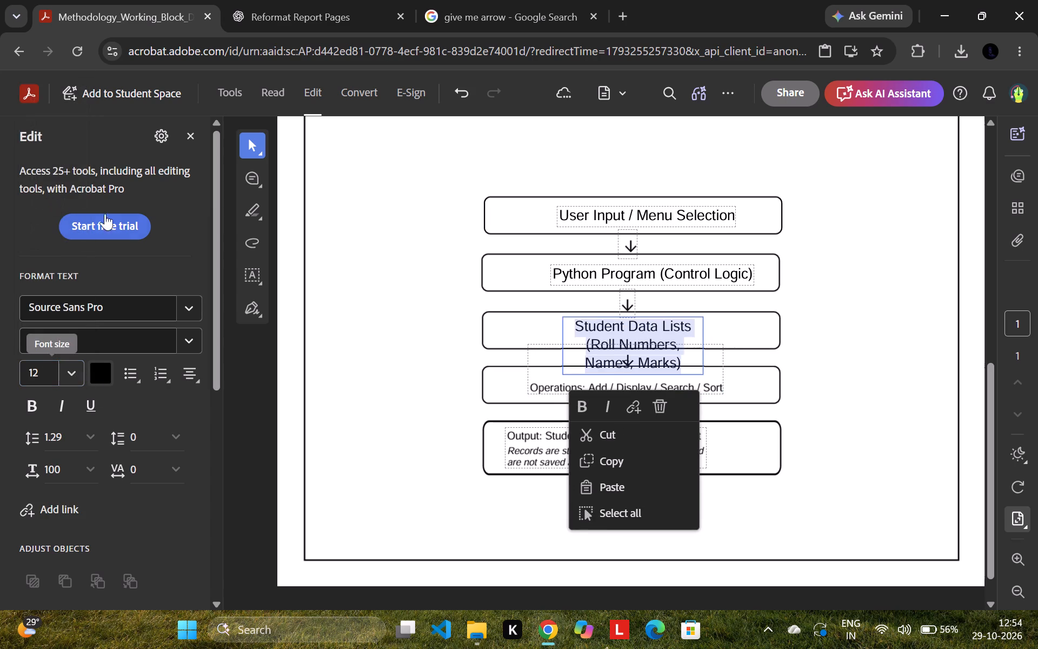
Widen the Student Data Lists text box on both sides so that (Roll Numbers, Names, Marks) fits on one line.
left_click_drag(703, 348, 719, 347)
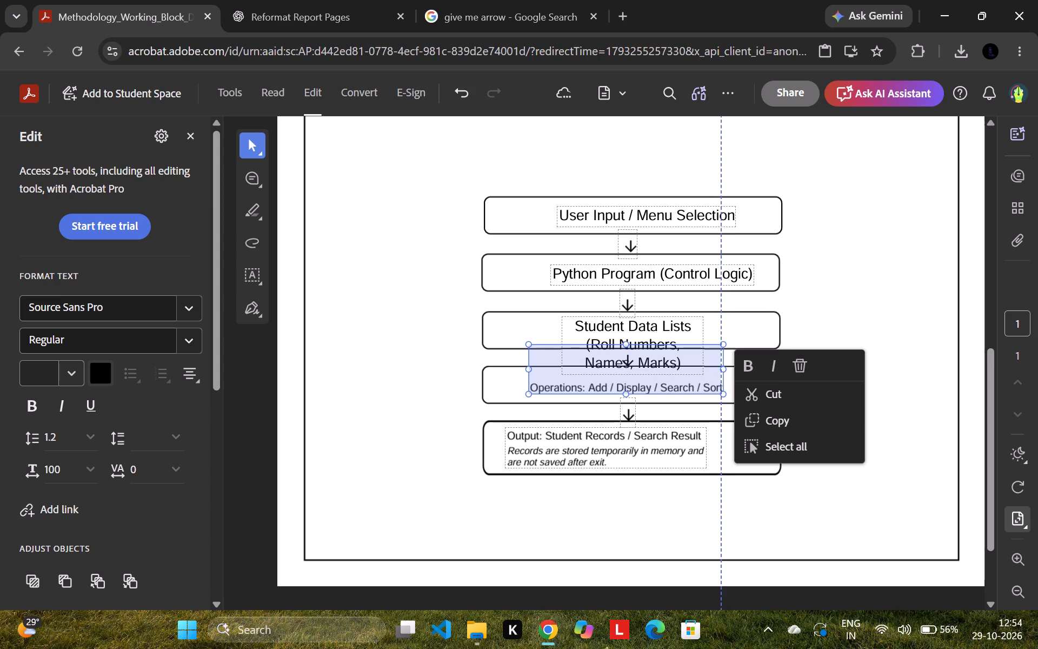
left_click_drag(719, 347, 710, 346)
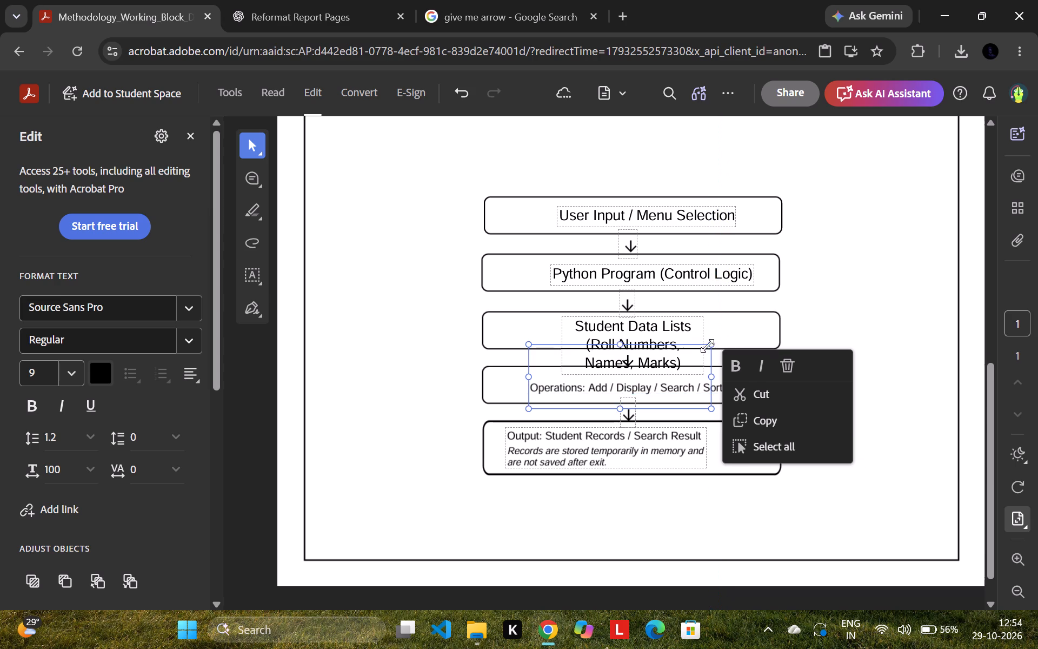
left_click(683, 325)
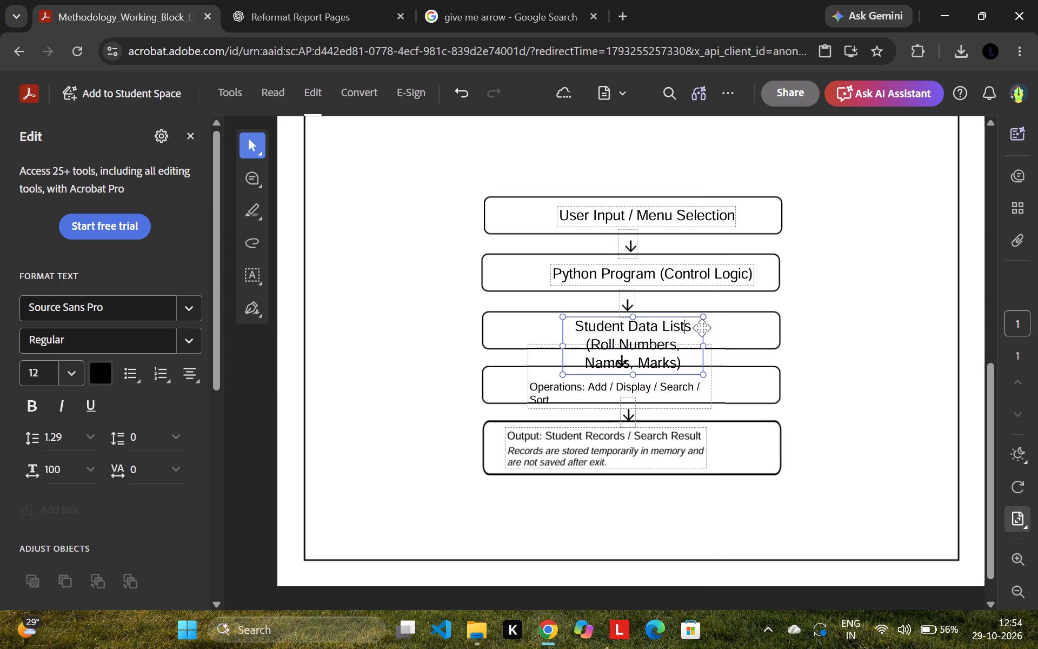
left_click(702, 328)
left_click(702, 327)
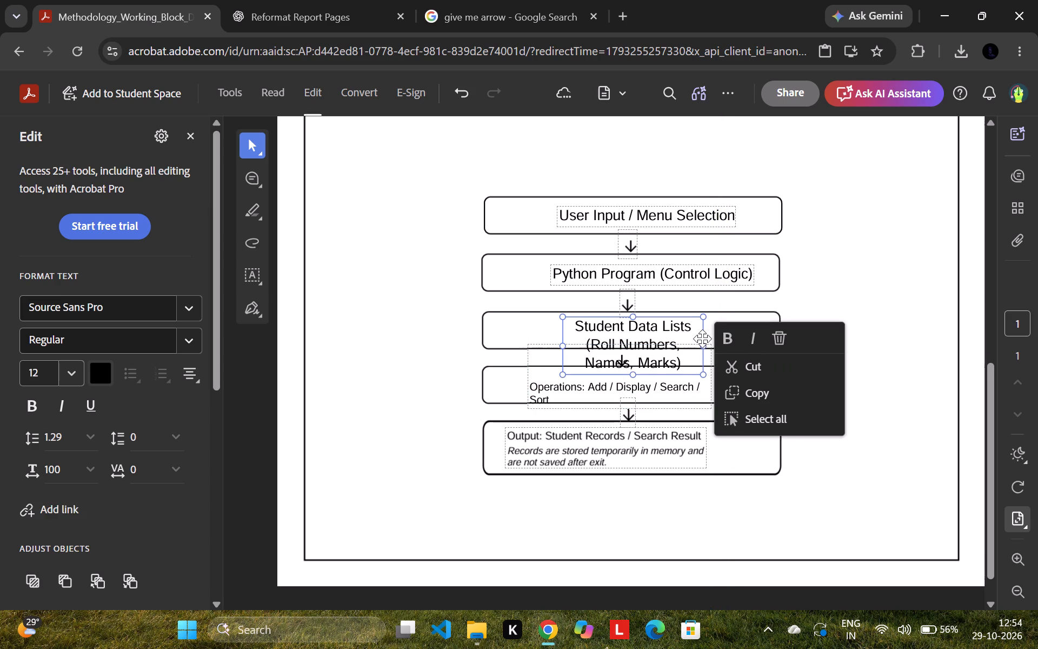
left_click_drag(704, 346, 729, 346)
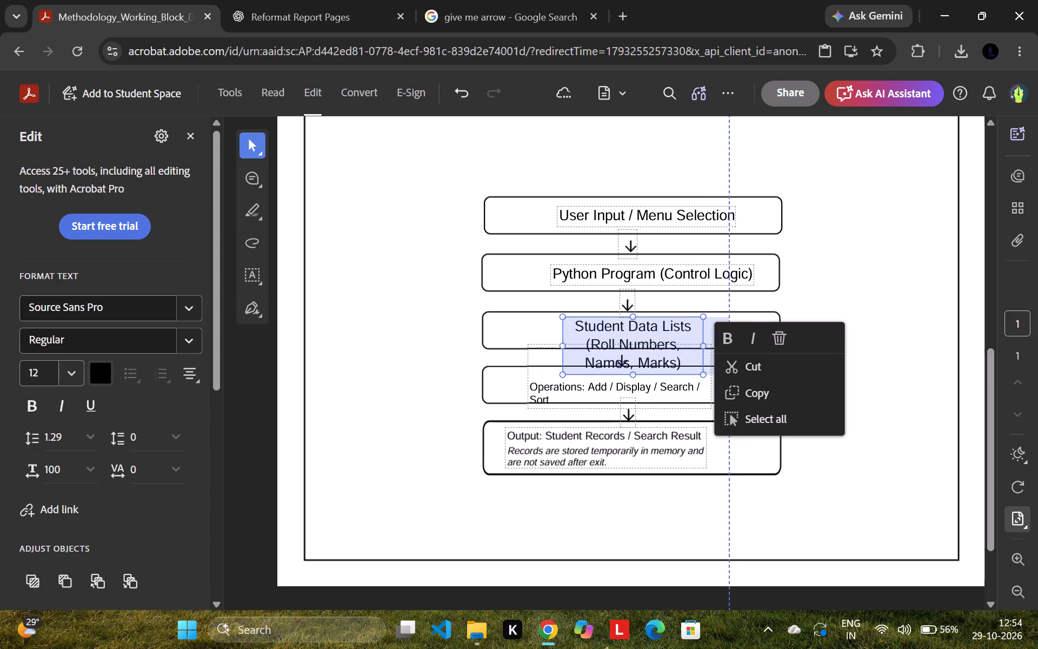
left_click_drag(729, 346, 734, 346)
left_click_drag(564, 346, 531, 343)
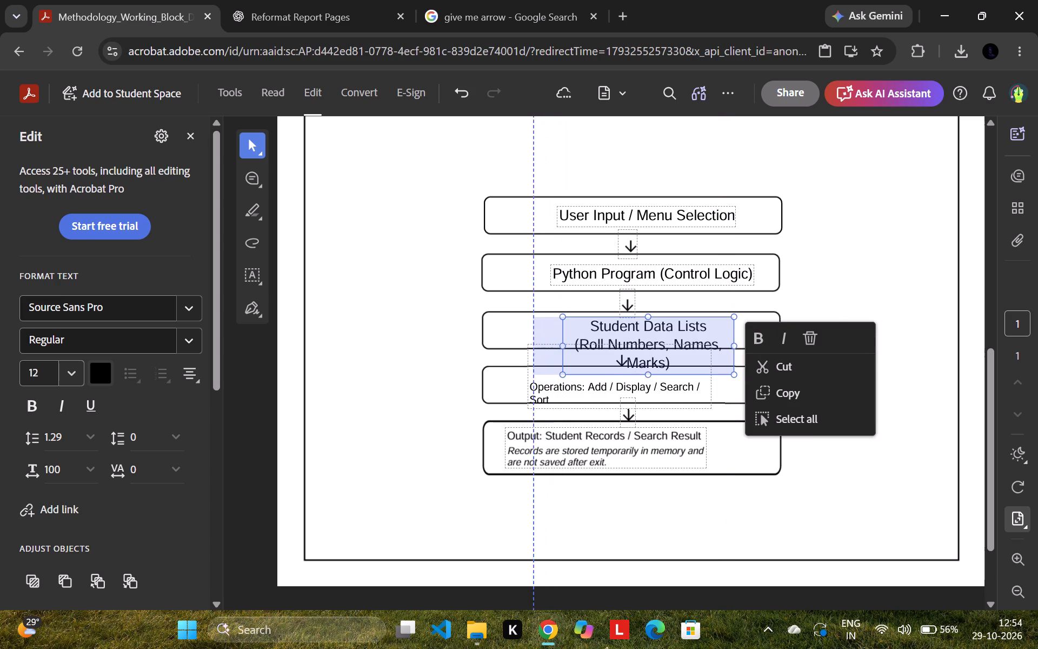
left_click_drag(531, 343, 529, 343)
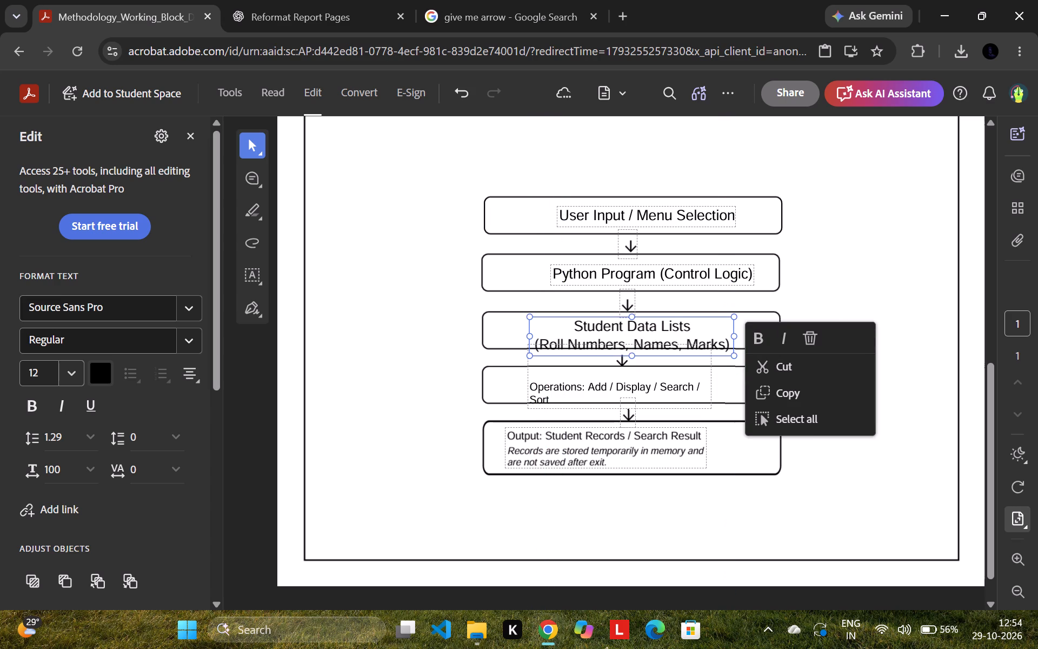
Move the Student Data Lists label slightly up so both lines sit inside its box.
left_click(666, 316)
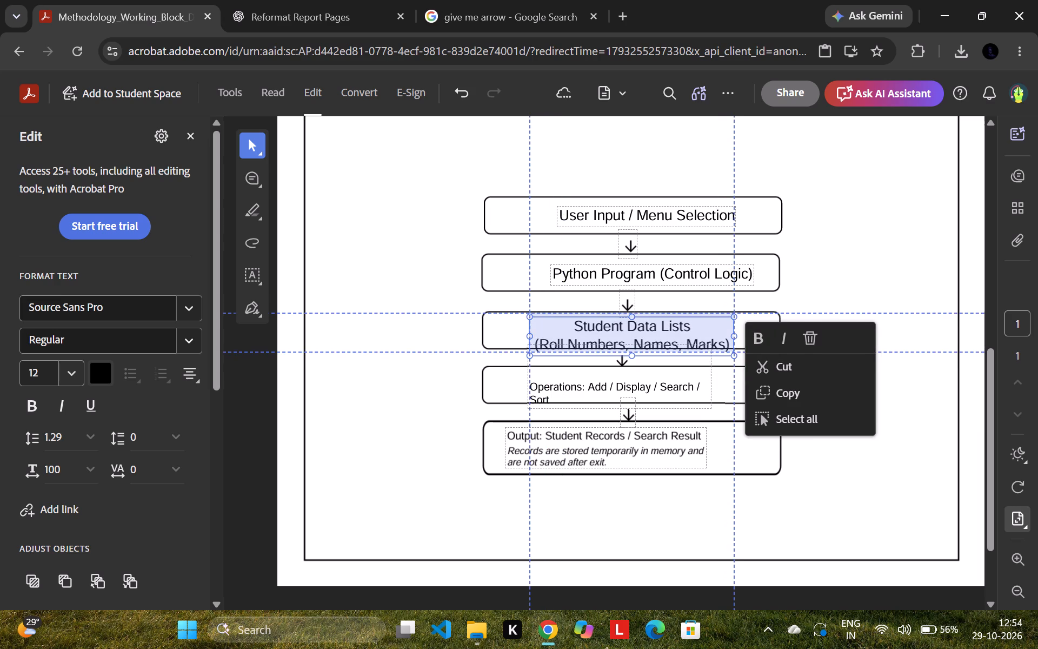
left_click(844, 276)
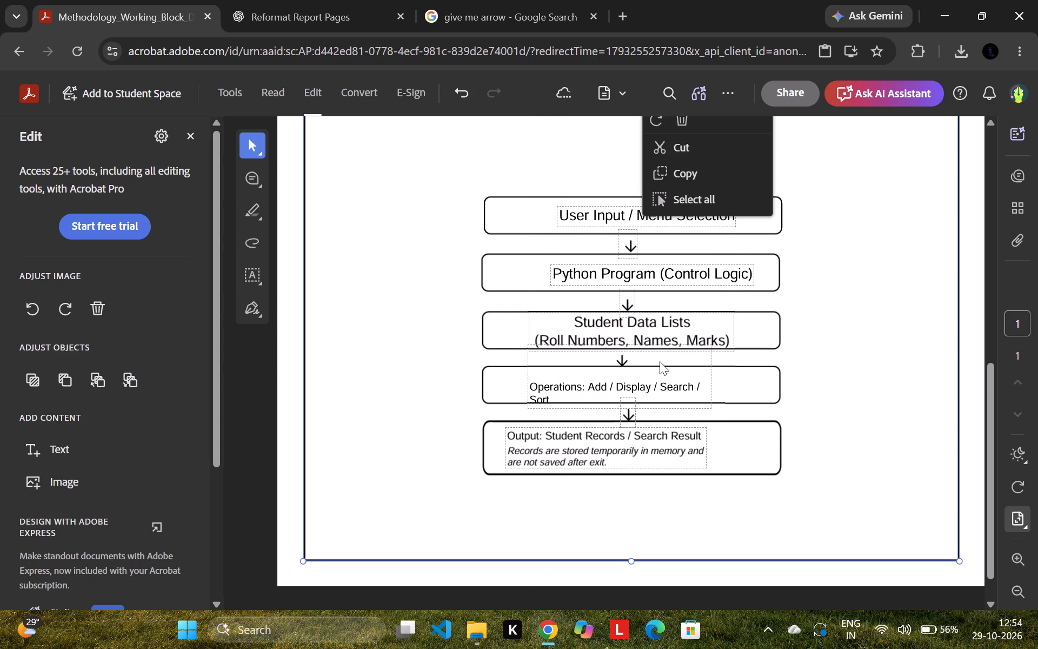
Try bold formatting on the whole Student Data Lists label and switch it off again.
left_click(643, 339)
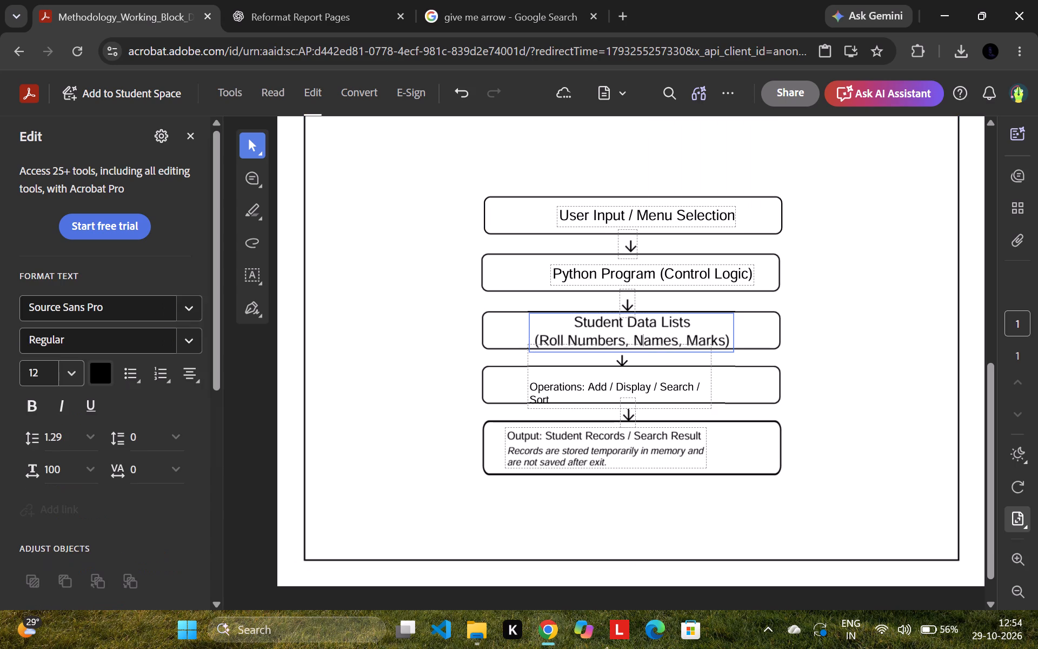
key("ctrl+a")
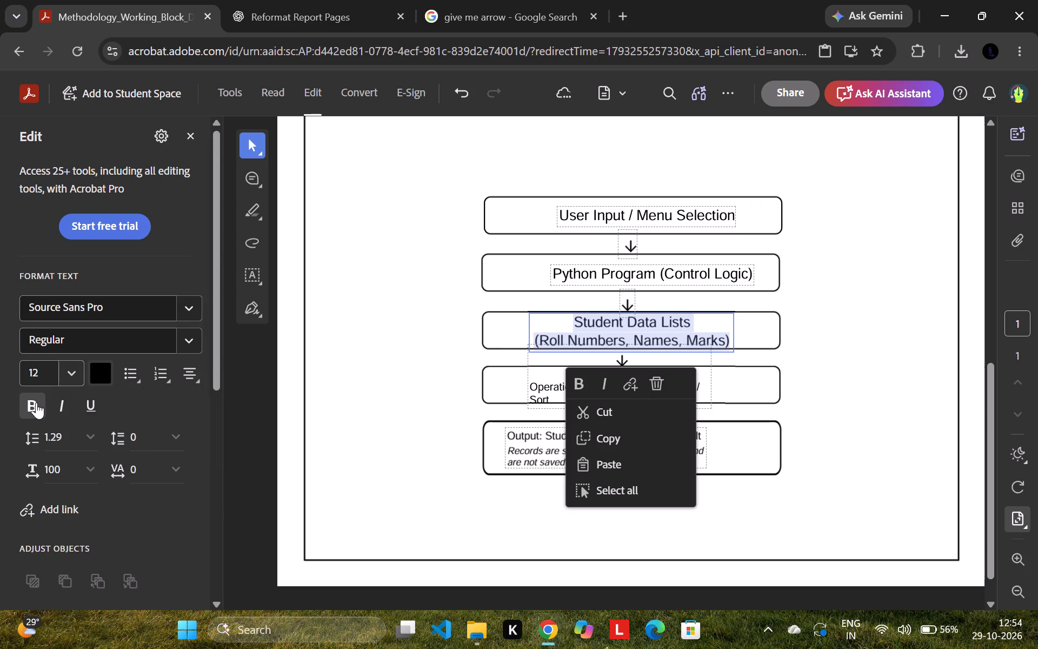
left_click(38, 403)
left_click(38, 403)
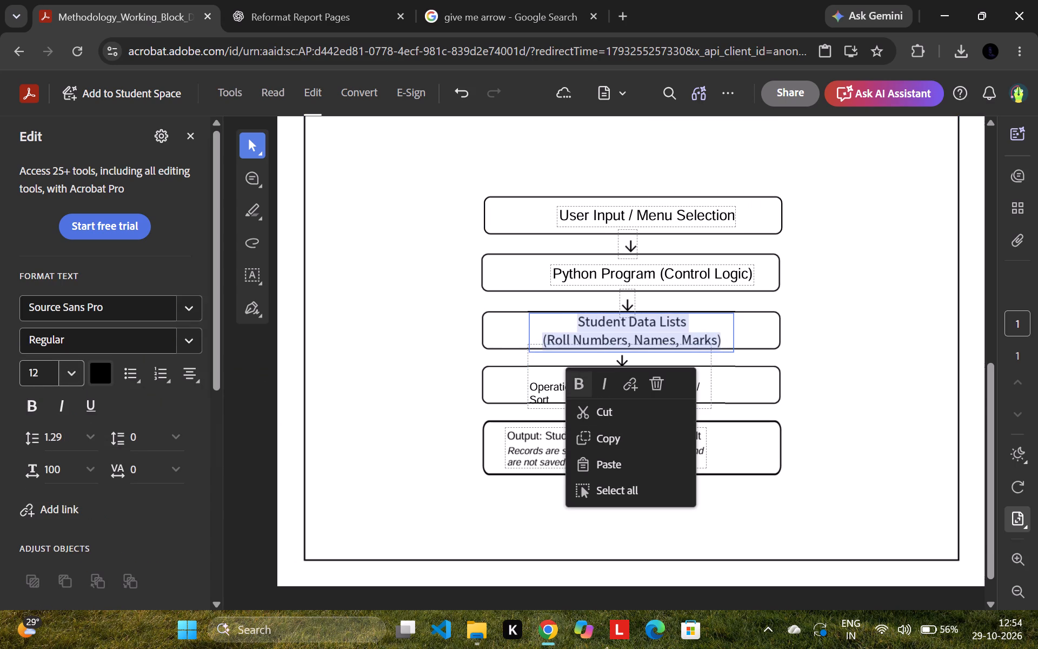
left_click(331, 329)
Set the font size of the whole Operations text block, including its small arrow, to 12.
left_click(684, 389)
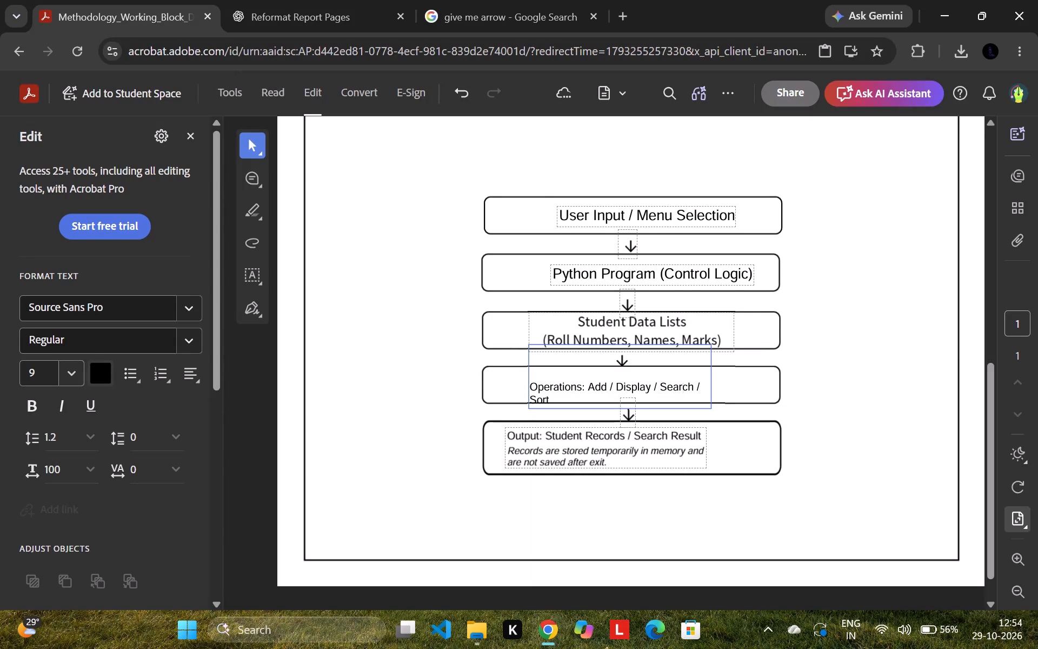
key("ctrl+a")
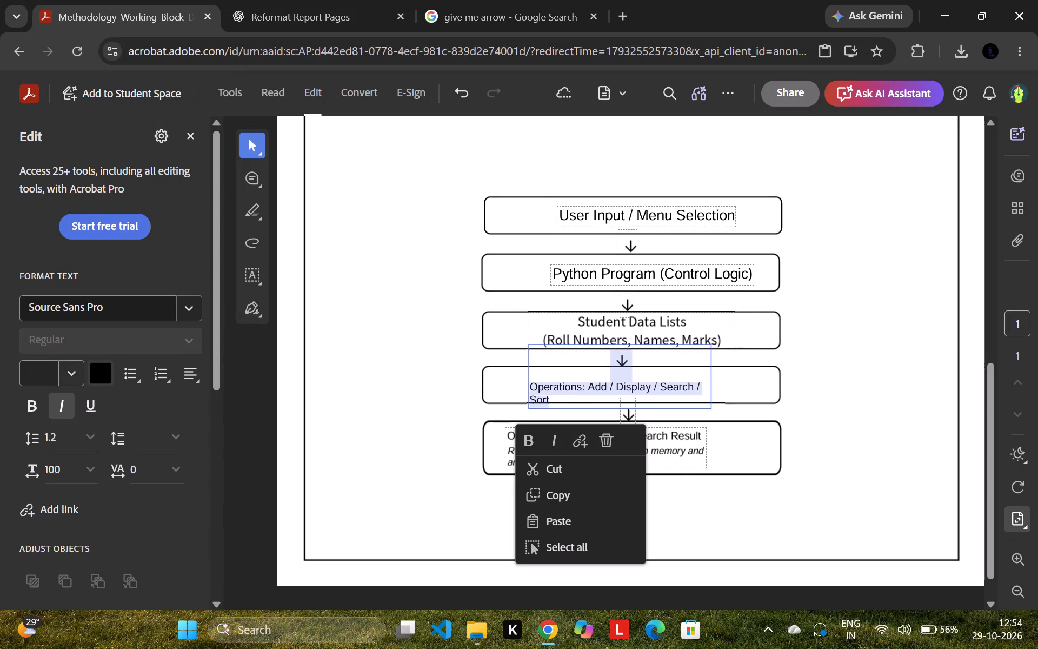
left_click(74, 369)
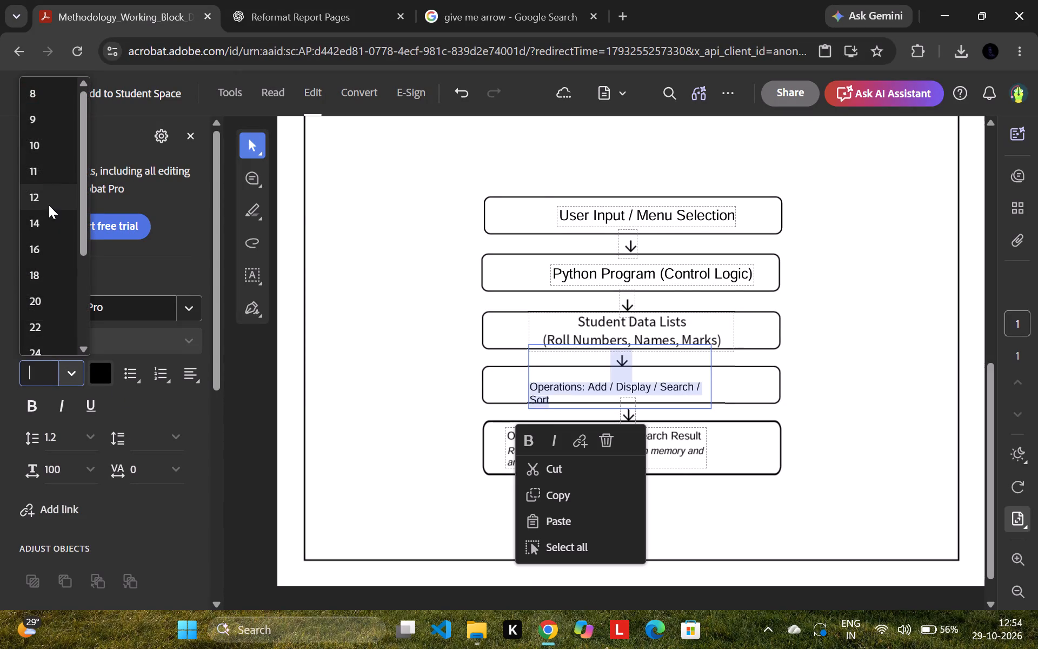
left_click(48, 200)
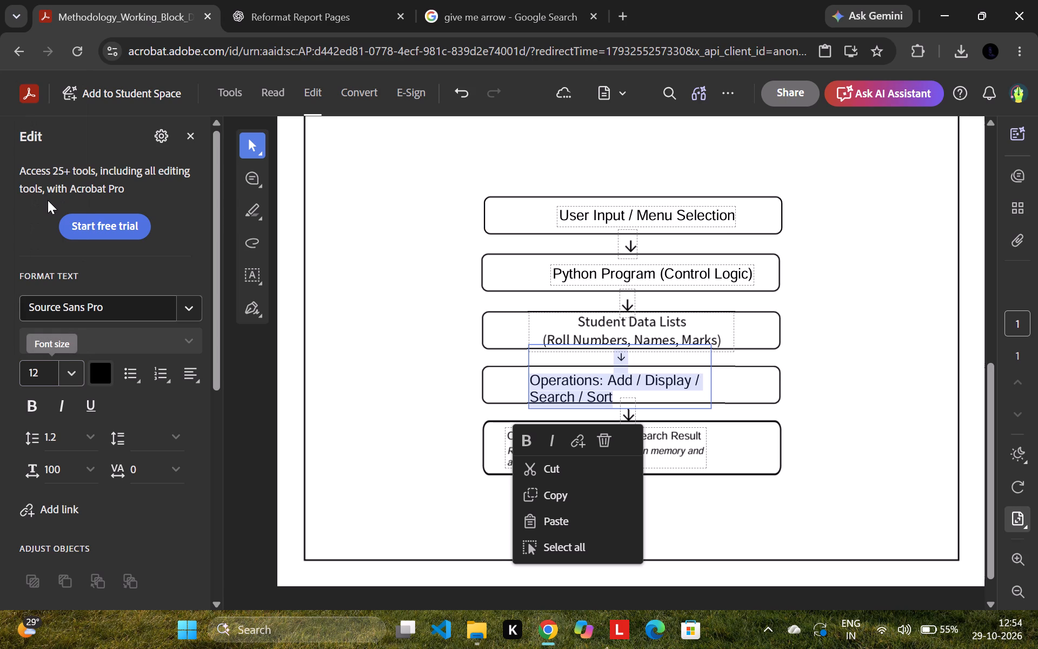
left_click(833, 344)
Move the Operations text block down and slightly right, away from the Student Data Lists box.
left_click(620, 356)
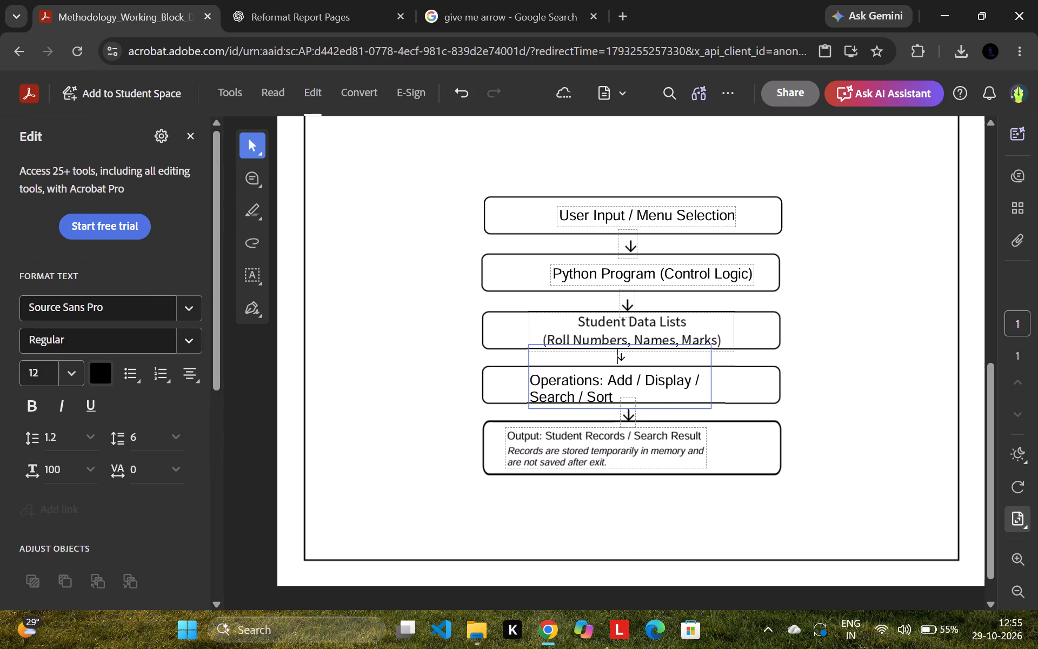
left_click_drag(634, 345, 645, 381)
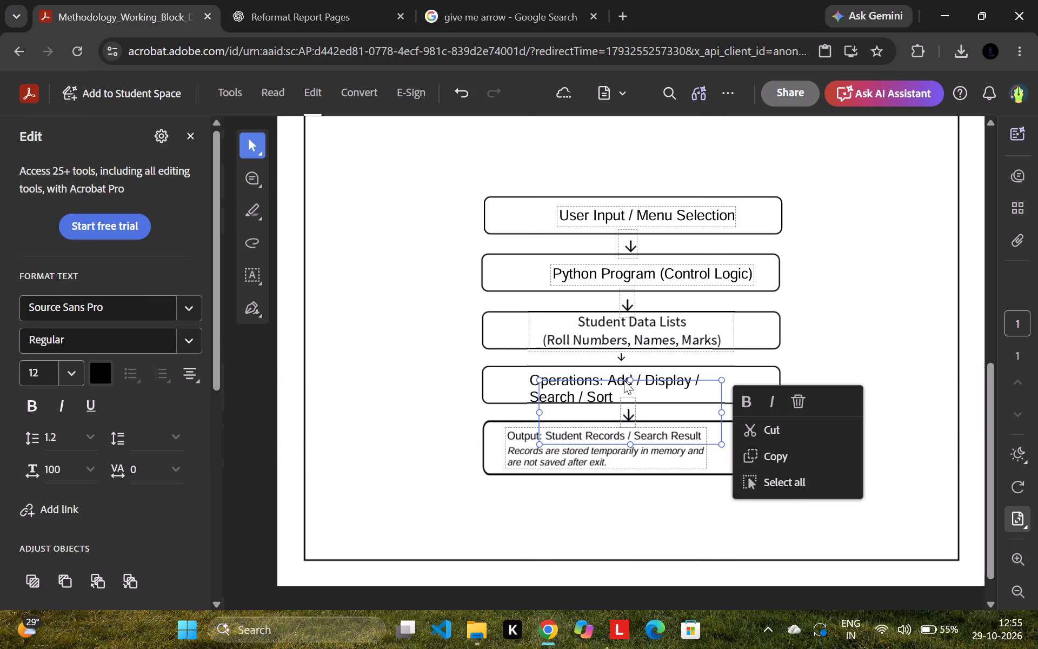
Delete the small arrow and the empty line above the Operations: Add / Display / Search / Sort text.
left_click(635, 392)
left_click(629, 416)
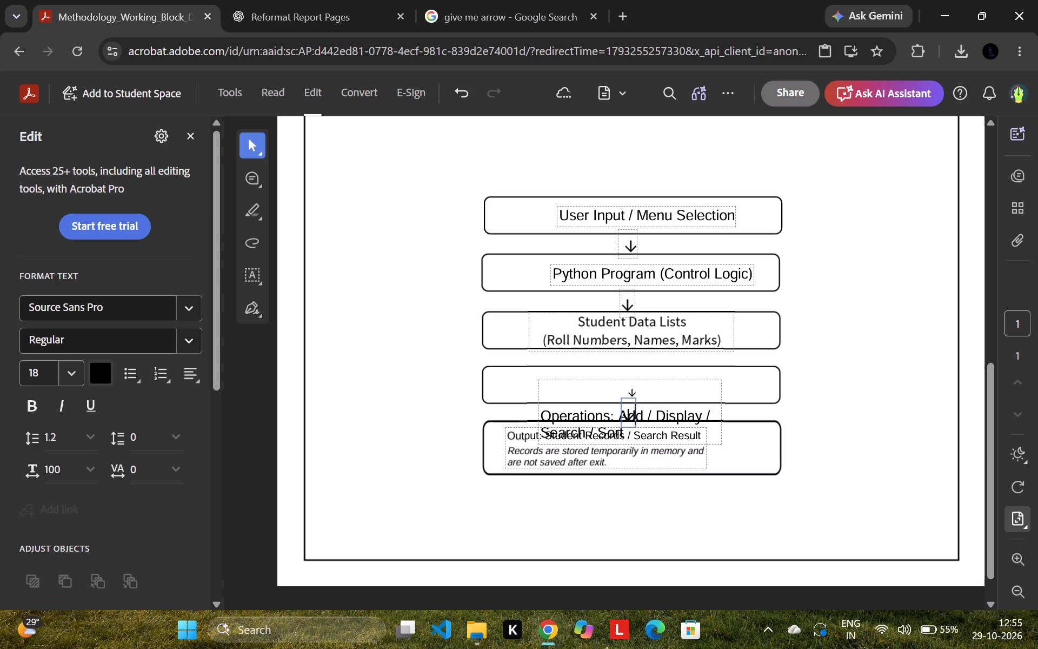
left_click(637, 398)
left_click(640, 390)
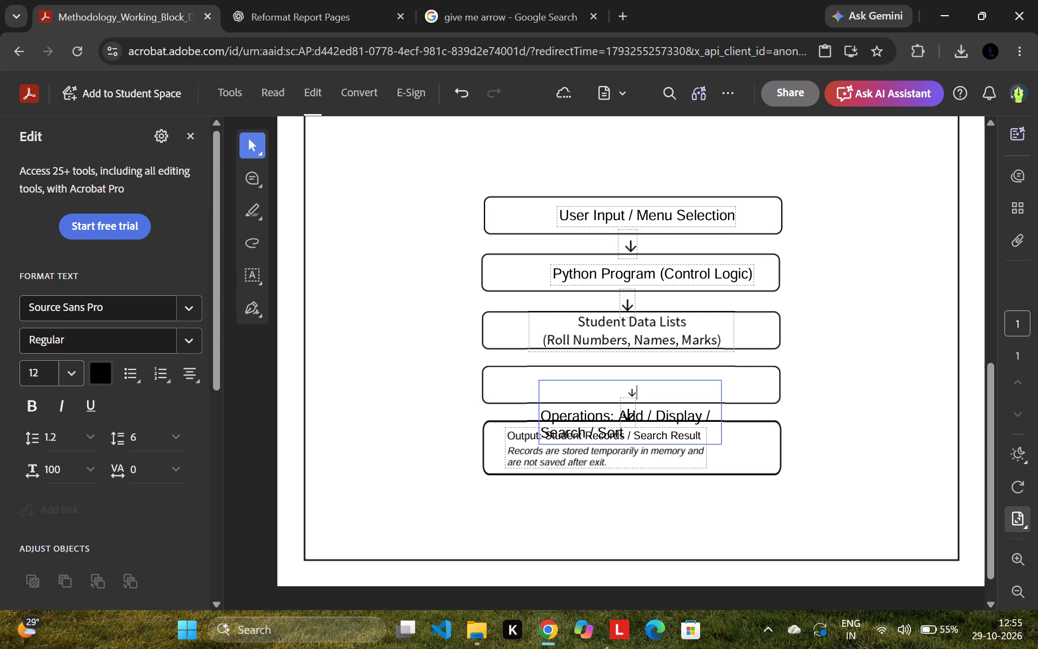
key("BackSpace")
key("BackSpace")
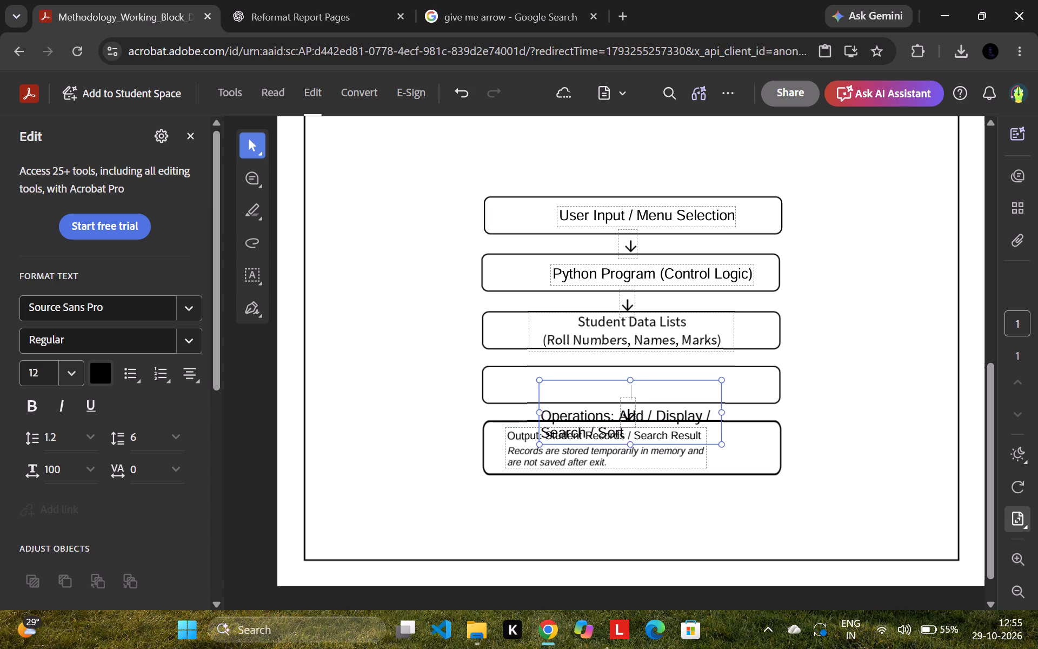
left_click(542, 419)
key("BackSpace")
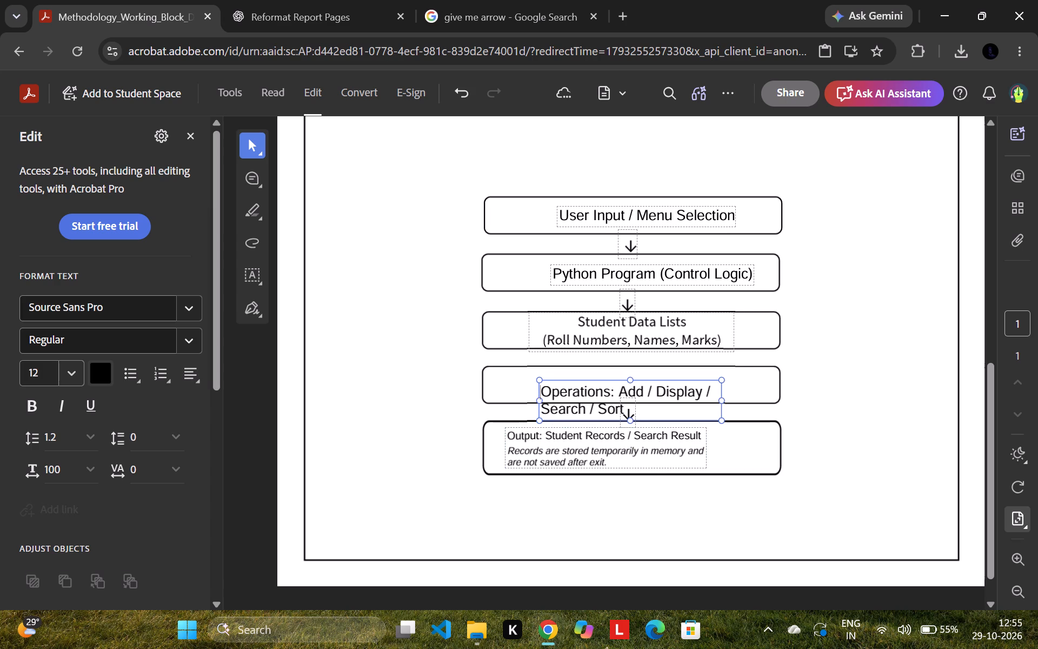
Move the arrow overlapping the Operations text out of the block diagram, to the empty area beside the boxes.
left_click_drag(654, 380, 654, 357)
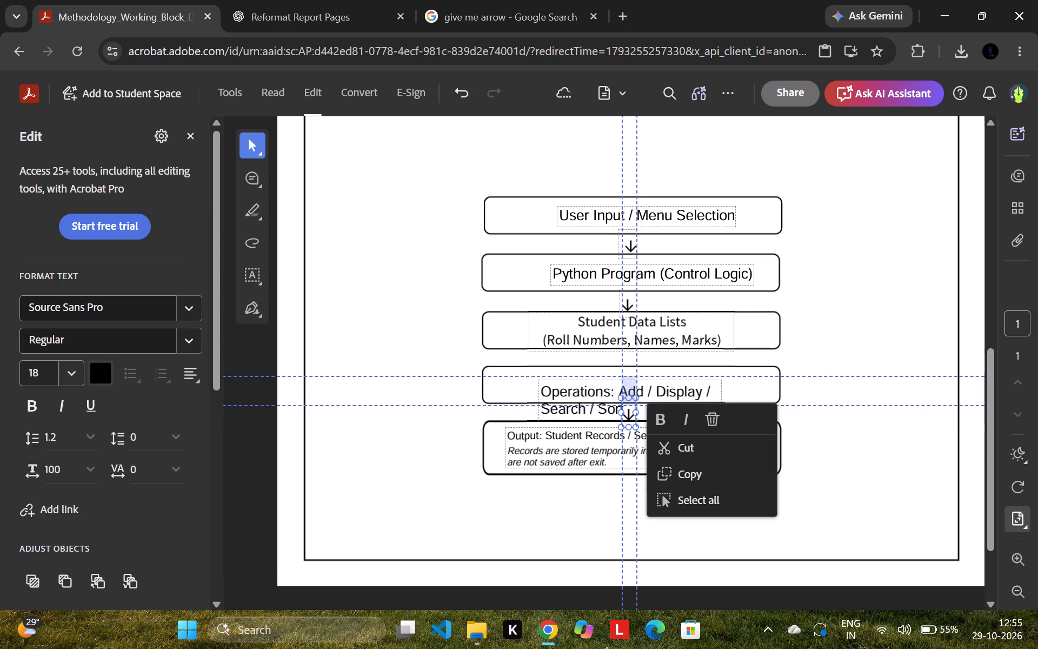
left_click_drag(654, 357, 653, 374)
left_click(656, 387)
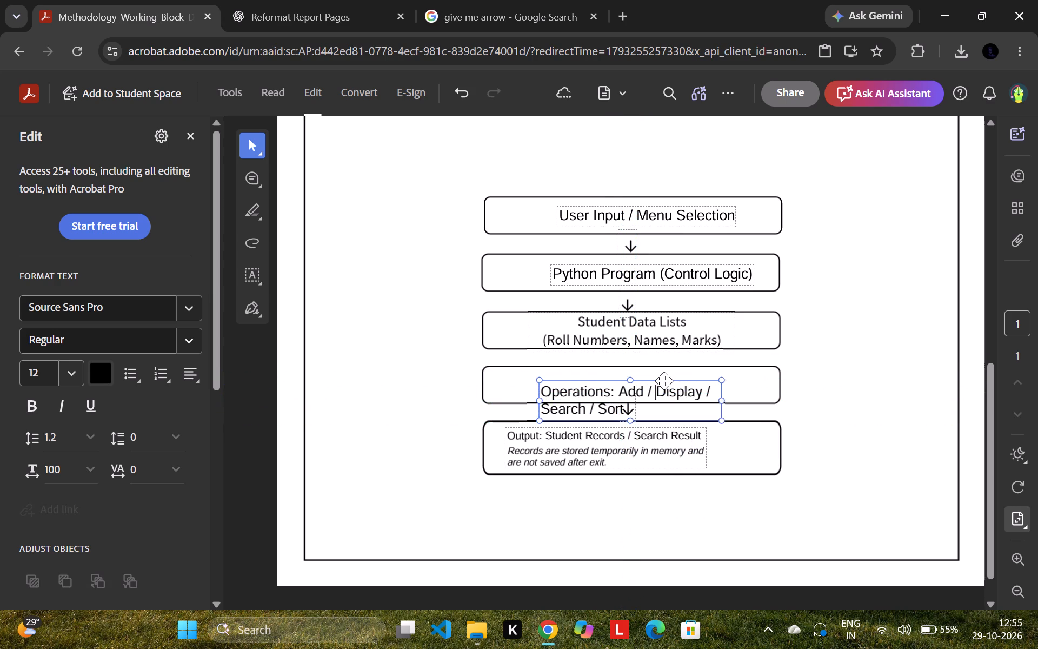
left_click_drag(664, 381, 666, 358)
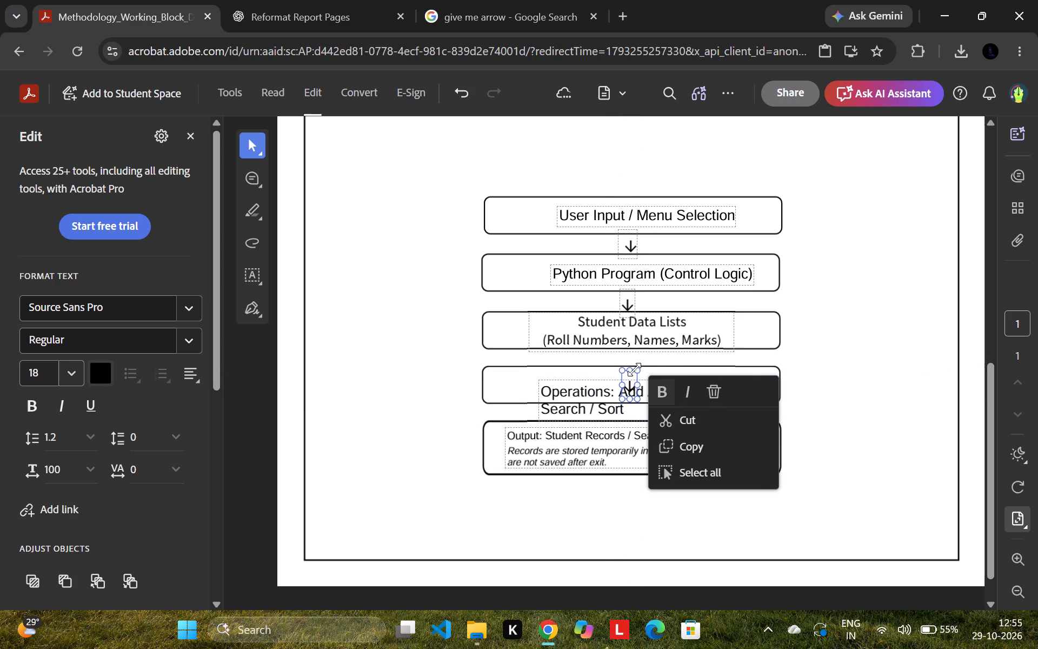
left_click_drag(633, 369, 634, 363)
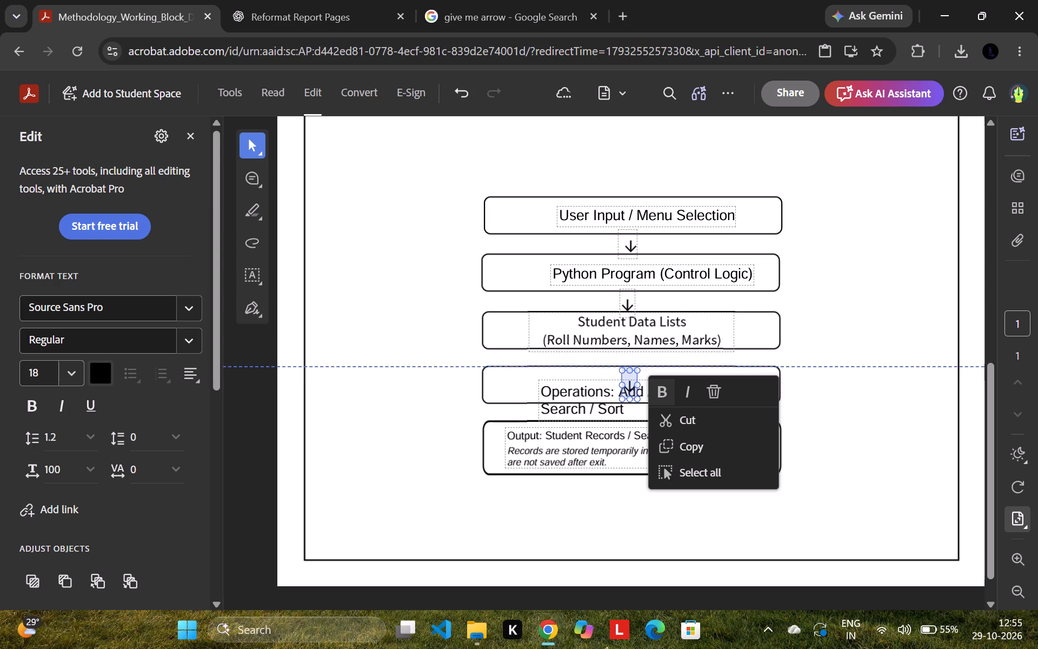
left_click_drag(634, 363, 635, 349)
left_click_drag(636, 360, 718, 363)
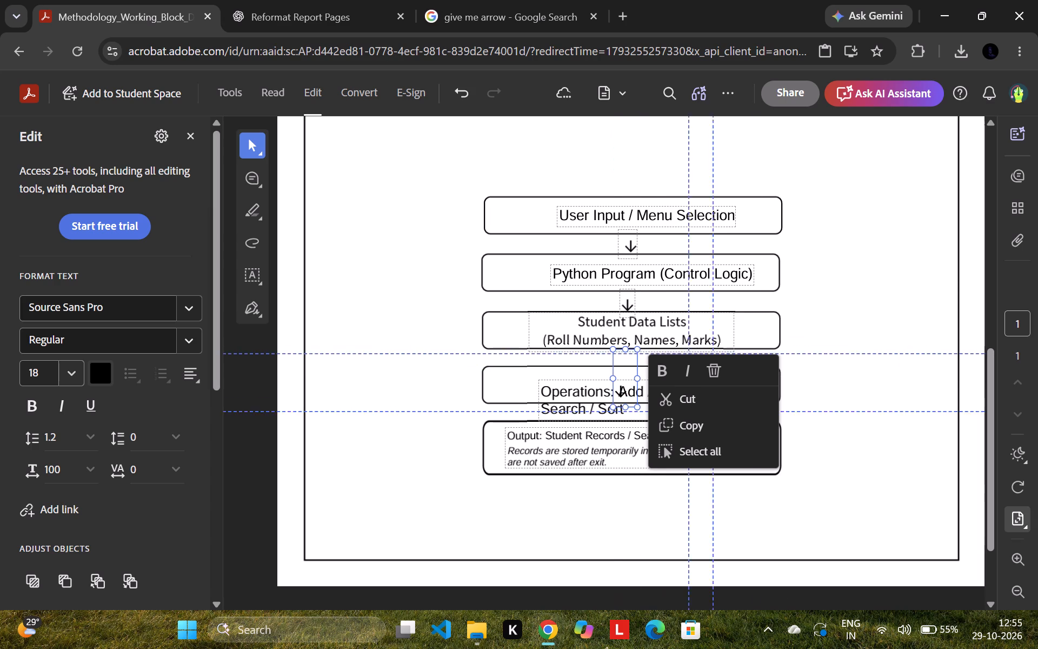
left_click_drag(718, 363, 833, 339)
Move the Operations: Add / Display / Search / Sort text block up into its own box.
left_click(657, 414)
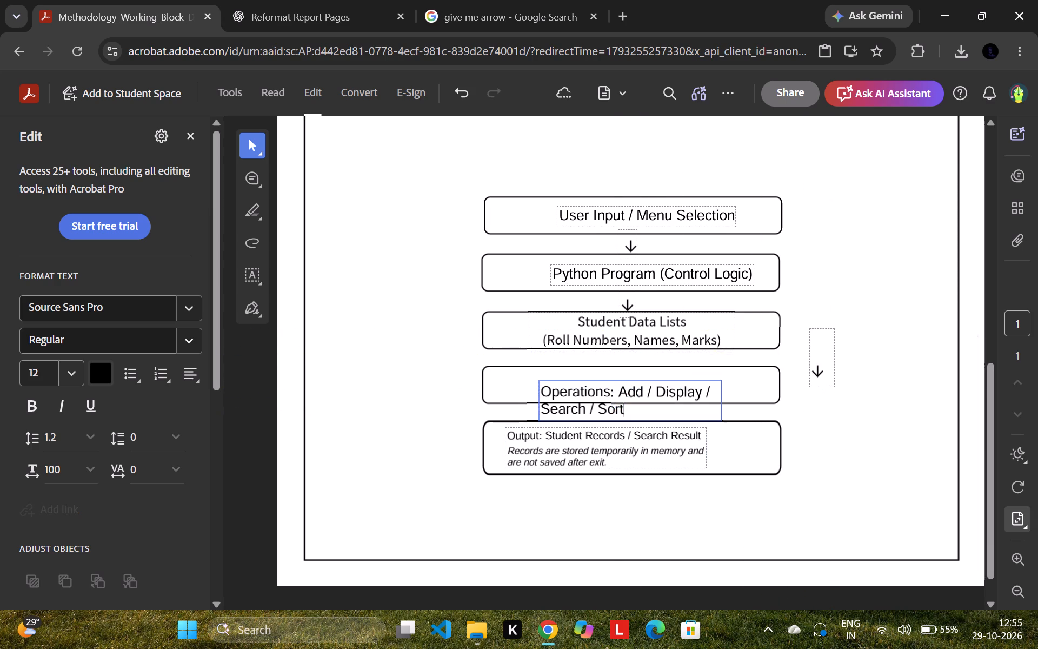
left_click_drag(681, 380, 681, 367)
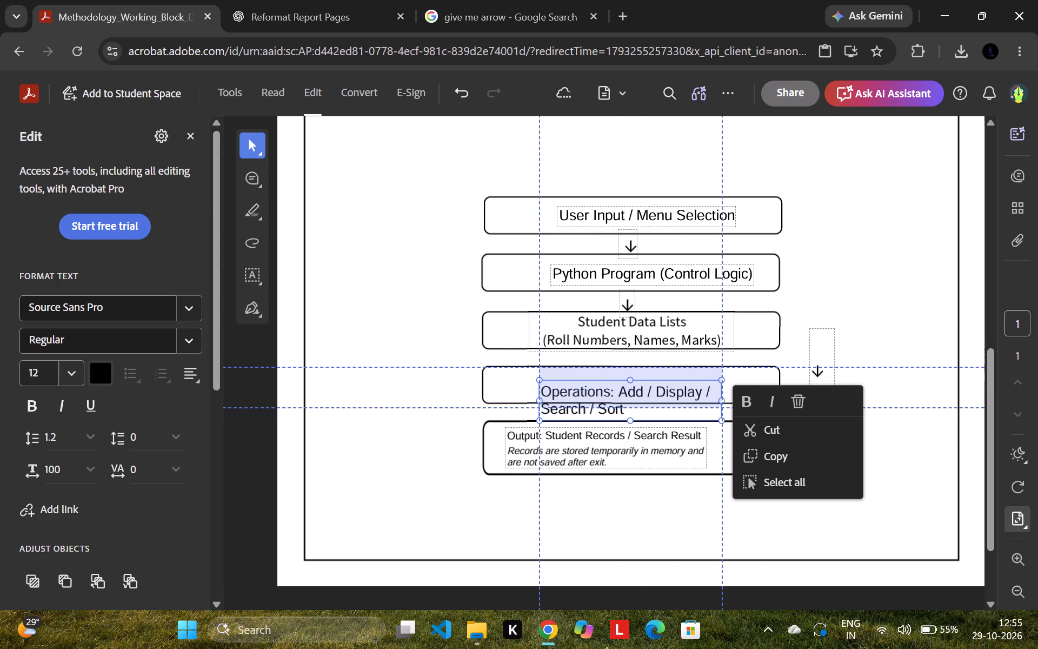
left_click_drag(681, 367, 681, 364)
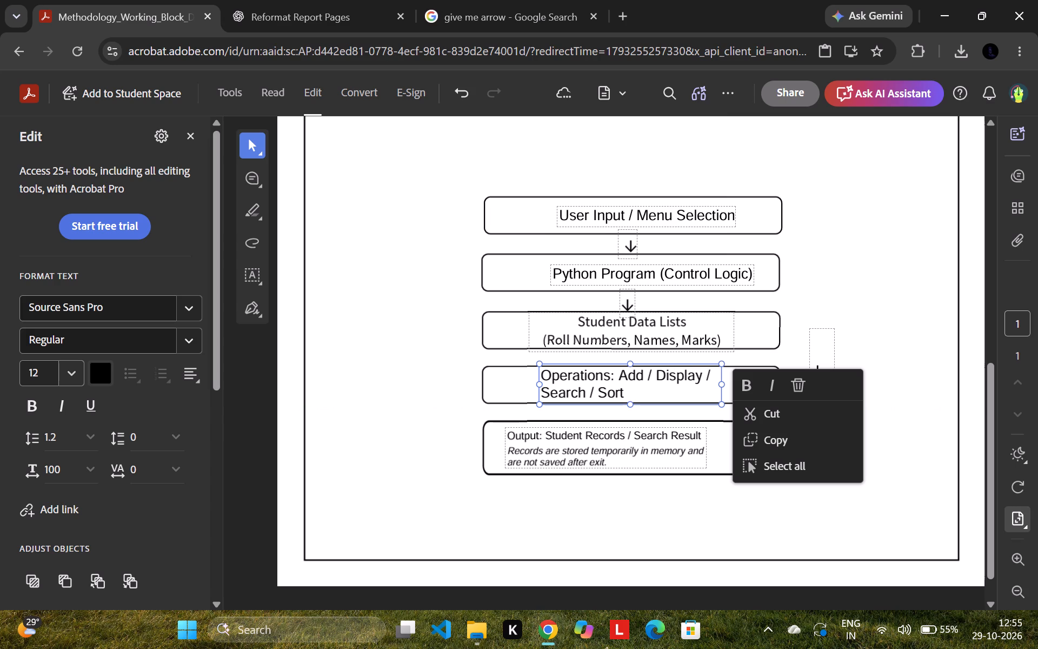
Widen the Operations text block on both sides so its text fits on one line, and centre it in its box.
left_click_drag(719, 382, 743, 381)
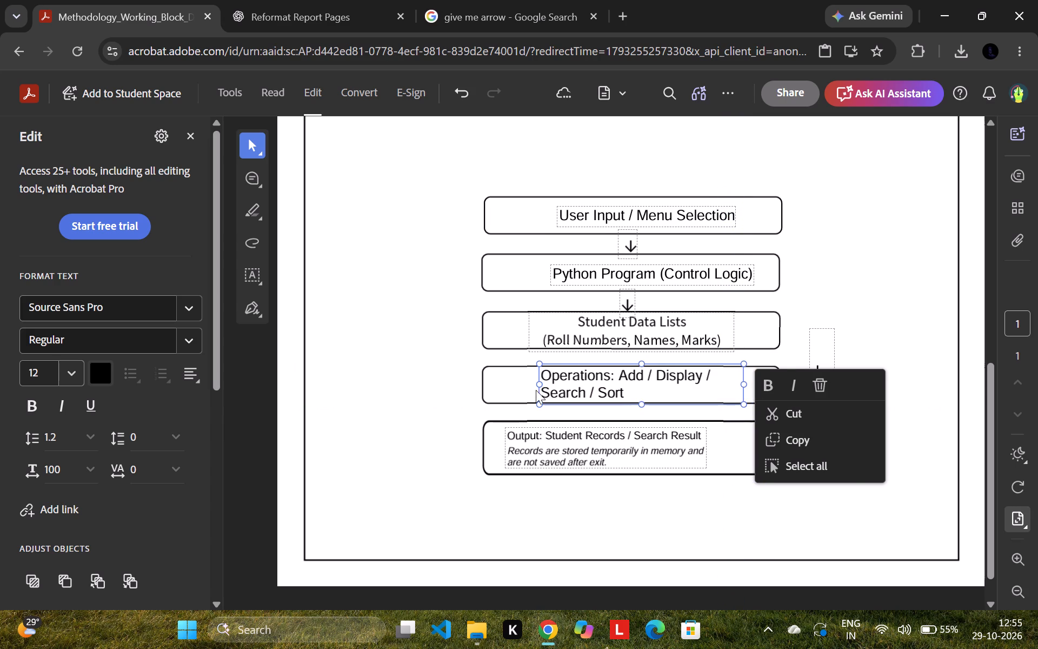
left_click_drag(542, 384, 514, 380)
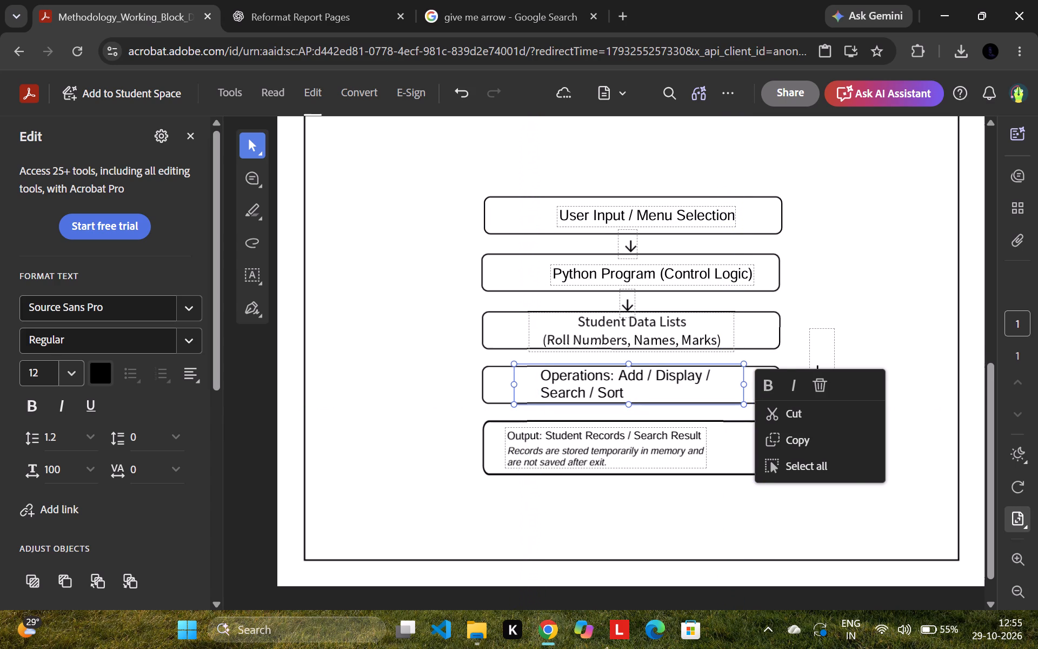
left_click_drag(515, 386, 501, 385)
left_click_drag(744, 386, 754, 385)
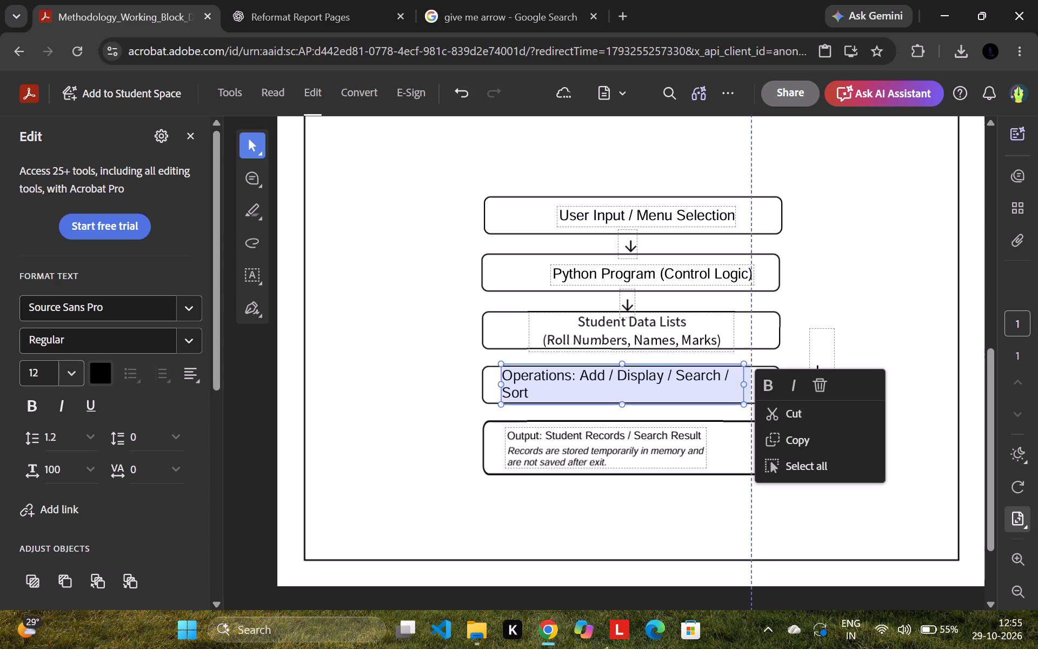
left_click_drag(754, 385, 758, 385)
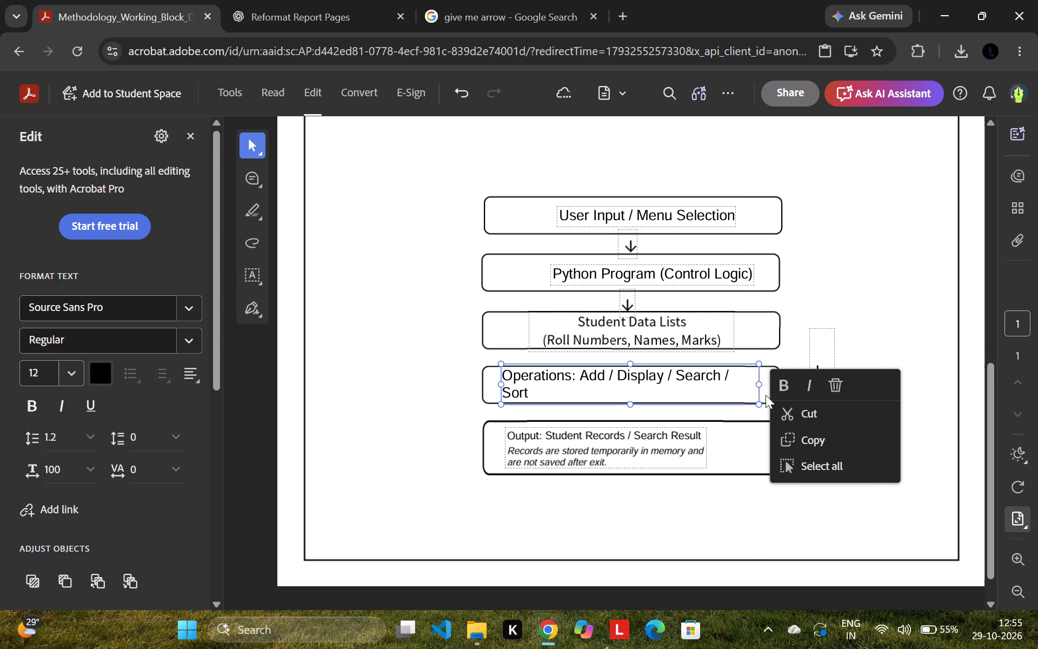
left_click_drag(762, 386, 770, 385)
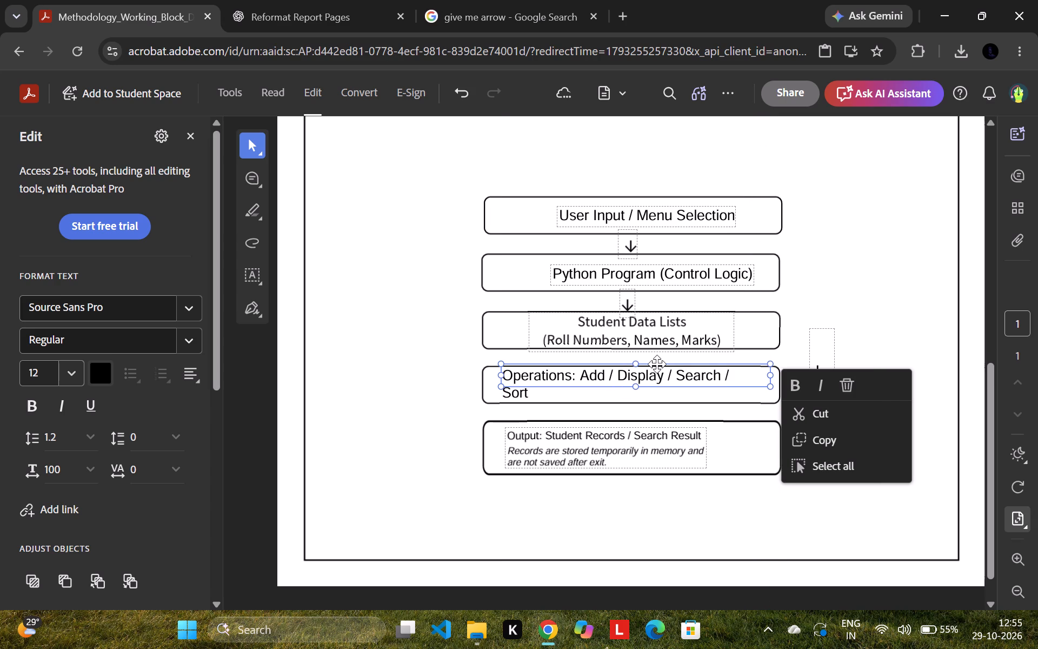
left_click_drag(657, 364, 650, 373)
left_click(830, 280)
Move the arrow from beside the diagram into the gap between the Operations and Output boxes.
left_click(826, 362)
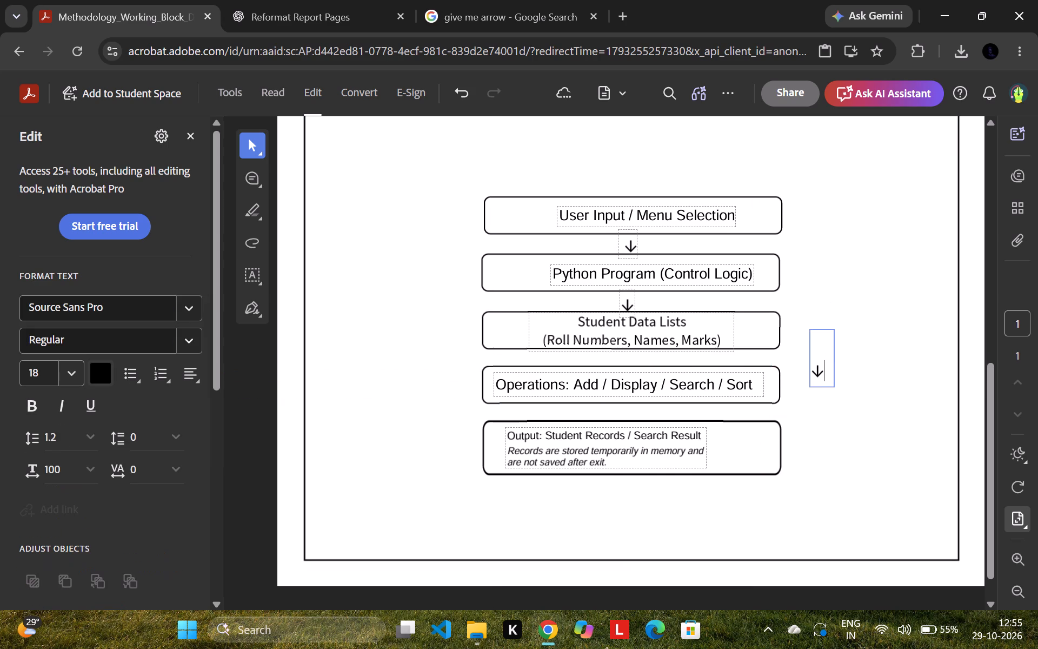
left_click(824, 328)
left_click_drag(828, 328, 635, 370)
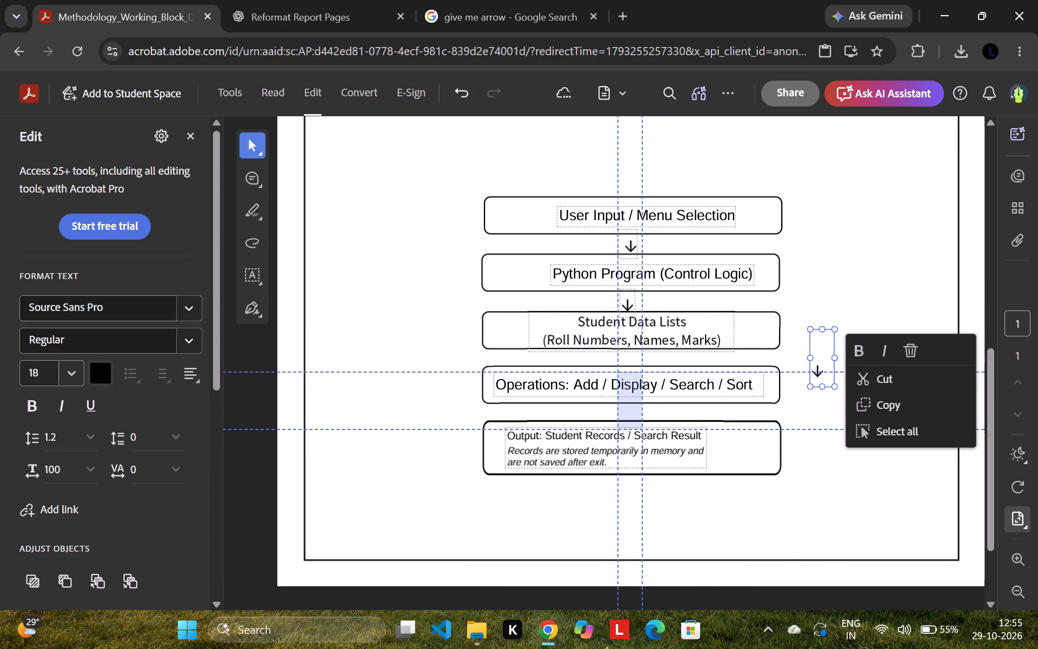
left_click_drag(635, 370, 636, 372)
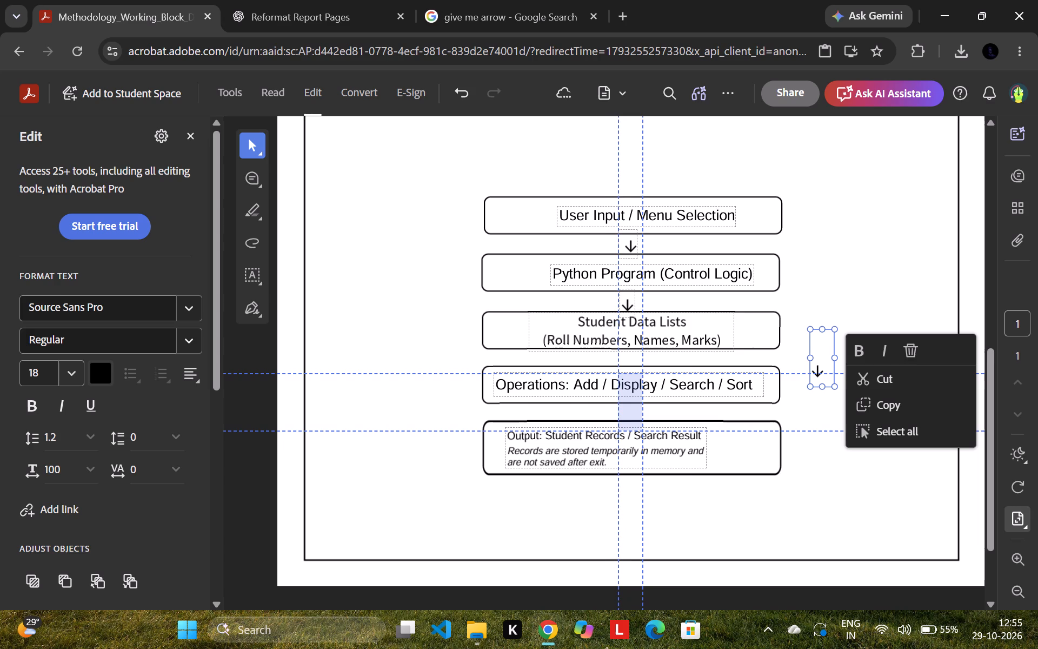
left_click_drag(636, 372, 637, 372)
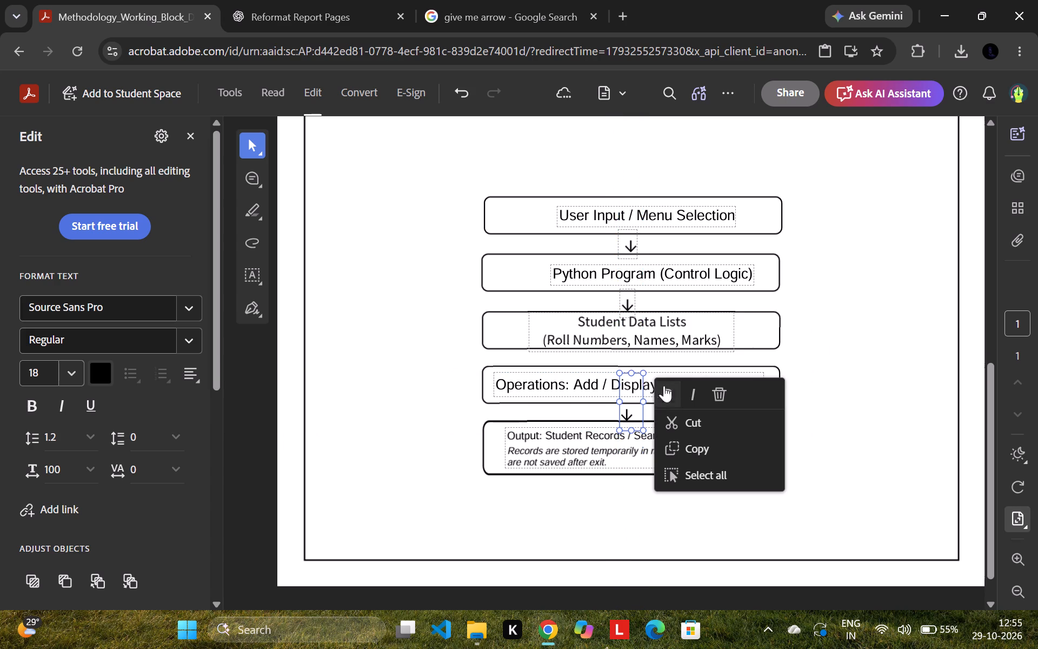
Copy the arrow and place the duplicate between the Student Data Lists and Operations boxes, nudged slightly up to fit the gap.
key("ctrl+c")
left_click(863, 334)
key("ctrl+v")
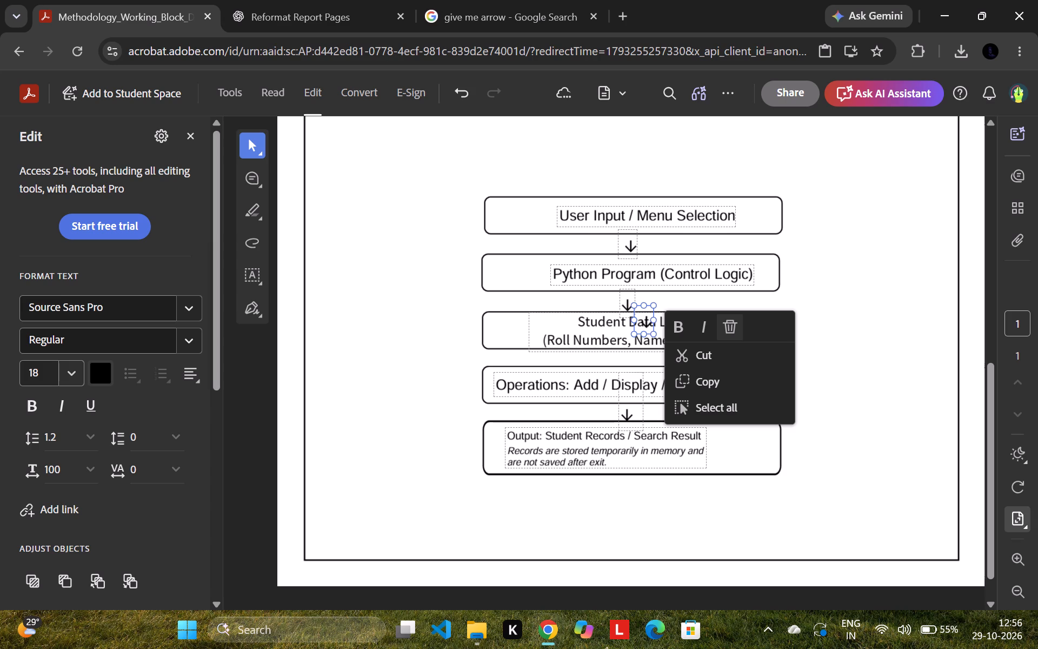
left_click_drag(648, 305, 635, 345)
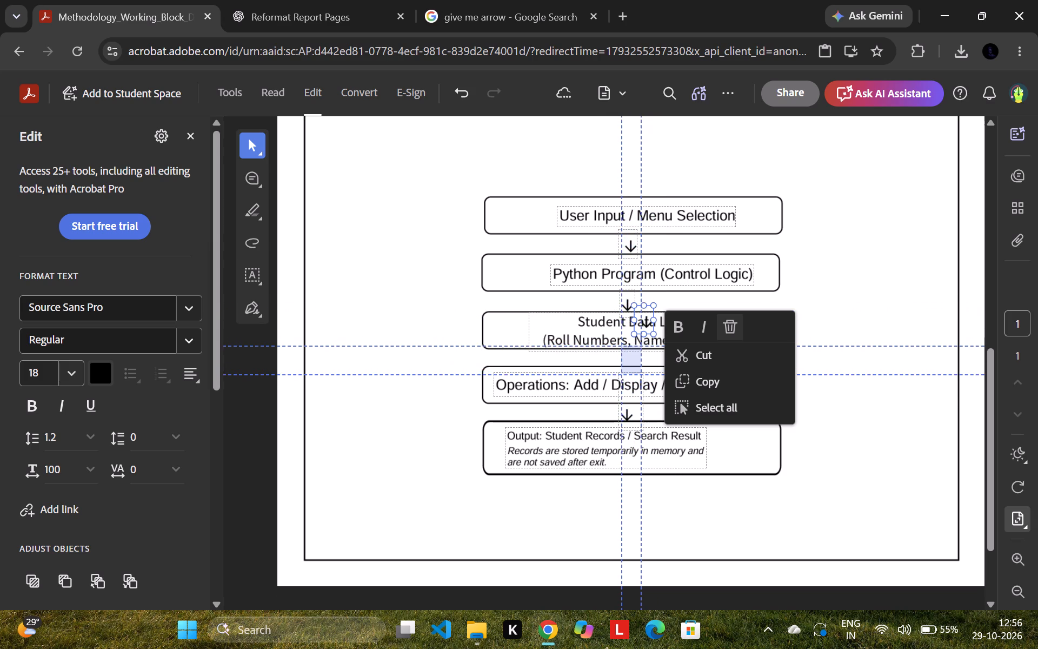
left_click_drag(635, 345, 633, 345)
left_click(862, 304)
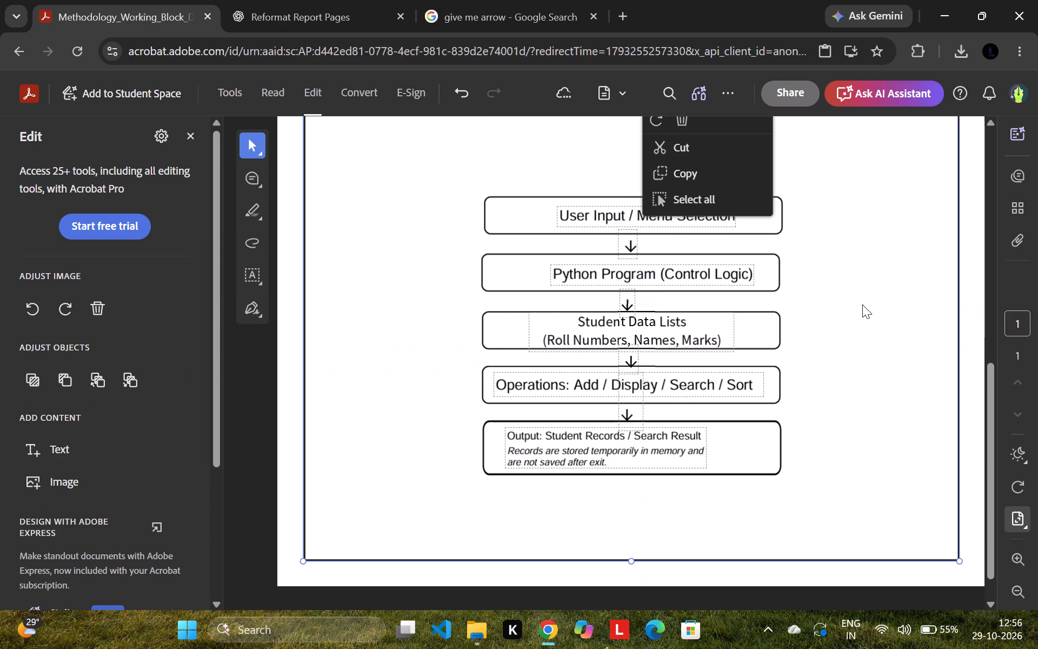
left_click(633, 357)
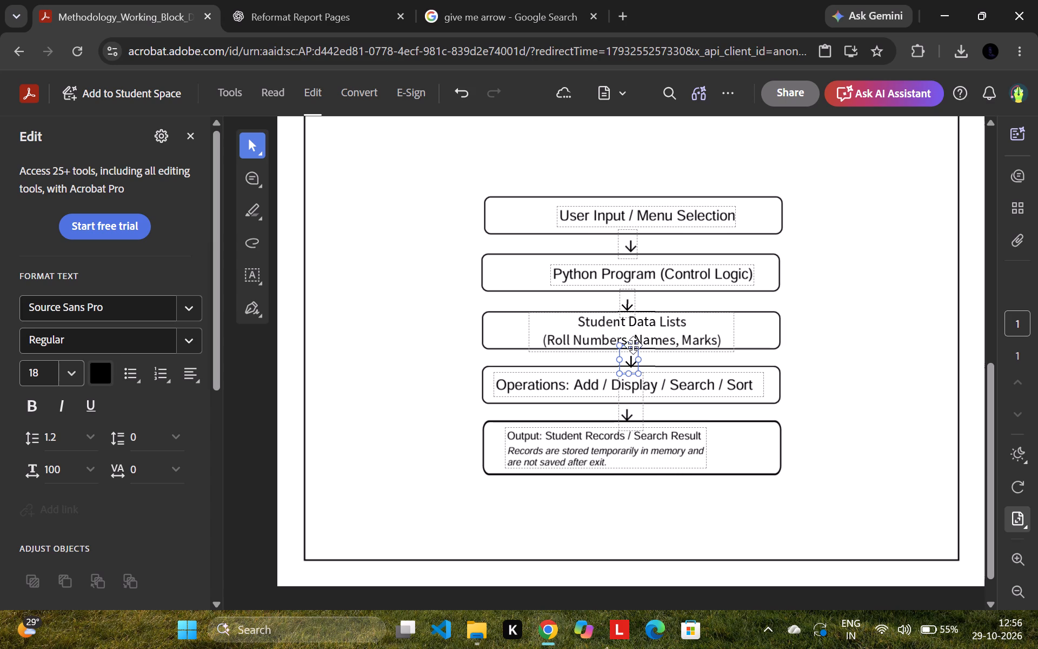
left_click(634, 345)
left_click(814, 330)
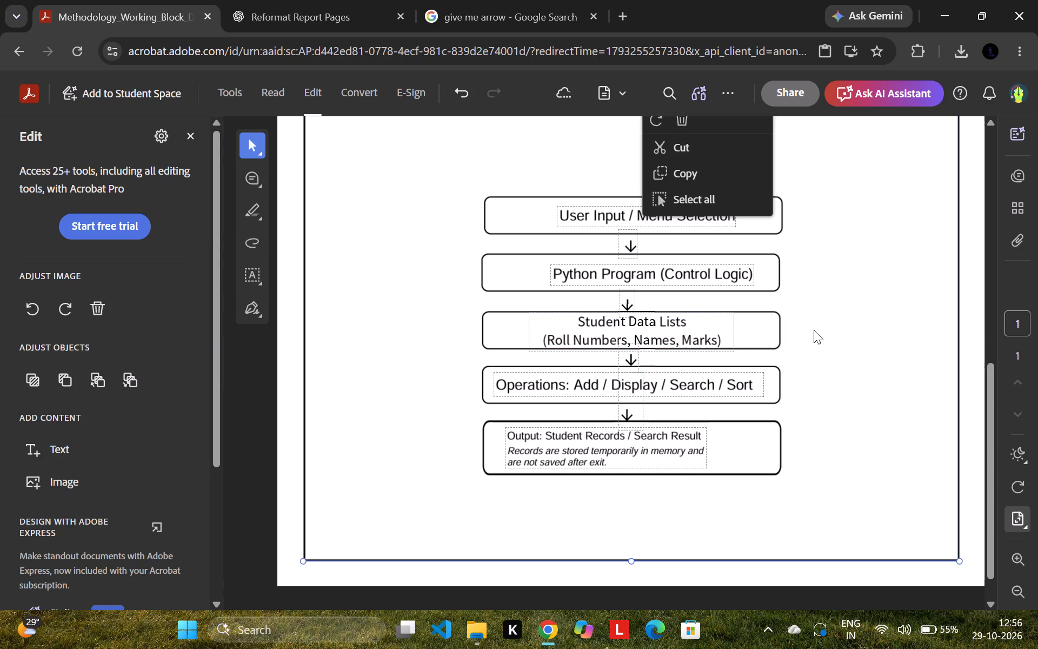
left_click(700, 489)
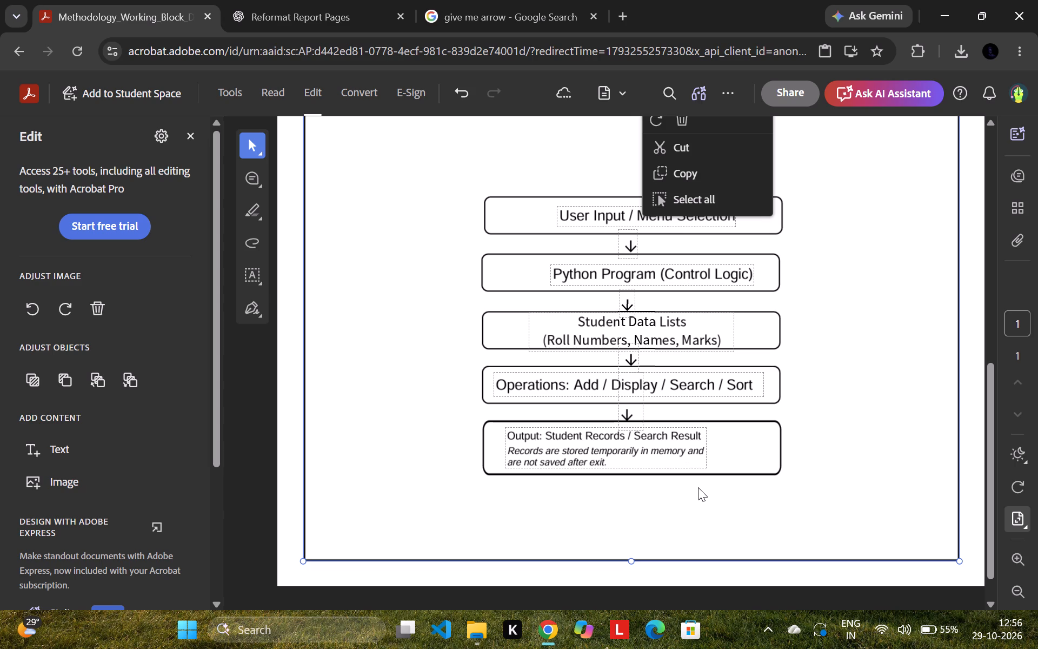
Set the font size of the whole Output: Student Records / Search Result text block, including its italic note, to 12.
left_click(651, 444)
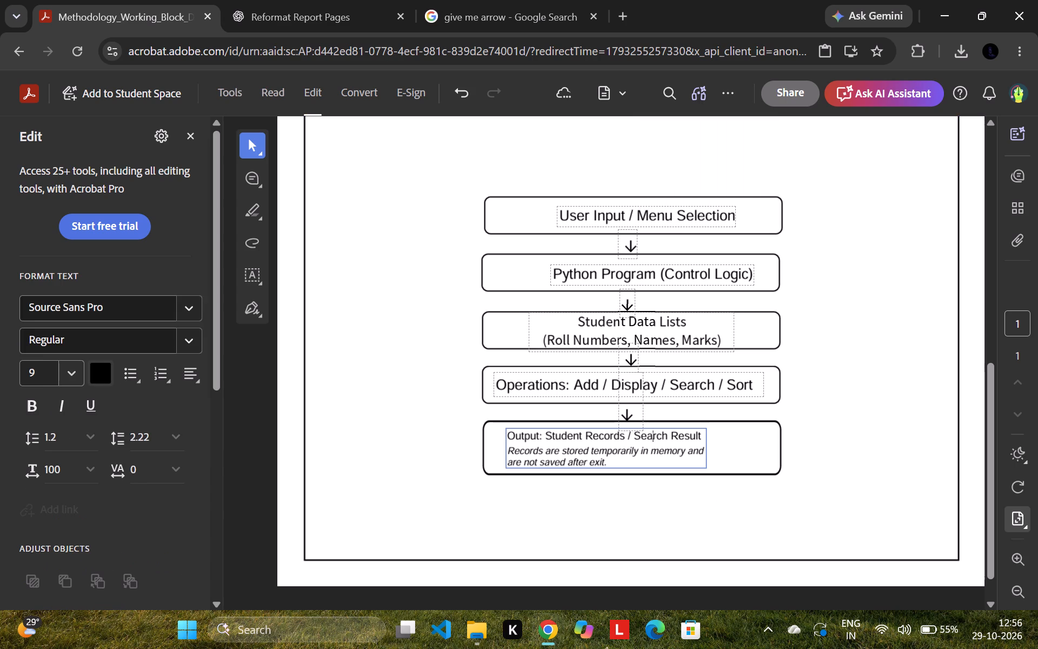
key("ctrl+a")
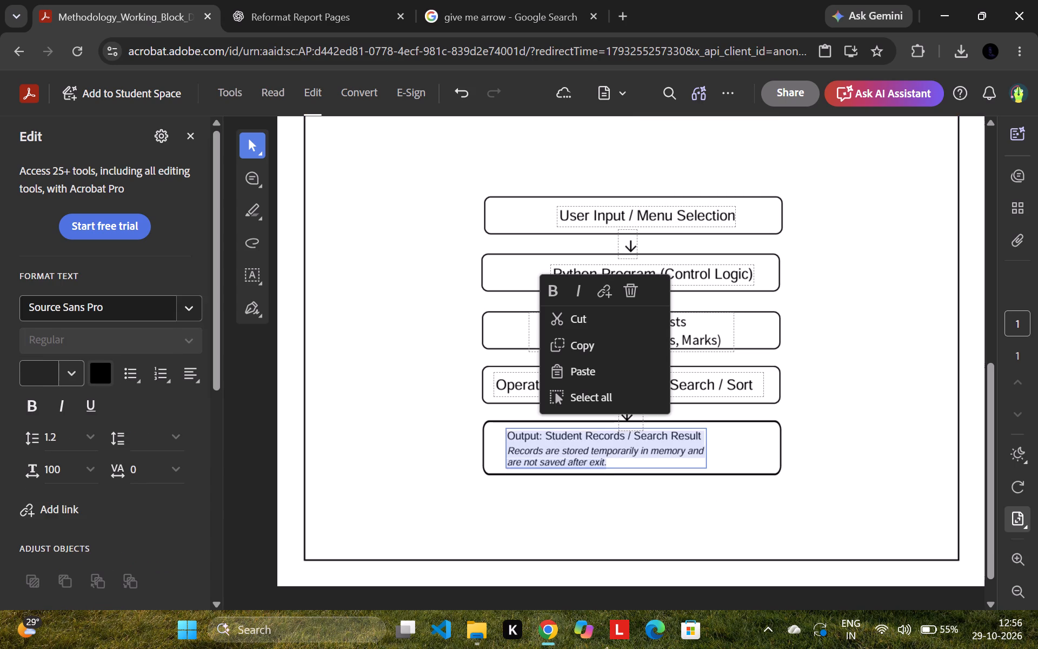
left_click(70, 368)
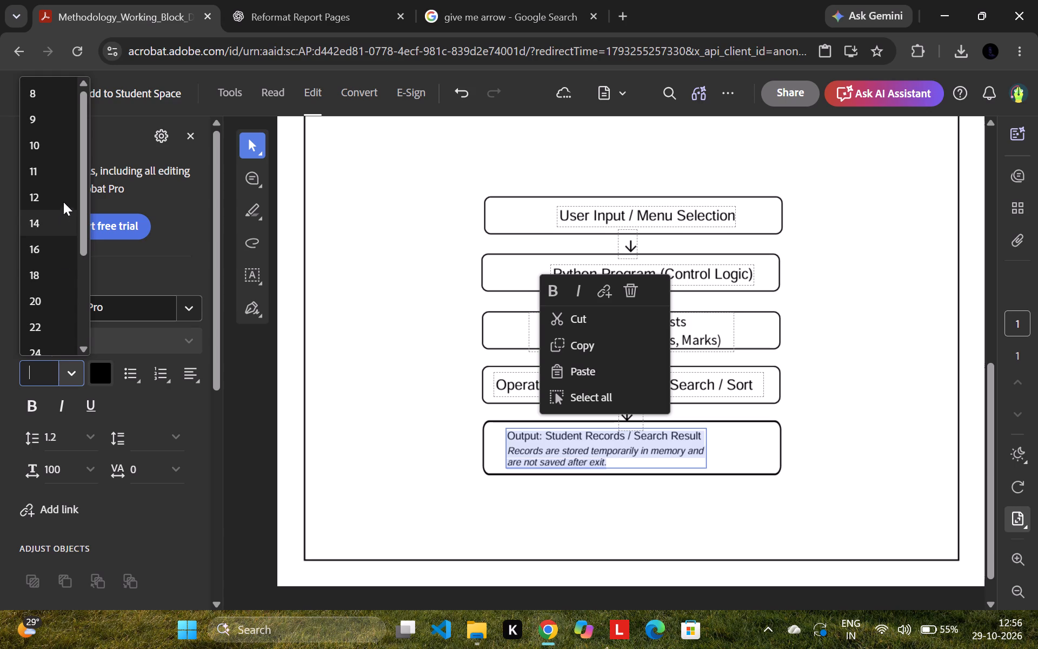
left_click(63, 187)
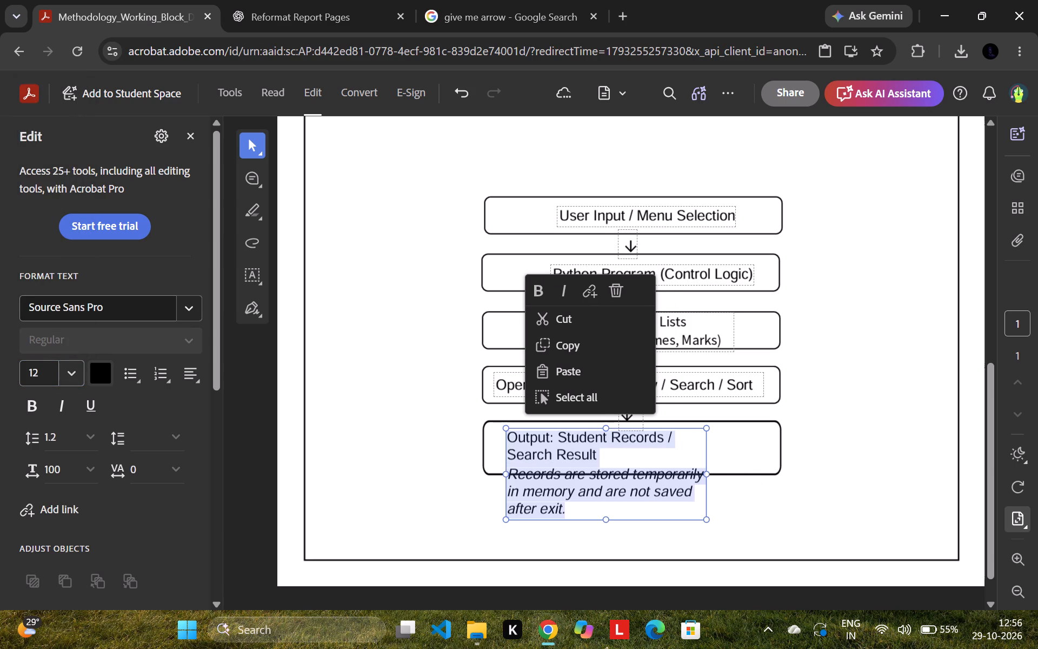
Widen the Output text block to nearly the full width of its box and shift it slightly up and left.
left_click(705, 463)
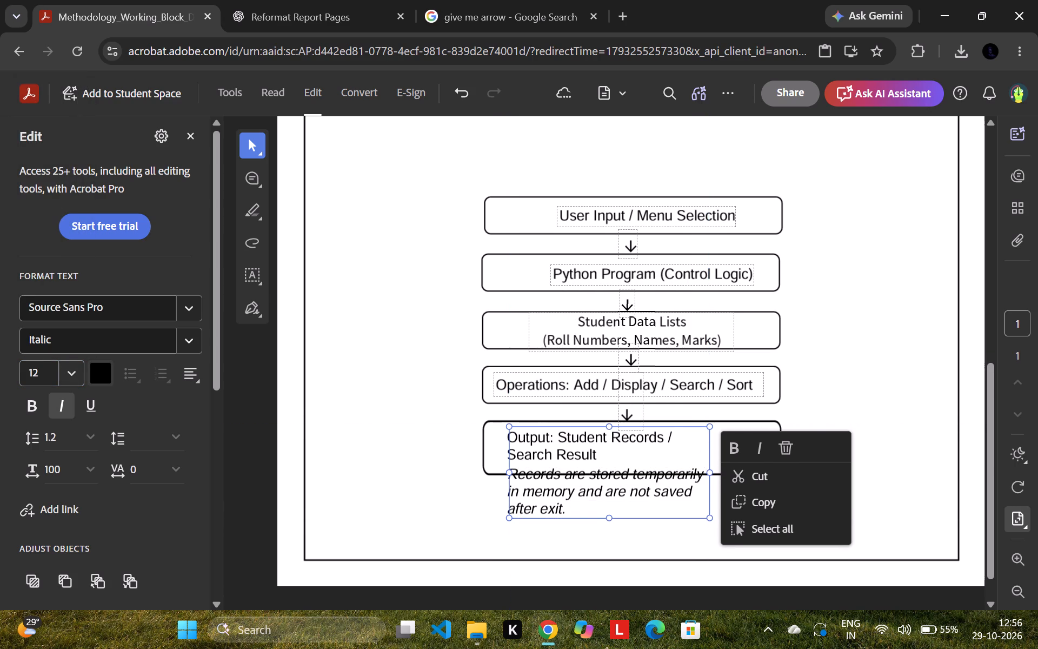
left_click_drag(711, 471, 781, 469)
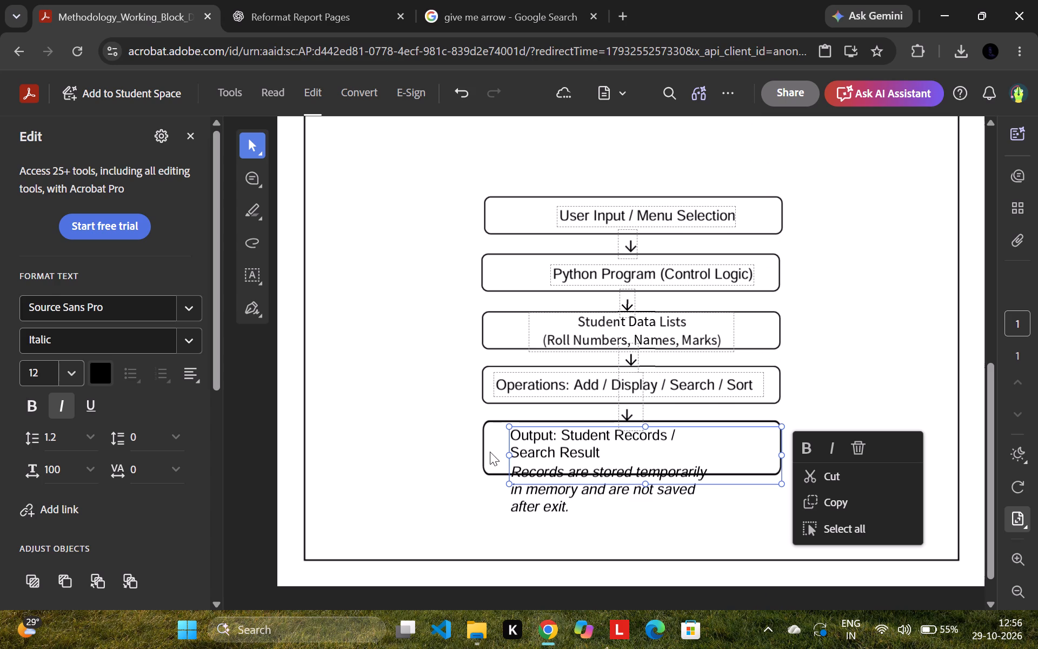
left_click_drag(508, 451, 499, 449)
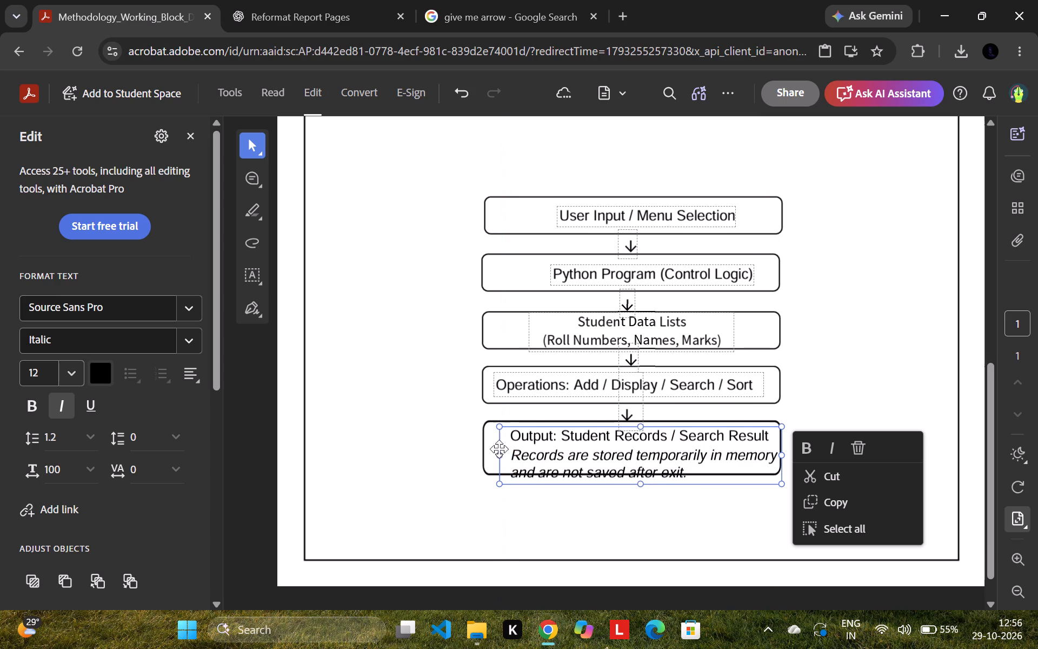
left_click_drag(670, 427, 670, 426)
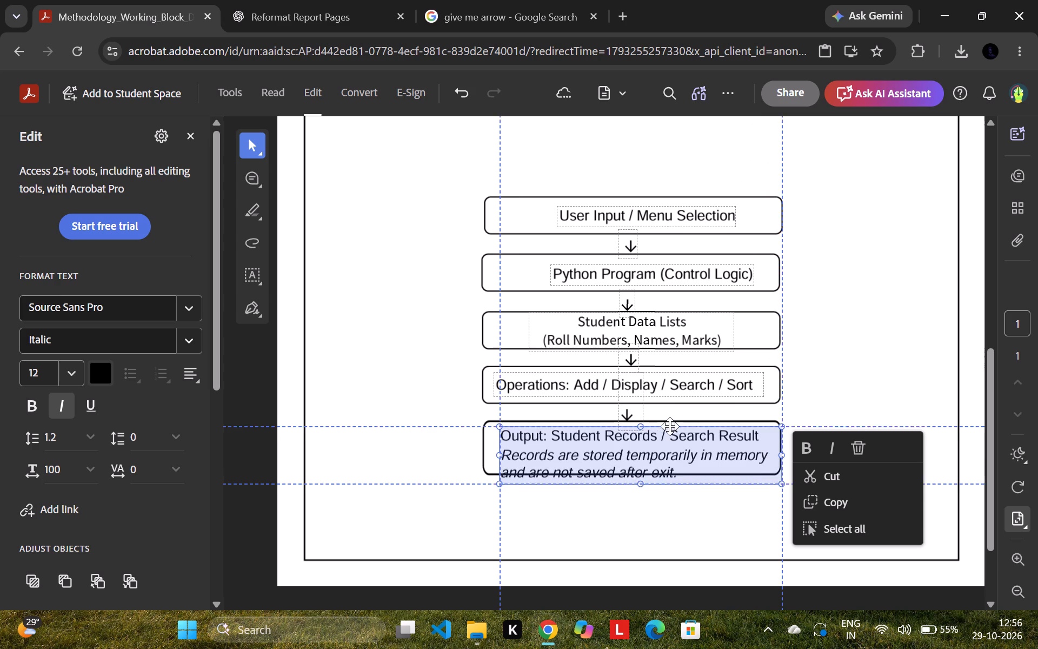
left_click_drag(670, 426, 664, 423)
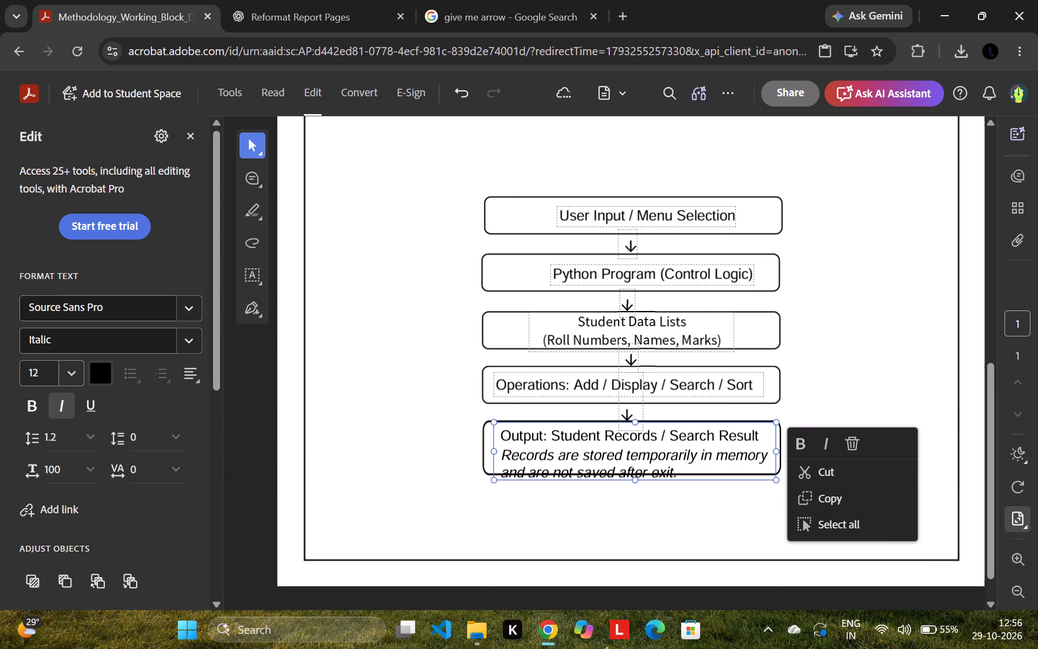
Move the Output text block down off its box and stretch the box's lower edge downward to make it taller.
left_click(708, 477)
left_click_drag(707, 422, 717, 455)
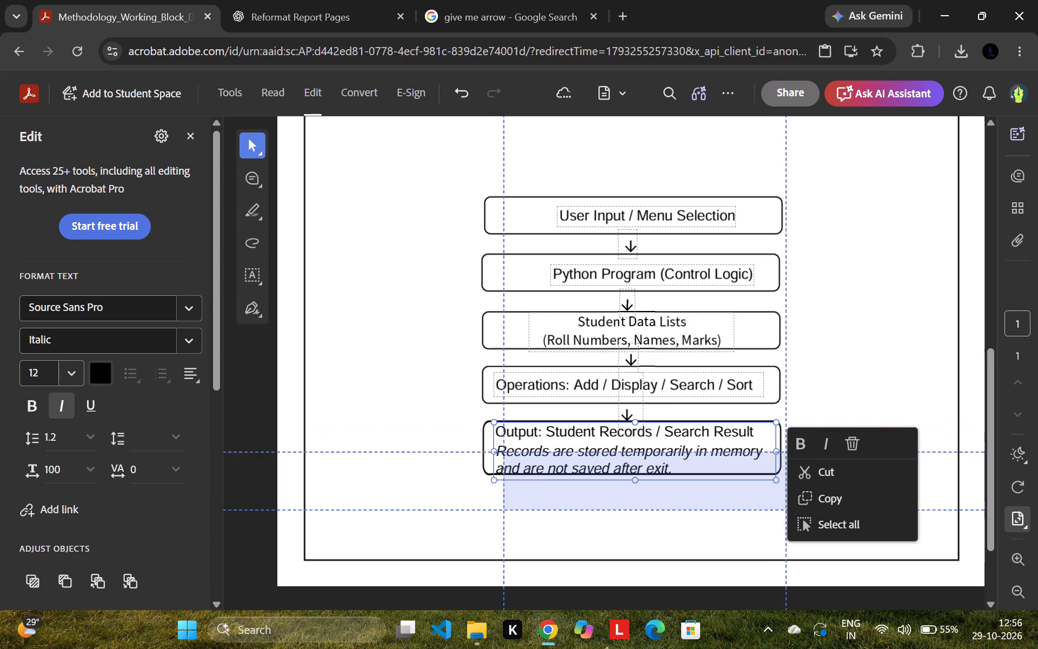
left_click_drag(717, 455, 720, 474)
left_click(714, 442)
left_click_drag(632, 474, 635, 497)
Move the Output text block, including its italic note, back up inside the enlarged Output box and nudge it to fit.
left_click(635, 525)
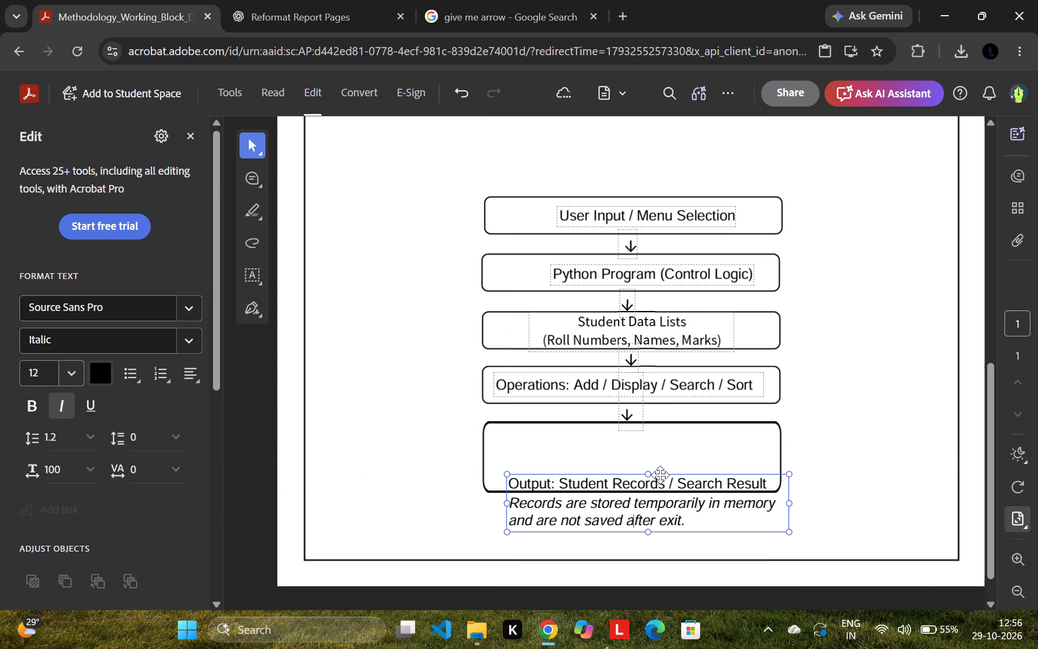
left_click_drag(660, 475, 648, 431)
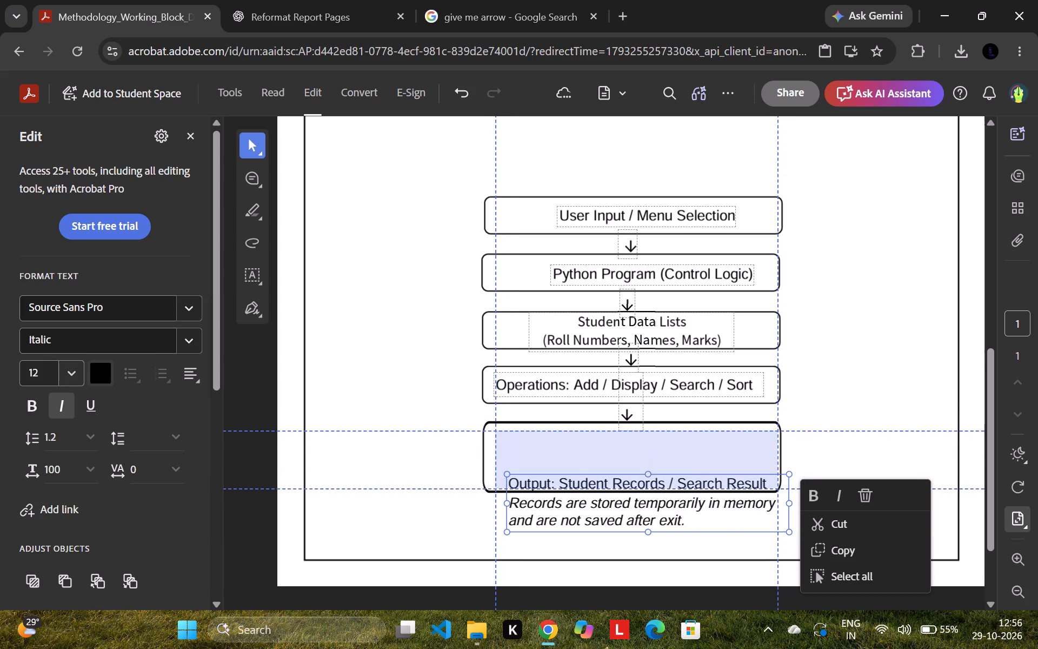
left_click_drag(648, 431, 644, 427)
left_click(873, 296)
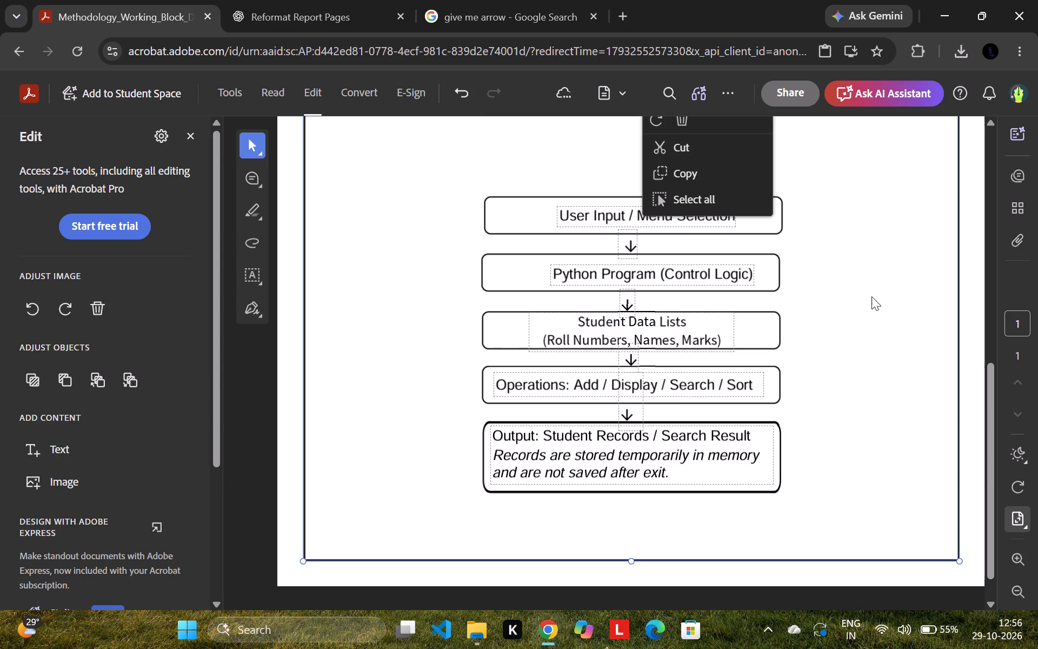
left_click(702, 446)
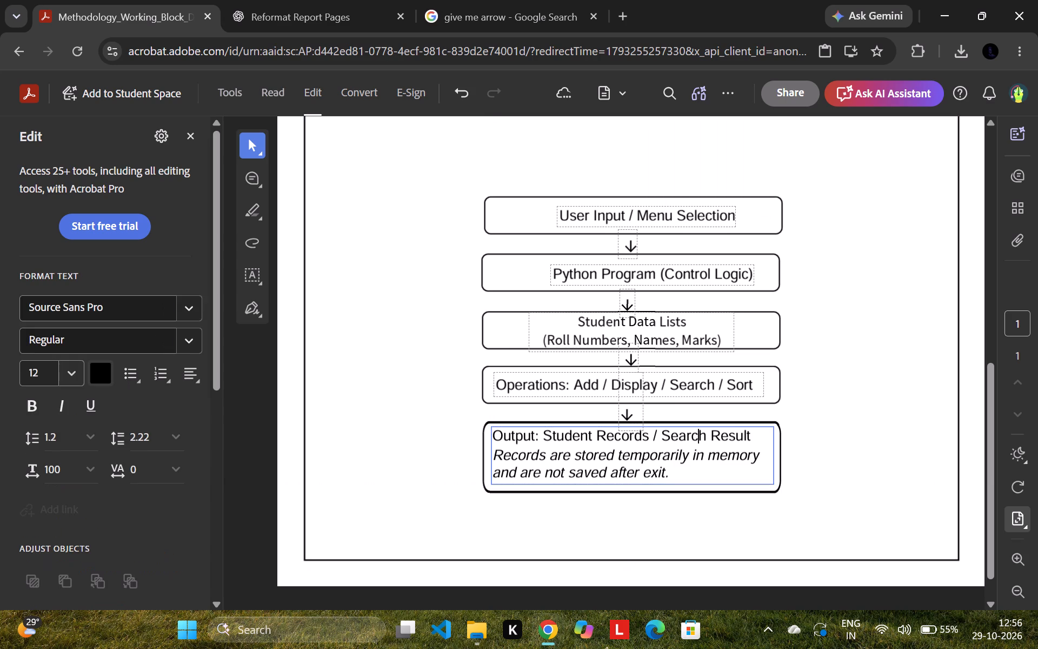
left_click(694, 426)
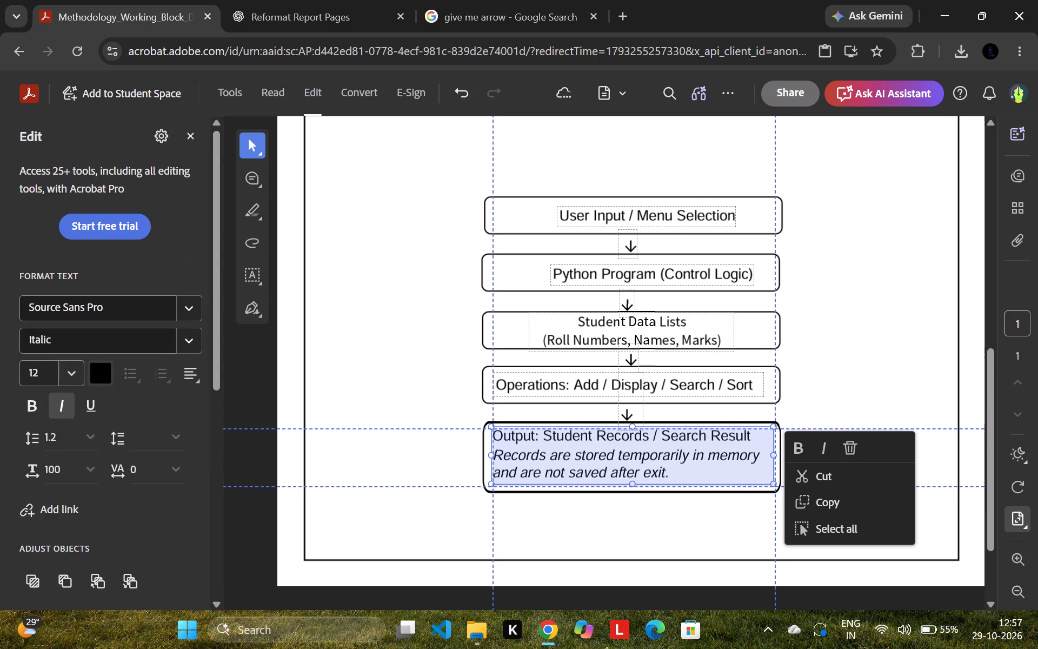
left_click(895, 312)
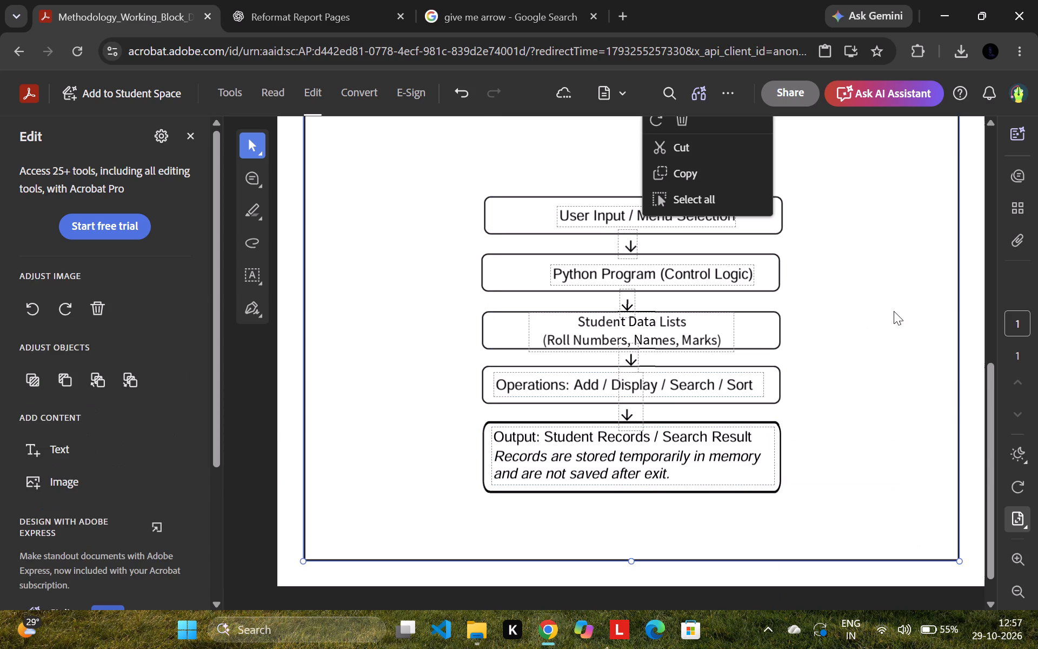
scroll(894, 310, "down", 4)
scroll(893, 310, "up", 10)
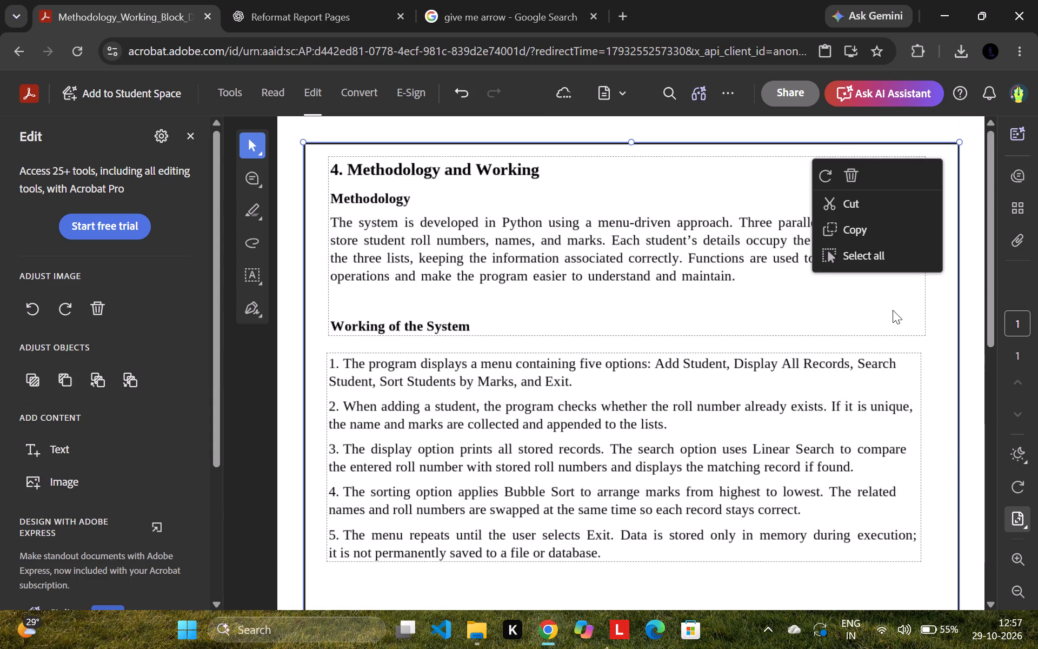
scroll(893, 310, "down", 2)
scroll(893, 310, "up", 3)
scroll(893, 310, "down", 2)
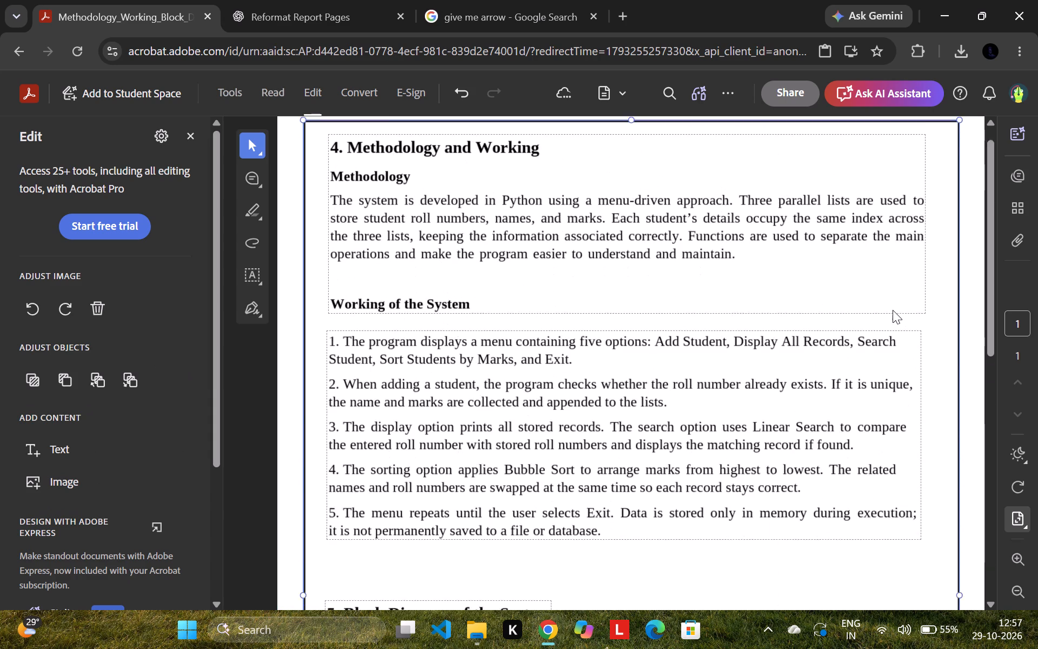
scroll(893, 310, "down", 1)
scroll(893, 310, "up", 2)
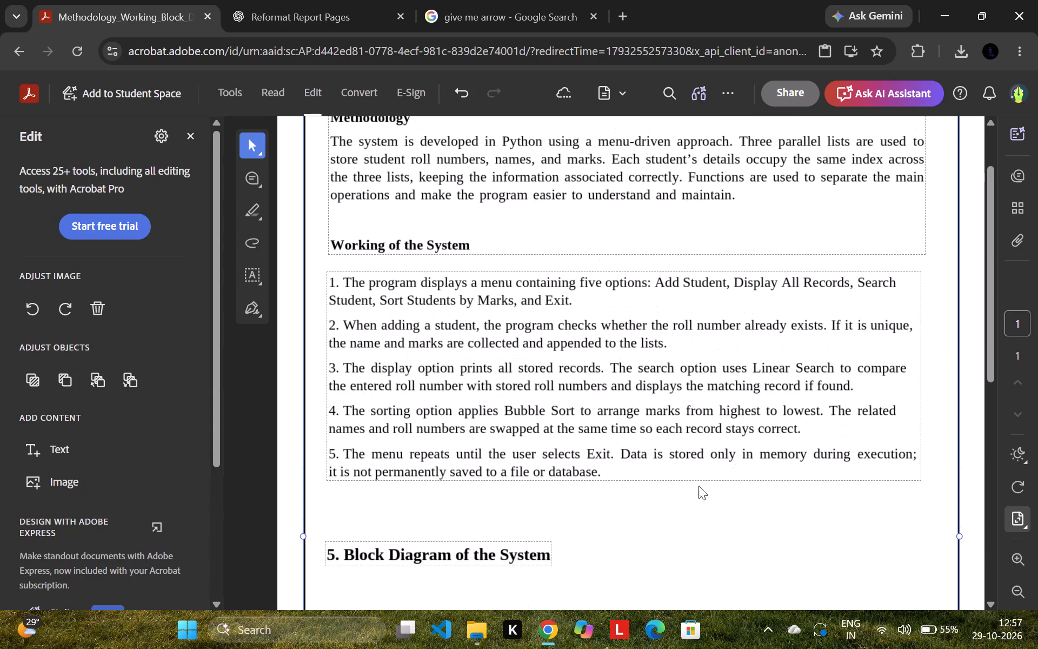
left_click(527, 552)
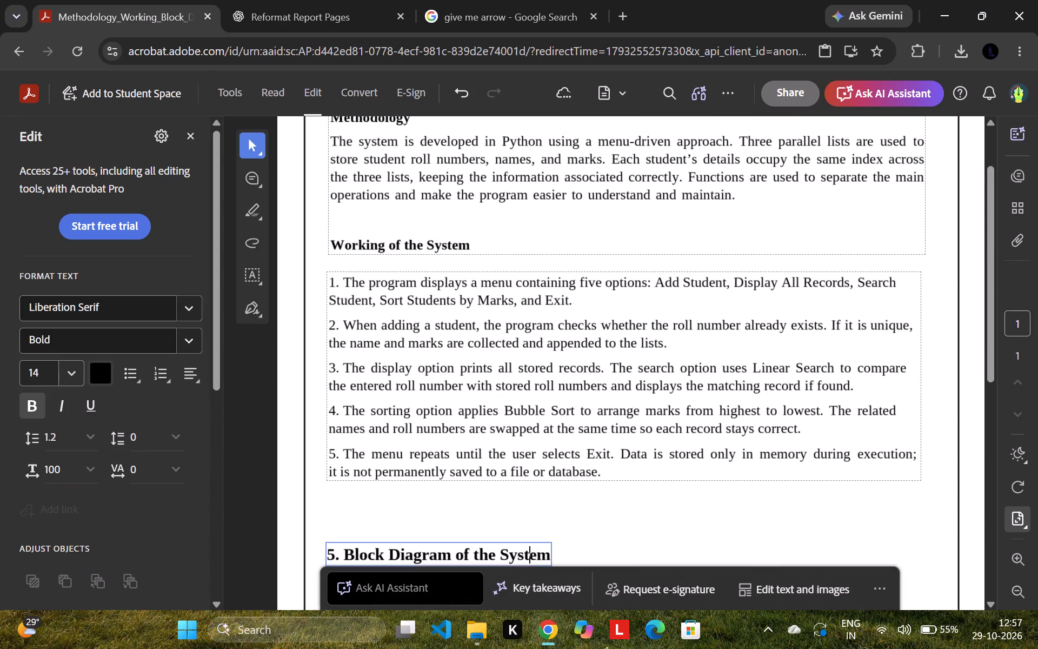
left_click(482, 295)
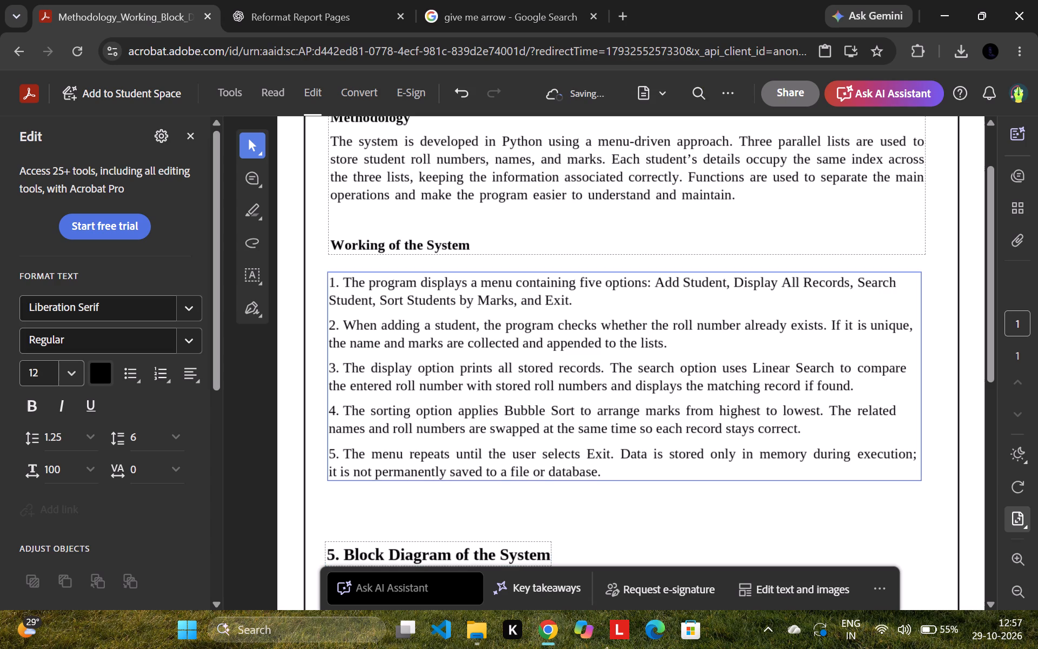
left_click(432, 242)
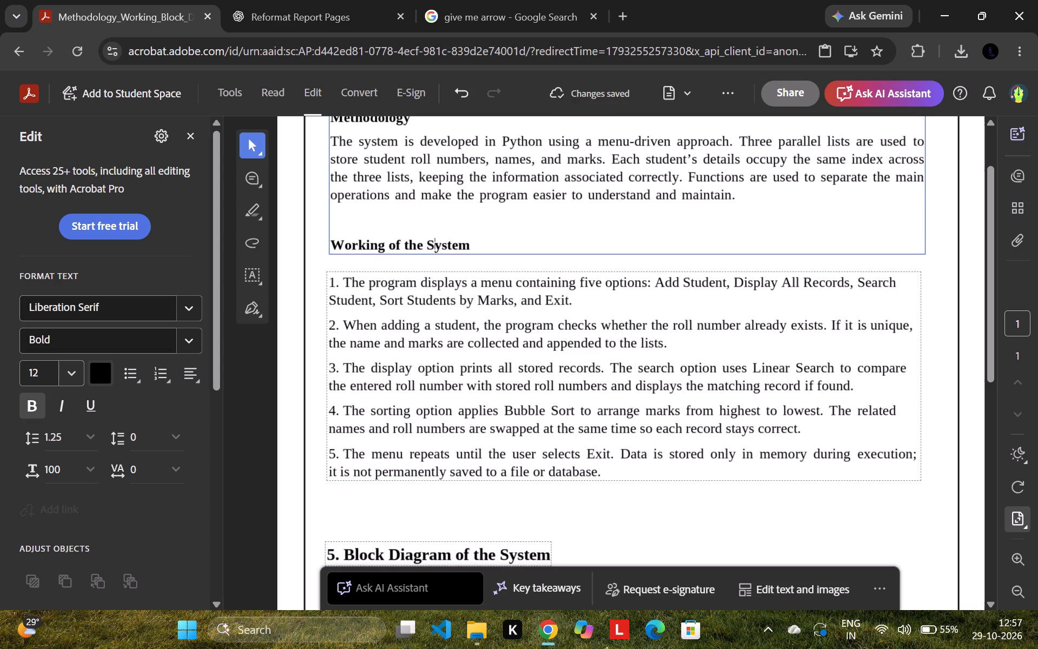
left_click(967, 273)
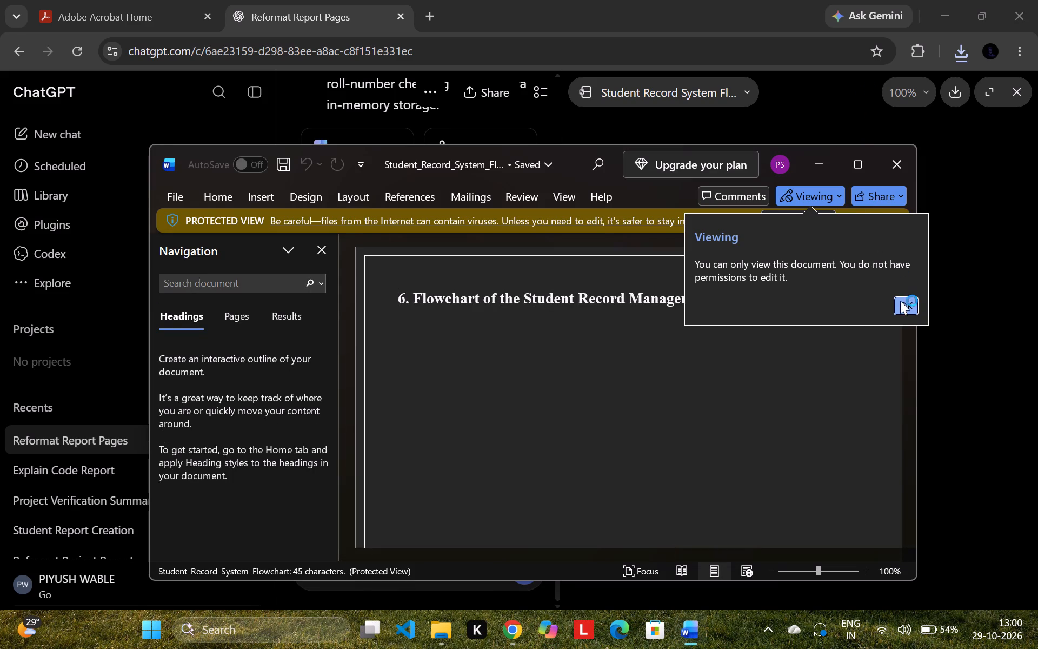
left_click(905, 307)
Maximize the Word window and examine the flowchart on page 2, from START through all five menu branches.
scroll(733, 378, "down", 5)
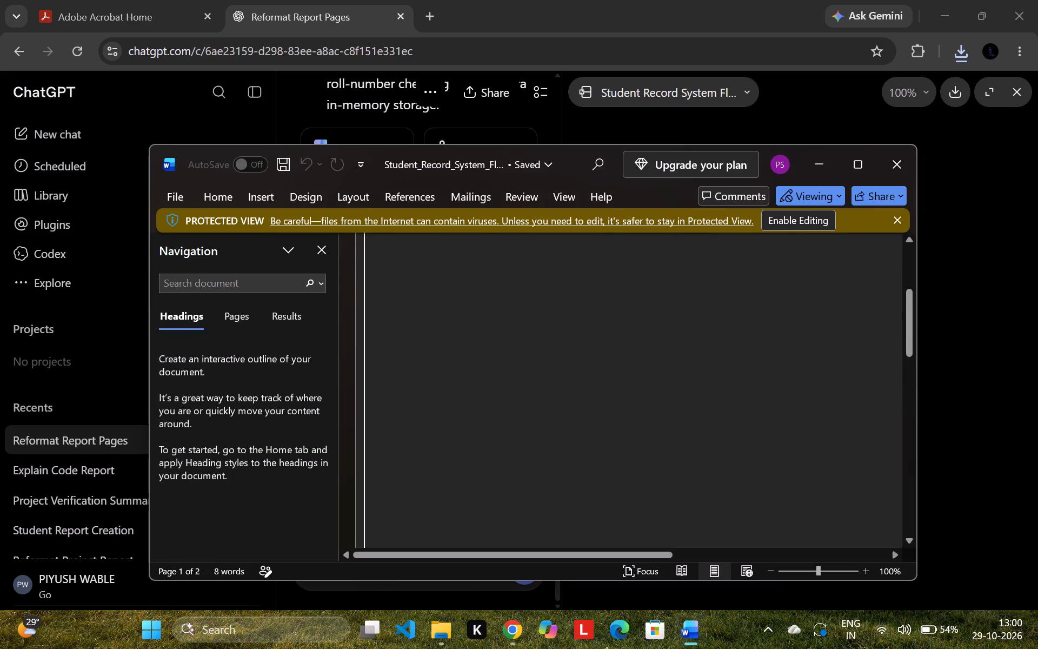
scroll(733, 378, "down", 11)
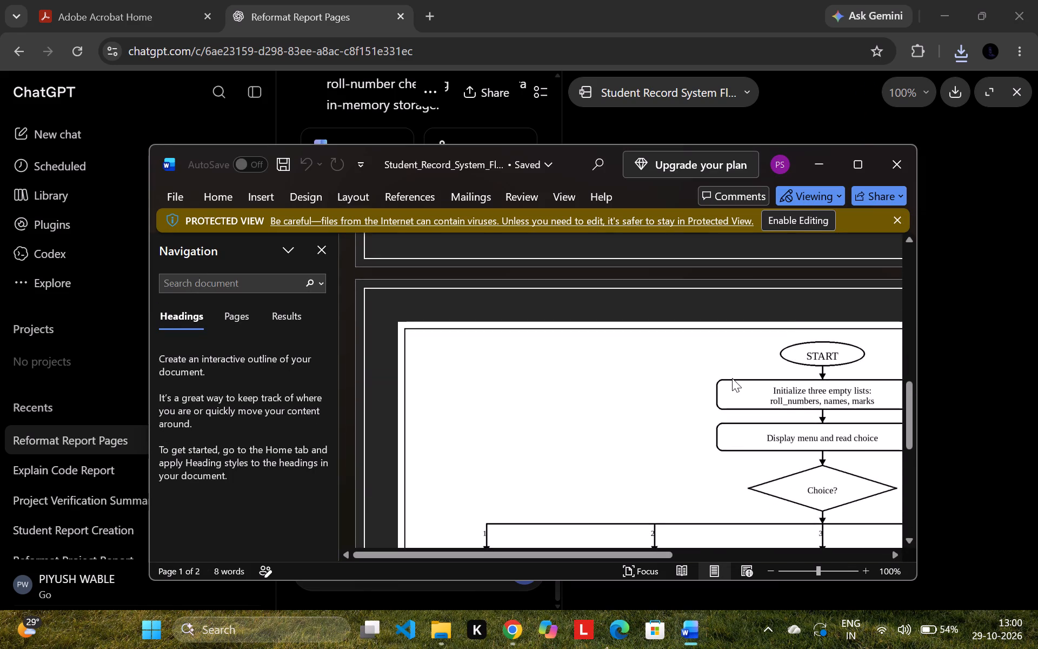
scroll(732, 378, "down", 7)
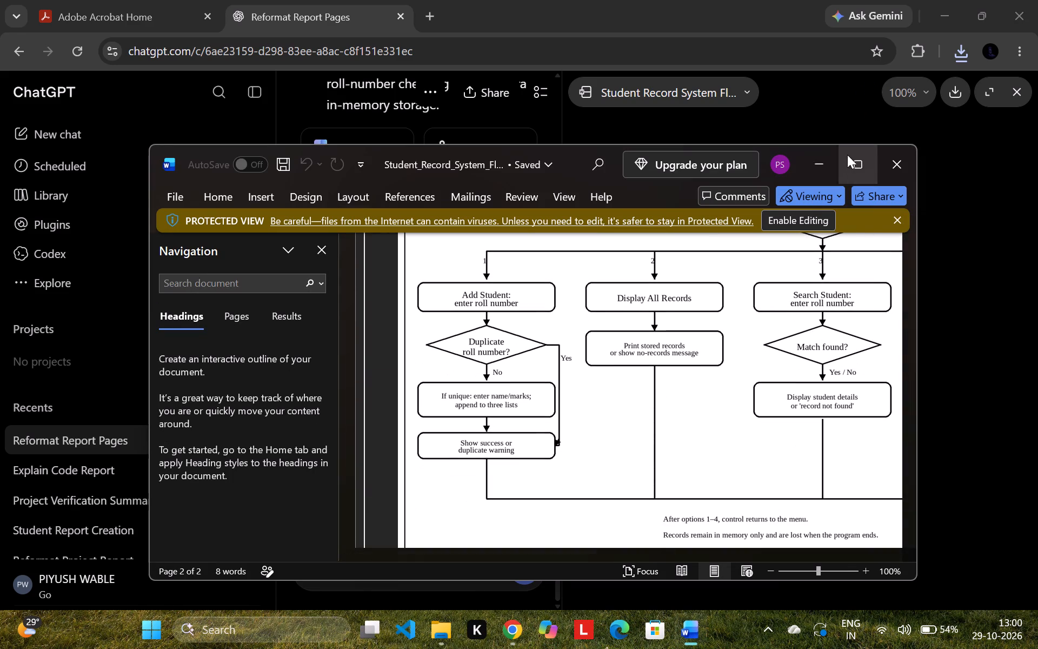
left_click(853, 157)
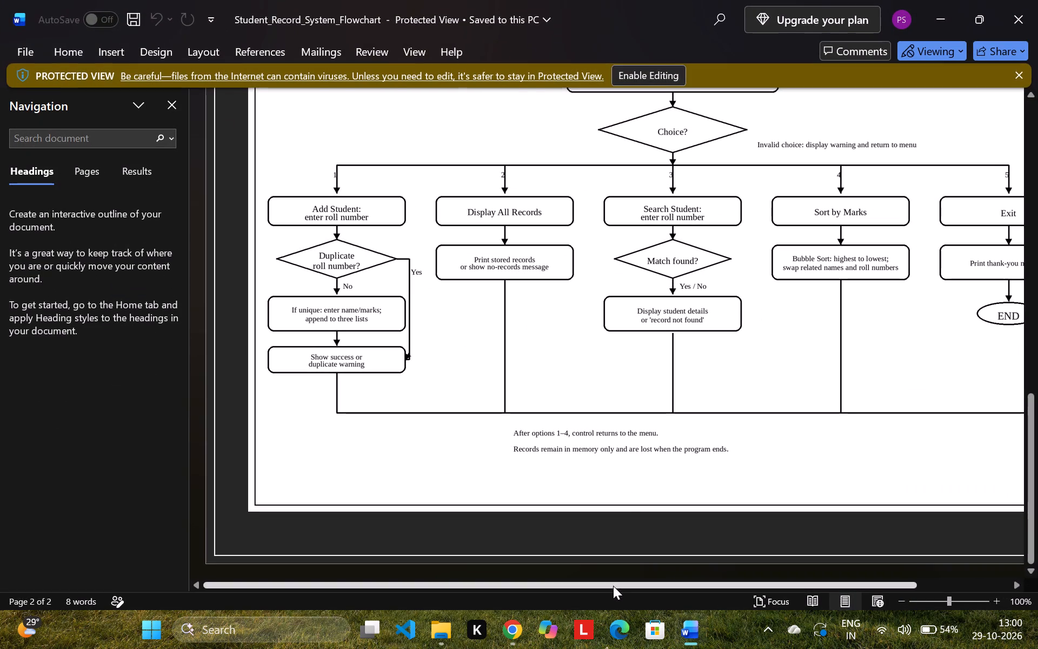
left_click_drag(614, 584, 755, 549)
scroll(701, 365, "up", 6)
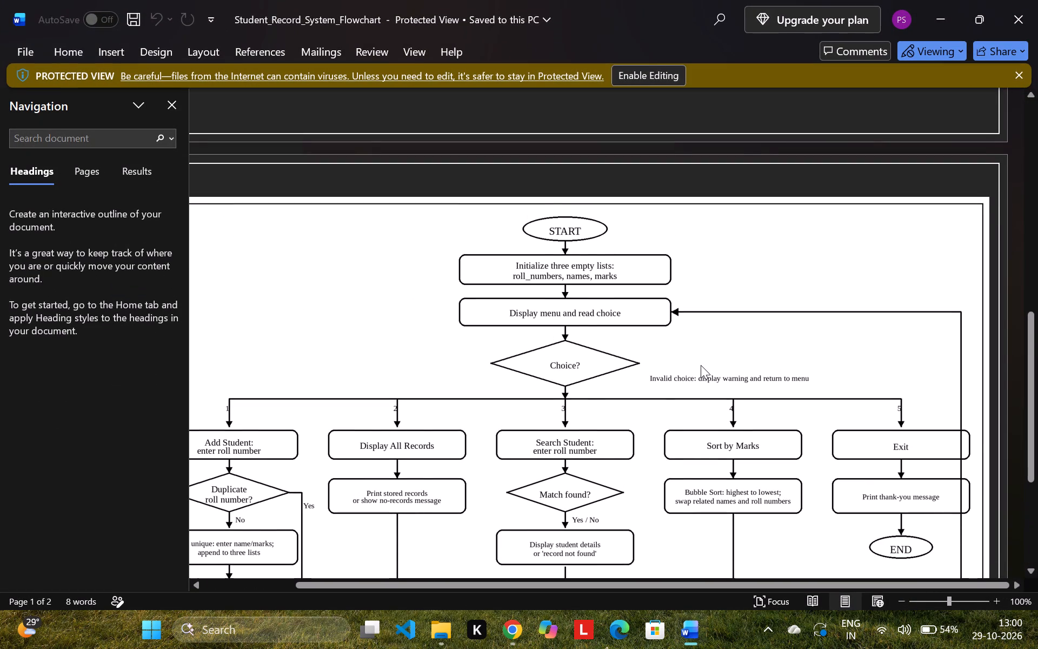
scroll(701, 365, "down", 2)
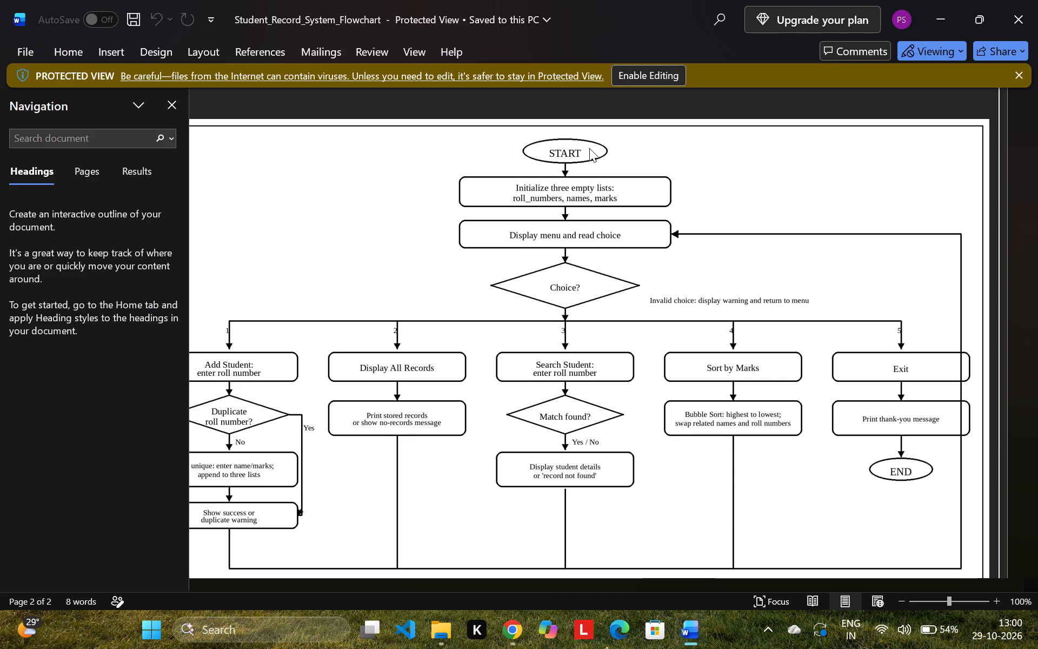
left_click(580, 137)
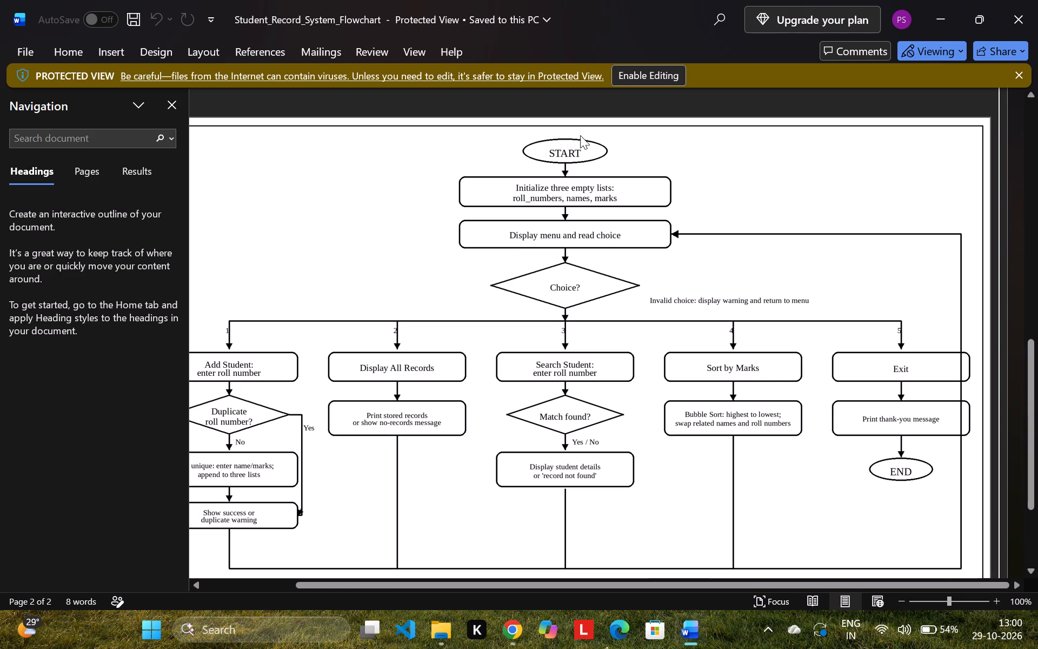
left_click(587, 143)
left_click(591, 144)
Enable editing of the protected flowchart document.
left_click(640, 69)
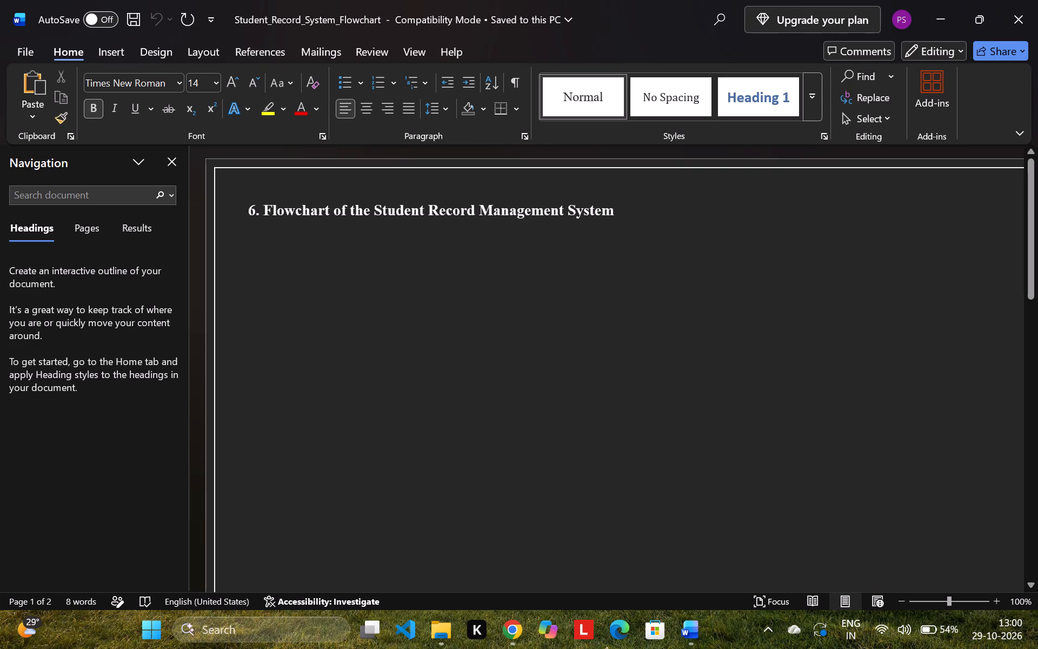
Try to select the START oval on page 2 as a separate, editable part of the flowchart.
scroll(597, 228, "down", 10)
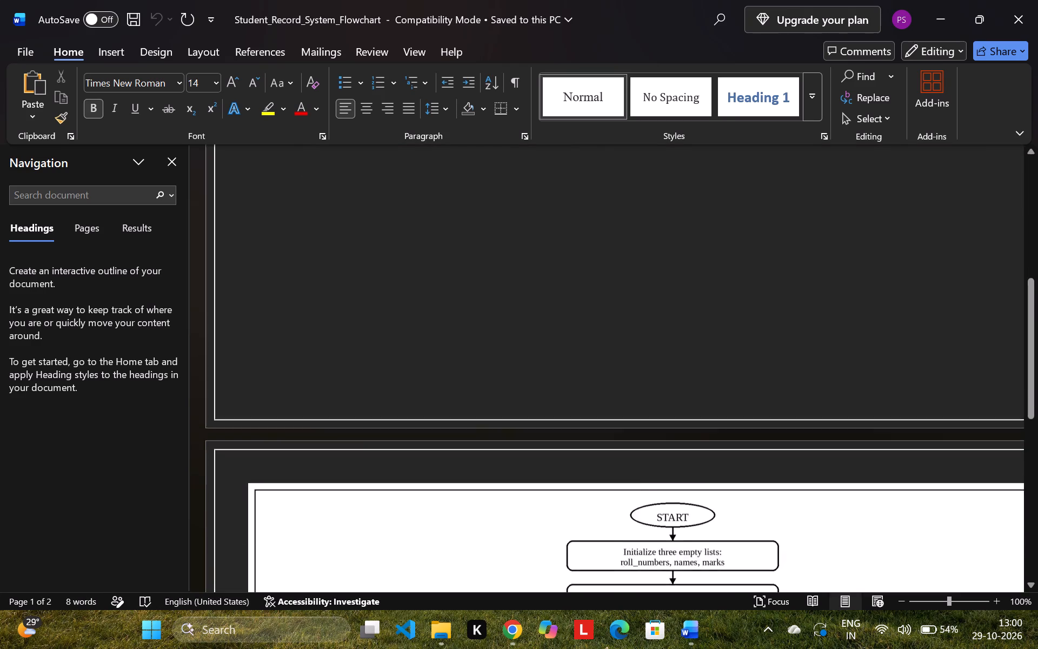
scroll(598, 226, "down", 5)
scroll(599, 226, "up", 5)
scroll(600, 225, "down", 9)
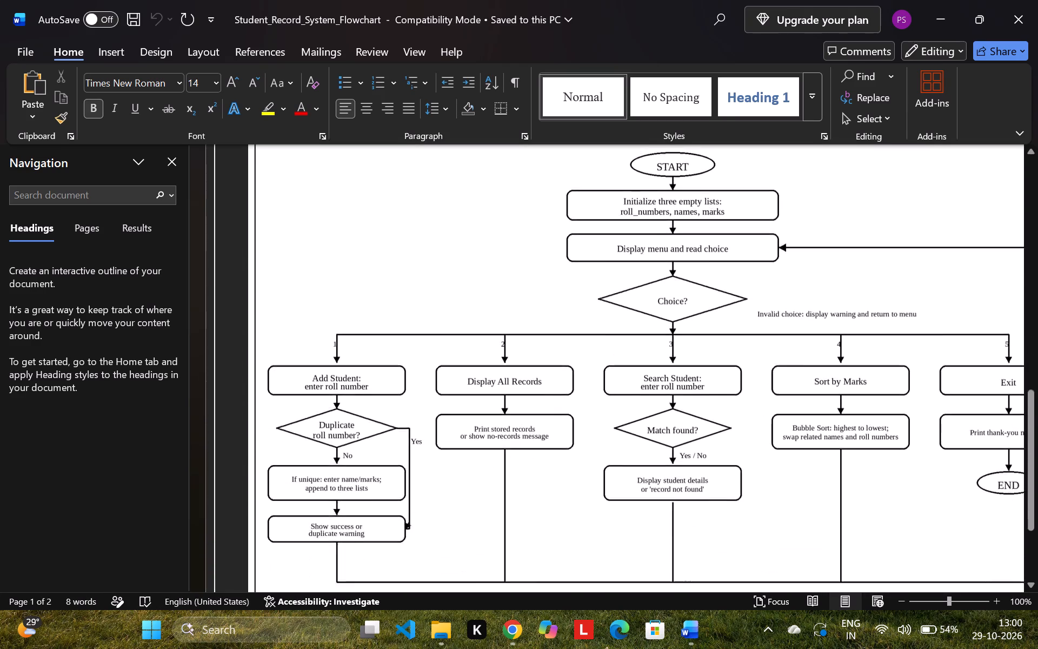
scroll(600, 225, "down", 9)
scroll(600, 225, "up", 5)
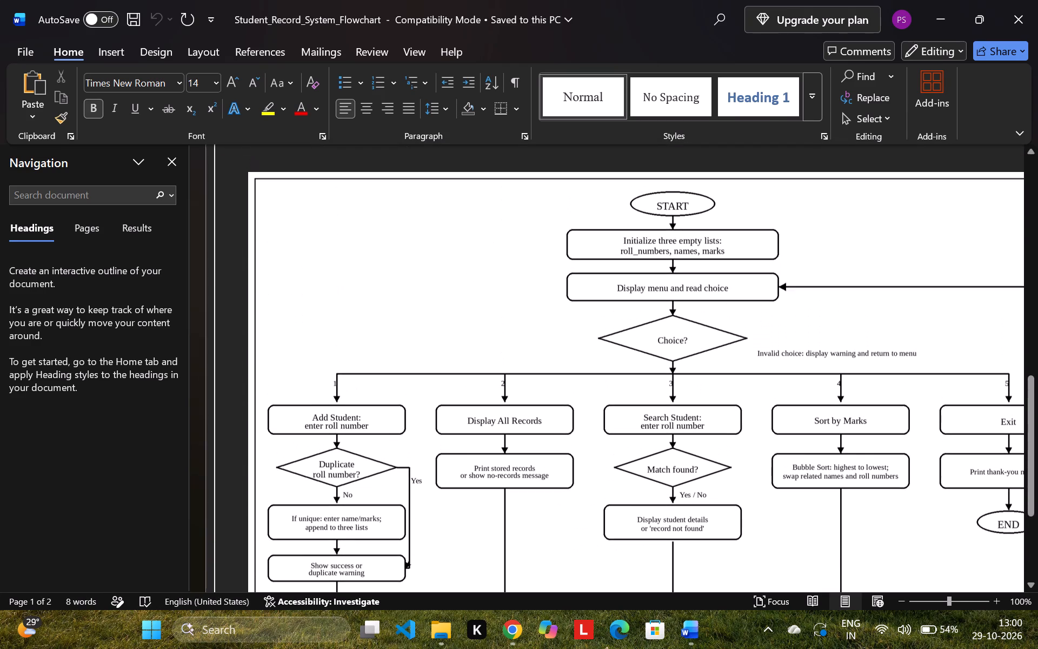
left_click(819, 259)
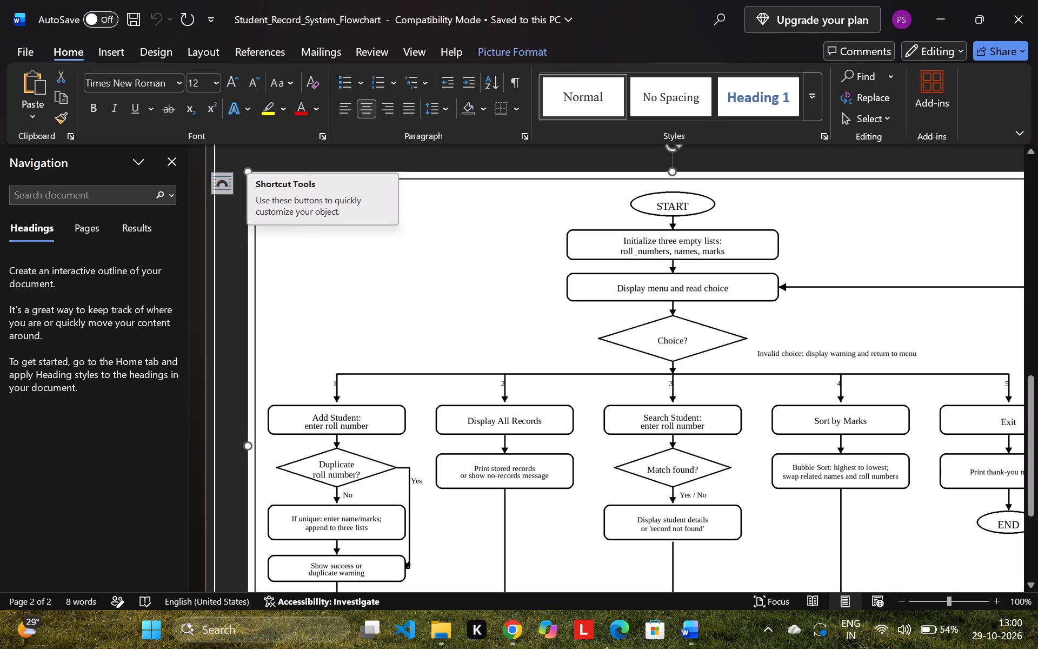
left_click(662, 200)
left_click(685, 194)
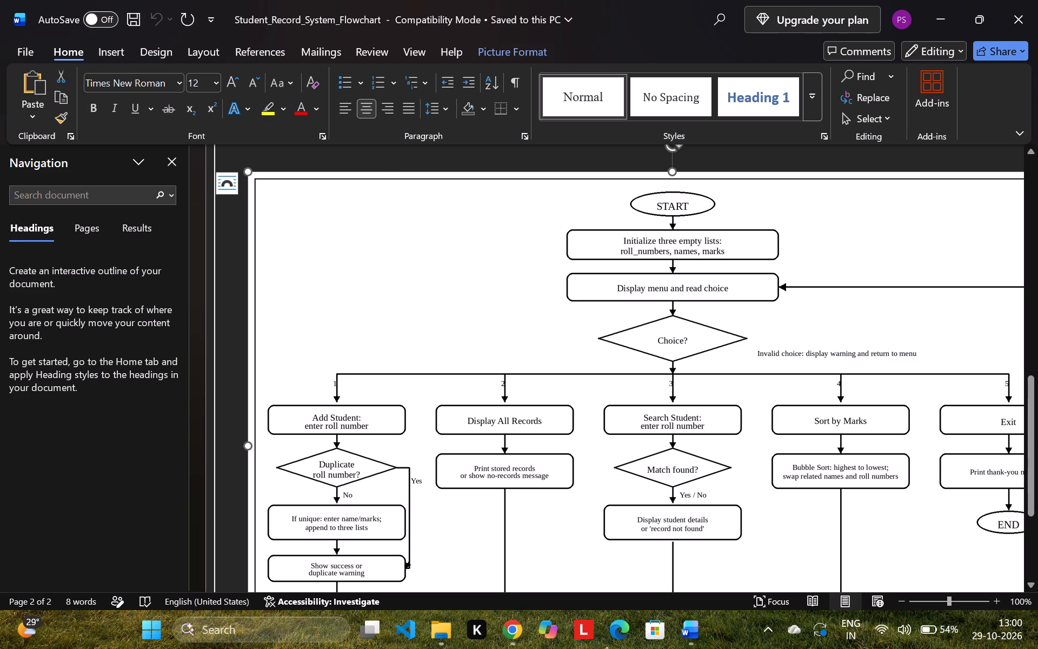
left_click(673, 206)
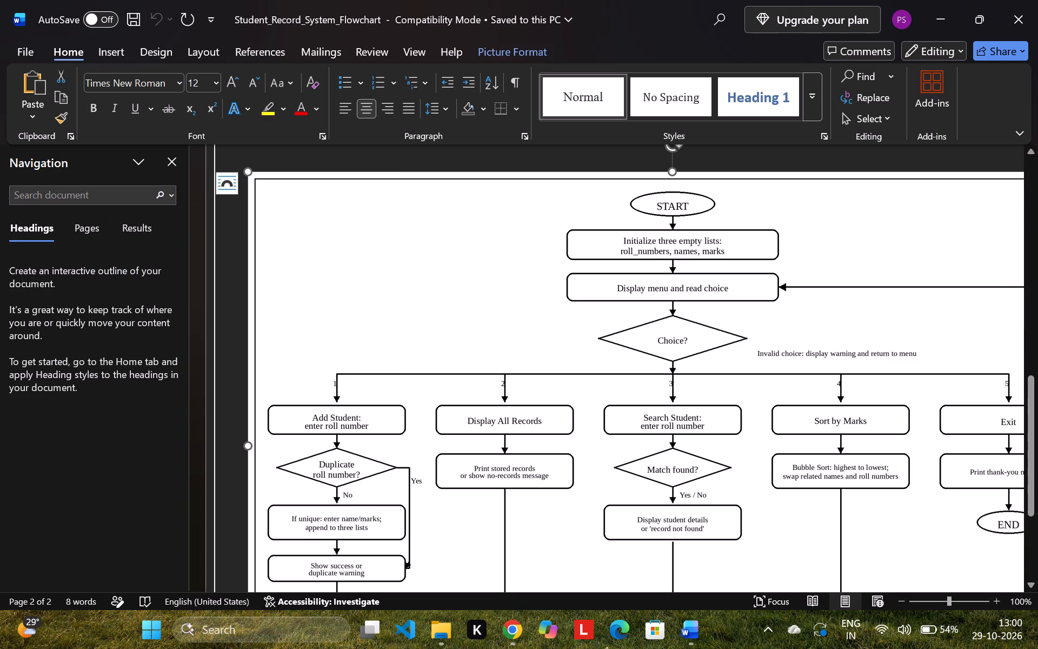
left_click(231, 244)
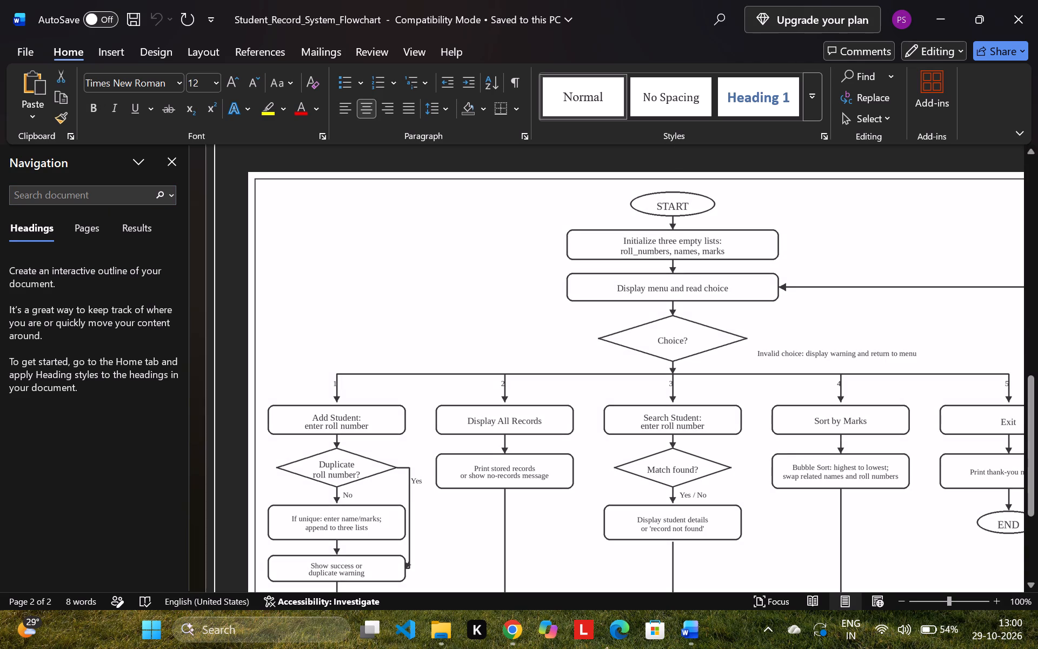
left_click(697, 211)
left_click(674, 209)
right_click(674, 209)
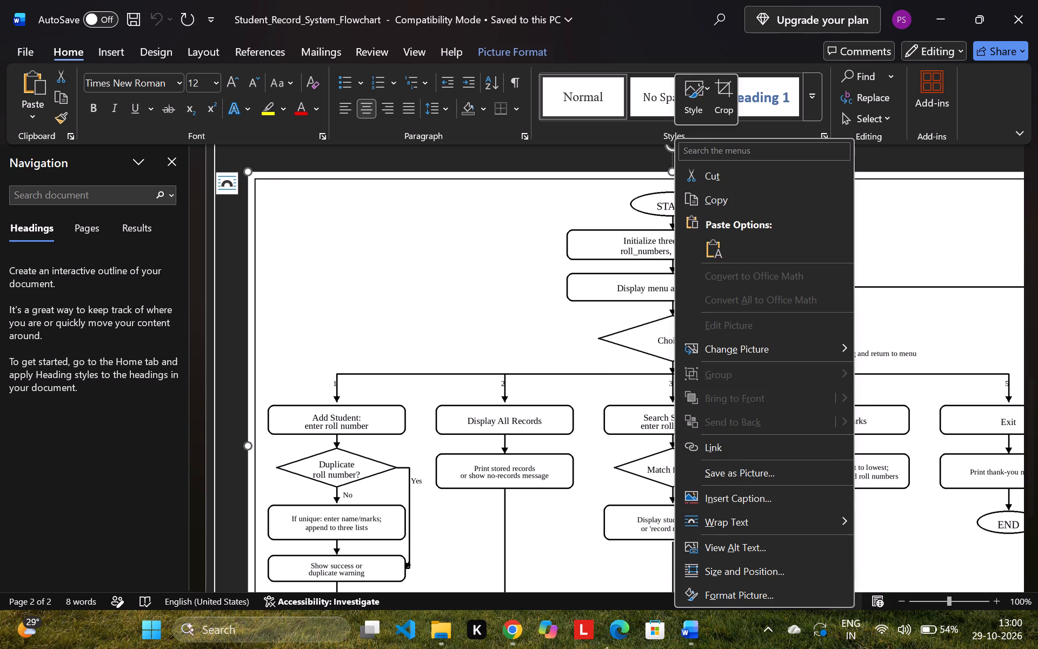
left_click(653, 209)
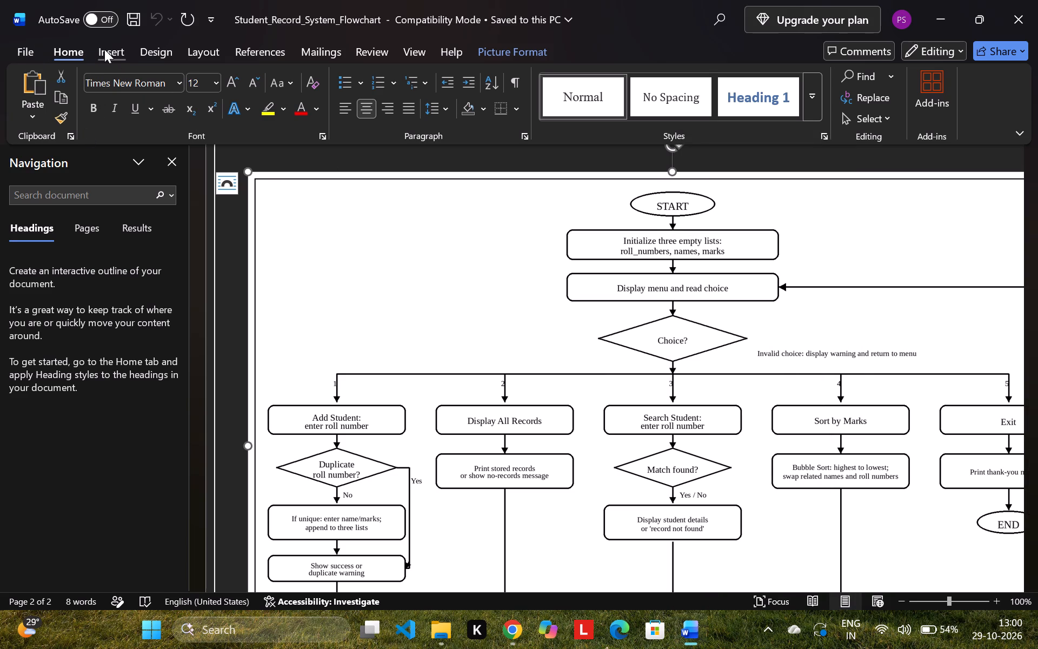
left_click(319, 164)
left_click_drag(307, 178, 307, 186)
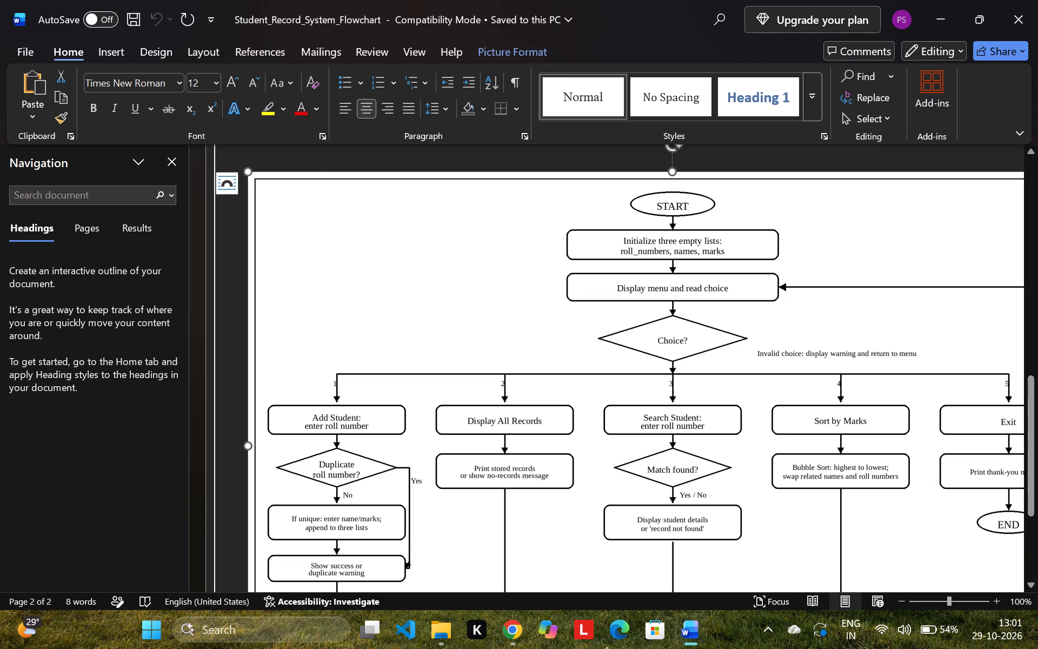
Look over the lower part of the flowchart and close the Word document to return to the ChatGPT chat.
scroll(588, 289, "down", 9)
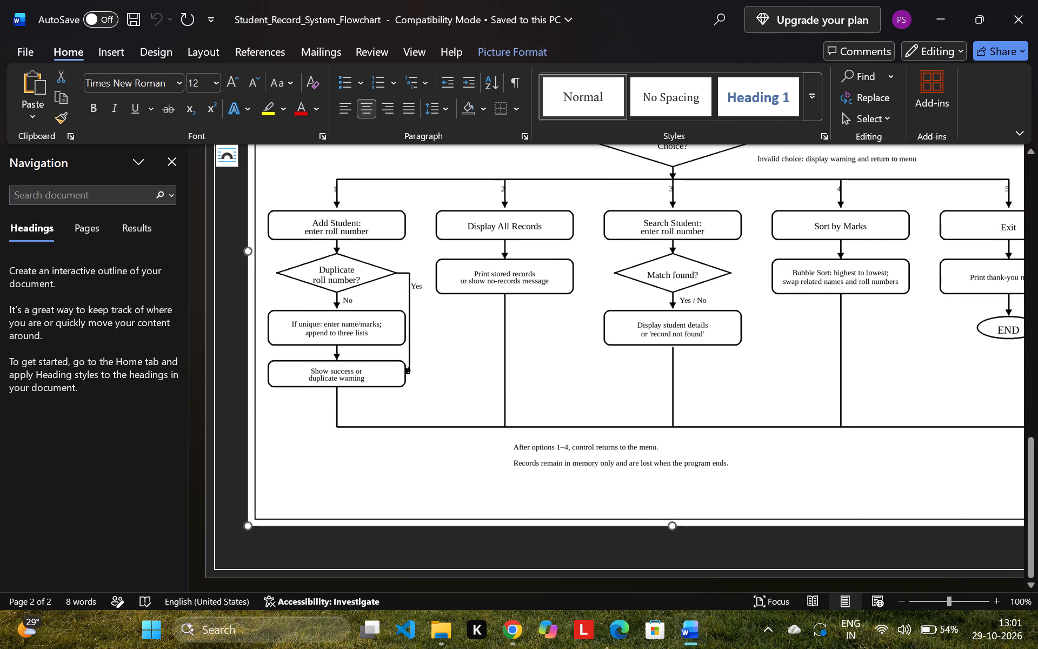
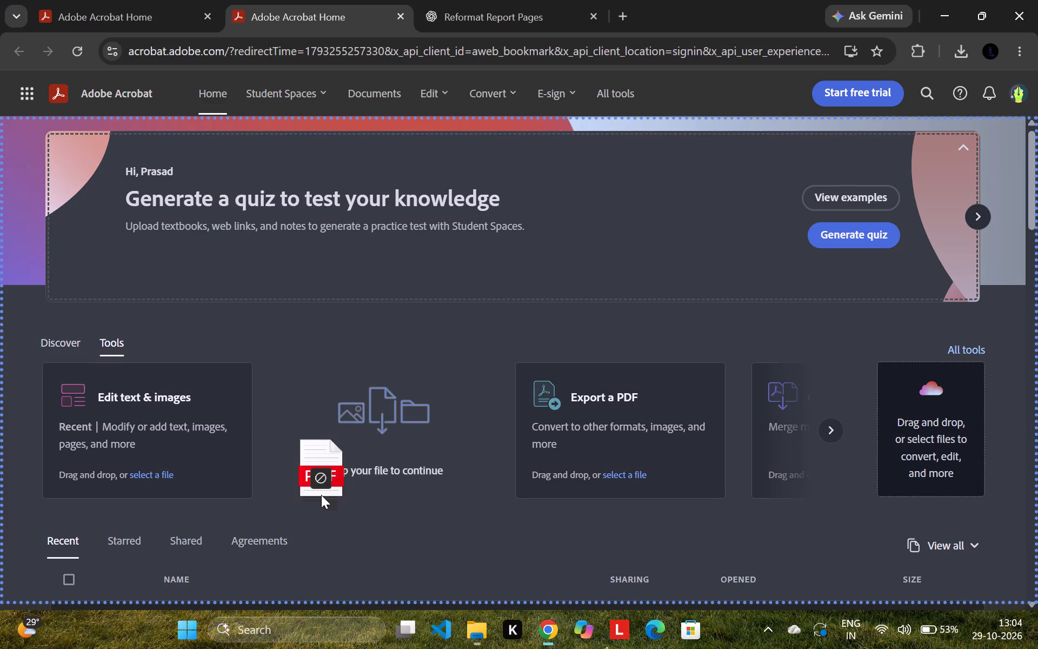
left_click_drag(321, 495, 152, 426)
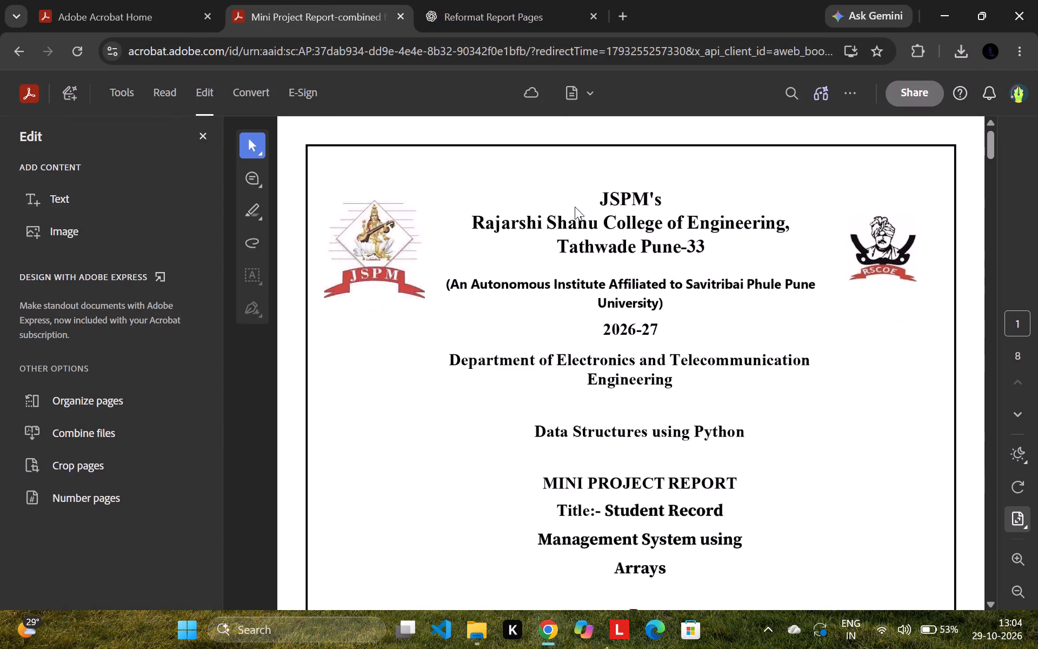
Look through the report from the cover page to the advantages and disadvantages page, checking the headings and layout.
scroll(559, 297, "down", 11)
scroll(558, 297, "down", 16)
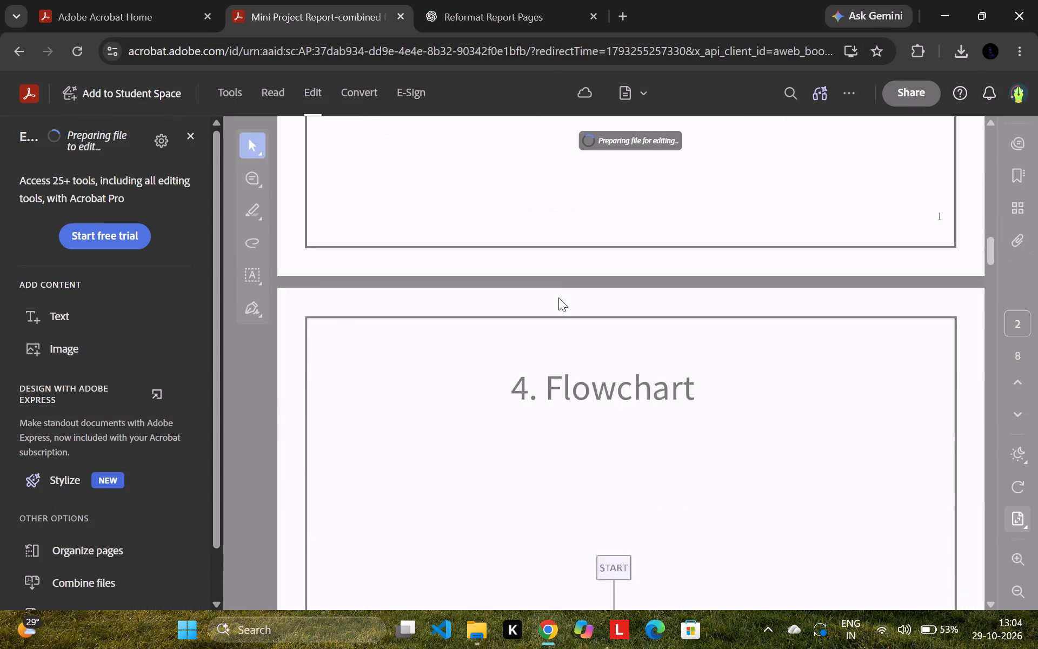
scroll(558, 297, "down", 16)
scroll(557, 297, "down", 15)
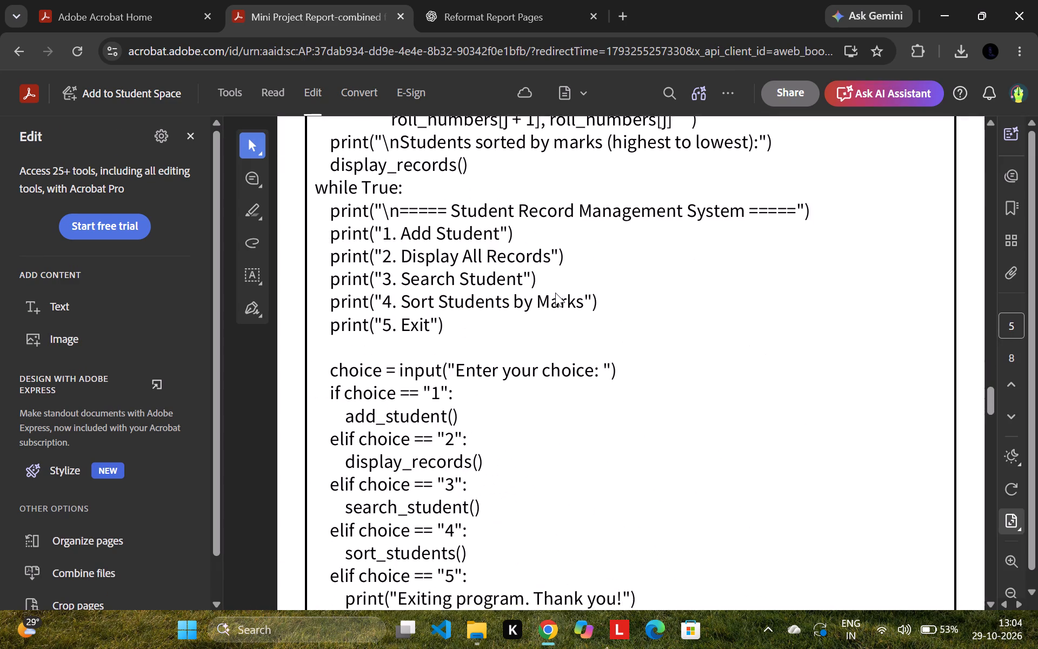
scroll(555, 293, "down", 2)
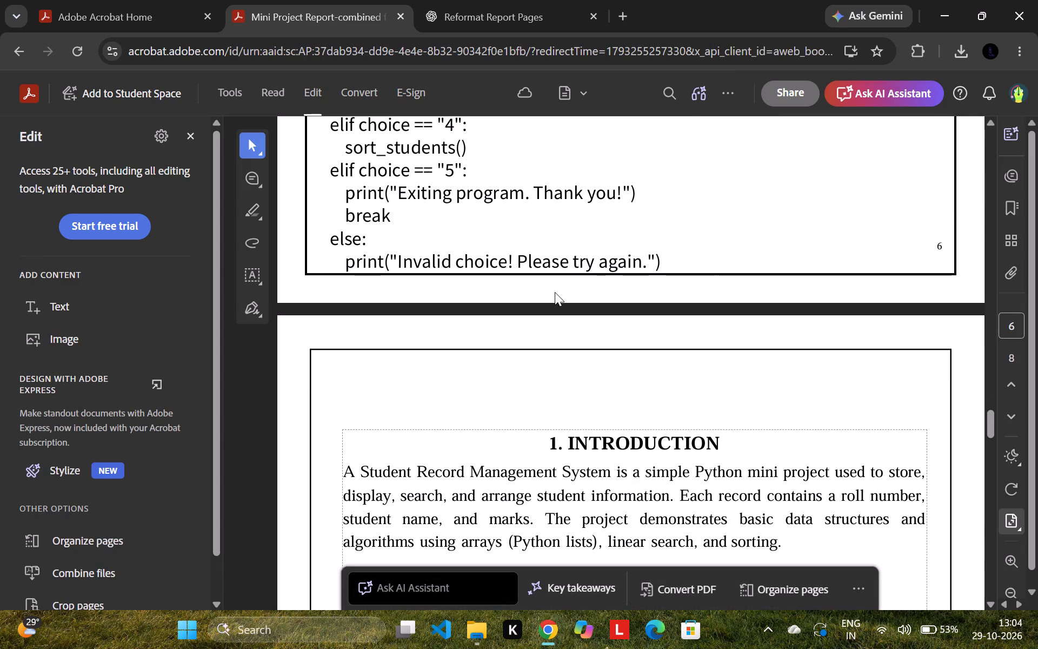
scroll(556, 292, "up", 8)
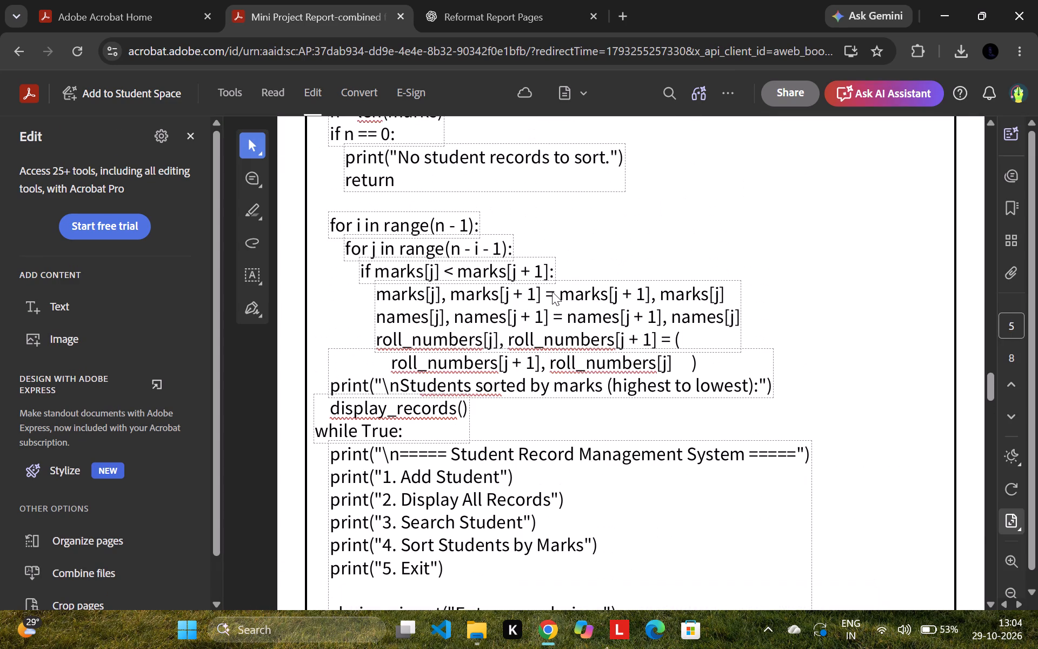
scroll(552, 292, "down", 11)
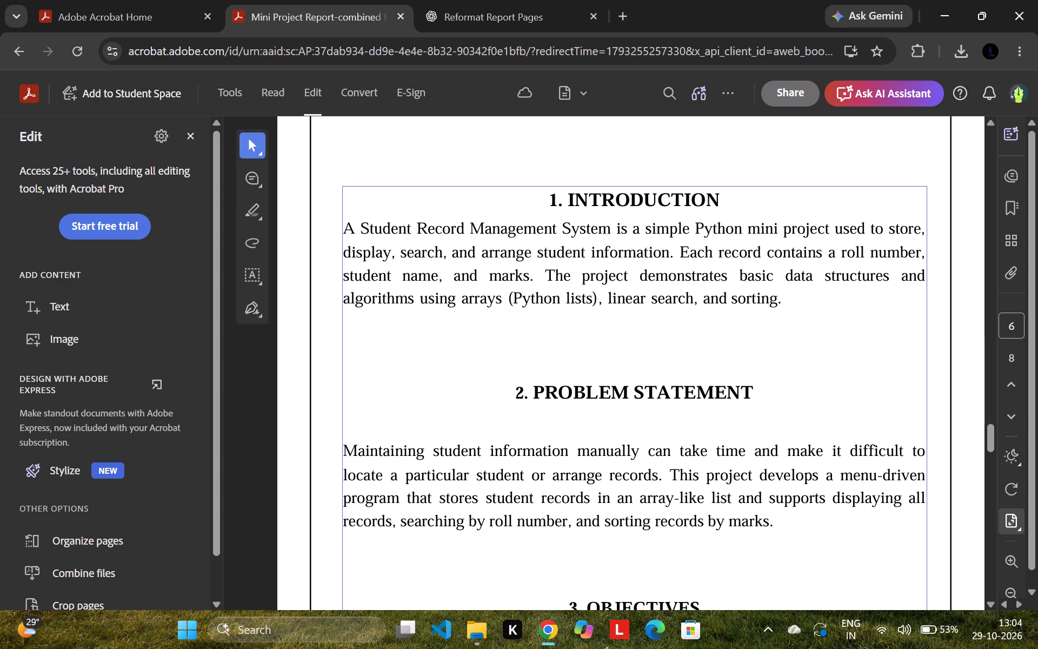
scroll(787, 300, "down", 1)
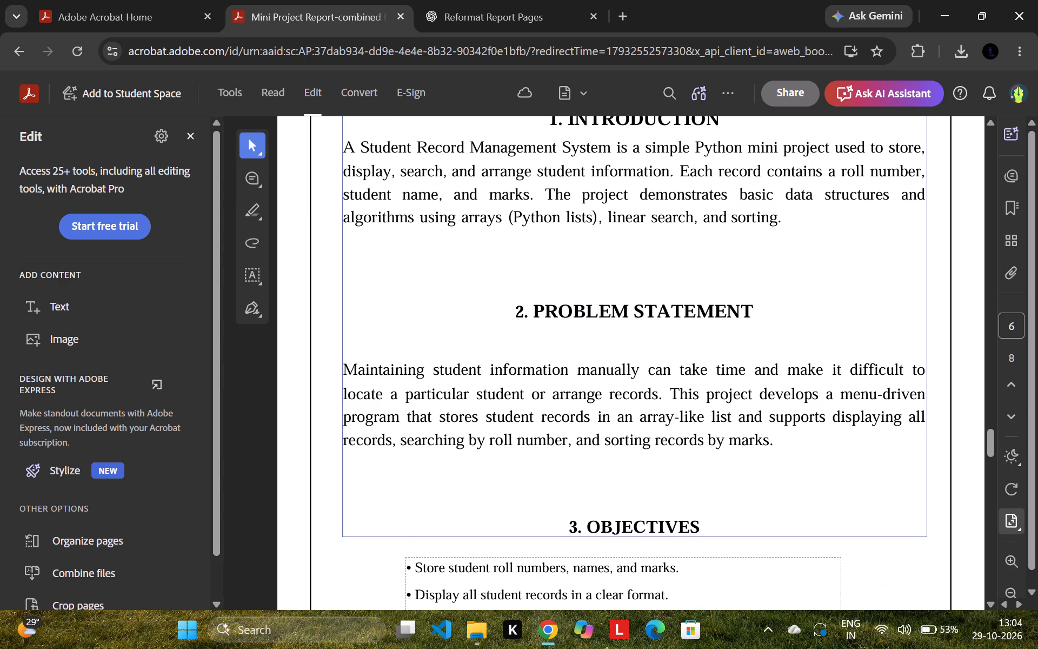
scroll(754, 313, "up", 2)
scroll(753, 312, "down", 7)
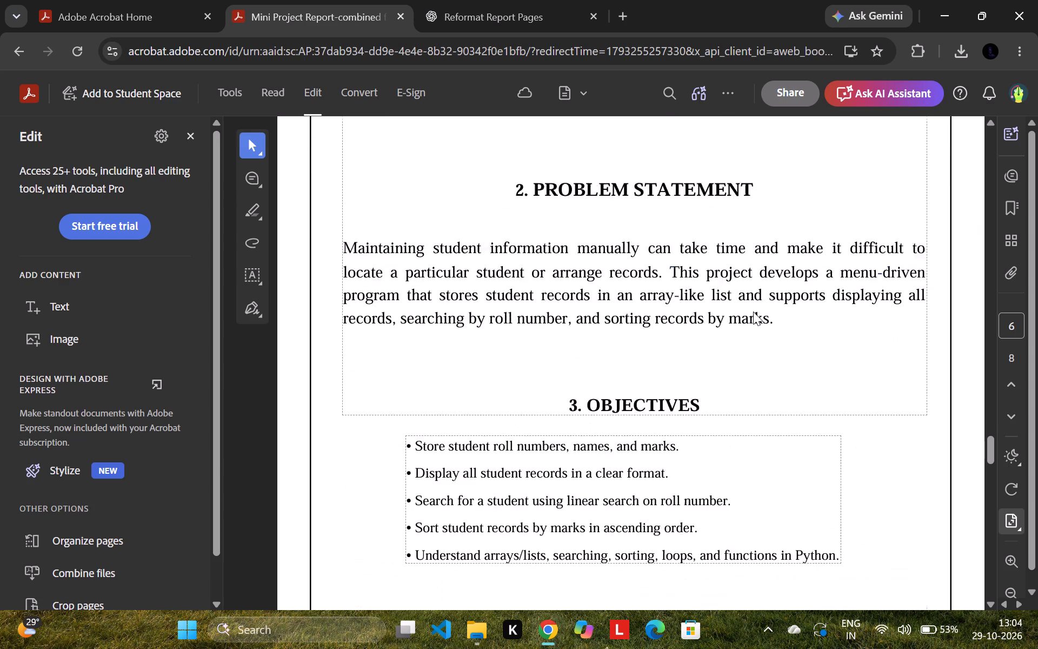
scroll(753, 312, "down", 12)
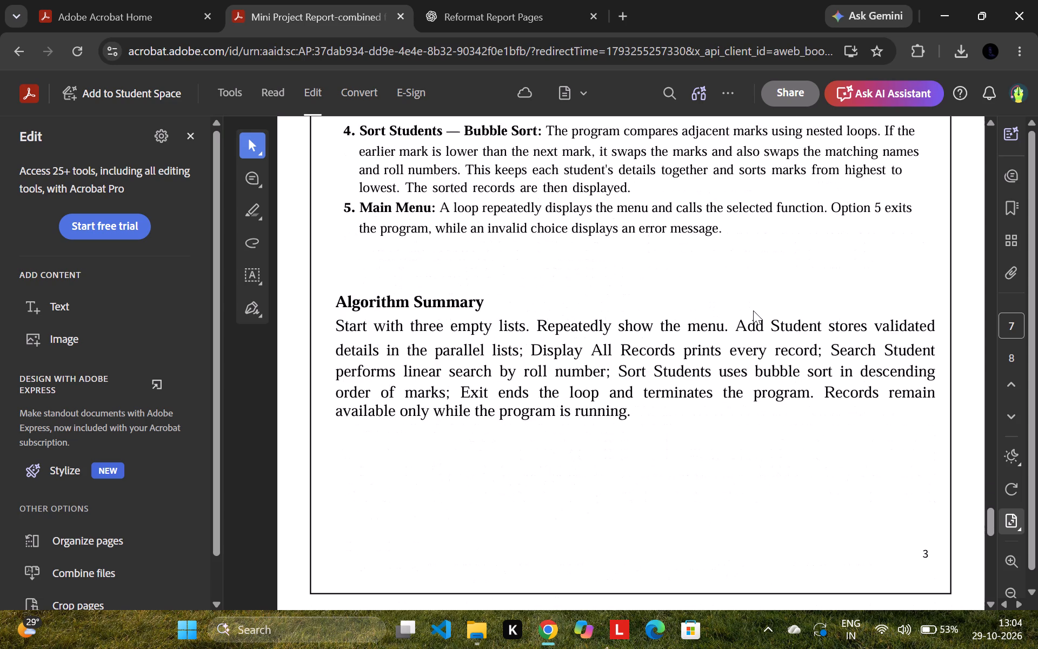
scroll(751, 311, "down", 9)
scroll(751, 311, "up", 3)
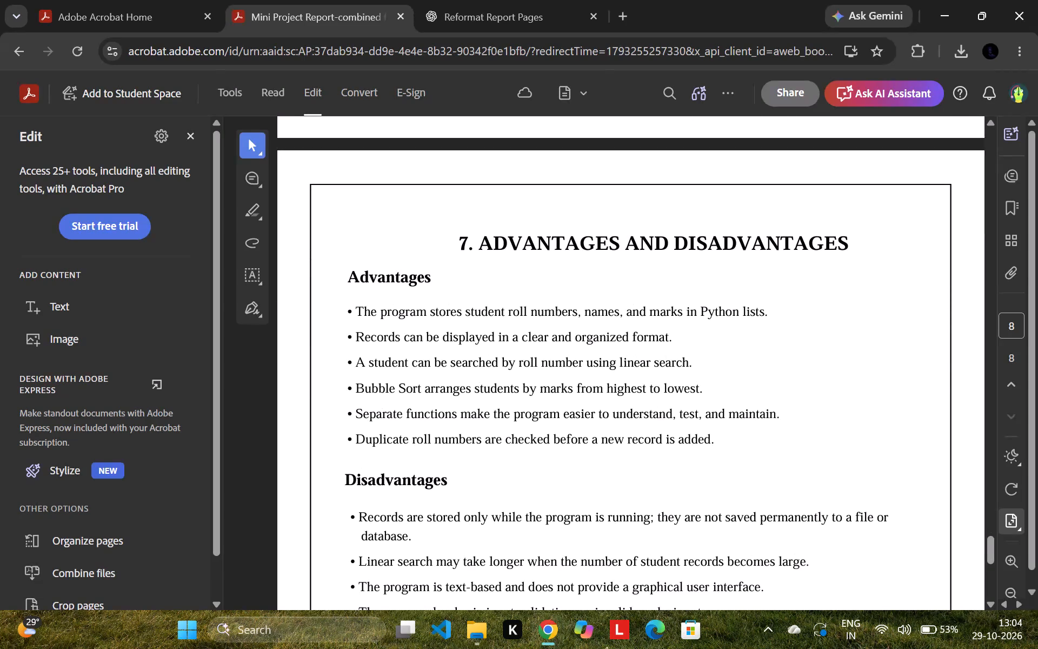
Set the font size of the whole section 7 heading on page 8 to 14.
left_click(478, 237)
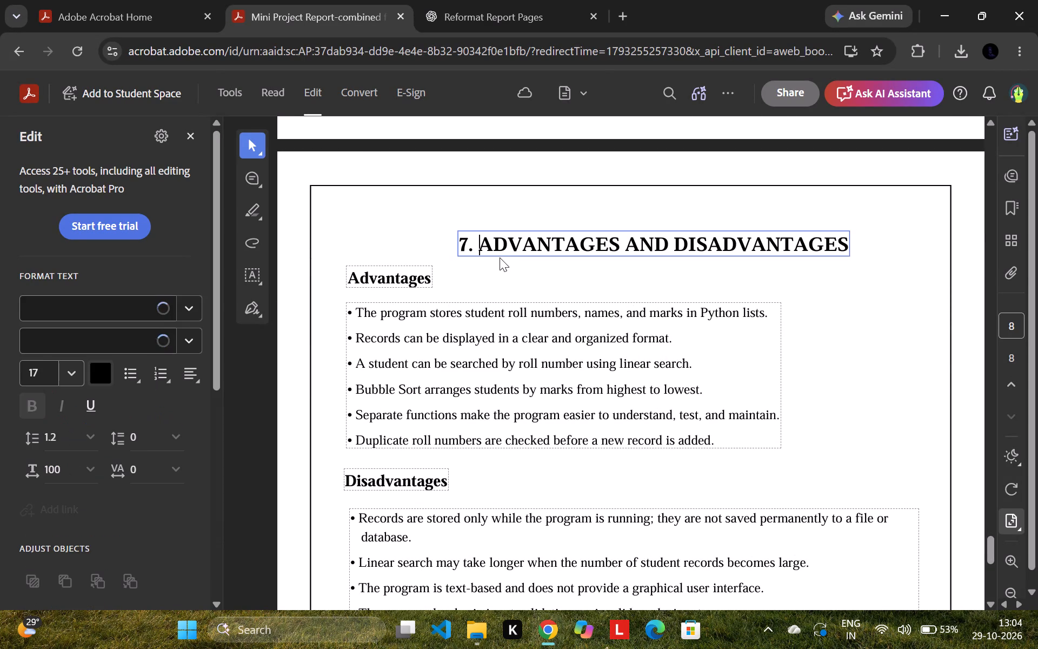
key("ctrl+a")
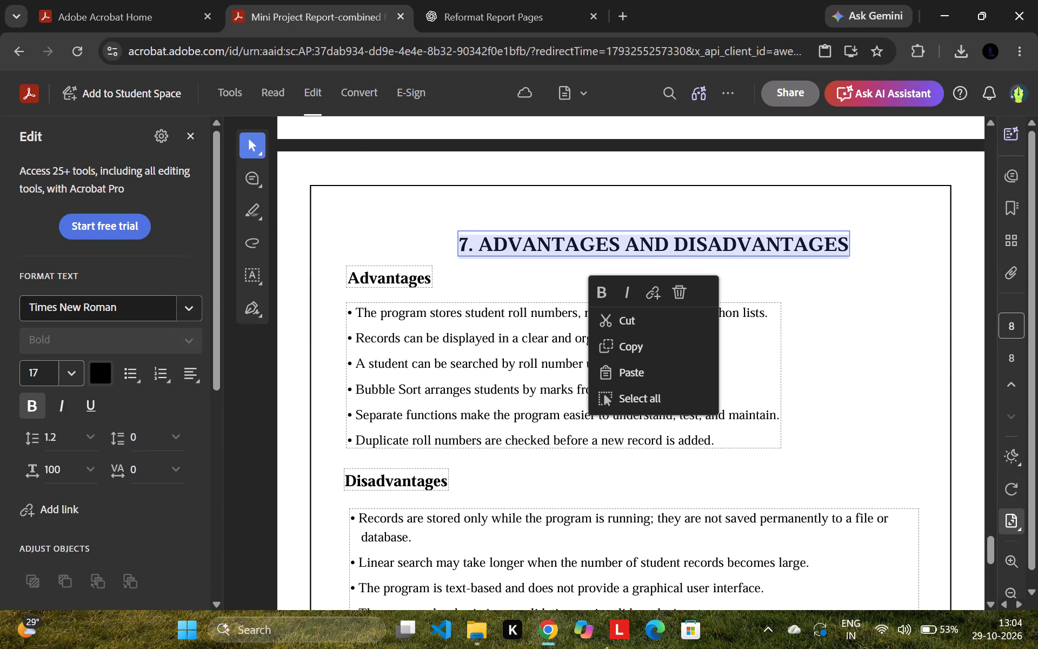
left_click(75, 372)
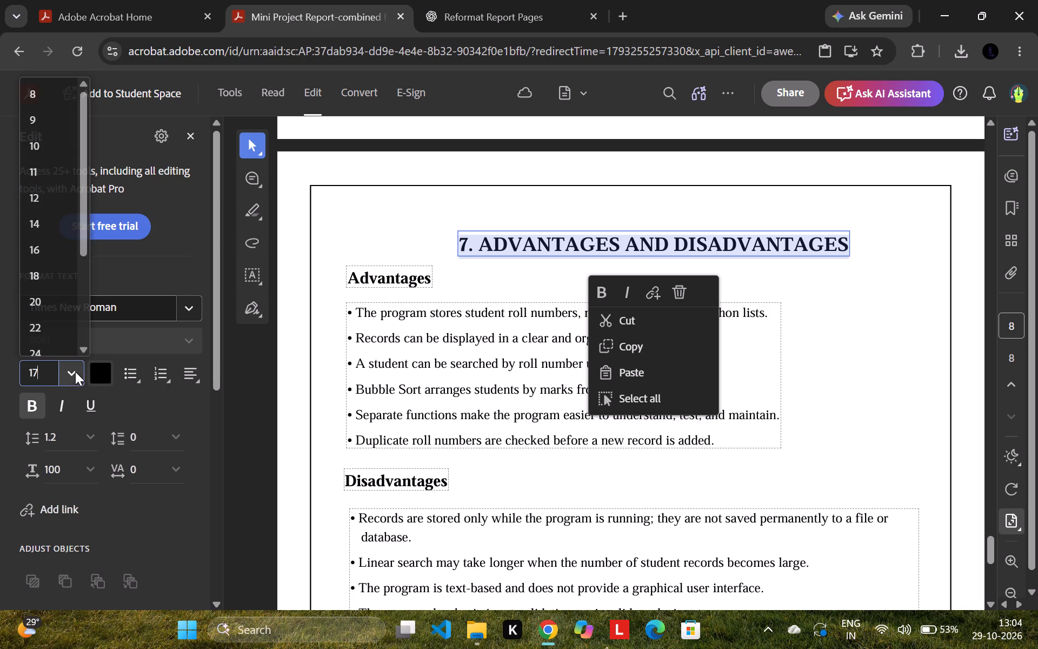
left_click(59, 222)
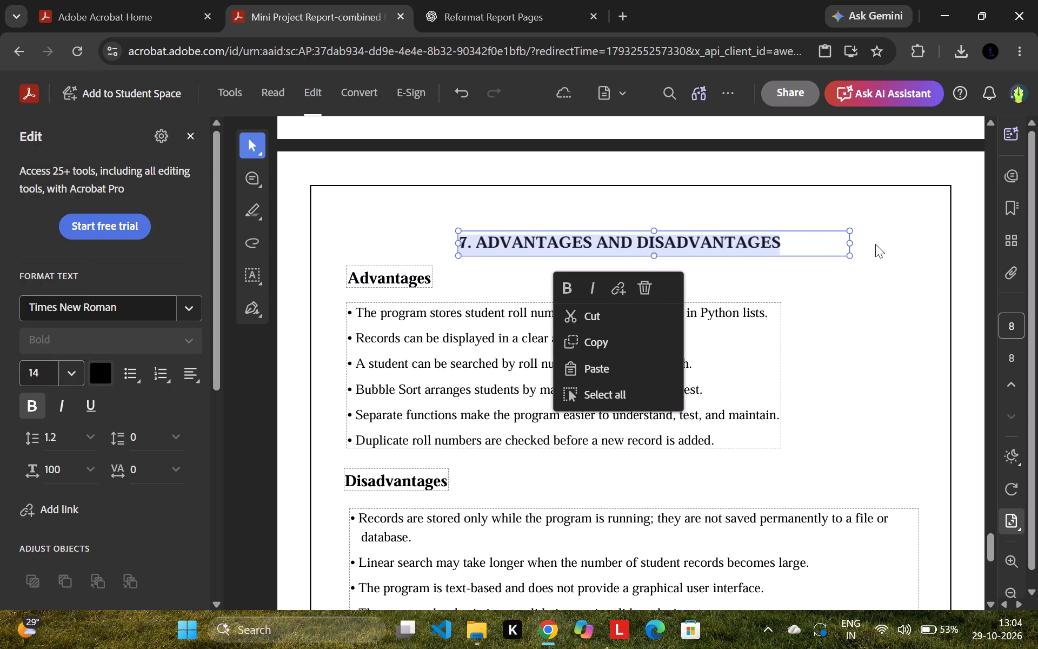
Change the capitalisation of the section 7 heading so it reads "7. Advantages and Disadvantages".
left_click_drag(798, 241, 653, 248)
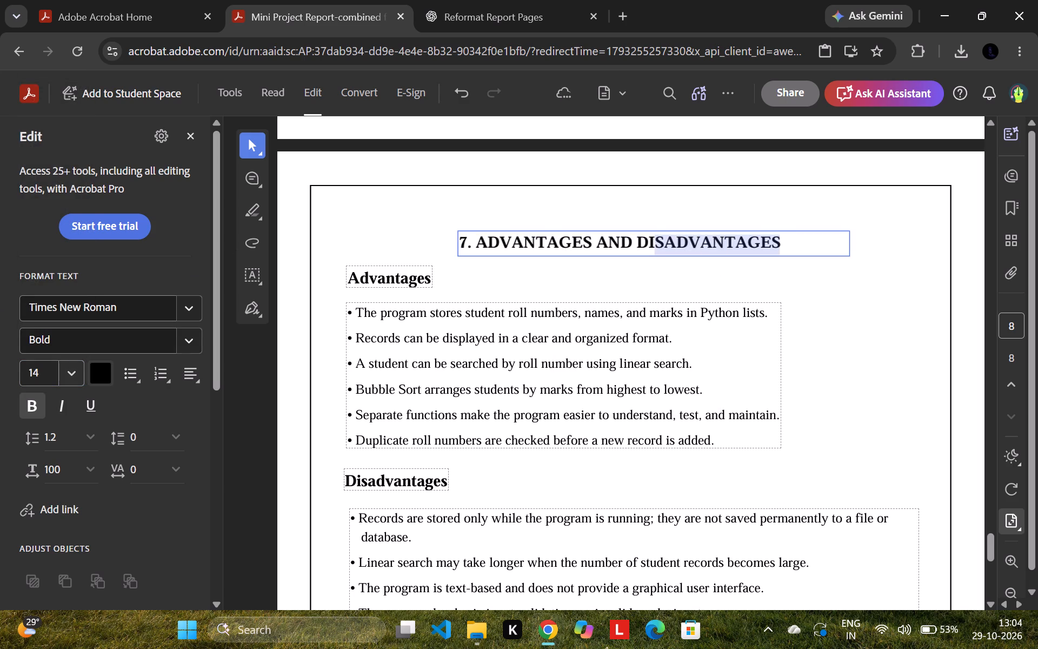
left_click_drag(653, 248, 650, 248)
type("isadvantages")
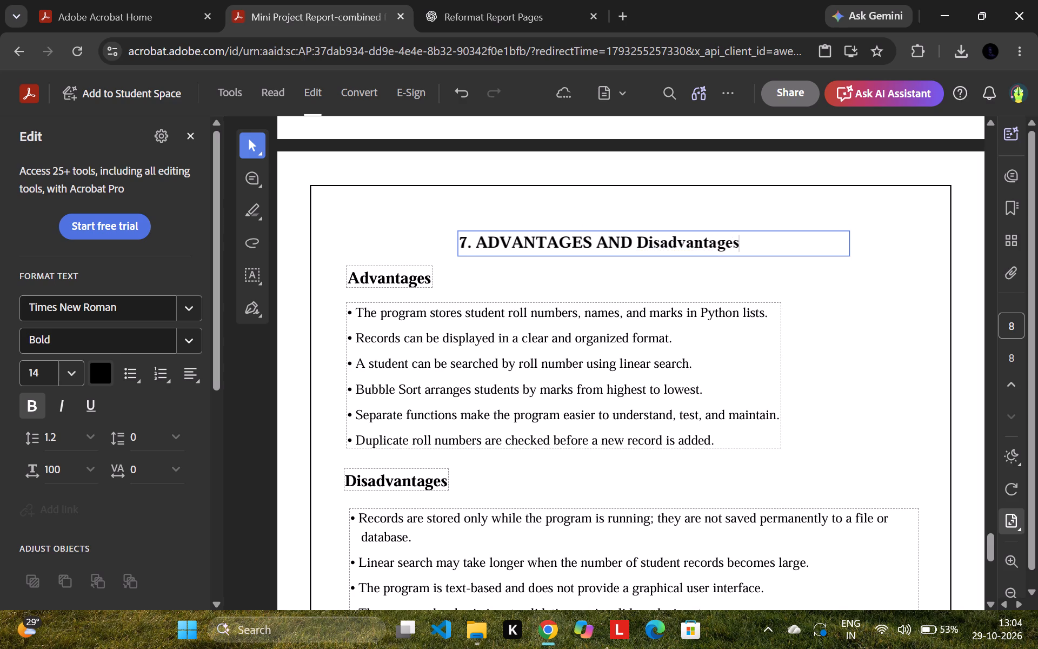
left_click_drag(629, 242, 610, 241)
left_click_drag(610, 241, 609, 241)
key("n")
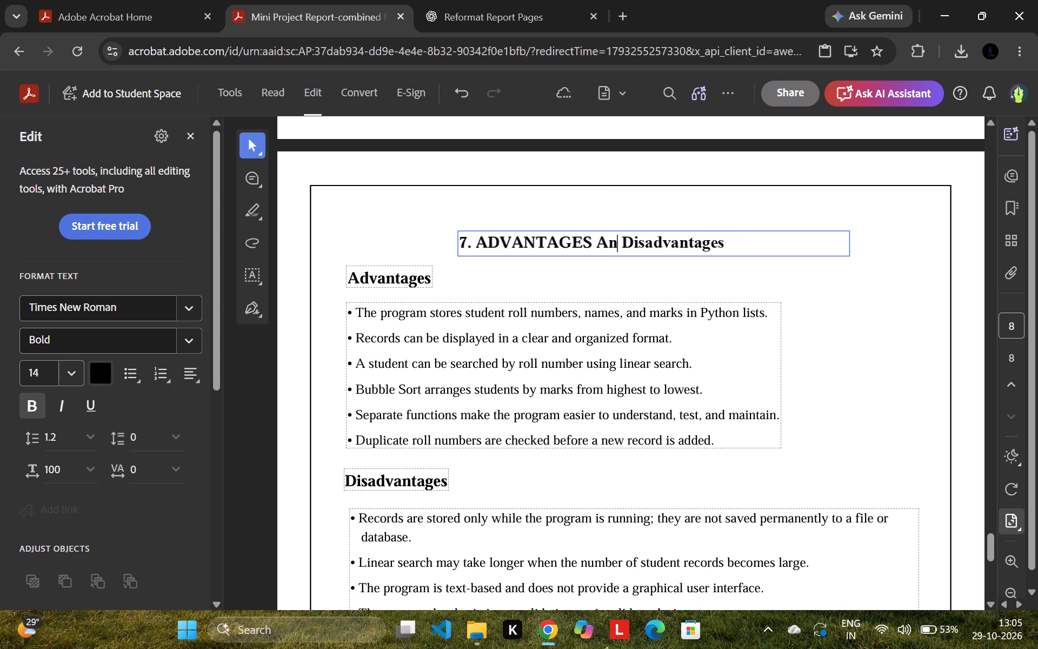
key("d")
left_click_drag(594, 242, 533, 241)
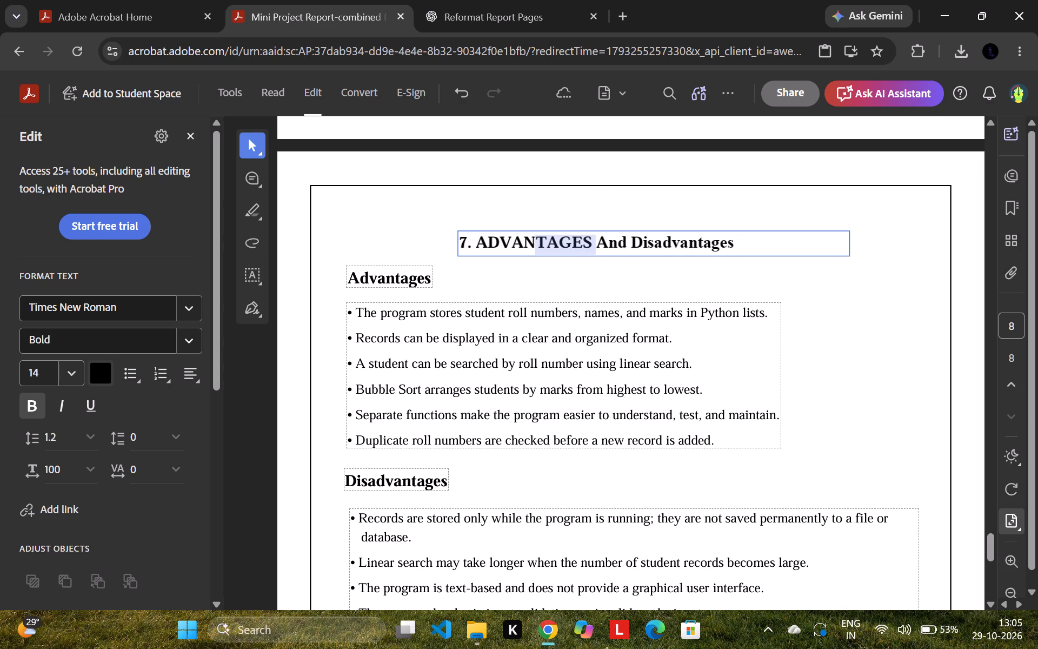
left_click_drag(533, 241, 491, 244)
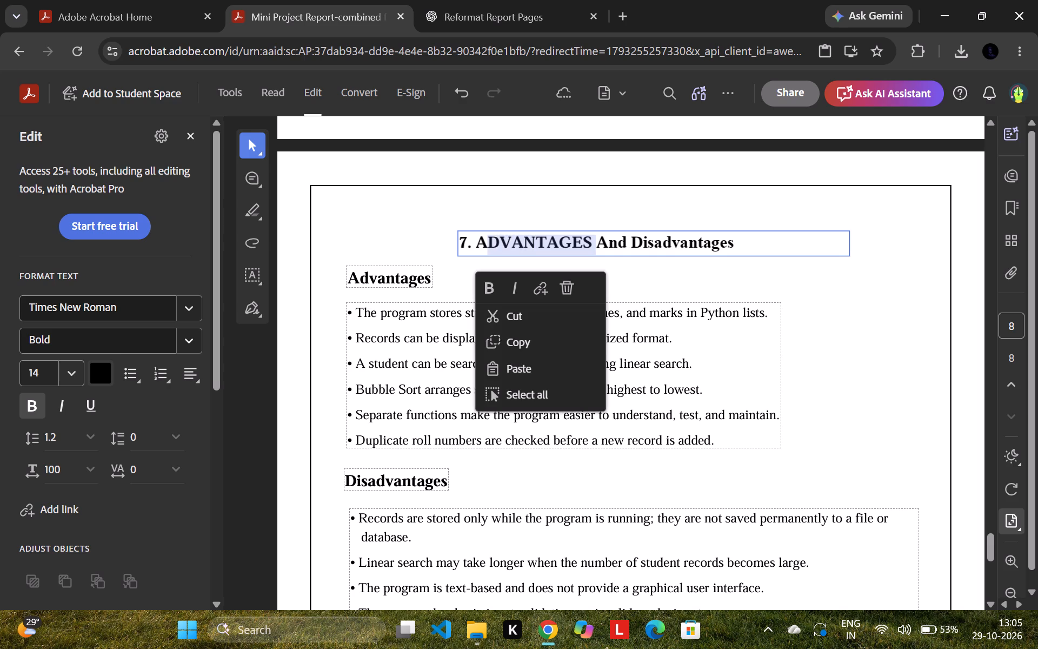
type("dvantages")
key("space")
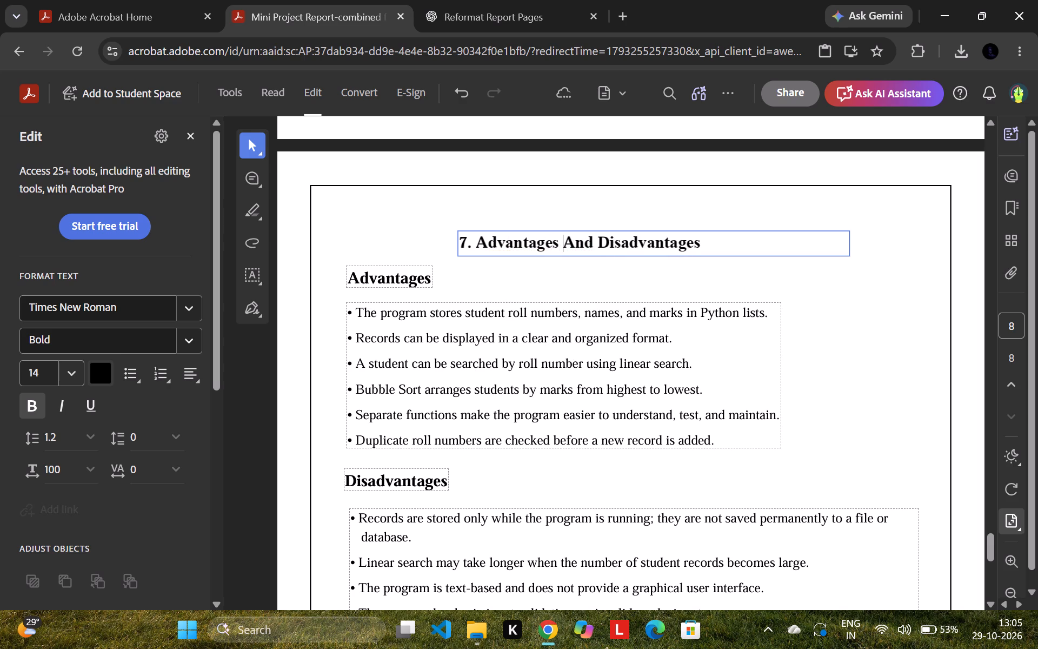
left_click(575, 244)
key("BackSpace")
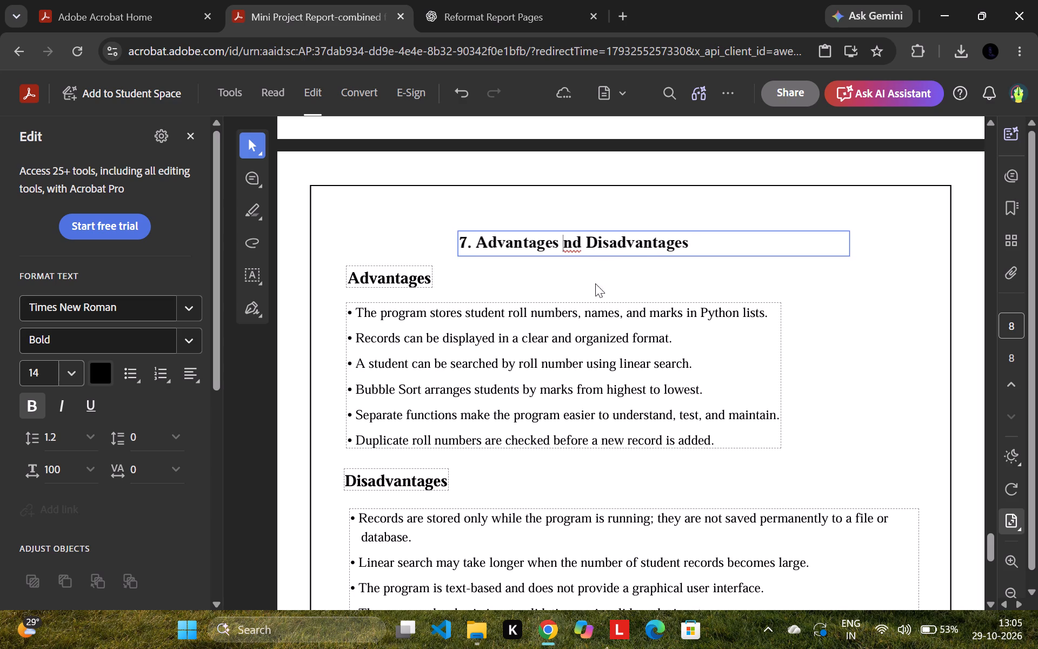
key("a")
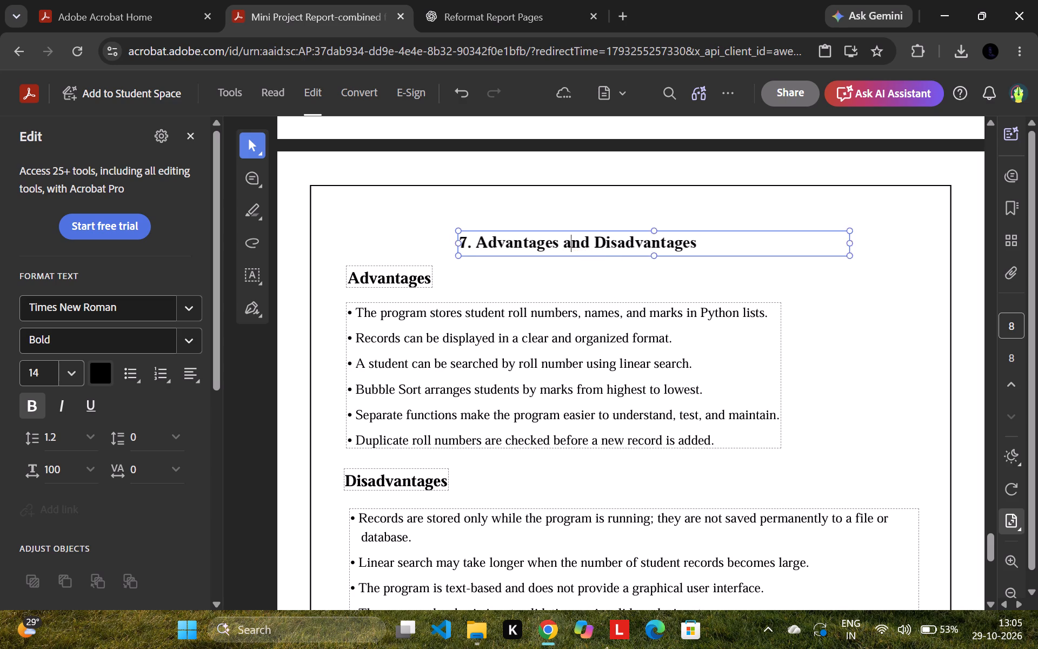
left_click(609, 244)
key("Left")
Move the section 7 heading over to line up with the left edge of the Advantages subheading and slightly higher.
left_click_drag(705, 229, 593, 222)
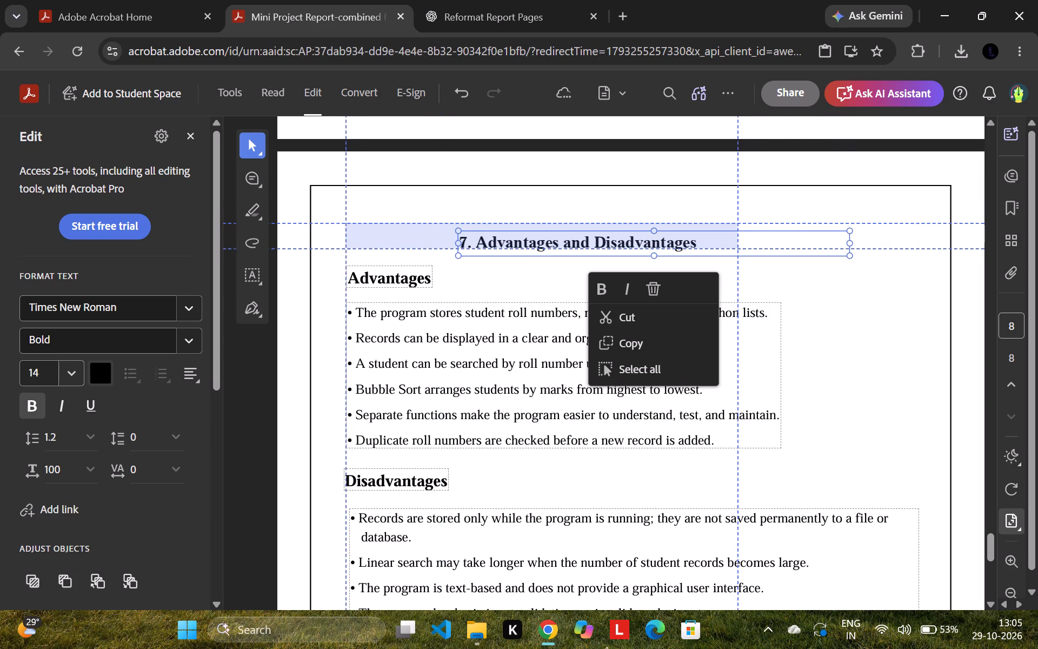
left_click_drag(593, 222, 592, 222)
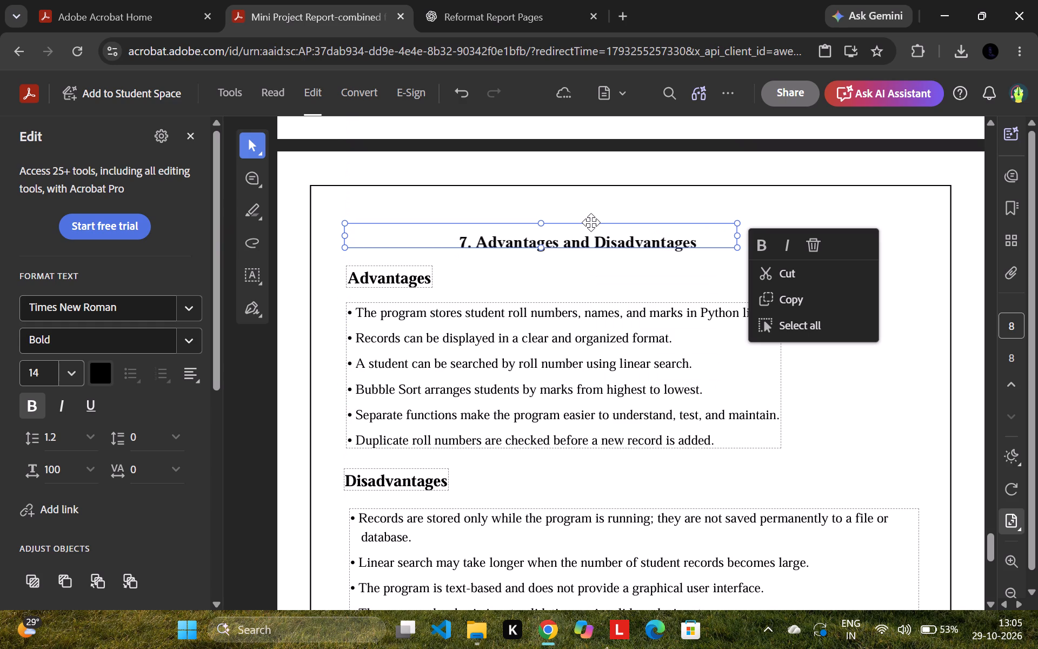
left_click(915, 205)
Set the font size of the whole bulleted list under Advantages on page 8 to 12.
left_click(381, 281)
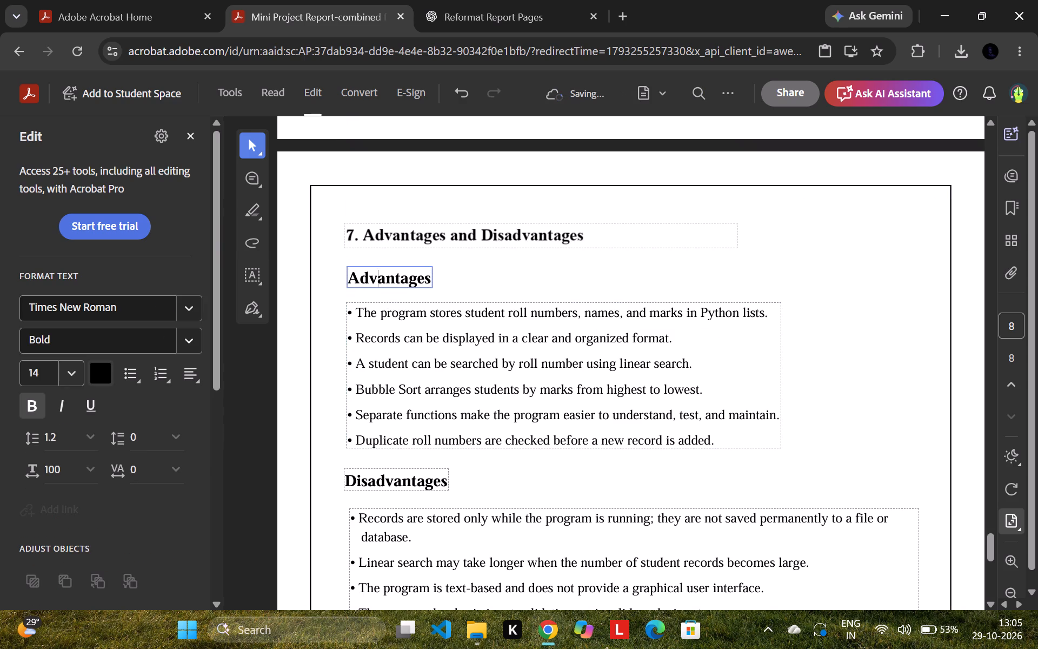
key("ctrl+a")
left_click(525, 345)
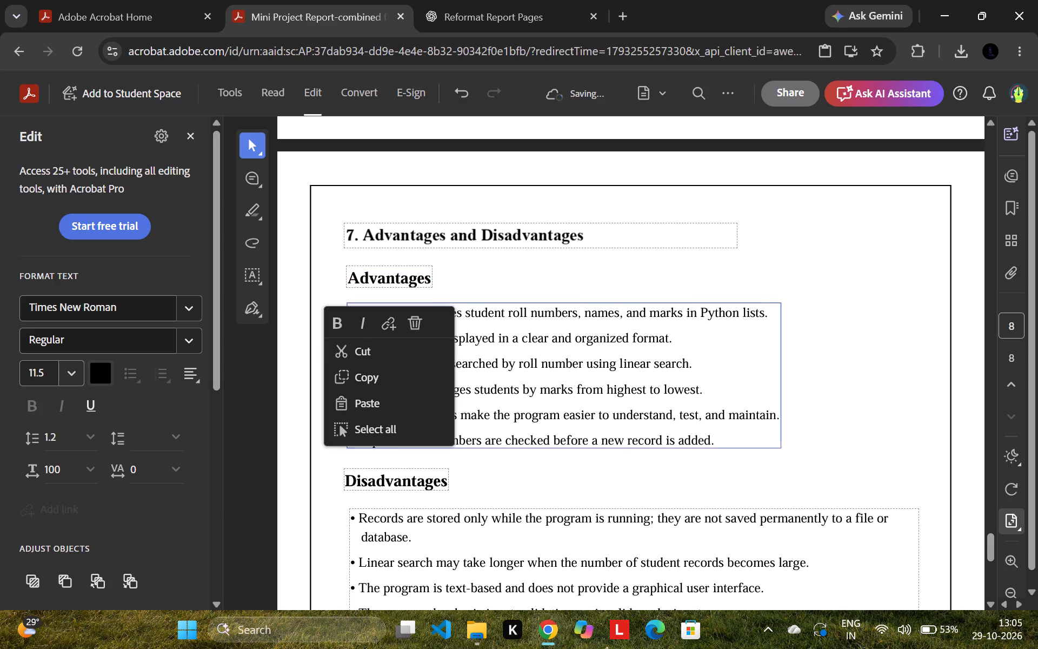
key("ctrl+a")
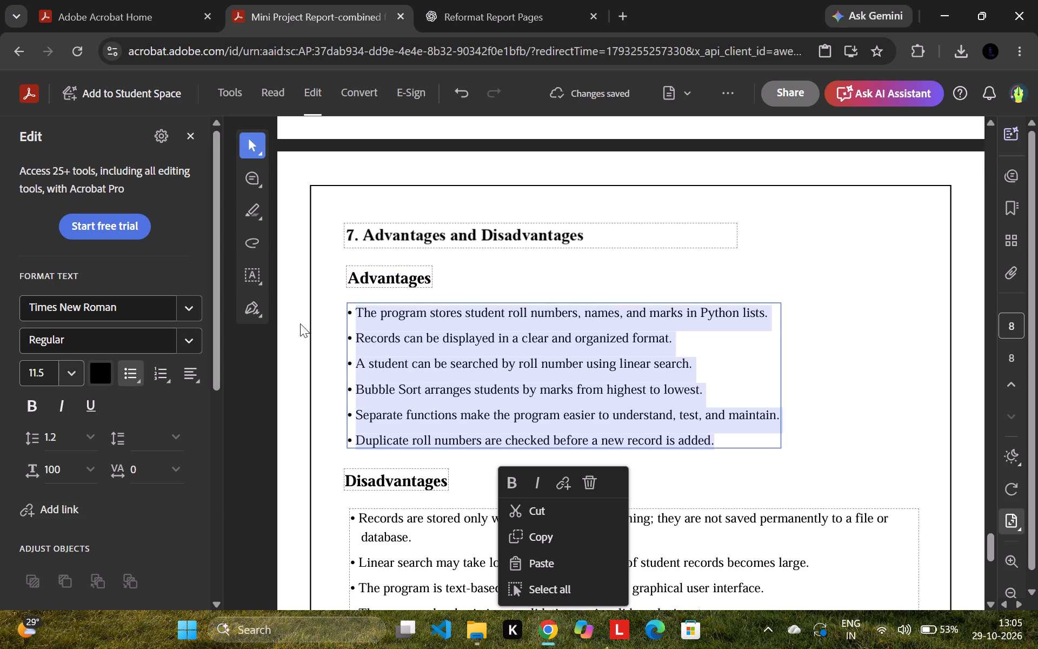
left_click(59, 366)
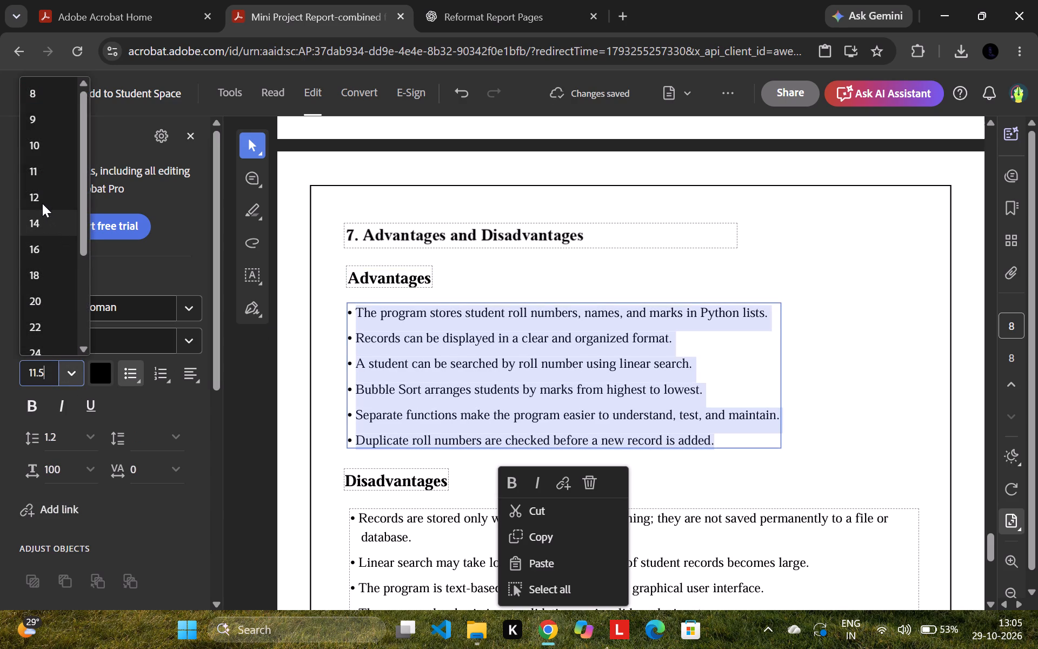
left_click(42, 203)
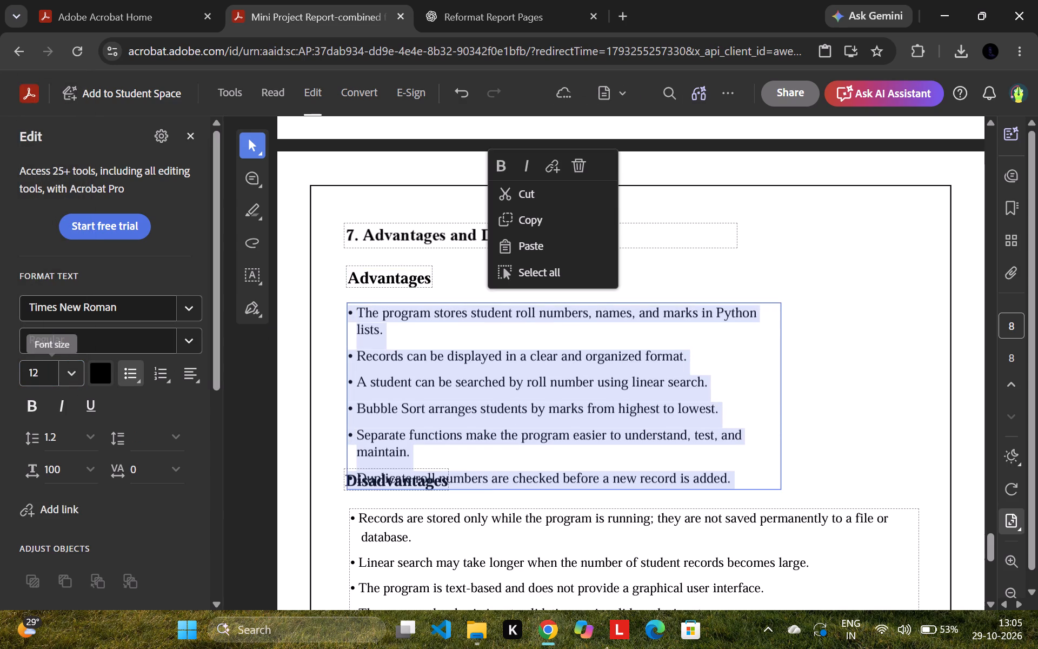
Widen the Advantages list's text box so its right edge reaches about as far as the Disadvantages list's box.
scroll(806, 380, "down", 3)
scroll(793, 361, "up", 1)
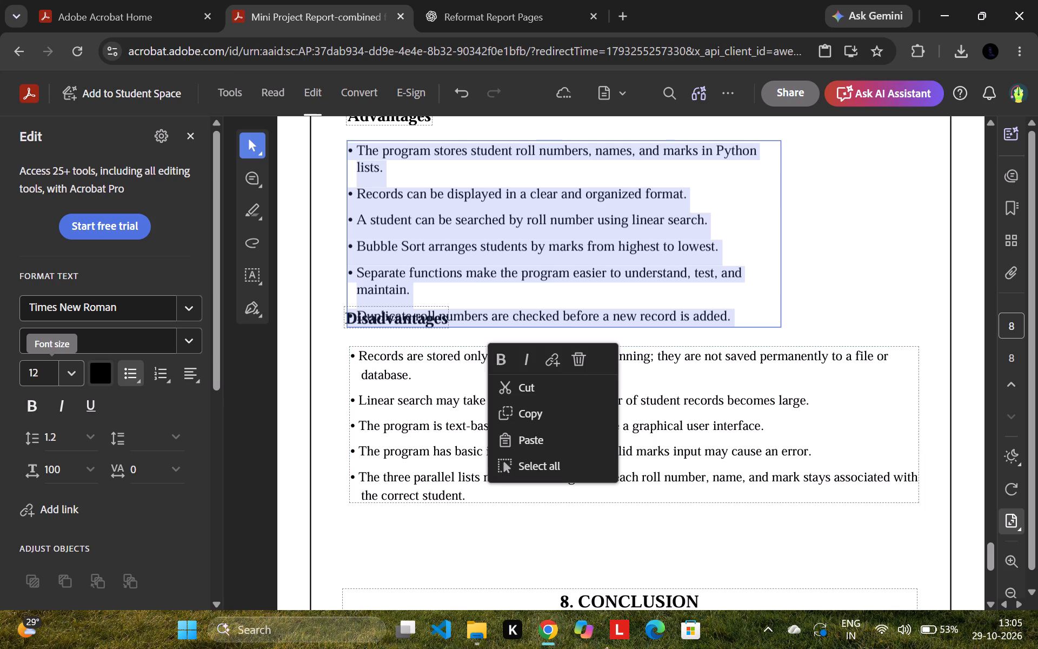
left_click(416, 327)
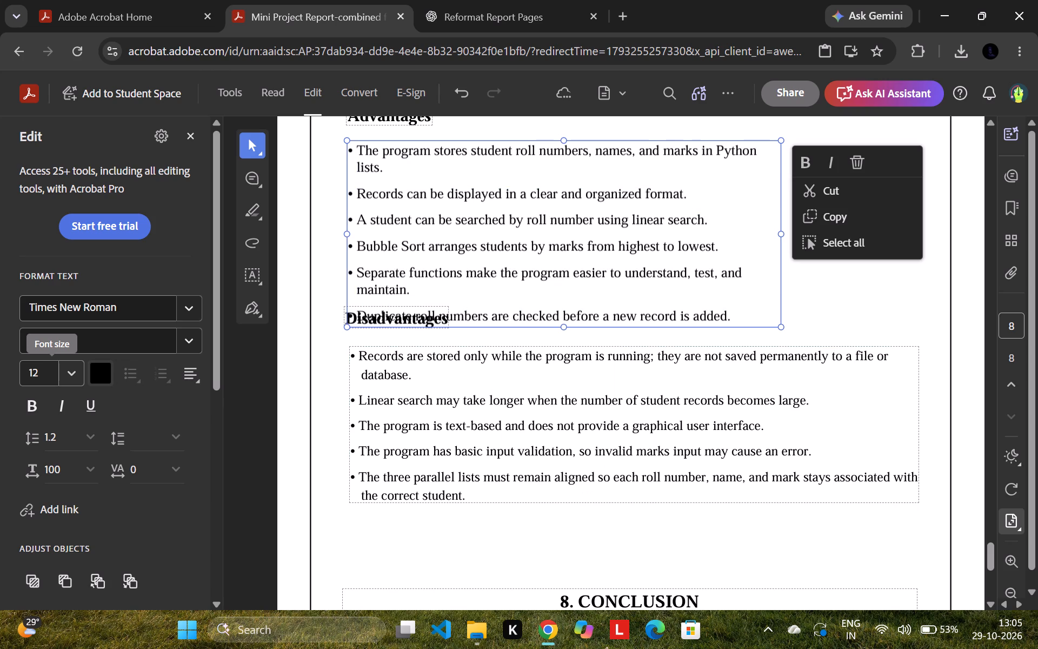
left_click_drag(780, 233, 908, 248)
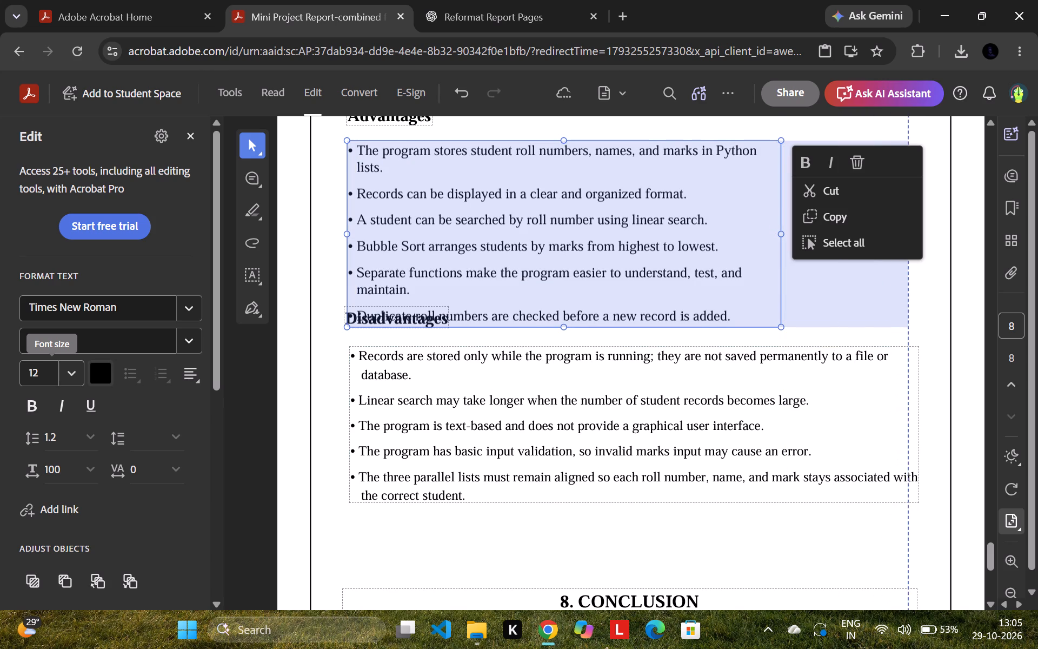
left_click_drag(908, 248, 917, 249)
left_click(789, 319)
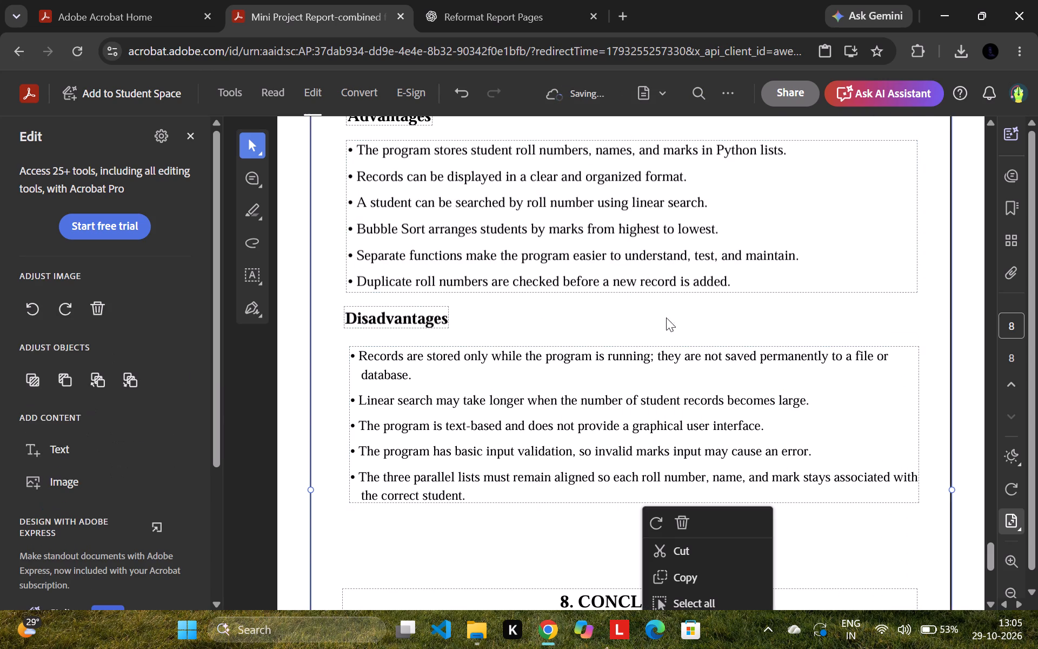
Move the Disadvantages list and its subheading down to leave more space below the Advantages list.
left_click(490, 373)
left_click_drag(524, 344, 524, 380)
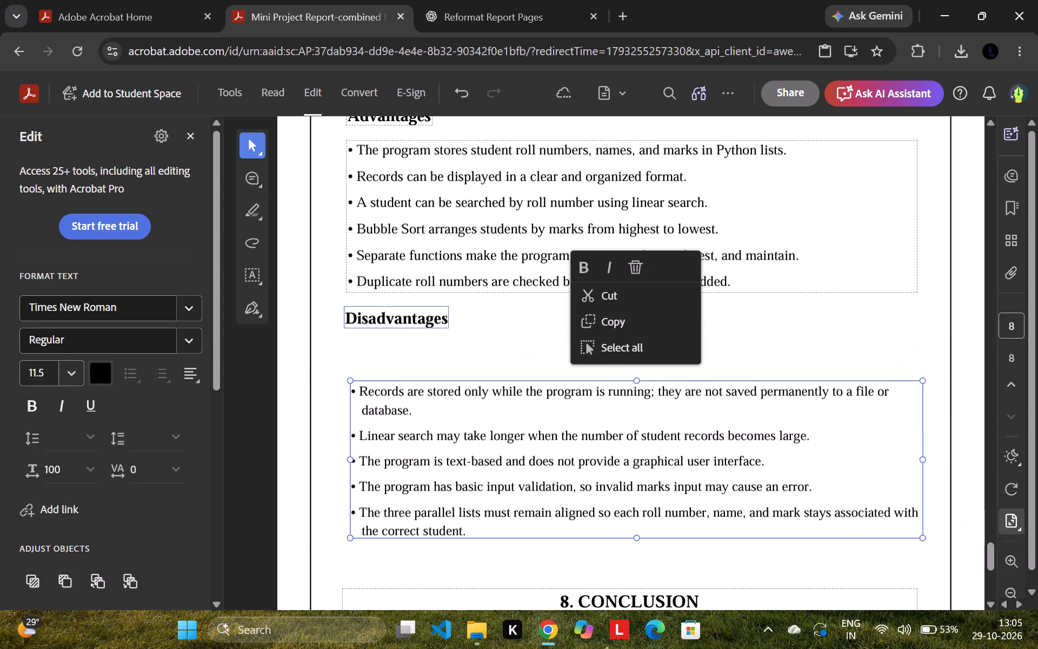
left_click(437, 316)
left_click_drag(437, 307, 437, 317)
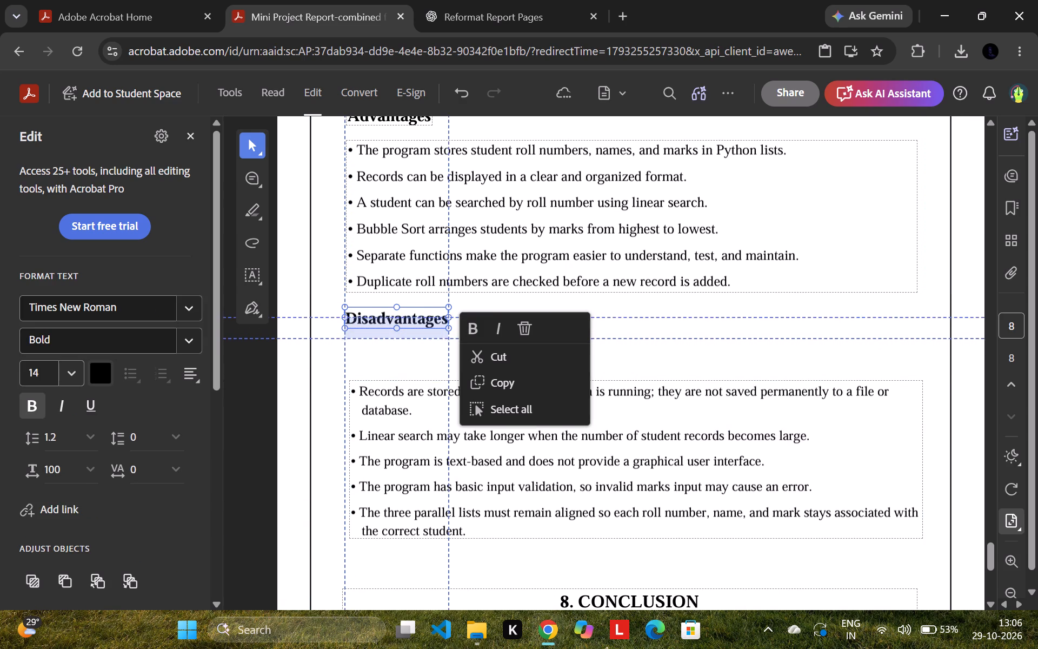
left_click_drag(437, 317, 437, 332)
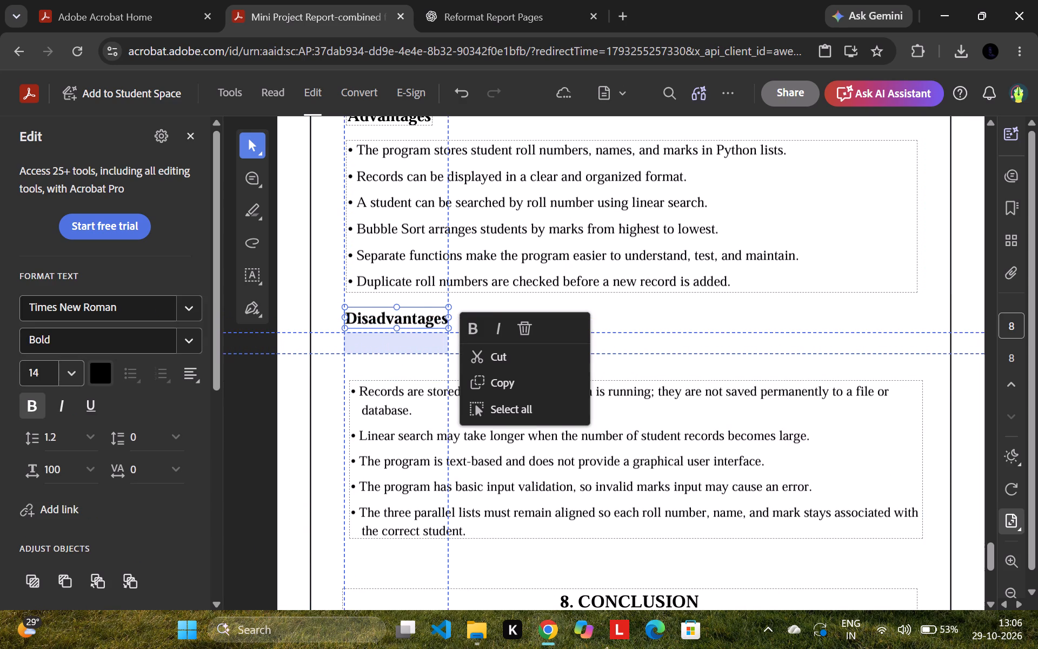
left_click_drag(437, 332, 438, 333)
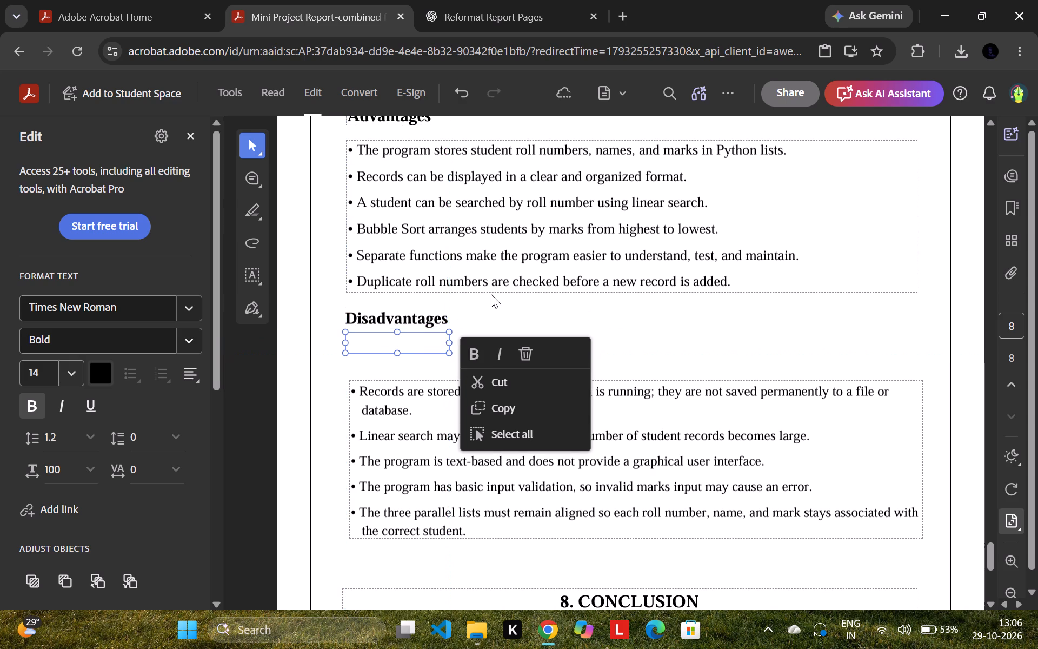
left_click(405, 343)
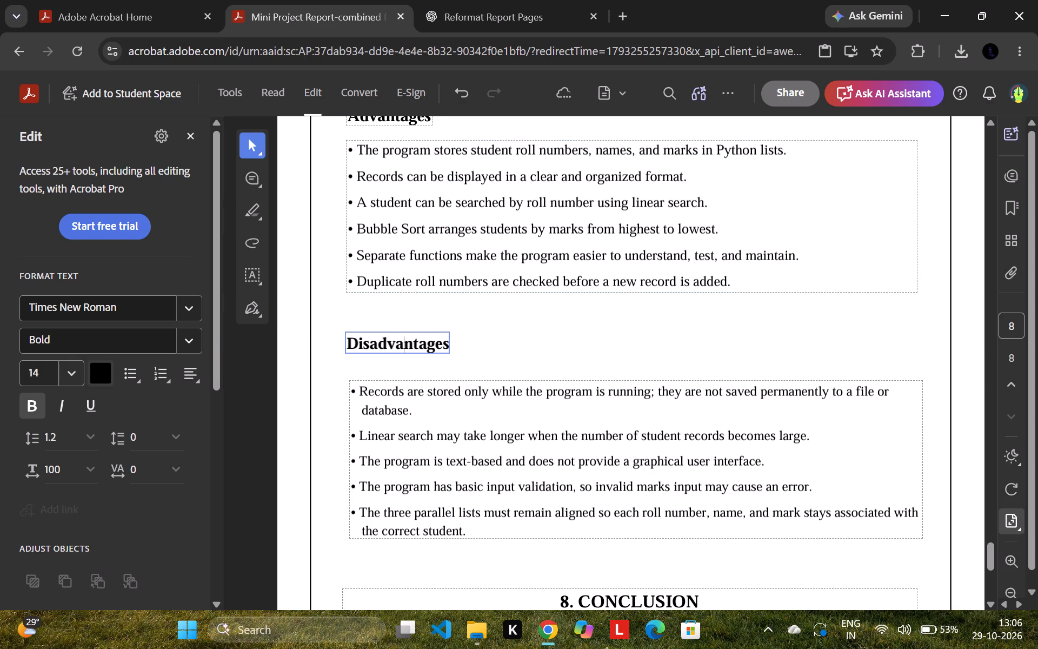
key("ctrl+a")
left_click(524, 327)
Set the font size of the whole bulleted list under Disadvantages to 12.
left_click(499, 415)
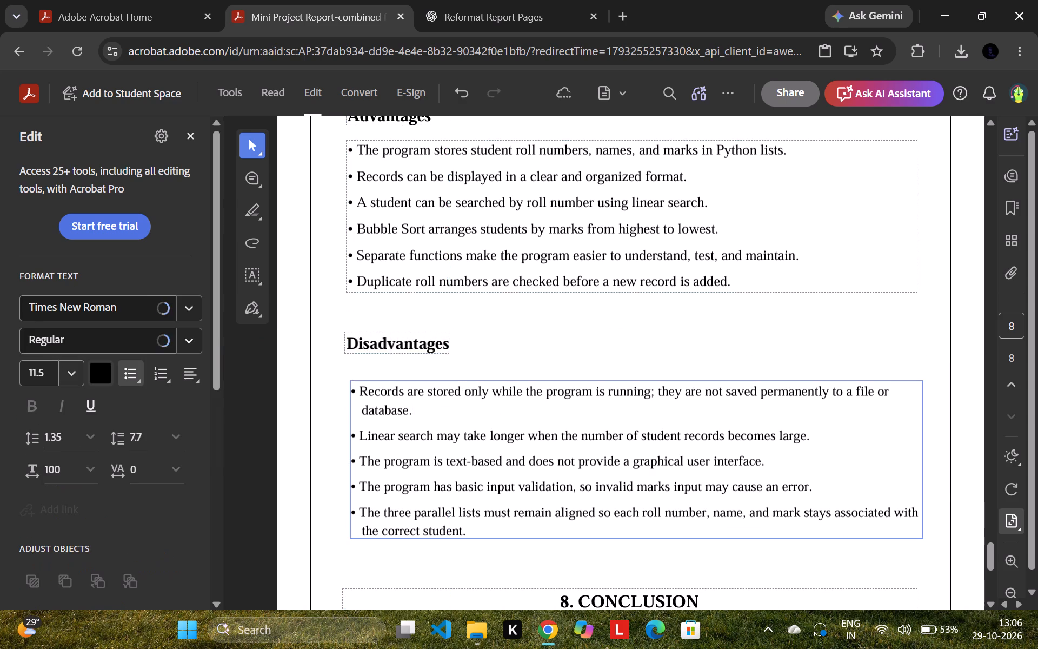
left_click(477, 452)
key("ctrl+a")
left_click(69, 379)
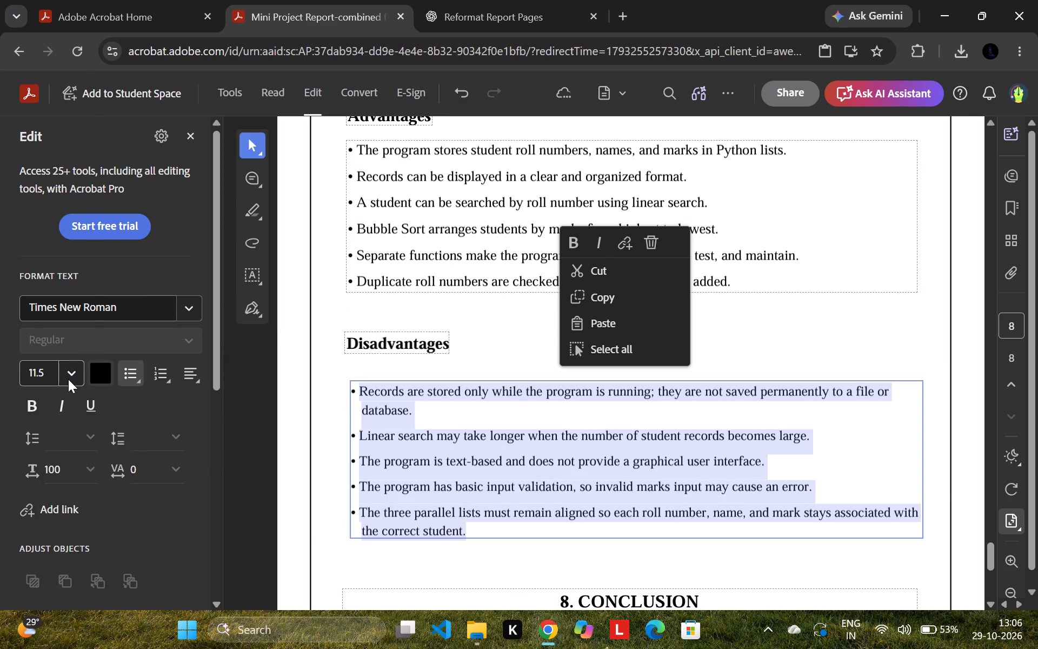
left_click(49, 206)
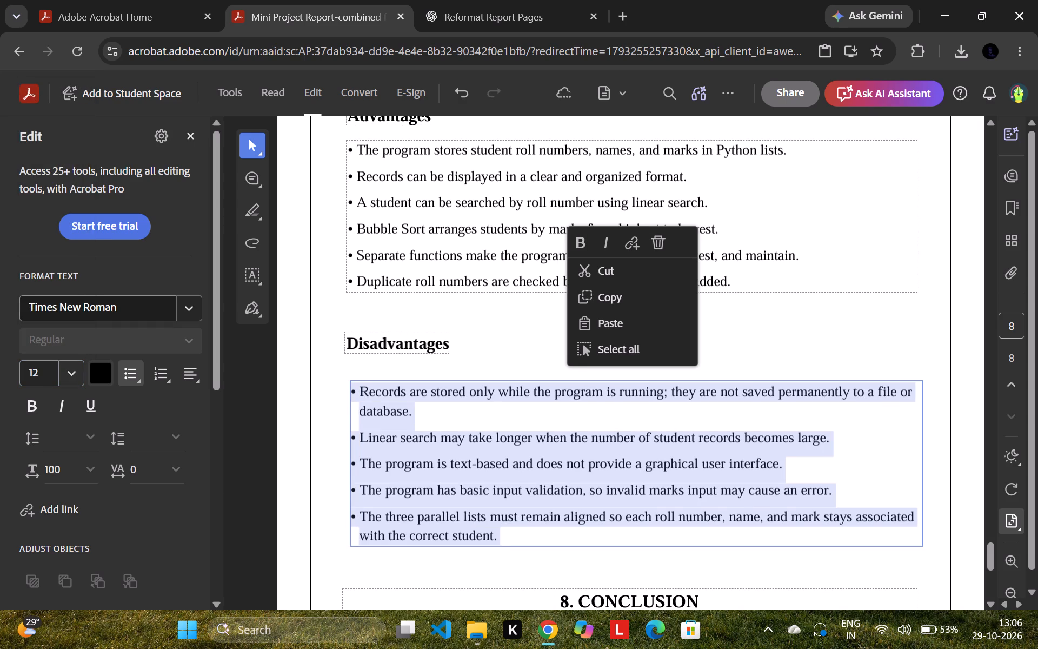
left_click(445, 487)
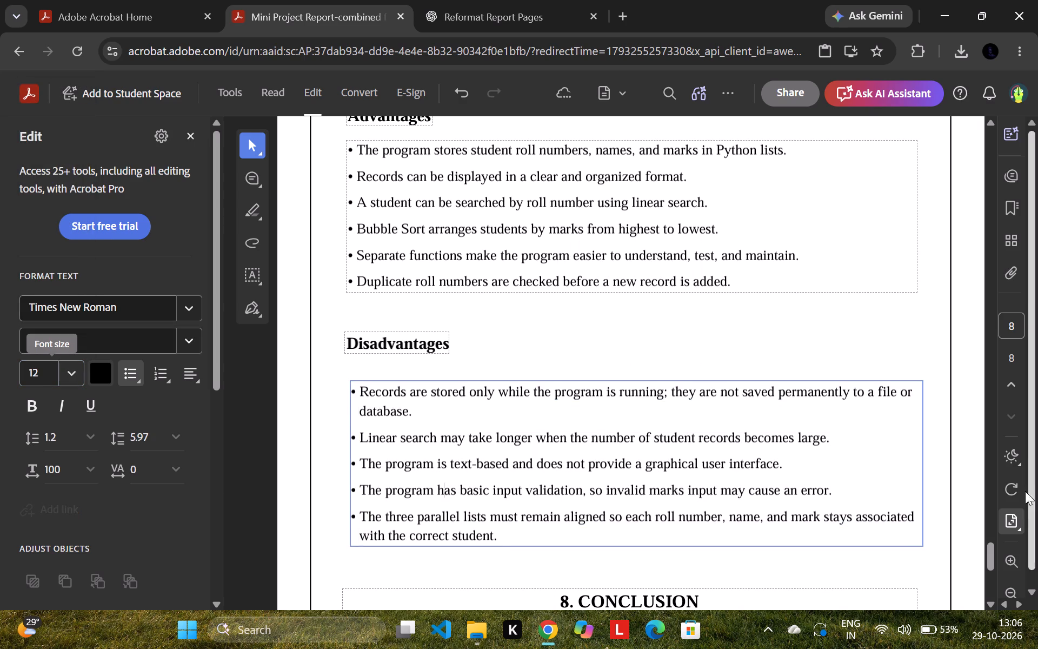
Resize the Disadvantages list's text box so both side edges line up with the Advantages list's box.
left_click(860, 381)
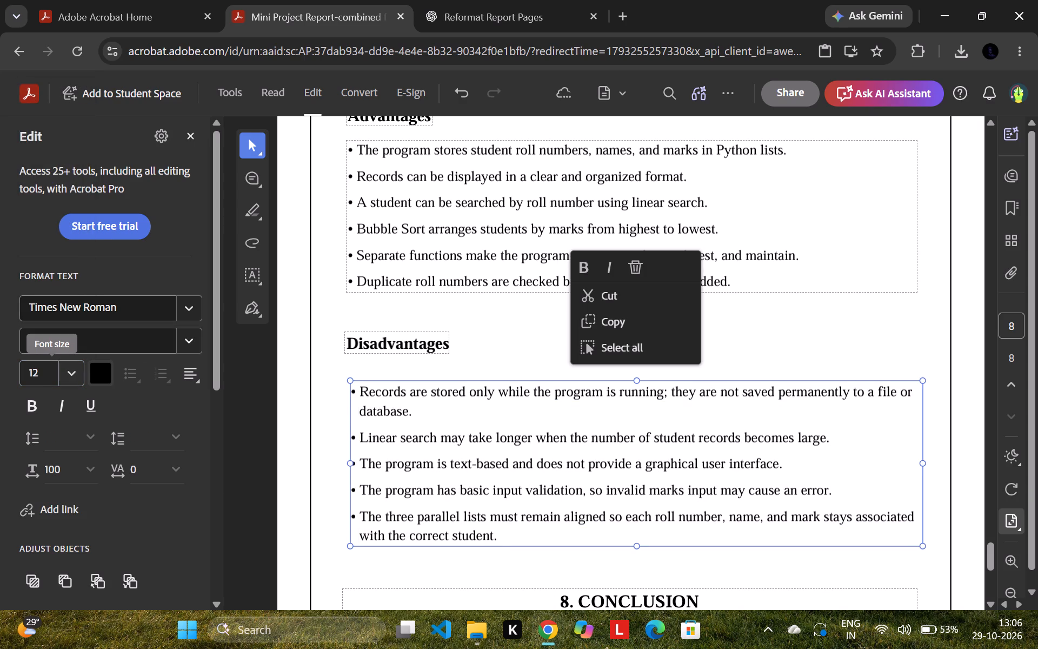
left_click(921, 463)
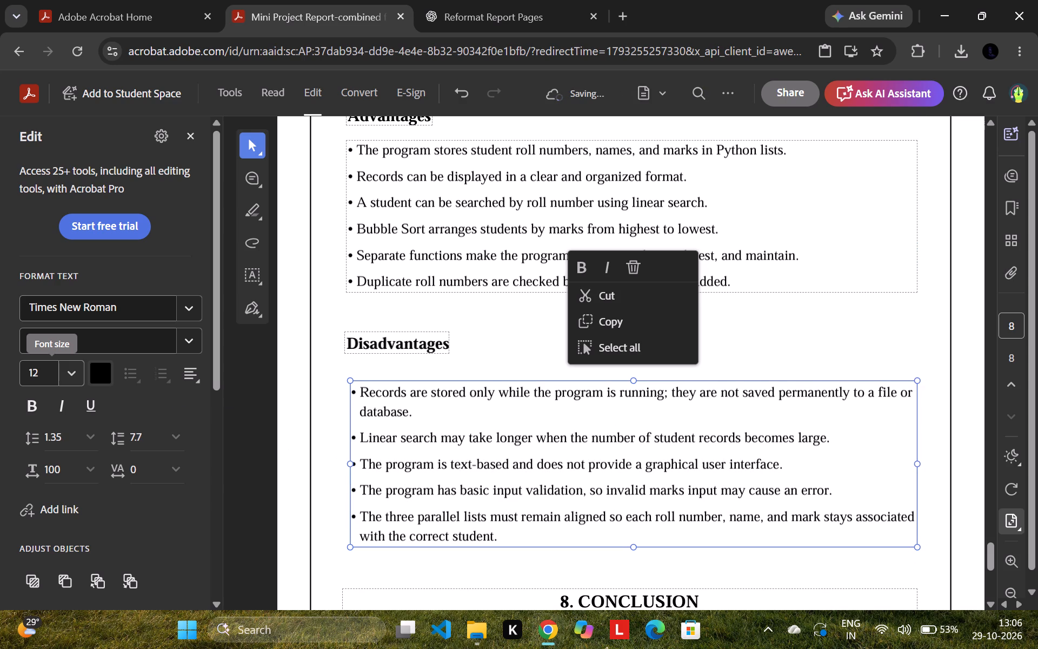
left_click_drag(350, 461, 345, 461)
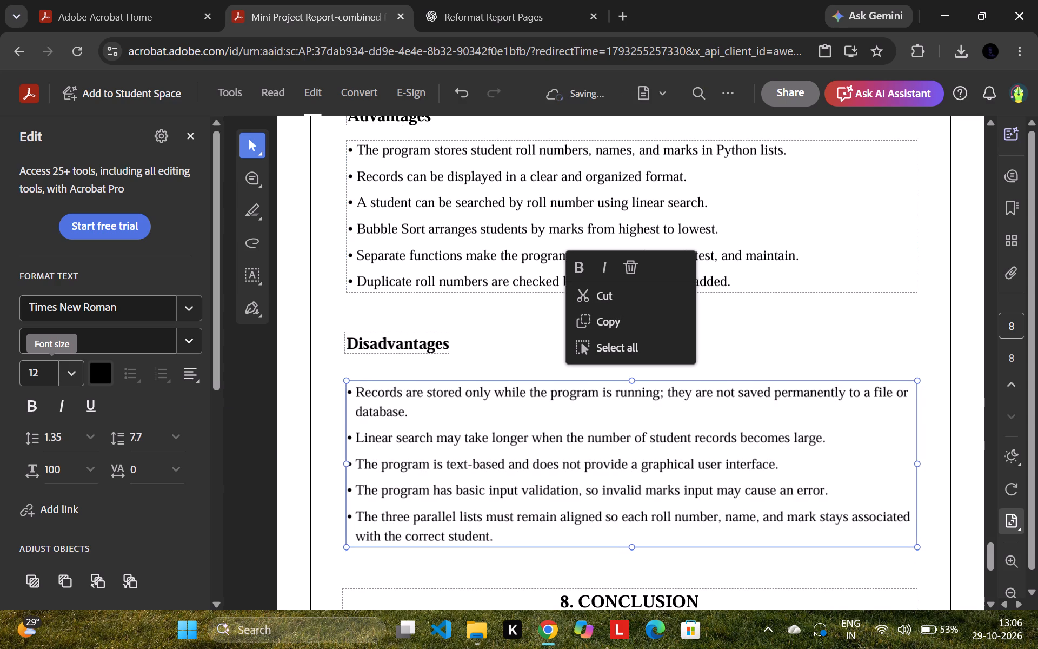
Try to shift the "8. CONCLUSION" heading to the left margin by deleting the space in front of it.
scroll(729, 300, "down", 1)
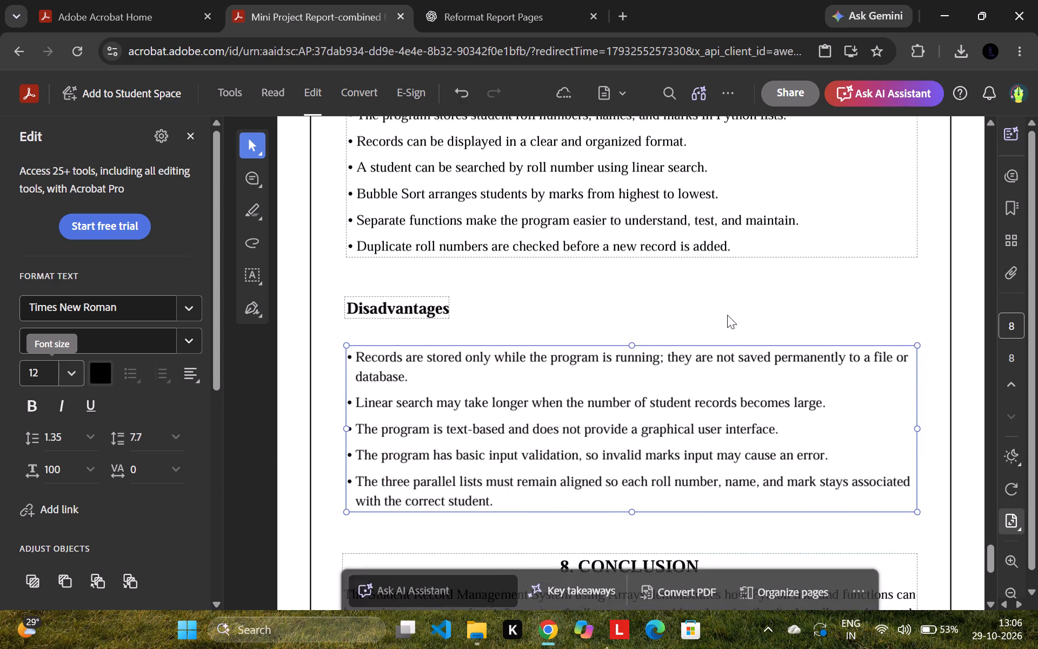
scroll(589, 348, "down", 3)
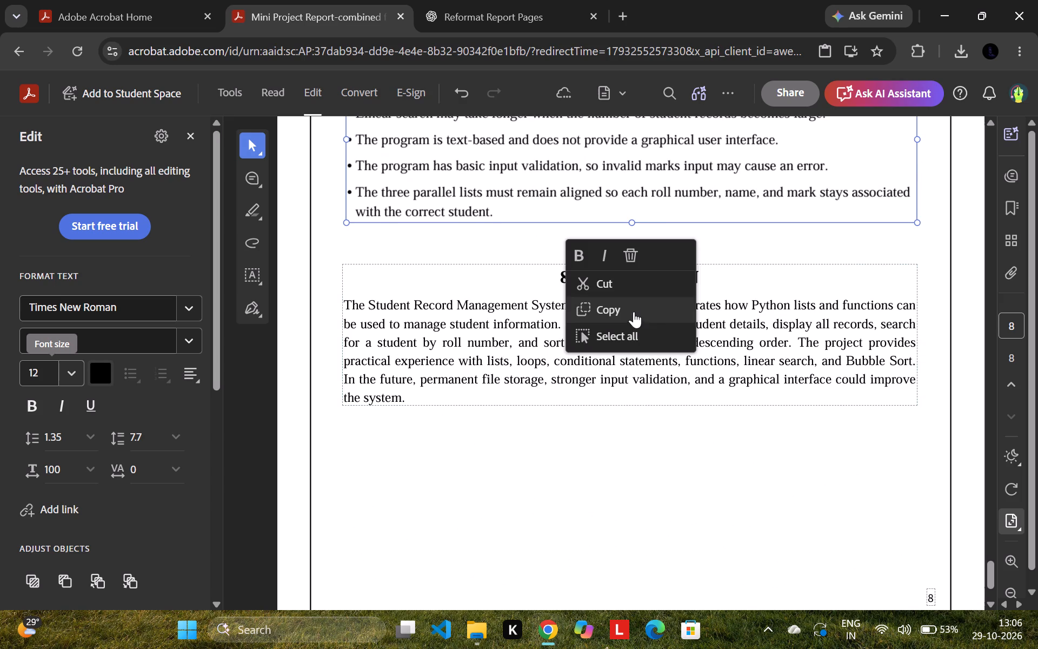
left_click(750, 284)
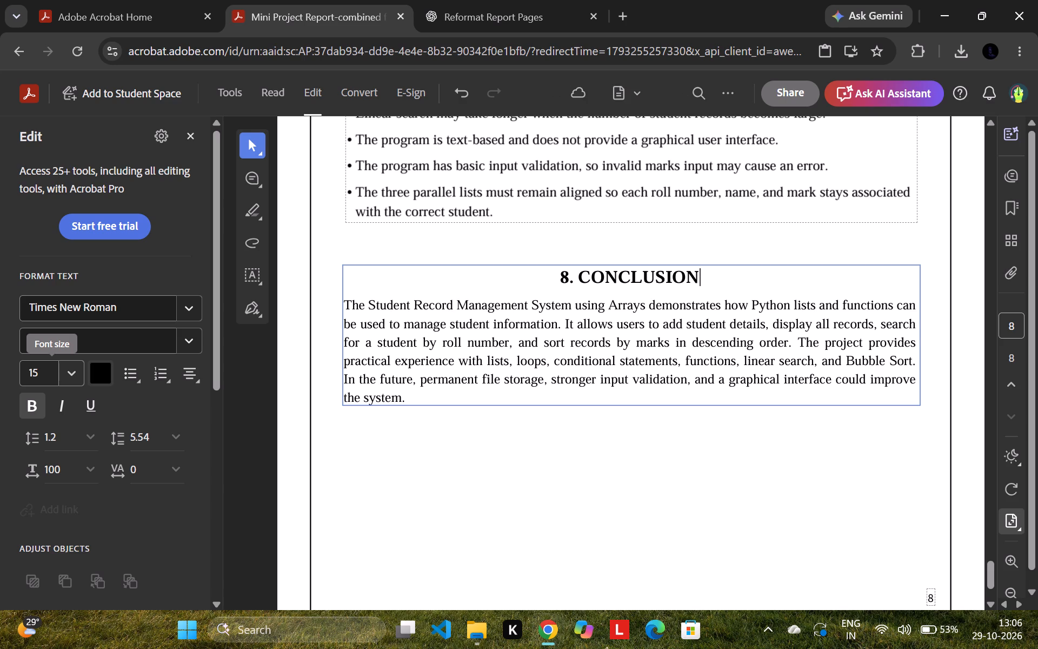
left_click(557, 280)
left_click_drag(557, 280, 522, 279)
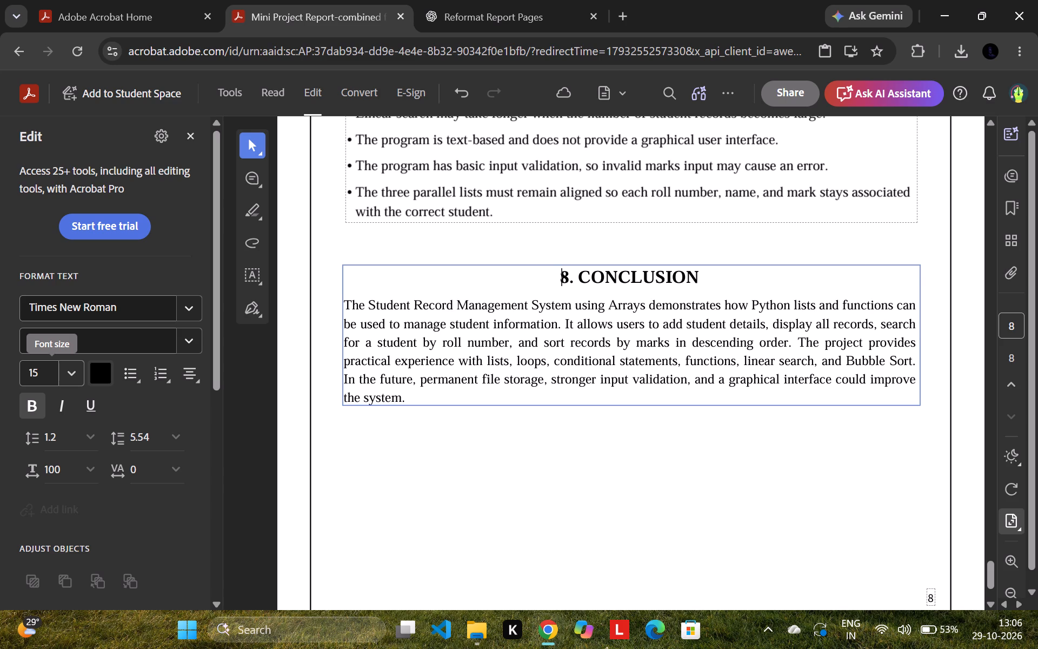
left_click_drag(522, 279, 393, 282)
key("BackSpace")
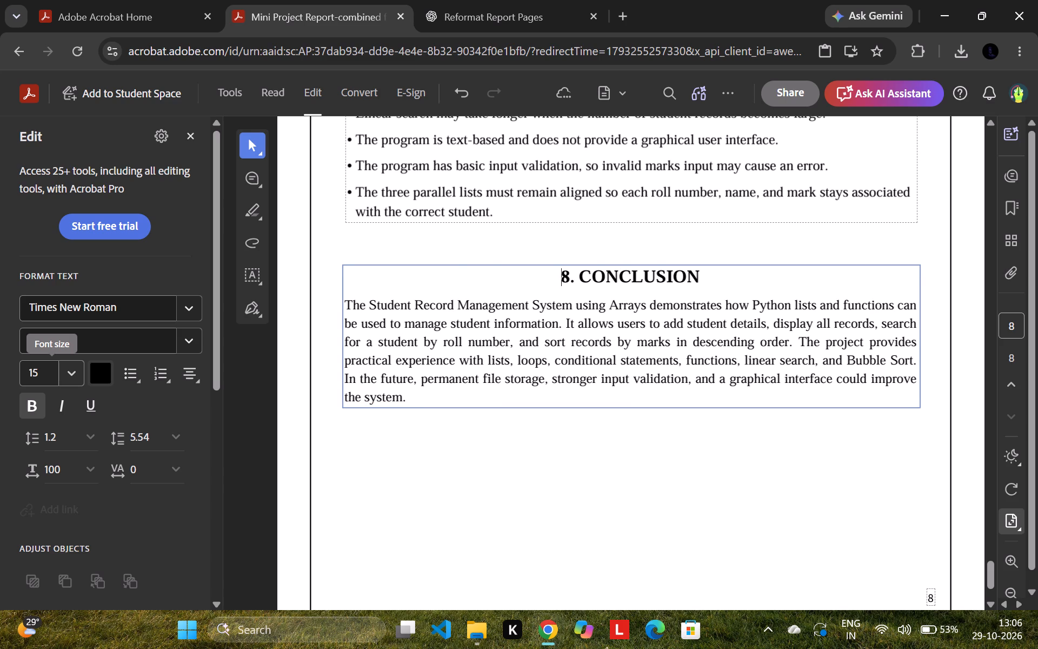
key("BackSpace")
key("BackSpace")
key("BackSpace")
Copy the "8. CONCLUSION" heading text.
left_click_drag(706, 282, 551, 276)
key("ctrl+c")
left_click(531, 248)
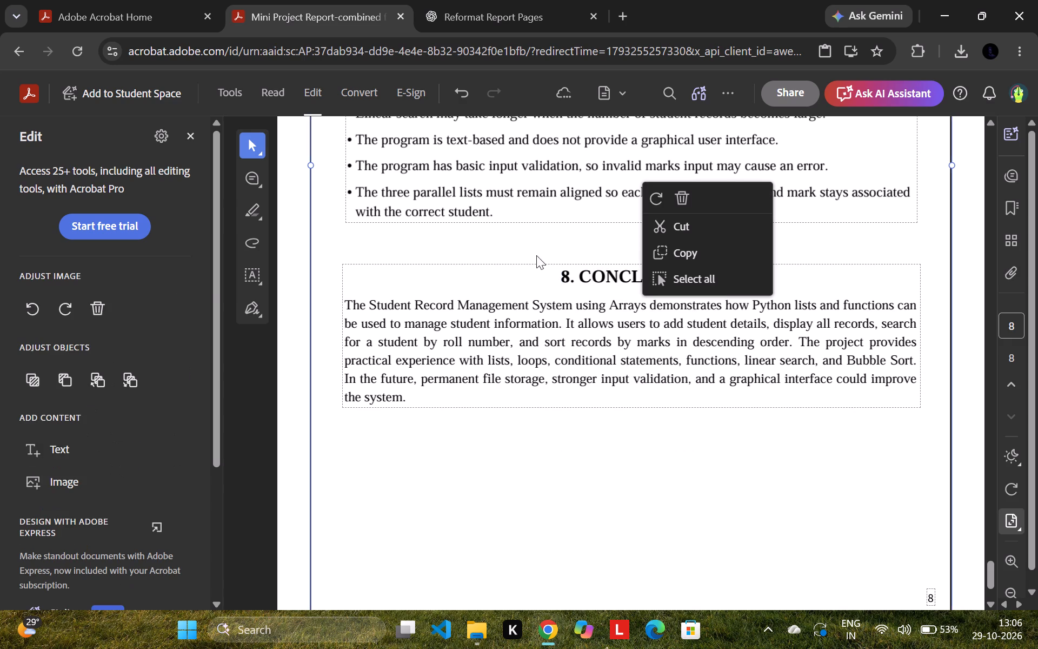
left_click(561, 259)
left_click(558, 276)
Move the conclusion text block down to open a gap below the Disadvantages list.
left_click(562, 304)
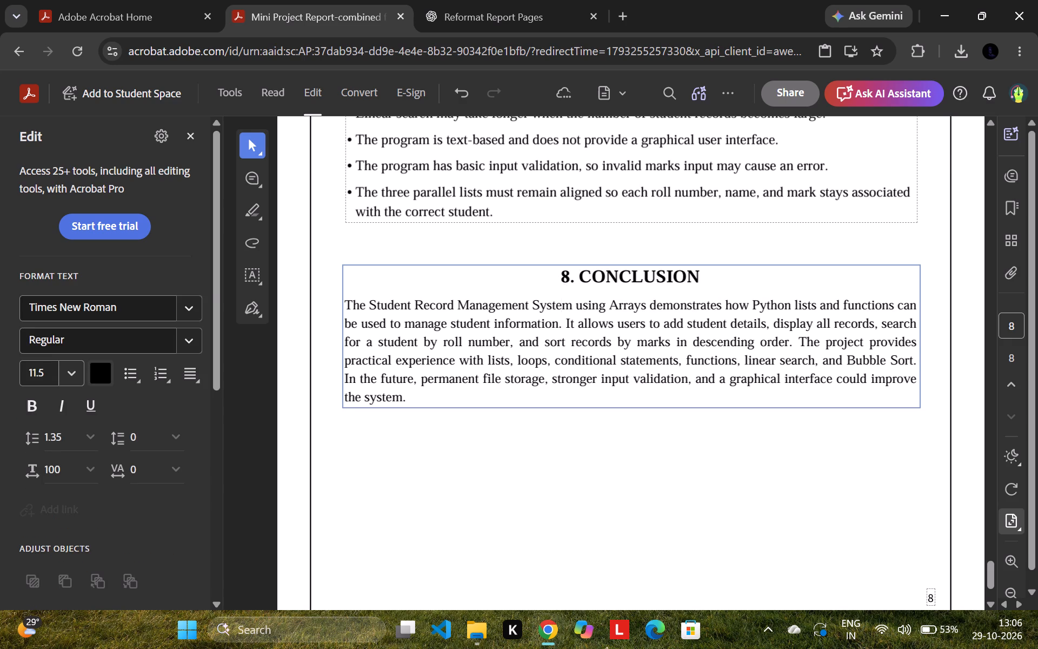
left_click_drag(597, 264, 595, 338)
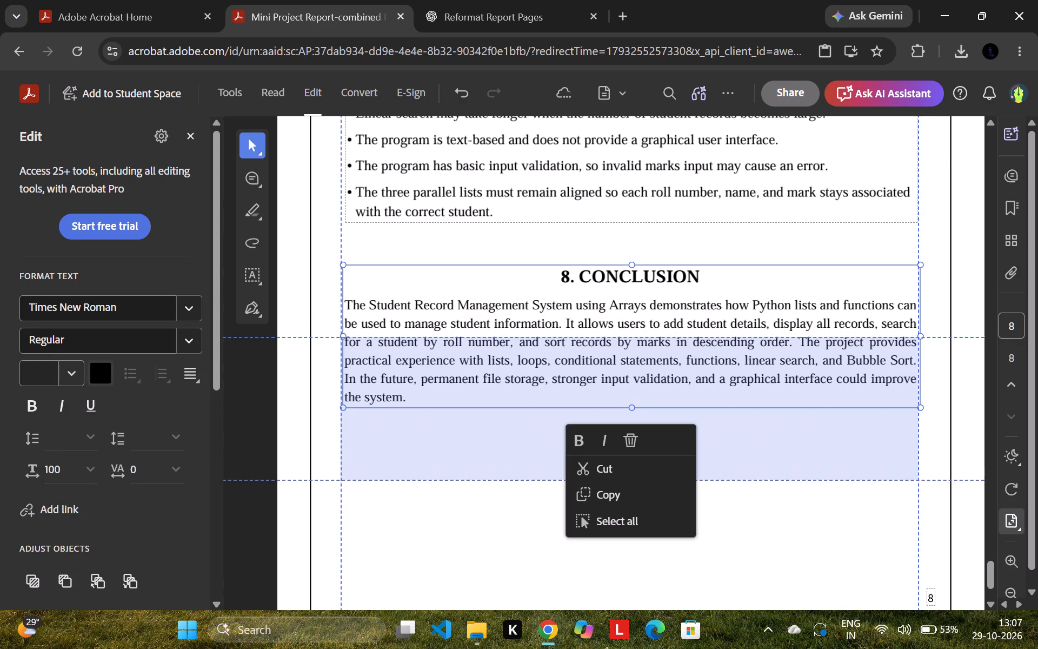
left_click_drag(595, 338, 594, 347)
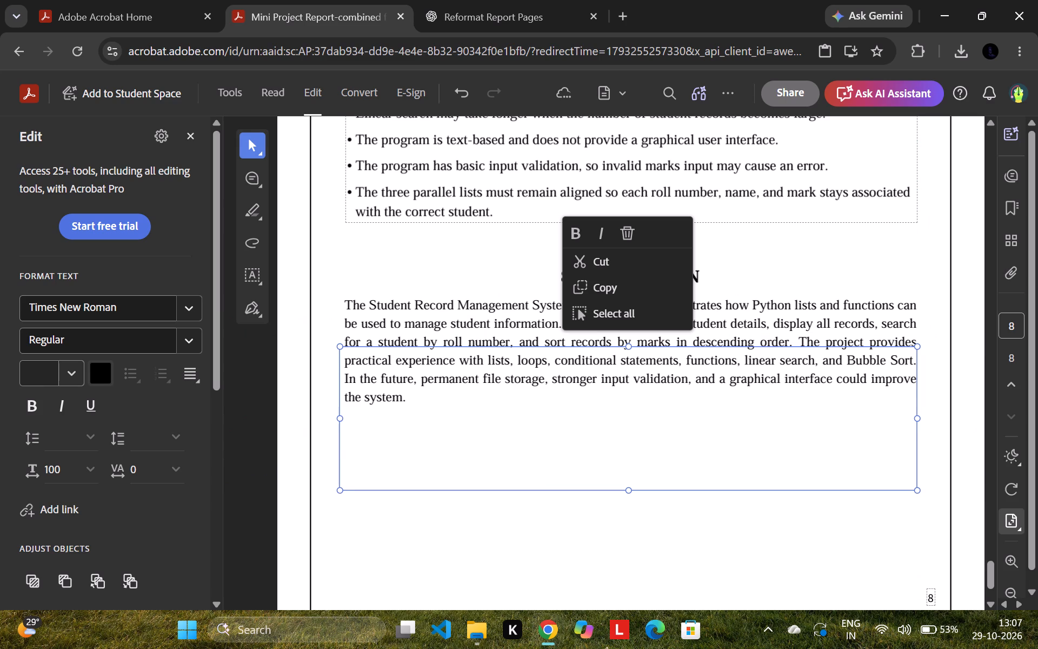
Delete the "8. CONCLUSION" heading text from the conclusion block, keeping the paragraph.
left_click_drag(703, 358, 509, 361)
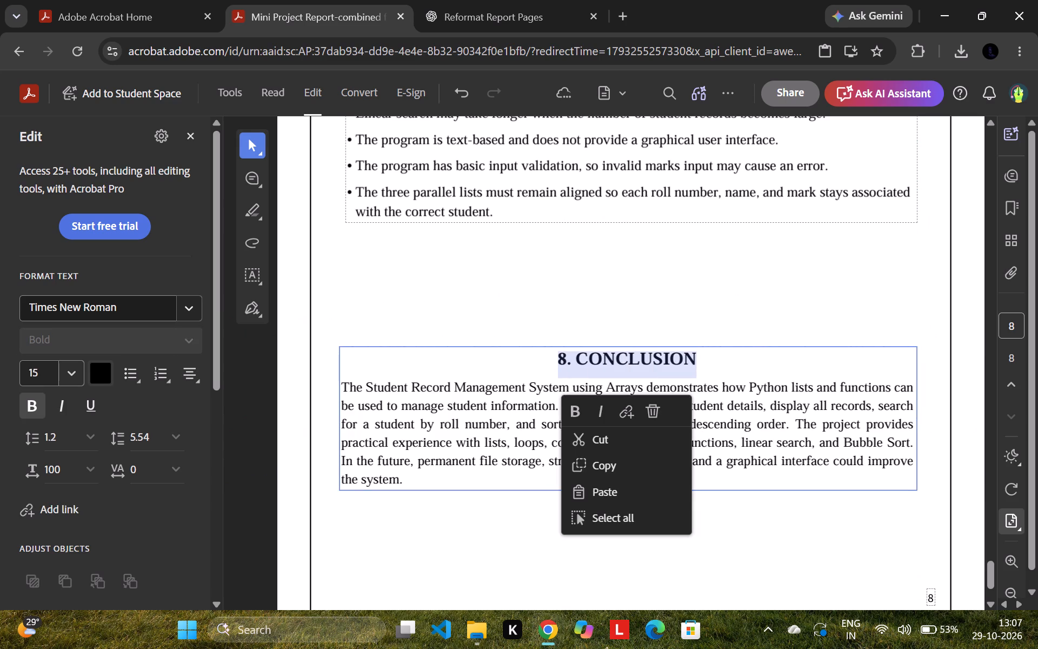
key("BackSpace")
key("BackSpace")
key("BackSpace")
key("BackSpace")
key("BackSpace")
key("BackSpace")
key("BackSpace")
key("BackSpace")
key("BackSpace")
key("BackSpace")
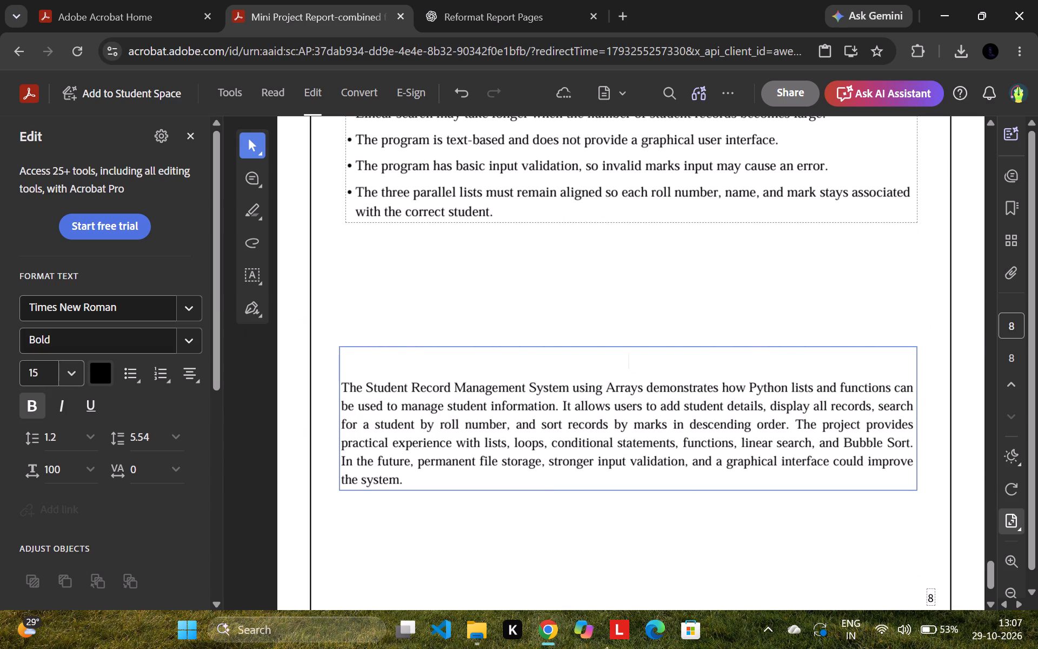
Add a new text box between the Disadvantages list and the conclusion paragraph and paste the "8. CONCLUSION" heading into it.
left_click(494, 269)
left_click(50, 455)
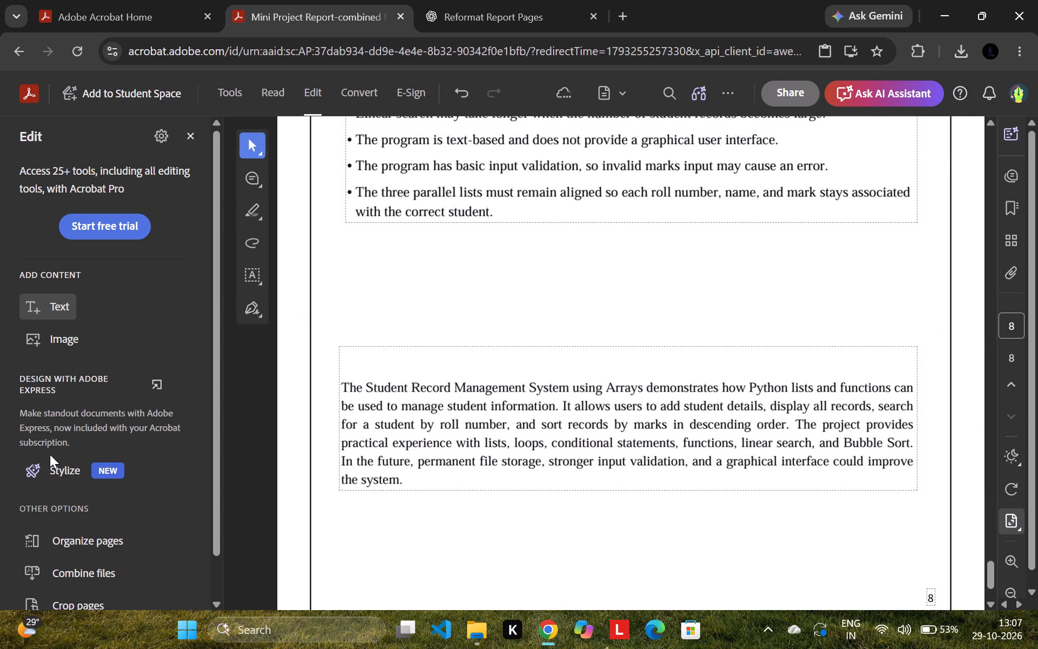
left_click(415, 307)
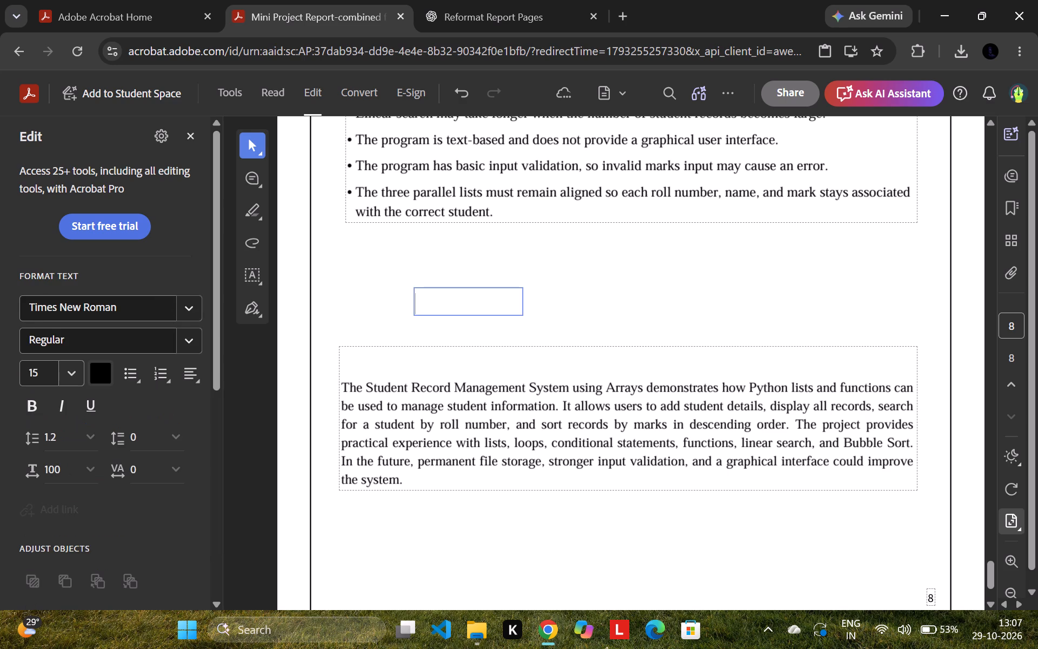
key("ctrl+v")
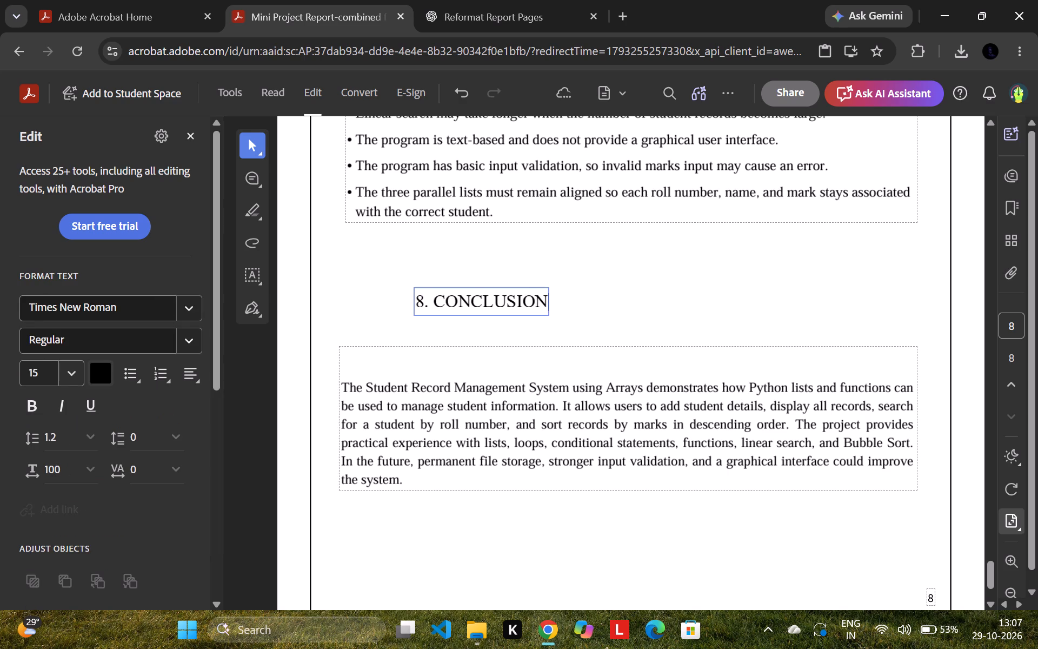
Set the pasted "8. CONCLUSION" heading's font size to 14.
left_click(429, 303)
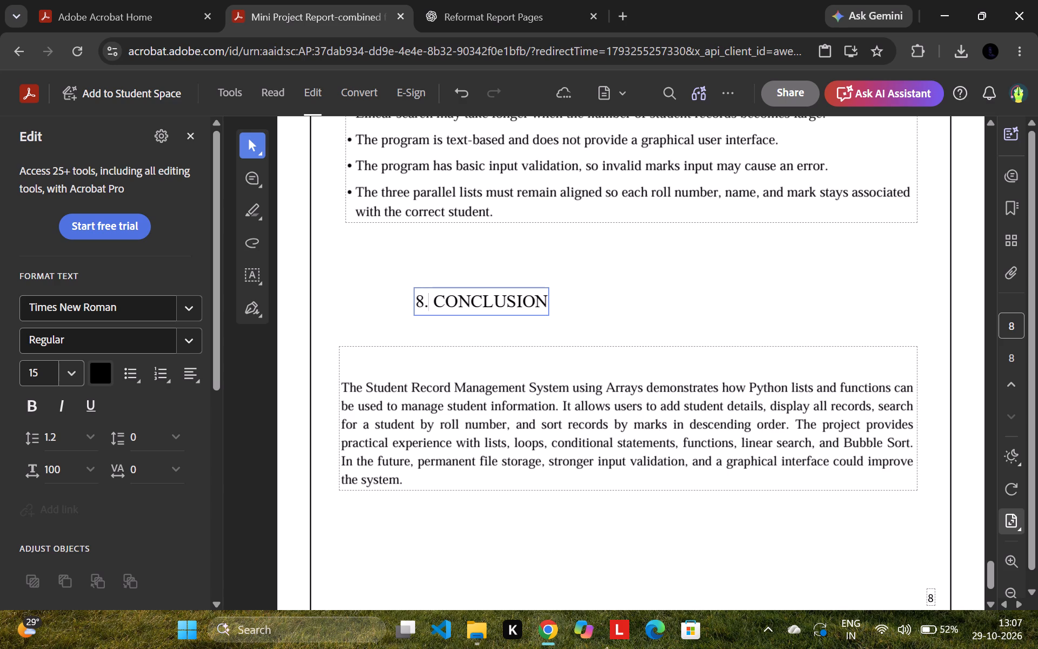
left_click(453, 306)
key("ctrl+a")
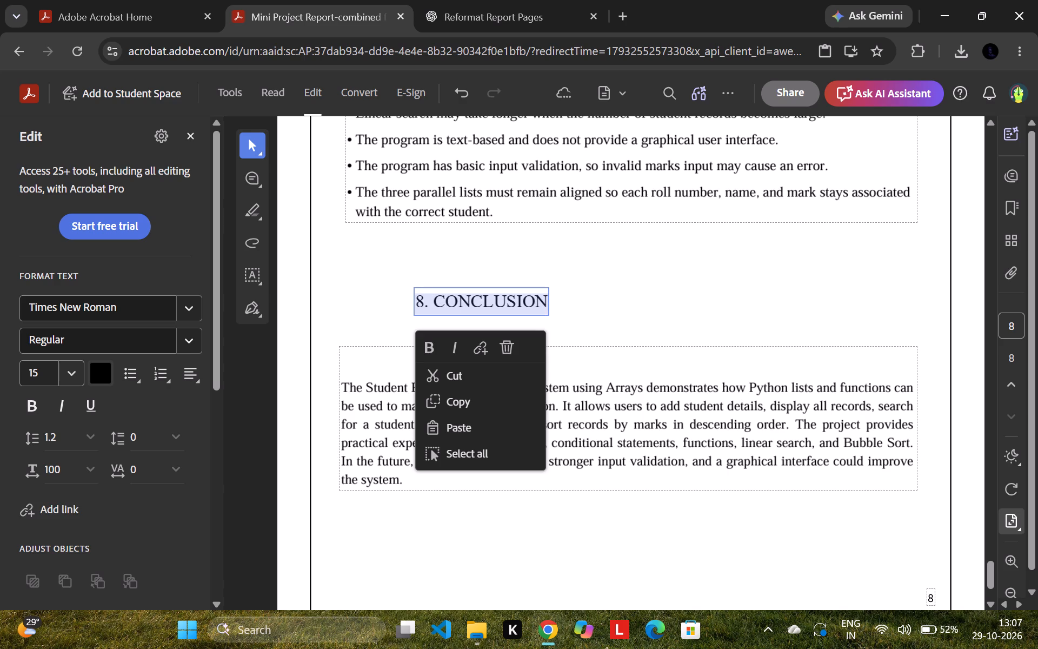
left_click(77, 375)
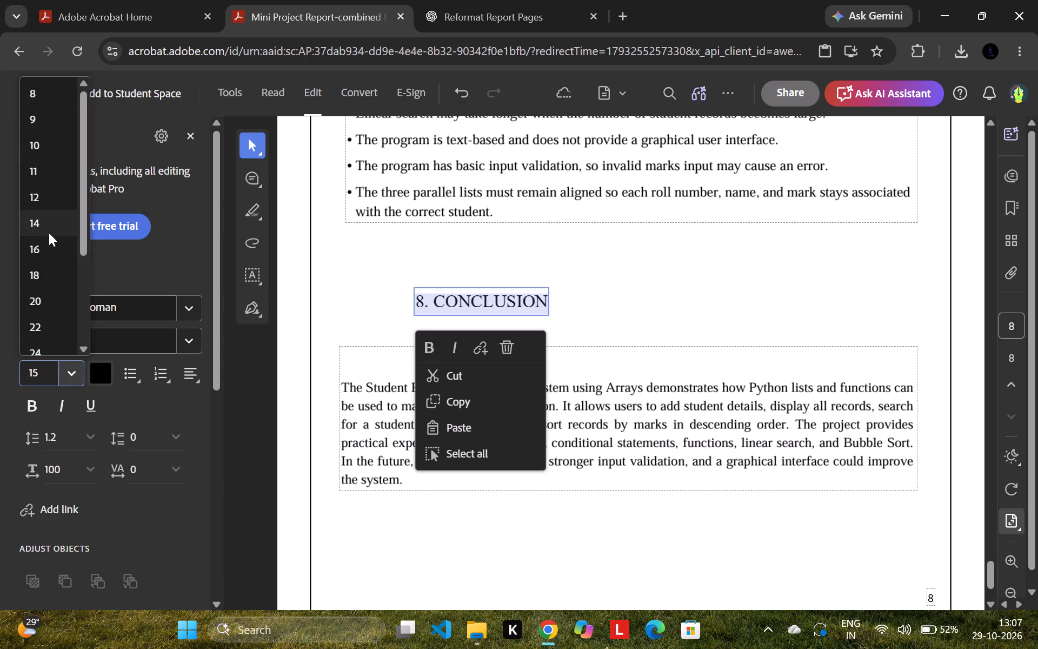
left_click(50, 227)
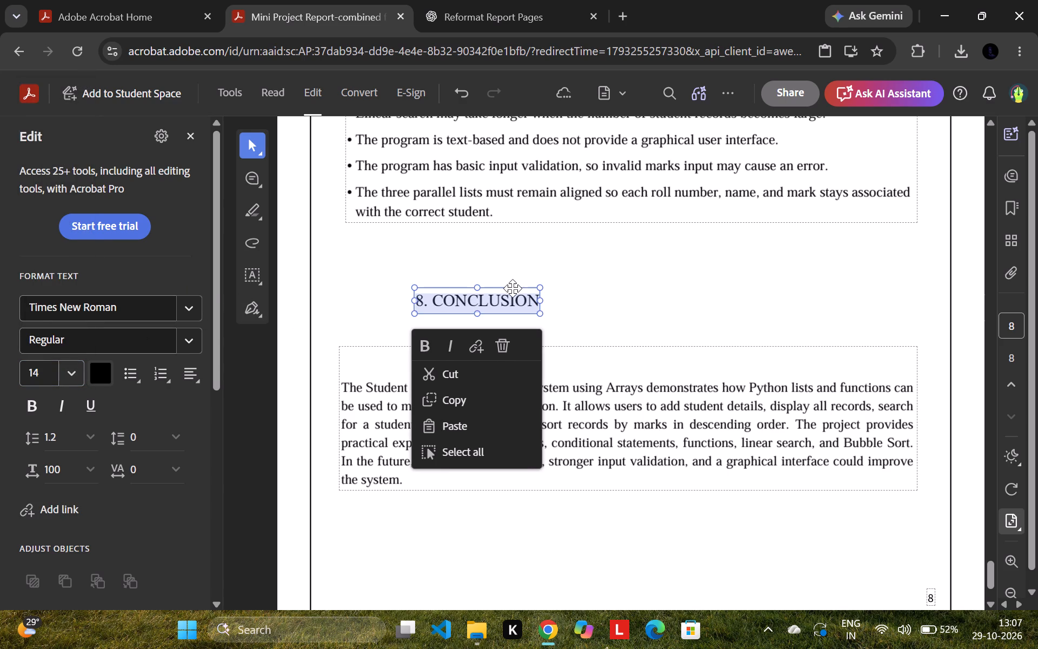
Move the "8. CONCLUSION" heading to line up with the left edge of the Disadvantages list.
left_click_drag(513, 288, 444, 297)
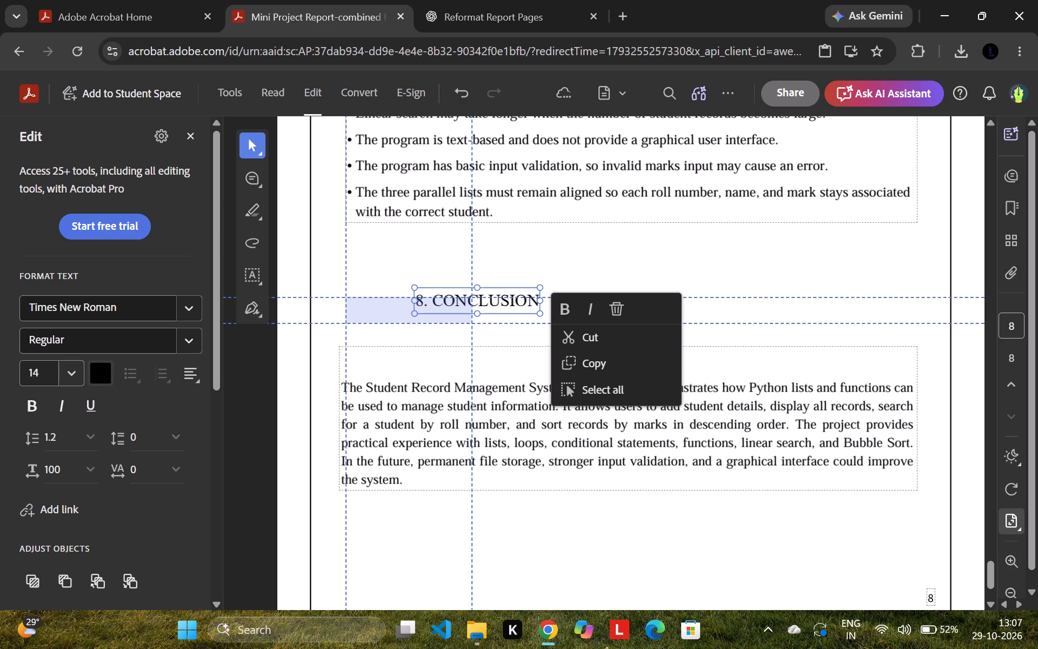
left_click_drag(444, 297, 443, 297)
Shift the conclusion paragraph block slightly down and right, keeping its right edge in line with the list above.
left_click(626, 369)
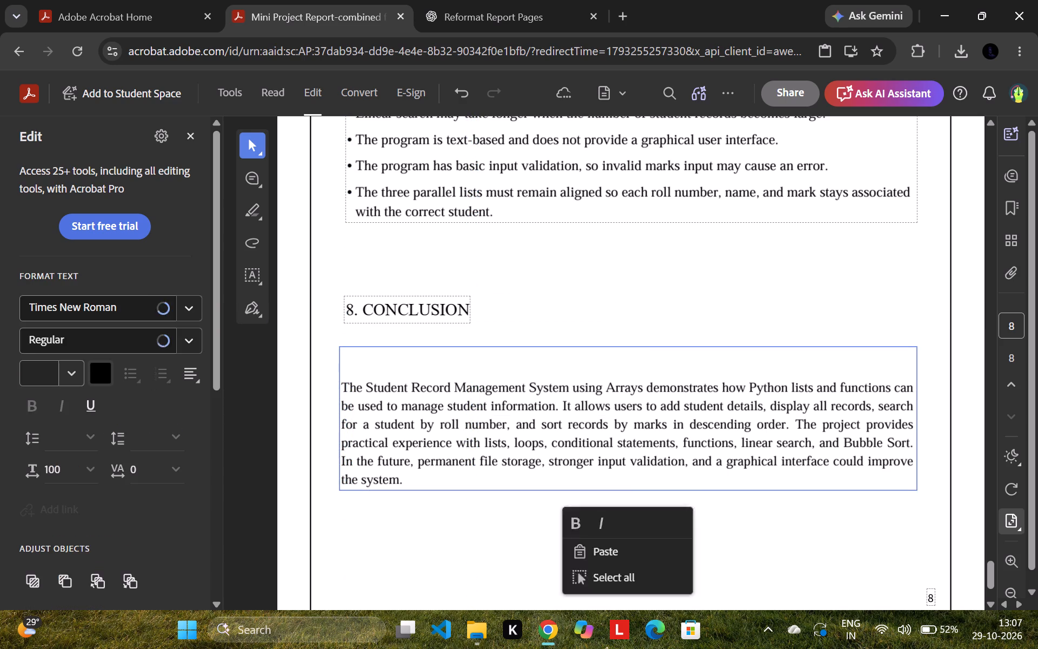
left_click_drag(644, 347, 644, 356)
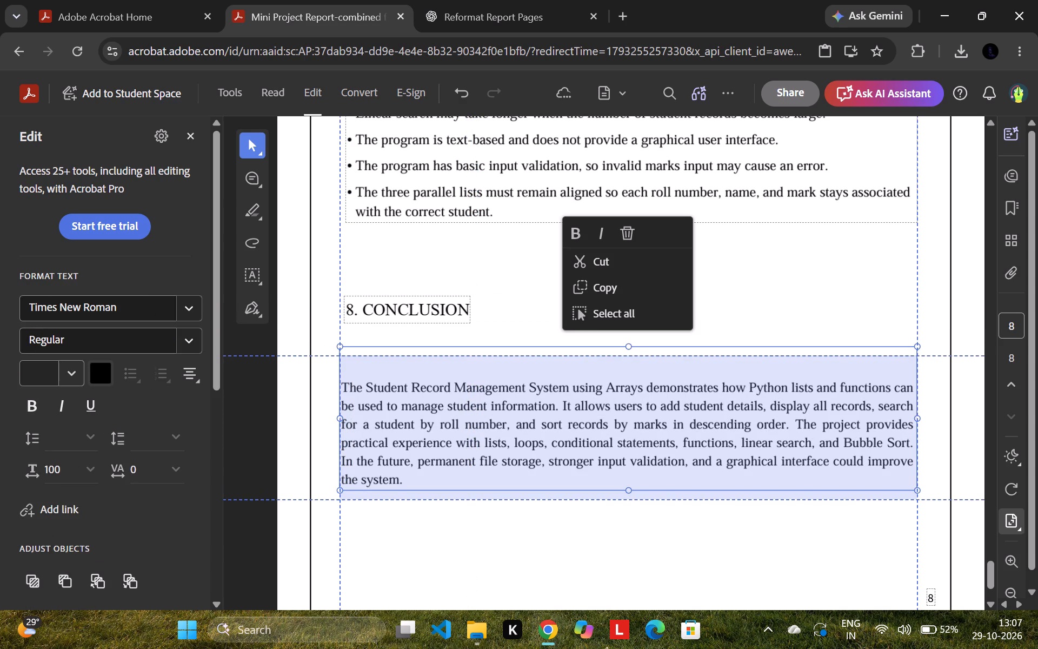
left_click_drag(644, 356, 647, 357)
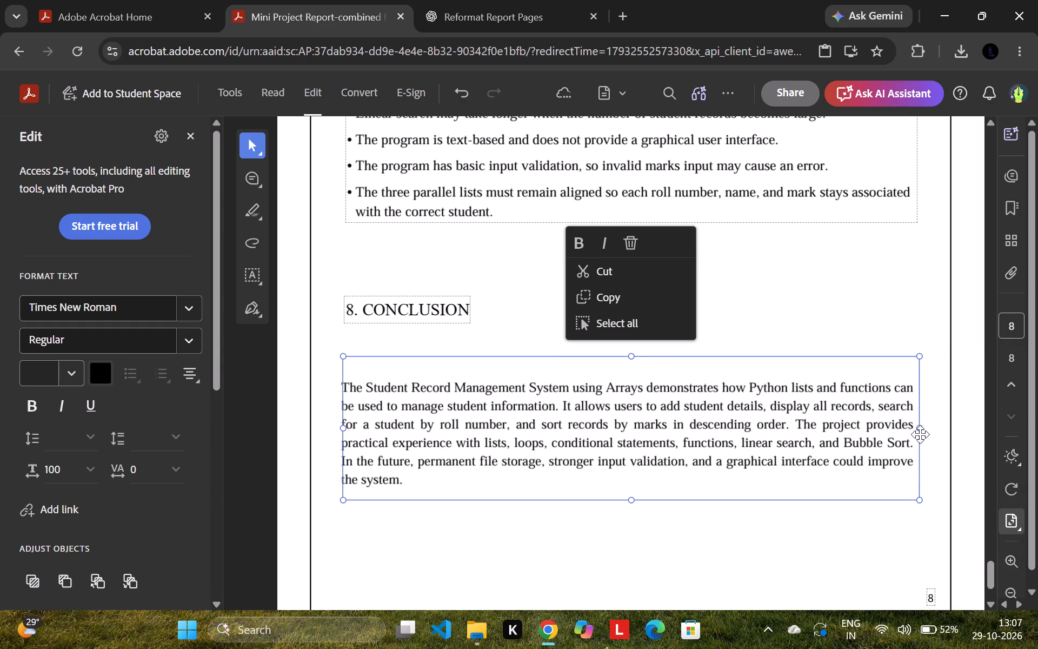
left_click(919, 429)
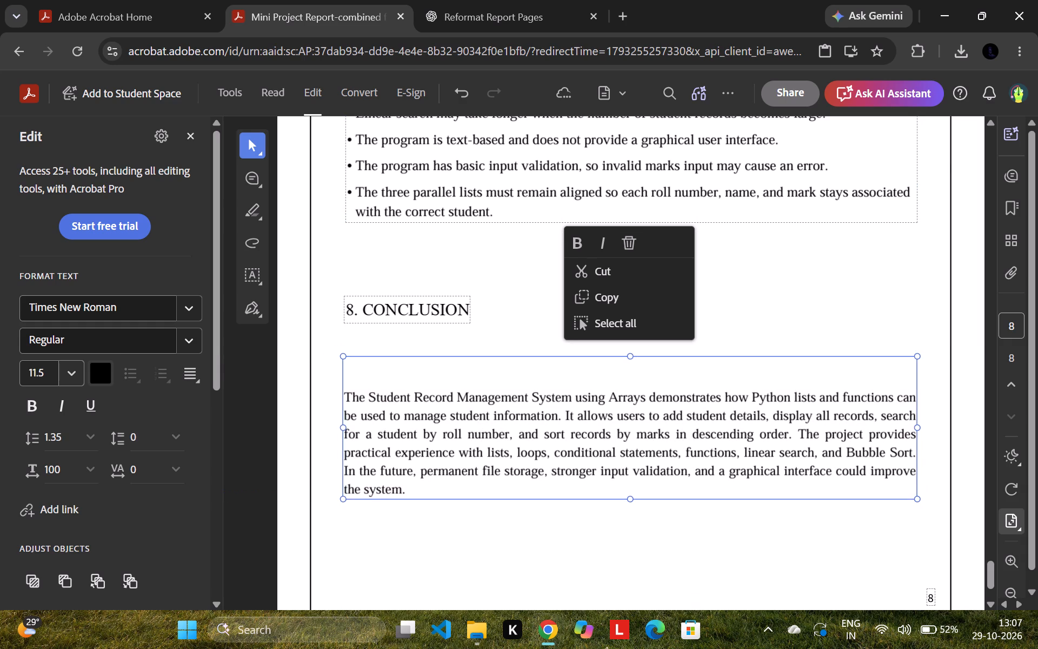
left_click(934, 382)
Set the conclusion paragraph's font size to 12.
scroll(508, 334, "down", 4)
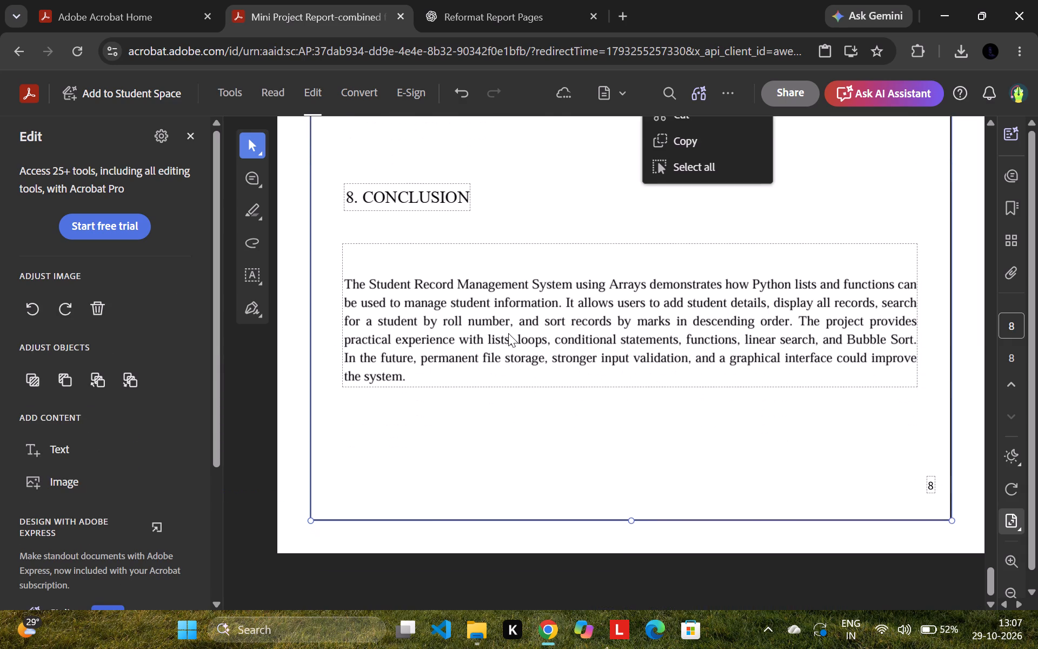
scroll(508, 333, "up", 3)
scroll(505, 383, "down", 1)
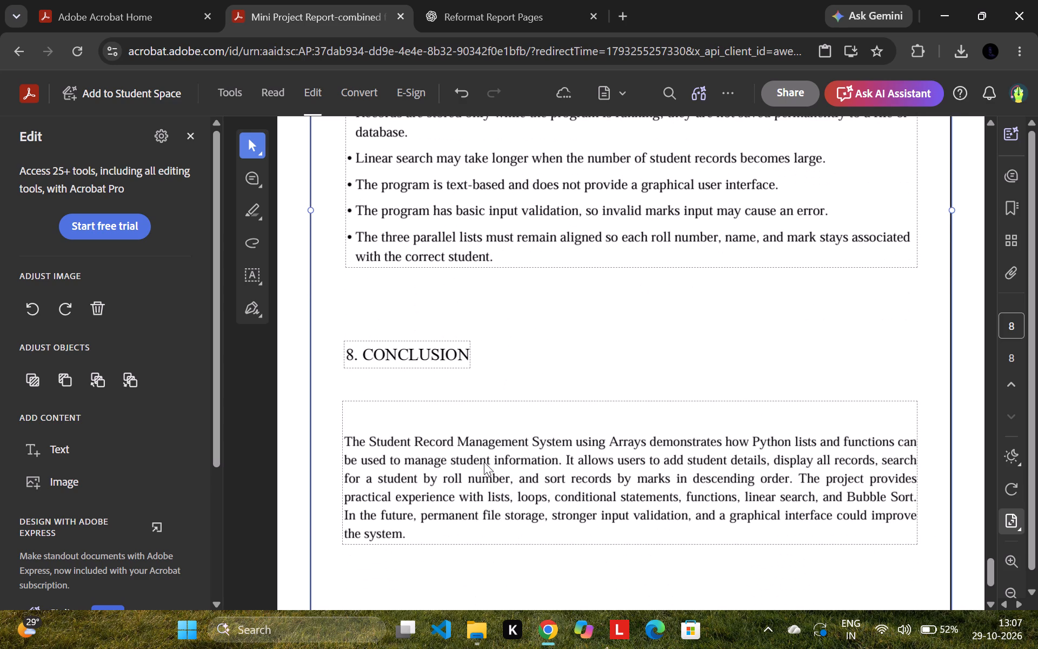
left_click(484, 462)
key("ctrl+a")
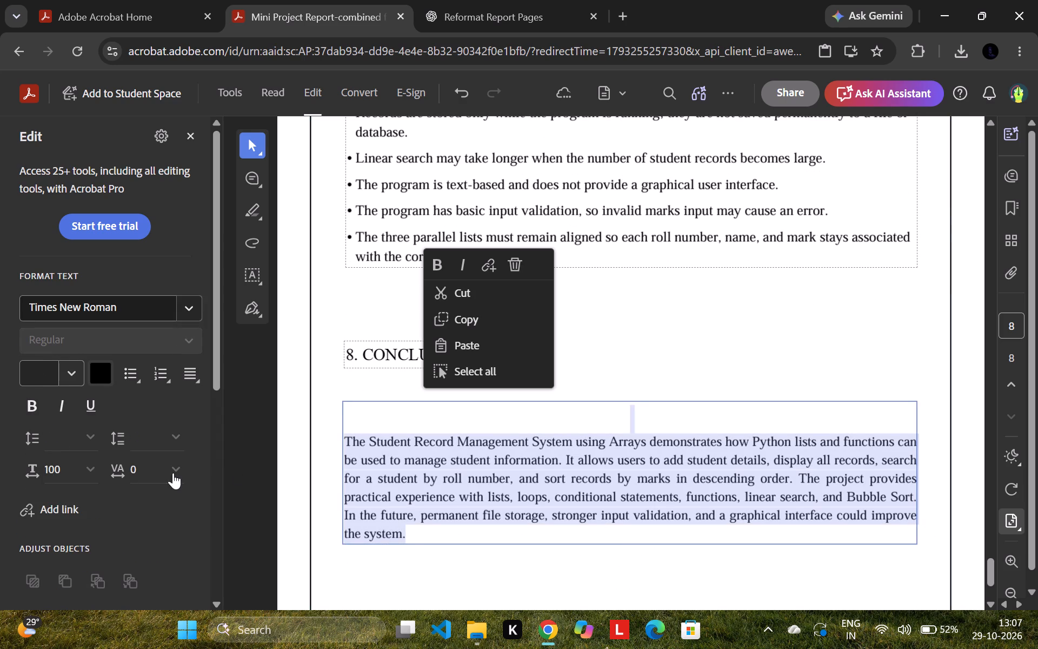
left_click(71, 372)
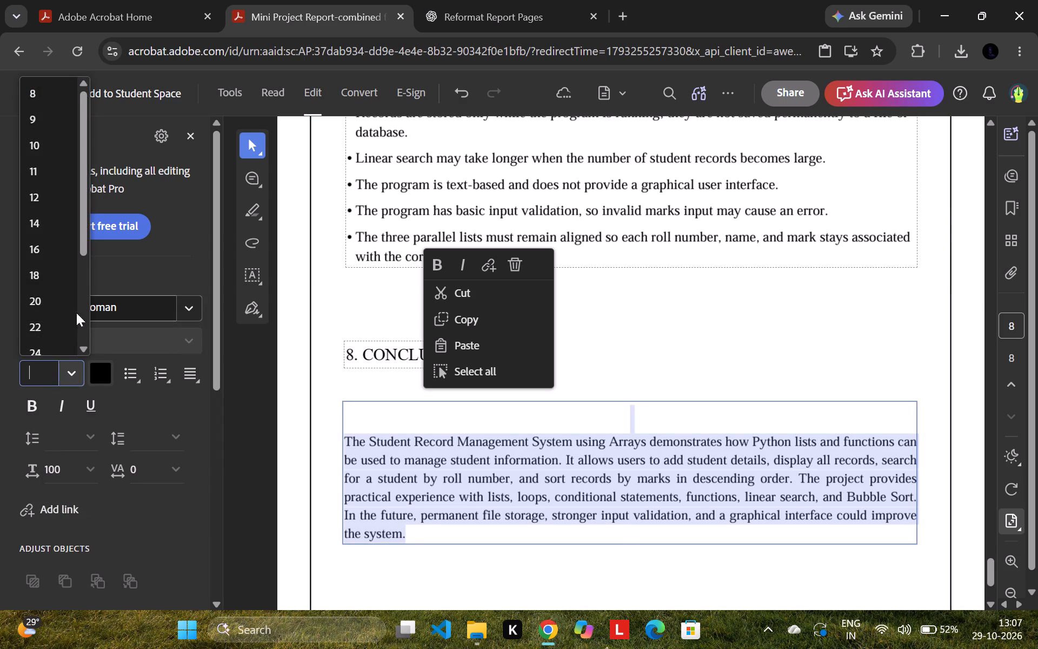
left_click(35, 195)
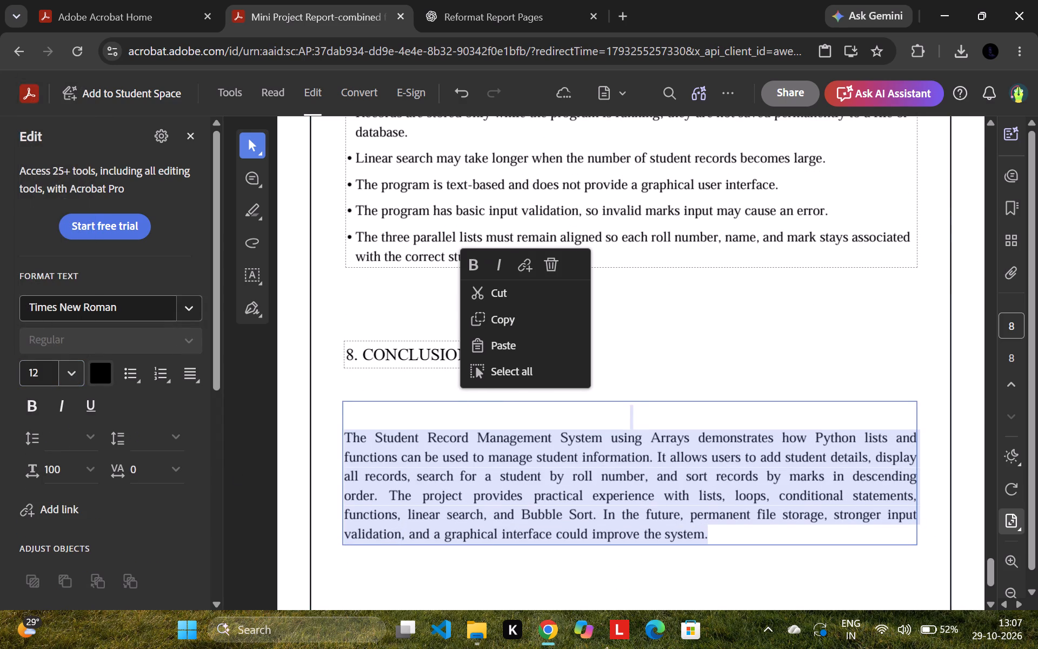
left_click(742, 370)
Check the text formatting of the conclusion paragraph and heading, and review the layout of page 8.
left_click(564, 489)
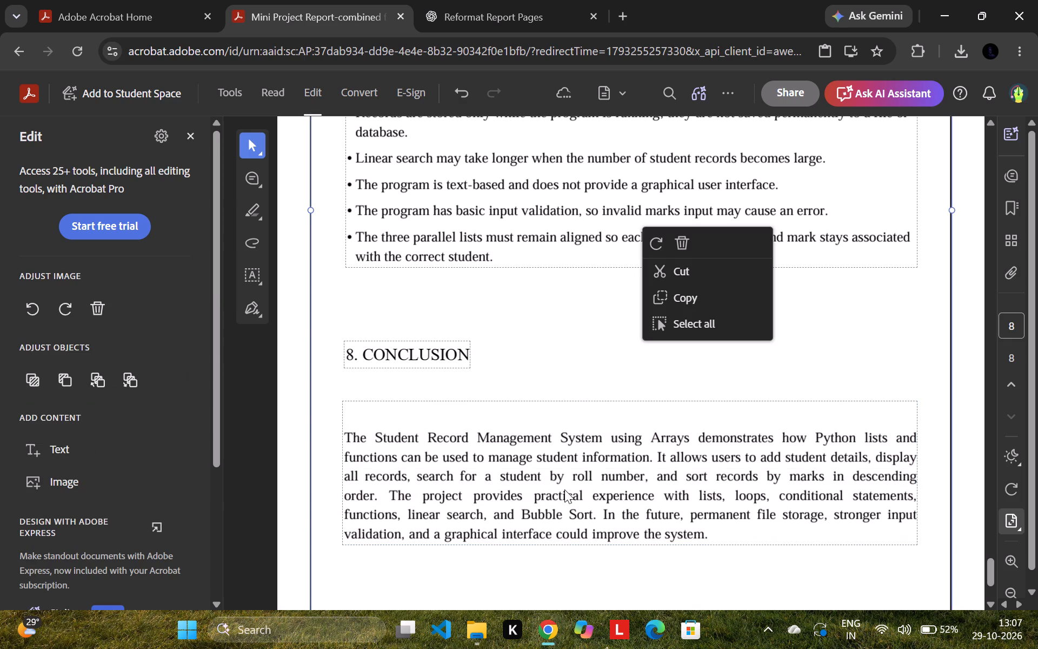
key("ctrl+a")
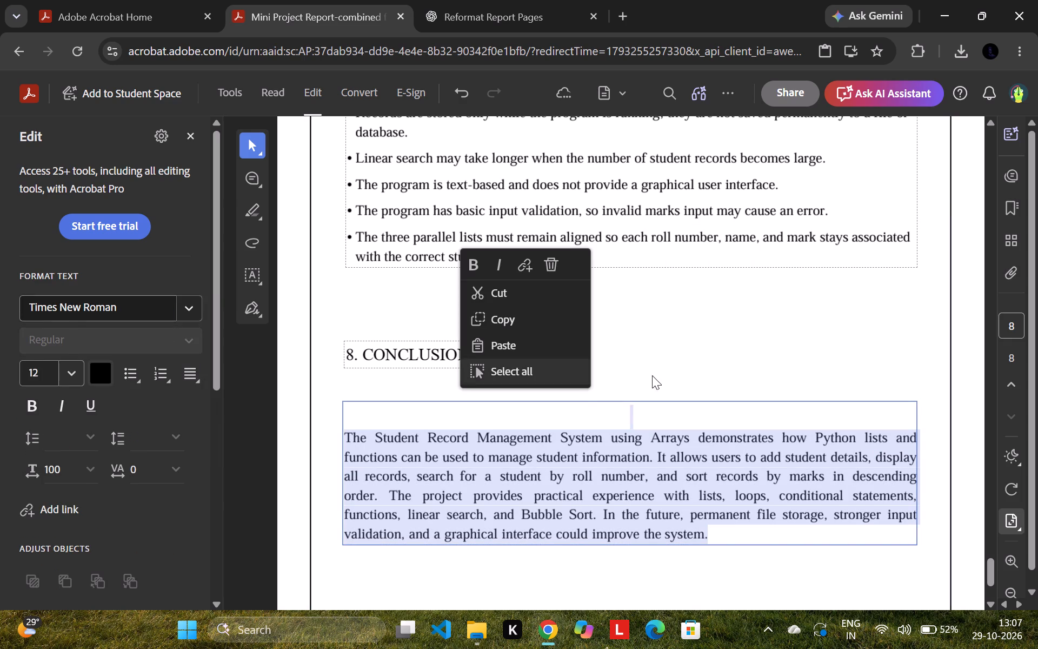
left_click(681, 351)
left_click(420, 349)
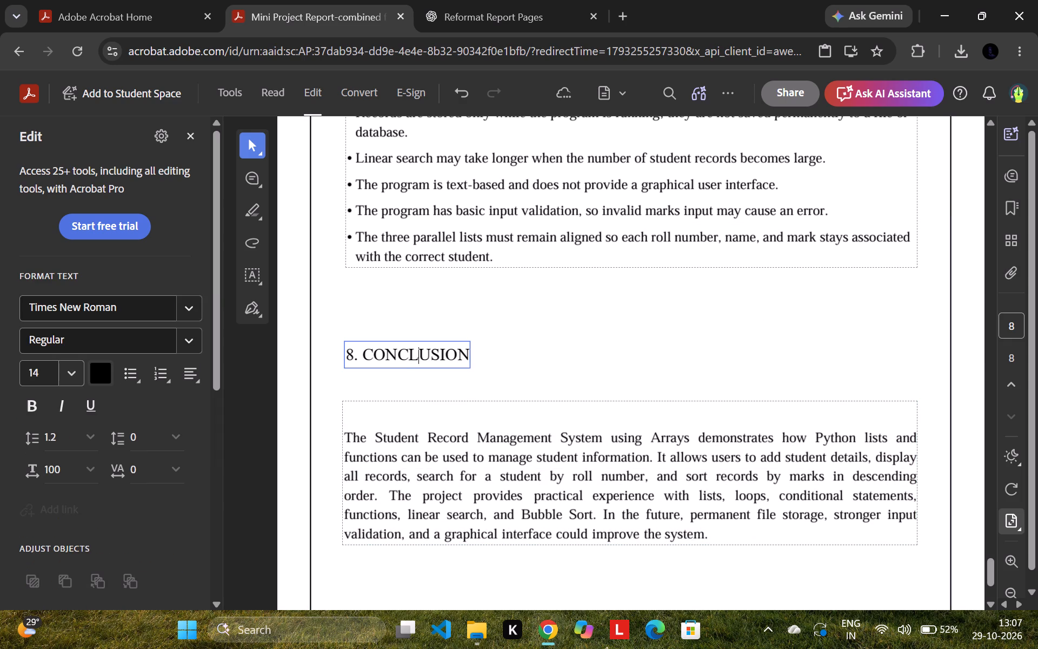
key("ctrl+a")
left_click(629, 355)
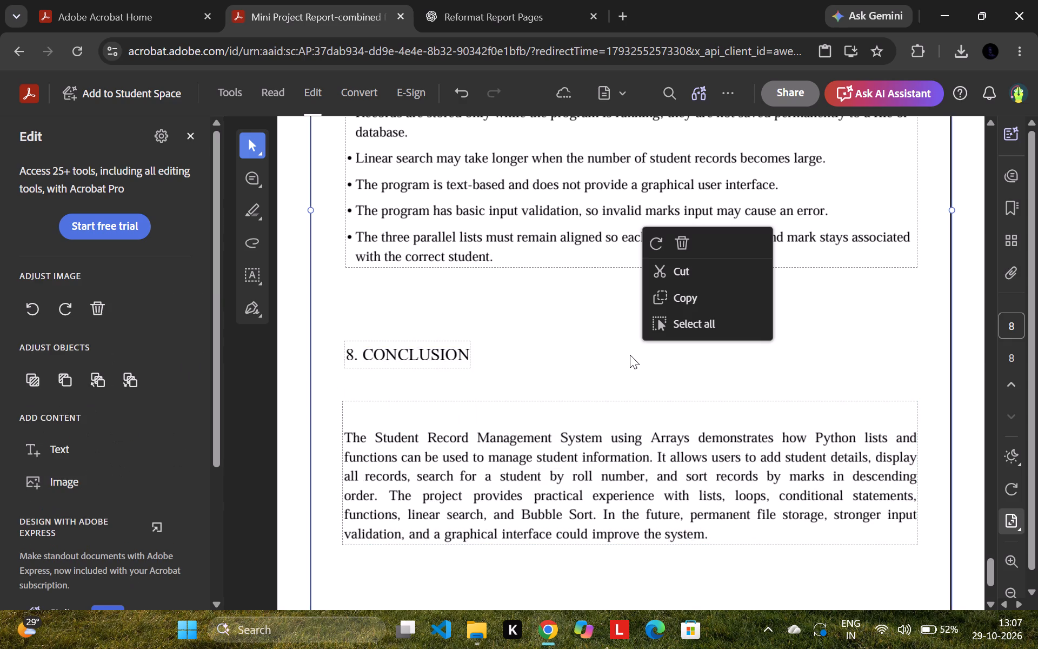
scroll(642, 348, "up", 1)
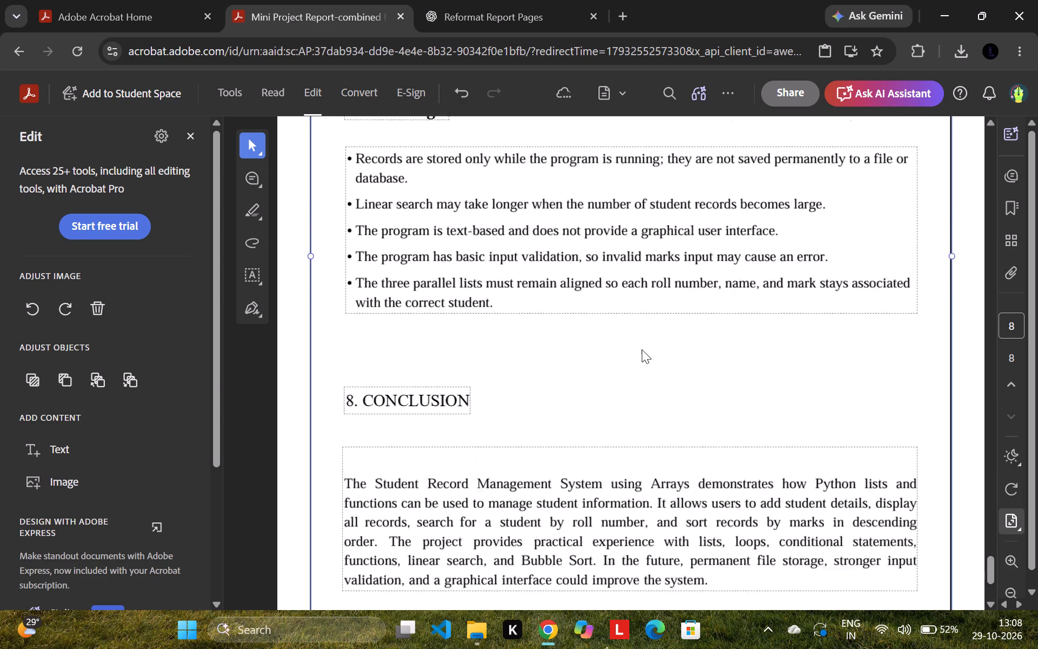
scroll(642, 350, "up", 4)
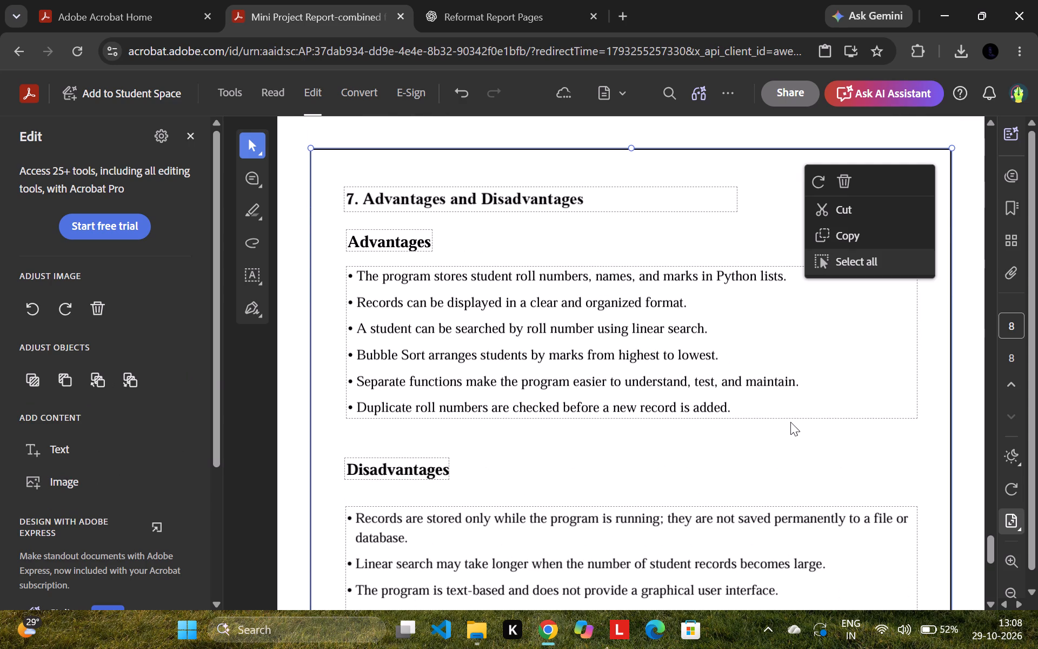
scroll(791, 420, "down", 9)
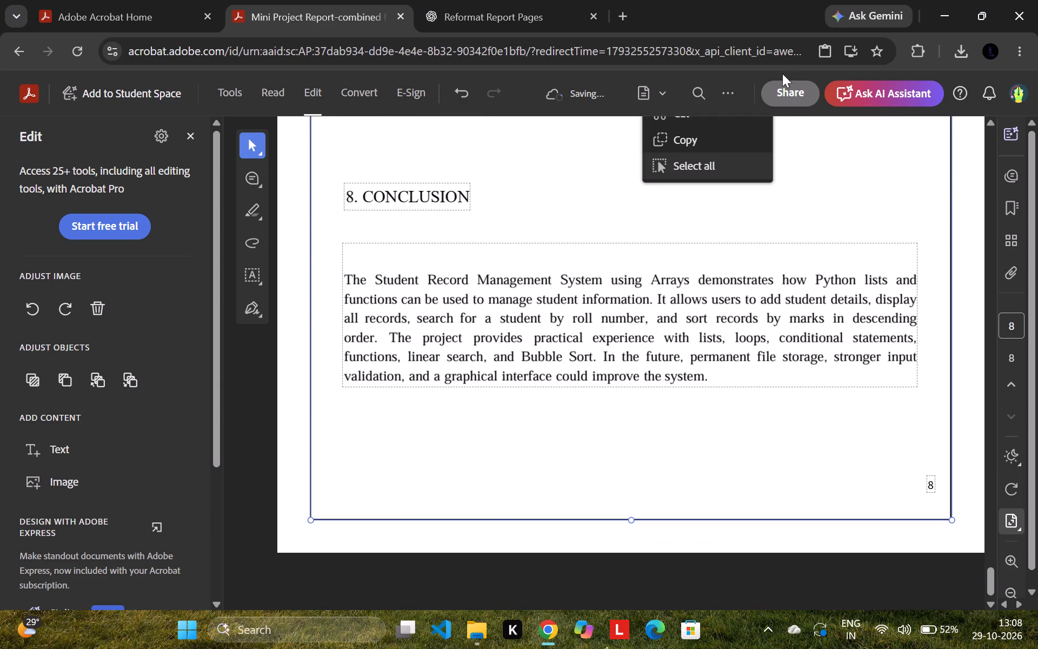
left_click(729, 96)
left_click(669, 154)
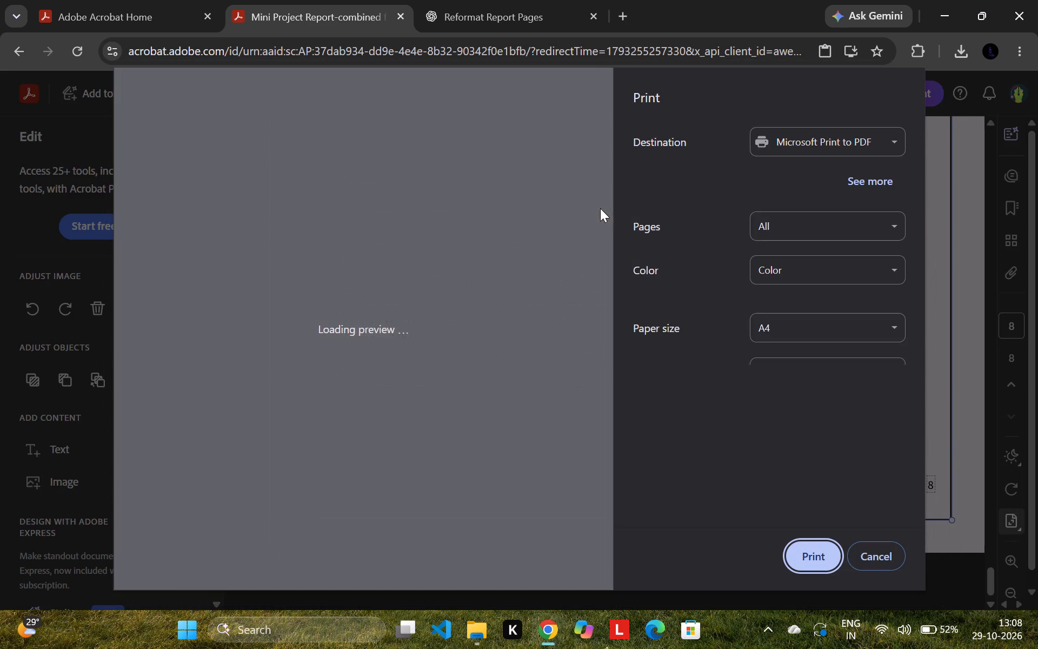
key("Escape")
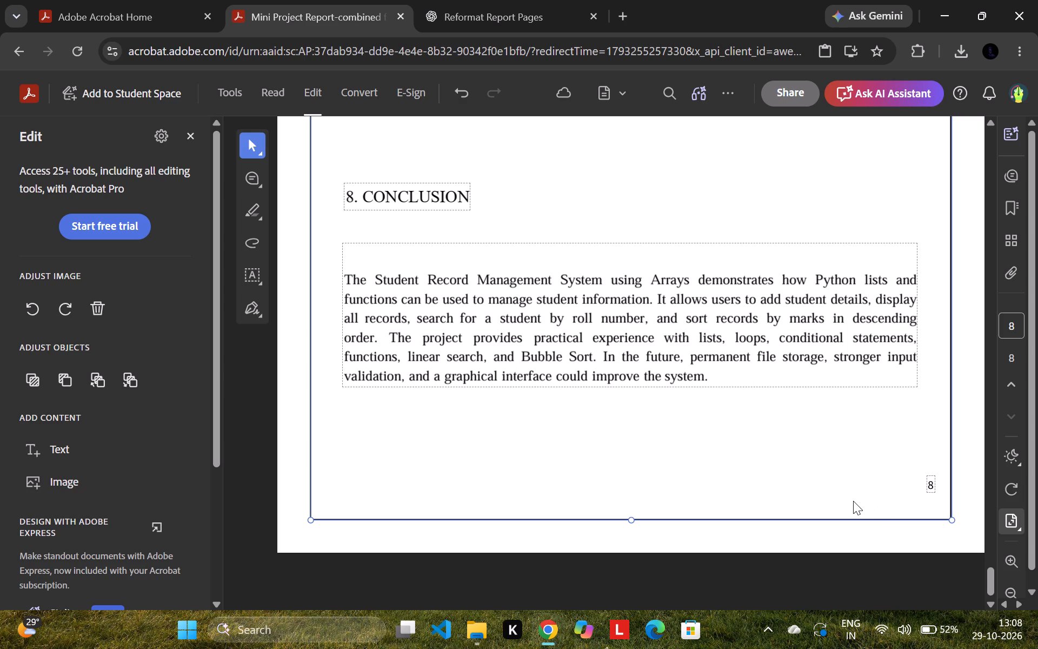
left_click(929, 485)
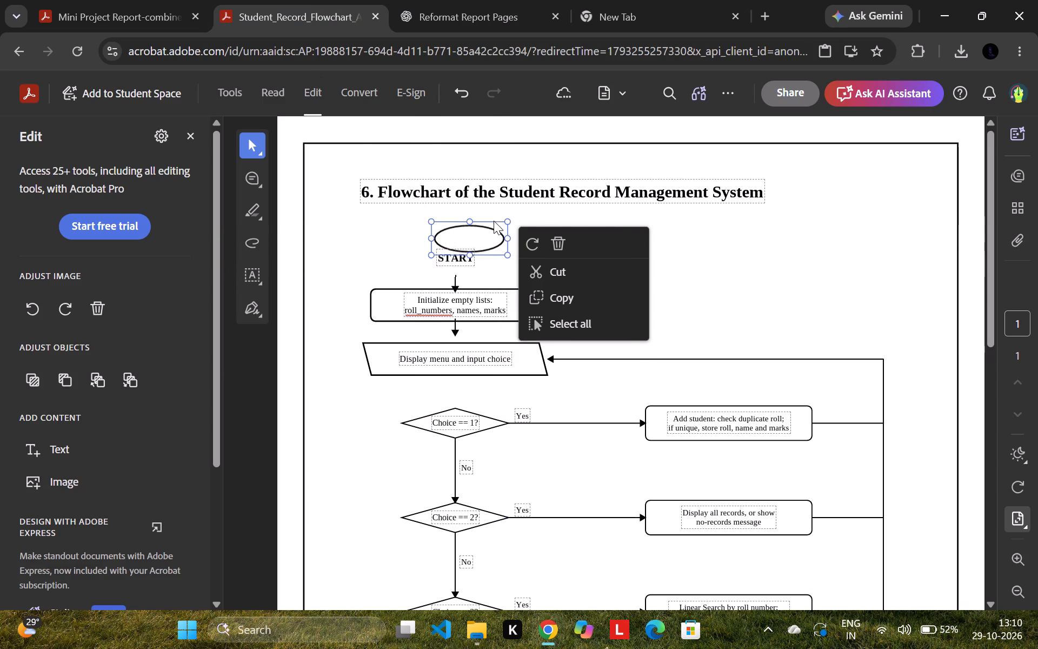
left_click_drag(490, 223, 633, 249)
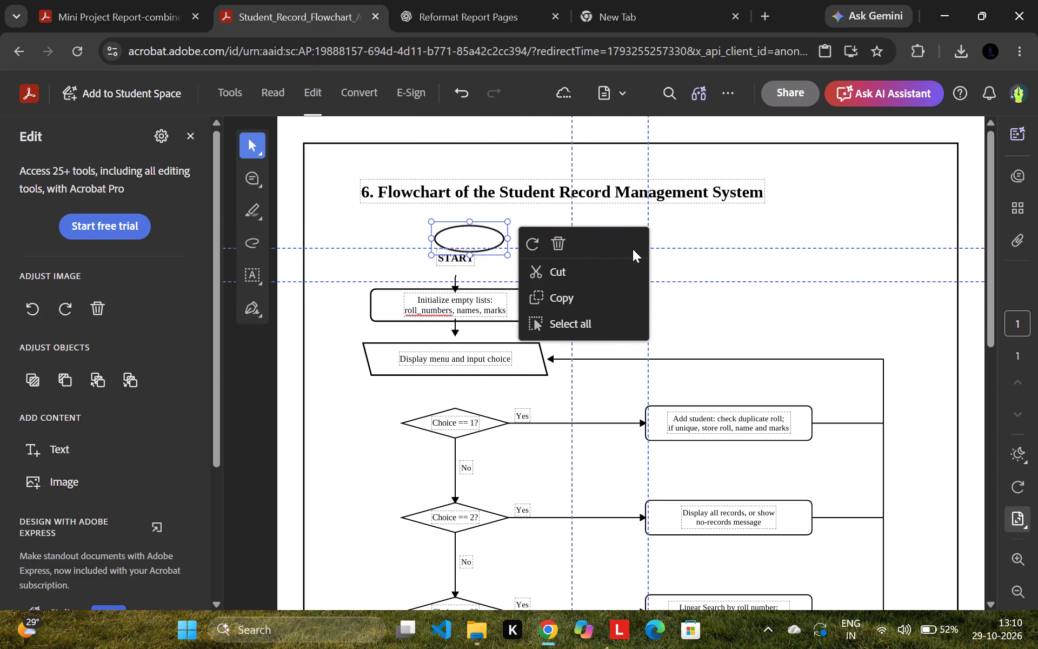
left_click_drag(633, 249, 639, 244)
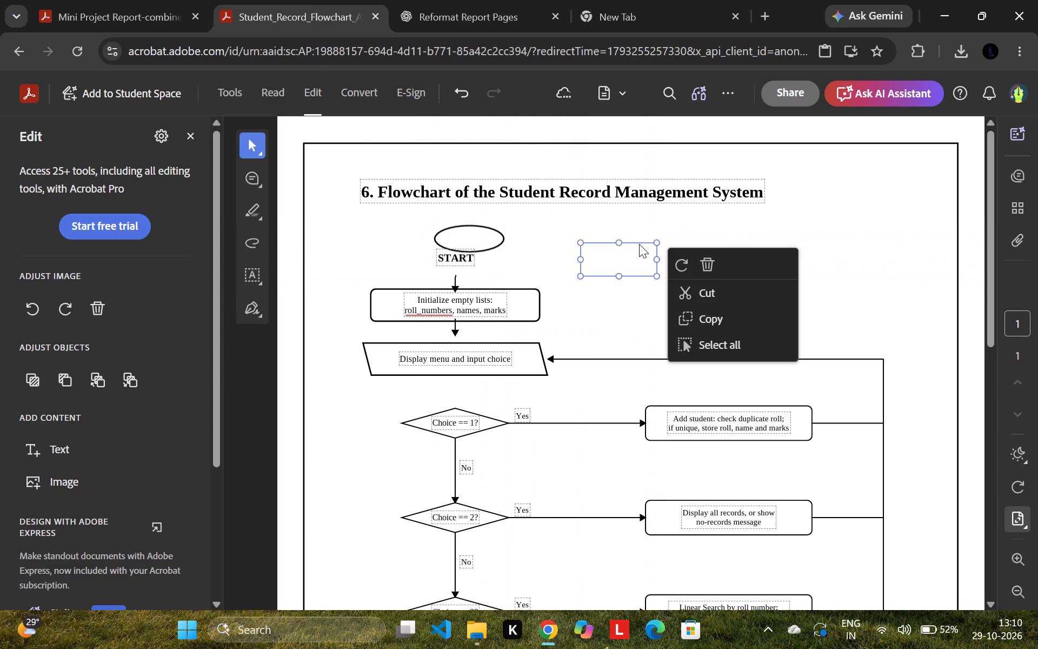
key("Delete")
Search the computer for the WhatsApp app.
left_click(612, 0)
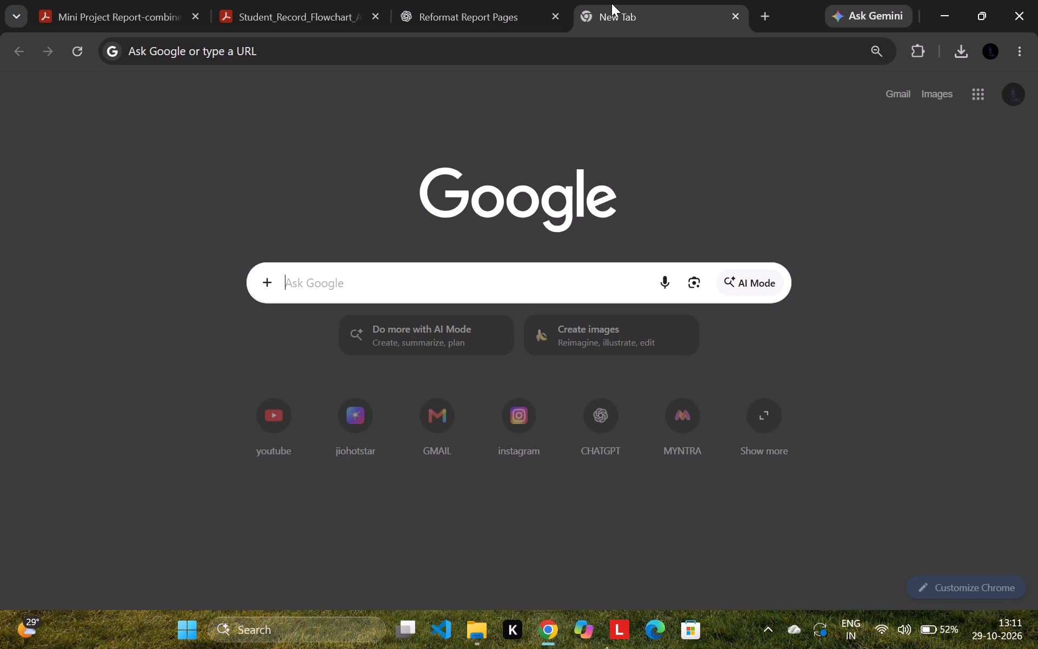
left_click(287, 645)
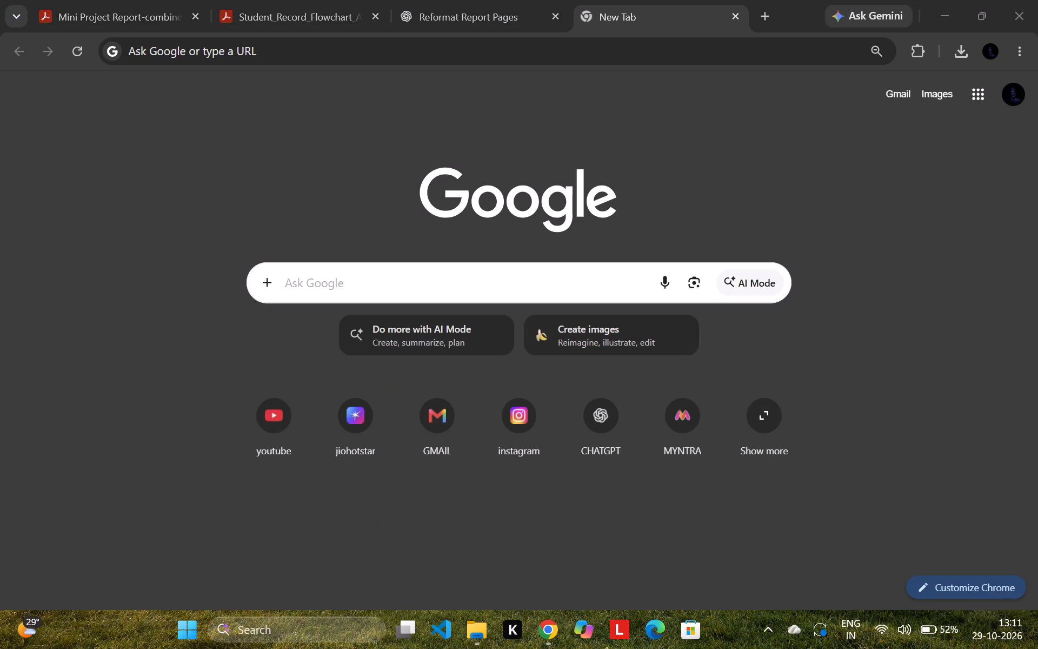
left_click(290, 631)
key("w")
key("h")
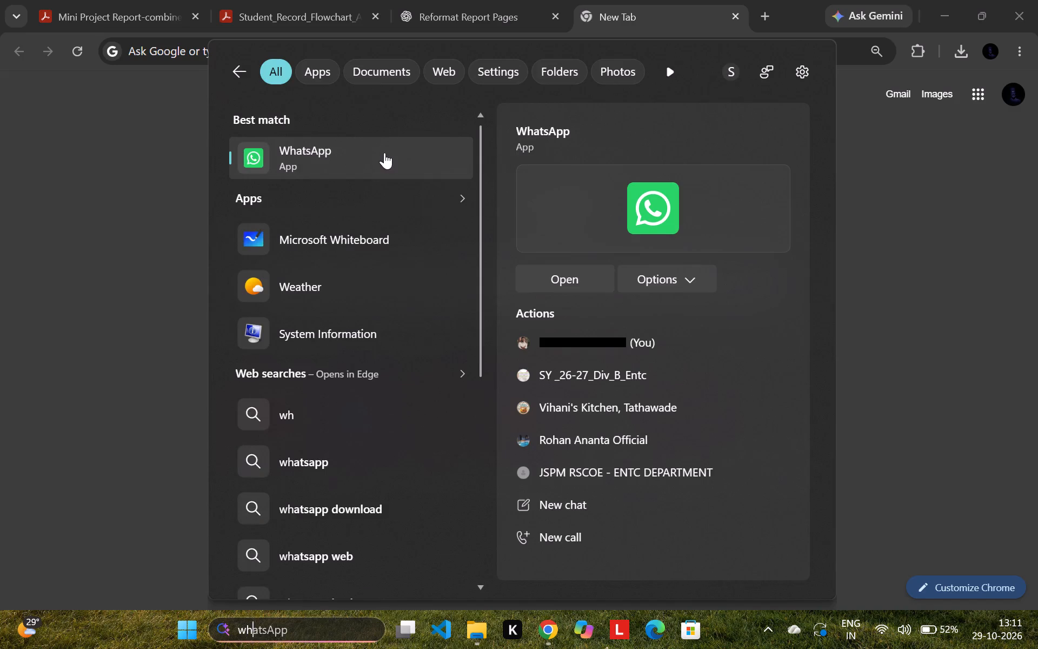
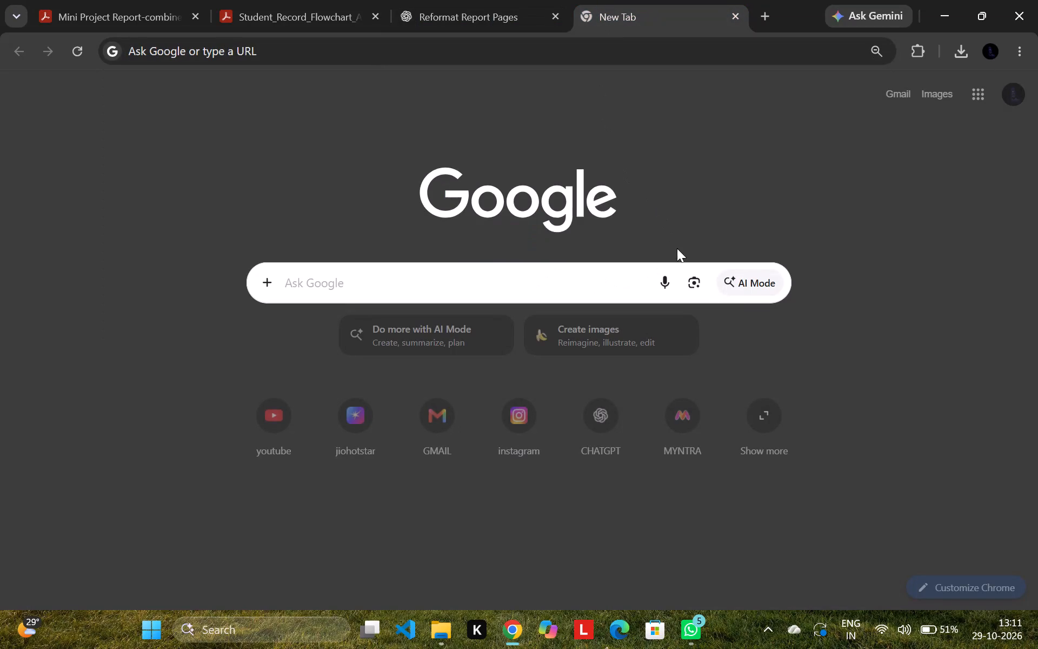
Run a Google Lens image search with the ss image from the Desktop folder.
left_click(695, 282)
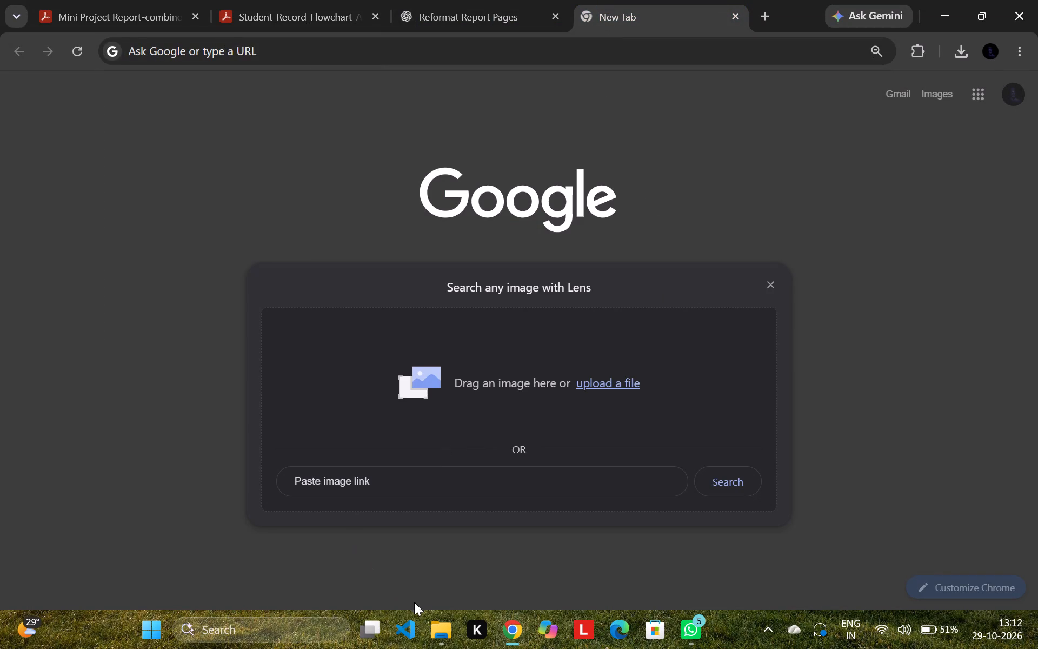
left_click(440, 625)
left_click_drag(337, 395, 500, 345)
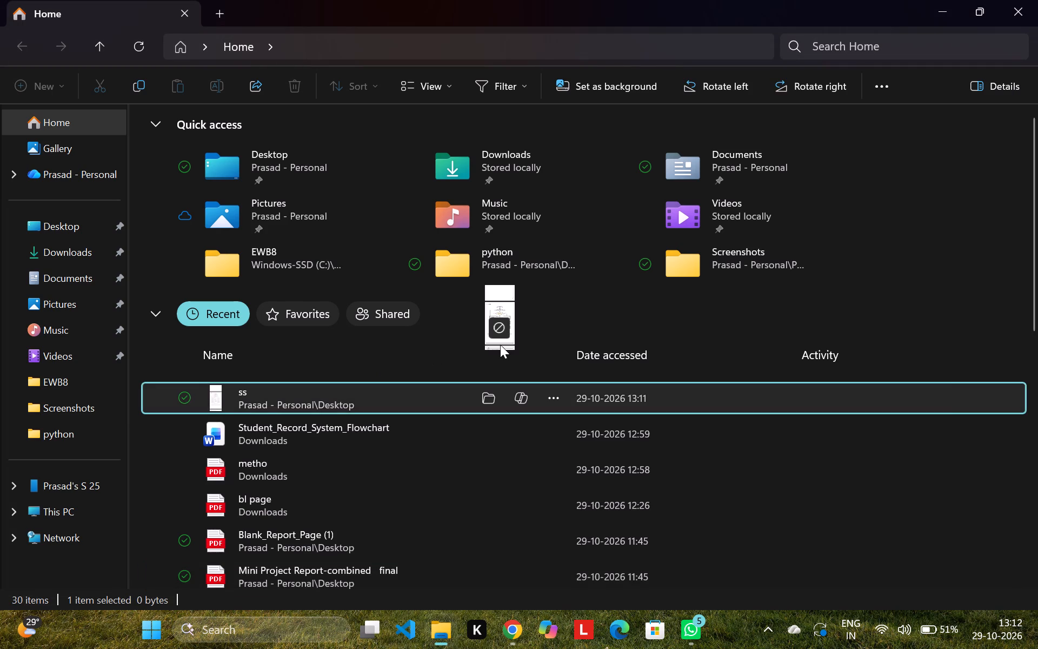
left_click_drag(500, 345, 519, 355)
key("alt+Tab")
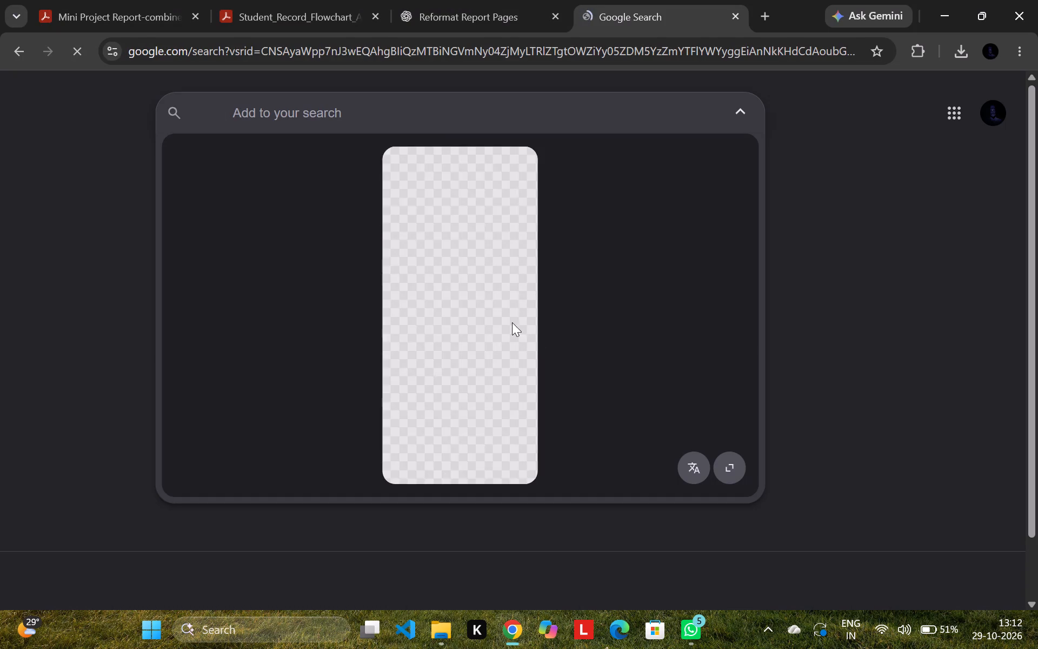
scroll(448, 323, "up", 3)
scroll(448, 322, "down", 3)
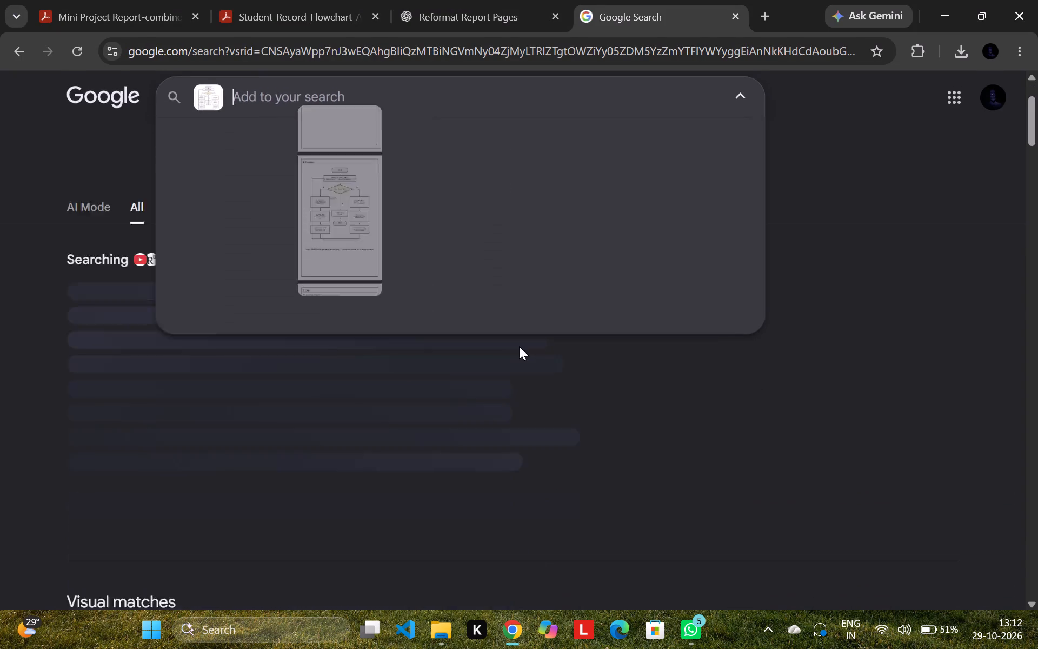
scroll(300, 200, "up", 6)
Add "give me the start box" to the image search and look through the results.
left_click(325, 117)
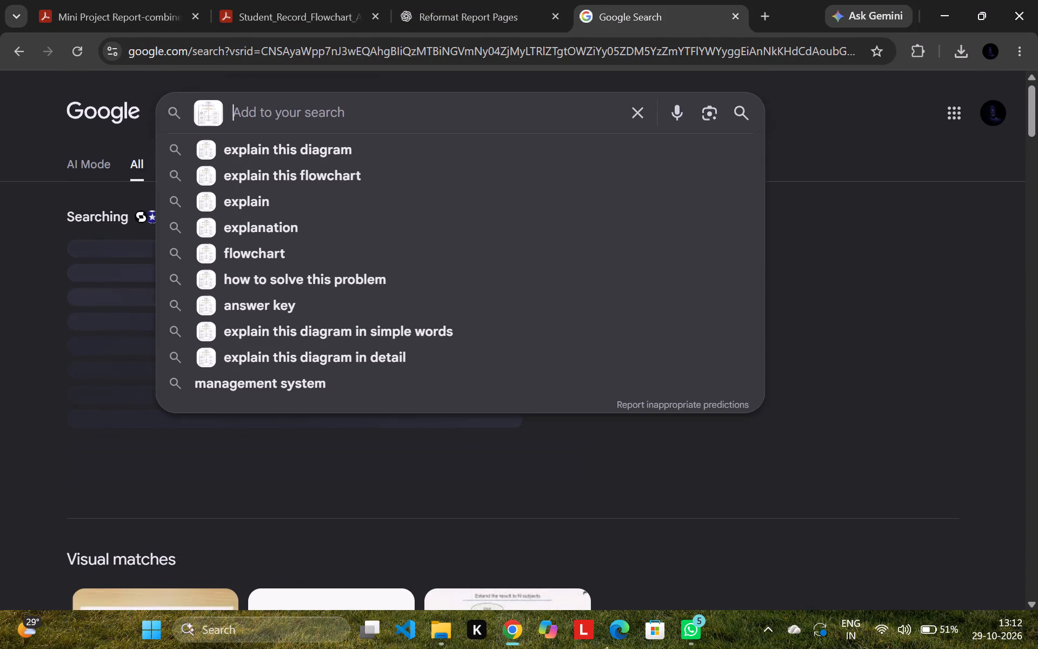
type("give me the start")
key("space")
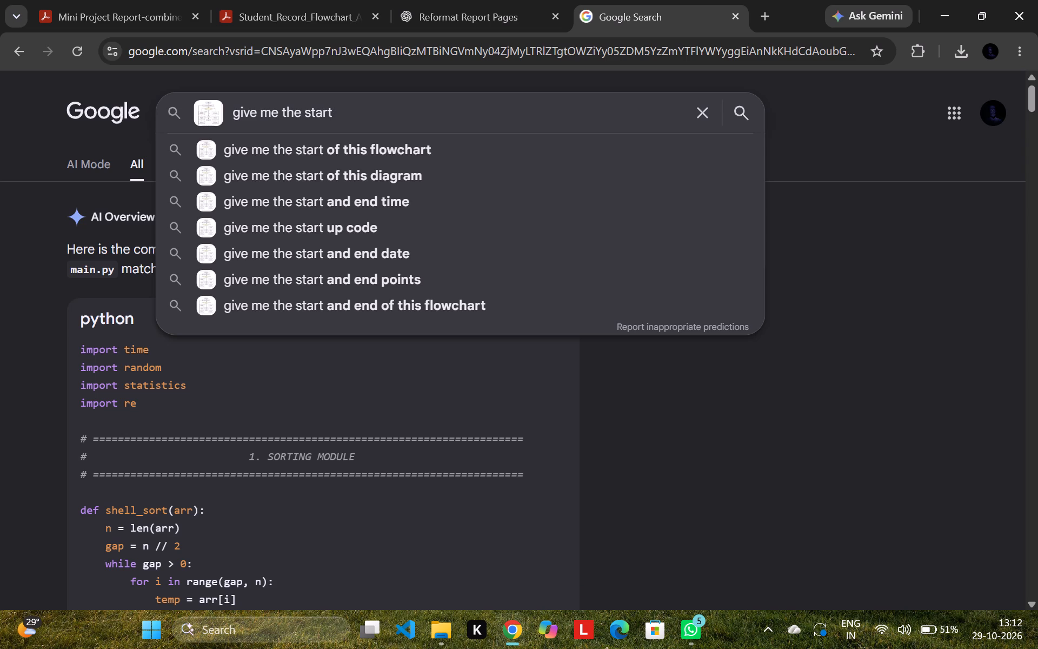
type("bo")
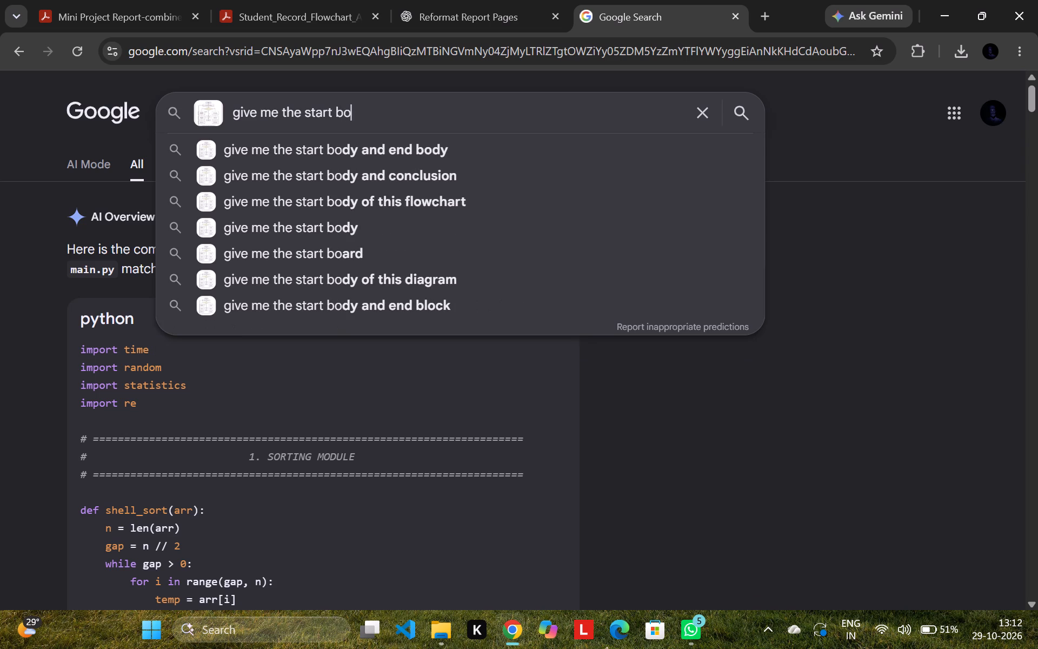
key("x")
key("Return")
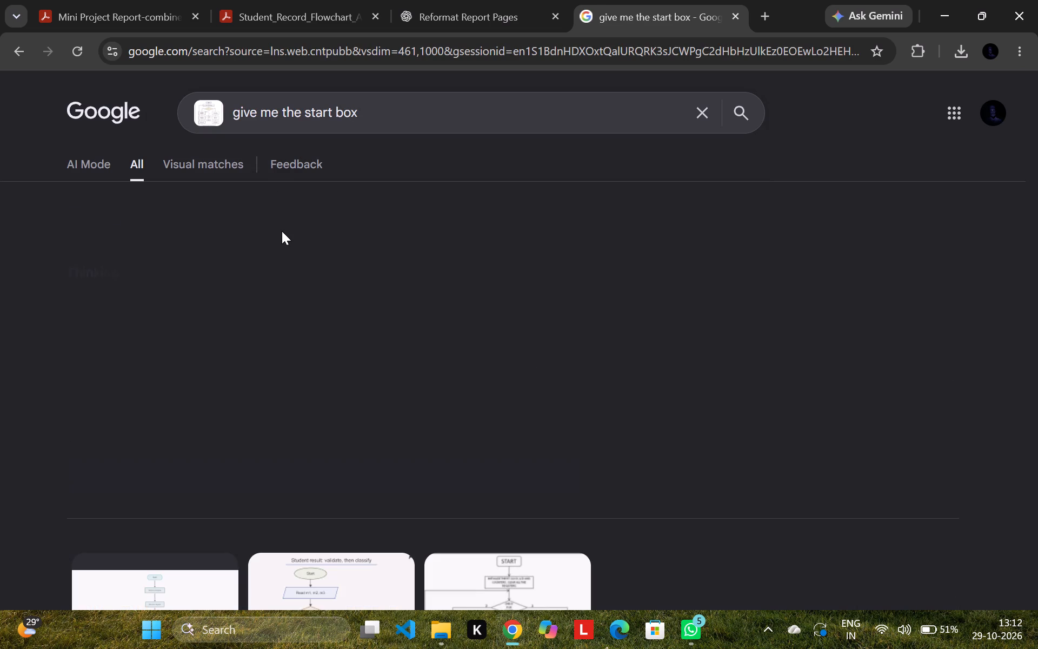
scroll(263, 281, "down", 3)
scroll(263, 281, "up", 4)
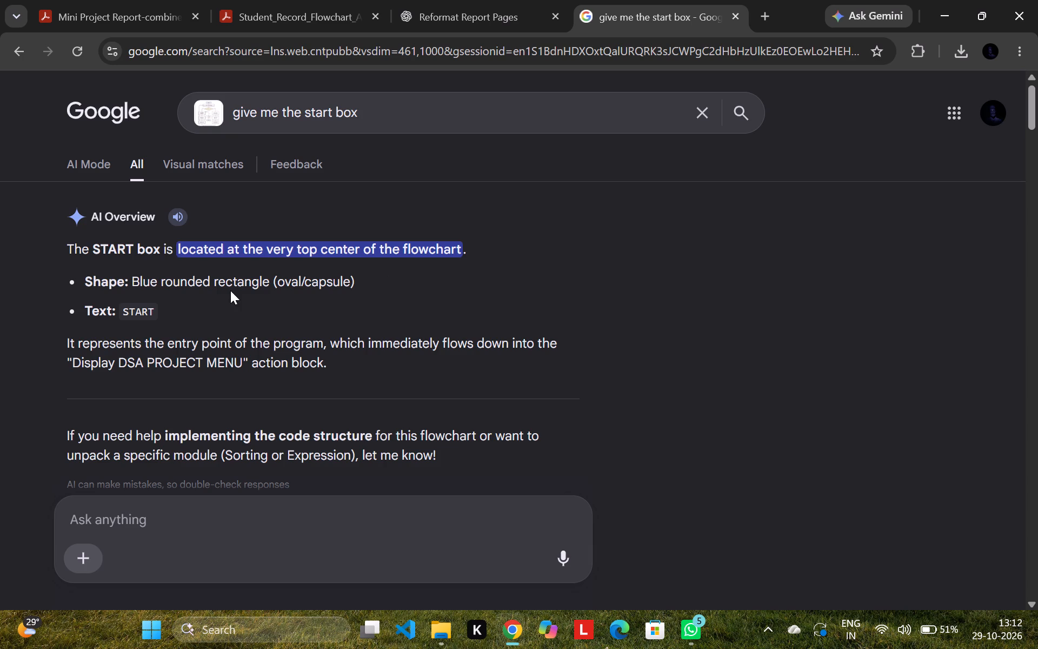
scroll(231, 290, "down", 6)
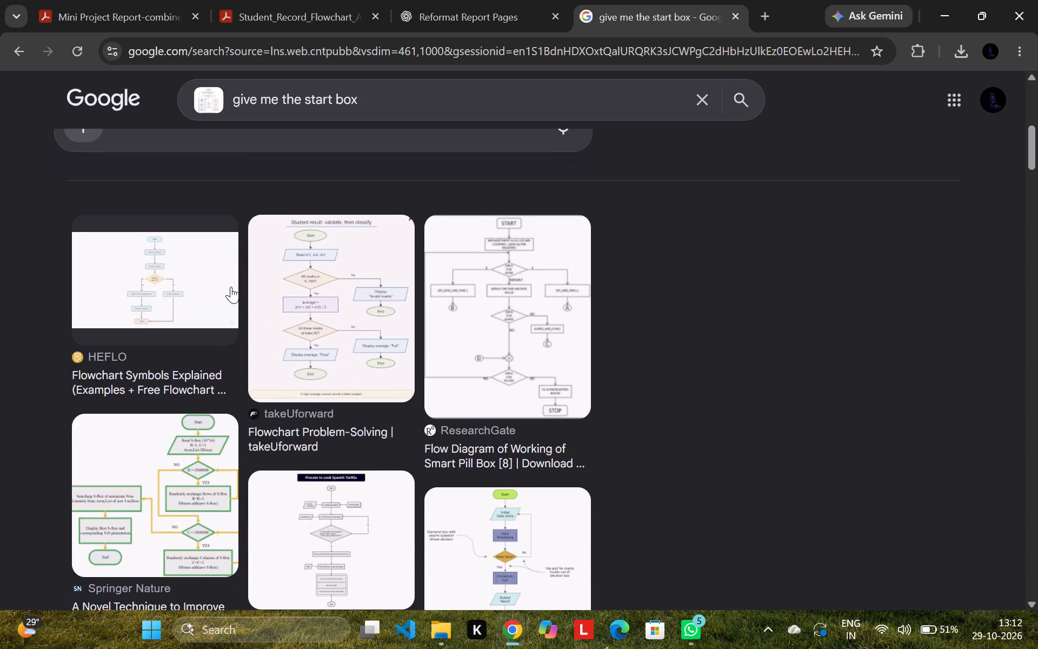
scroll(231, 287, "up", 6)
scroll(208, 224, "up", 3)
Copy the shape description "Blue rounded rectangle (oval/capsule)" from the AI Overview and search with it in place of the previous query.
left_click(394, 107)
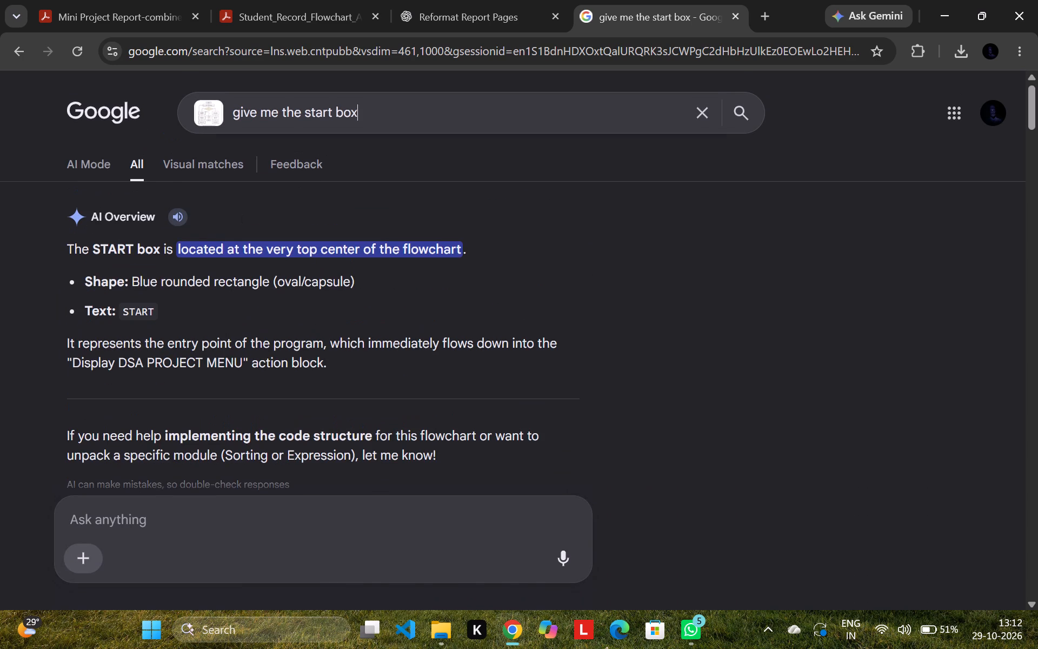
left_click(320, 398)
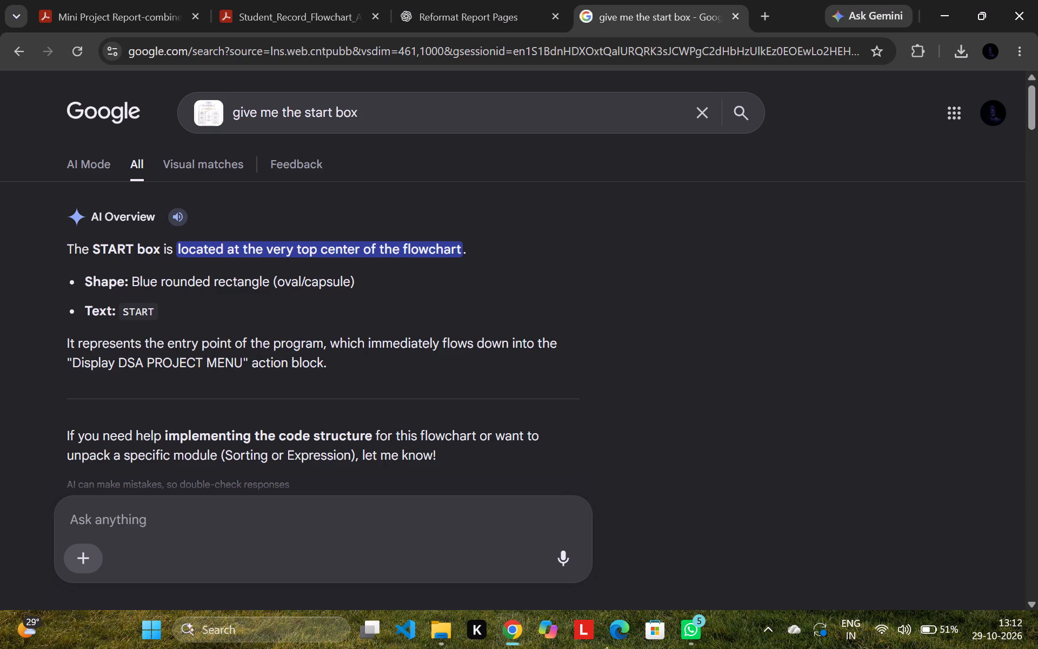
left_click(92, 247)
left_click_drag(131, 281, 257, 293)
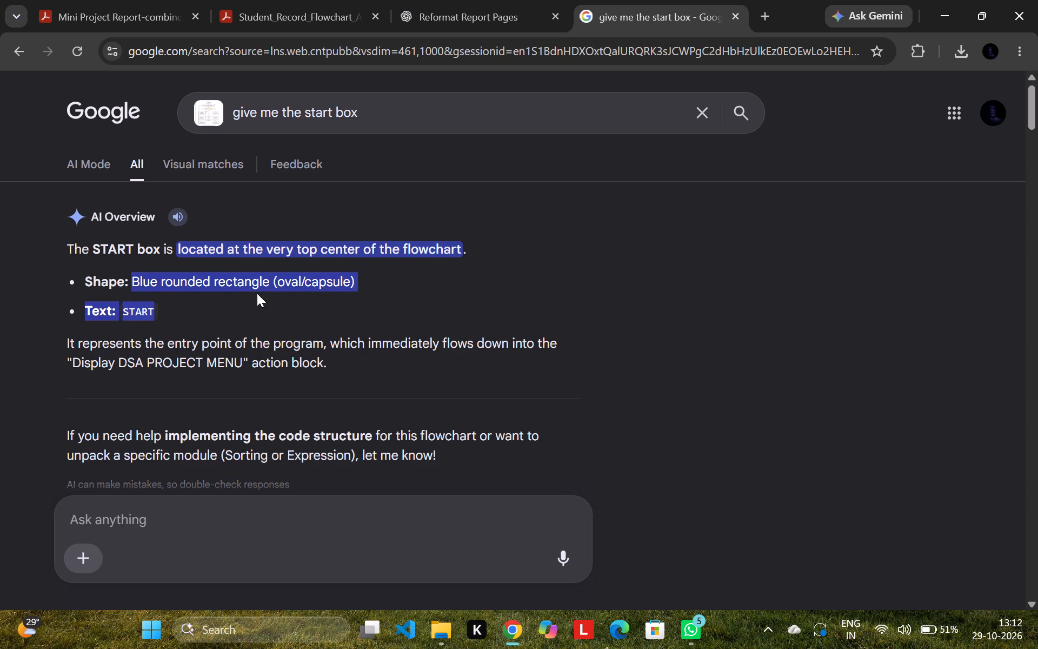
left_click_drag(257, 293, 364, 283)
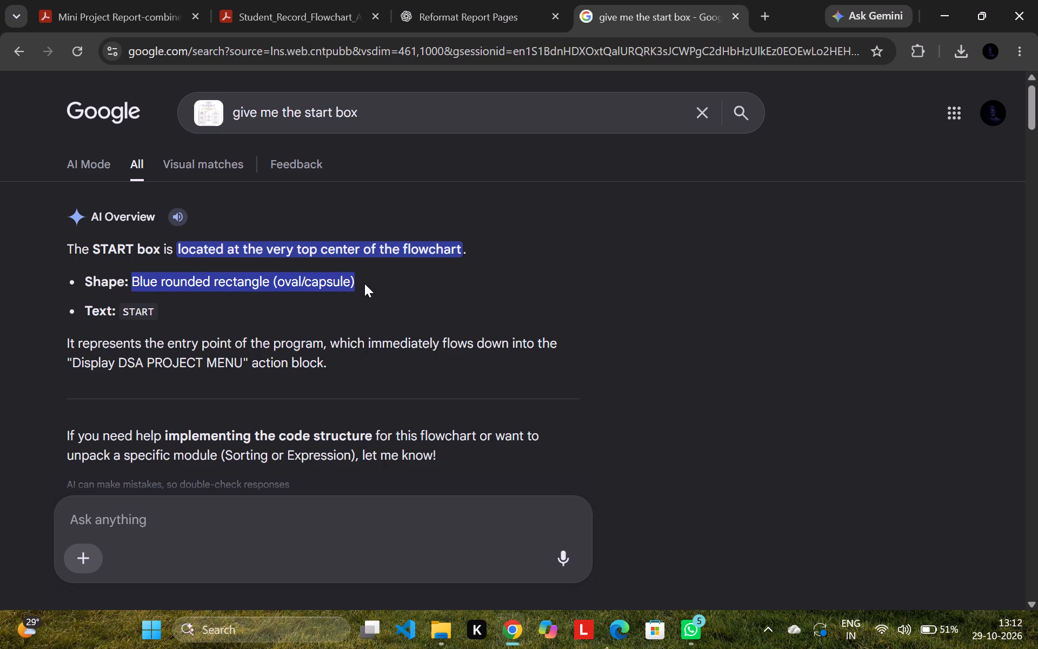
key("ctrl+c")
left_click(398, 116)
key("ctrl+a")
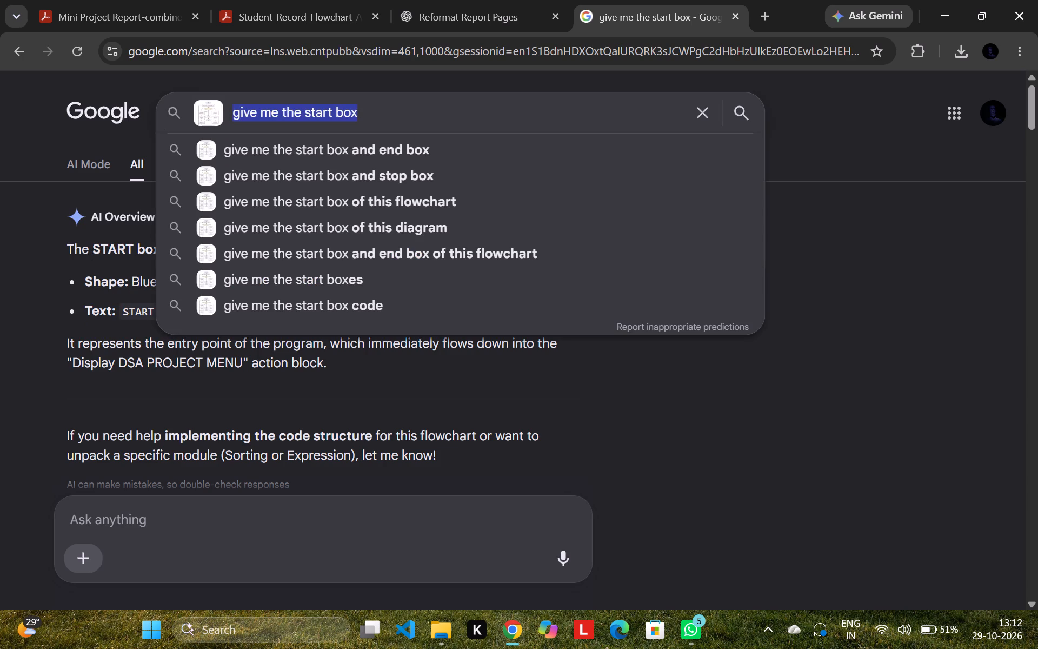
key("ctrl+v")
key("Return")
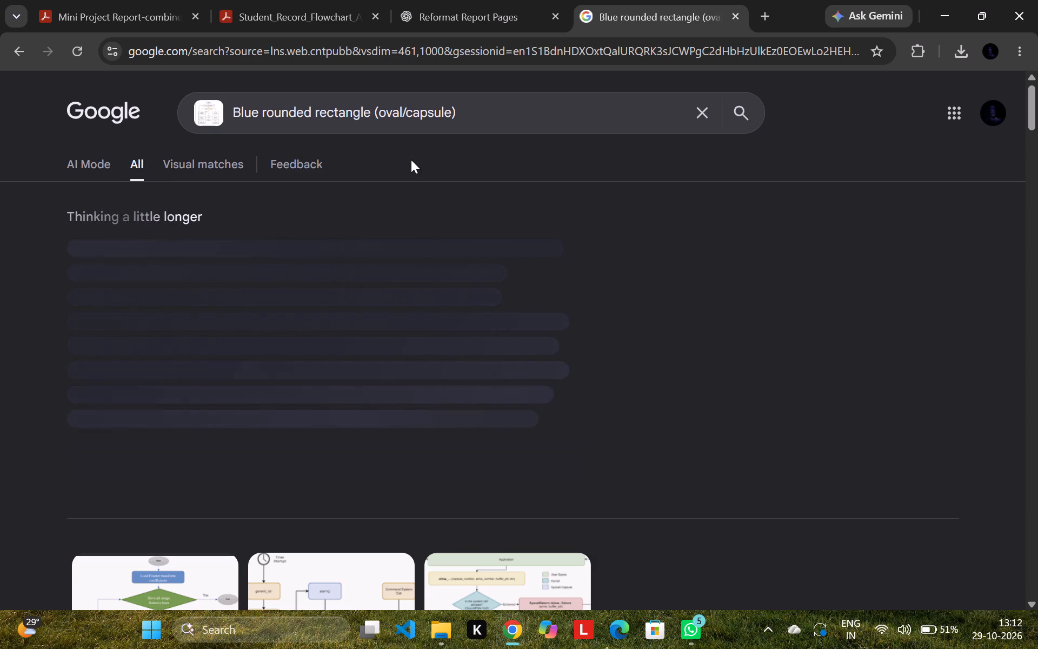
Look through the image results for a matching rounded start-box shape.
scroll(378, 299, "down", 2)
scroll(378, 299, "up", 4)
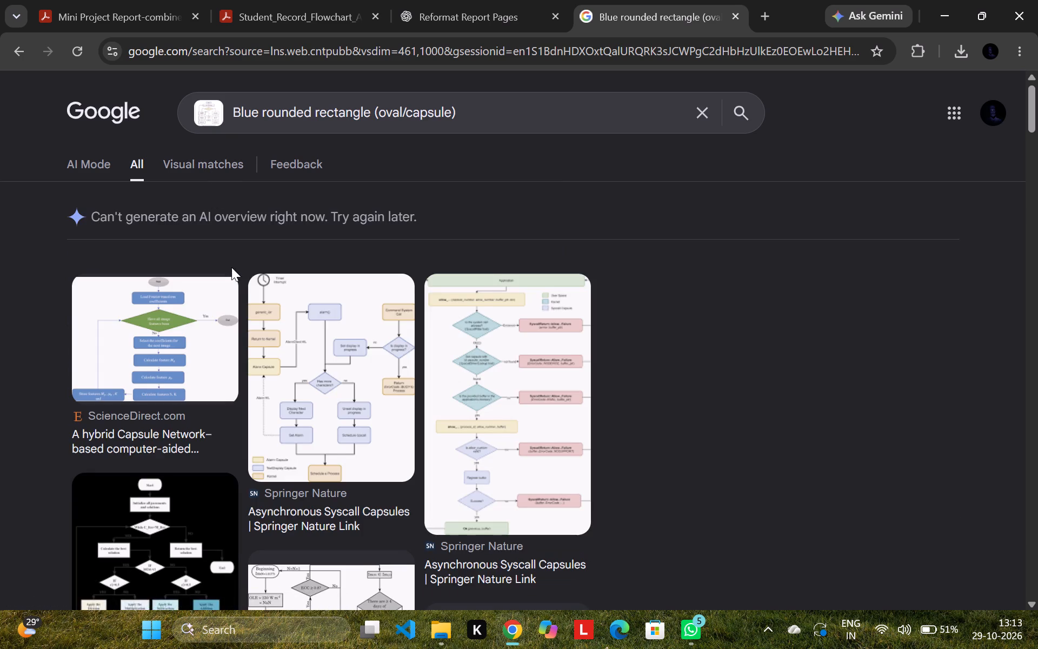
scroll(231, 271, "down", 17)
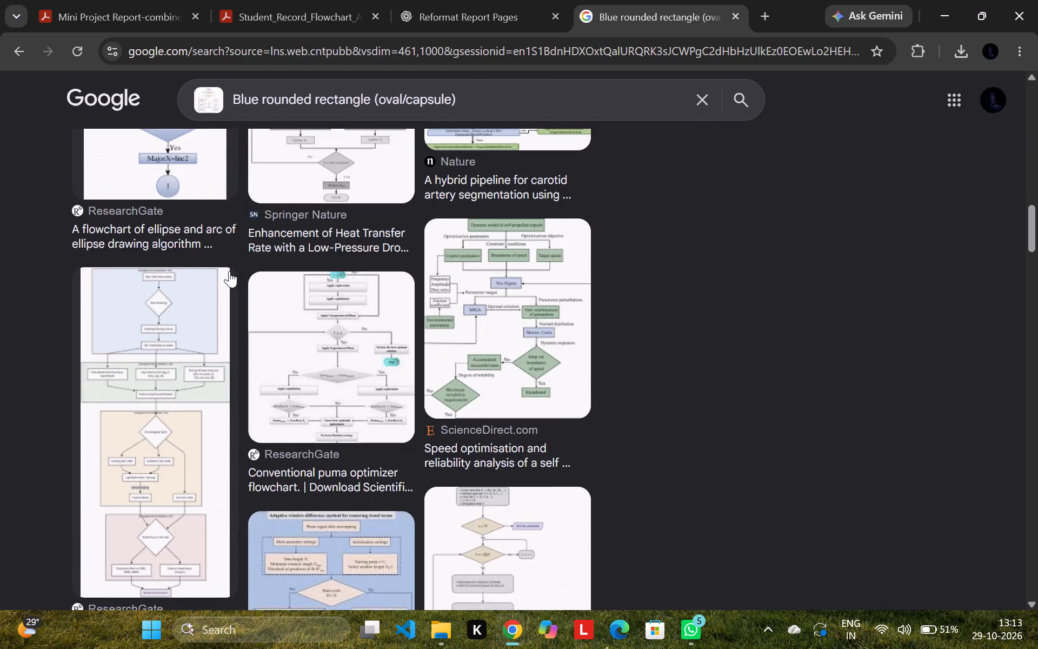
scroll(229, 271, "down", 6)
scroll(225, 266, "up", 9)
scroll(225, 266, "up", 12)
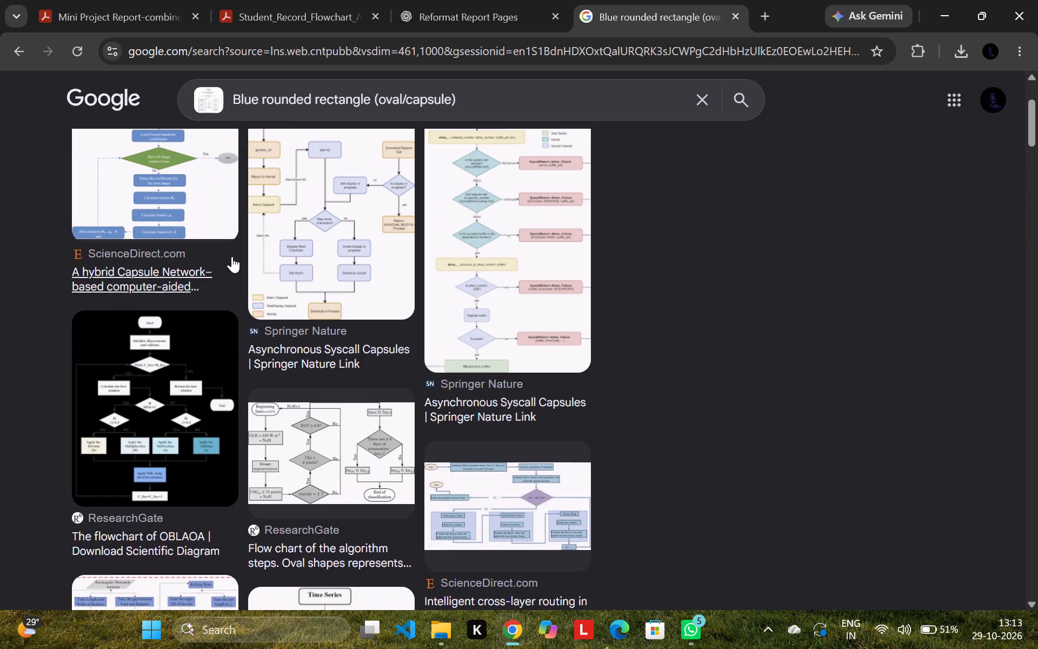
left_click(491, 96)
key("space")
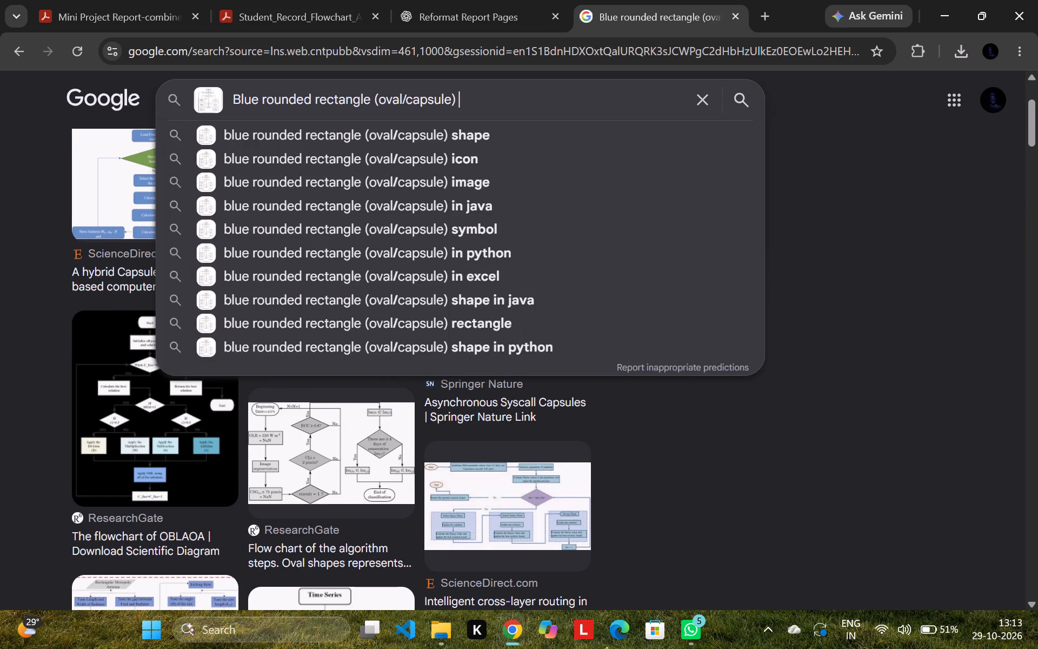
type("i want that shape")
key("Return")
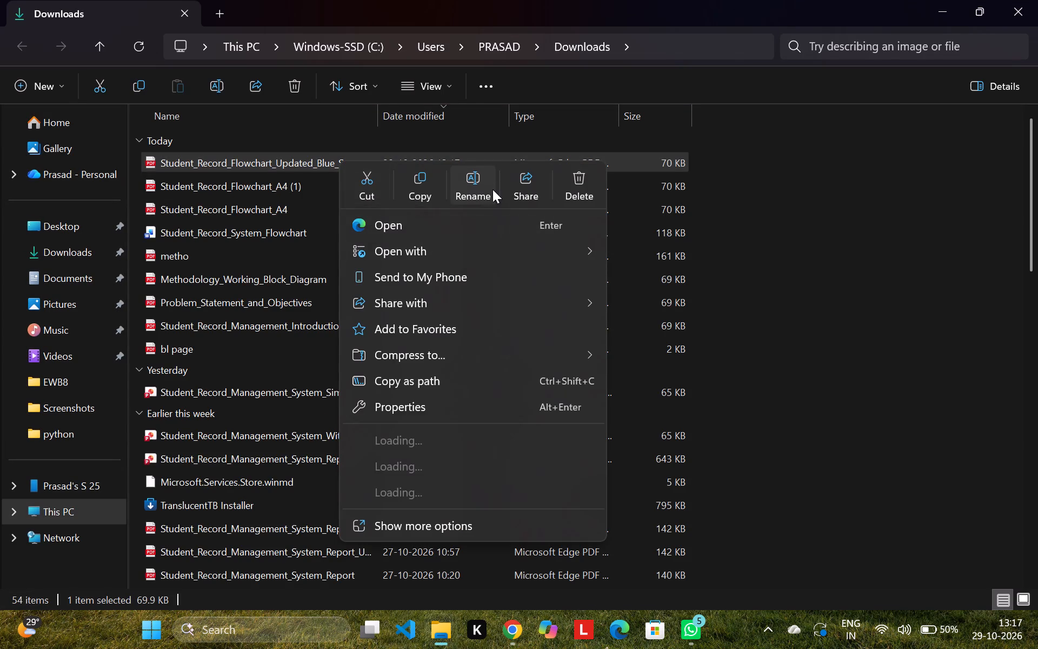
left_click(476, 181)
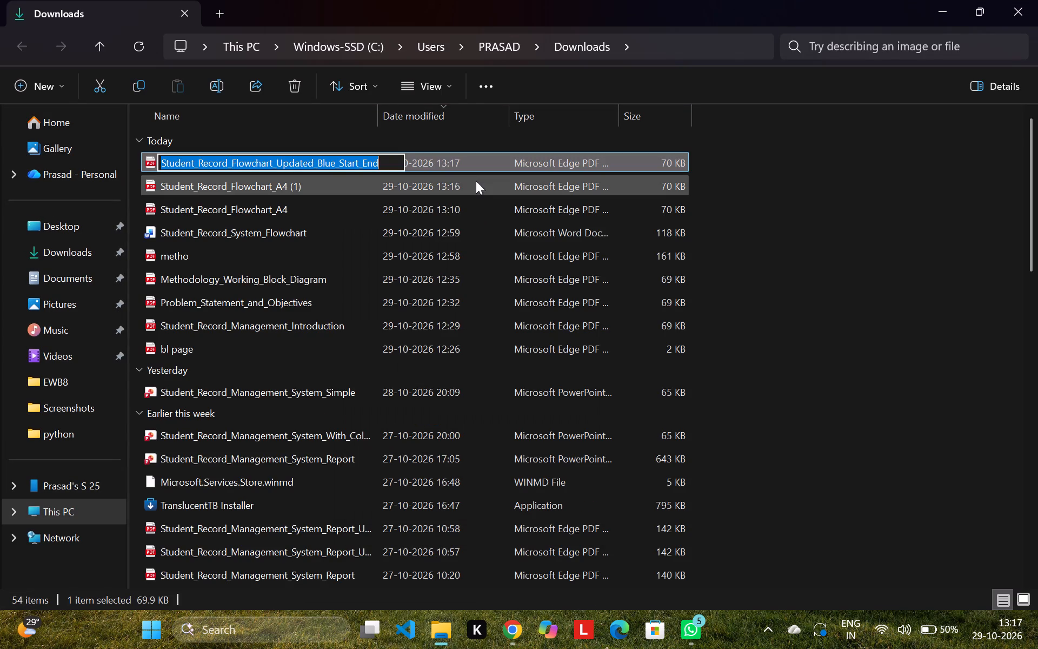
type("fc final")
key("Return")
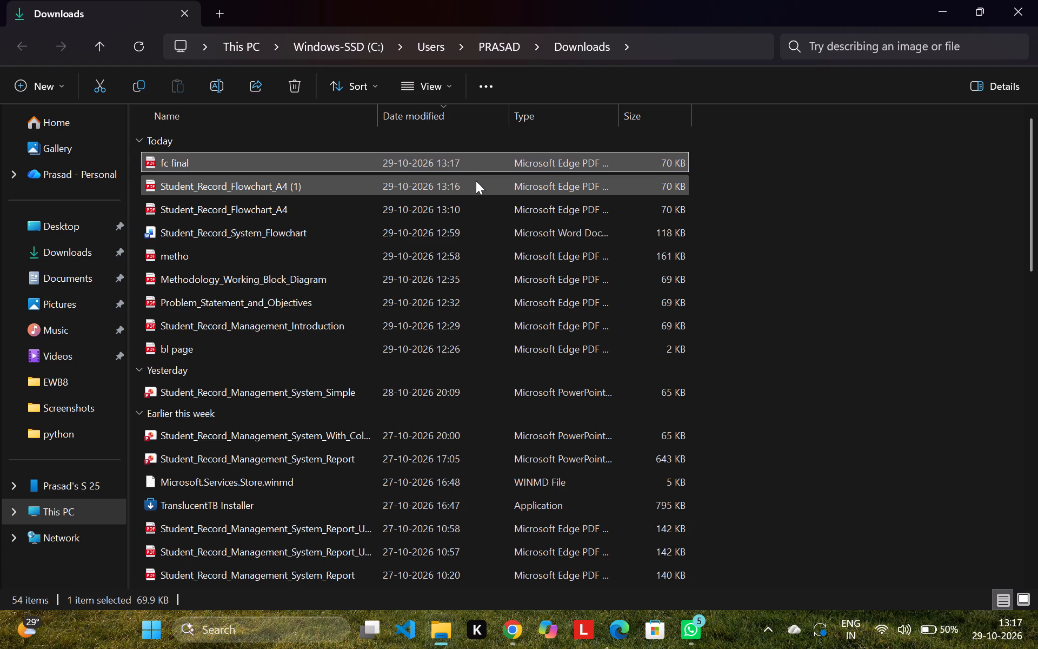
left_click(1005, 0)
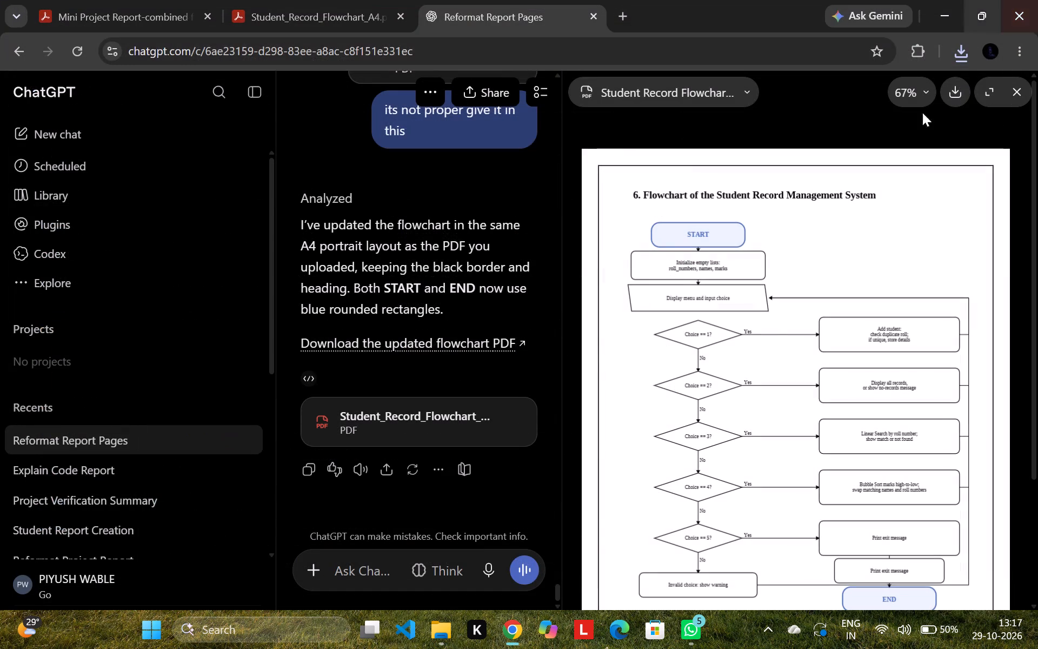
Switch to the Acrobat tab and examine the earlier flowchart open for editing there, from heading to legend.
left_click(247, 0)
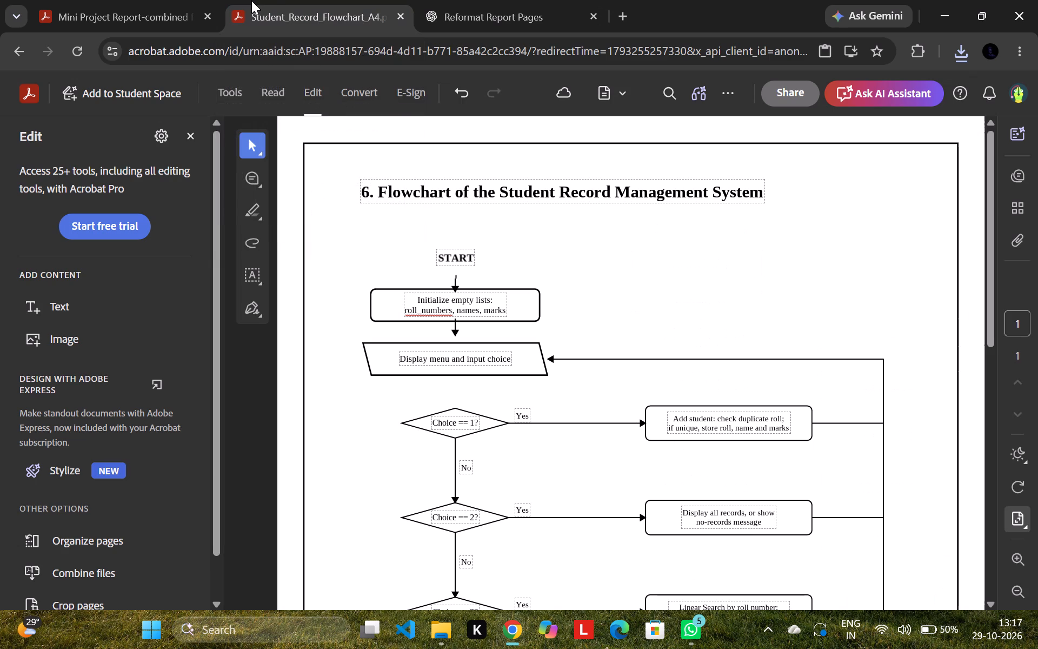
left_click(269, 0)
scroll(485, 167, "down", 7)
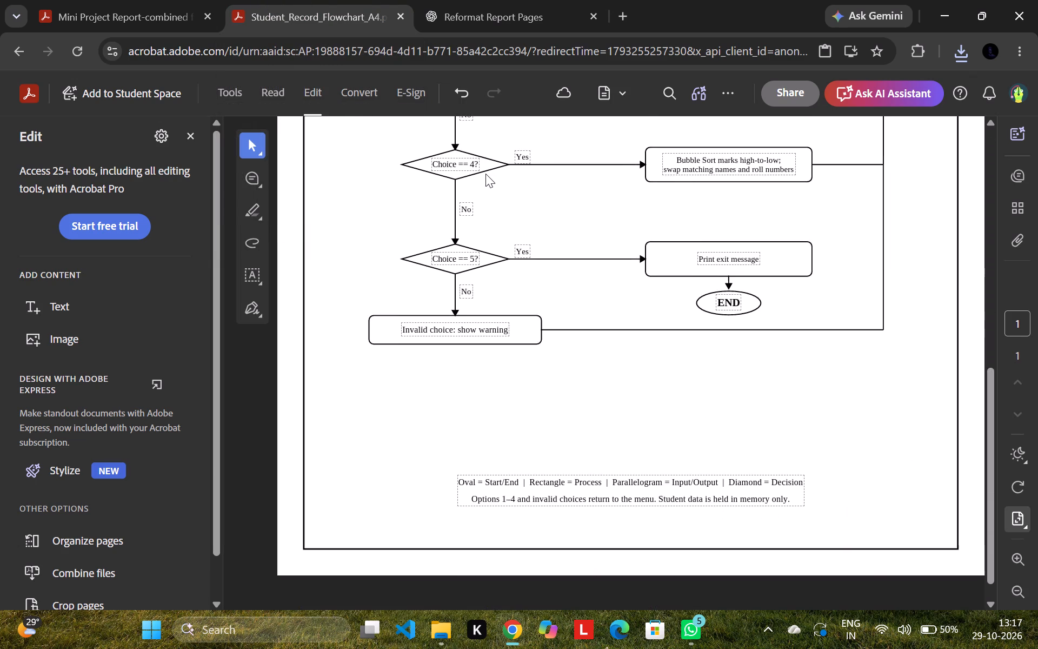
scroll(484, 174, "up", 5)
scroll(483, 174, "down", 2)
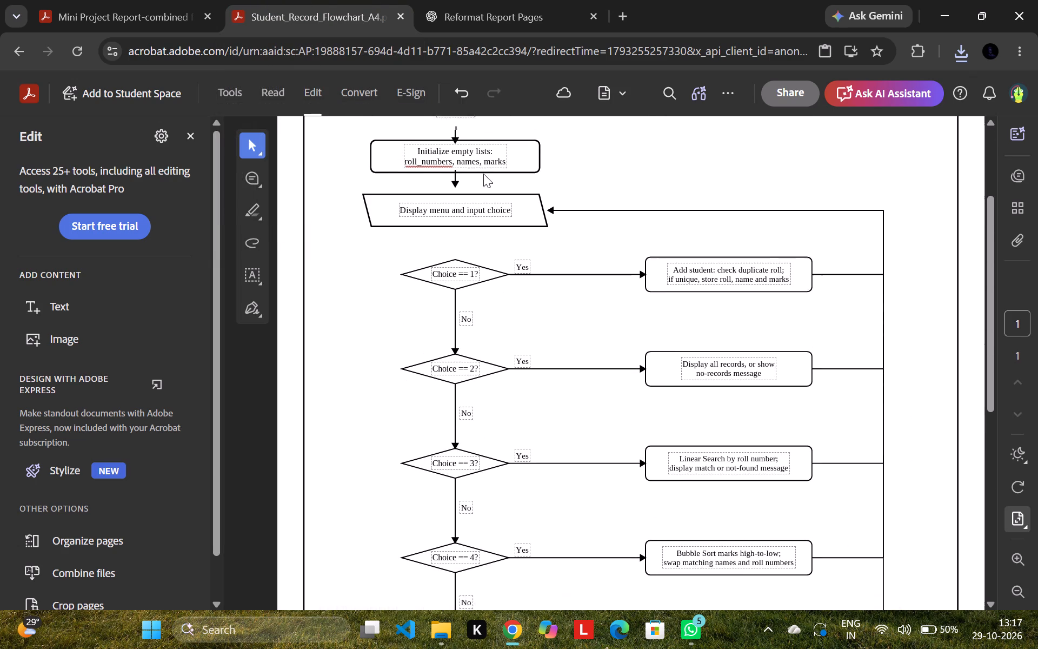
scroll(483, 174, "up", 3)
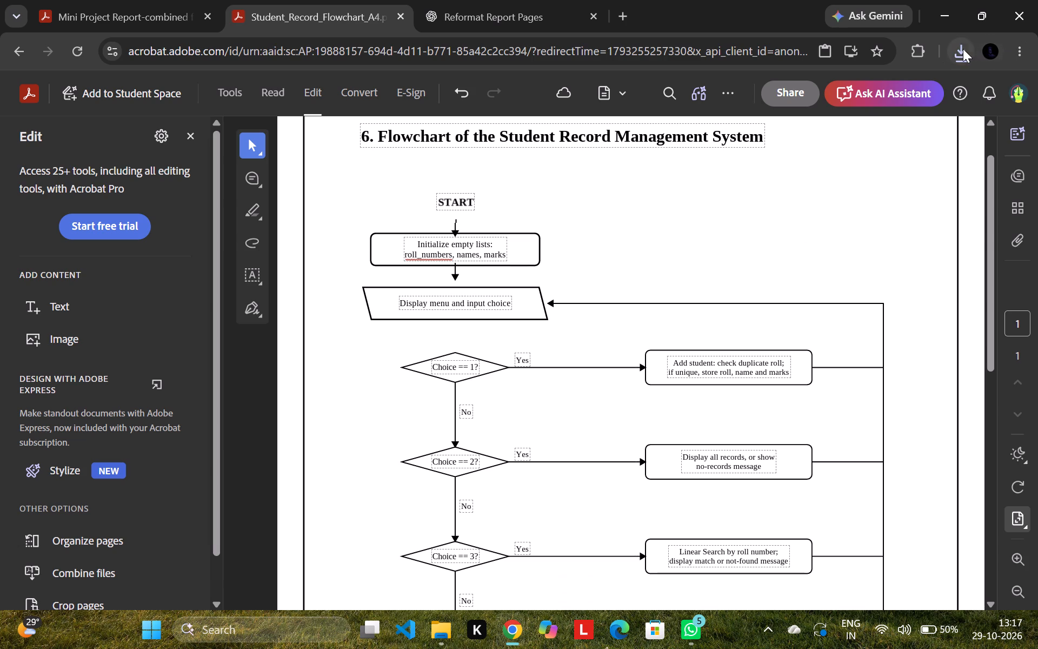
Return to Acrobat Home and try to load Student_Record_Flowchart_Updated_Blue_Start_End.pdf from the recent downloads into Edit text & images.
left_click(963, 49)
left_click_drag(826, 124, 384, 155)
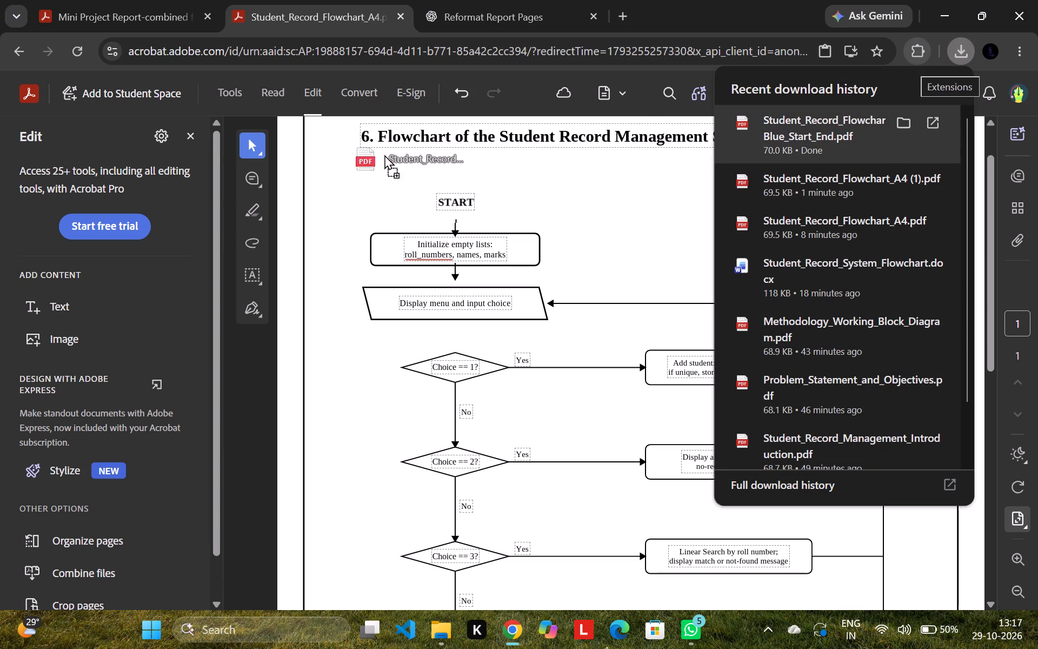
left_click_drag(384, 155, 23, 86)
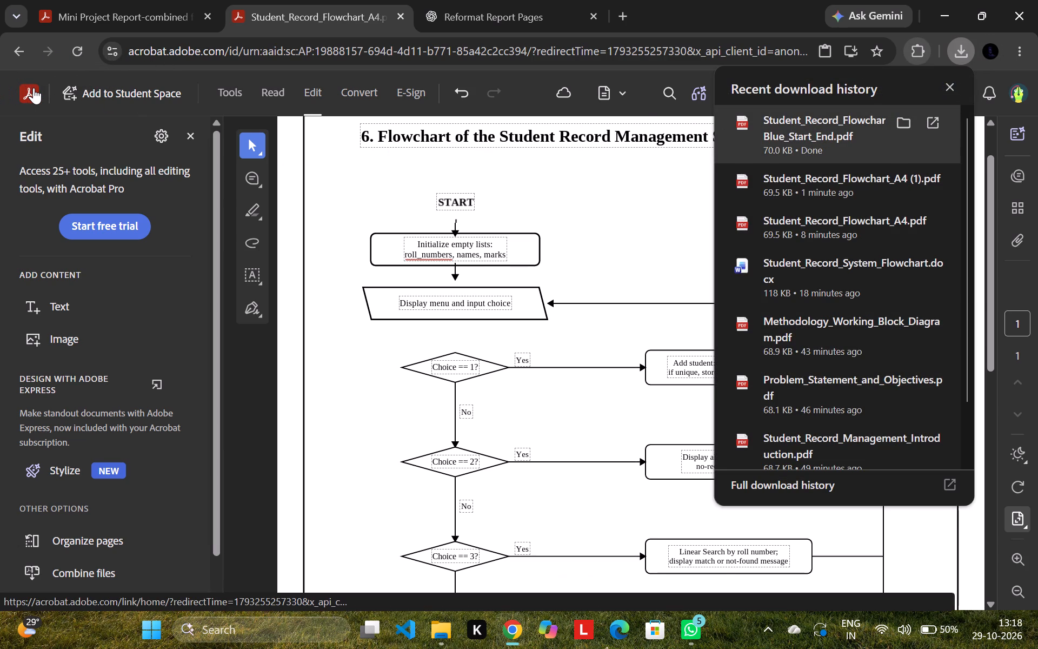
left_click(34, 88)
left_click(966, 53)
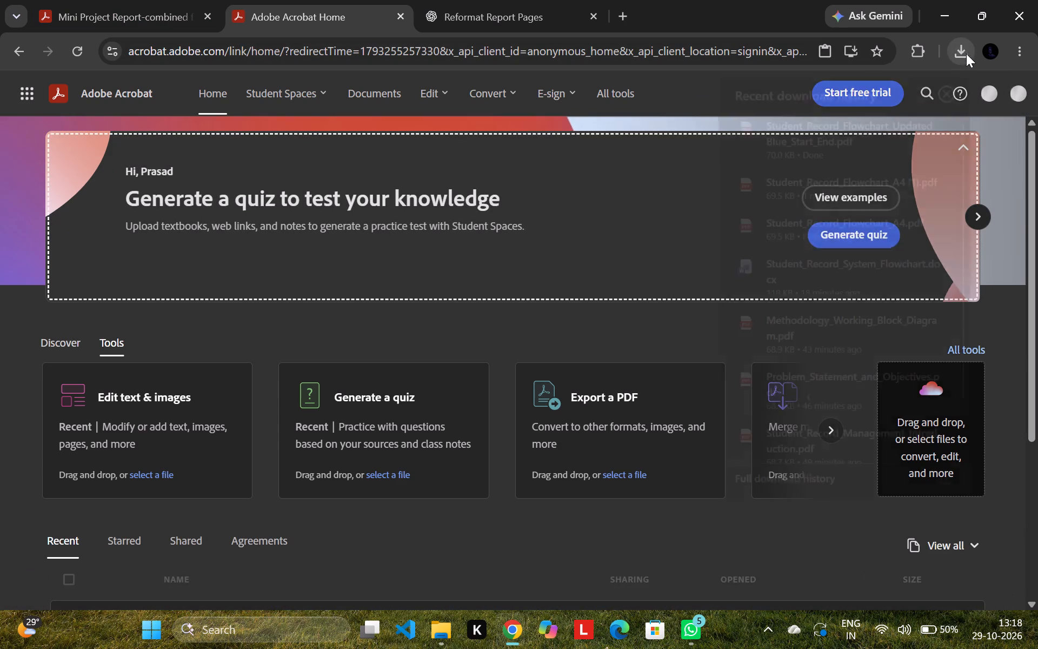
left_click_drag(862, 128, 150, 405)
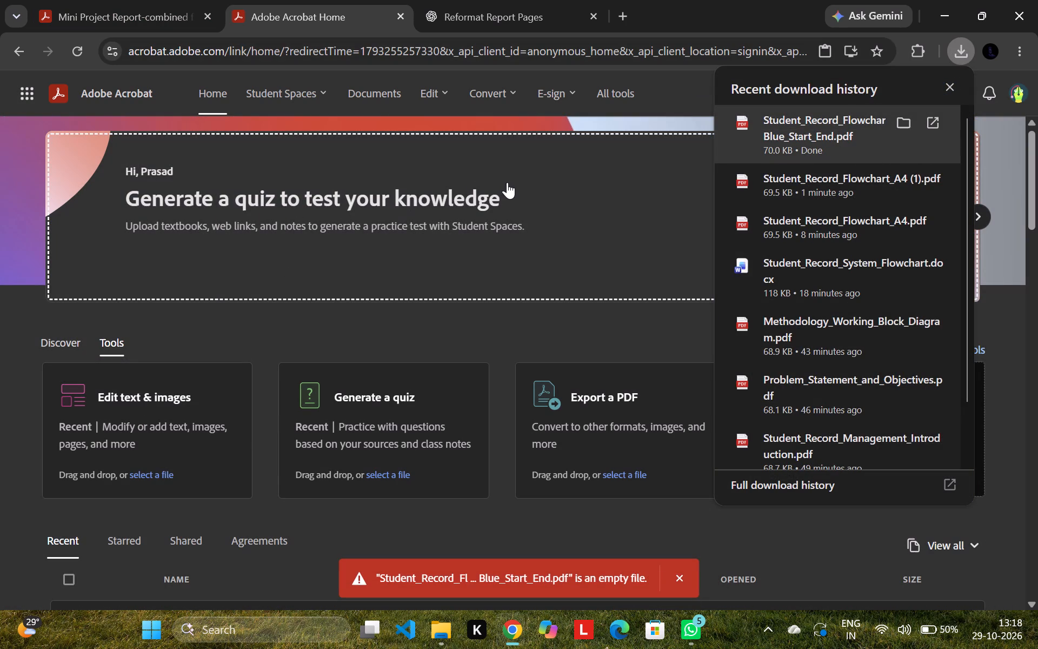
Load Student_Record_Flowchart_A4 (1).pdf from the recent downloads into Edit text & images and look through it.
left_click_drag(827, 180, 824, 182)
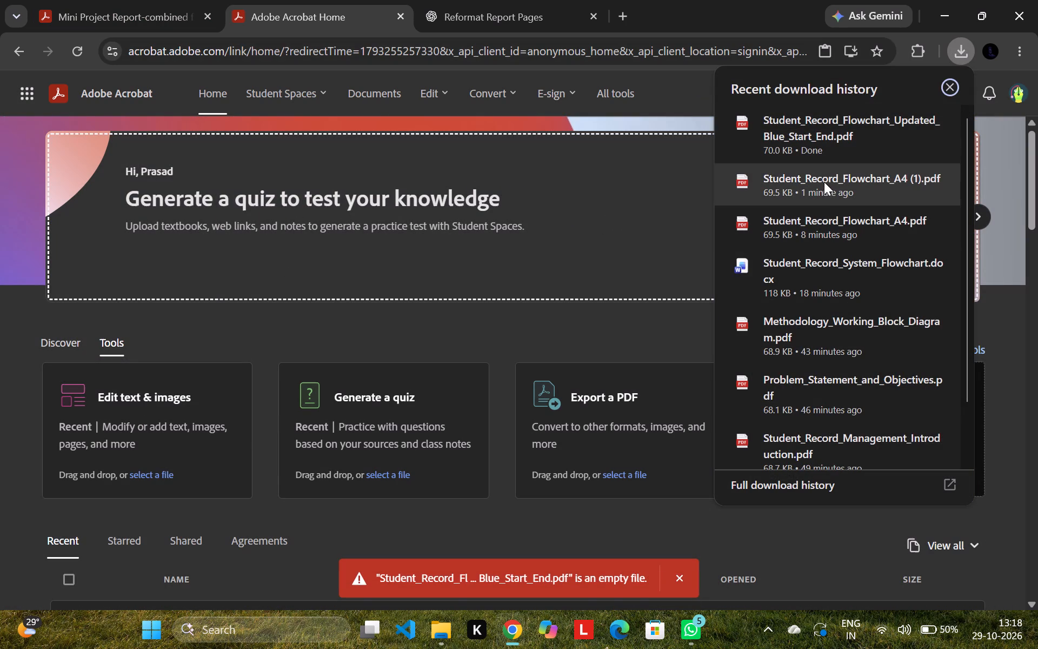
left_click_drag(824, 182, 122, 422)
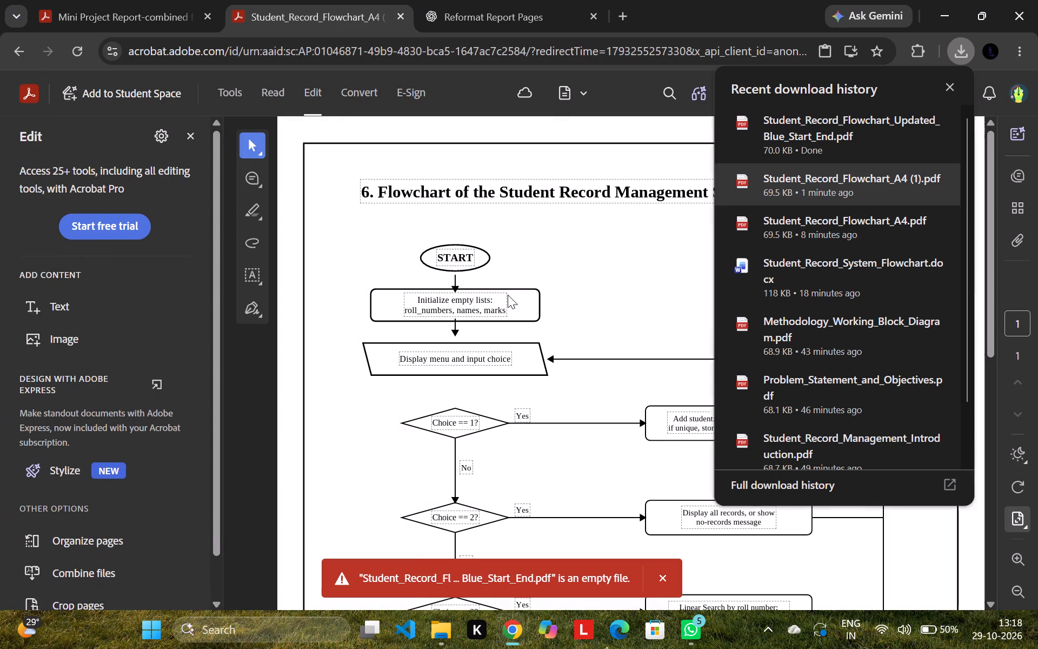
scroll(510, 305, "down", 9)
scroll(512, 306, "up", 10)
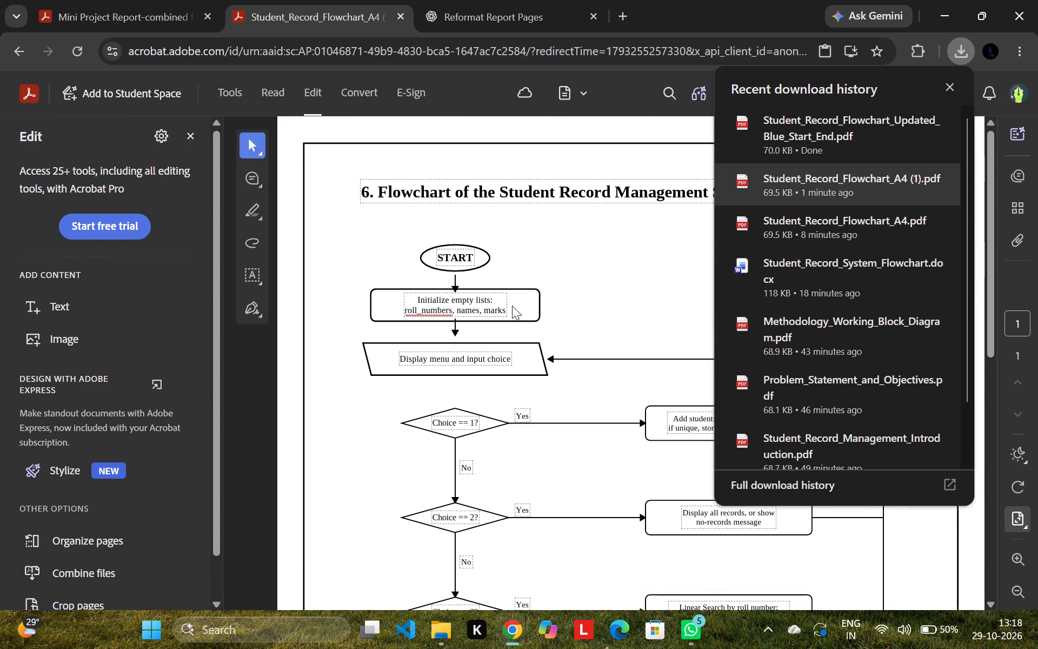
Open the "fc final" PDF from the Downloads folder, examine its flowchart, and close the viewer.
left_click(448, 621)
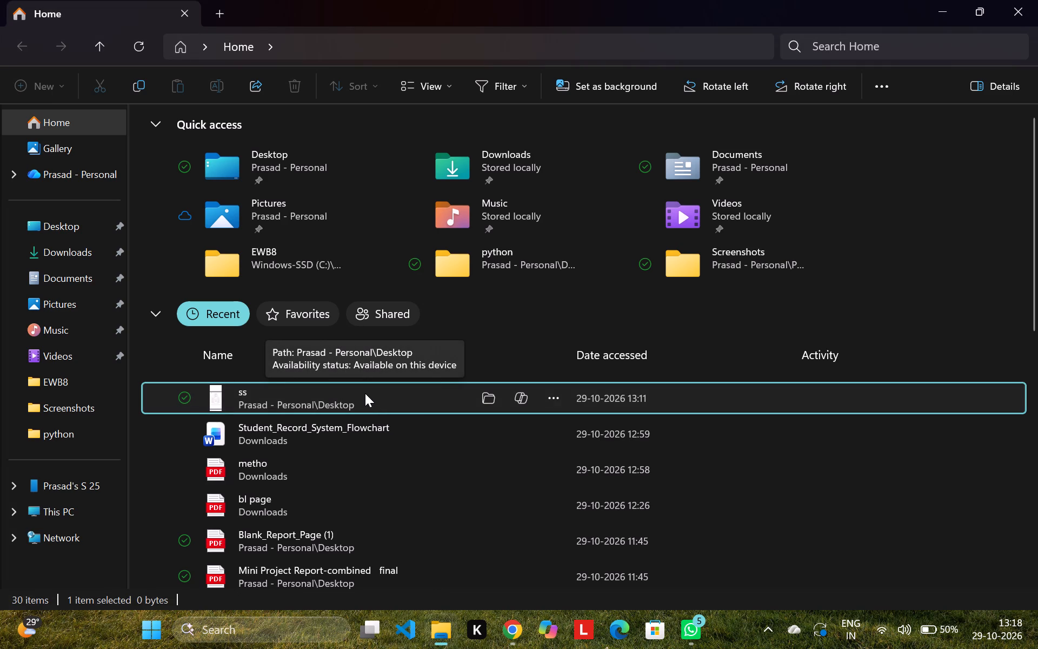
left_click(156, 350)
left_click(58, 249)
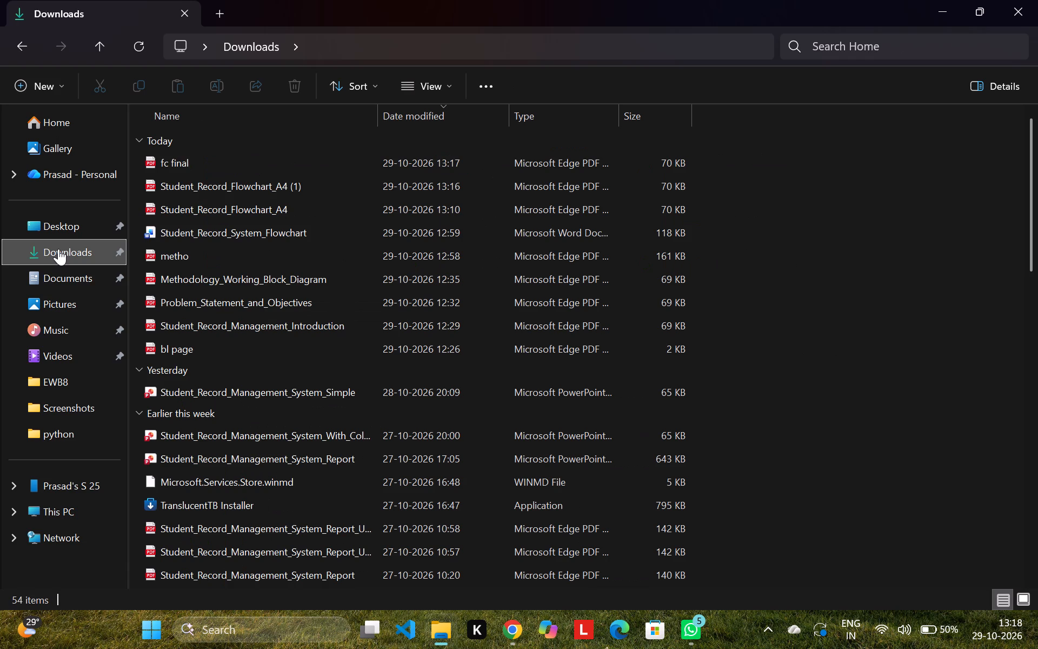
double_click(243, 162)
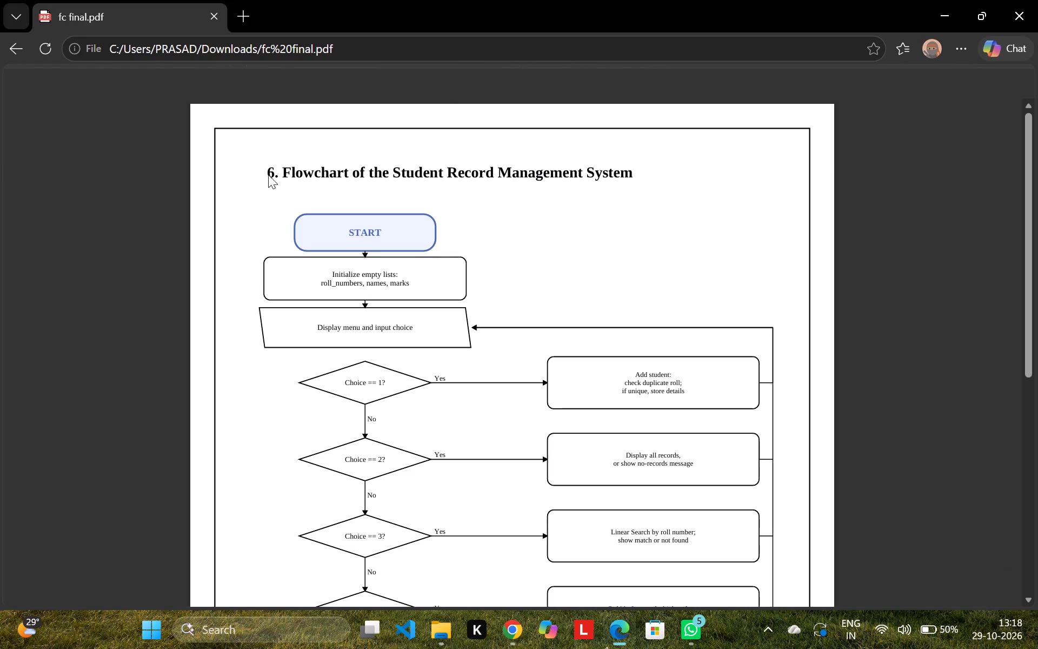
scroll(410, 284, "down", 7)
scroll(410, 284, "up", 8)
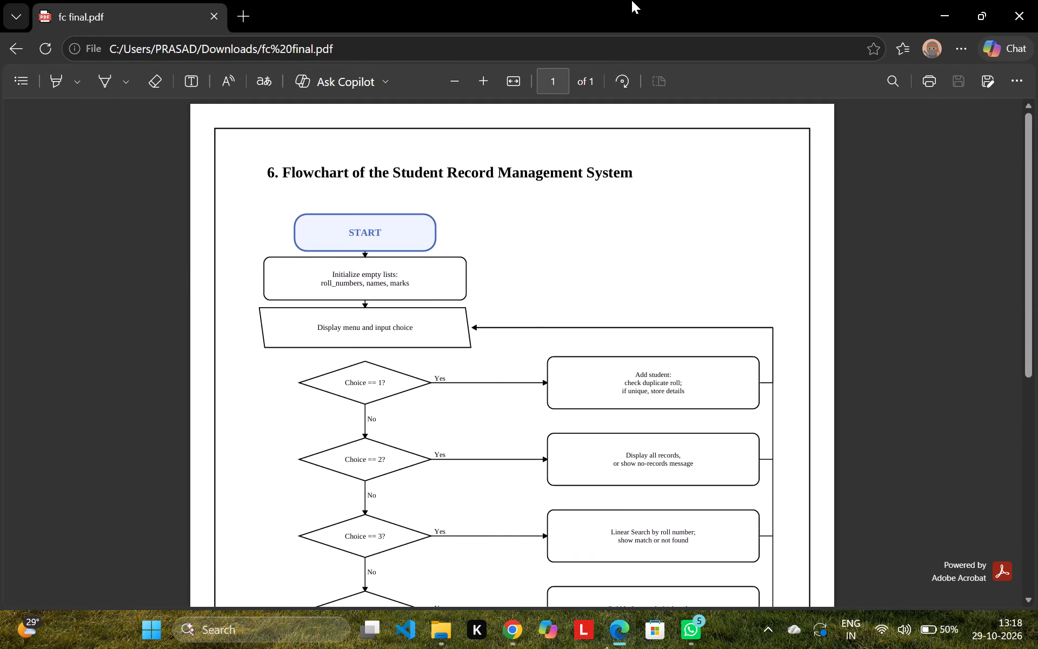
left_click_drag(632, 0, 751, 176)
left_click_drag(751, 176, 554, 183)
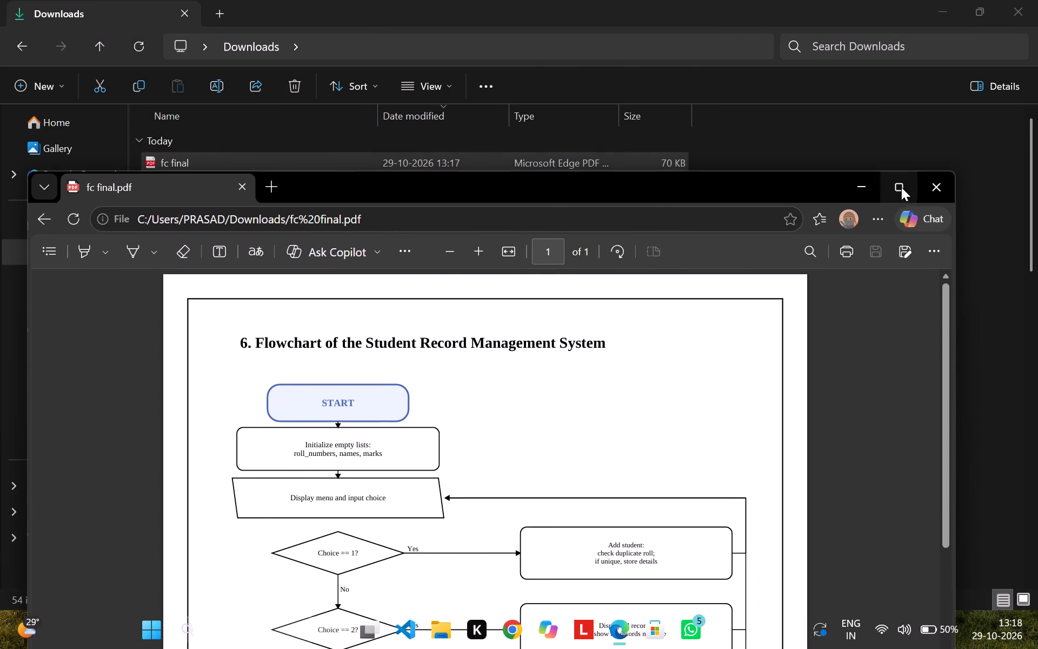
left_click(929, 190)
Return to Acrobat Home and load "fc final" from the Downloads folder into Edit text & images.
left_click_drag(239, 159, 391, 174)
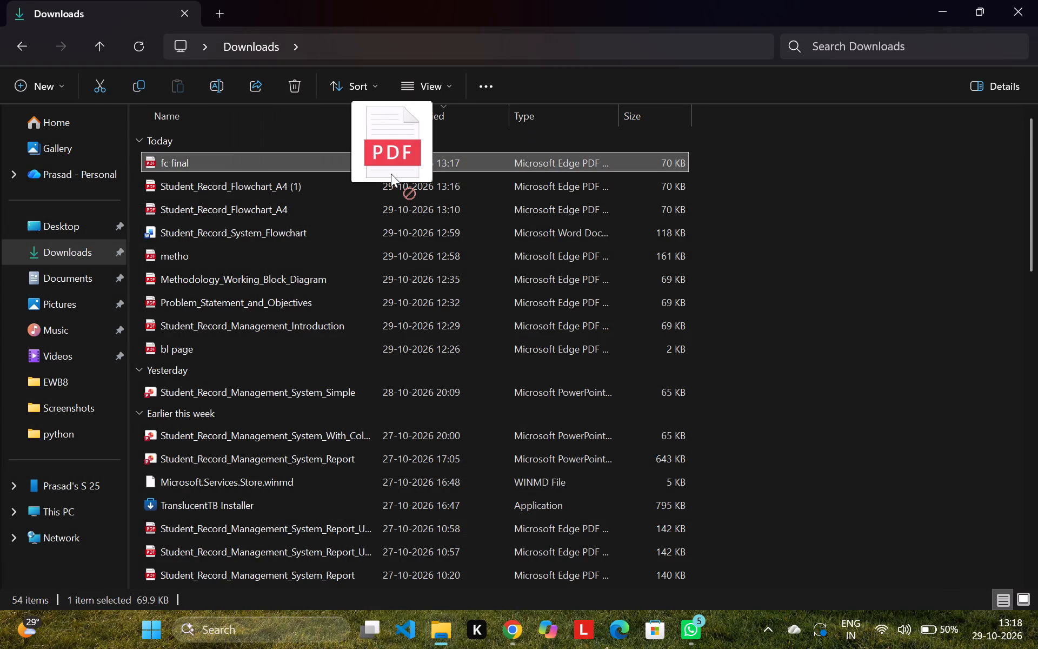
left_click_drag(391, 174, 395, 189)
key("alt+Tab")
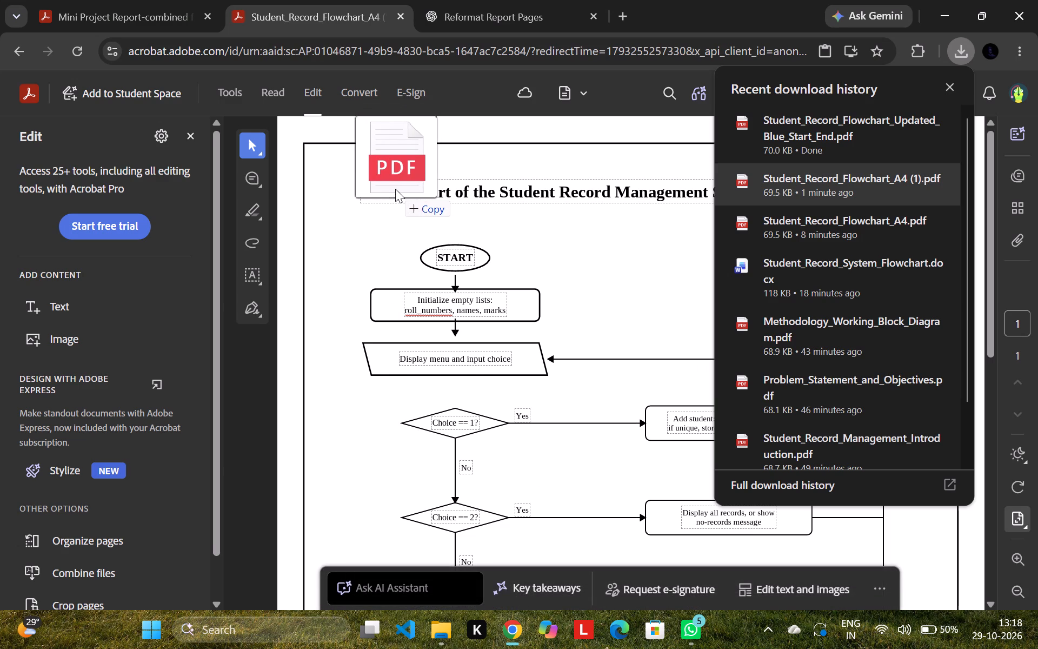
left_click_drag(395, 189, 109, 121)
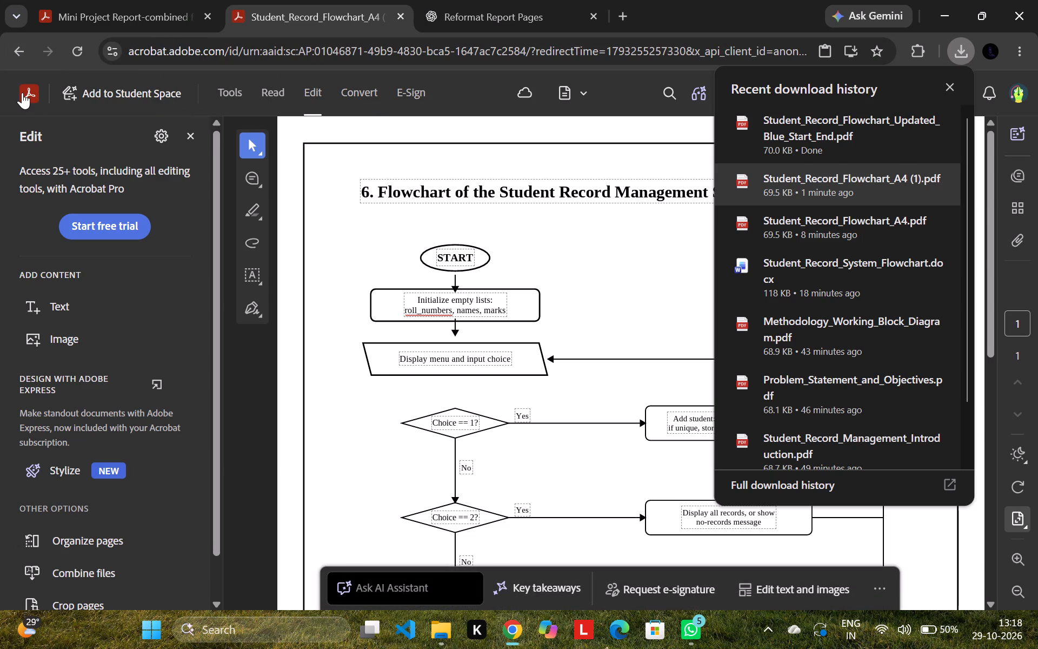
left_click(22, 92)
key("alt+Tab")
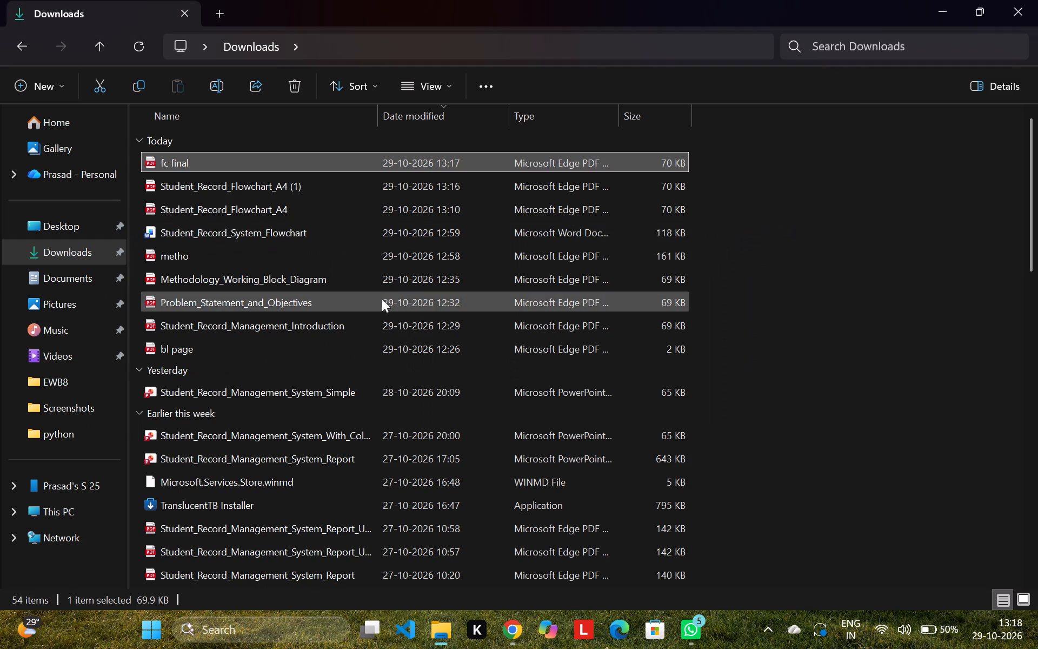
left_click_drag(346, 162, 165, 396)
key("alt+Tab")
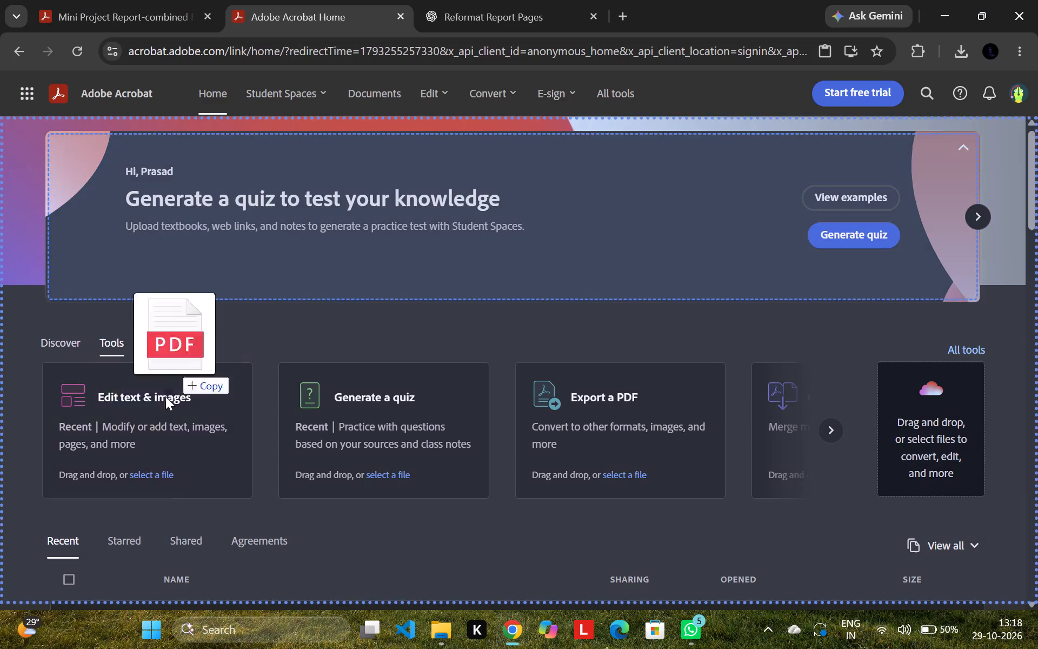
left_click_drag(165, 396, 163, 409)
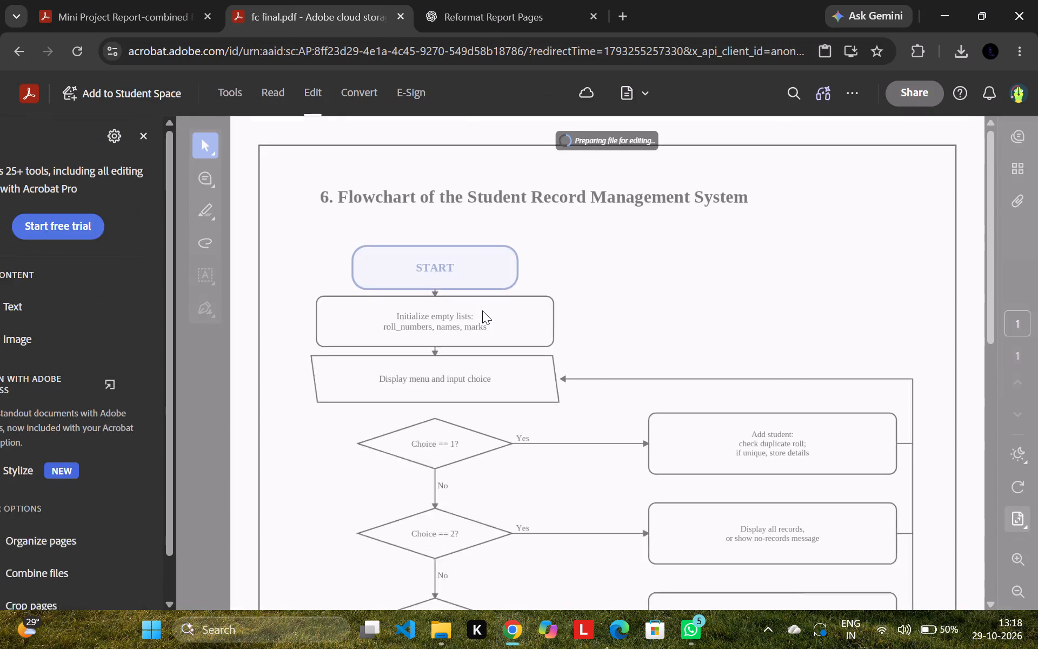
Delete the shape-legend and options note below the flowchart at the bottom of the page.
scroll(724, 309, "down", 5)
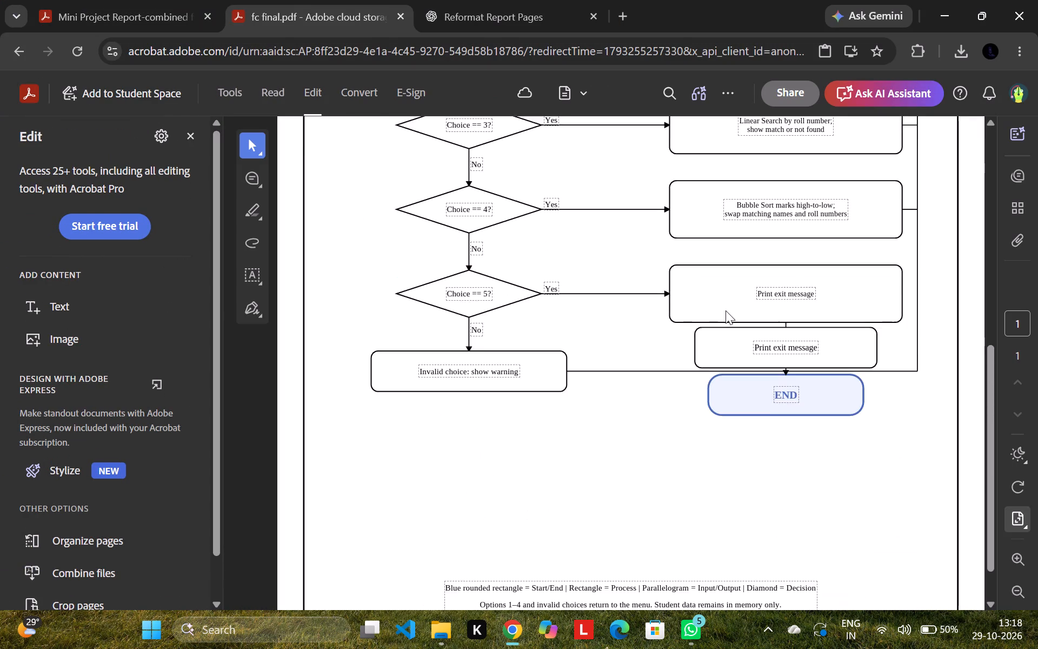
scroll(726, 310, "down", 3)
scroll(726, 310, "up", 1)
scroll(730, 354, "up", 2)
scroll(730, 354, "down", 5)
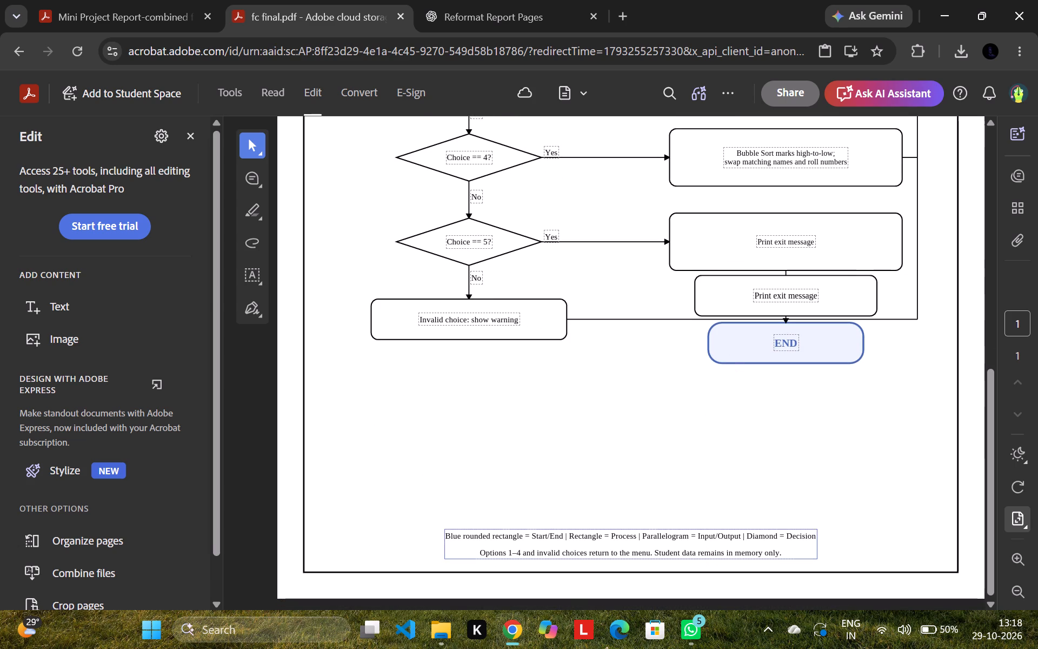
left_click(588, 552)
left_click(601, 542)
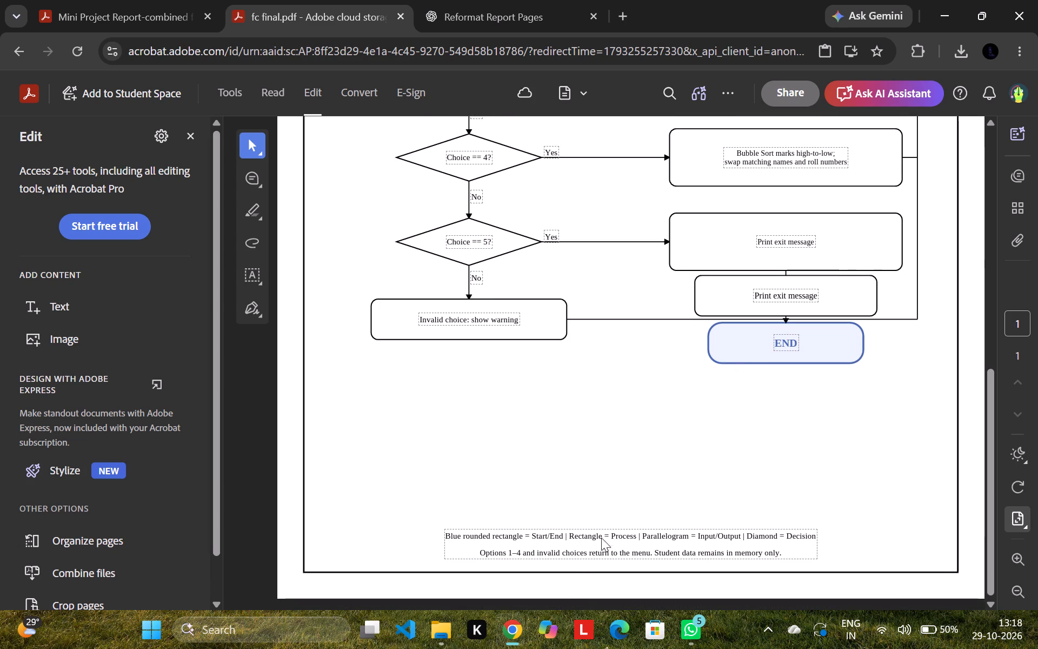
left_click(614, 529)
left_click(225, 92)
left_click(309, 89)
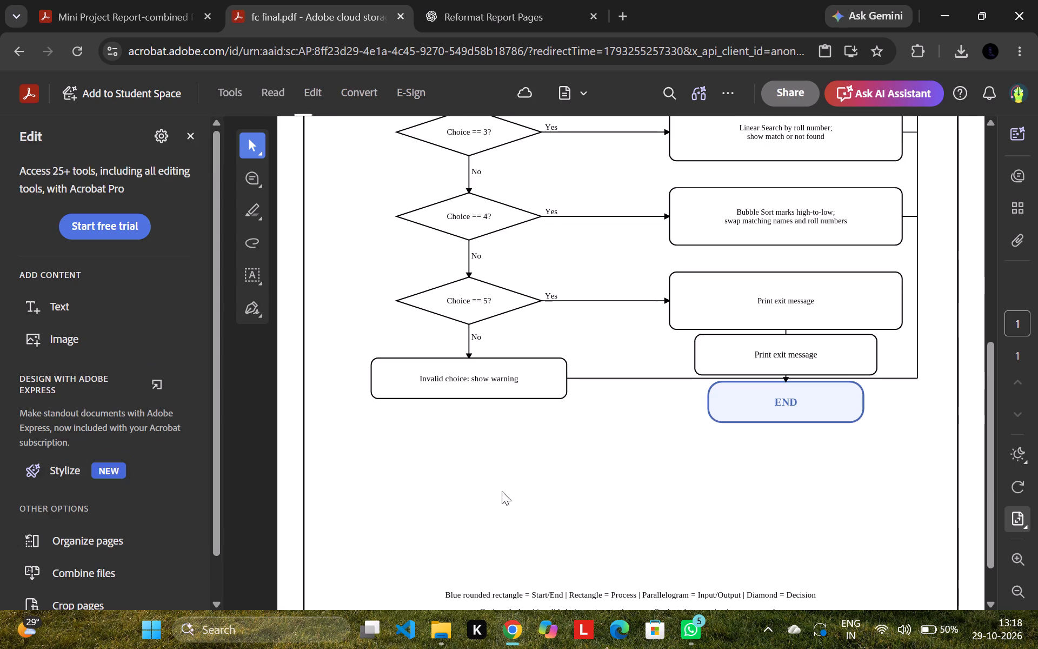
left_click(558, 591)
left_click(570, 586)
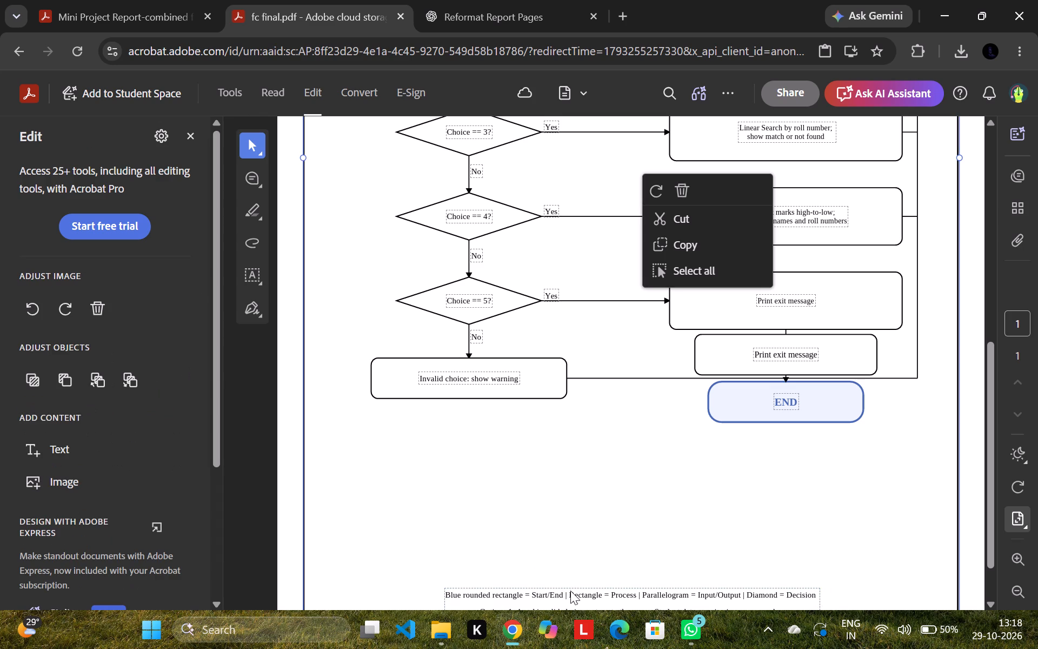
left_click(569, 594)
left_click(569, 590)
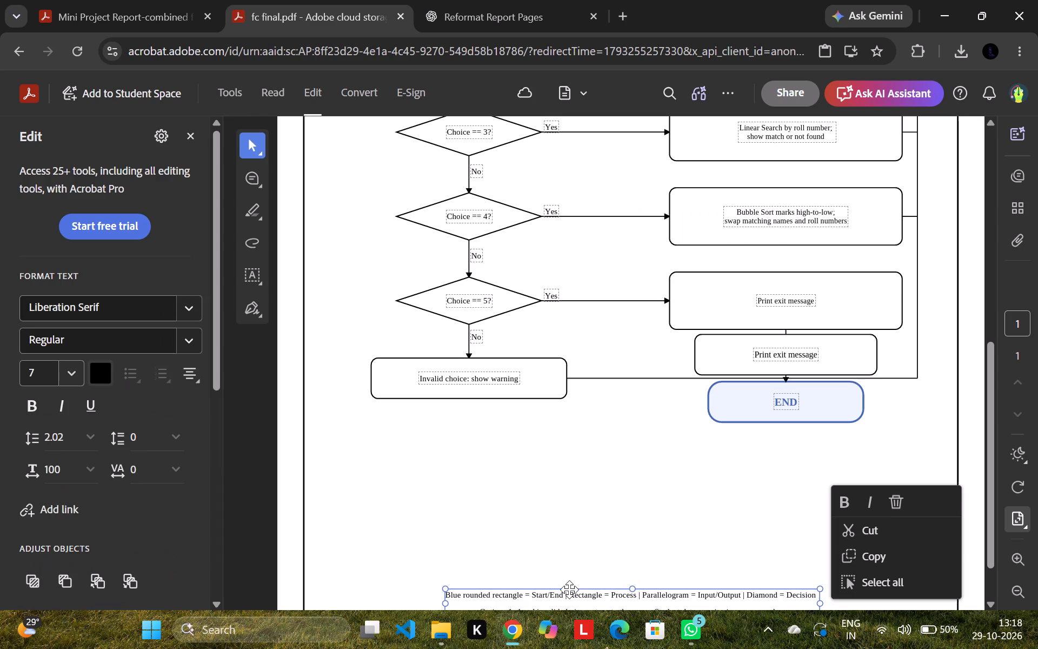
key("Delete")
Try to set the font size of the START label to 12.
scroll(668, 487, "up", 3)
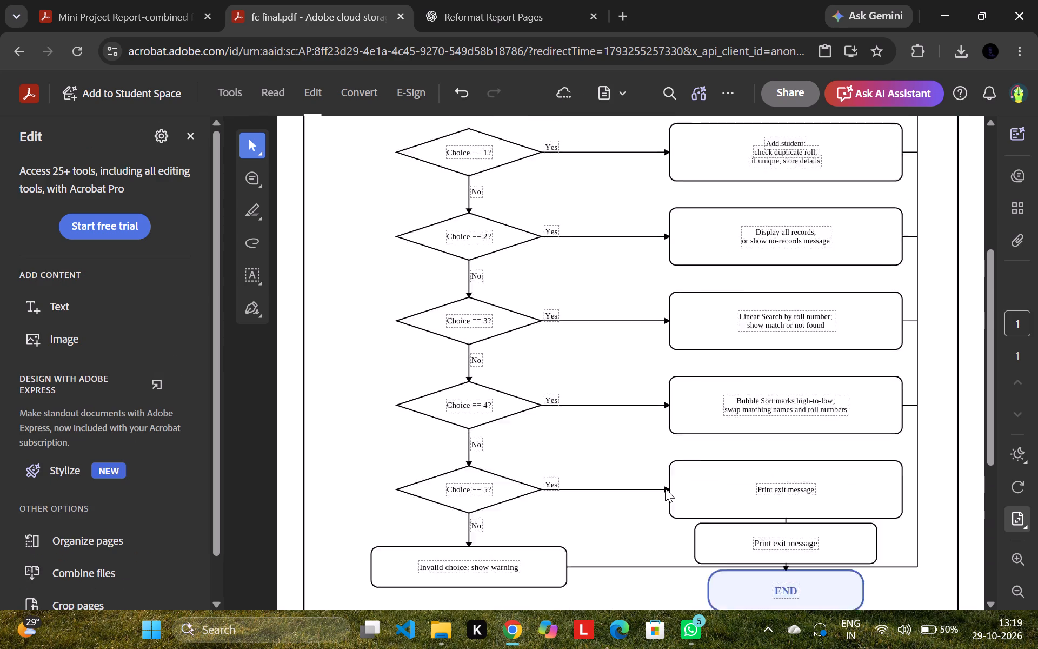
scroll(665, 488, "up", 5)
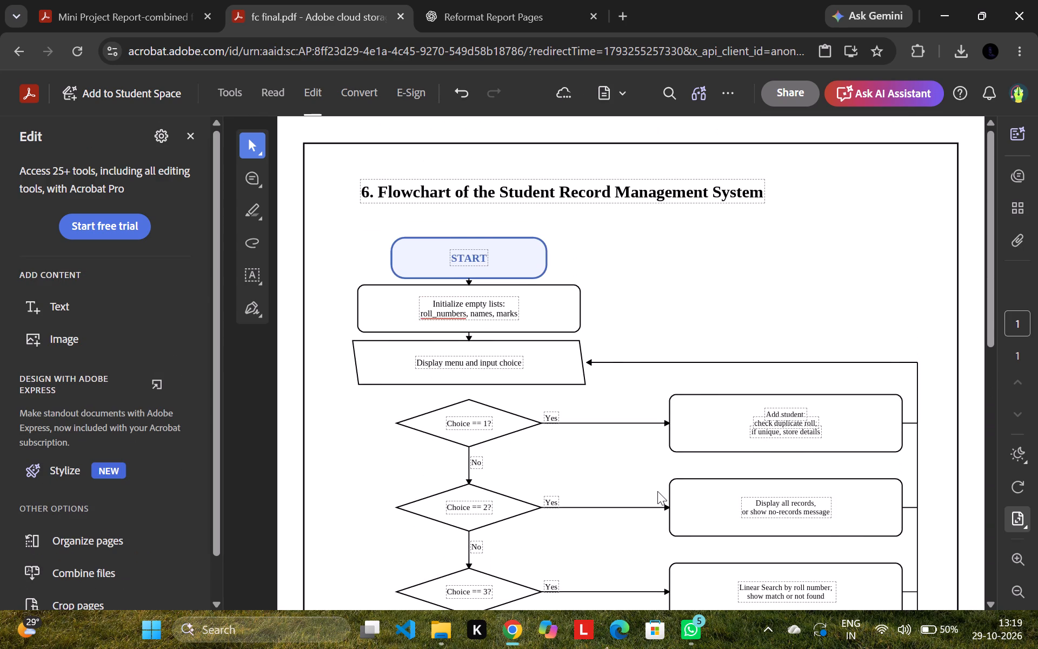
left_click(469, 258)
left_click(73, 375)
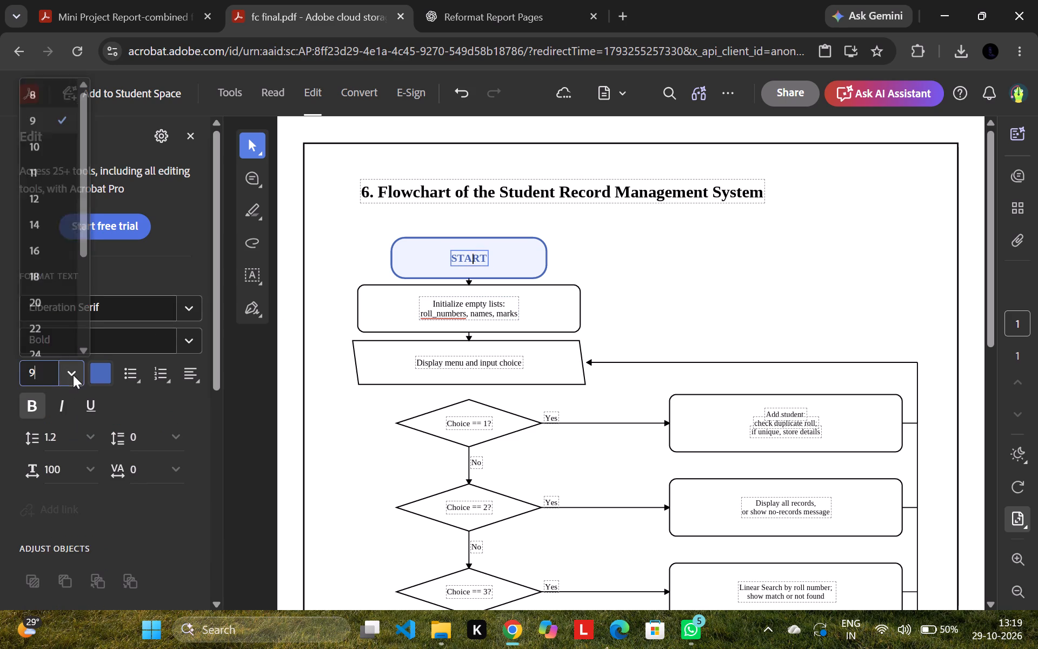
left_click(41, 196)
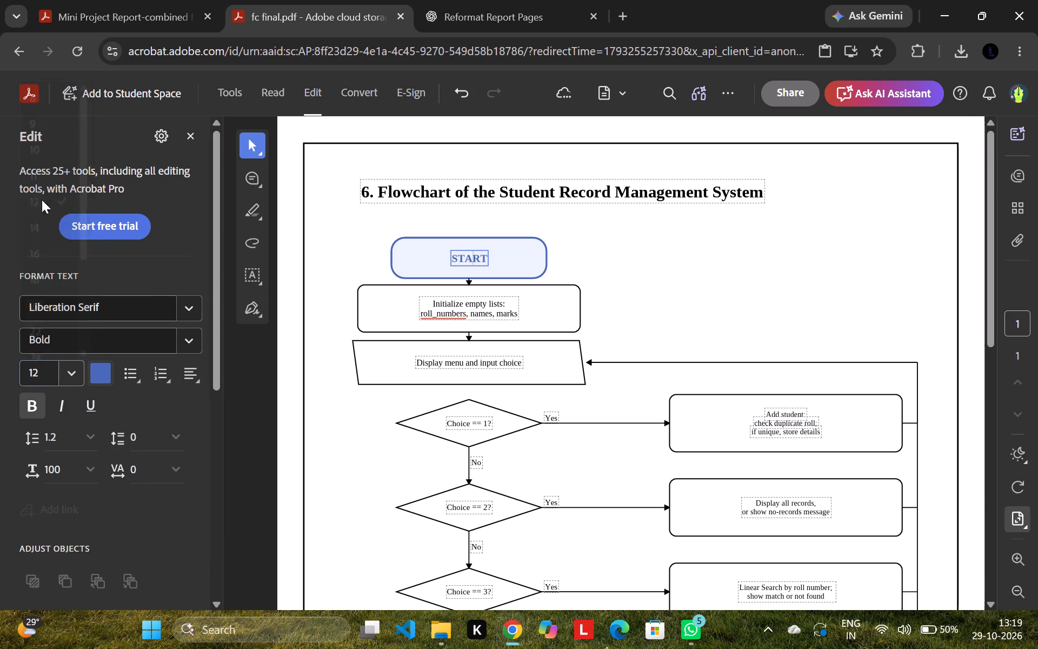
Set the whole "Initialize empty lists: roll_numbers, names, marks" text to font size 12.
left_click(482, 309)
key("ctrl+a")
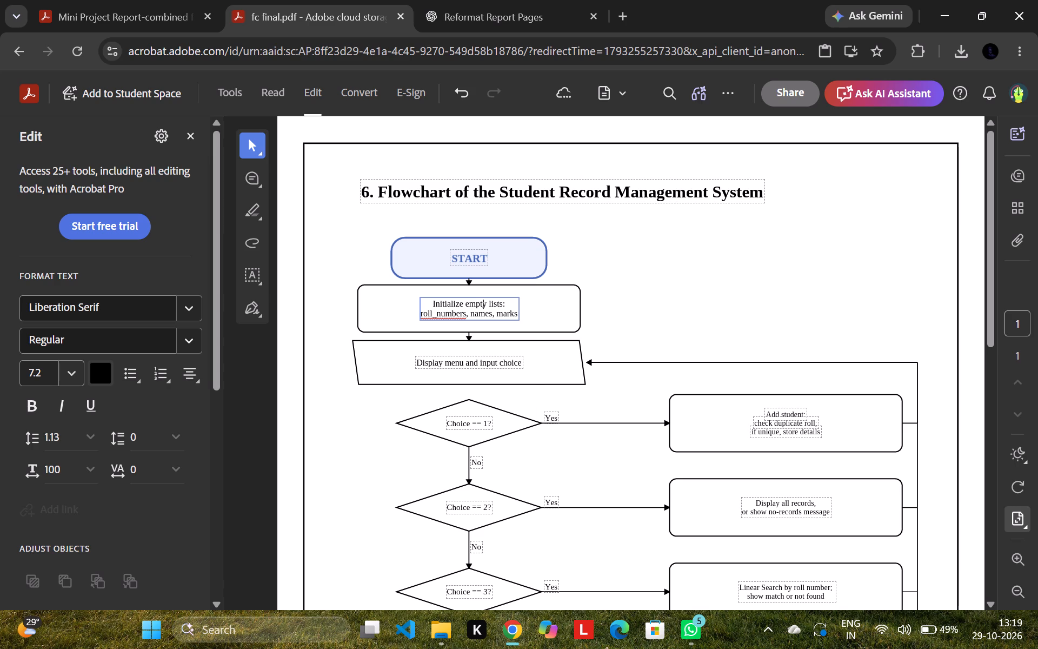
left_click(78, 369)
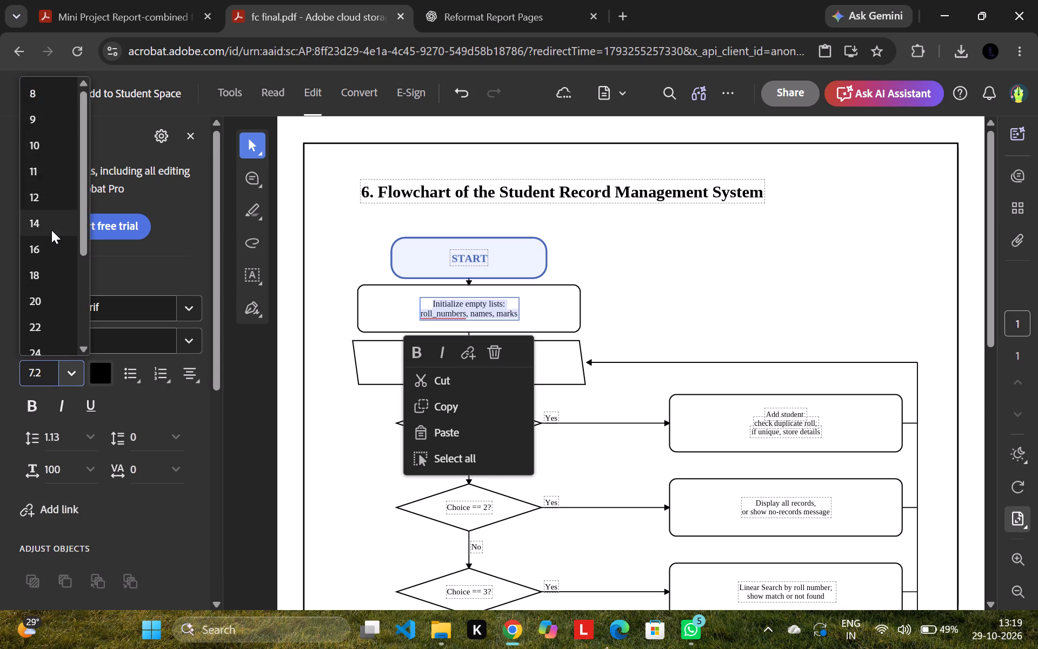
left_click(43, 198)
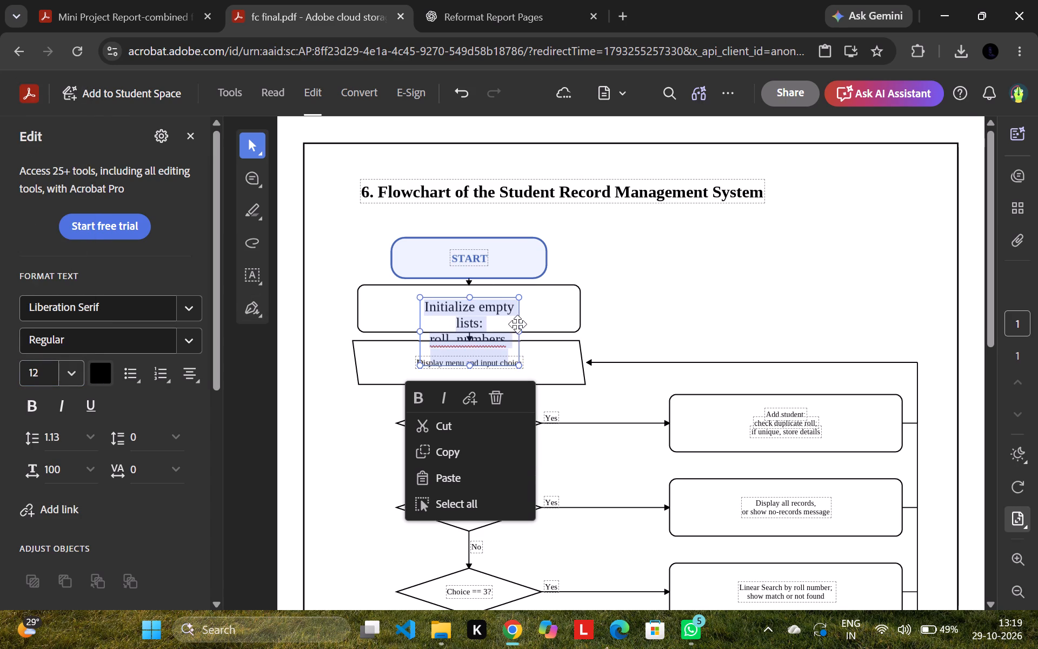
Widen the "Initialize empty lists" text box so its text fits on two lines, and centre it inside its flowchart box.
left_click_drag(518, 332, 566, 334)
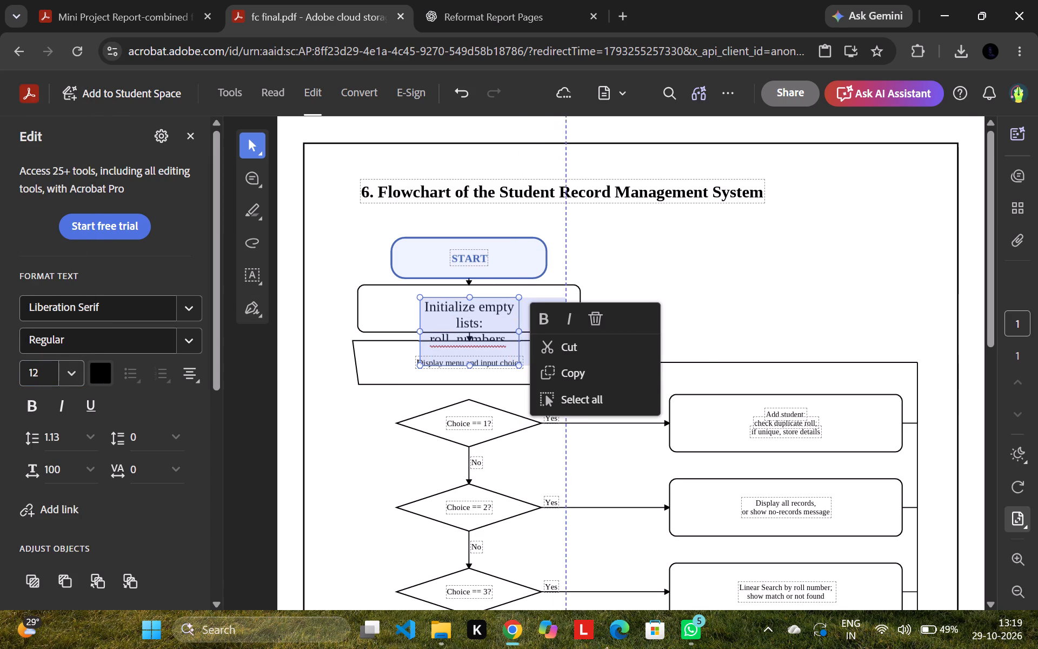
left_click_drag(566, 334, 567, 334)
left_click_drag(513, 295, 497, 292)
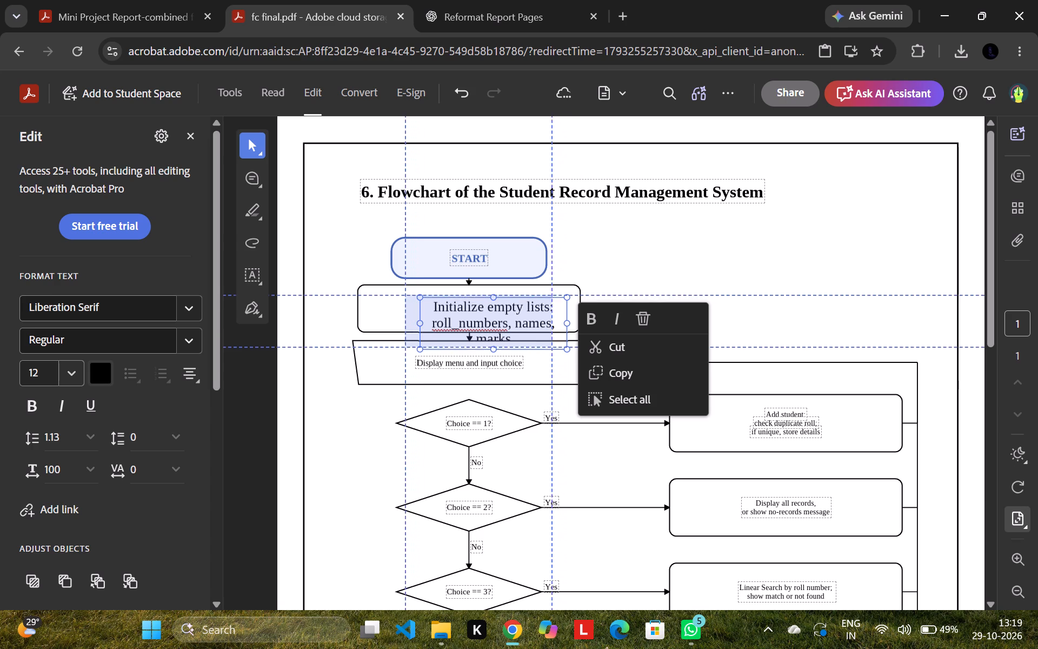
left_click_drag(497, 292, 494, 282)
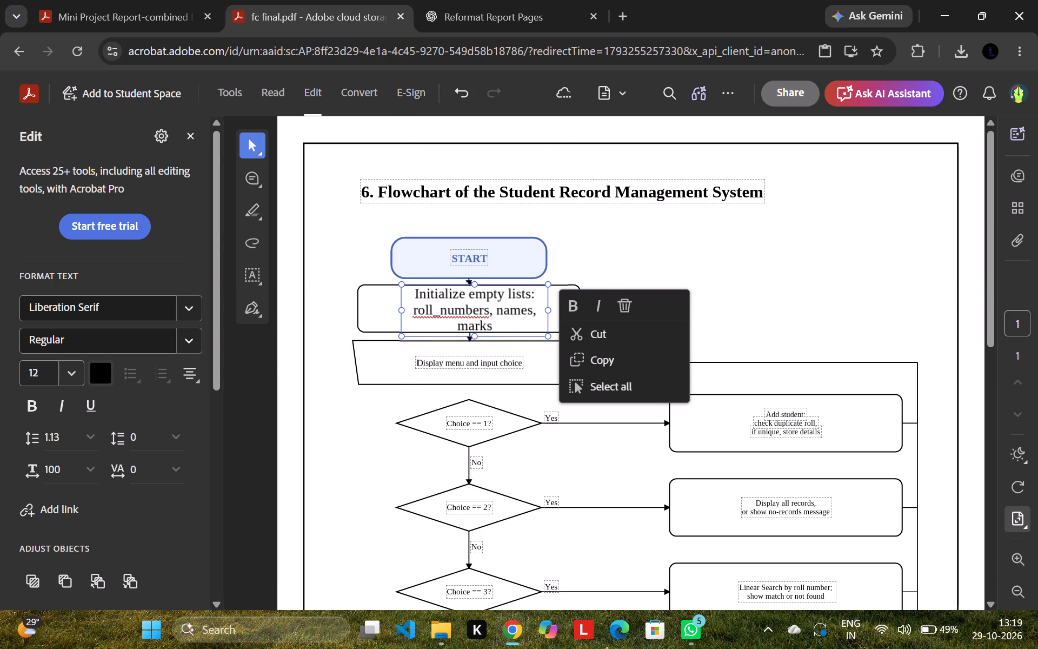
left_click_drag(547, 309, 578, 310)
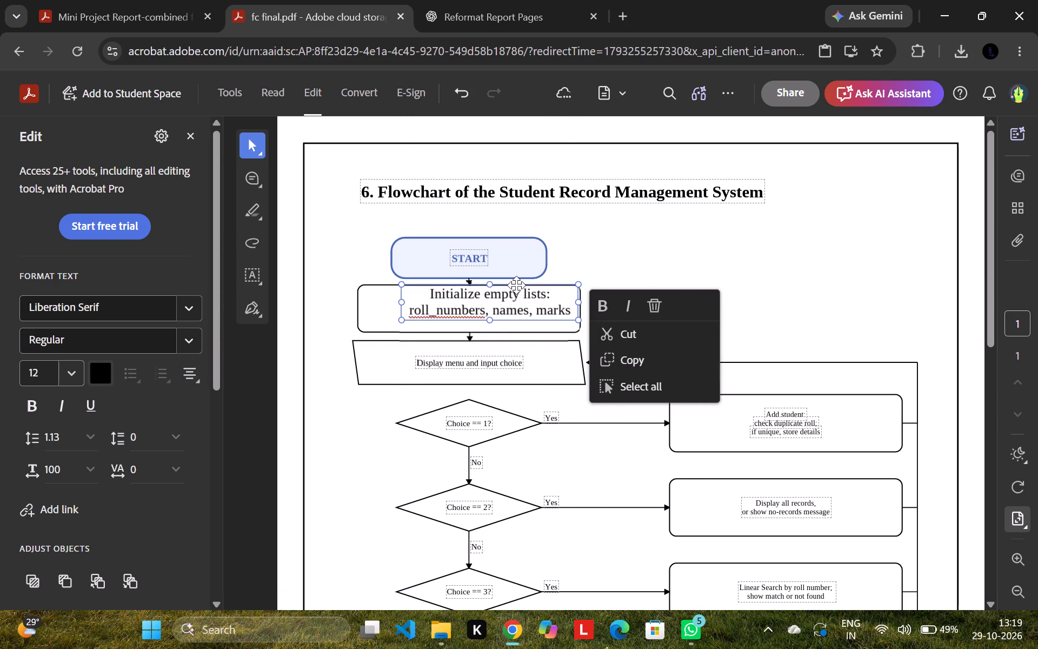
left_click_drag(516, 285, 497, 292)
left_click(649, 257)
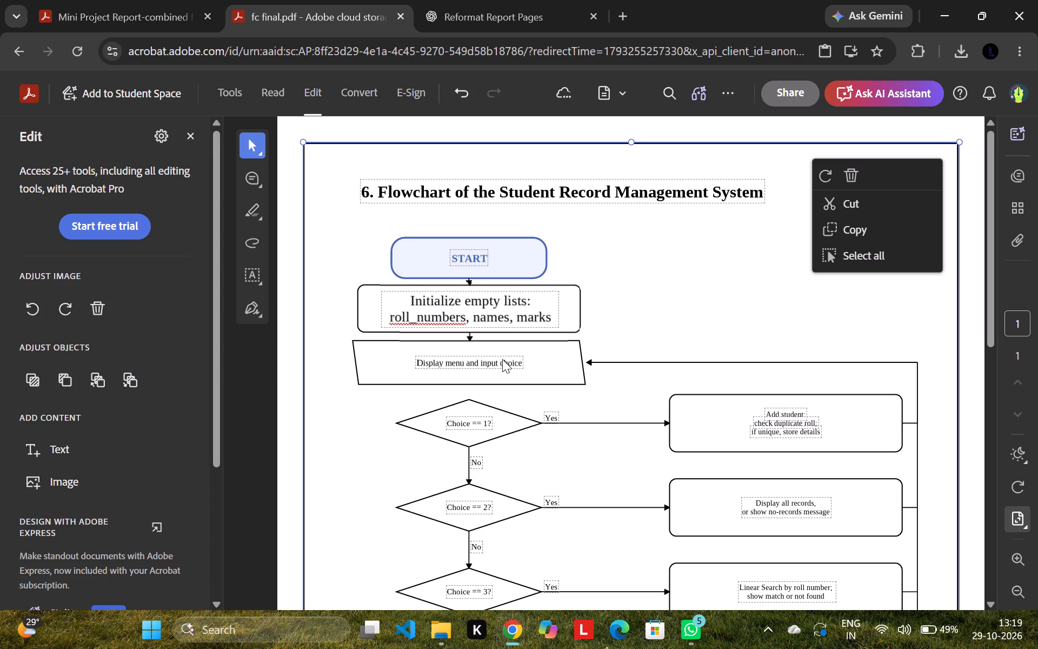
Set the "Display menu and input choice" text to font size 12 and centre it inside its parallelogram.
left_click(502, 361)
left_click(497, 362)
key("ctrl+a")
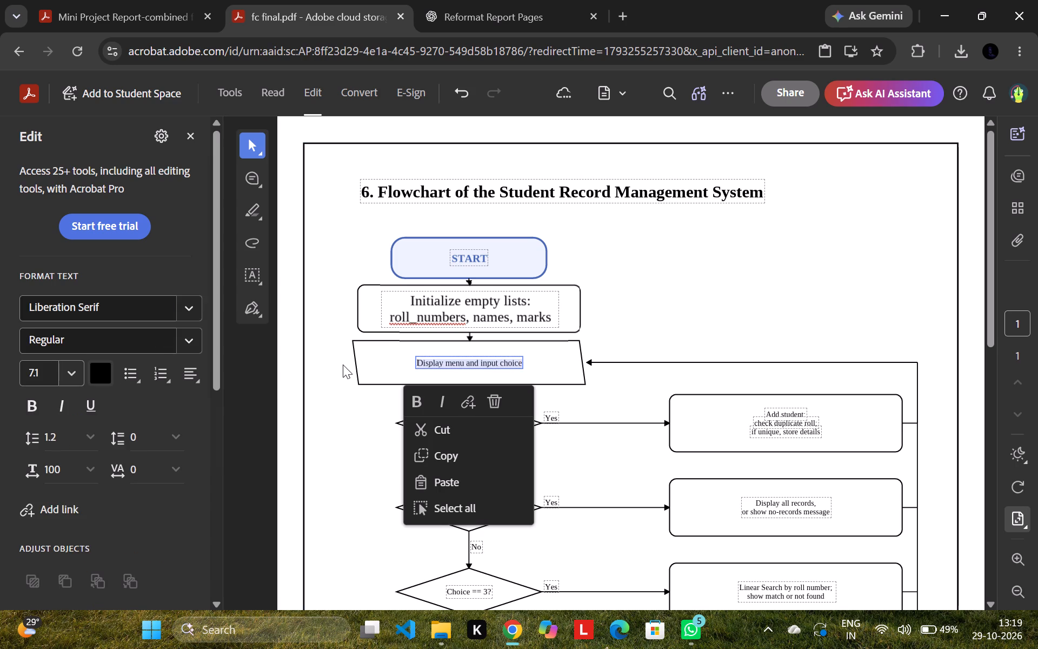
left_click(72, 369)
left_click(38, 198)
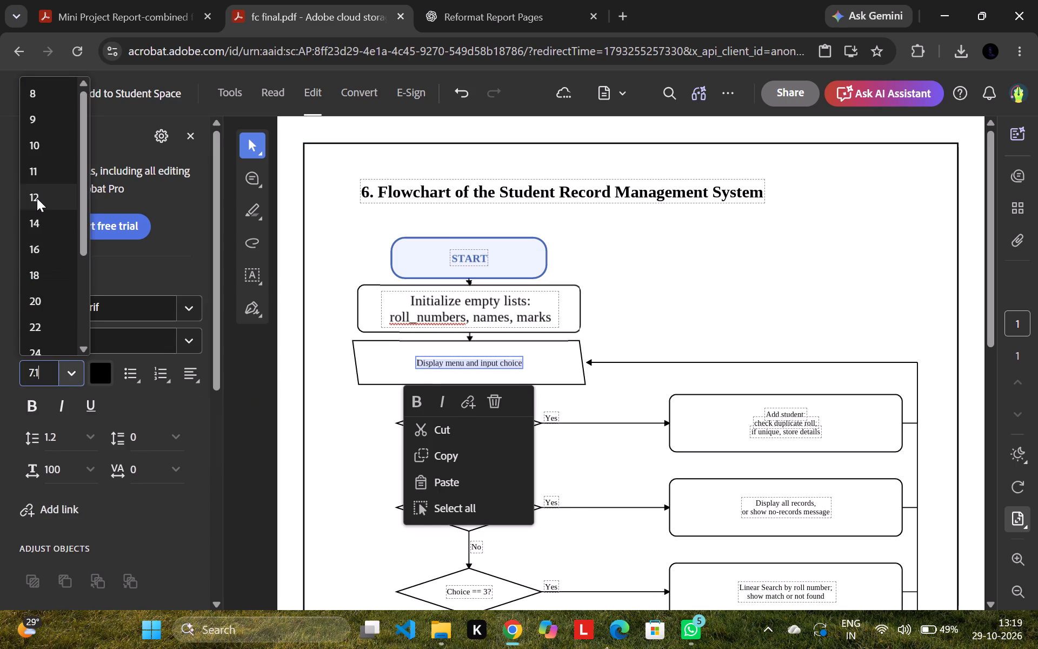
left_click_drag(525, 356, 521, 356)
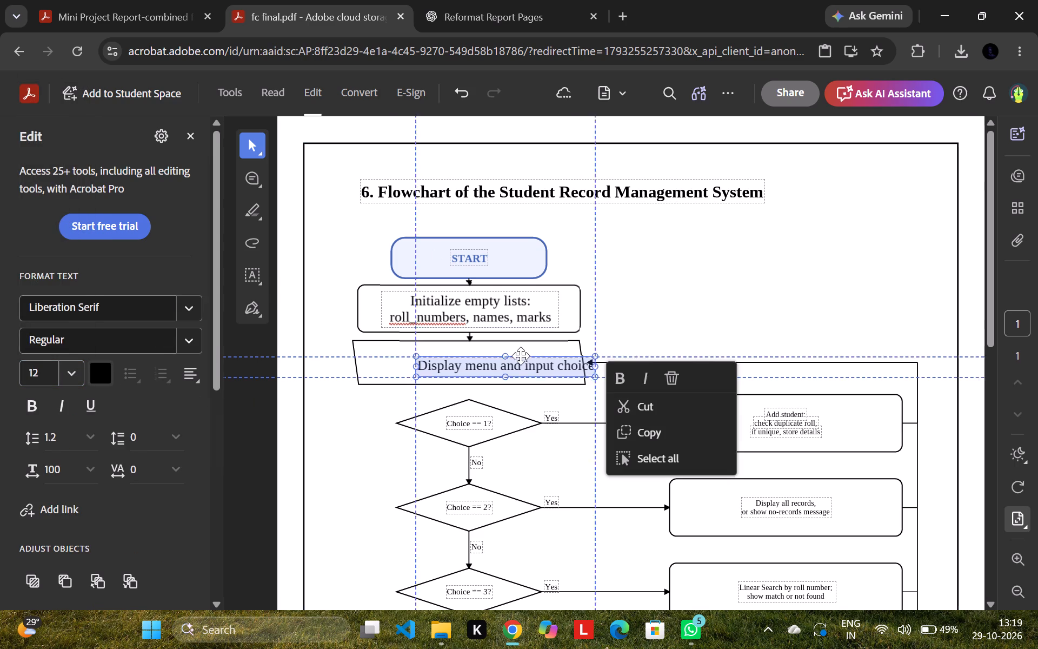
left_click_drag(521, 356, 490, 354)
left_click(707, 296)
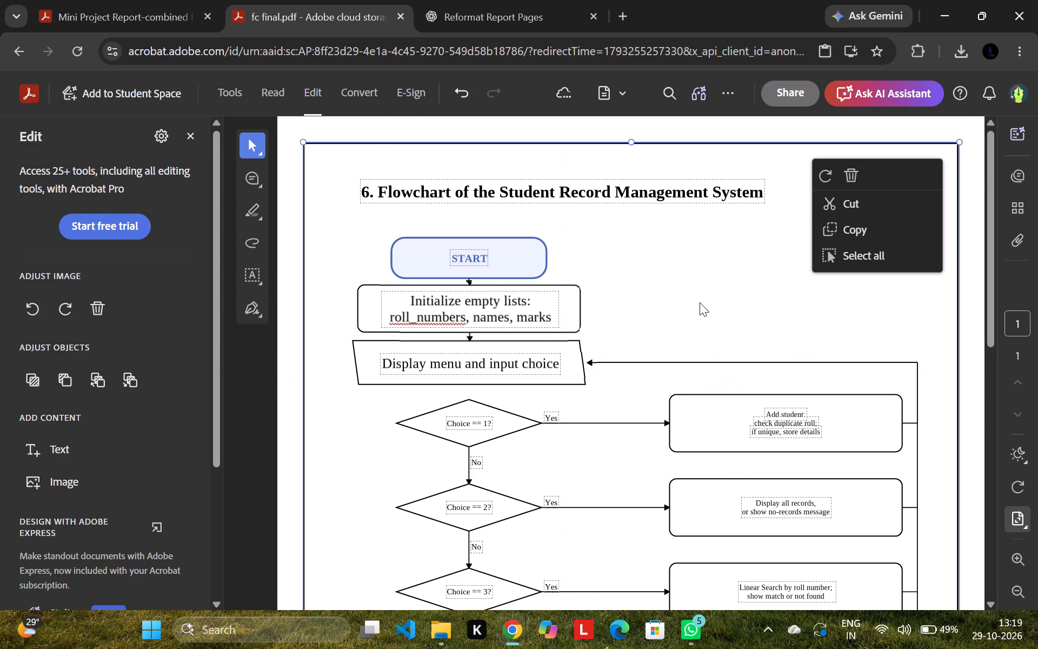
Move the "Add student:" line slightly up within its box, away from the "check duplicate roll" line.
scroll(652, 346, "down", 2)
left_click(796, 260)
left_click(790, 253)
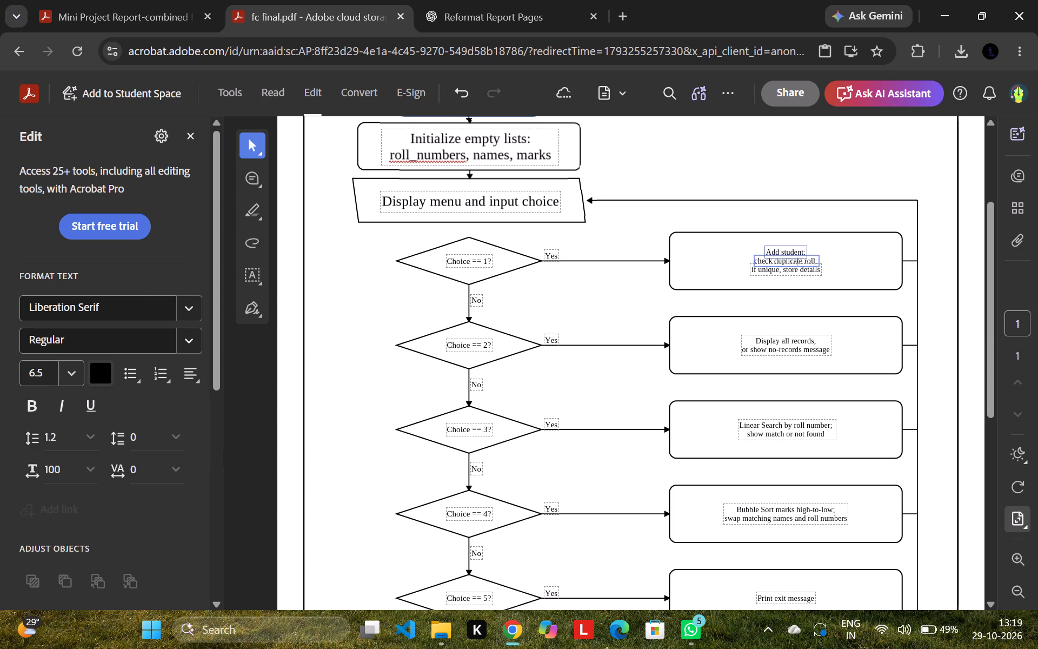
key("ctrl+a")
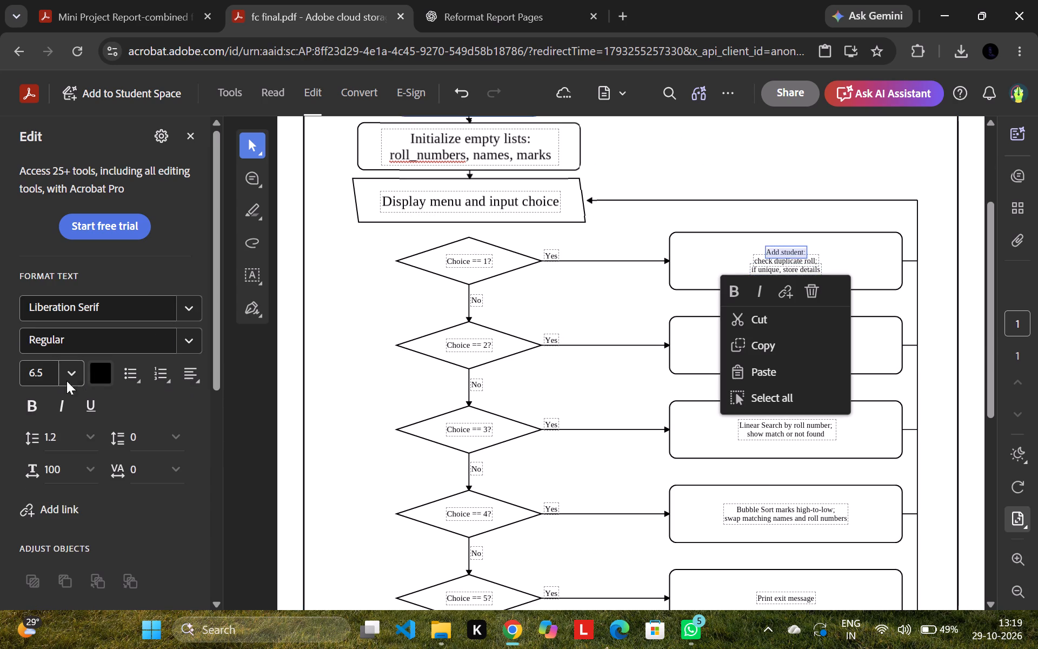
left_click(793, 246)
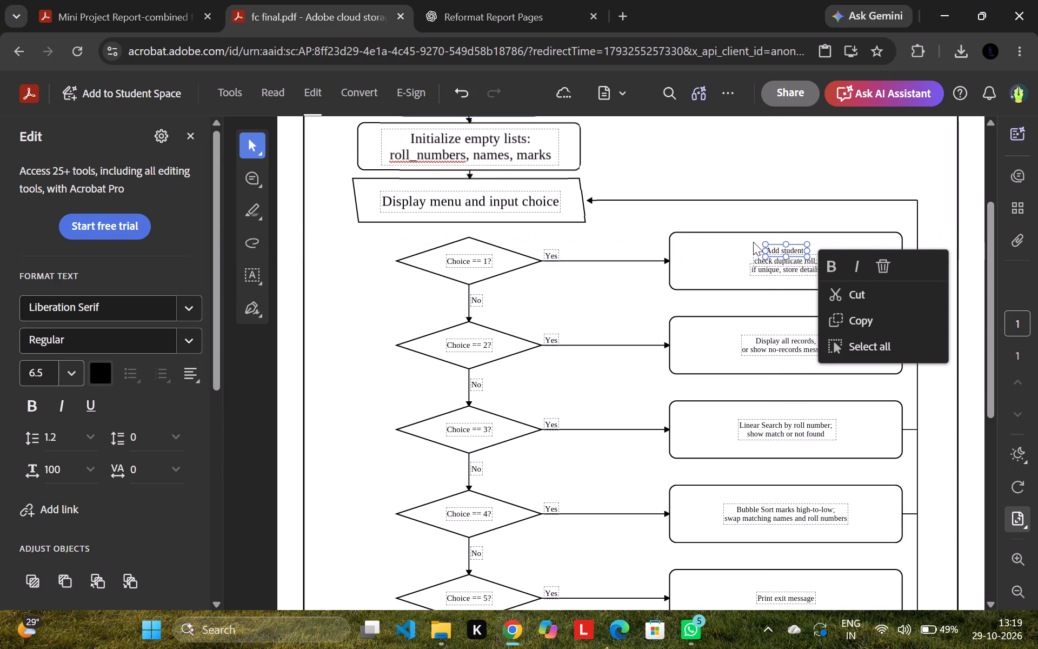
left_click_drag(753, 241, 794, 274)
left_click(794, 244)
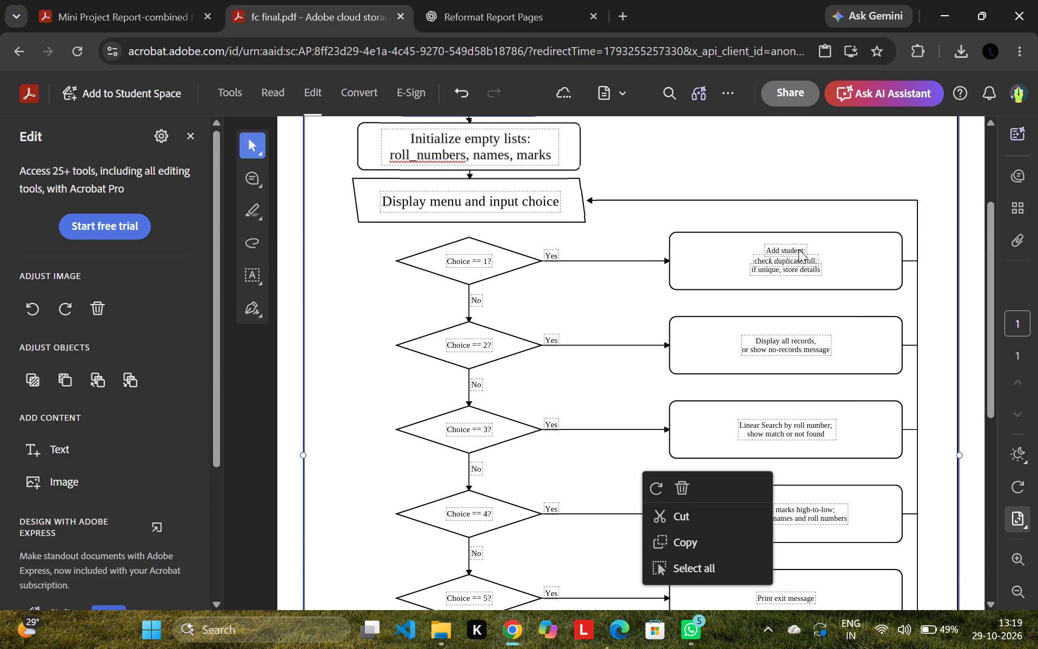
left_click(799, 249)
left_click_drag(795, 244, 795, 238)
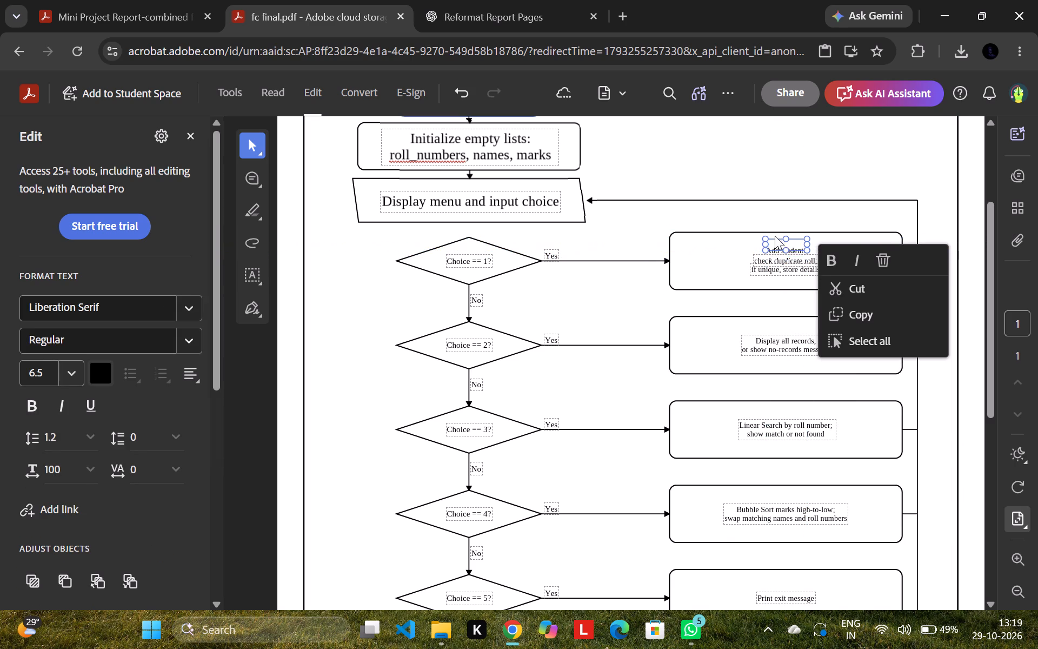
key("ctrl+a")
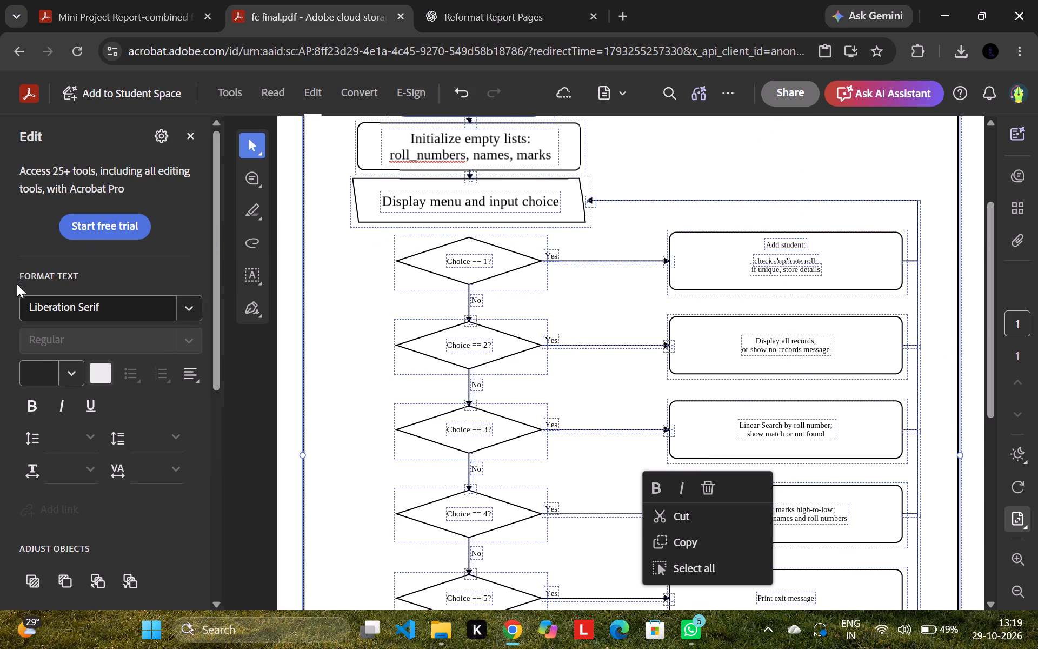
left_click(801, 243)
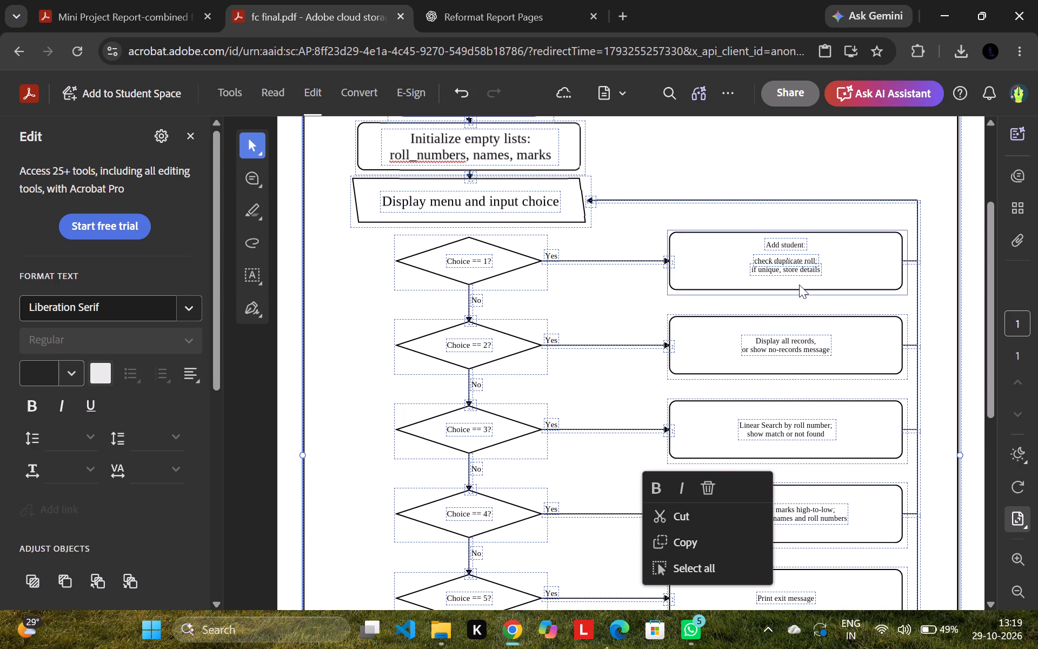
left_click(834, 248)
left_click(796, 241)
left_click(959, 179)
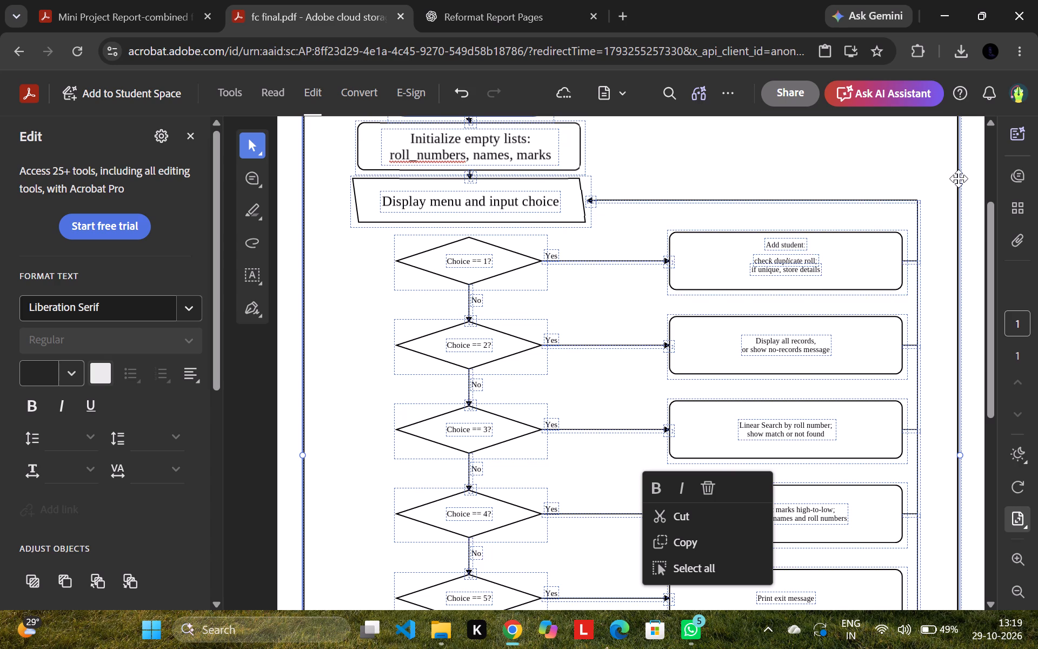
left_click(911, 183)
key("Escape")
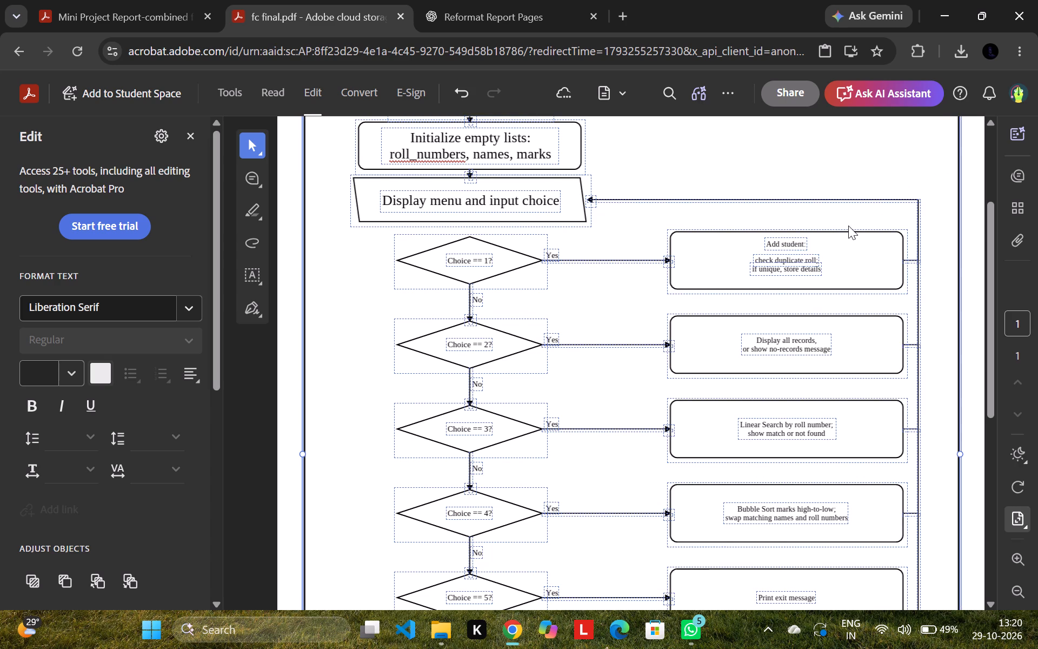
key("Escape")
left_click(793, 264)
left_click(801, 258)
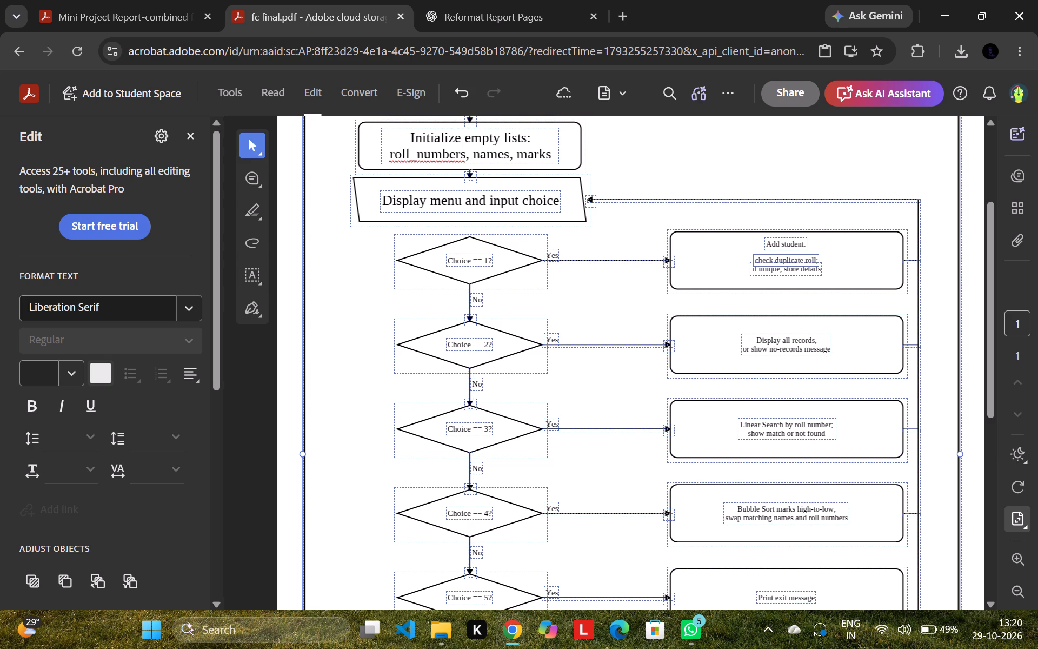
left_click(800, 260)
Set the "Add student:" line to font size 12 and centre it near the top of its flowchart box.
double_click(794, 241)
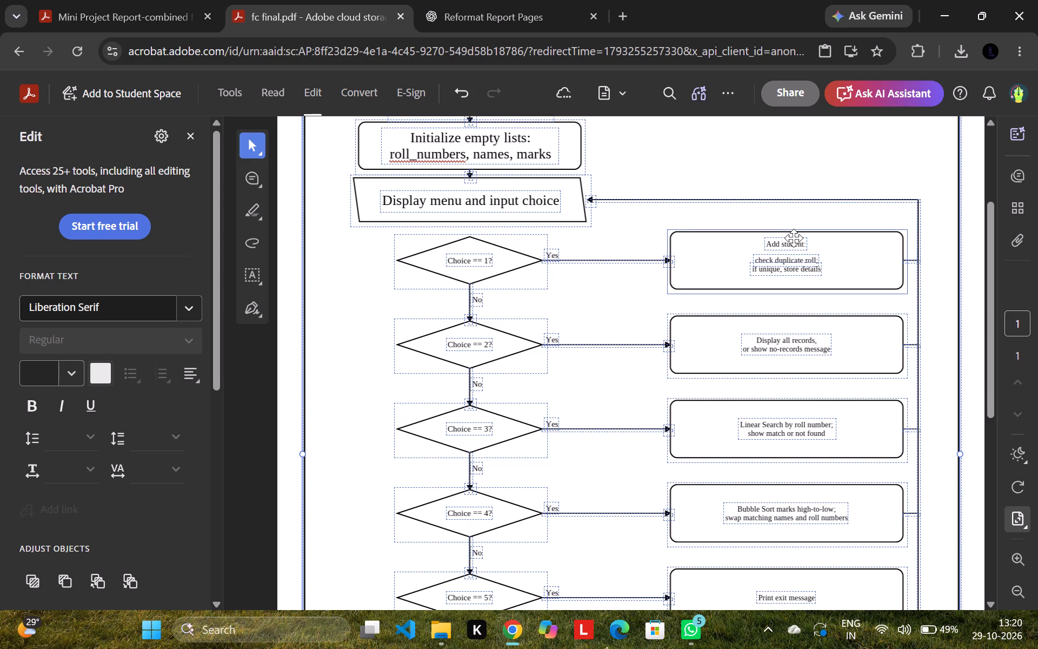
left_click(795, 239)
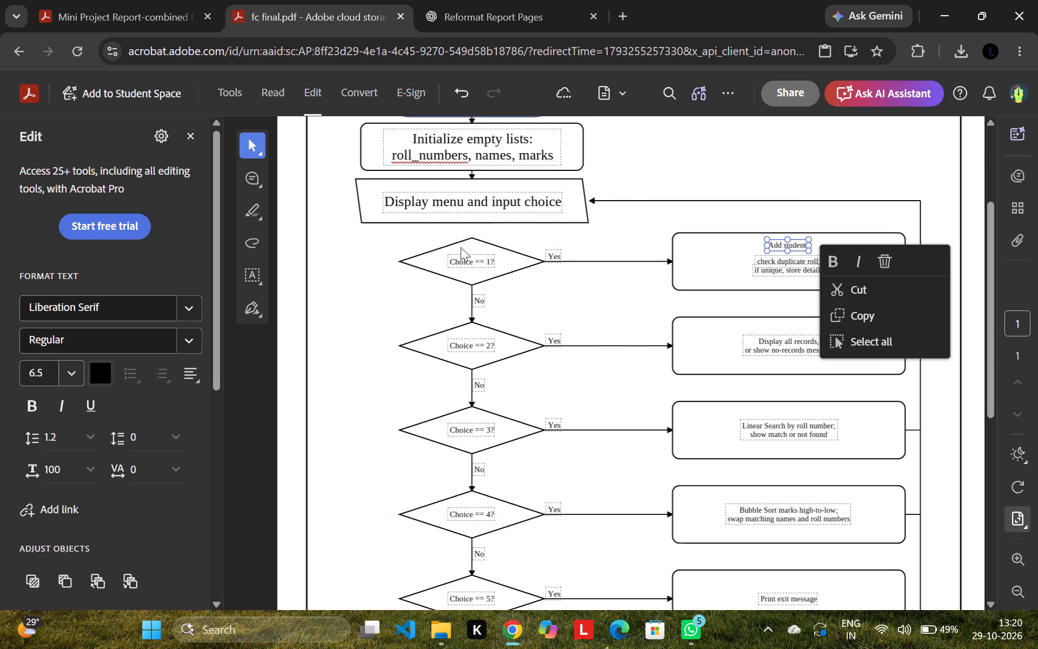
left_click(79, 376)
left_click(36, 205)
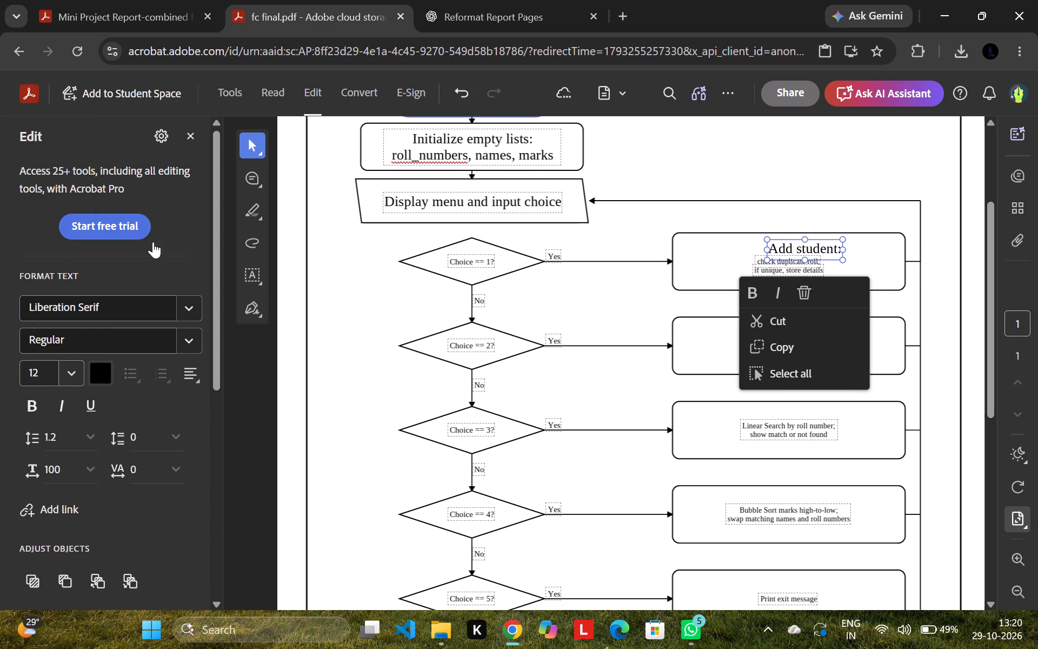
left_click_drag(819, 239, 817, 237)
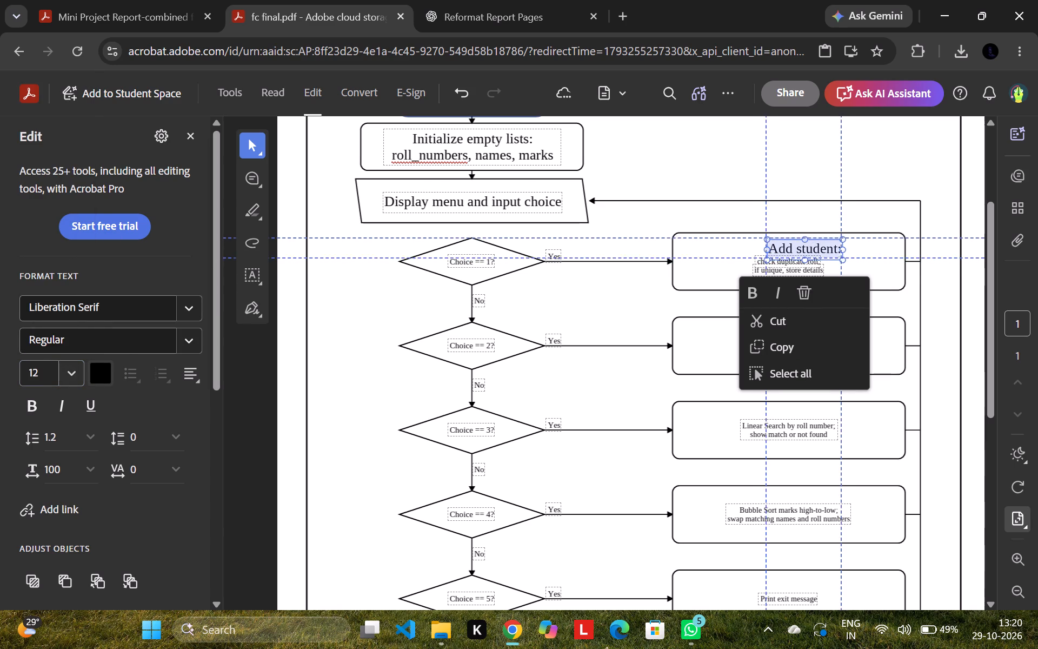
left_click_drag(817, 237, 807, 235)
Set the whole "check duplicate roll;" line in the Add student box to font size 12.
left_click(795, 260)
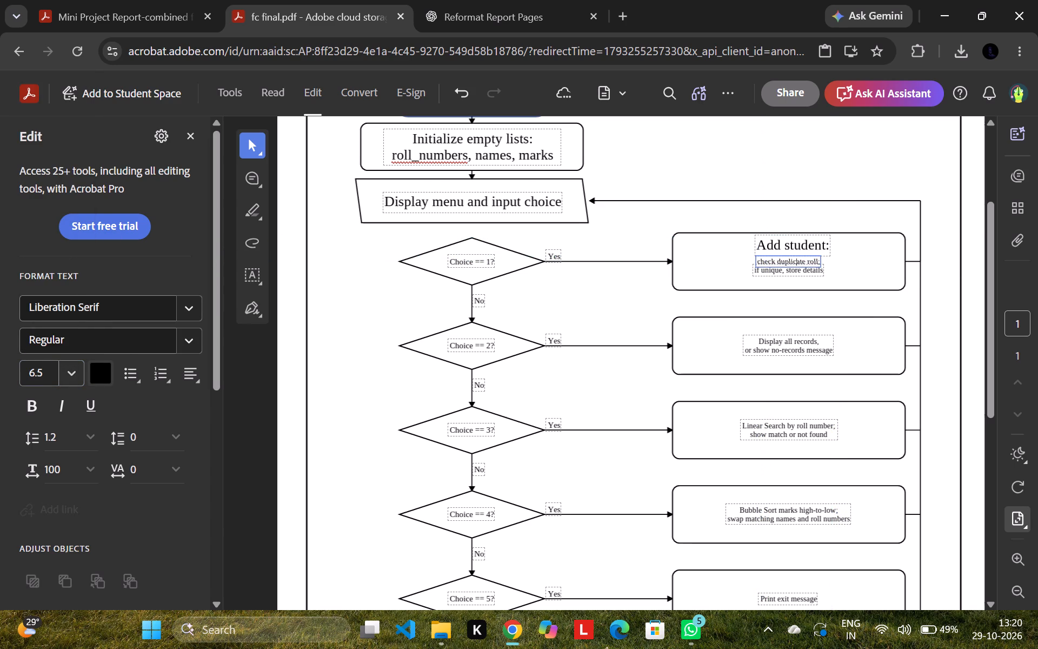
key("ctrl+a")
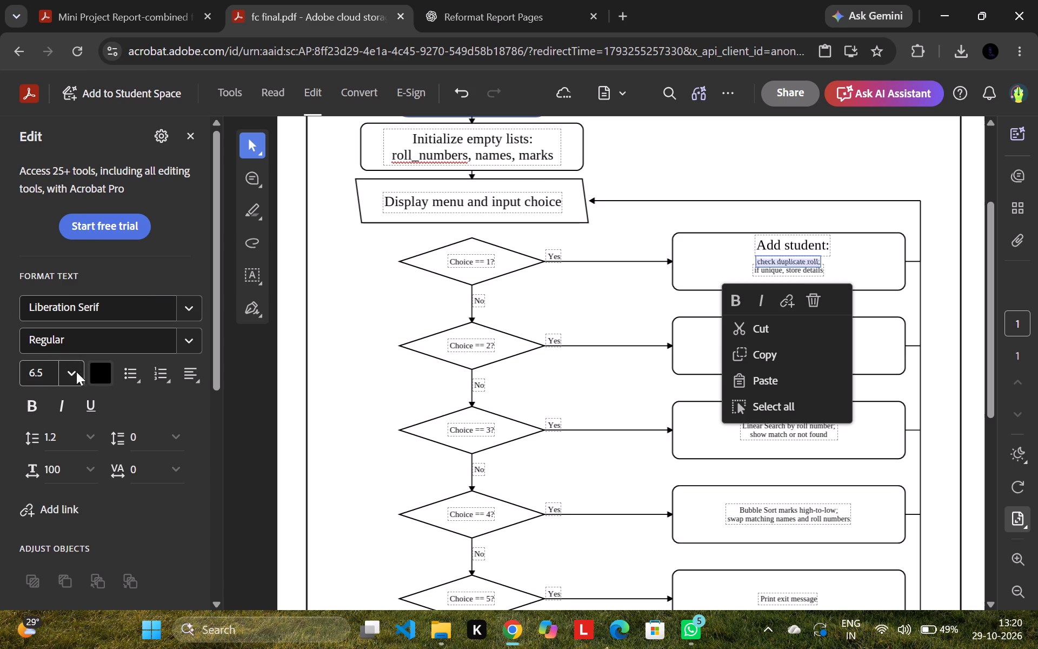
left_click(72, 372)
left_click(36, 195)
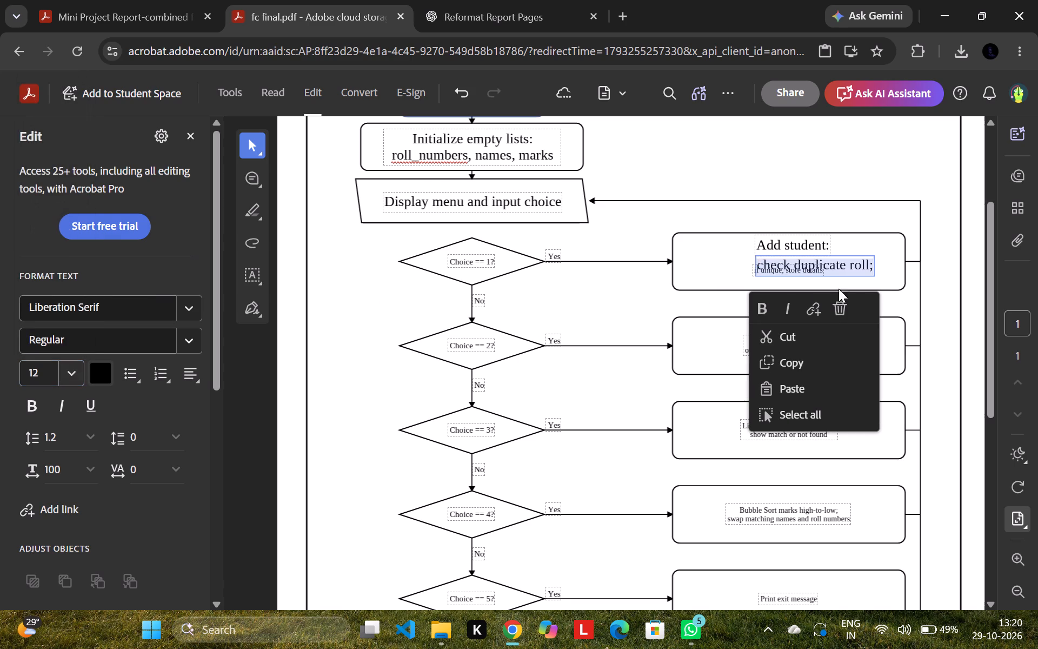
left_click(734, 288)
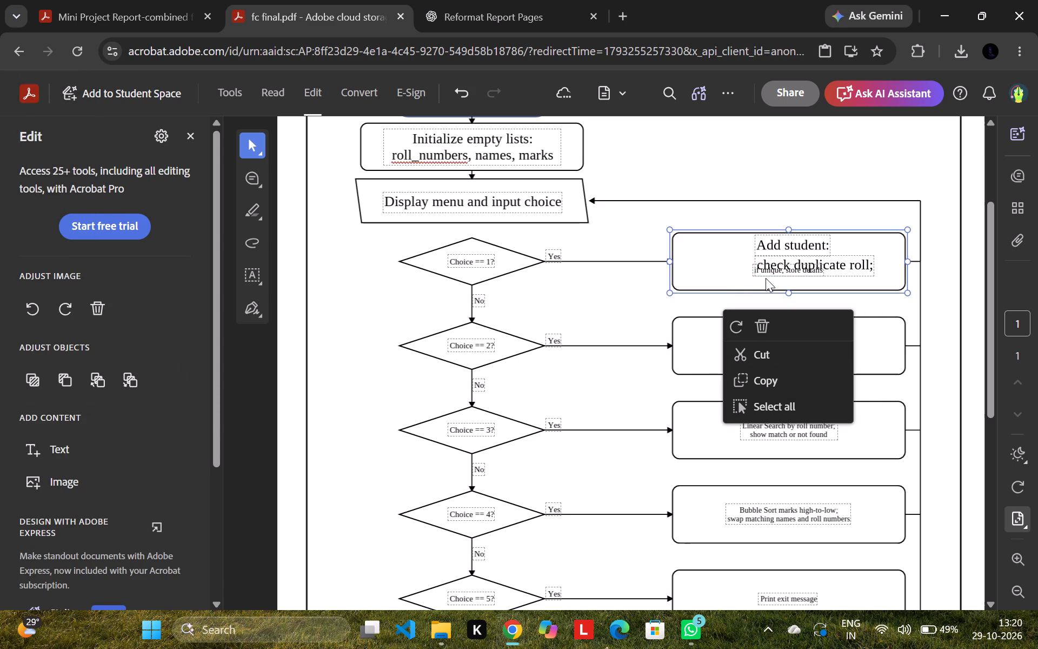
Set the whole "if unique, store details" line in the Add student box to font size 12.
left_click(769, 271)
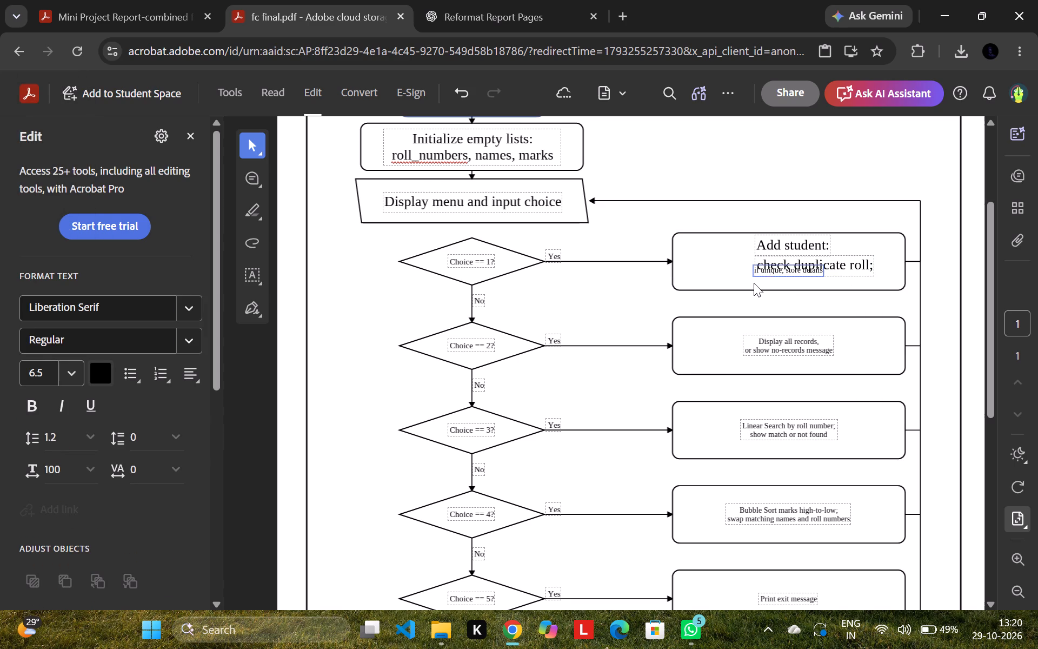
key("ctrl+a")
left_click(49, 380)
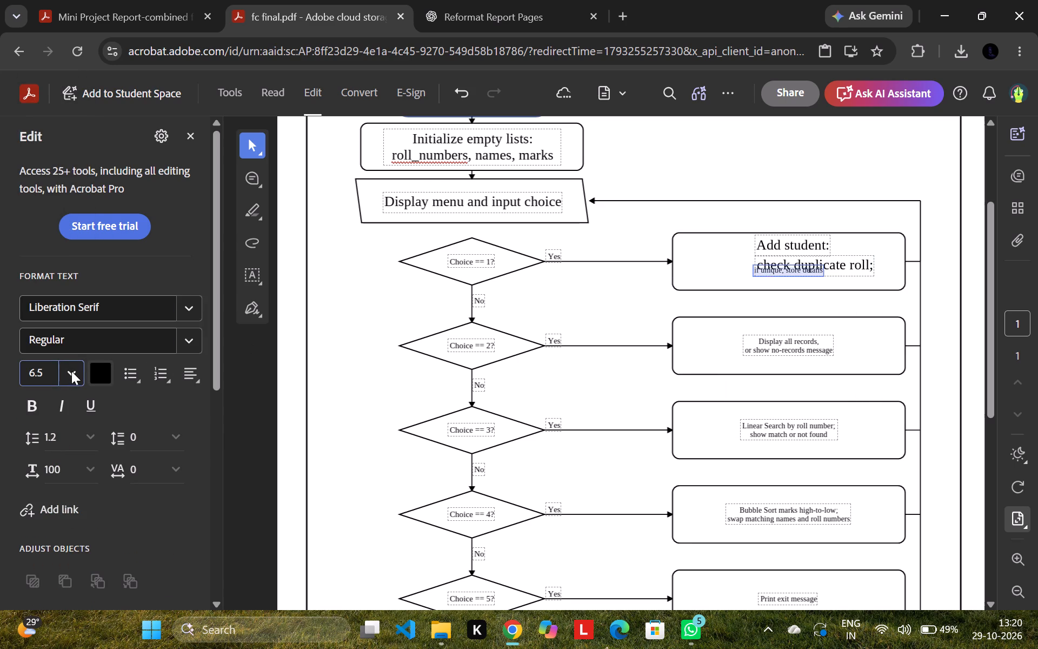
key("BackSpace")
key("BackSpace")
key("BackSpace")
type("12")
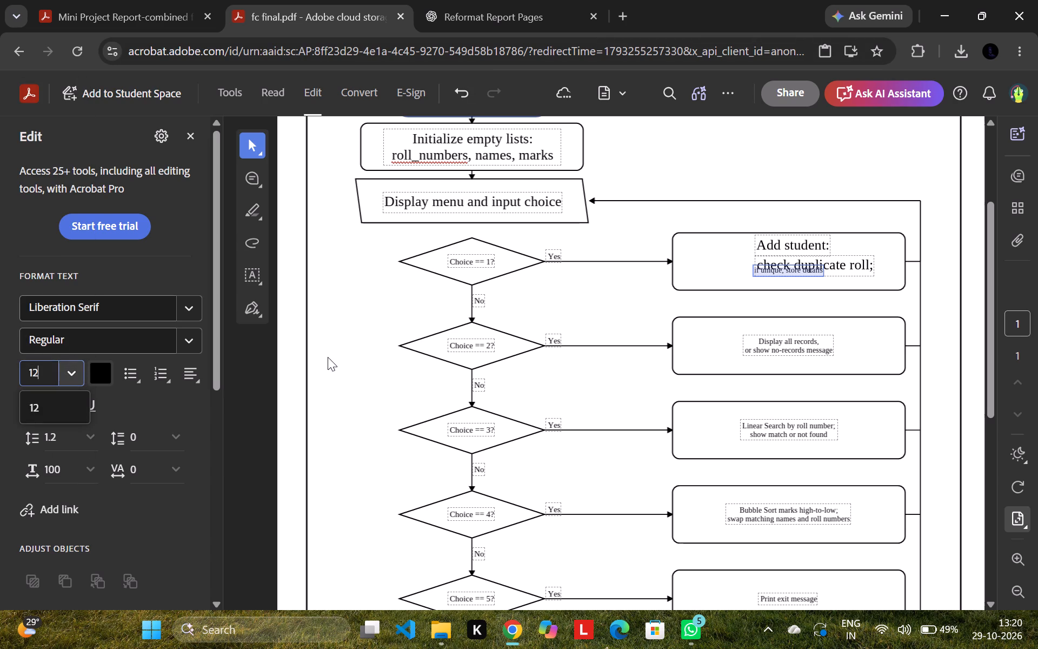
left_click(328, 357)
left_click(811, 274)
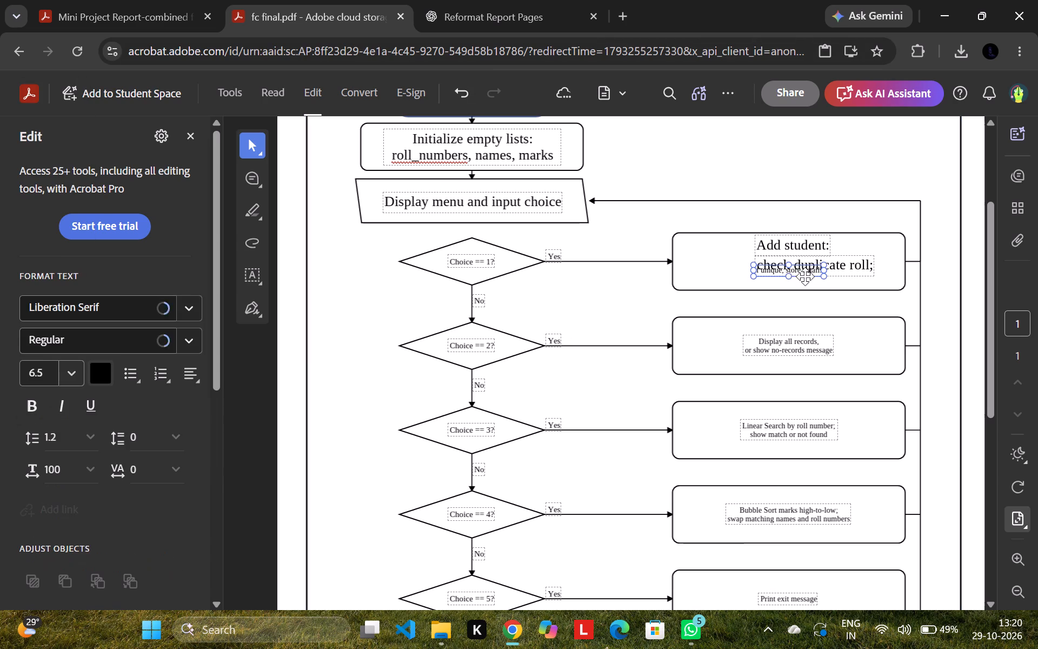
key("ctrl+a")
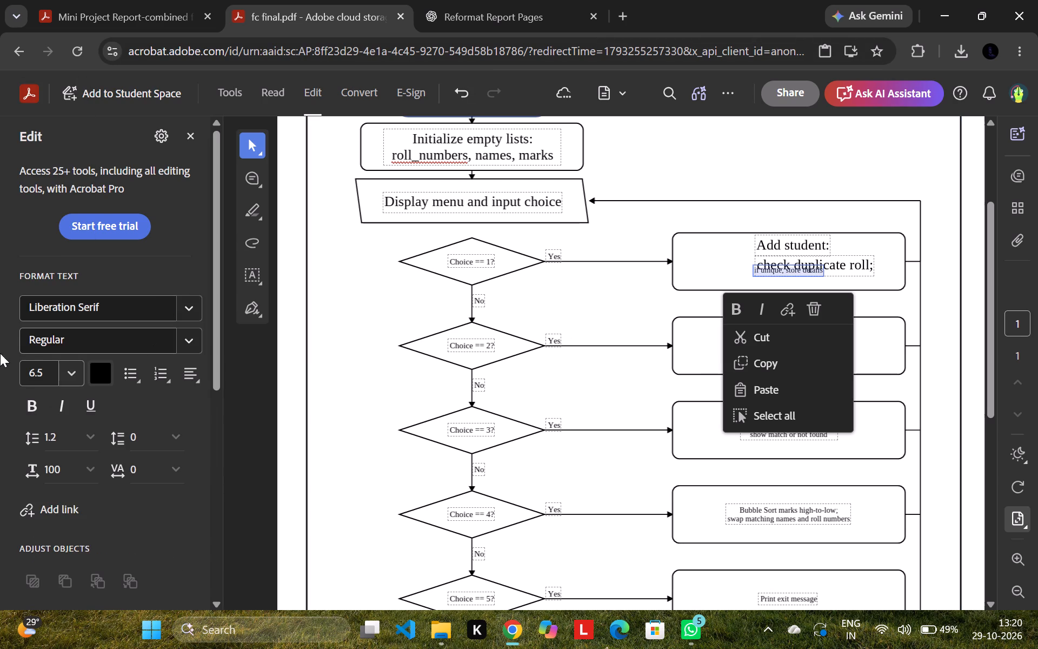
left_click(65, 372)
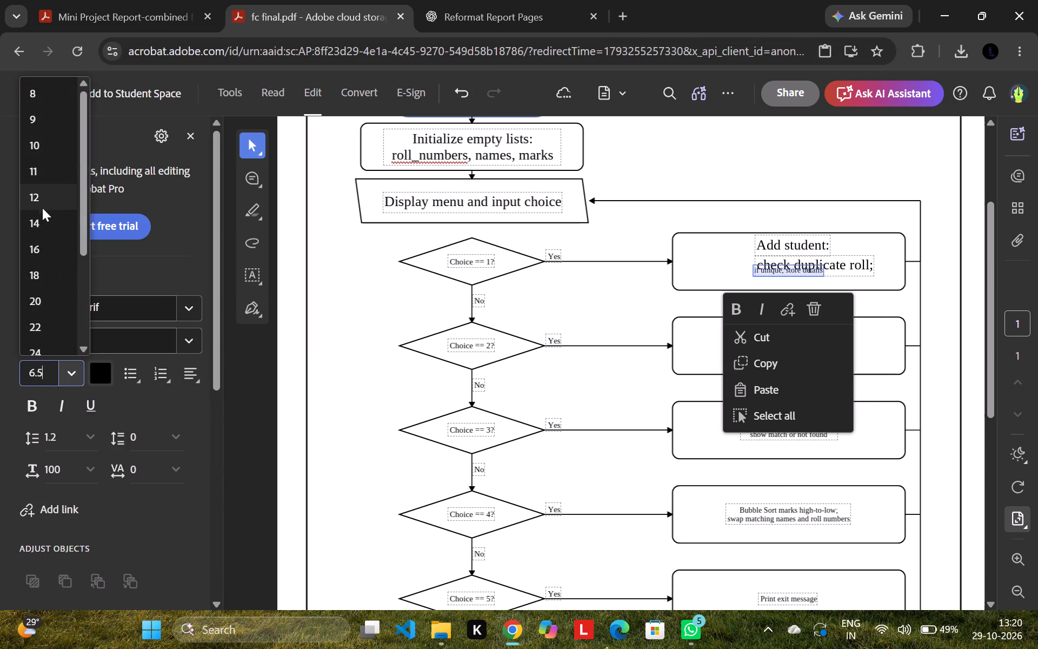
left_click(43, 201)
left_click(713, 265)
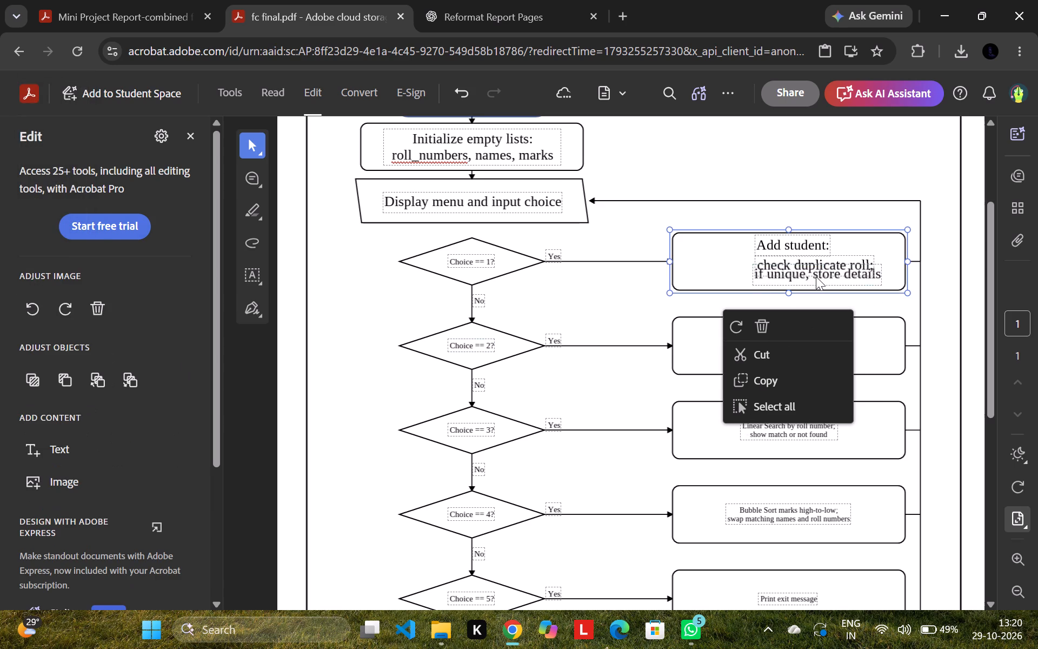
Reposition the "if unique, store details" and "check duplicate roll;" lines so they sit separately and centred beneath "Add student:".
left_click(822, 284)
left_click(822, 277)
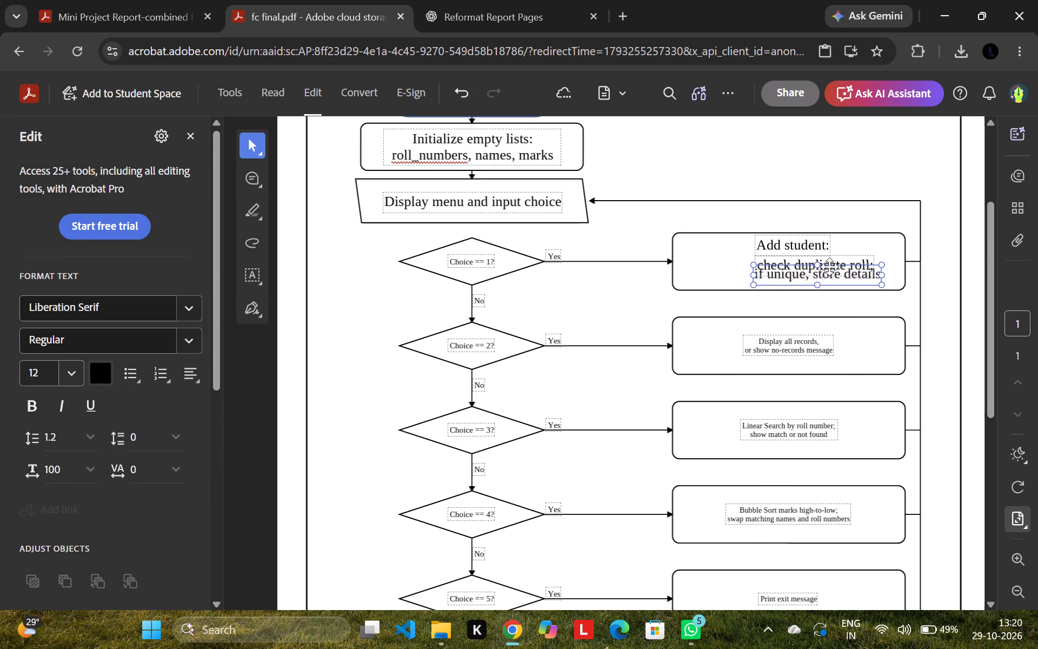
left_click_drag(830, 267, 800, 273)
left_click_drag(845, 266, 824, 272)
left_click(837, 261)
left_click_drag(840, 256, 819, 252)
left_click(814, 244)
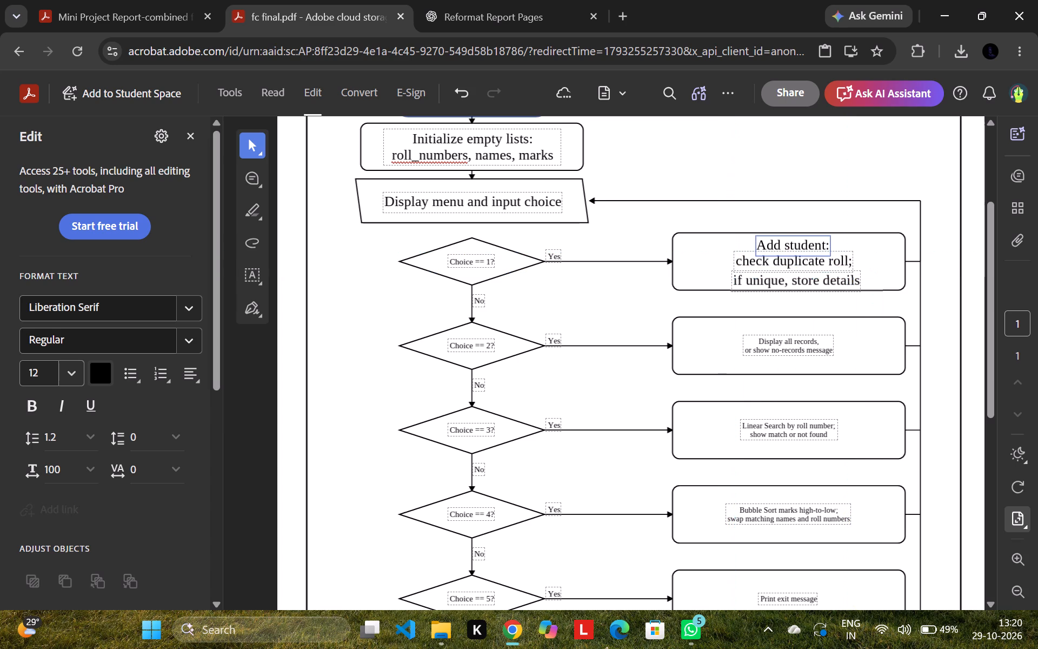
left_click(854, 171)
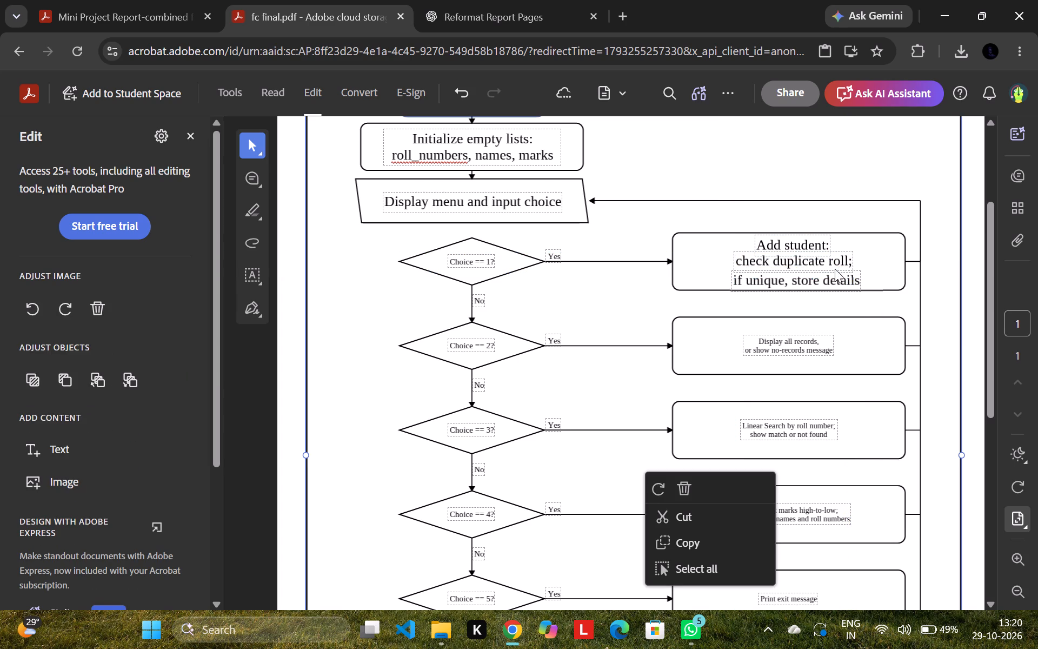
Set the whole "Display all records, or show no-records message" text to font size 12.
left_click(801, 336)
left_click(803, 344)
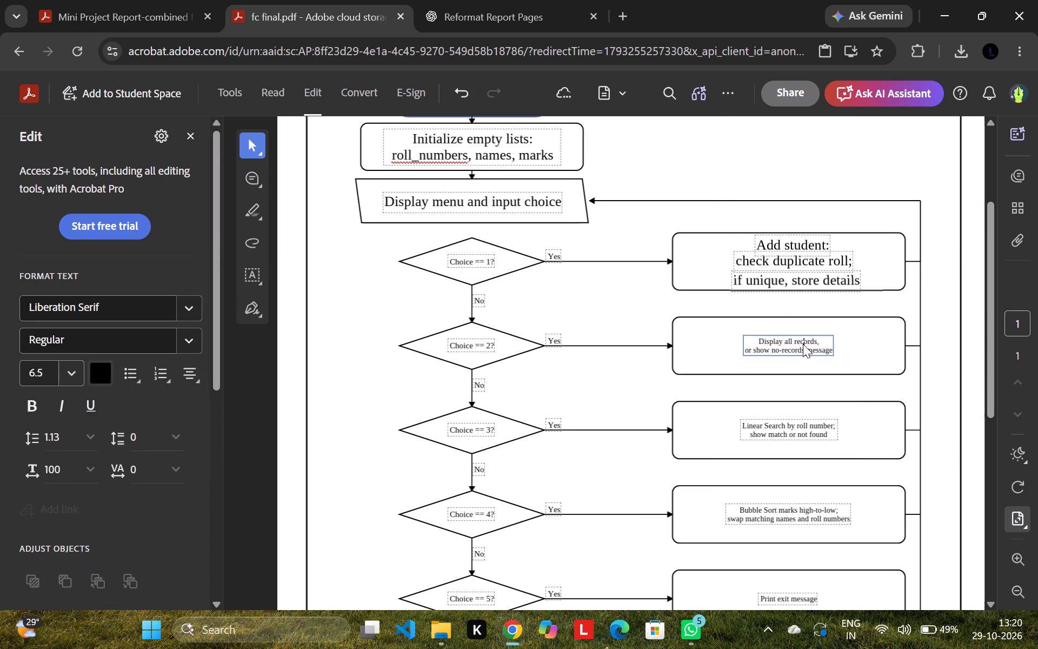
key("ctrl+a")
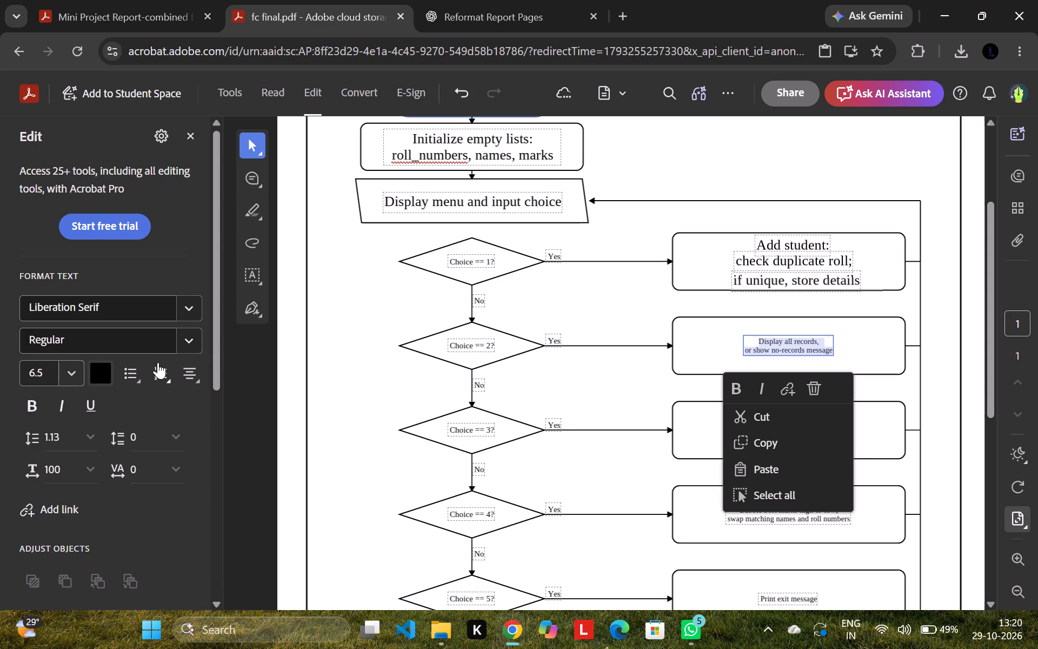
left_click(65, 372)
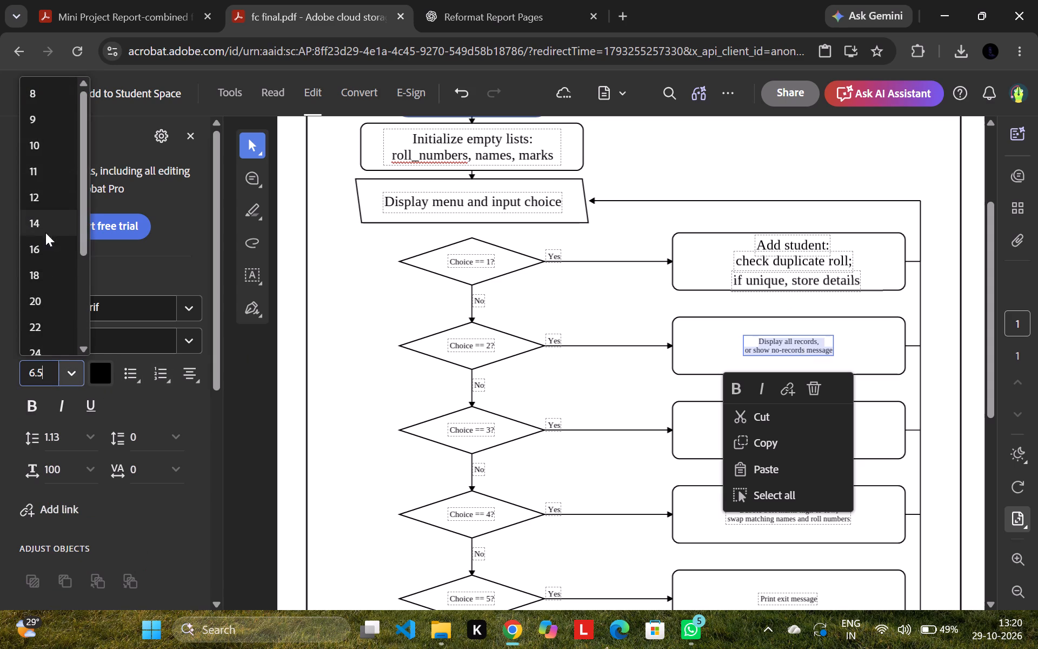
left_click(39, 193)
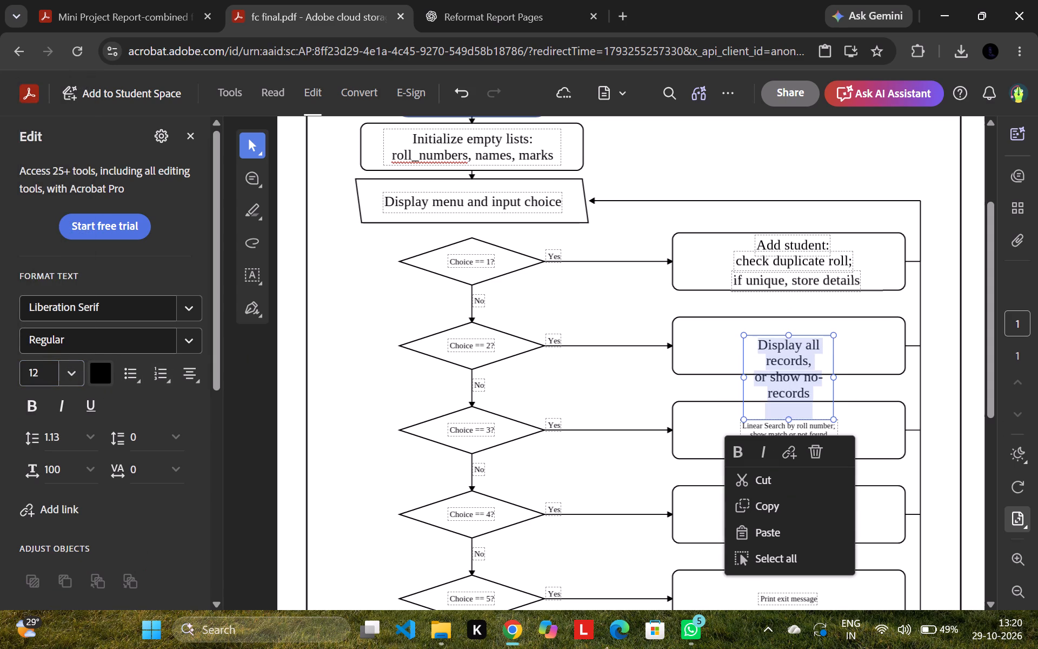
Widen the "Display all records" text box so its text fits on two lines, and centre it inside its flowchart box.
left_click_drag(835, 379, 899, 374)
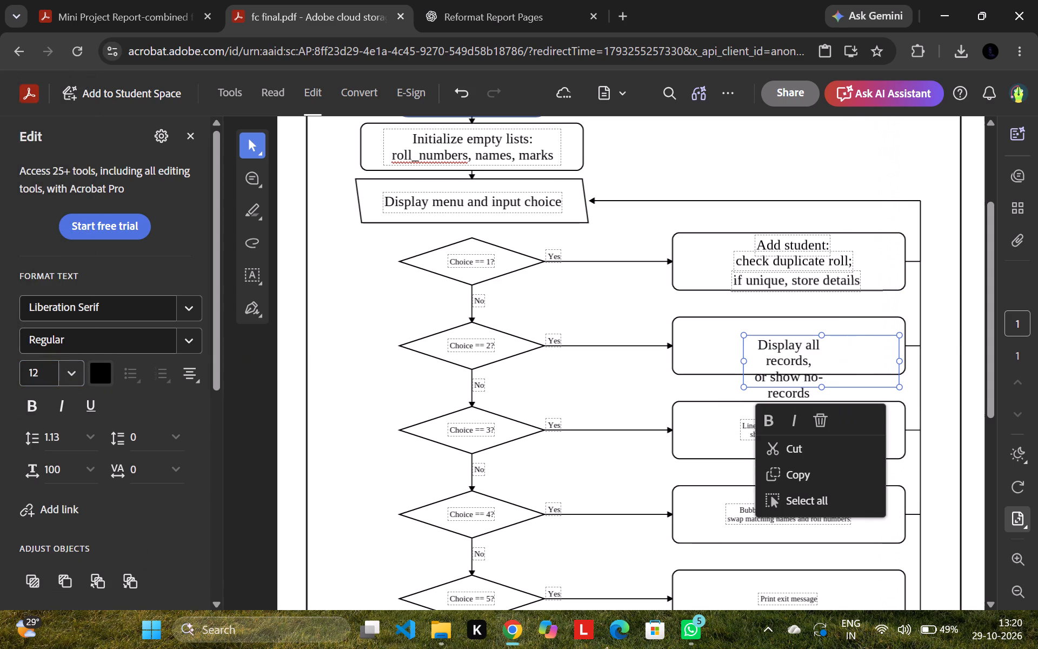
left_click_drag(862, 334, 819, 316)
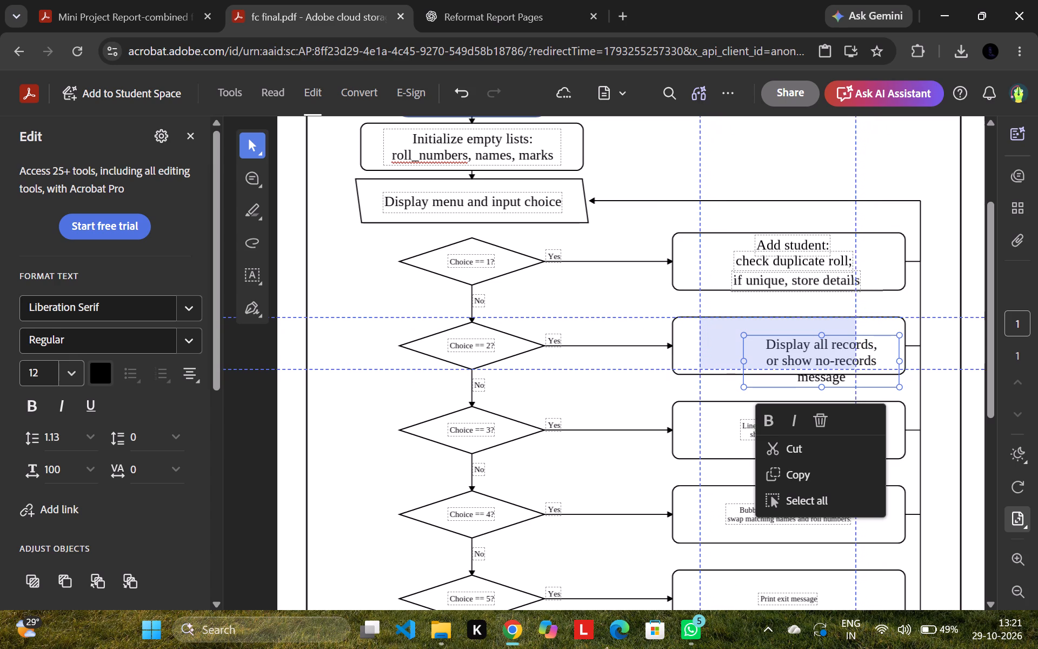
left_click_drag(819, 316, 814, 318)
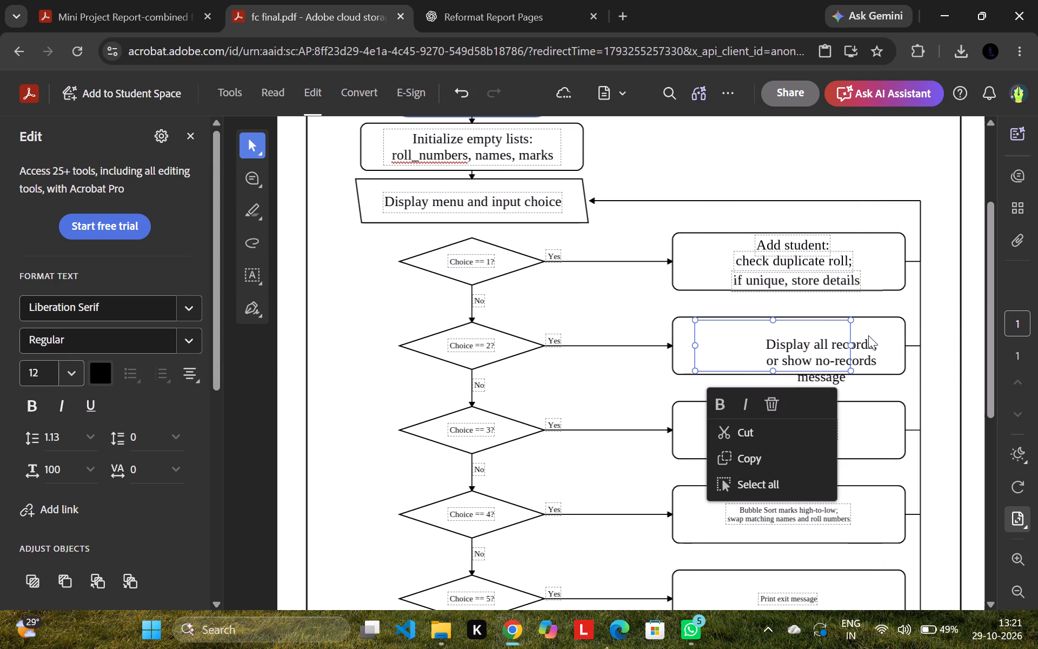
left_click_drag(850, 344, 869, 345)
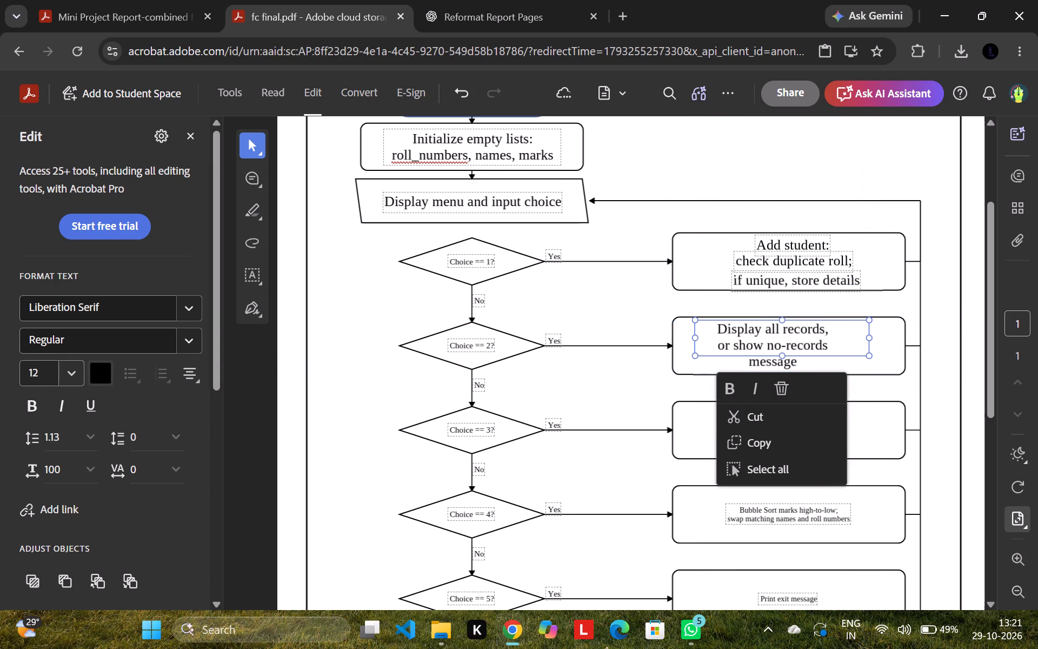
left_click_drag(836, 320, 839, 326)
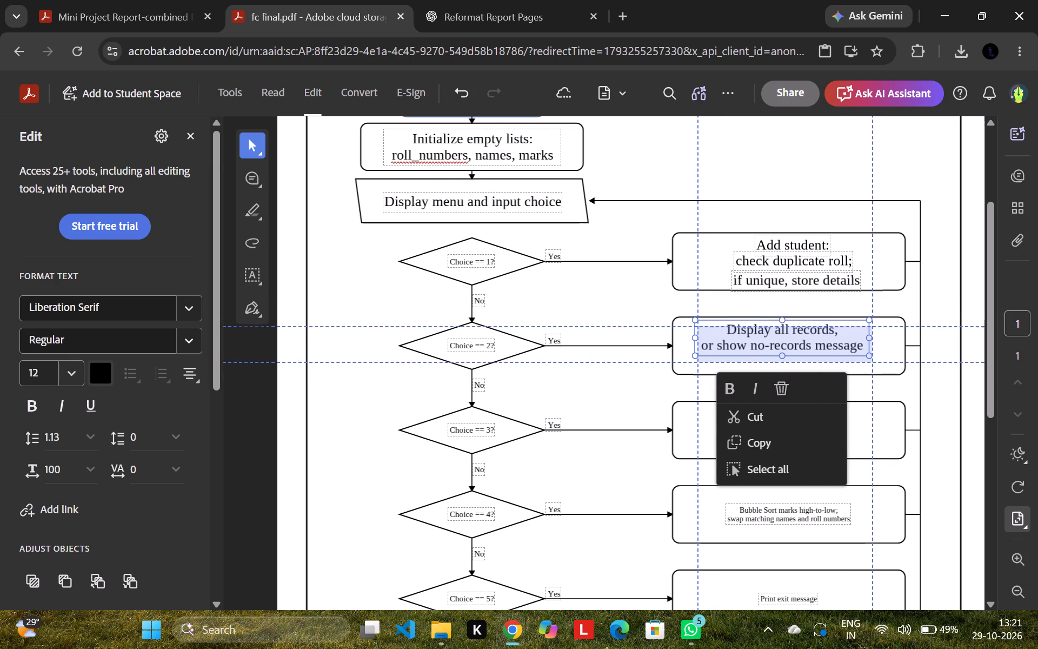
left_click_drag(839, 326, 837, 327)
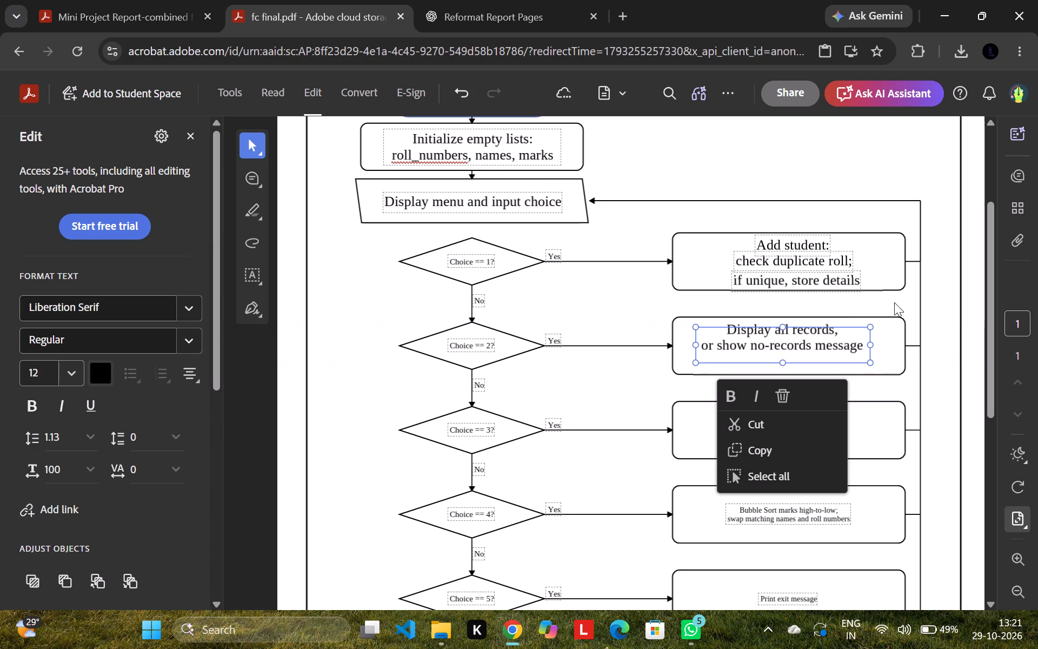
left_click(942, 303)
scroll(933, 330, "down", 3)
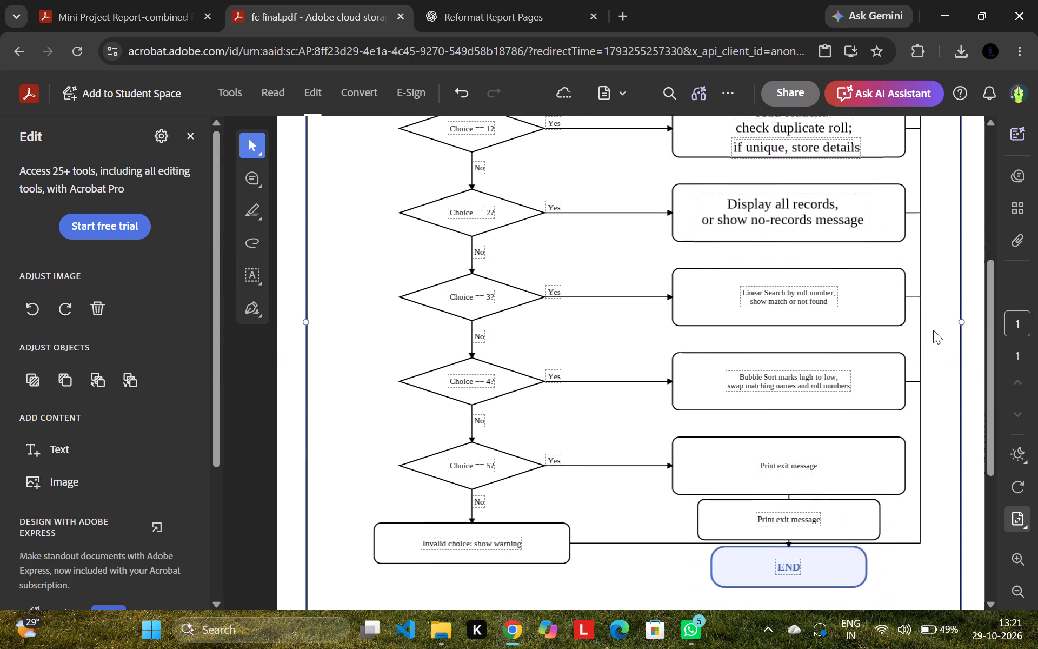
Set the whole "Linear Search by roll number; show match or not found" text to font size 12.
scroll(933, 330, "up", 1)
left_click(795, 263)
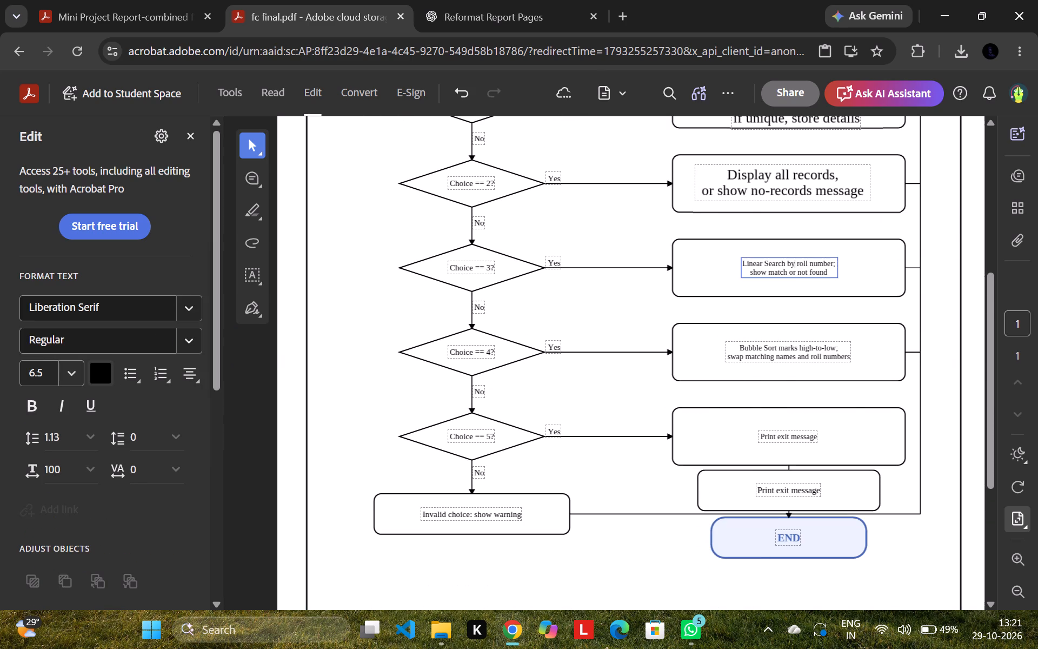
key("ctrl+a")
left_click(75, 372)
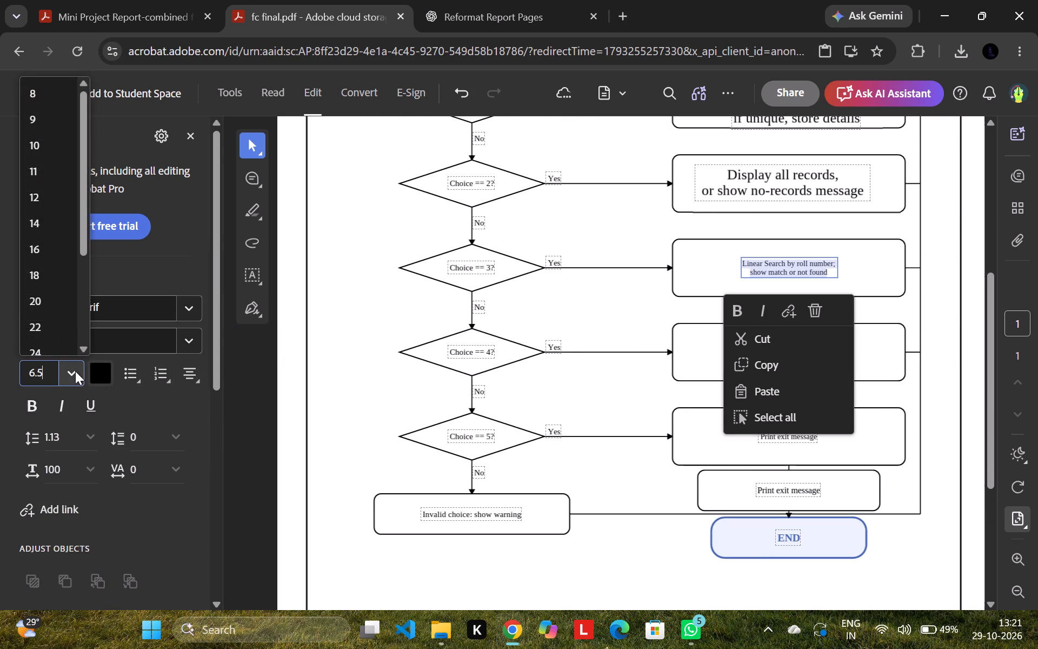
left_click(54, 195)
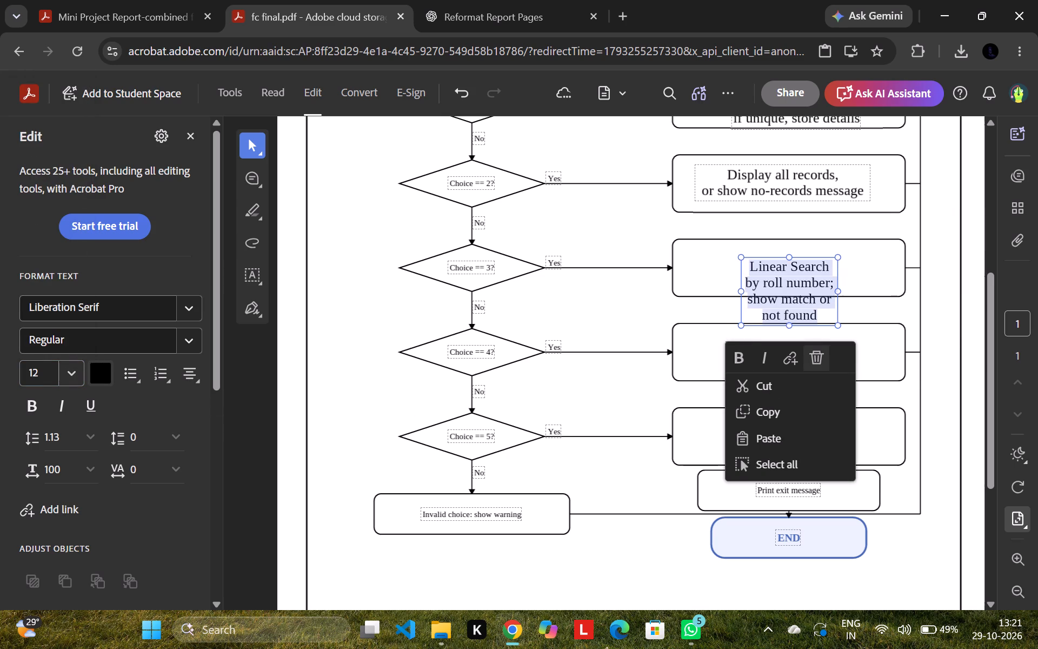
Widen the Linear Search text box so its text fits on three lines, and centre it inside its flowchart box.
left_click_drag(838, 289, 889, 288)
left_click_drag(844, 255, 830, 246)
left_click_drag(846, 257, 829, 253)
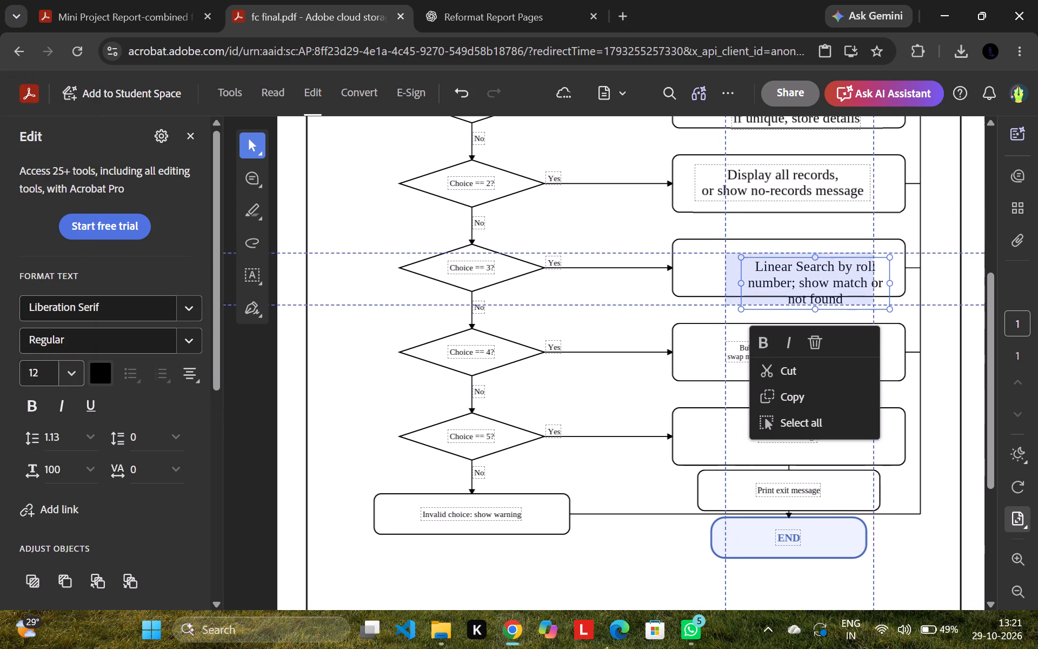
left_click_drag(829, 253, 821, 241)
left_click(944, 226)
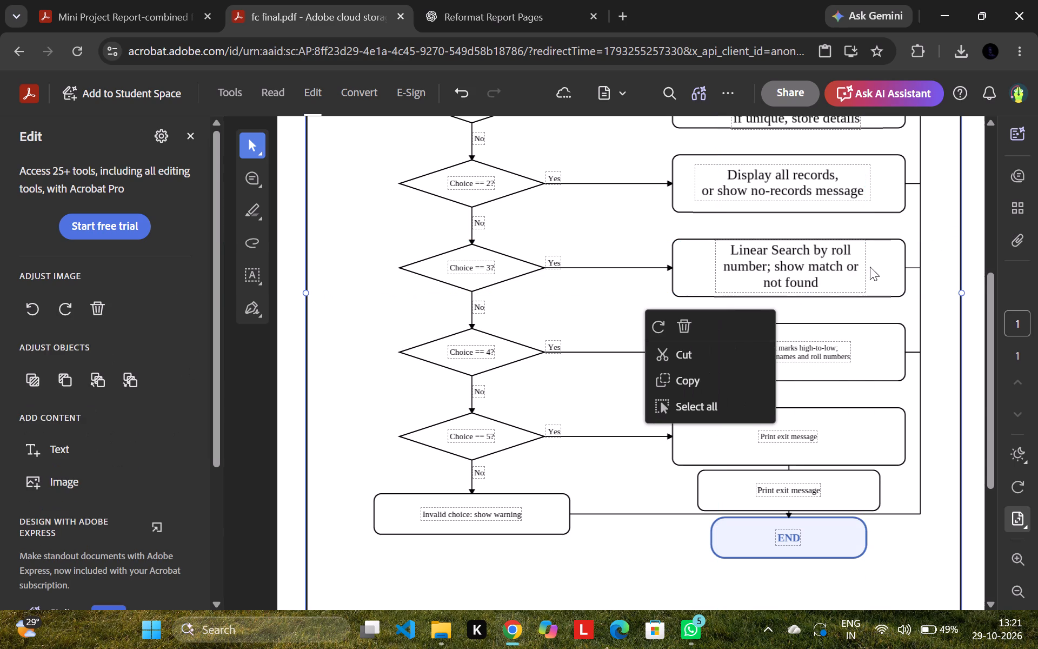
Set the whole "Bubble Sort marks high-to-low; swap matching names and roll numbers" text to font size 12.
left_click(835, 347)
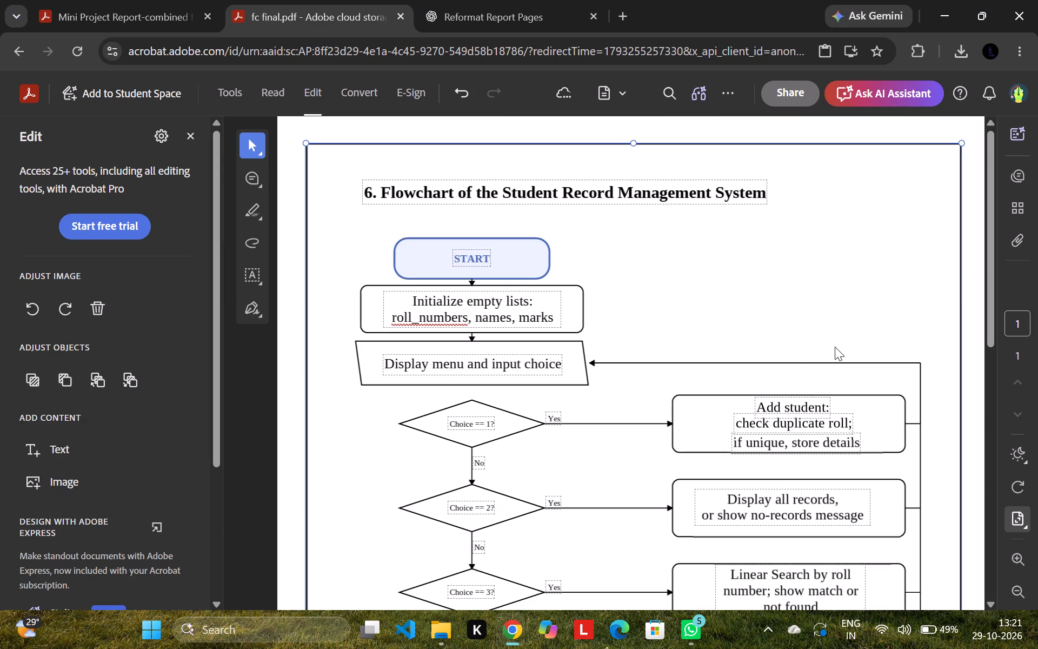
scroll(781, 473, "down", 3)
left_click(808, 425)
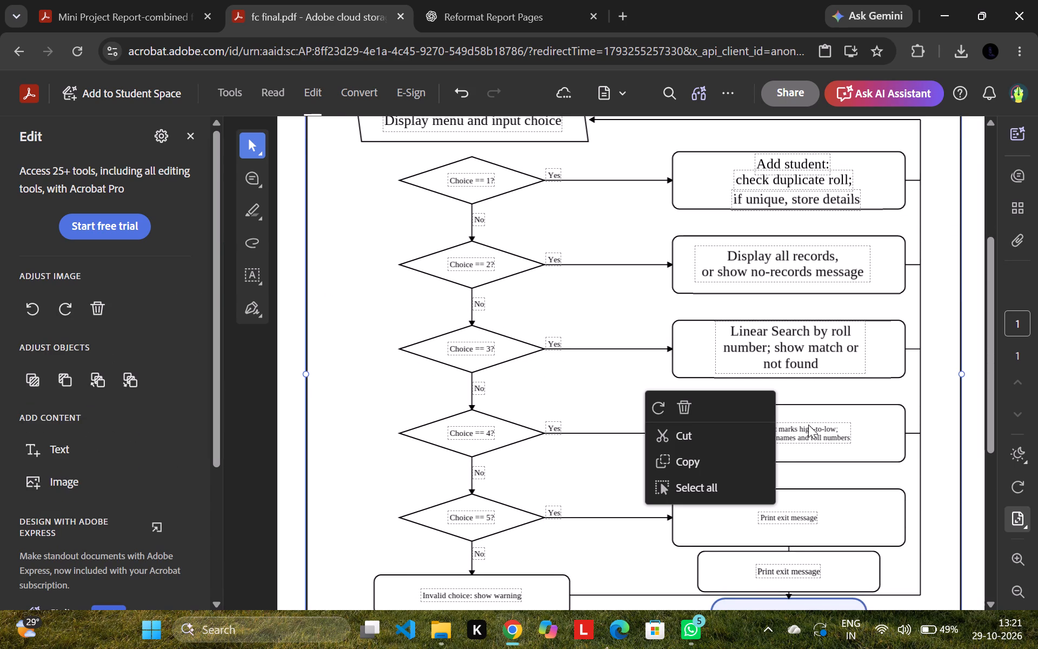
left_click(808, 429)
key("ctrl+a")
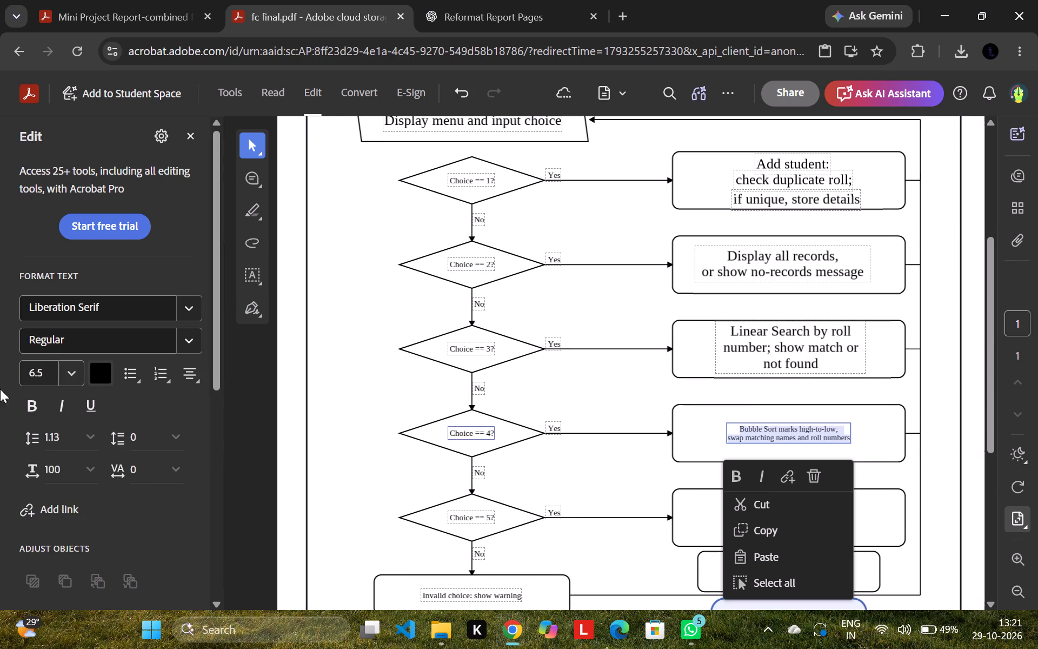
left_click(71, 376)
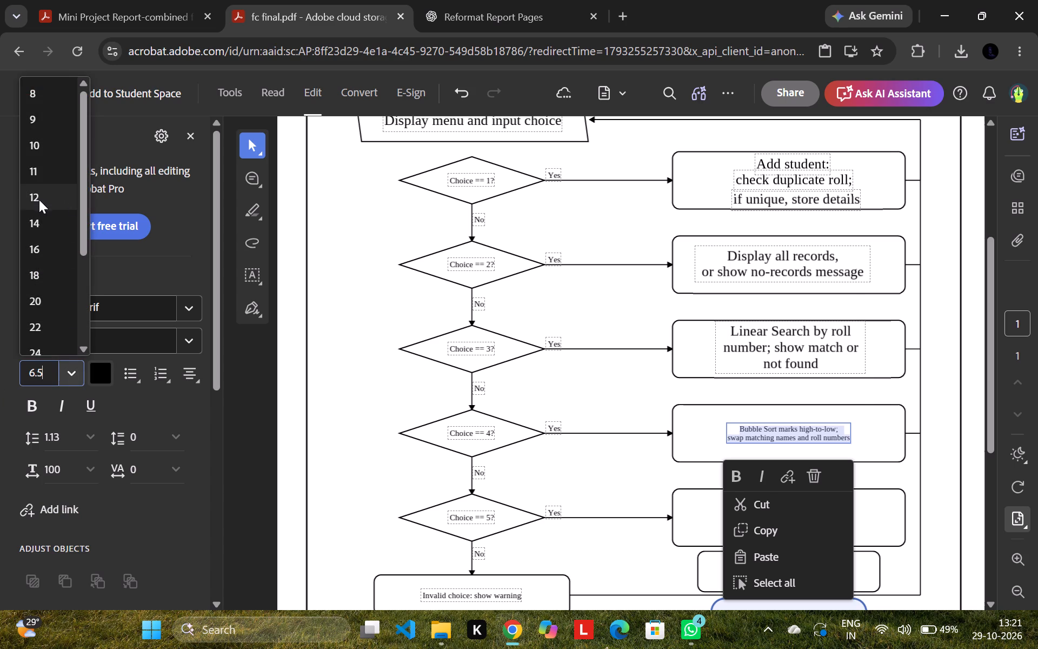
left_click(39, 197)
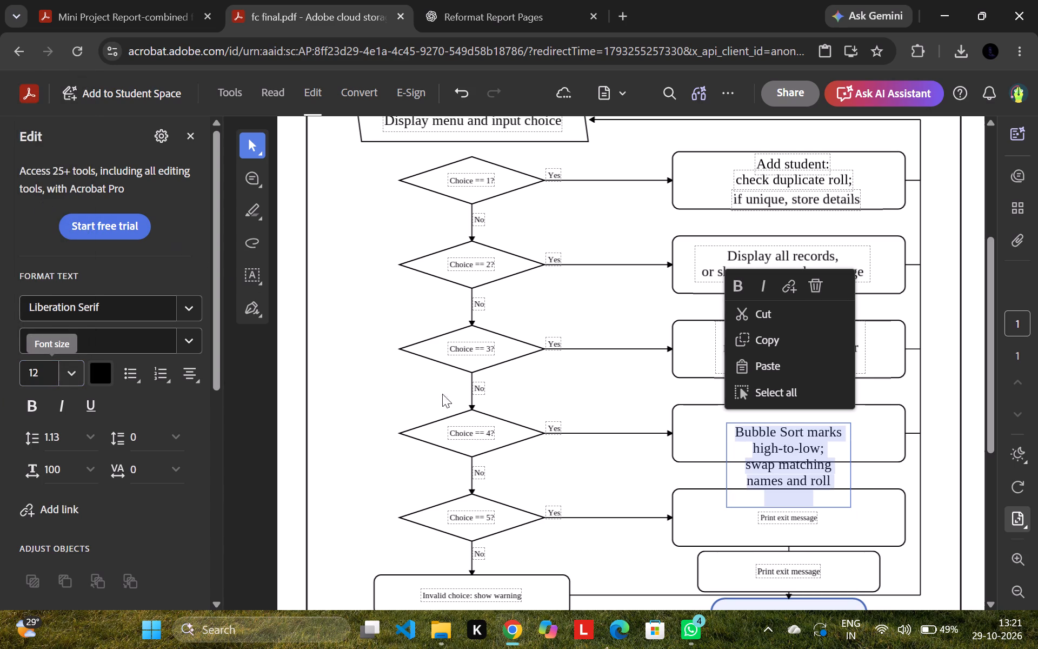
Widen the Bubble Sort text box until "high-to-low;" stays on the first line, and centre it inside its flowchart box.
left_click_drag(851, 462, 874, 461)
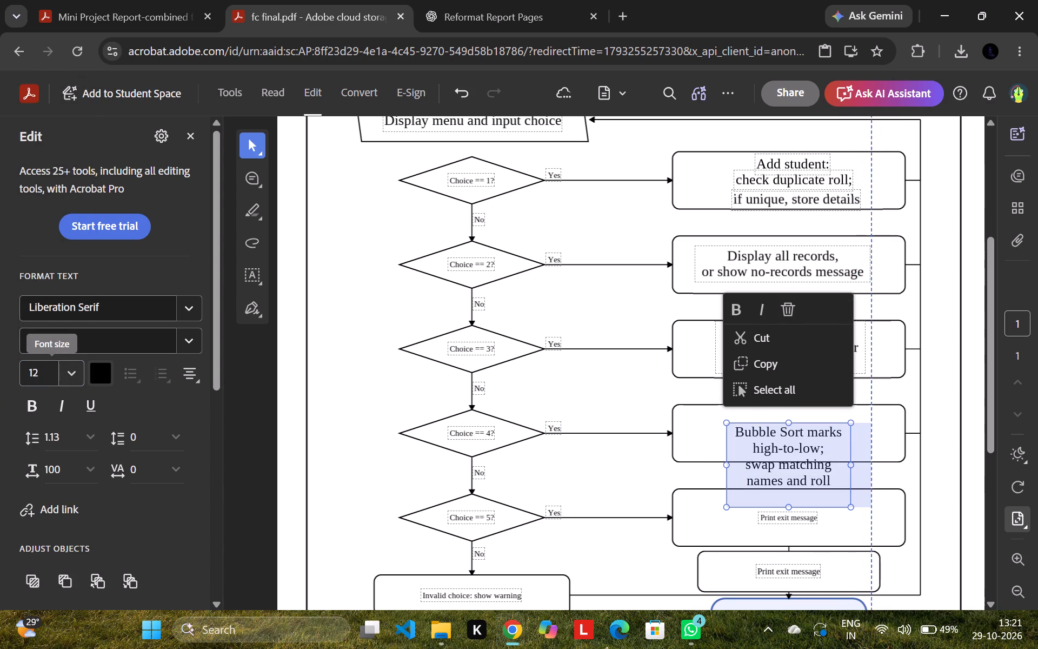
left_click_drag(874, 461, 902, 454)
left_click_drag(859, 421, 838, 405)
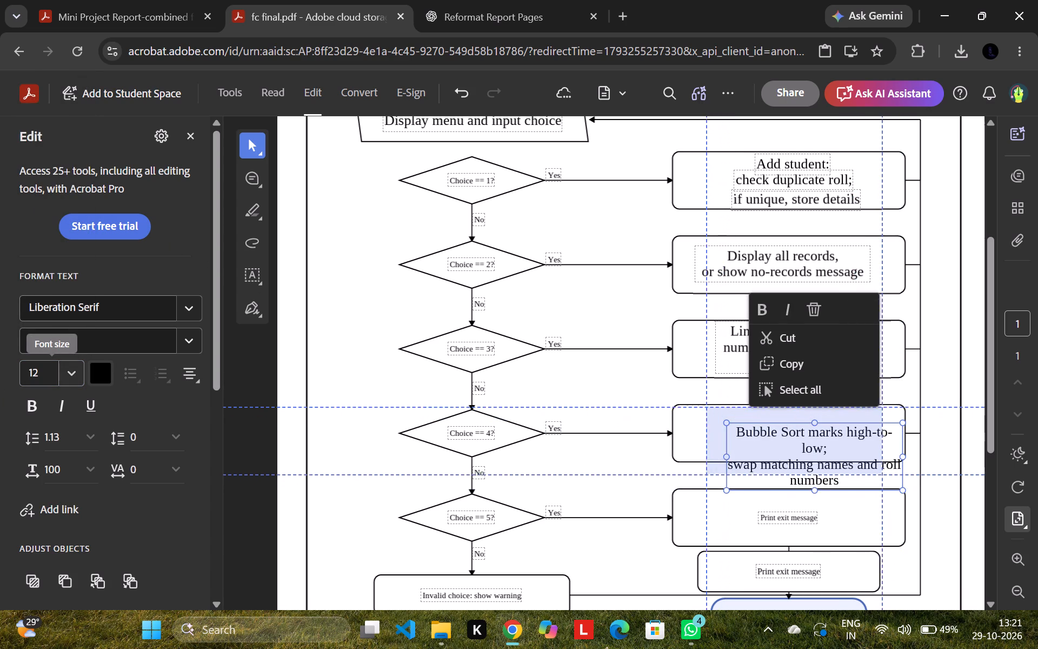
left_click_drag(838, 405, 837, 403)
left_click_drag(877, 438, 889, 437)
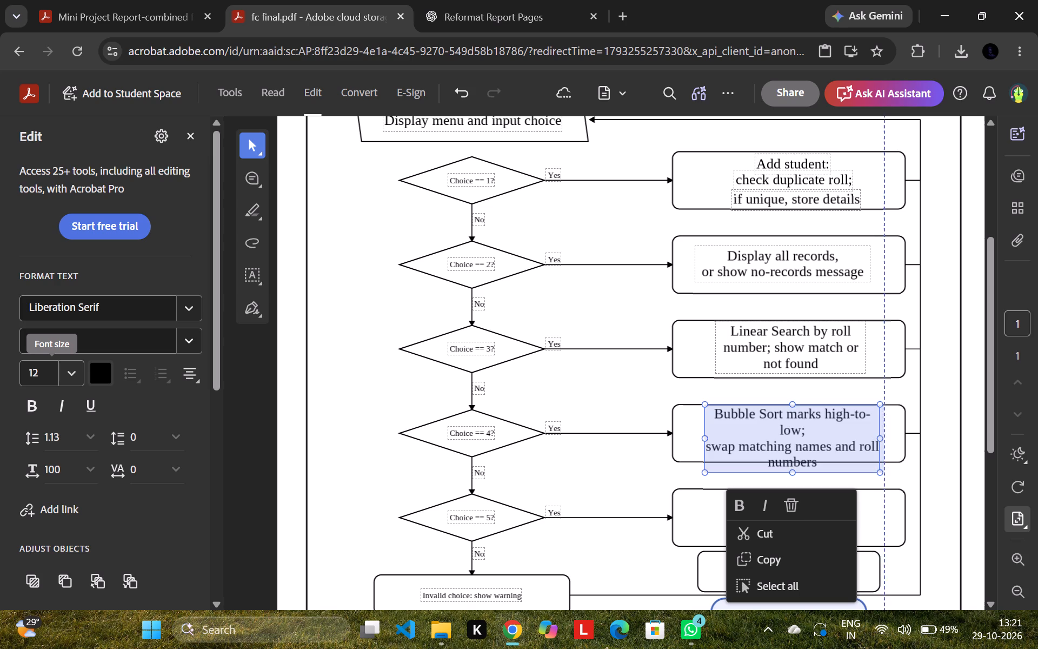
left_click_drag(889, 437, 920, 435)
left_click_drag(864, 403, 854, 403)
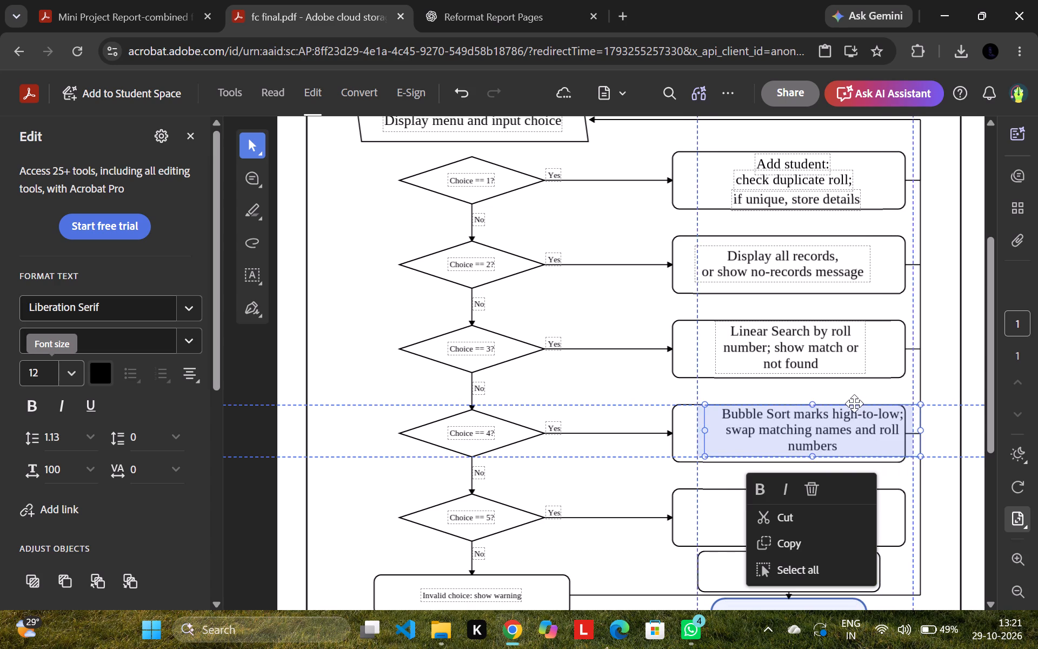
left_click_drag(854, 403, 841, 405)
left_click(934, 363)
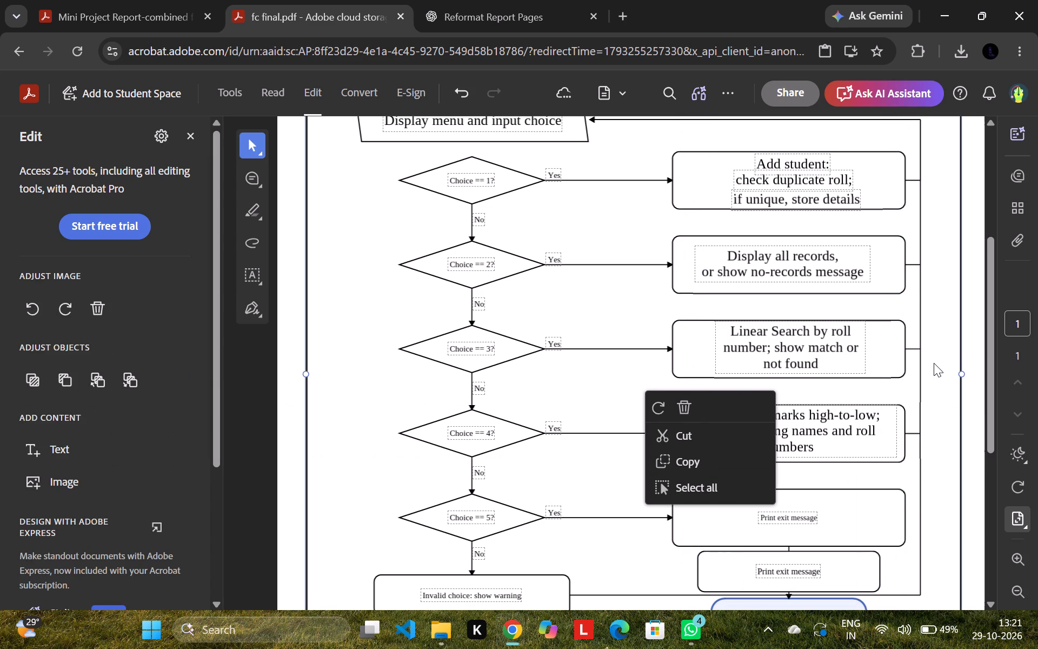
Set the "Print exit message" text in the box beside Choice == 5? to font size 12.
left_click(800, 513)
left_click(800, 517)
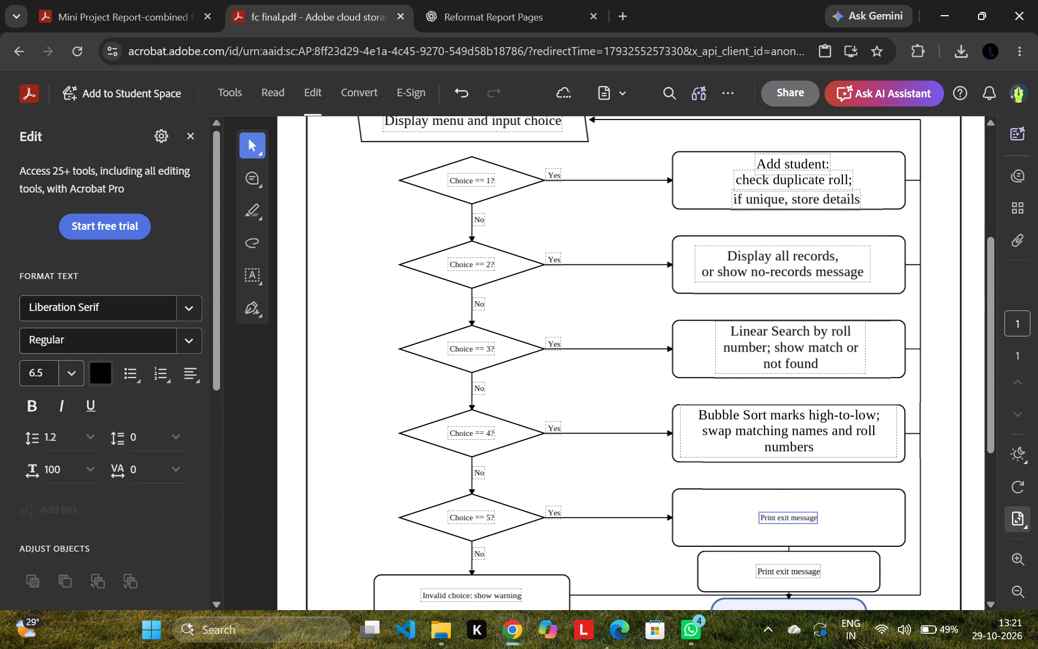
key("ctrl+a")
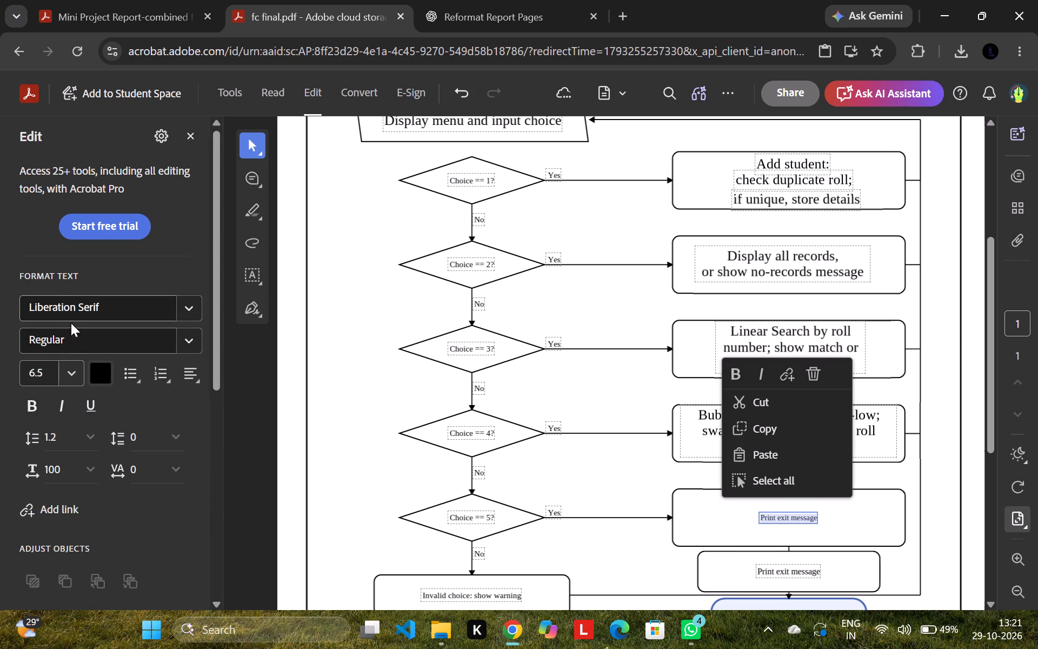
left_click(79, 332)
left_click(72, 375)
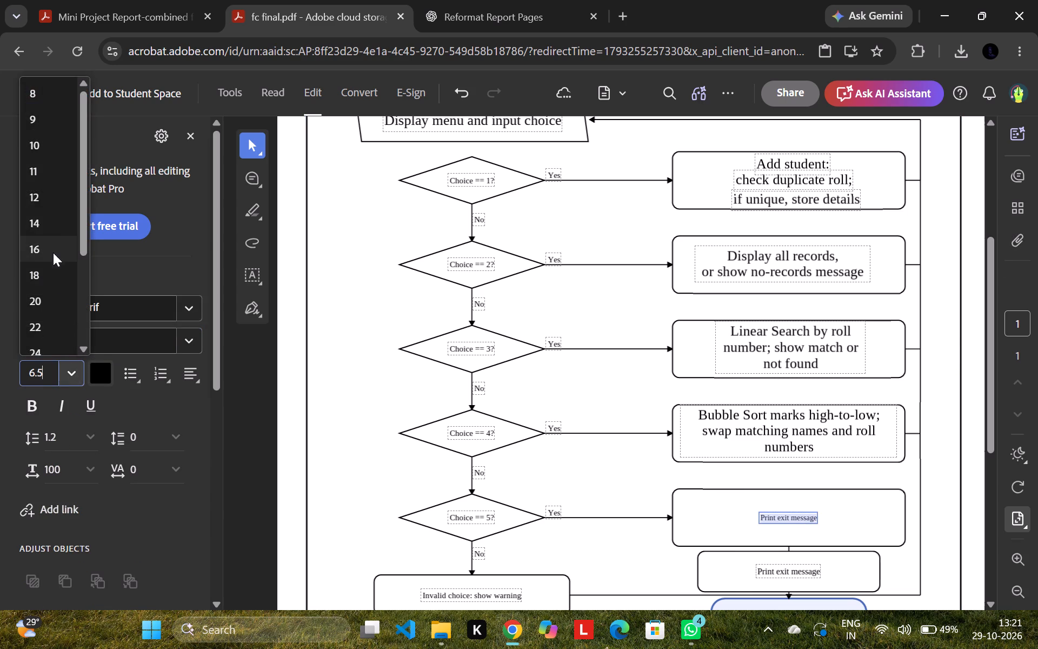
left_click(42, 199)
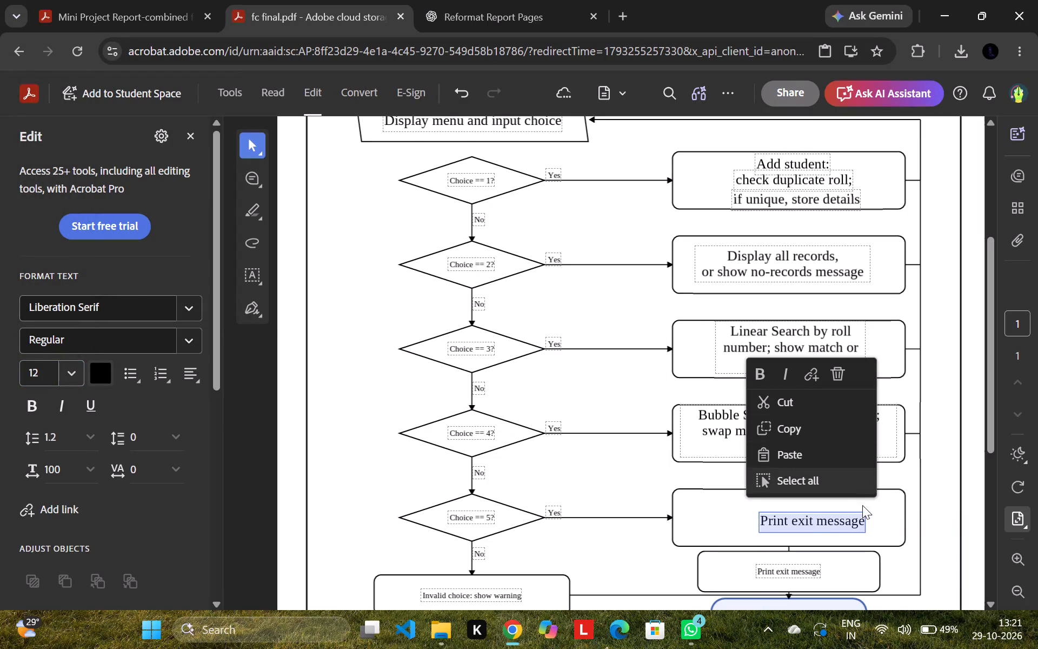
Centre the enlarged "Print exit message" text inside the box beside Choice == 5?.
left_click(840, 514)
left_click_drag(838, 512, 816, 504)
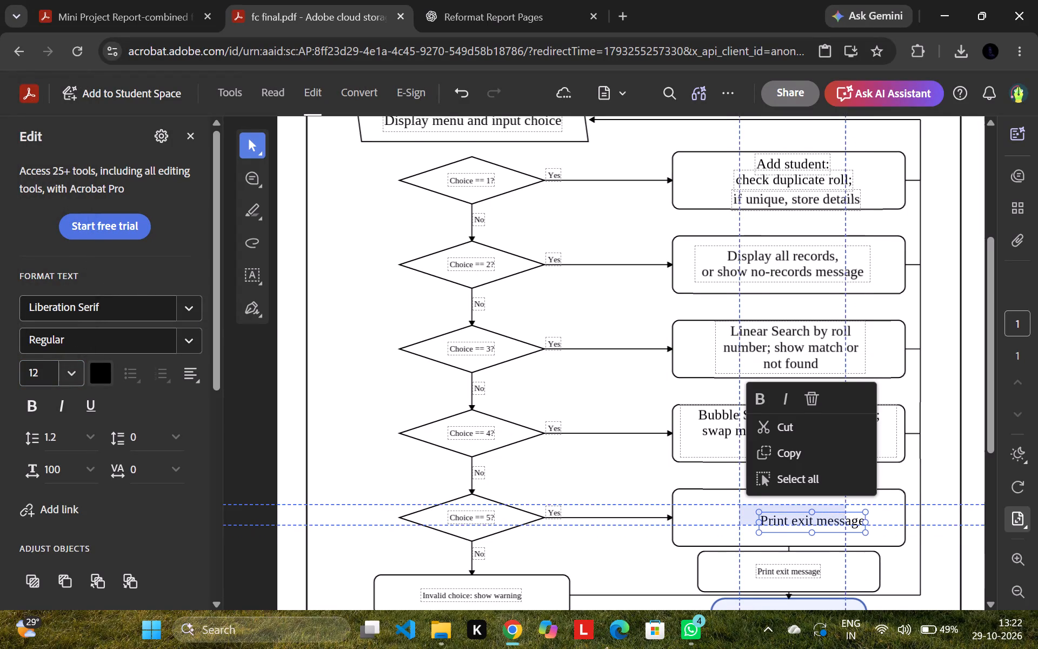
left_click_drag(816, 504, 809, 508)
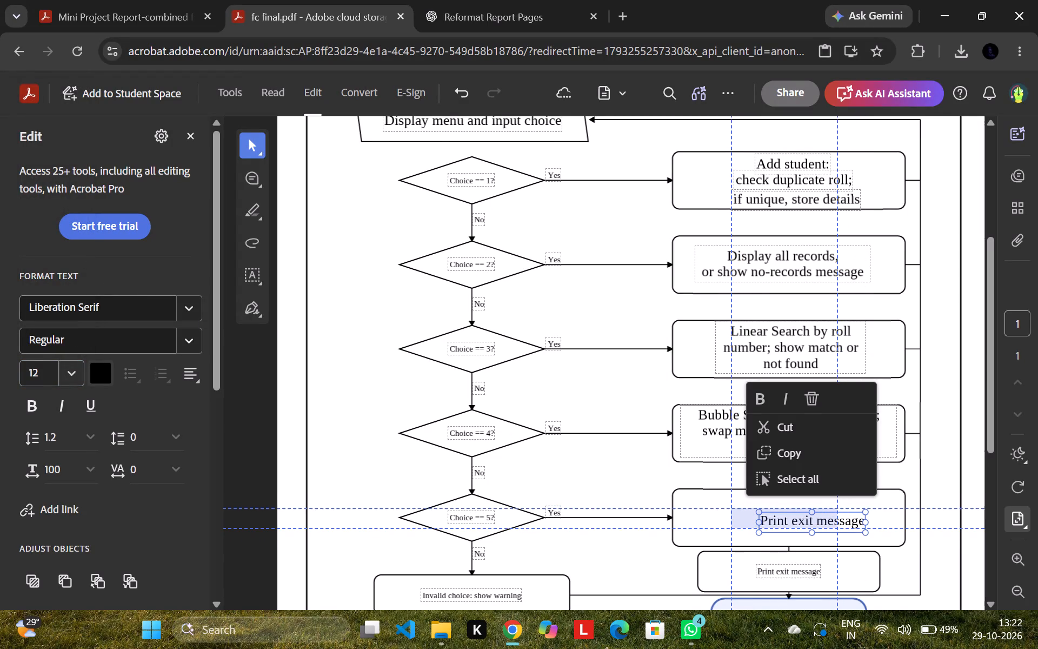
left_click_drag(809, 508, 809, 508)
left_click(940, 395)
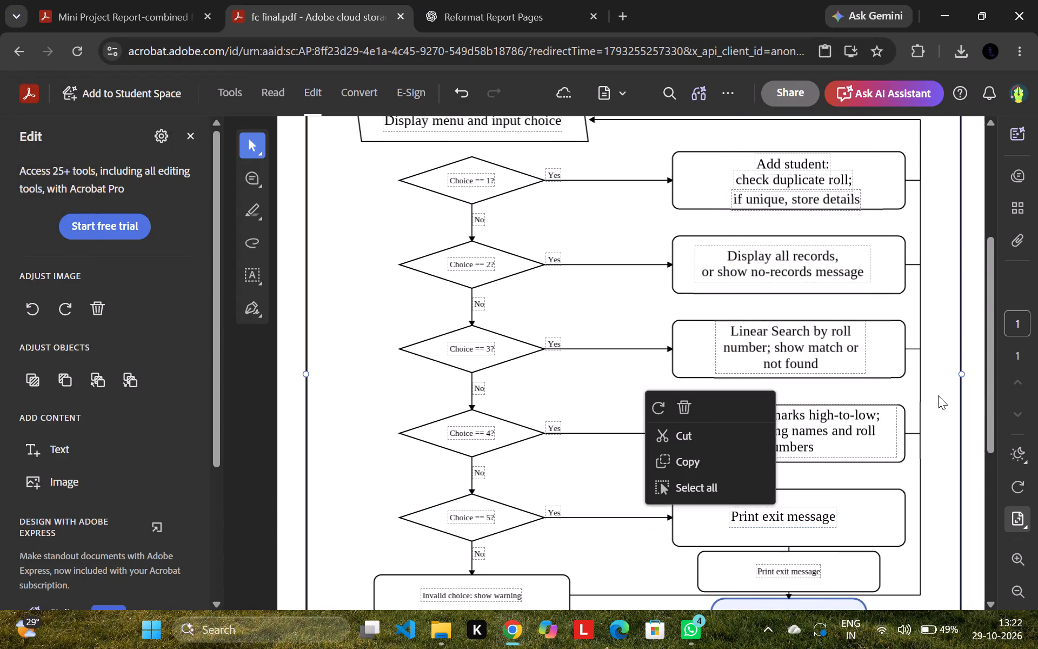
Set the second "Print exit message" text, in the smaller box directly above END, to font size 12.
scroll(916, 382, "down", 2)
left_click(776, 407)
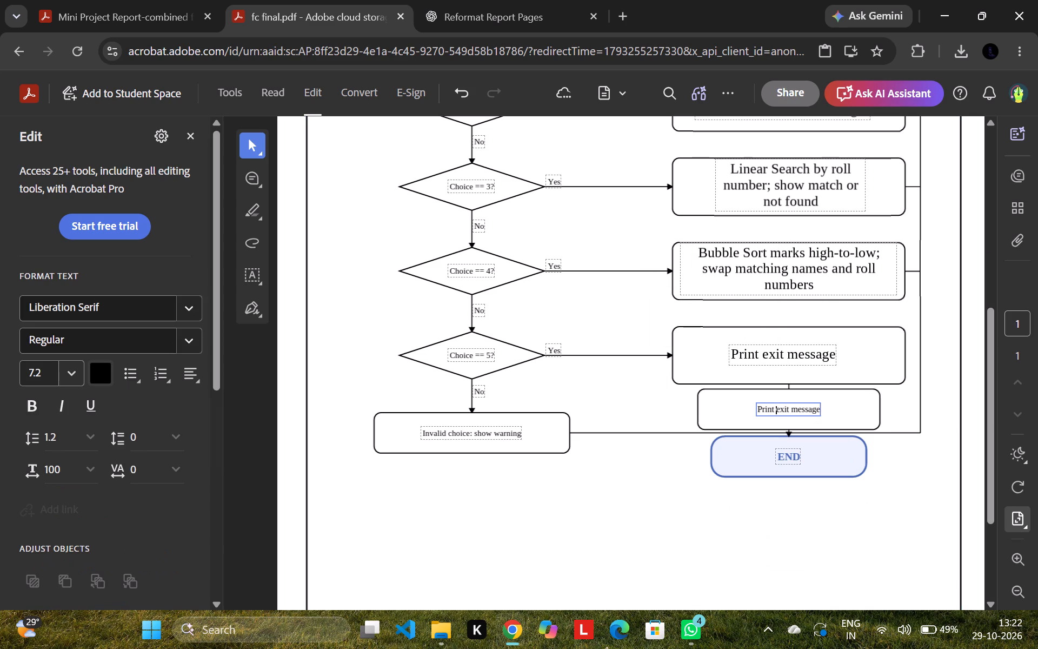
key("ctrl+a")
left_click(69, 373)
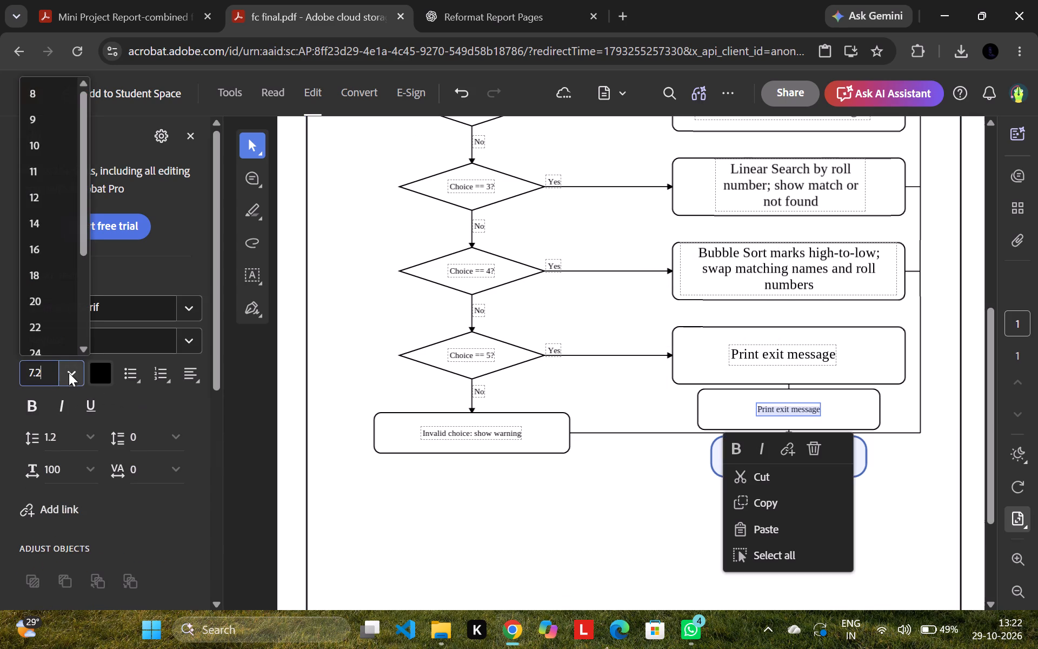
left_click(41, 205)
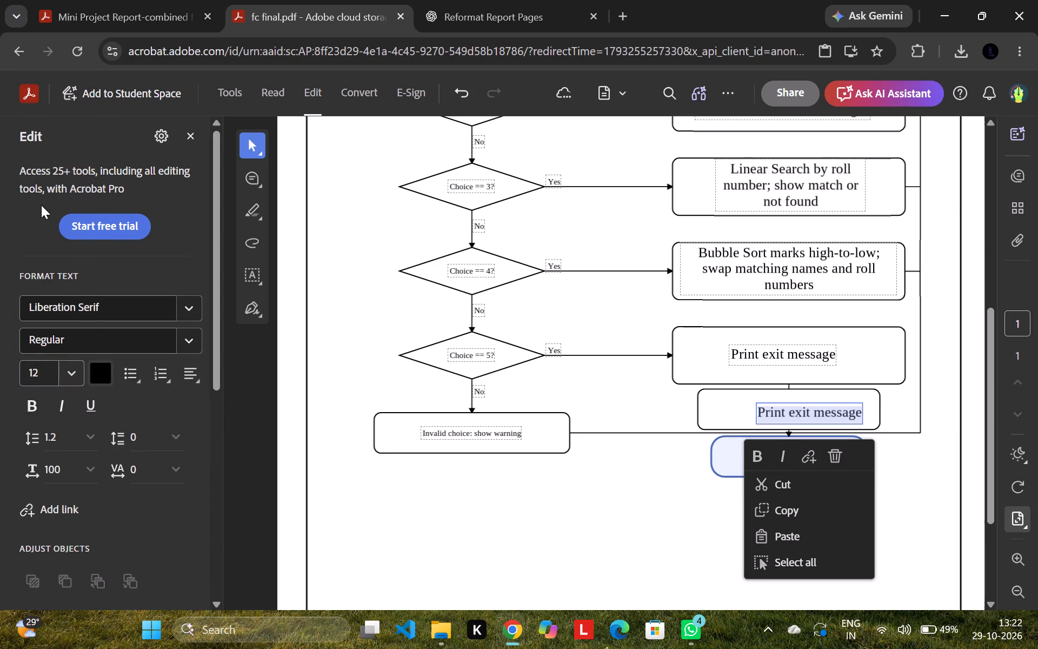
left_click(594, 582)
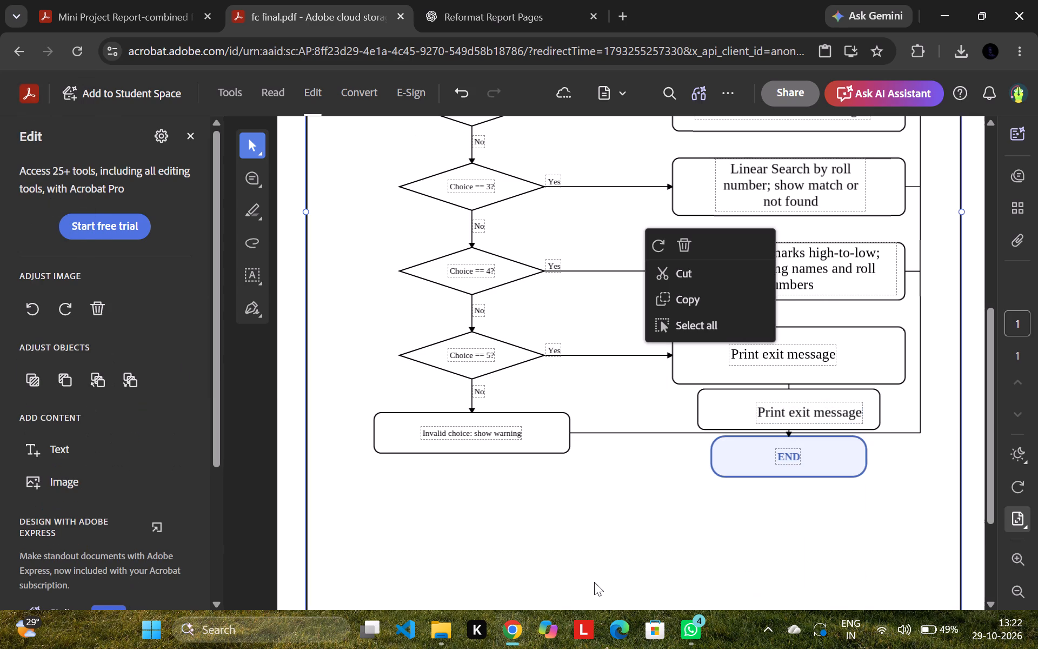
Set the END label to font size 12 and change its text colour to black.
left_click(790, 452)
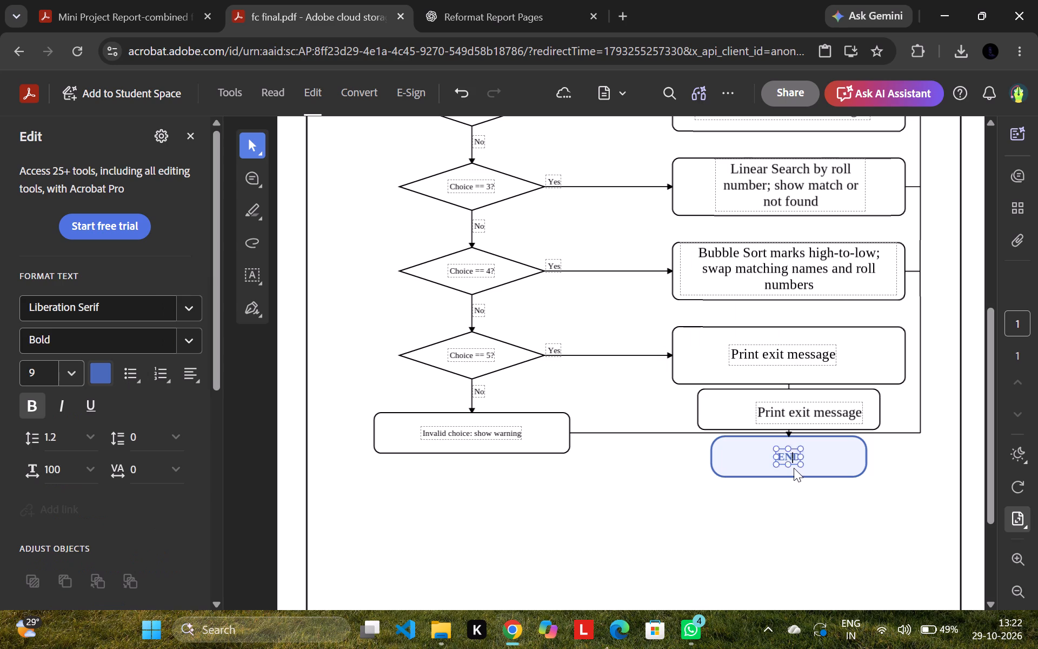
key("ctrl+a")
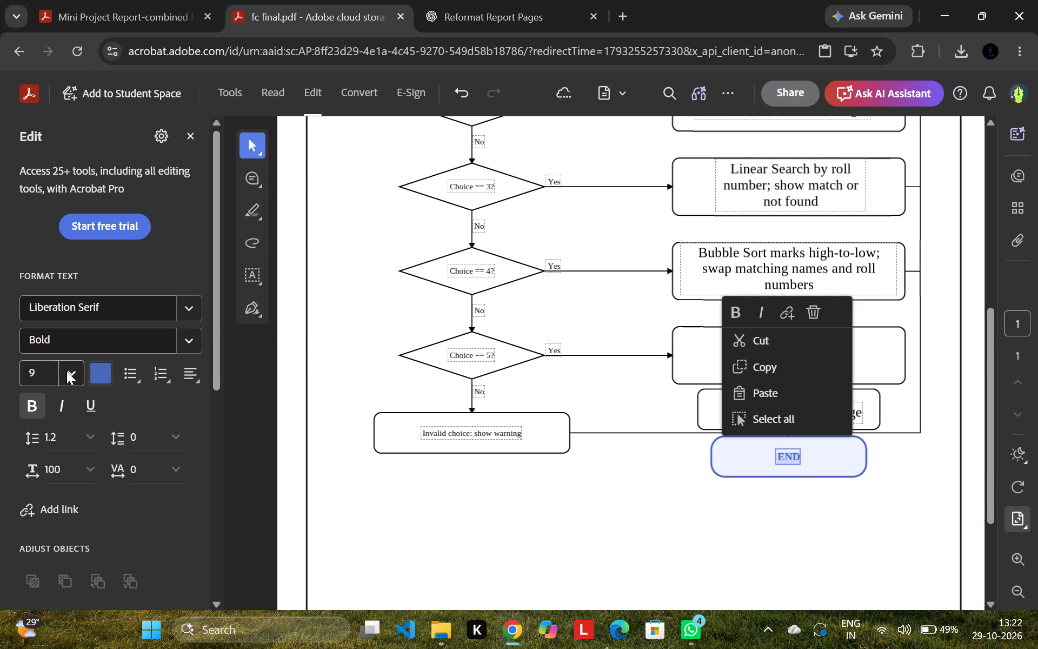
left_click(66, 370)
left_click(42, 202)
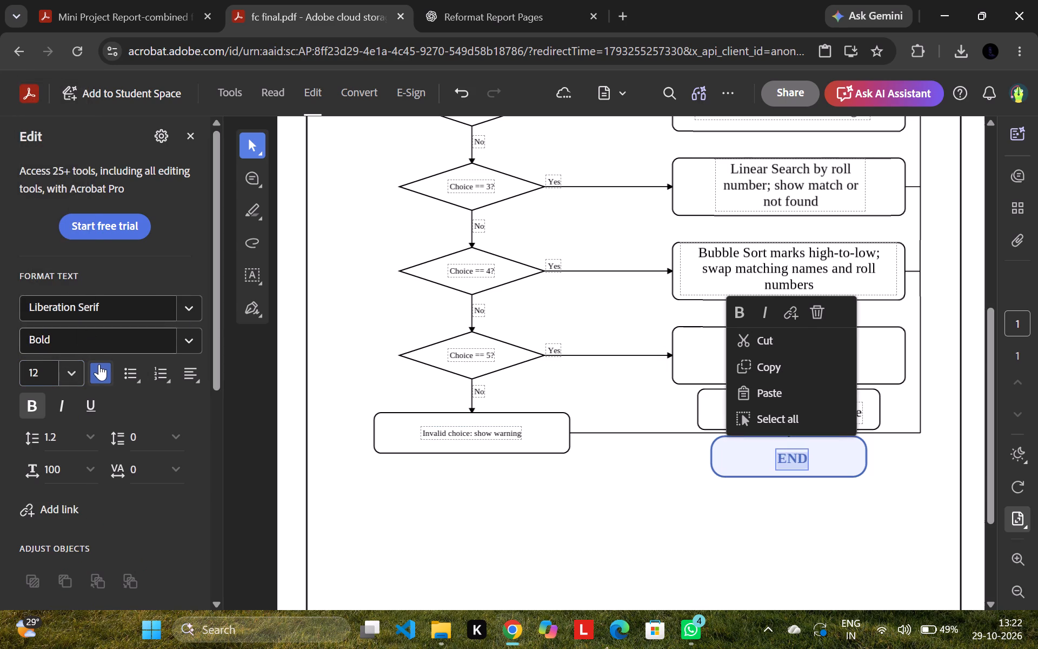
left_click(104, 373)
left_click(236, 484)
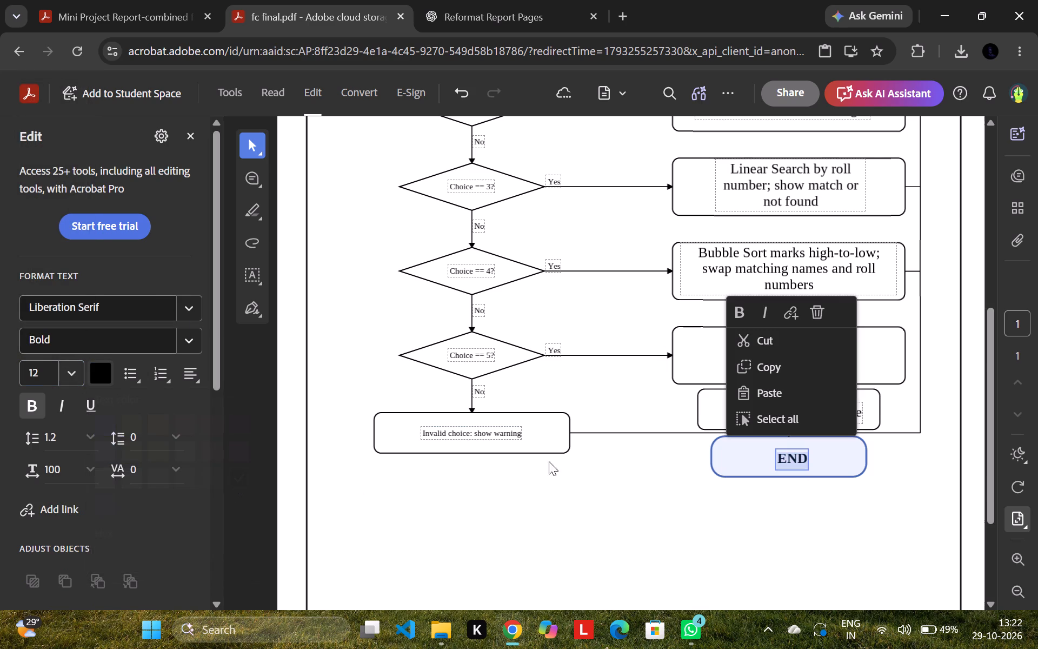
Select the END shape and look through the editing options available for it.
left_click(726, 455)
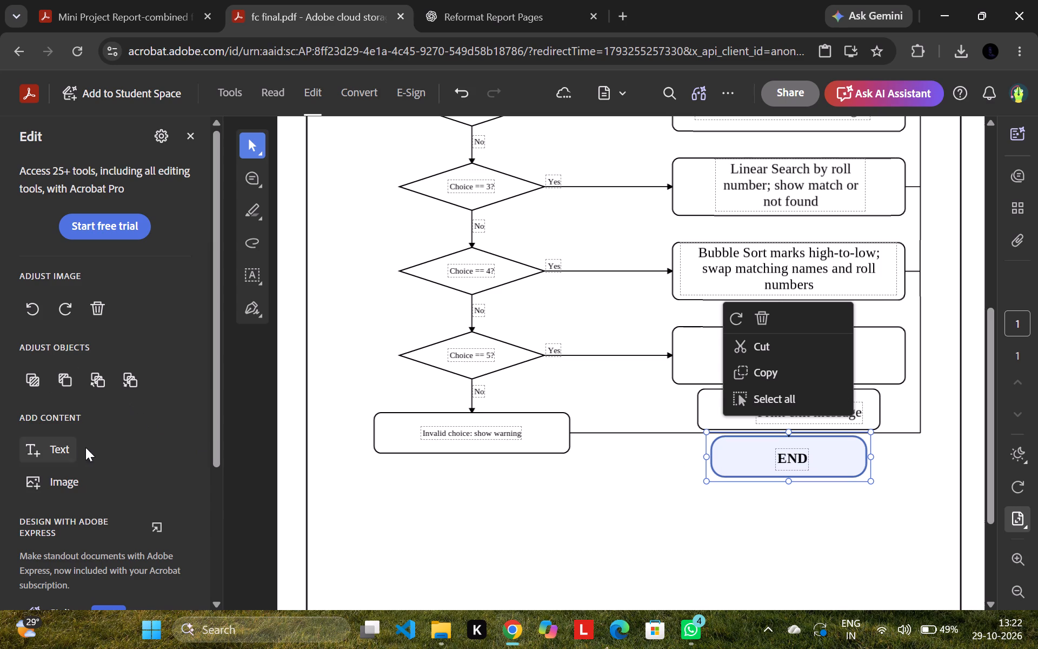
scroll(92, 436, "up", 4)
scroll(707, 513, "down", 4)
scroll(707, 511, "up", 2)
scroll(134, 362, "down", 1)
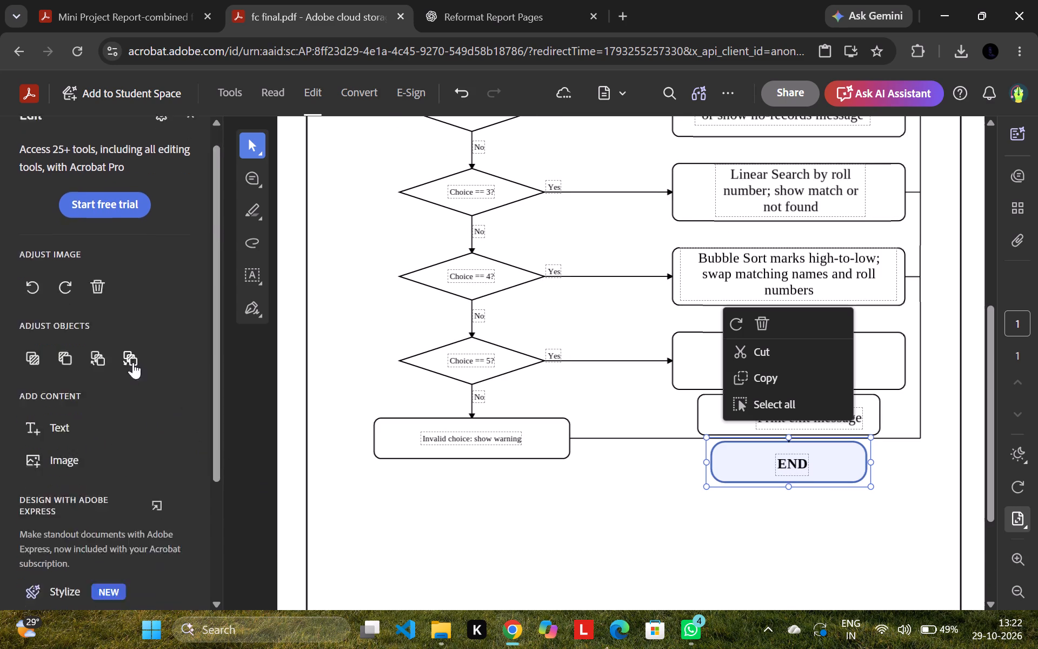
scroll(133, 362, "down", 5)
scroll(121, 368, "up", 3)
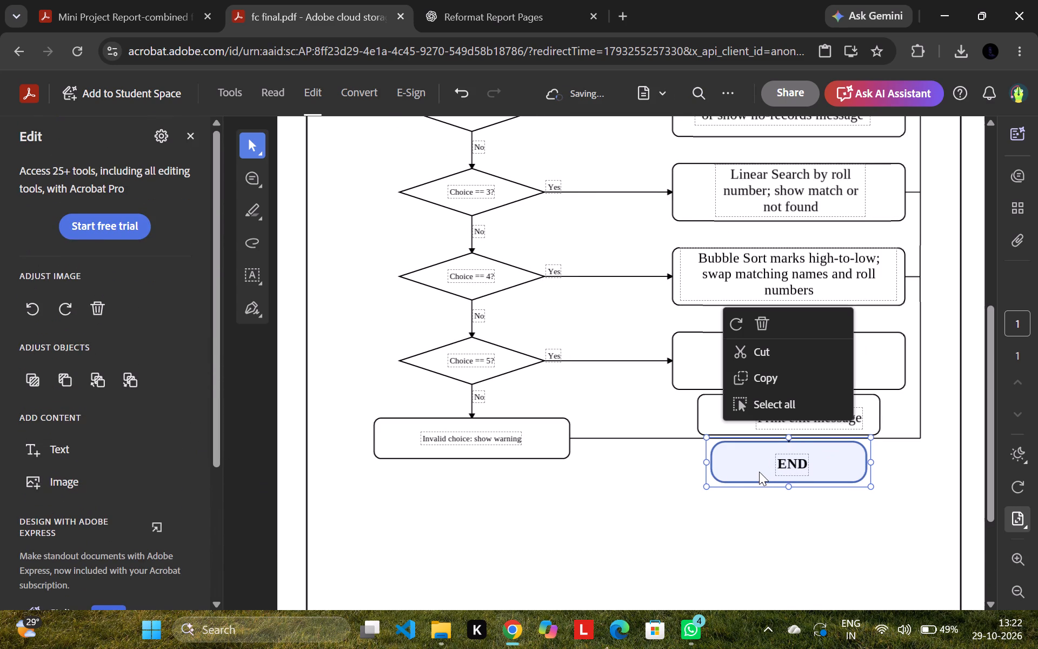
left_click(664, 535)
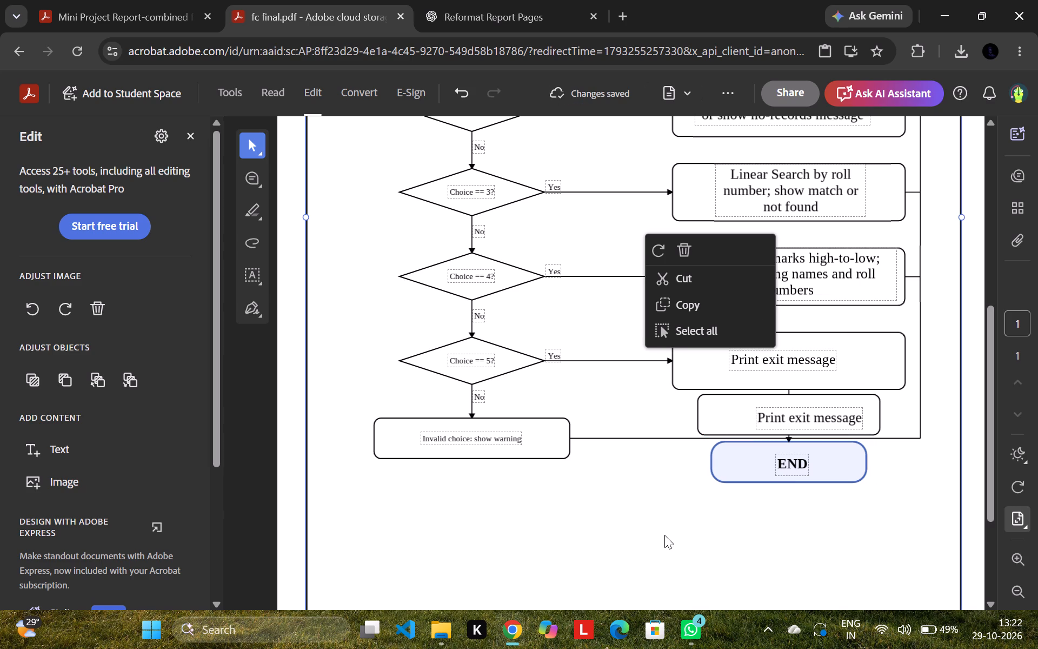
Set the "Invalid choice: show warning" text to font size 12 and centre it inside its box.
left_click(470, 433)
left_click(471, 439)
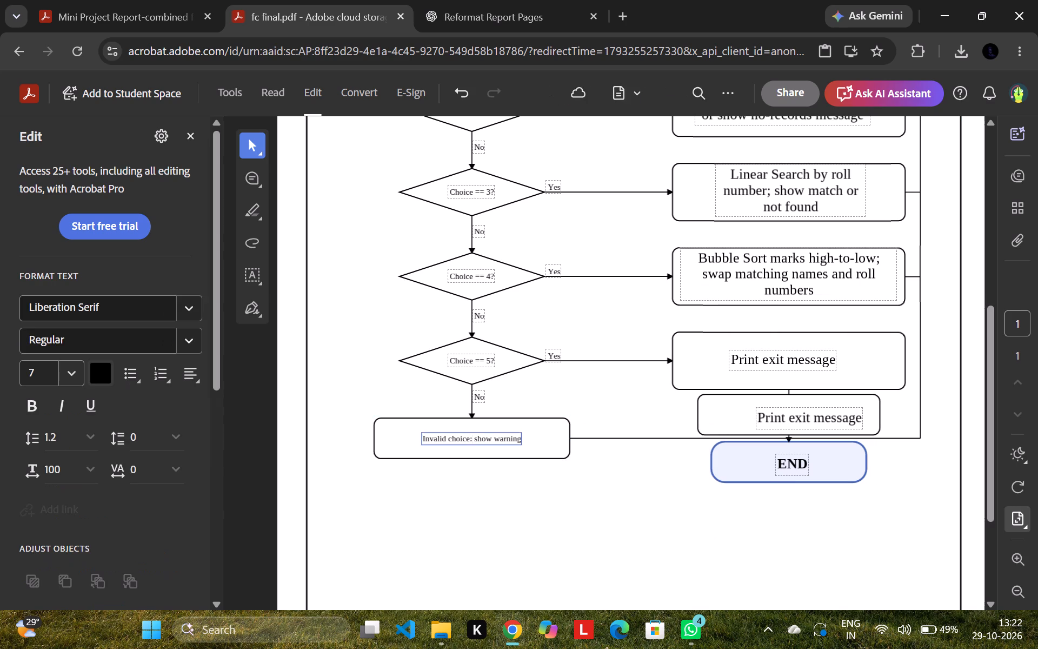
key("ctrl+a")
left_click(62, 366)
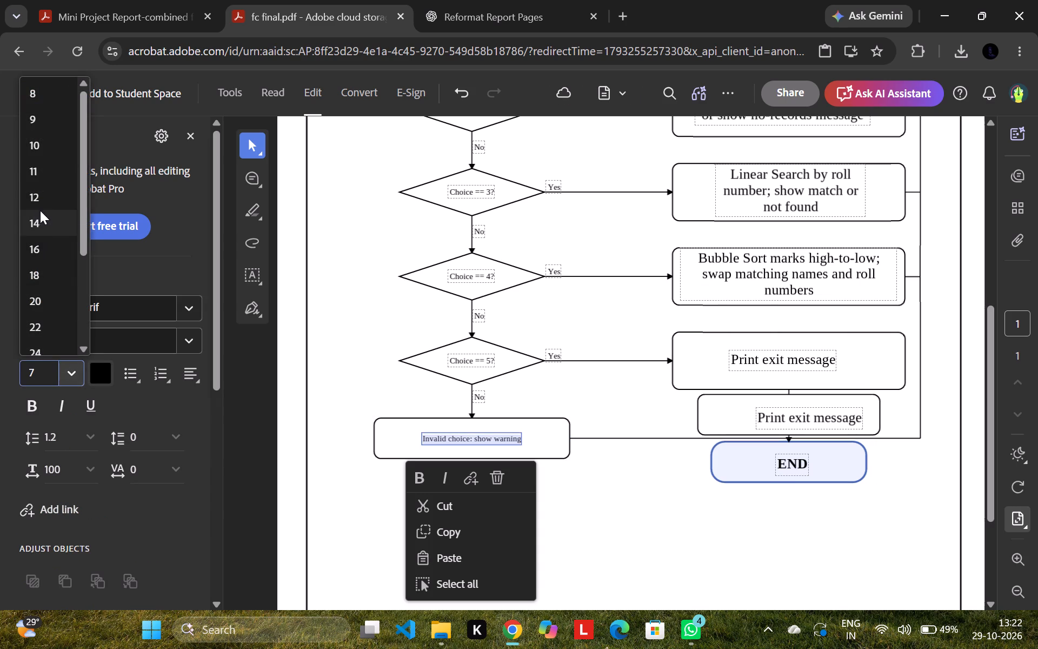
left_click(43, 201)
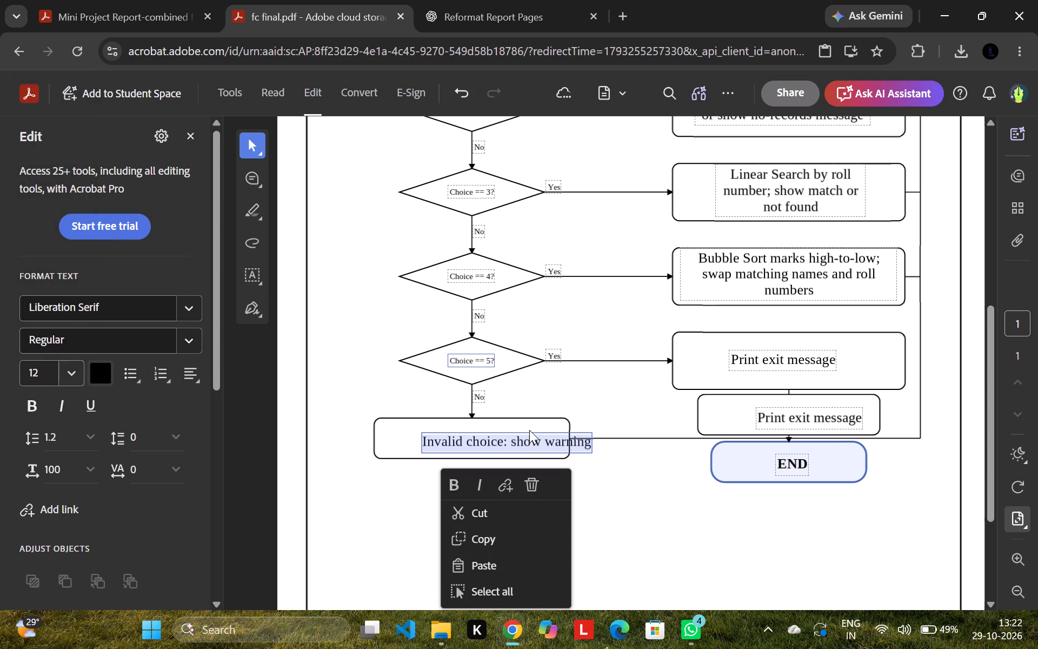
left_click_drag(529, 433, 495, 428)
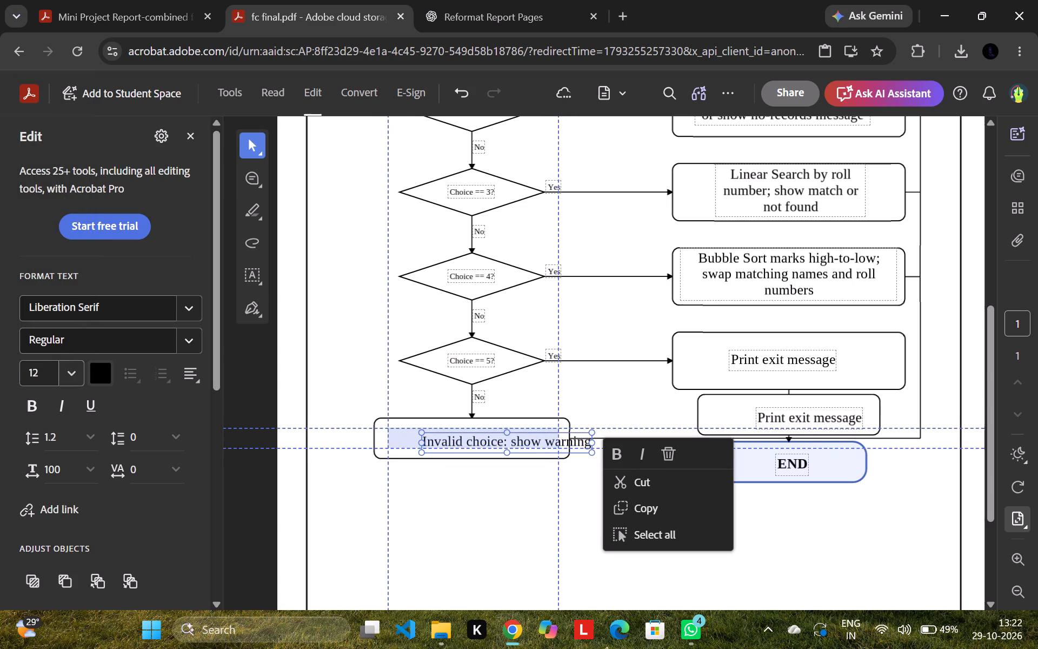
left_click_drag(495, 428, 494, 428)
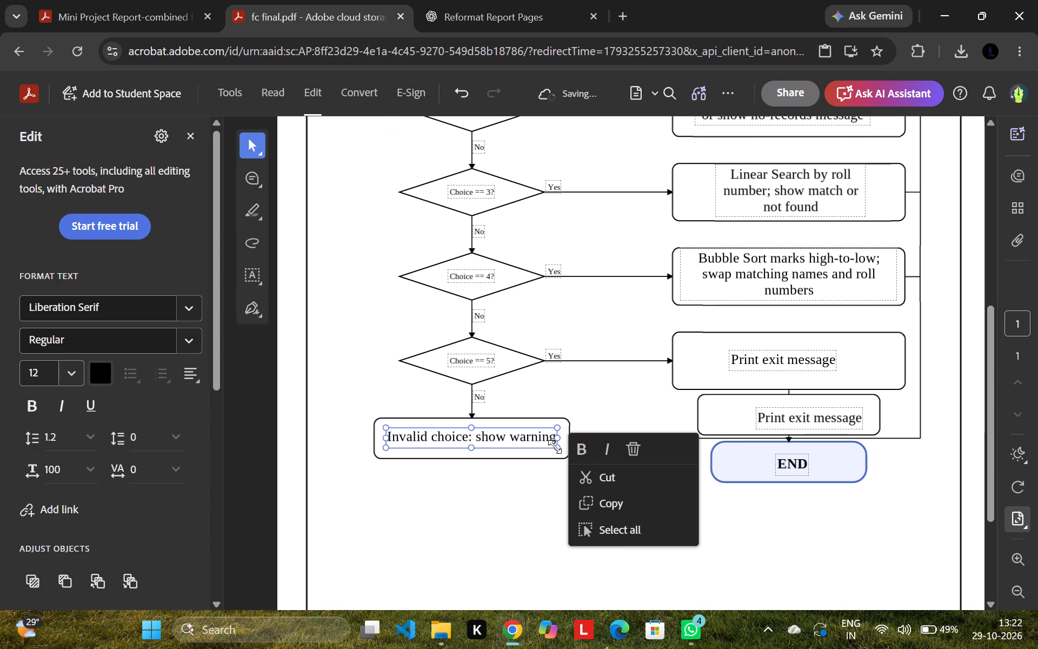
Set the "Choice == 5?" text to font size 12 and centre it inside its decision diamond.
scroll(555, 447, "up", 1)
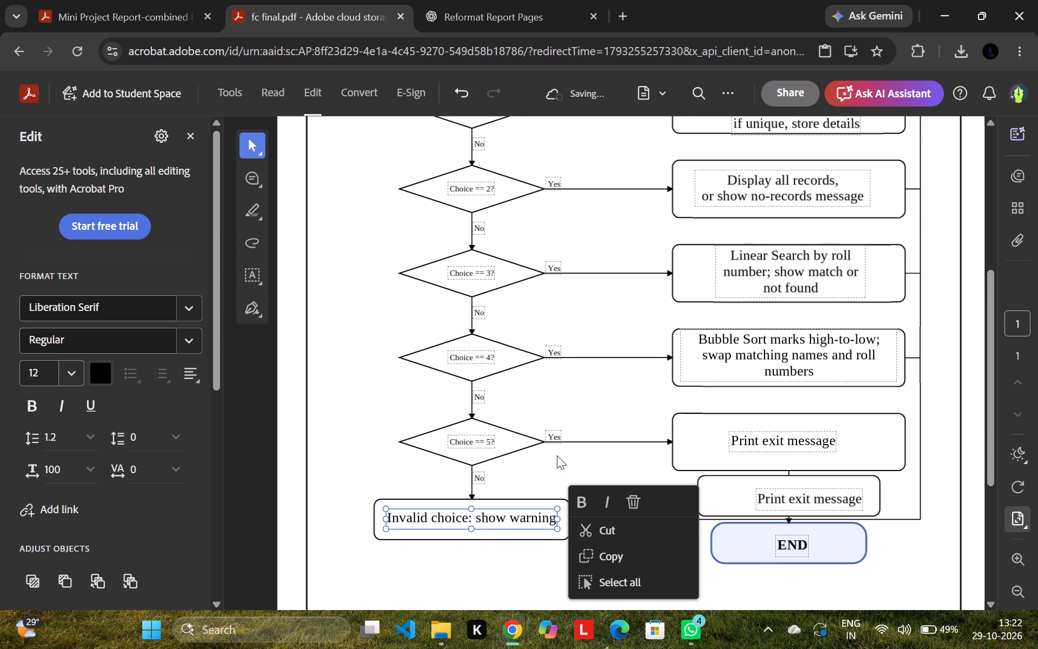
left_click(451, 439)
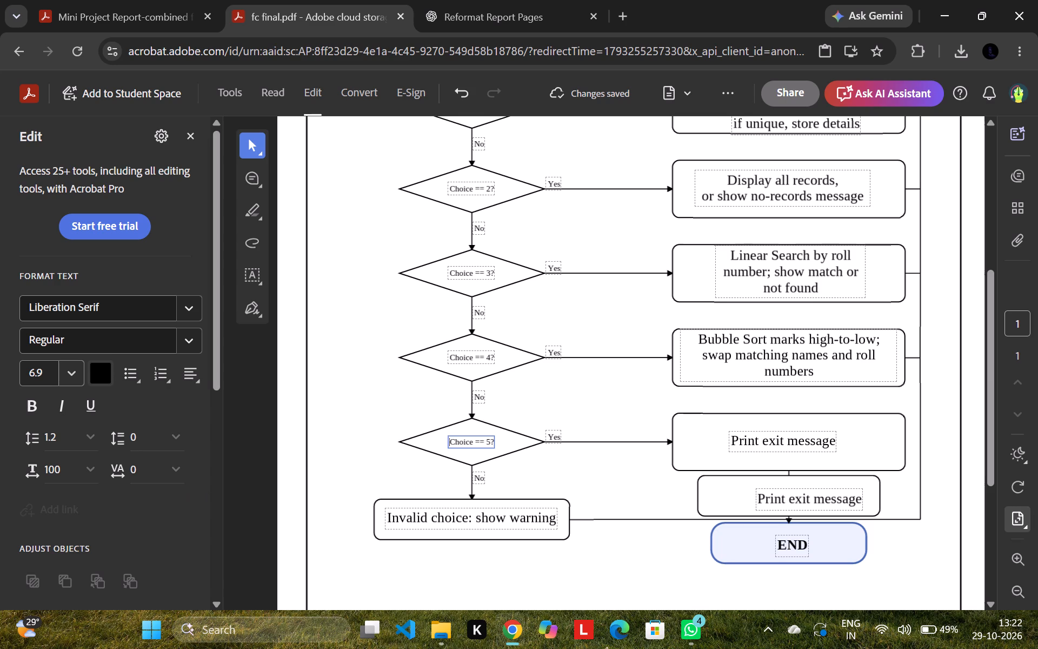
left_click(459, 446)
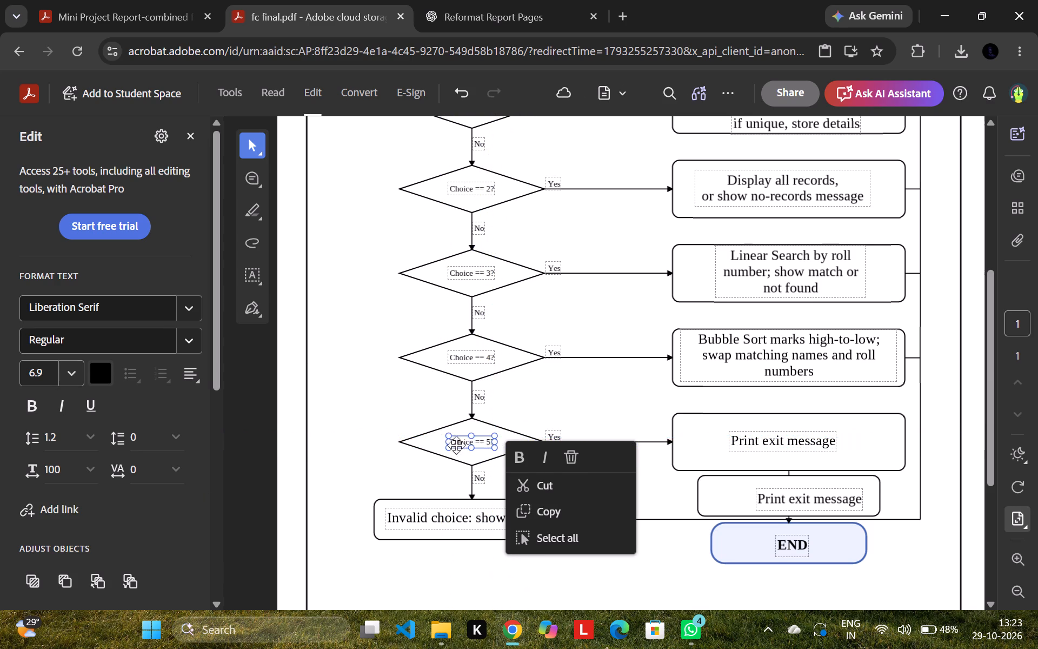
left_click(67, 378)
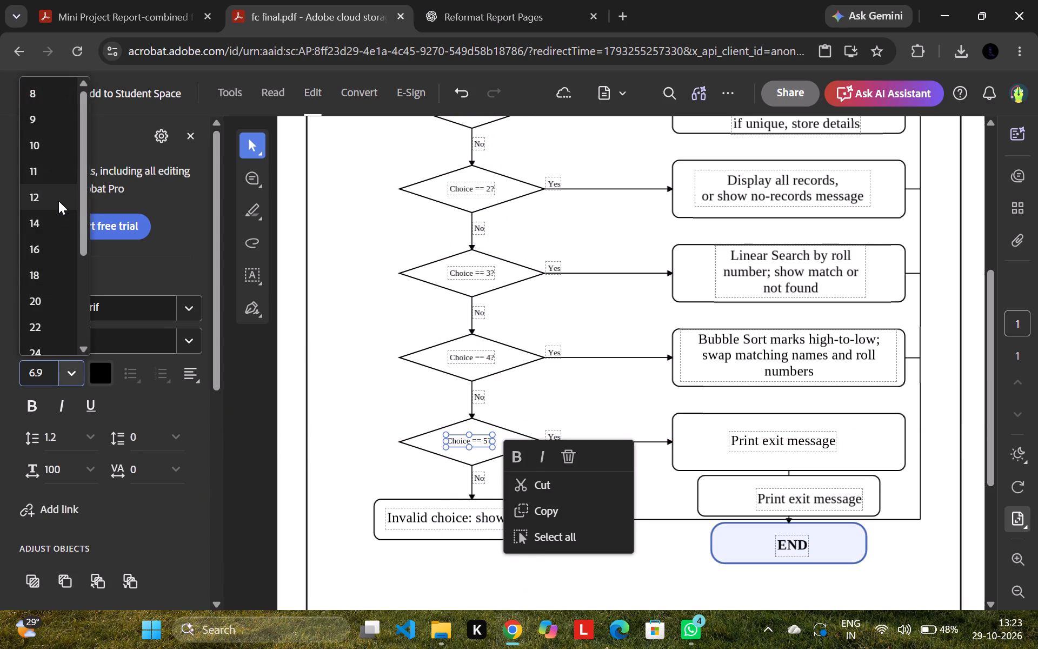
left_click(55, 200)
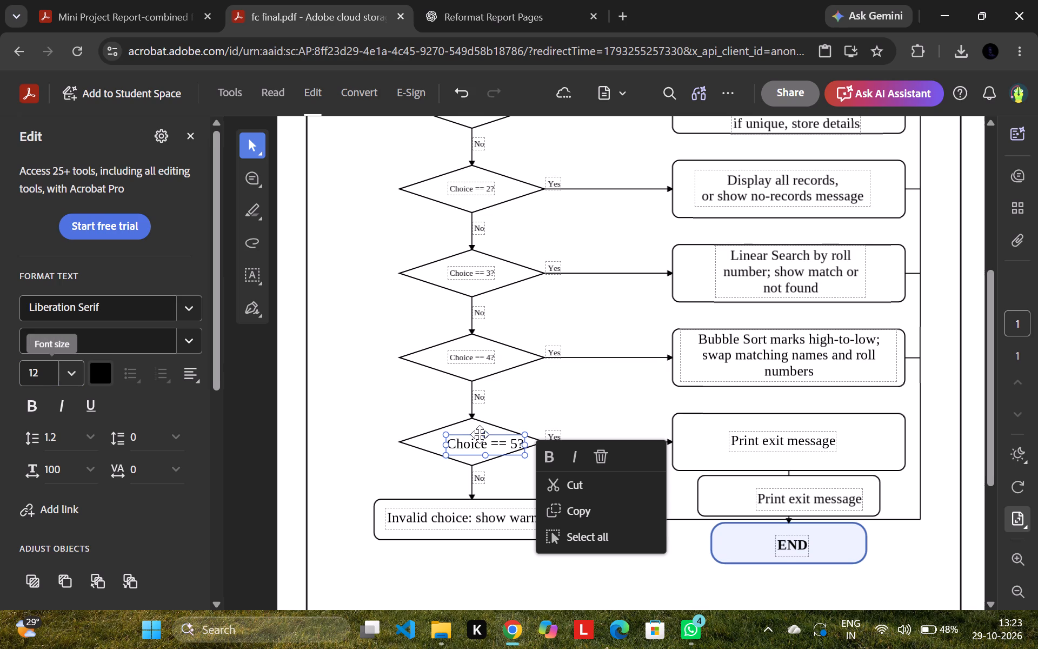
left_click_drag(480, 434, 464, 429)
key("Right")
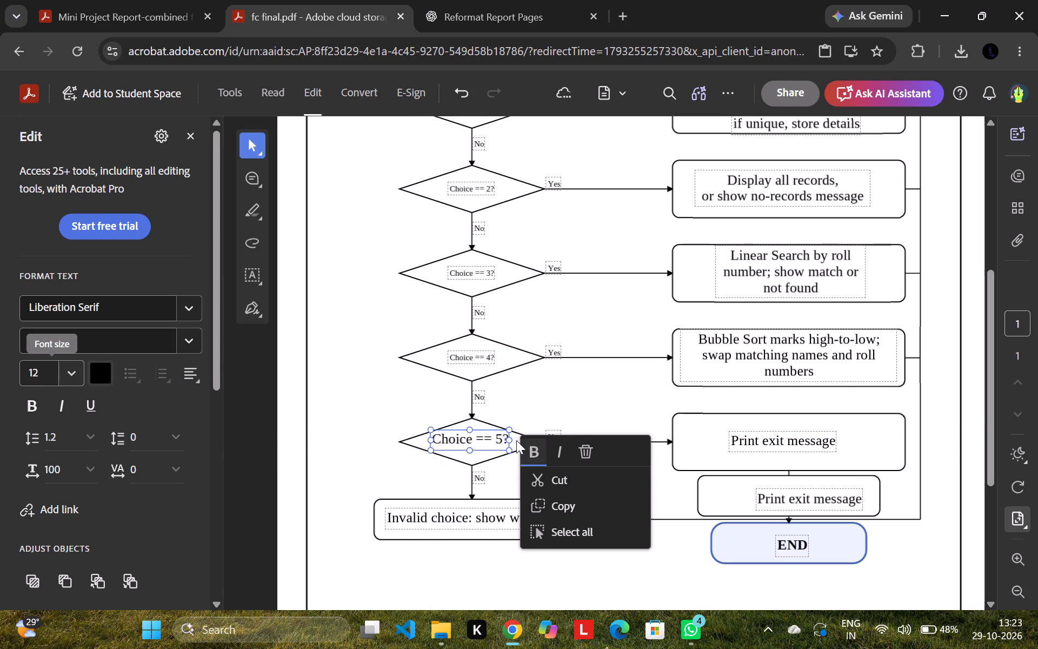
key("Right")
left_click(541, 400)
left_click(512, 441)
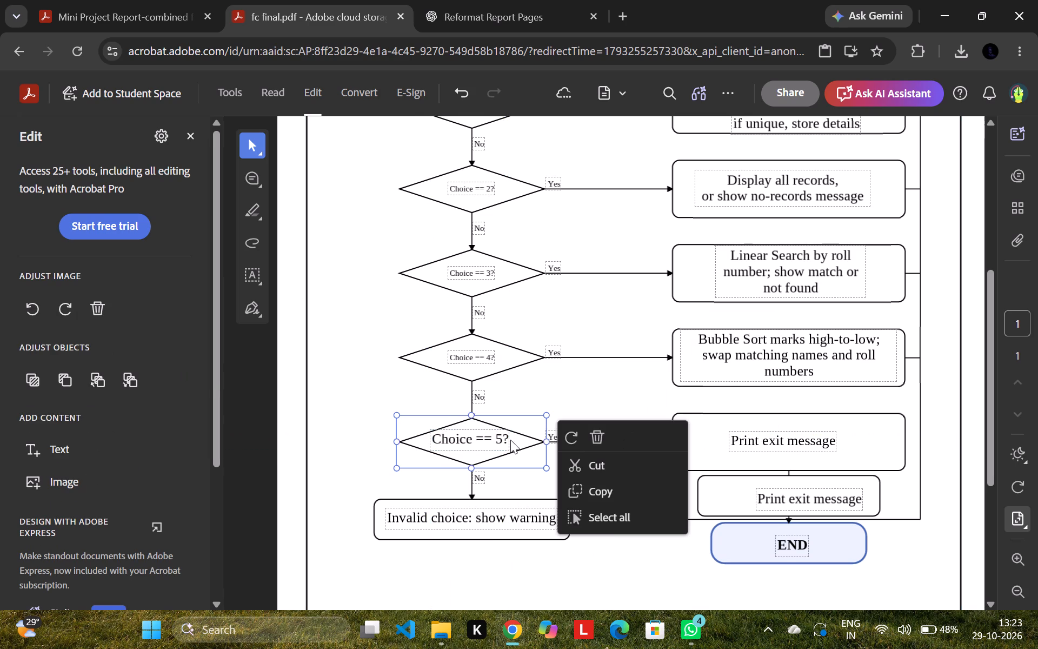
left_click(510, 439)
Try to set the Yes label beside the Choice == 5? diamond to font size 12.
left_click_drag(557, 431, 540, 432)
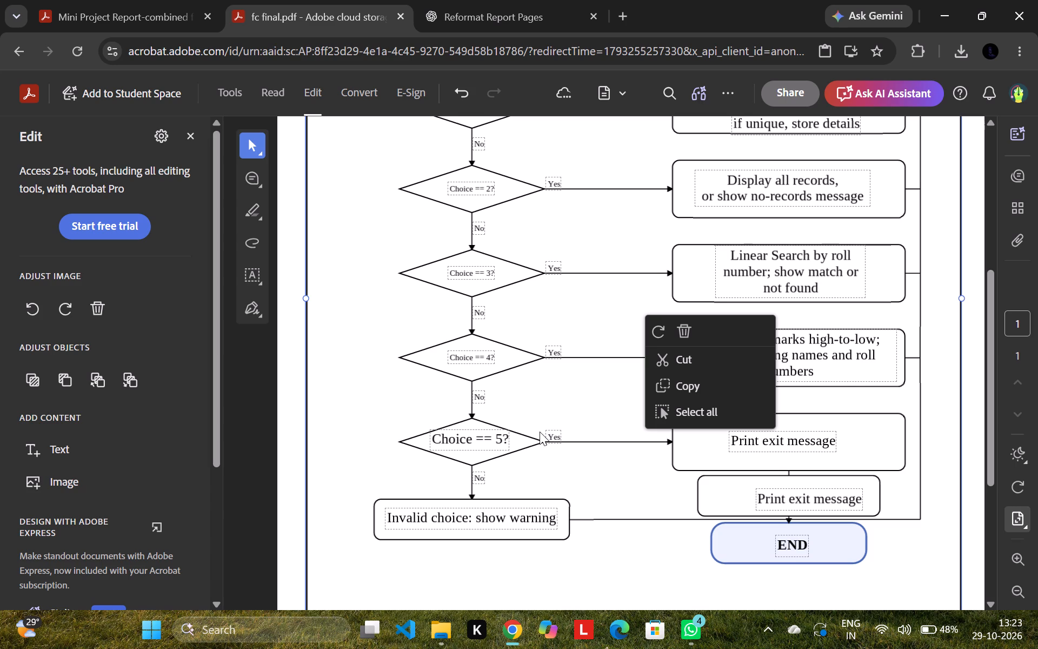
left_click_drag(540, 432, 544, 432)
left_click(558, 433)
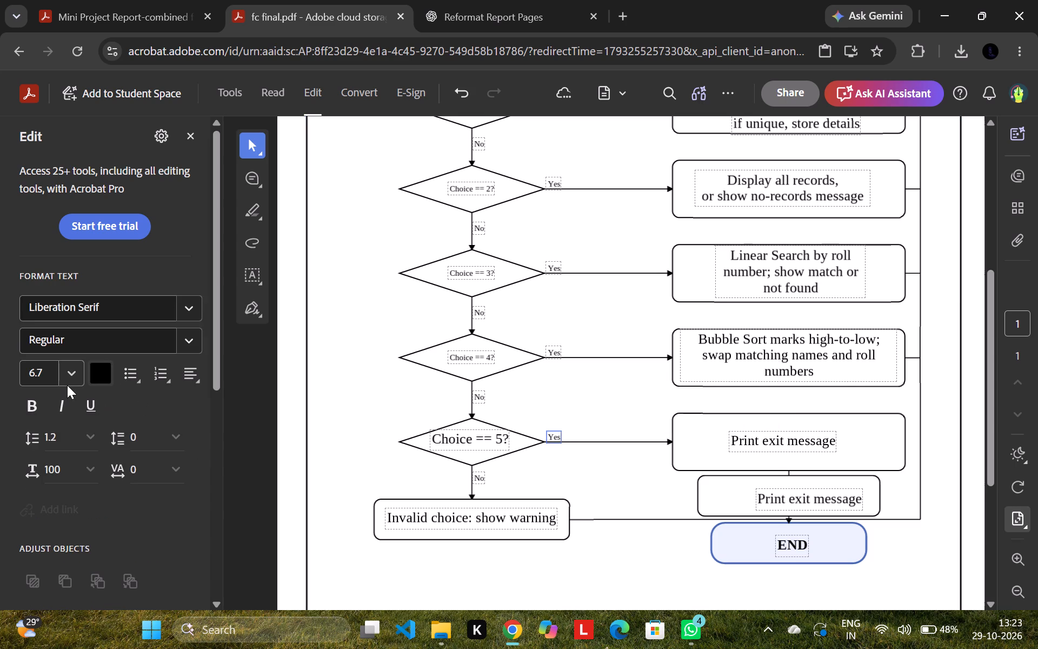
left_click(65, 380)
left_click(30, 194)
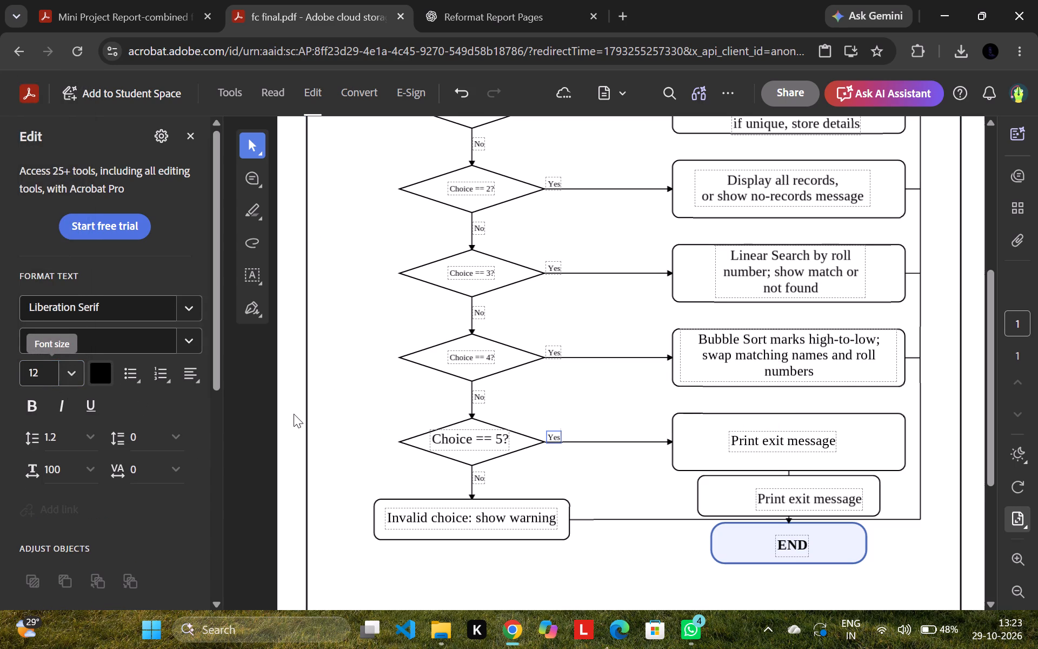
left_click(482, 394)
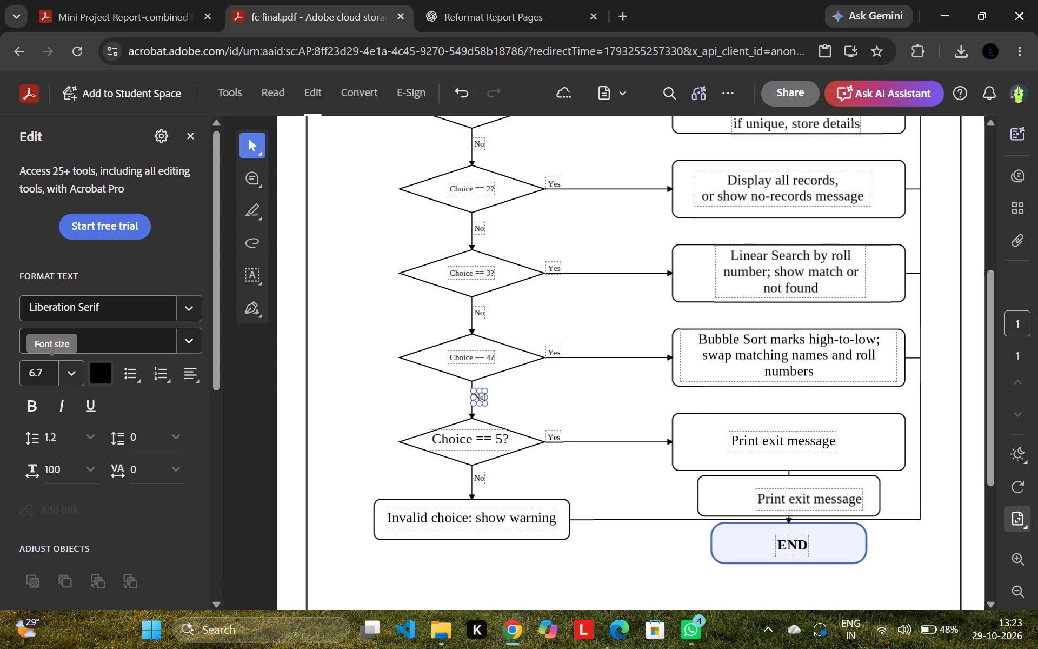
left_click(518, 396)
Set the "Choice == 4?" text to font size 12 and widen its text frame on both sides.
left_click(489, 355)
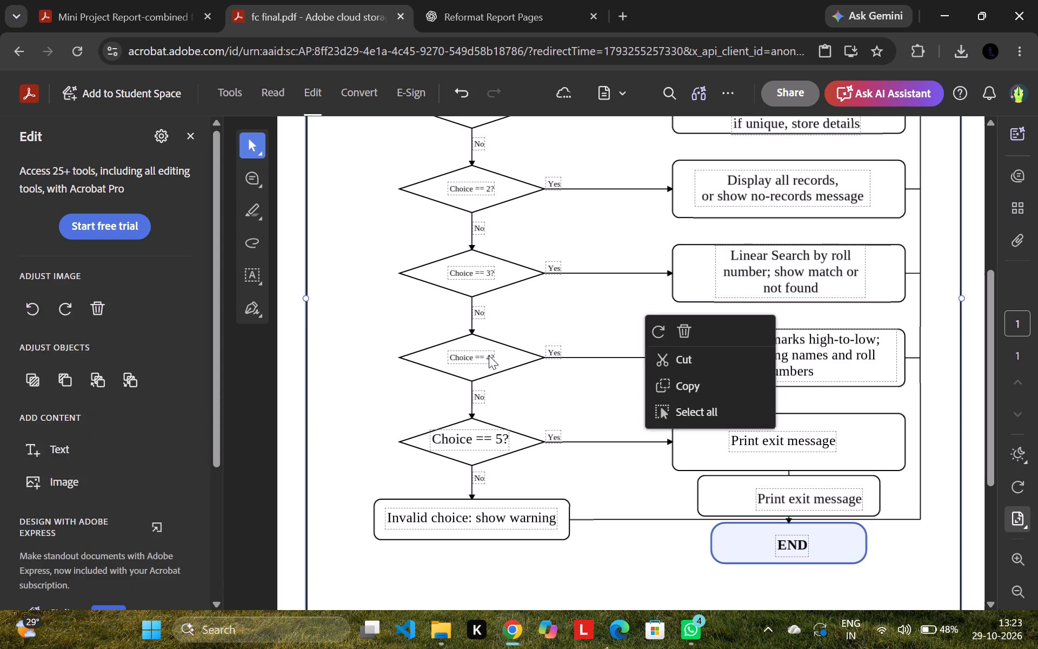
left_click(475, 356)
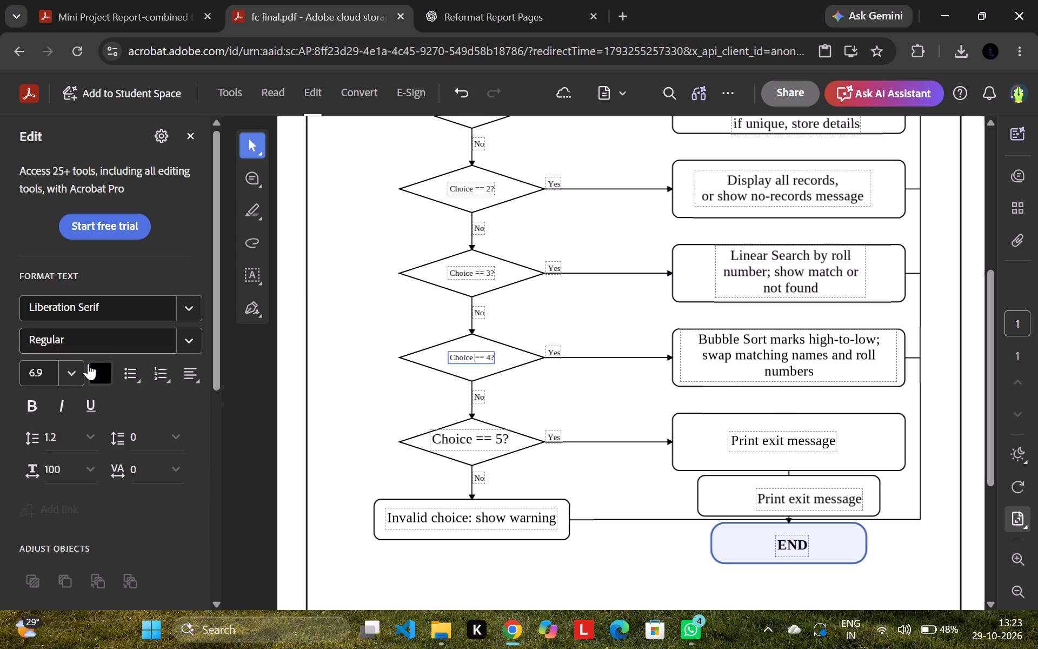
left_click(75, 379)
left_click(41, 198)
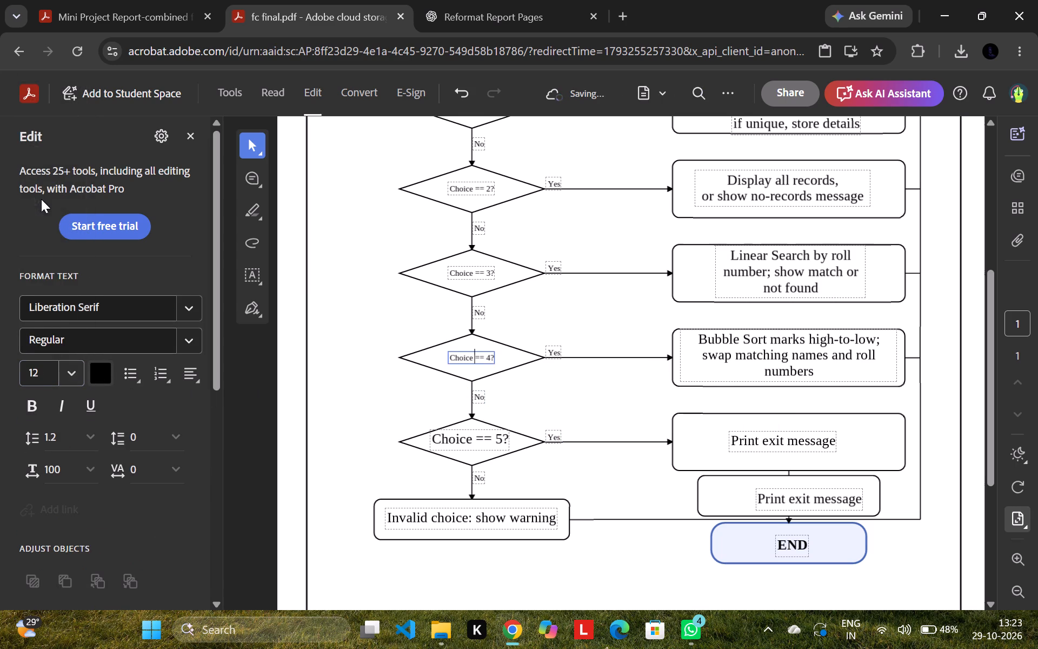
left_click(493, 353)
left_click(496, 354)
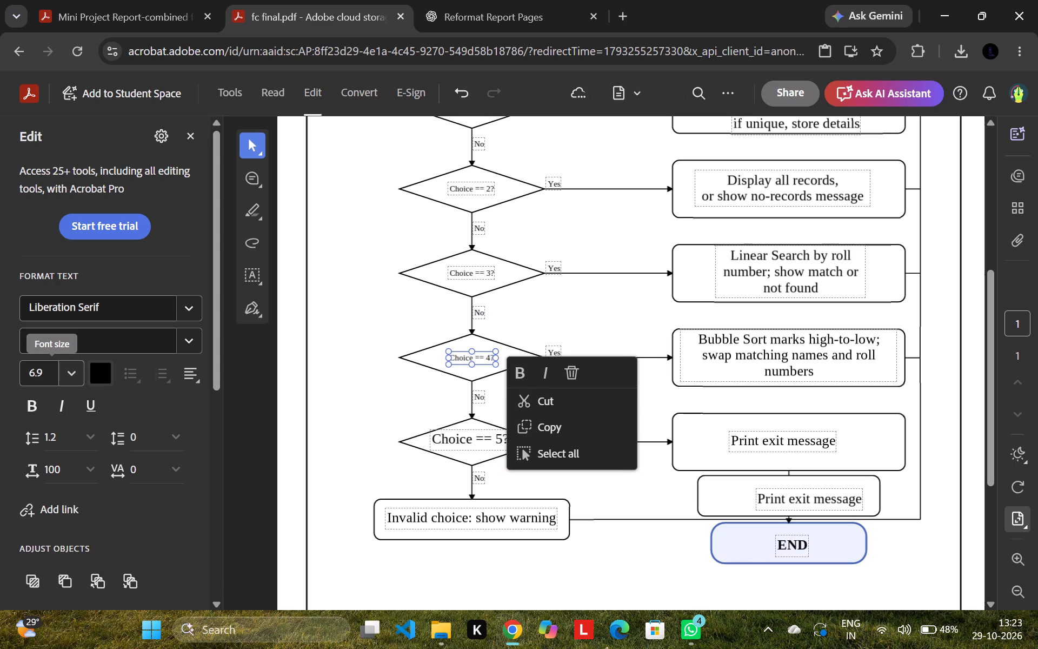
left_click_drag(496, 355, 502, 358)
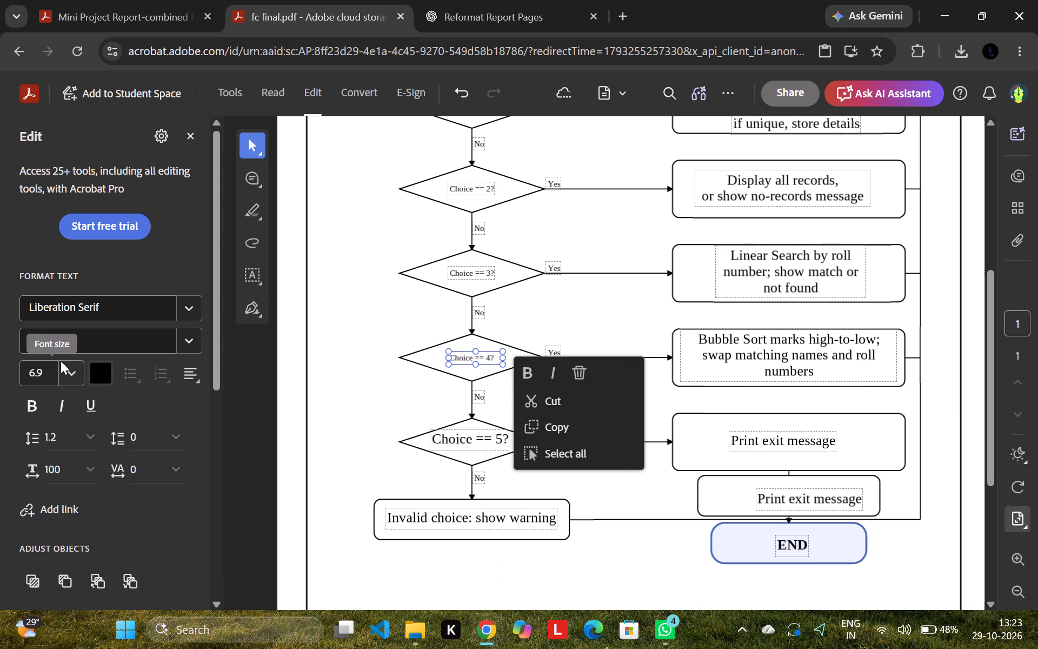
left_click(73, 374)
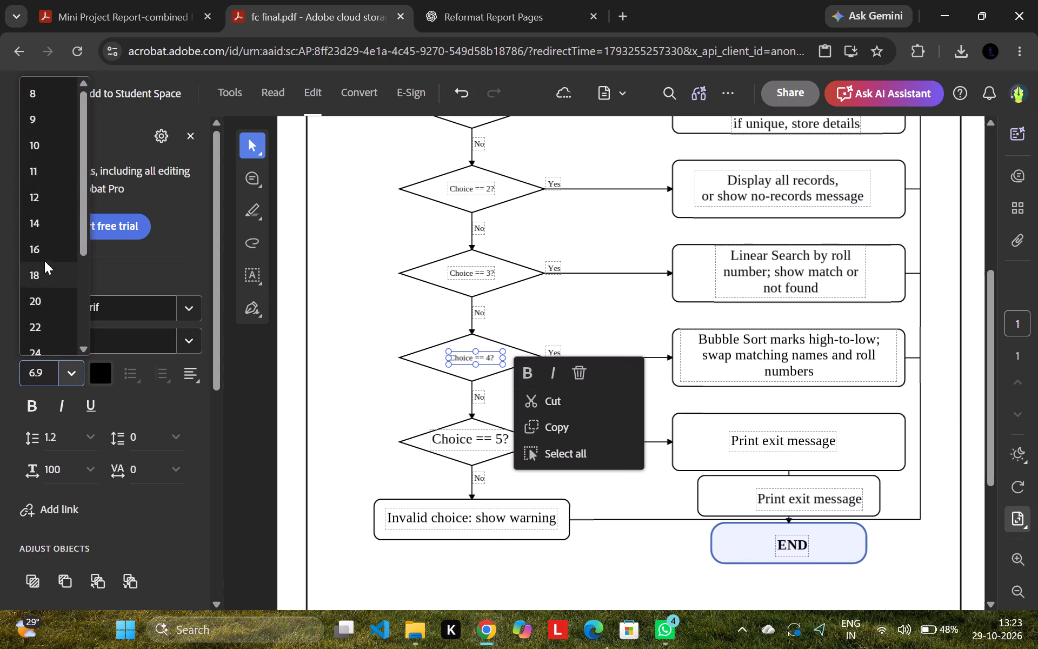
left_click(47, 190)
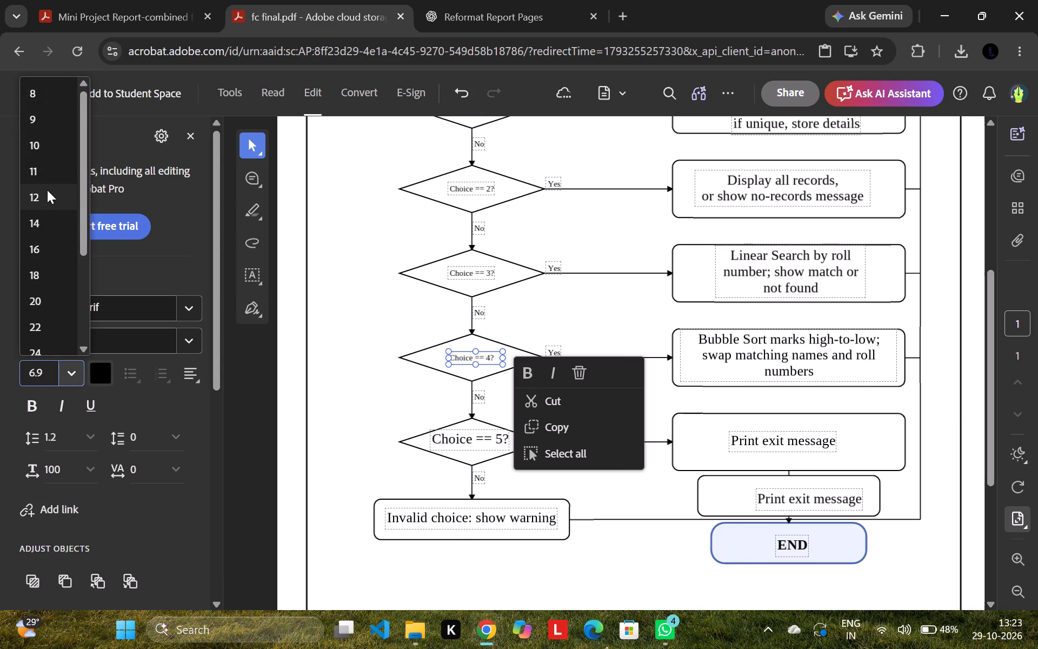
key("a")
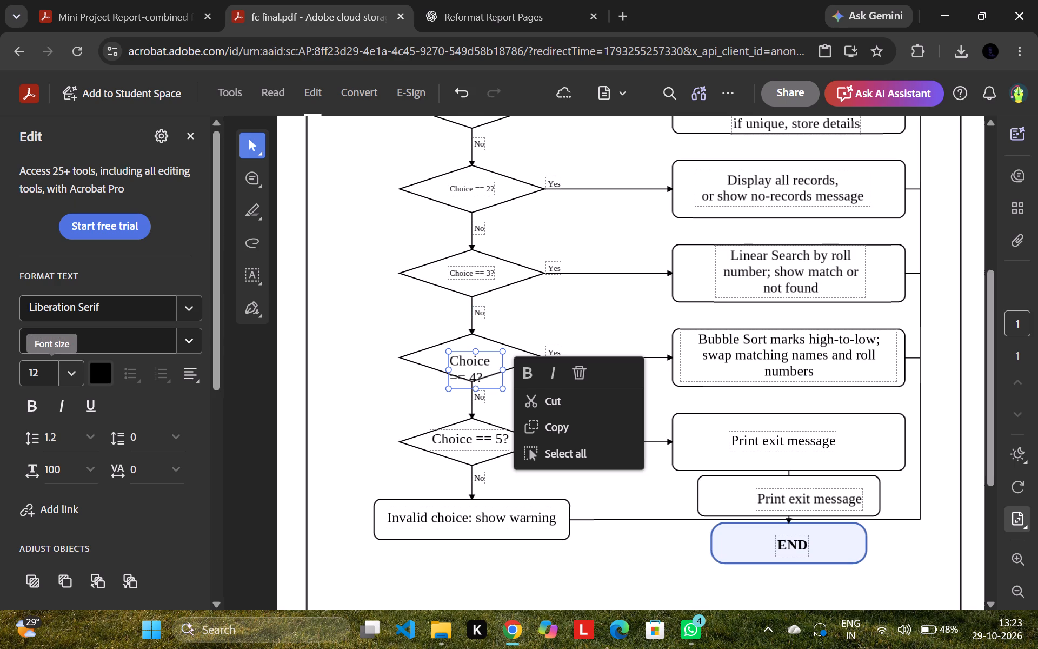
left_click_drag(502, 369, 520, 361)
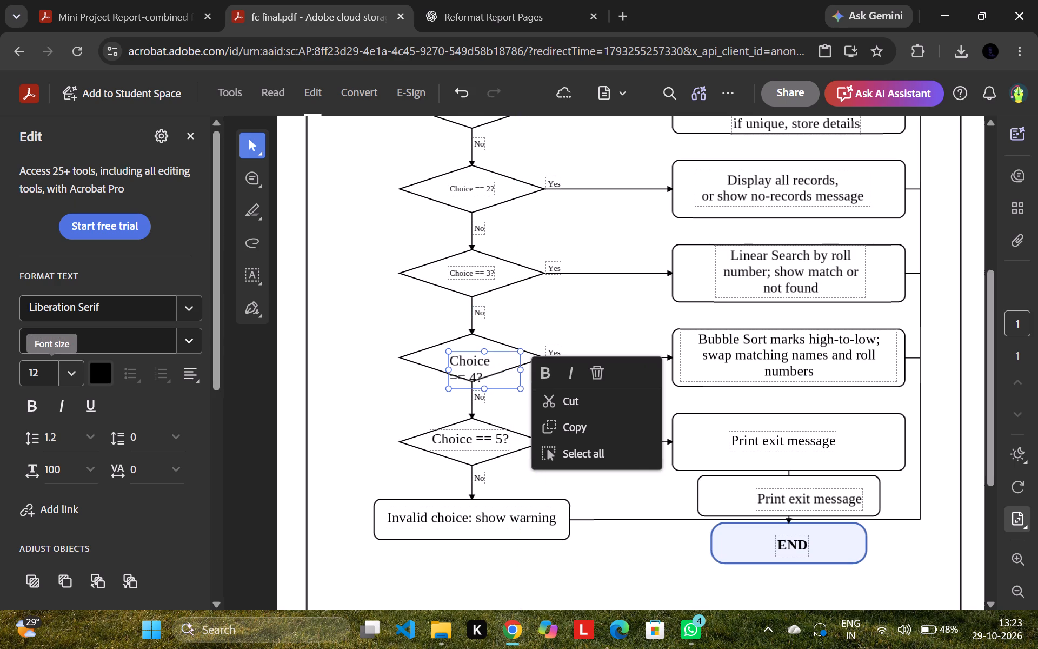
left_click(449, 373)
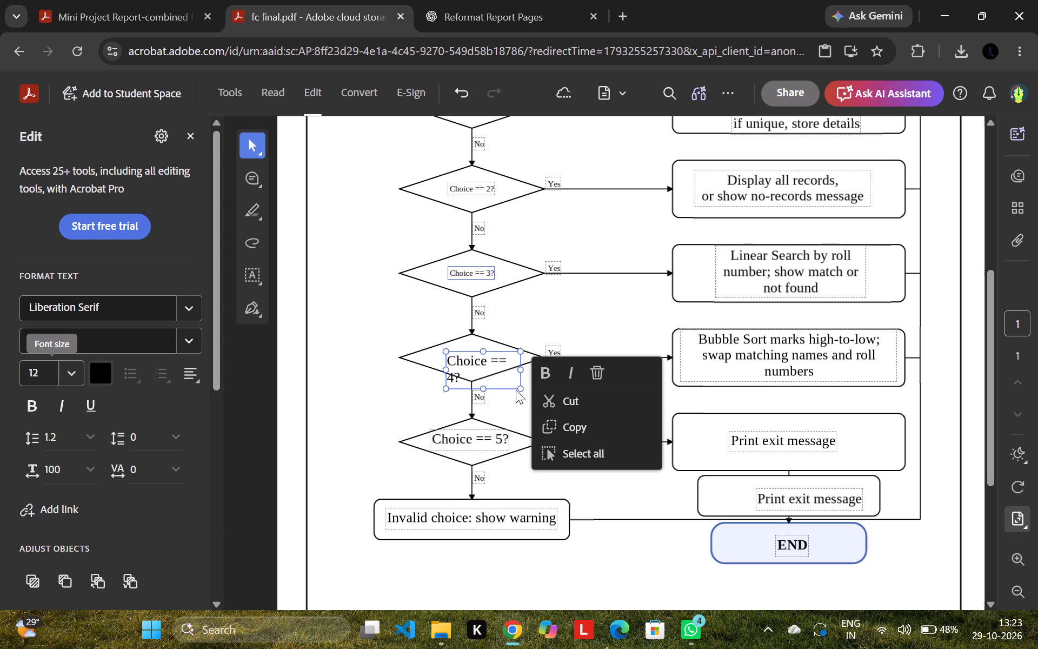
Delete the question mark from "Choice == 4?" and move the text to the middle of its diamond.
left_click(502, 380)
key("BackSpace")
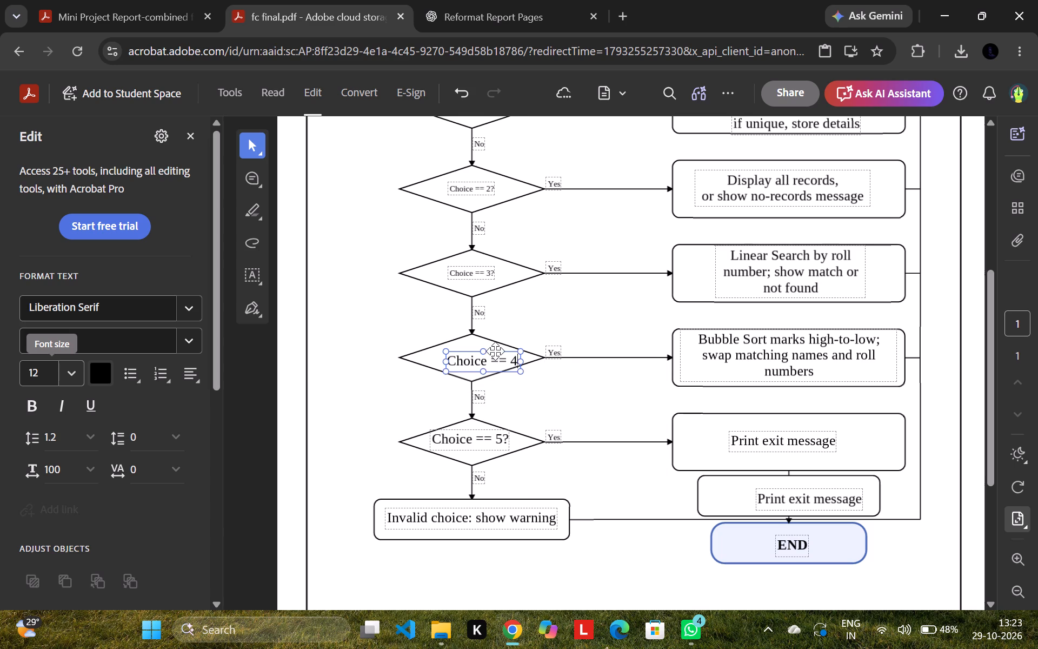
left_click_drag(495, 351, 490, 347)
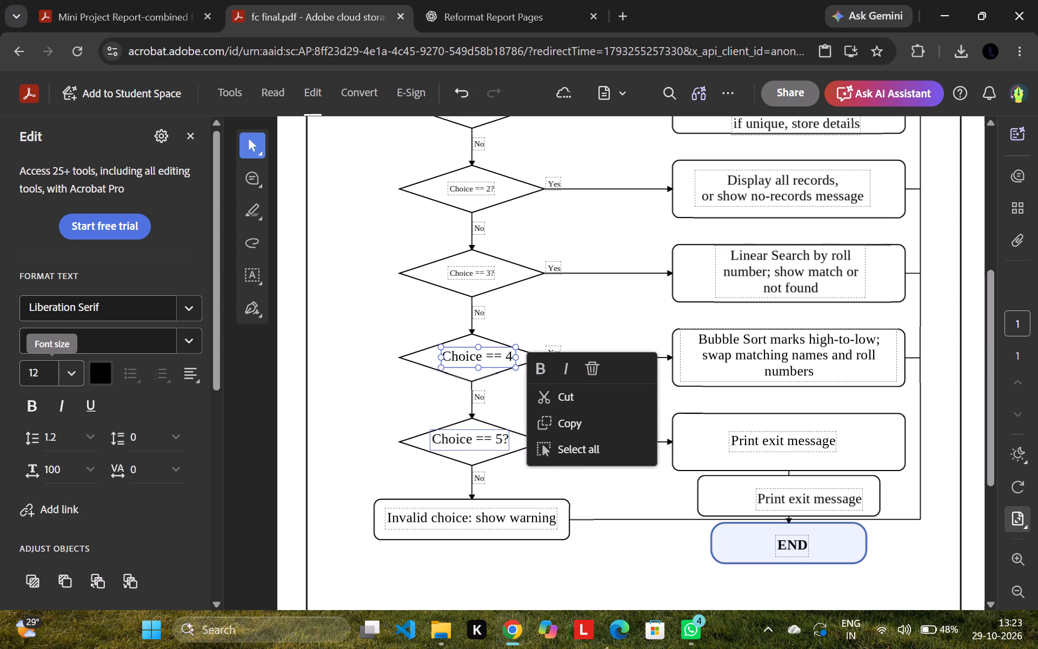
Delete the question mark from "Choice == 5?" and recentre the text inside its diamond.
left_click(494, 441)
key("Right")
key("Right")
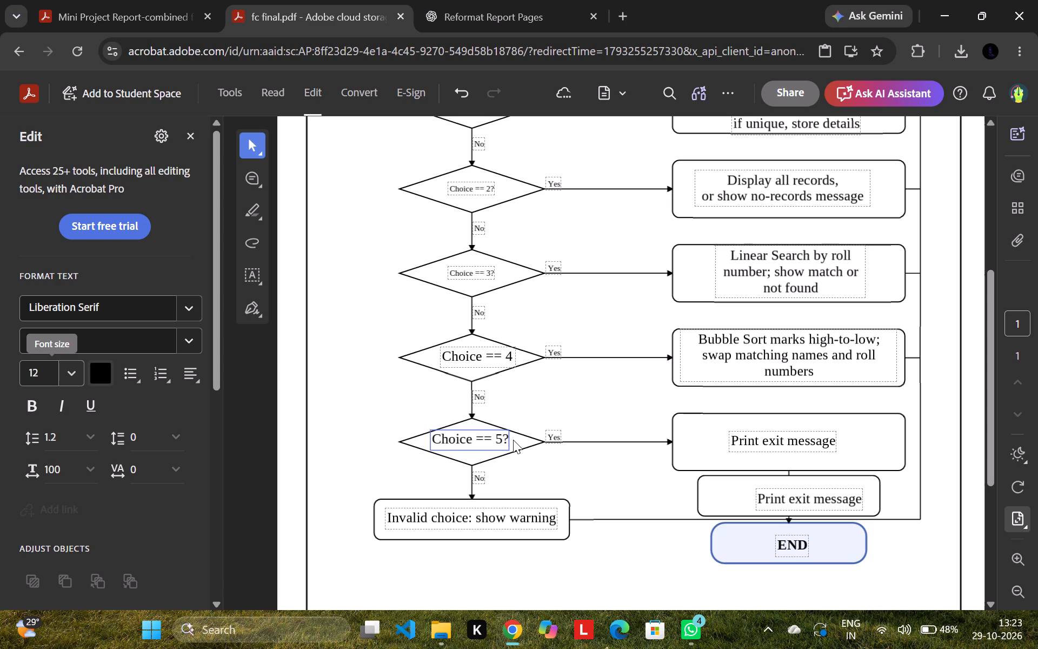
key("BackSpace")
left_click_drag(480, 429, 484, 431)
left_click(528, 397)
Set the Yes label beside the Choice == 5 diamond to font size 12 and move it up above the arrow line.
left_click(555, 437)
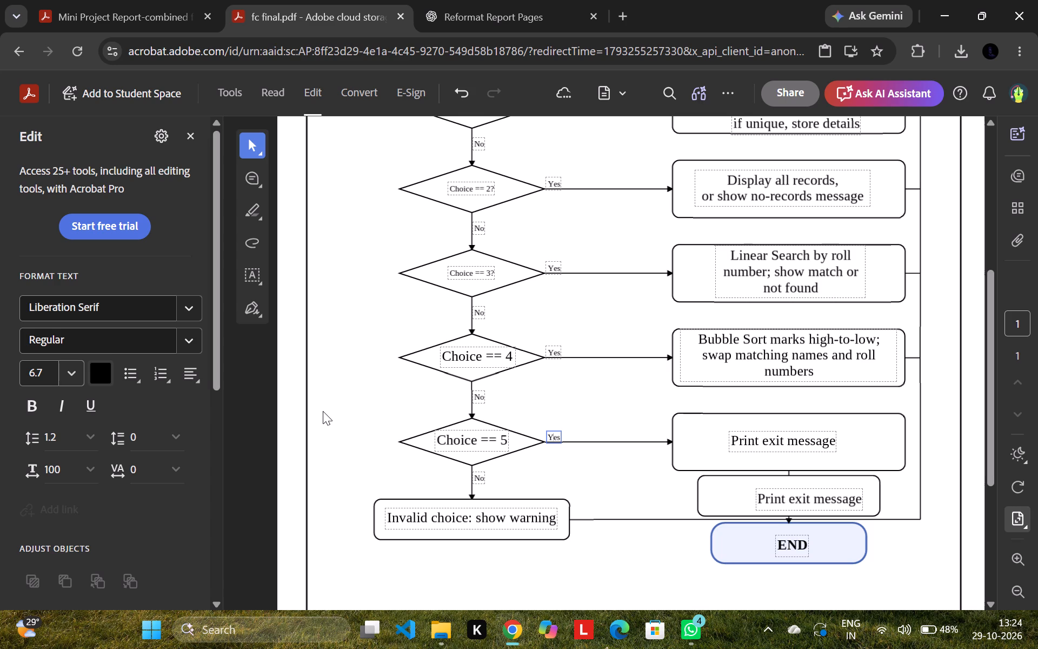
key("ctrl+a")
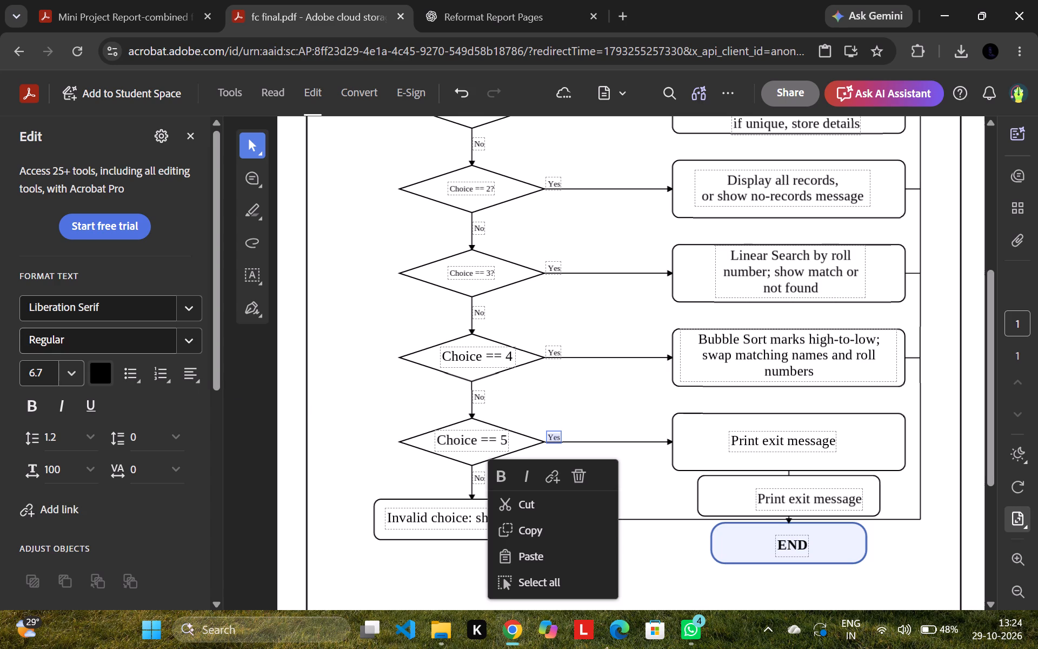
left_click(76, 372)
left_click(54, 198)
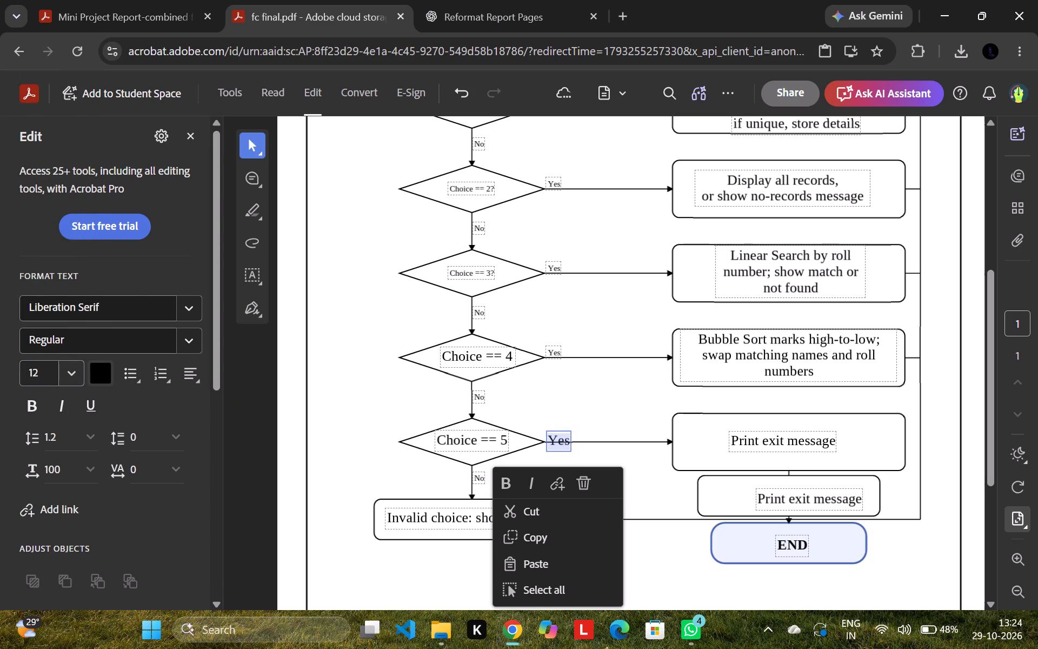
left_click_drag(564, 431, 565, 422)
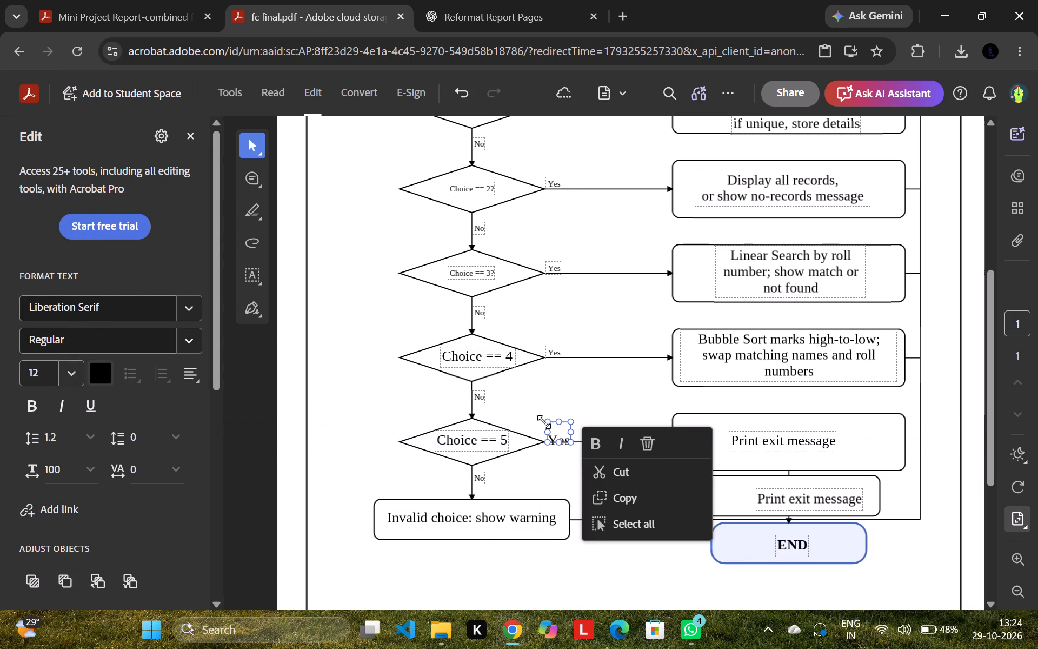
Set the No label between the Choice == 4 and Choice == 5 diamonds to font size 12.
left_click(480, 401)
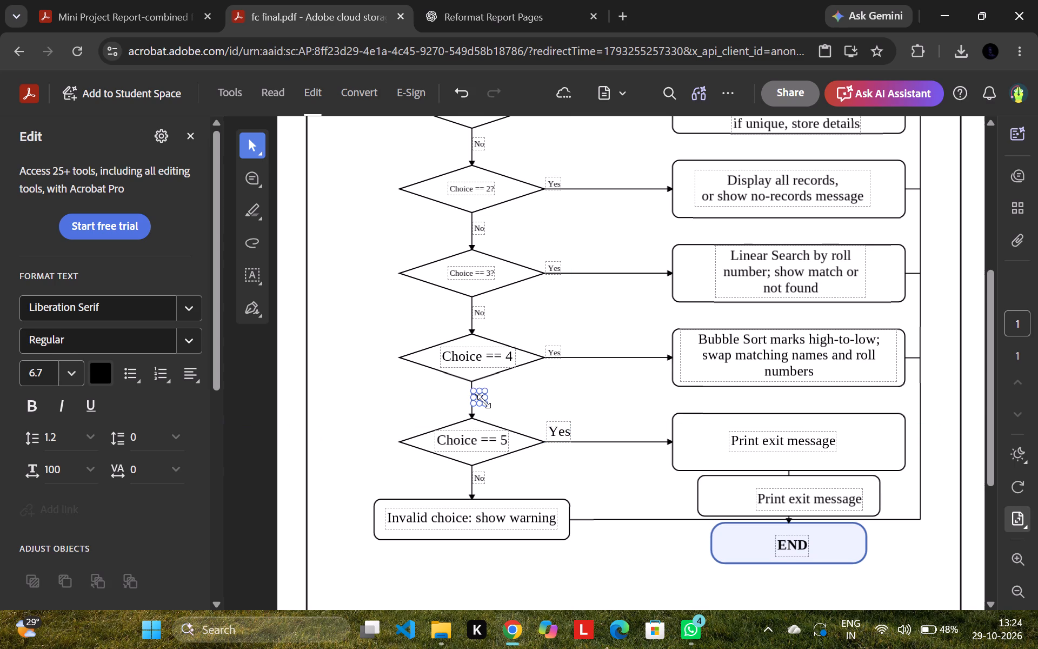
key("ctrl+a")
left_click(75, 377)
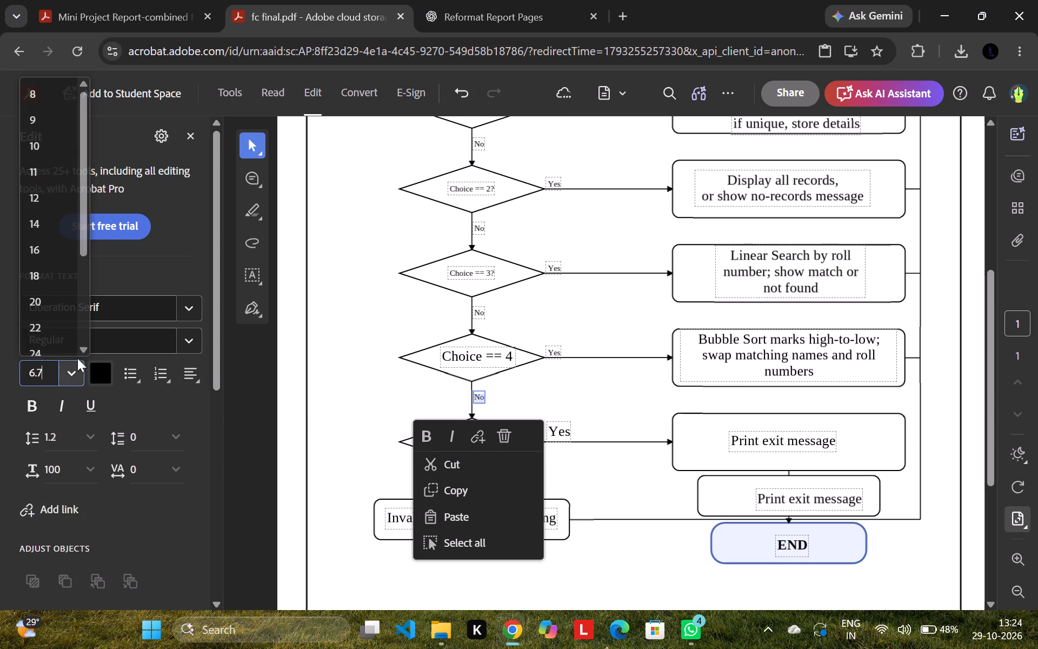
left_click(49, 200)
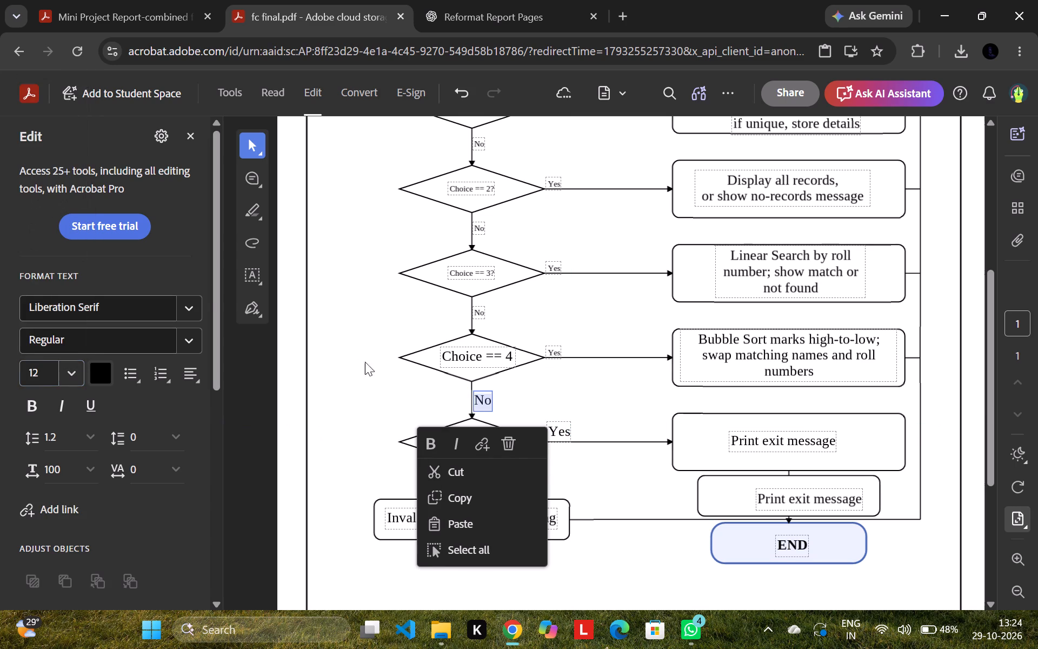
left_click(397, 383)
left_click(610, 313)
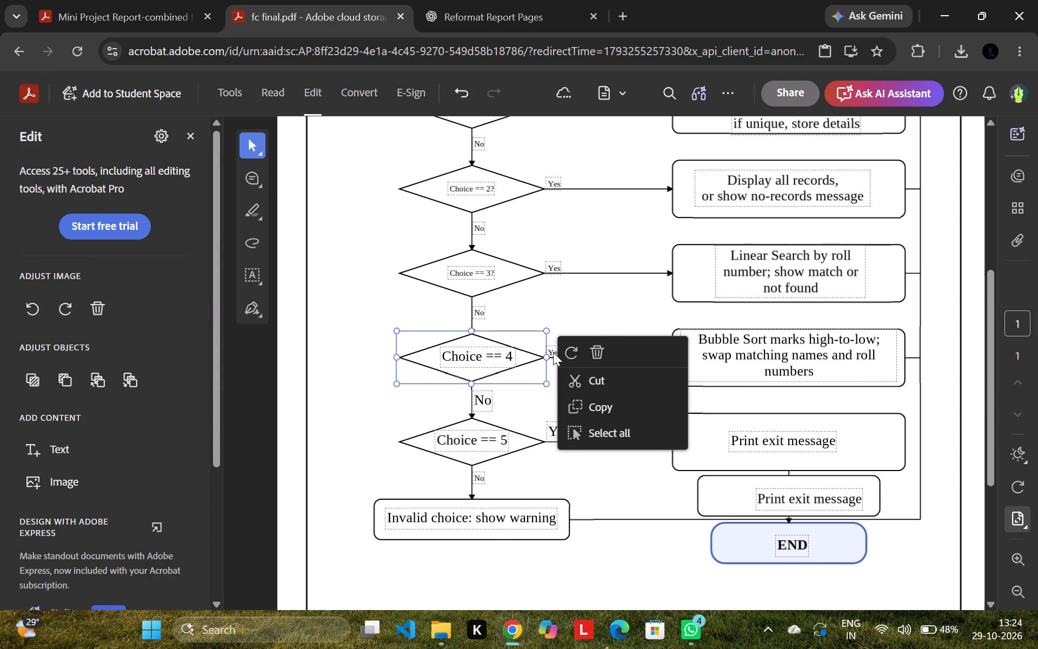
Set the Yes label beside the Choice == 4 diamond to font size 12 and widen its frame so it fits on one line.
left_click(553, 352)
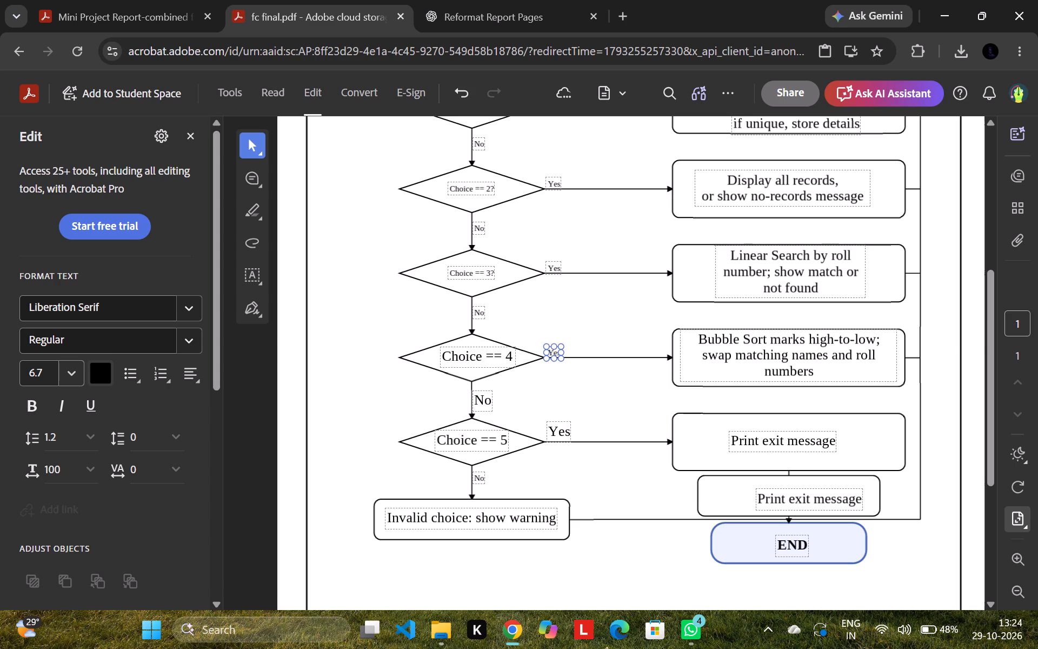
left_click_drag(560, 345, 573, 344)
left_click(562, 345)
key("ctrl+a")
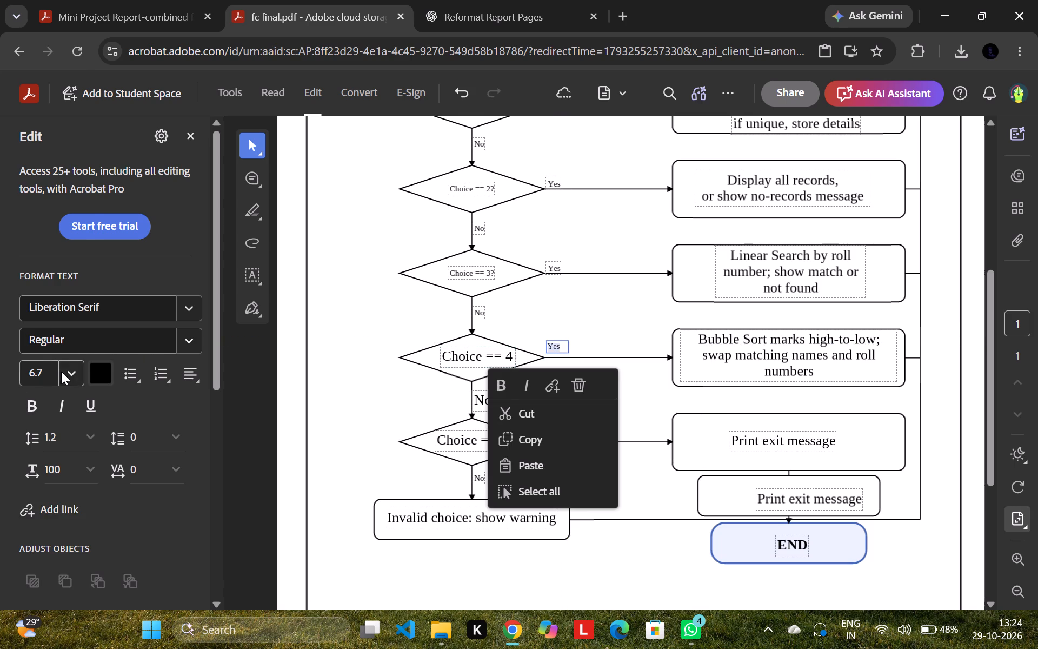
left_click(64, 370)
left_click(43, 203)
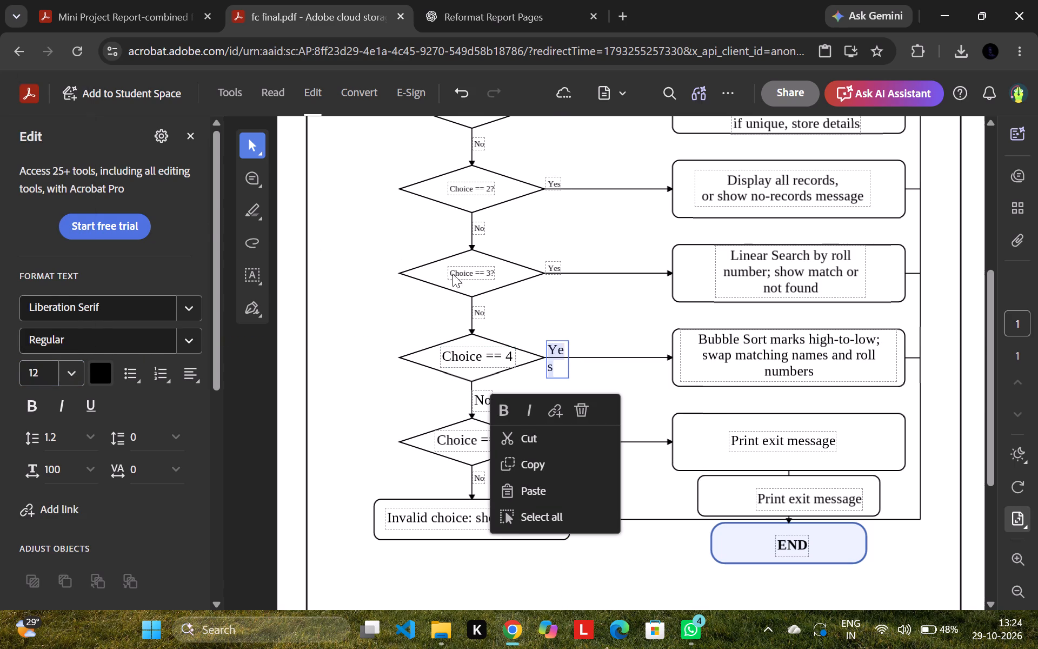
left_click_drag(570, 360, 573, 360)
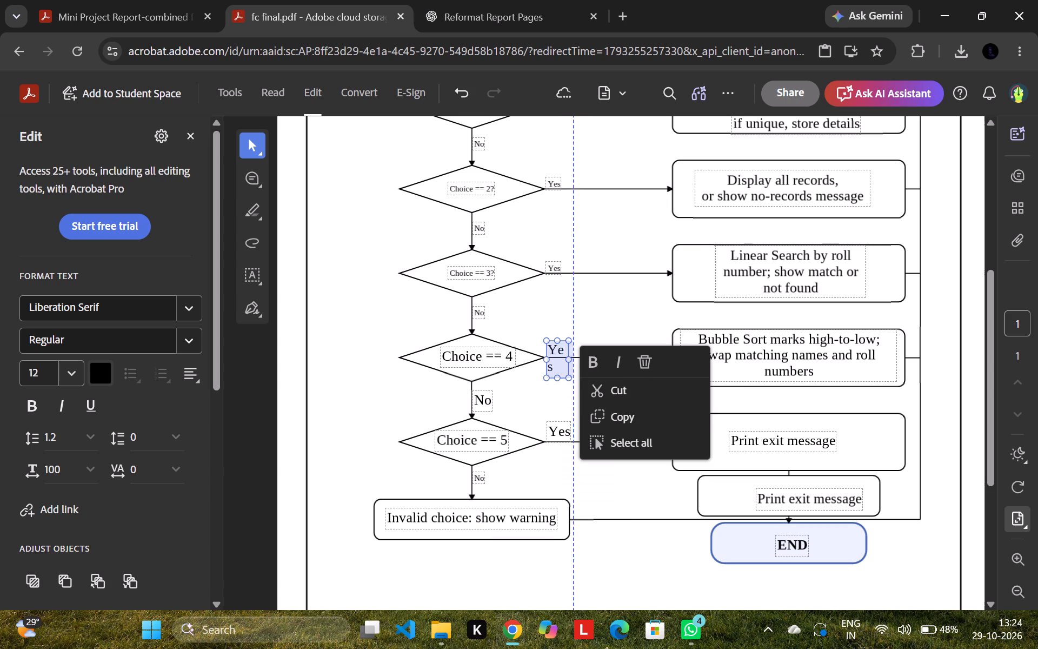
left_click_drag(573, 360, 579, 360)
left_click(562, 308)
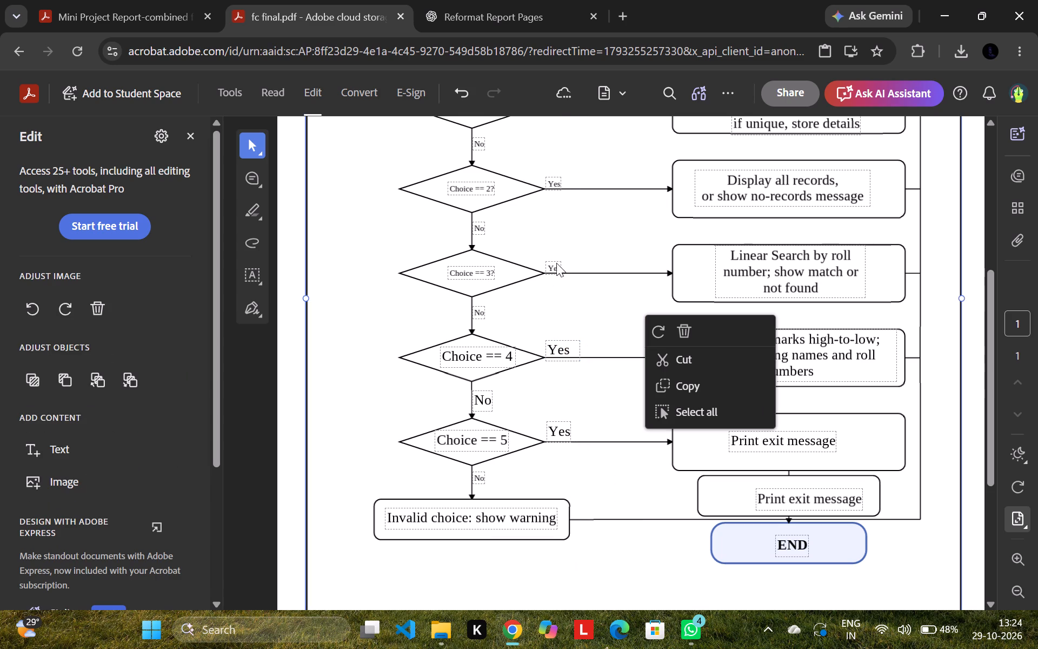
Set the Yes label beside the Choice == 3 diamond to font size 12 and move it up above the arrow line.
left_click(557, 261)
left_click(558, 265)
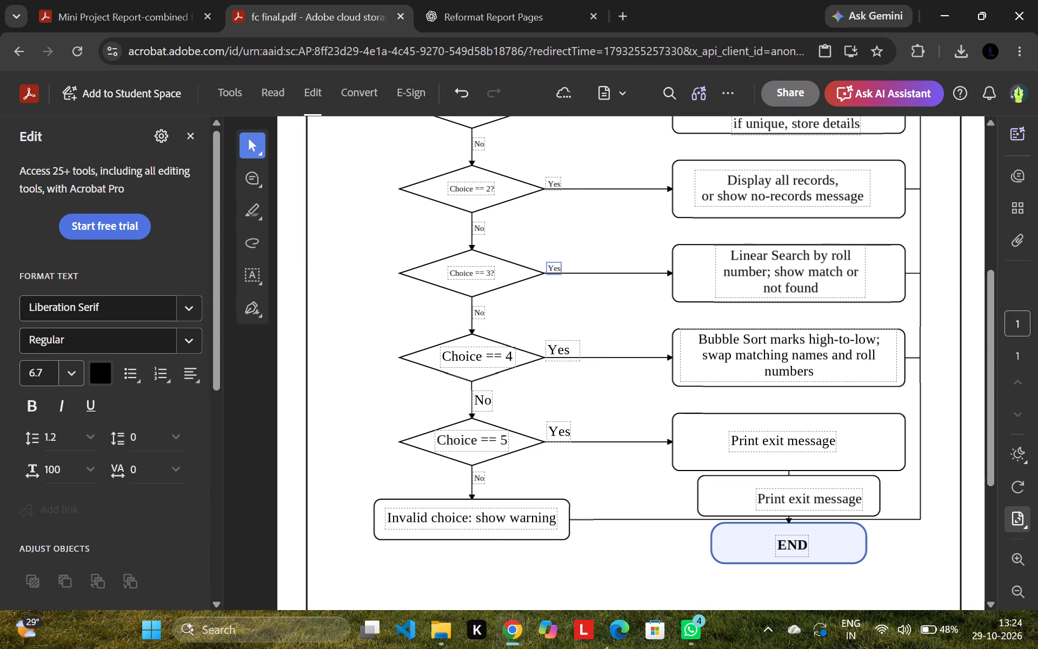
key("ctrl+a")
left_click(65, 368)
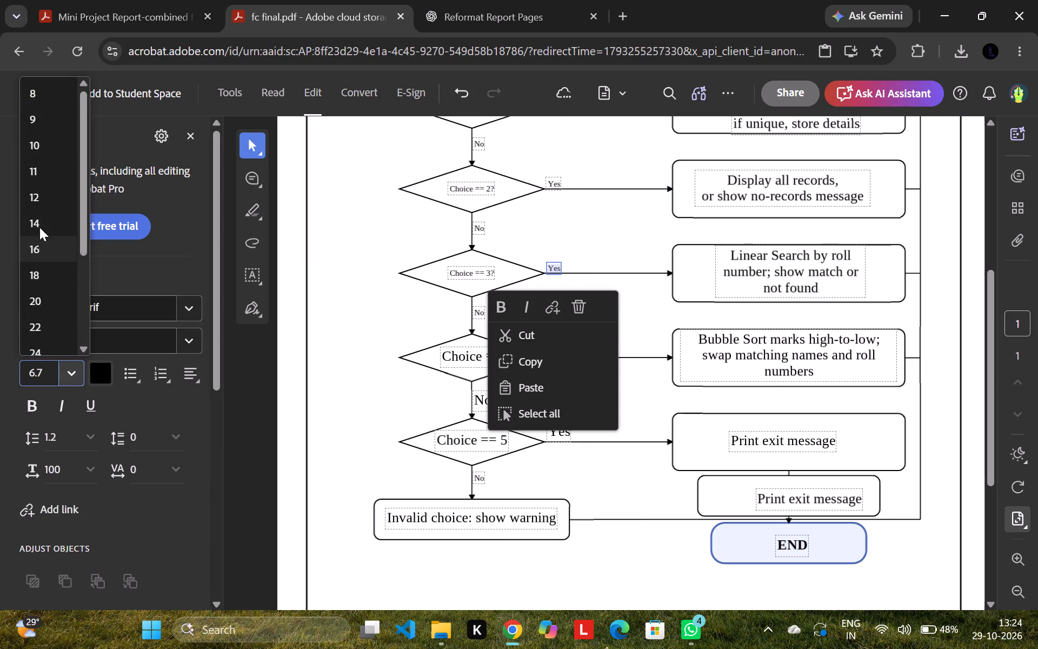
left_click(40, 206)
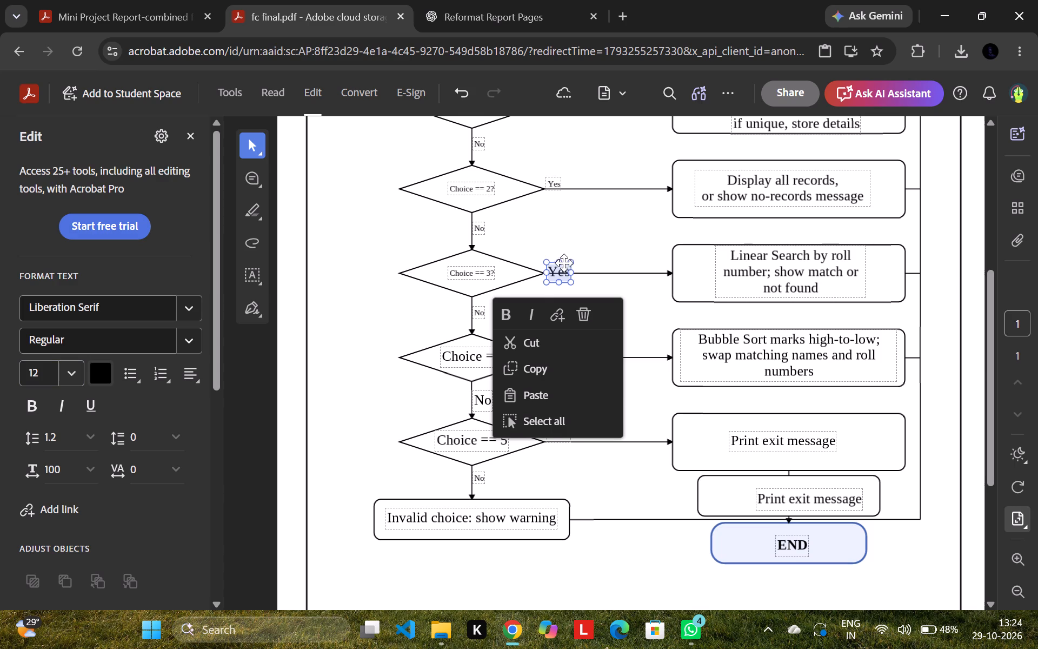
left_click_drag(564, 261, 564, 252)
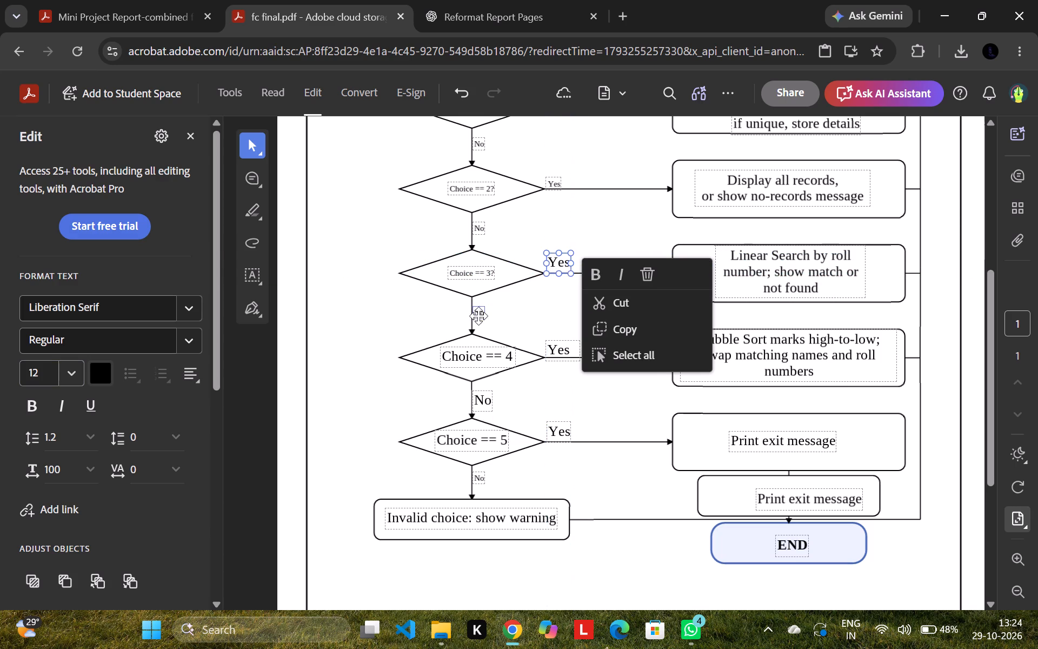
Set the No labels below the Choice == 3 and Choice == 2 diamonds to font size 12.
left_click(478, 311)
key("ctrl+a")
left_click(75, 378)
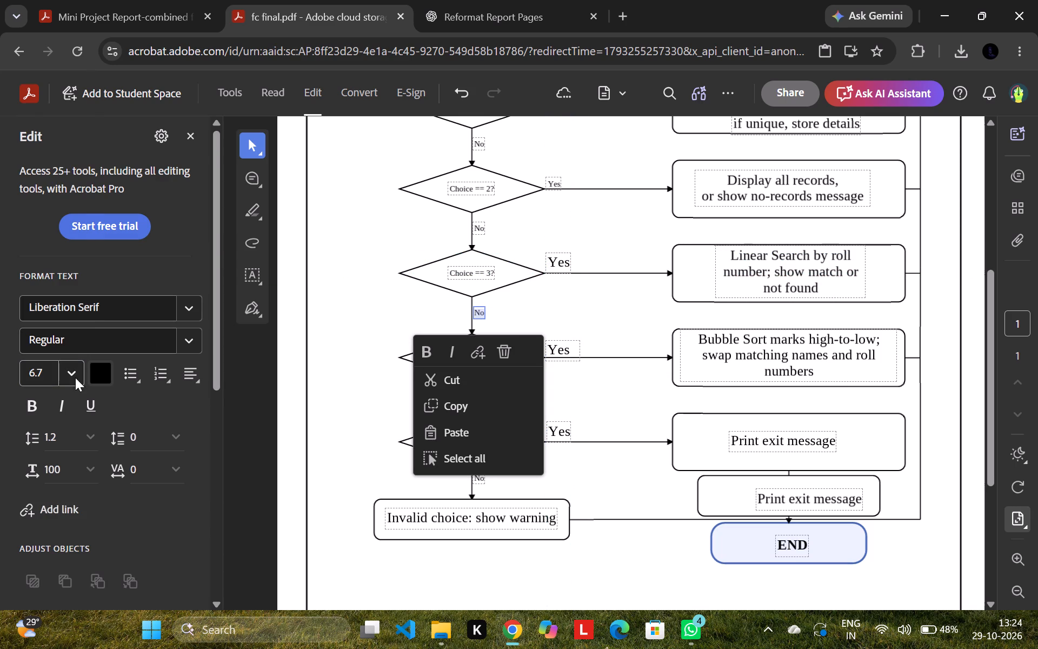
left_click(69, 198)
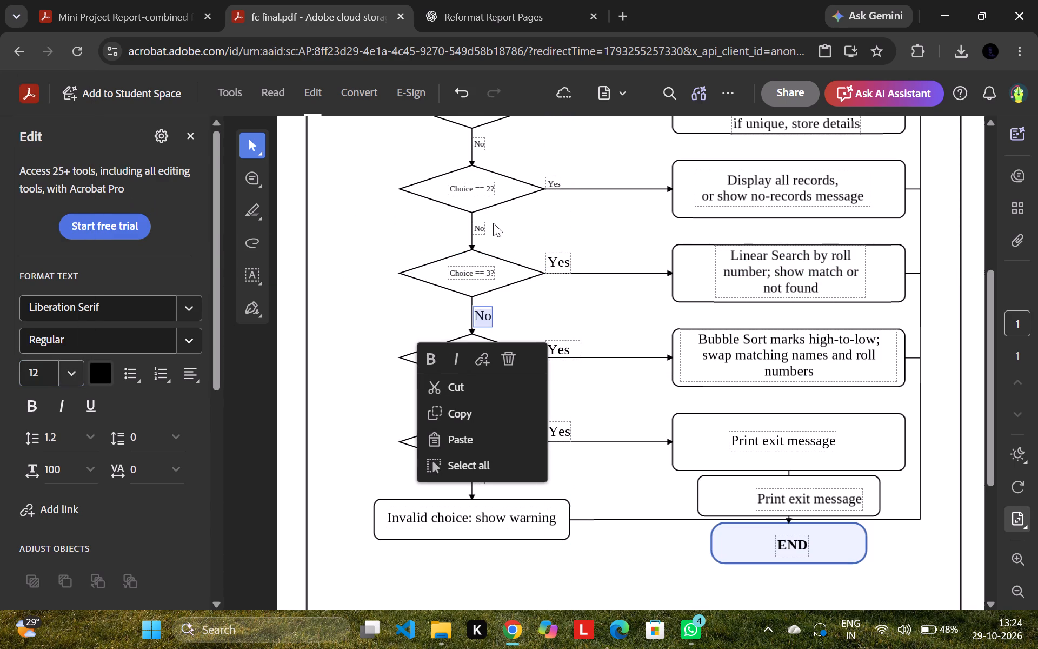
left_click(480, 225)
key("ctrl+a")
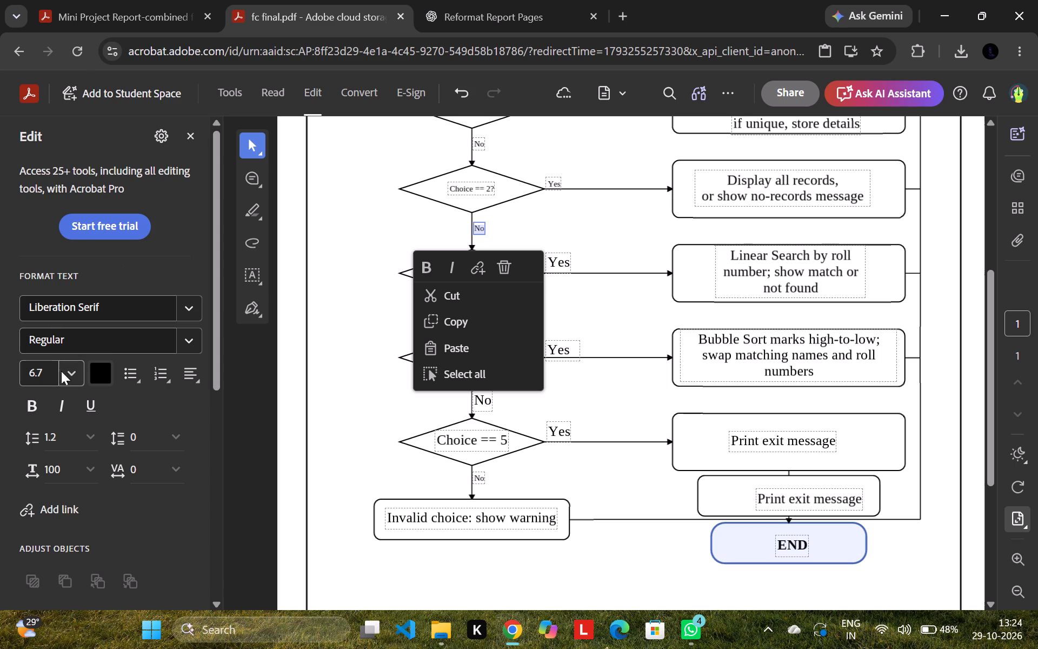
left_click(67, 373)
left_click(41, 196)
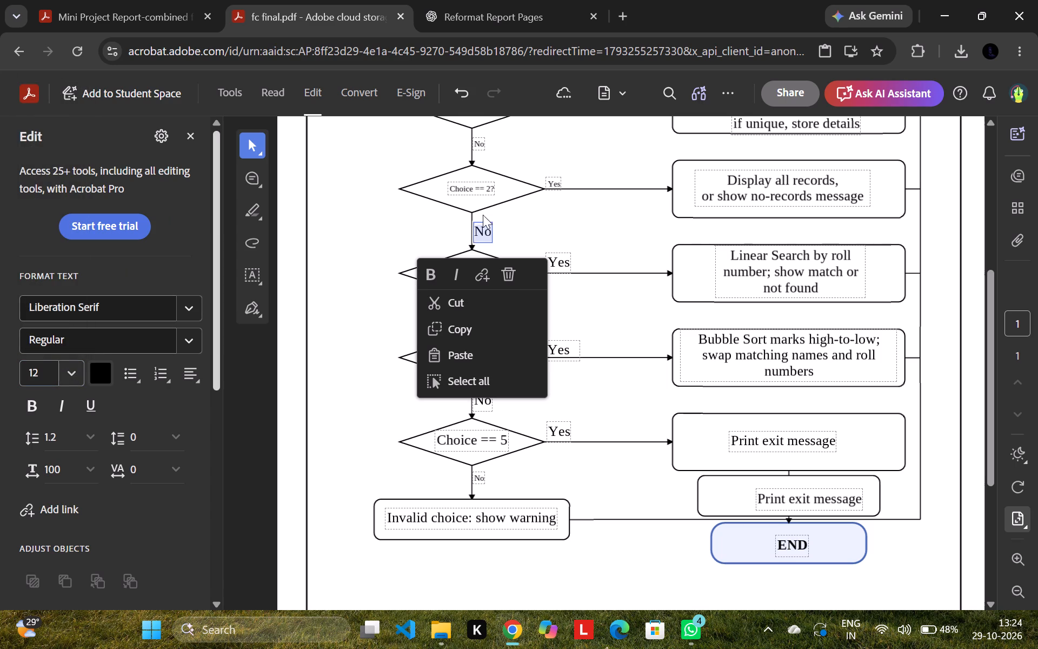
Set the Yes label beside the Choice == 2 diamond to font size 12 and move it up above the arrow line.
left_click(551, 183)
key("ctrl+a")
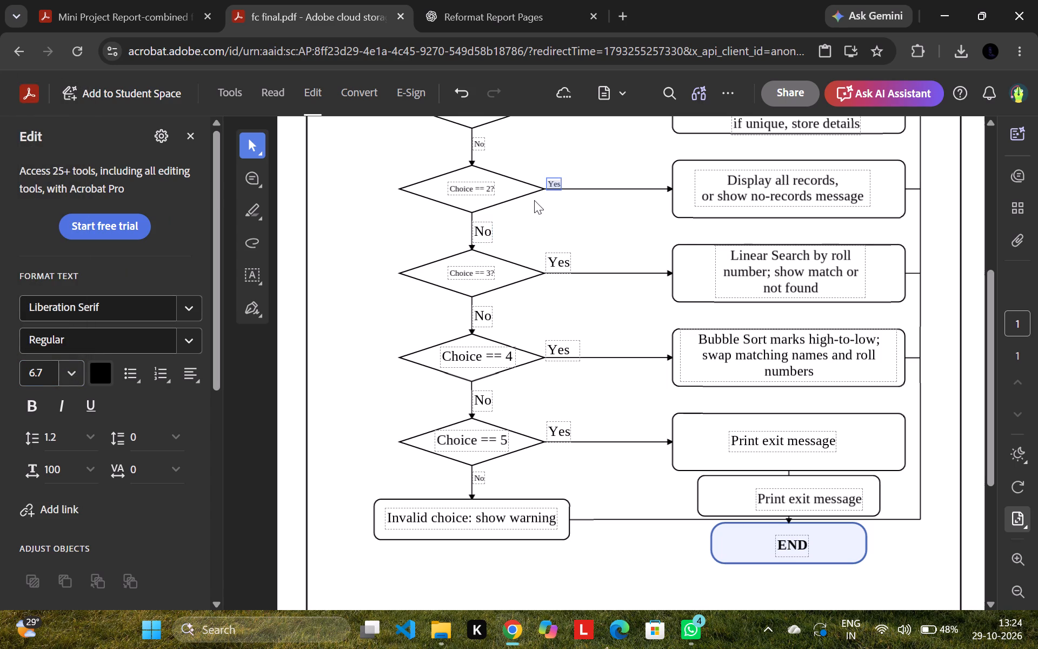
left_click(72, 376)
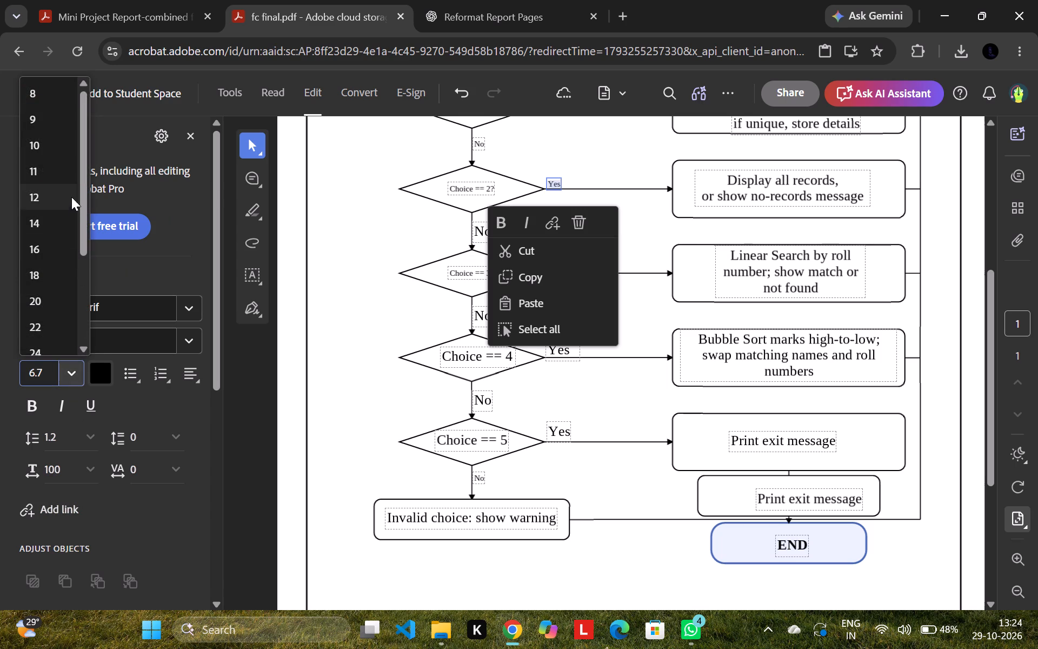
left_click(67, 188)
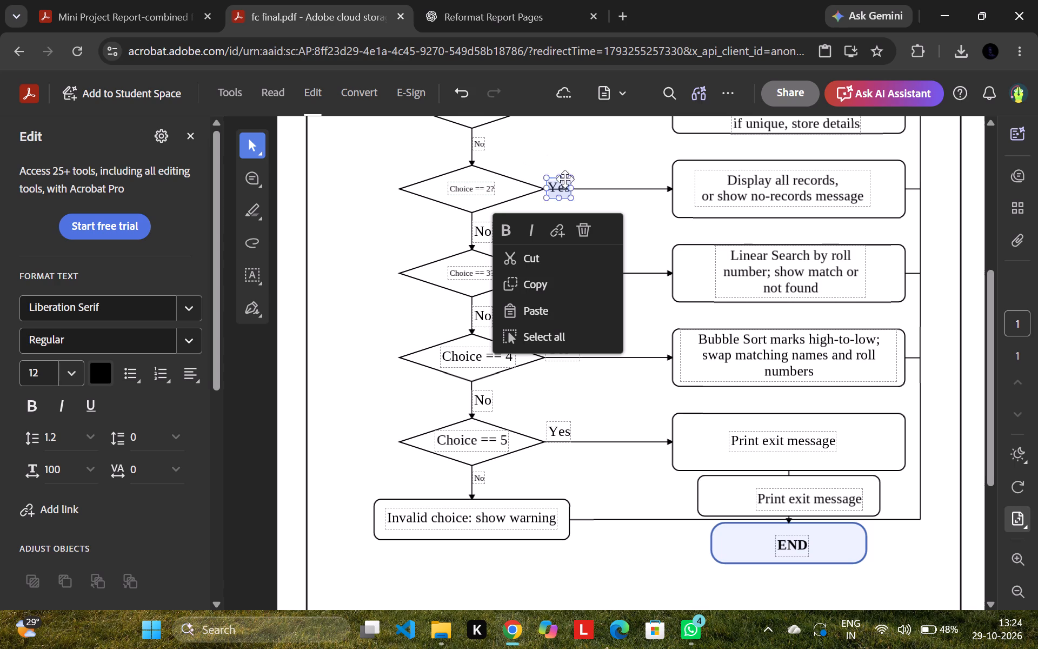
left_click_drag(565, 177, 561, 170)
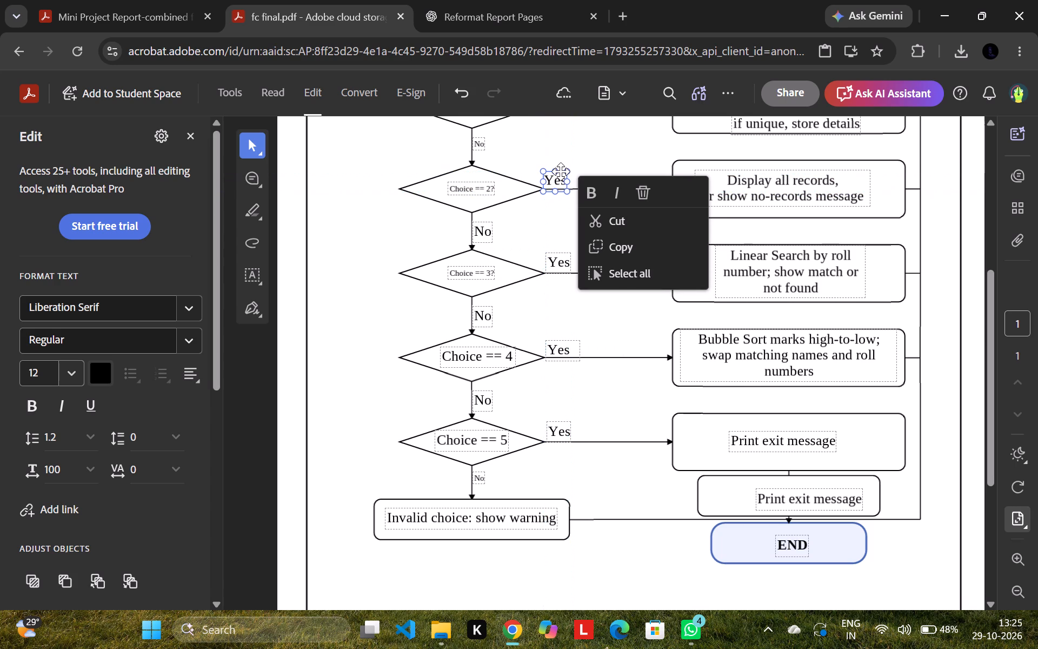
left_click(577, 151)
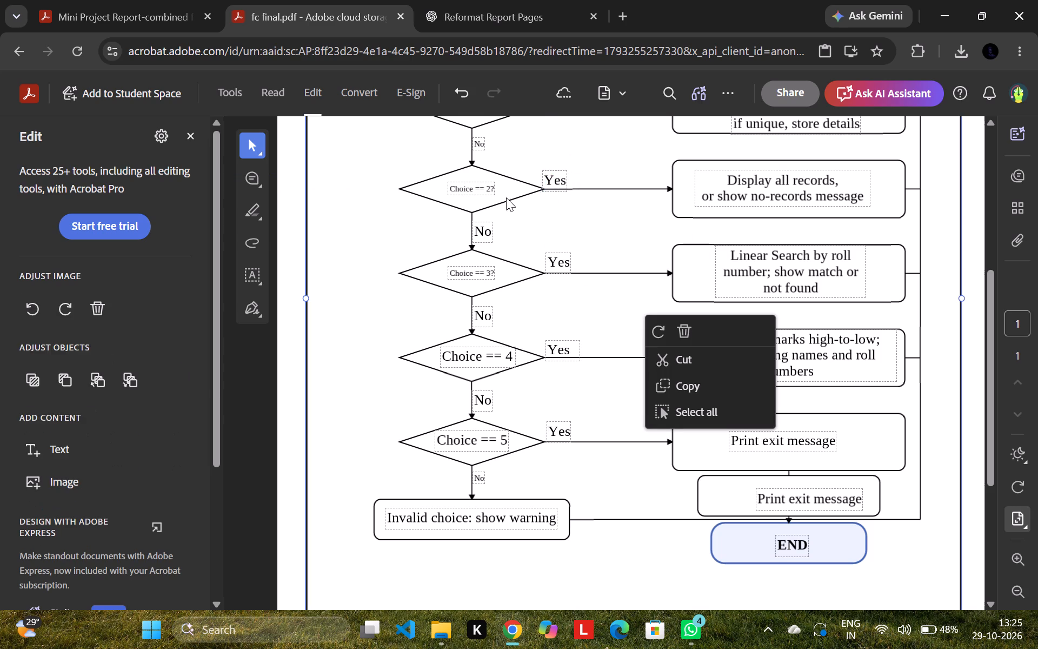
Set the "Choice == 3?" text to font size 12, delete its question mark and recentre it inside its diamond.
left_click(480, 268)
left_click(480, 270)
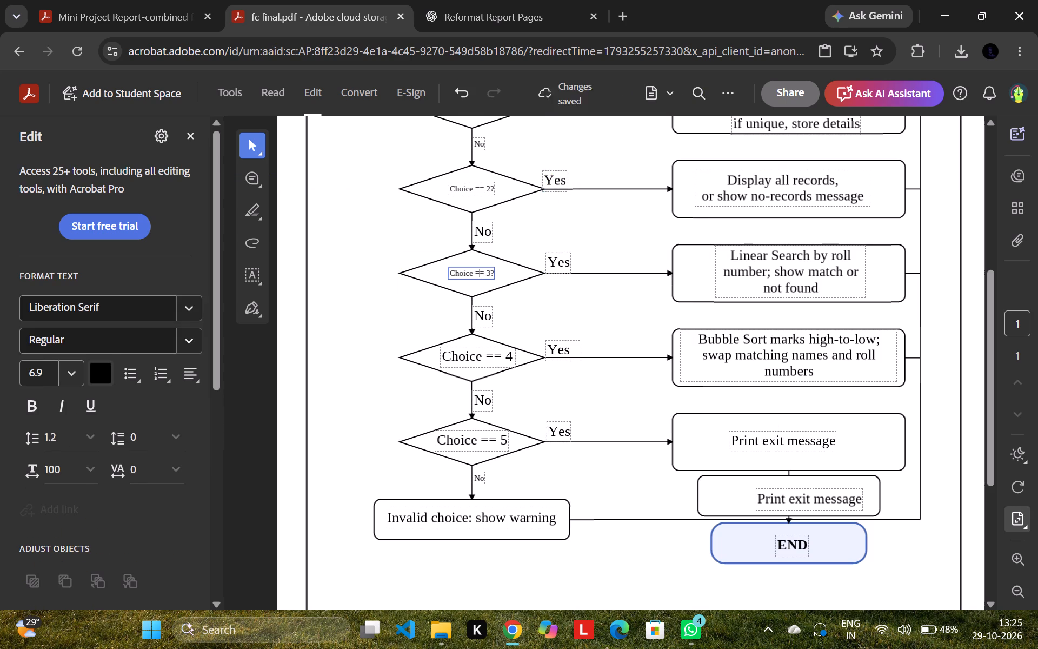
key("ctrl+a")
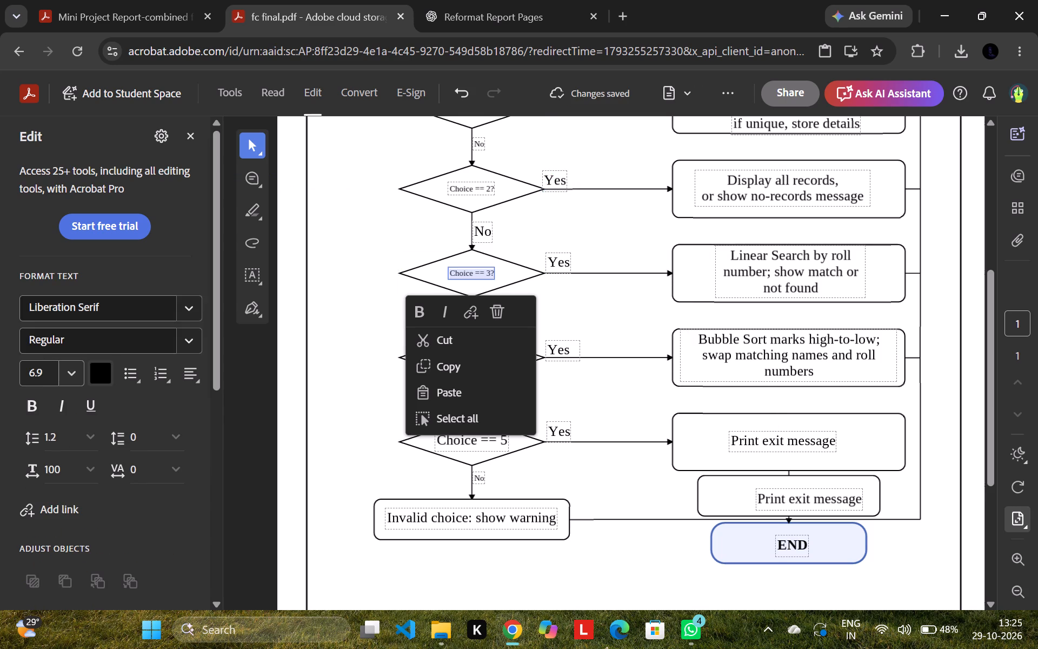
left_click(81, 375)
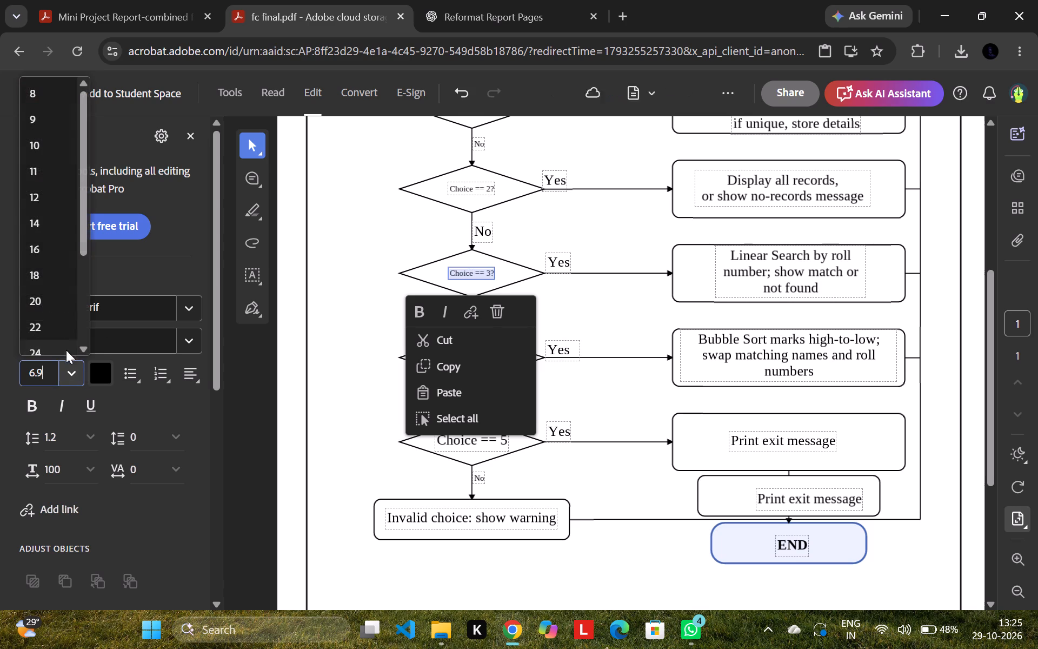
left_click(56, 190)
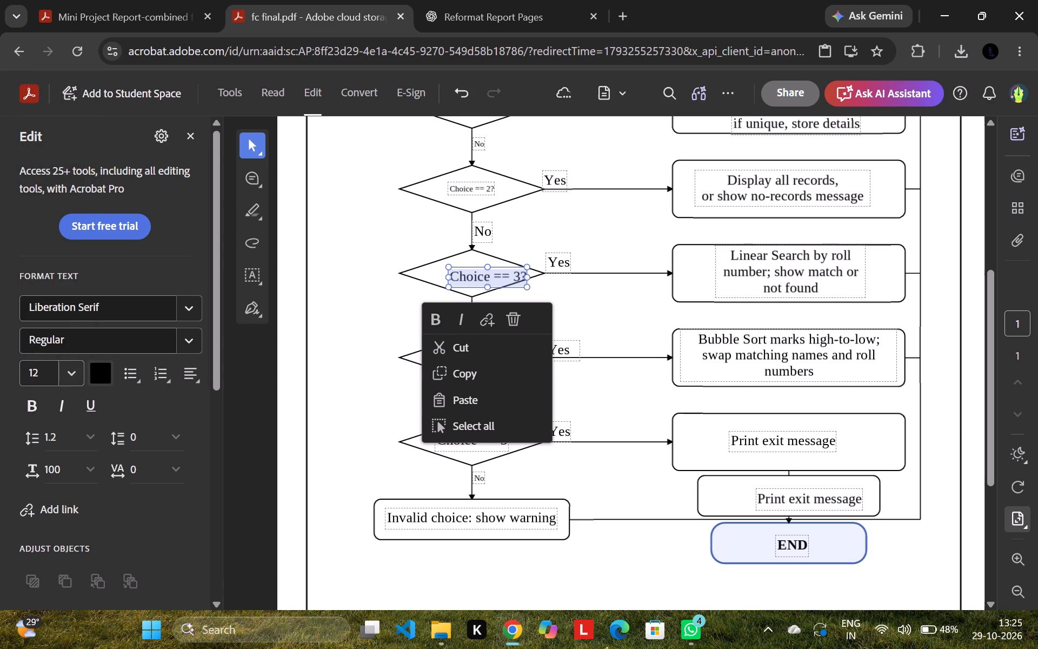
left_click(521, 277)
key("Right")
key("BackSpace")
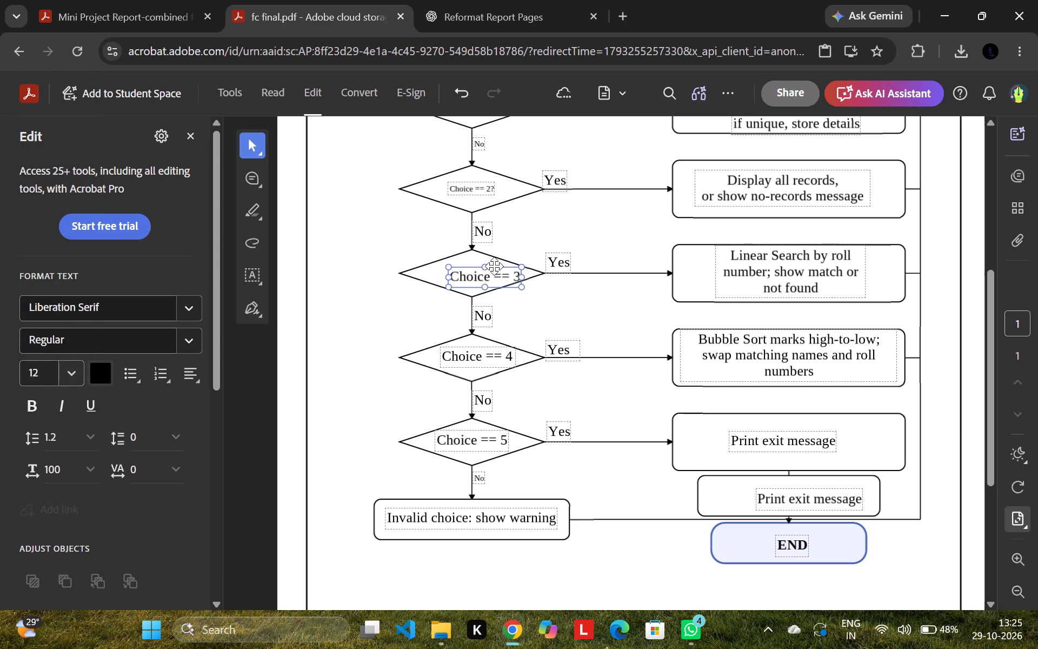
left_click_drag(502, 267, 491, 266)
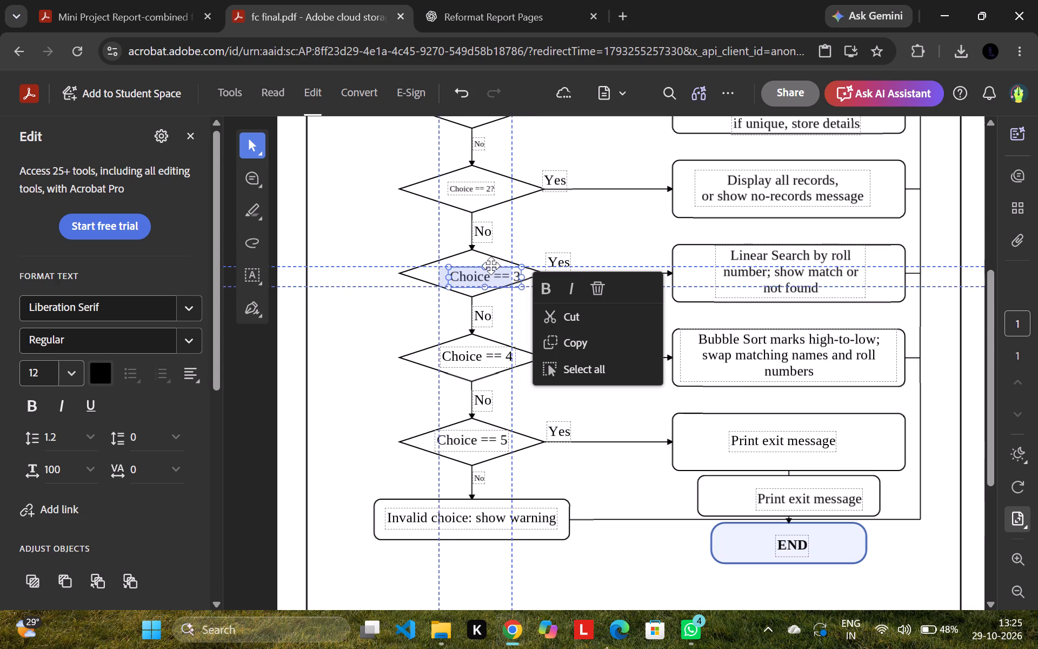
left_click_drag(491, 266, 491, 263)
left_click(541, 227)
Set the "Choice == 2?" text to font size 12, delete its question mark and recentre it inside its diamond.
scroll(541, 227, "up", 1)
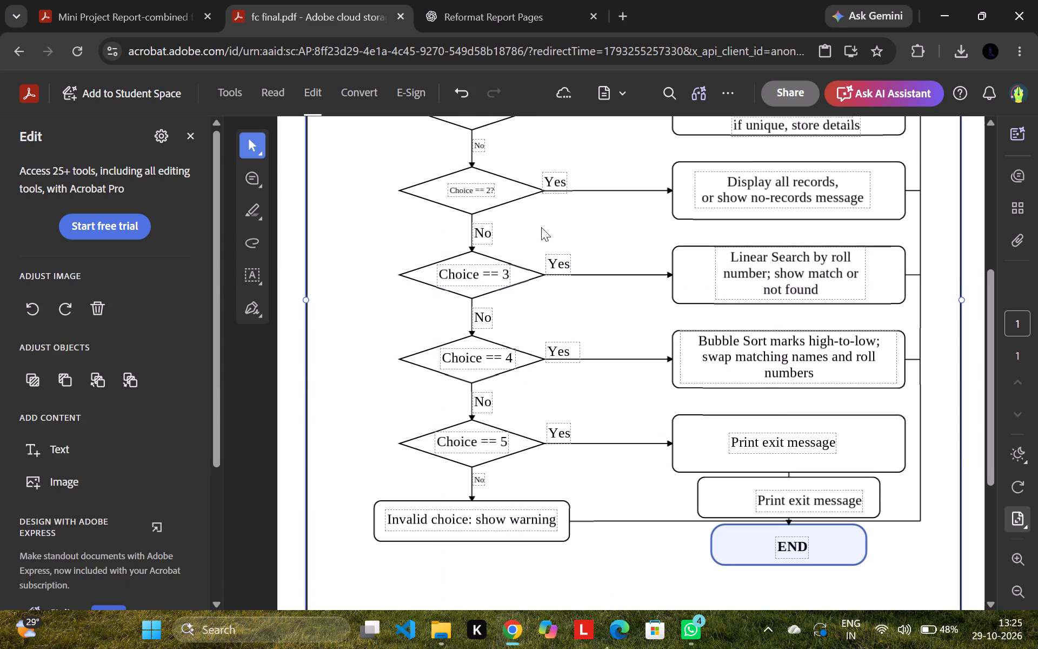
scroll(541, 227, "up", 1)
left_click(487, 345)
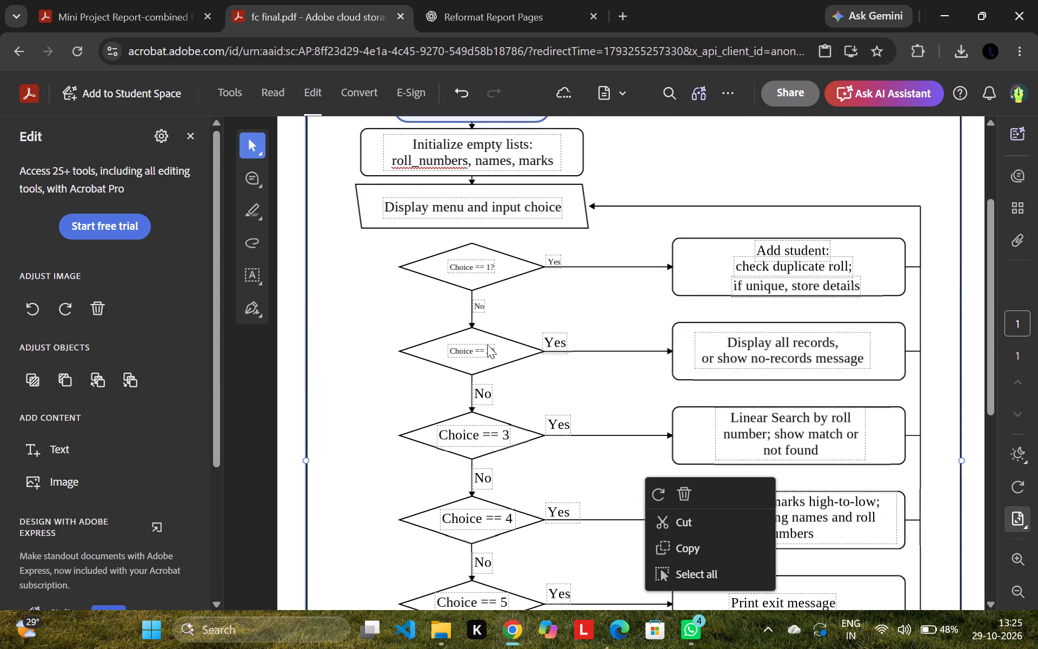
left_click(487, 348)
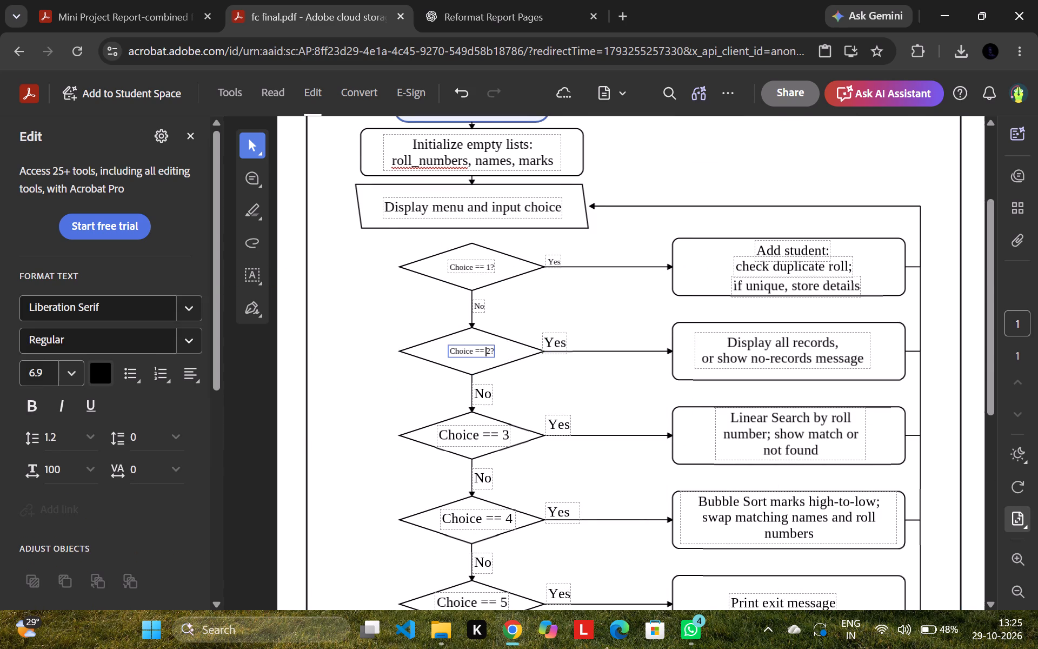
key("ctrl+a")
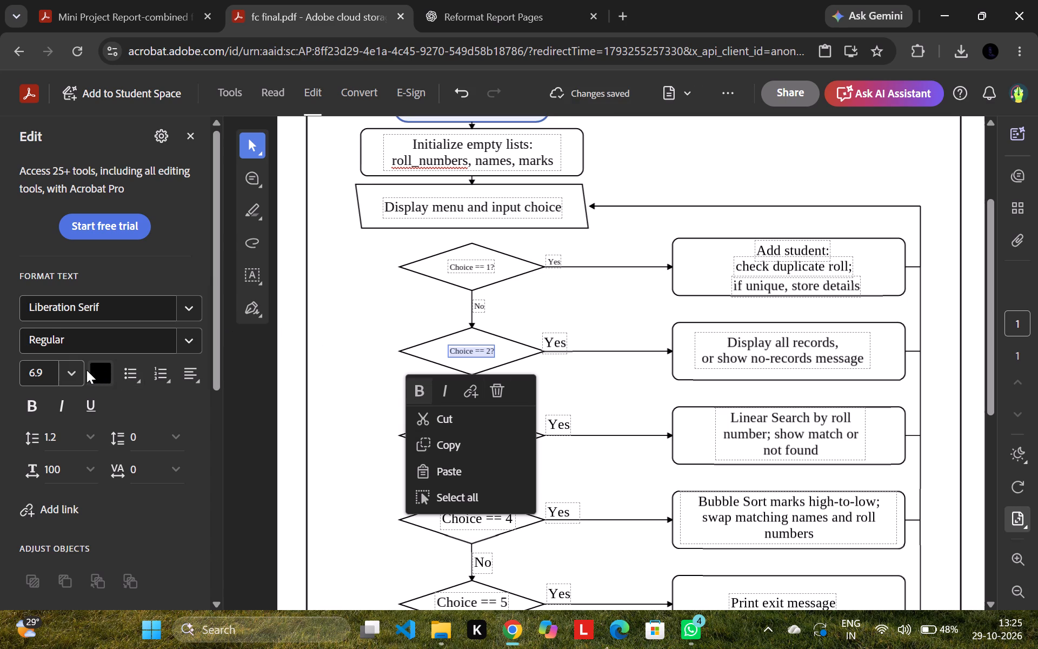
left_click(51, 370)
left_click(69, 371)
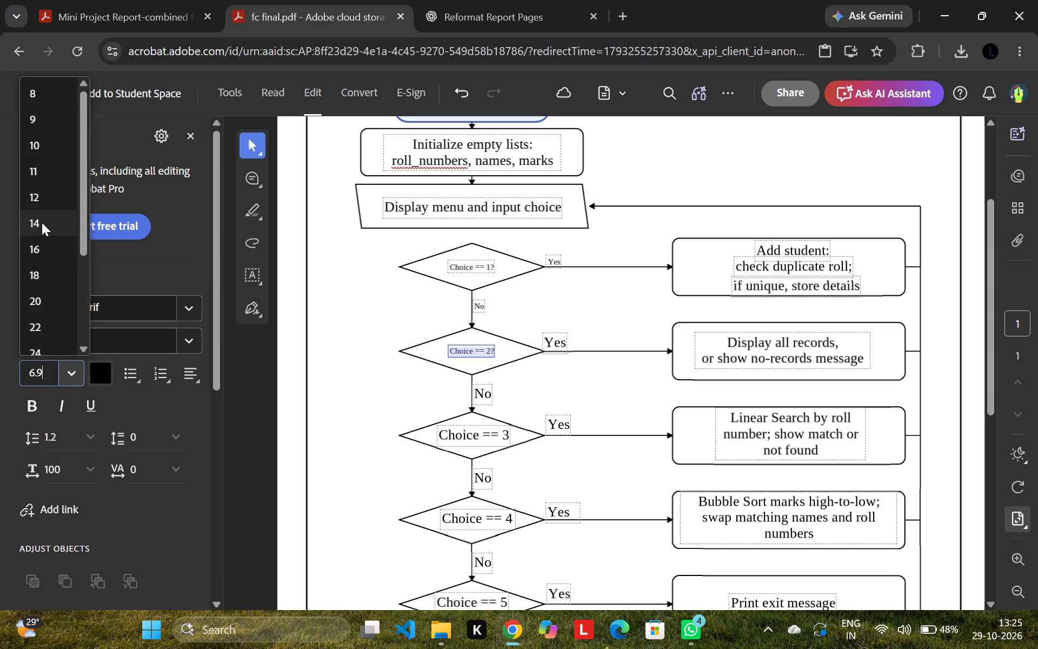
left_click(42, 203)
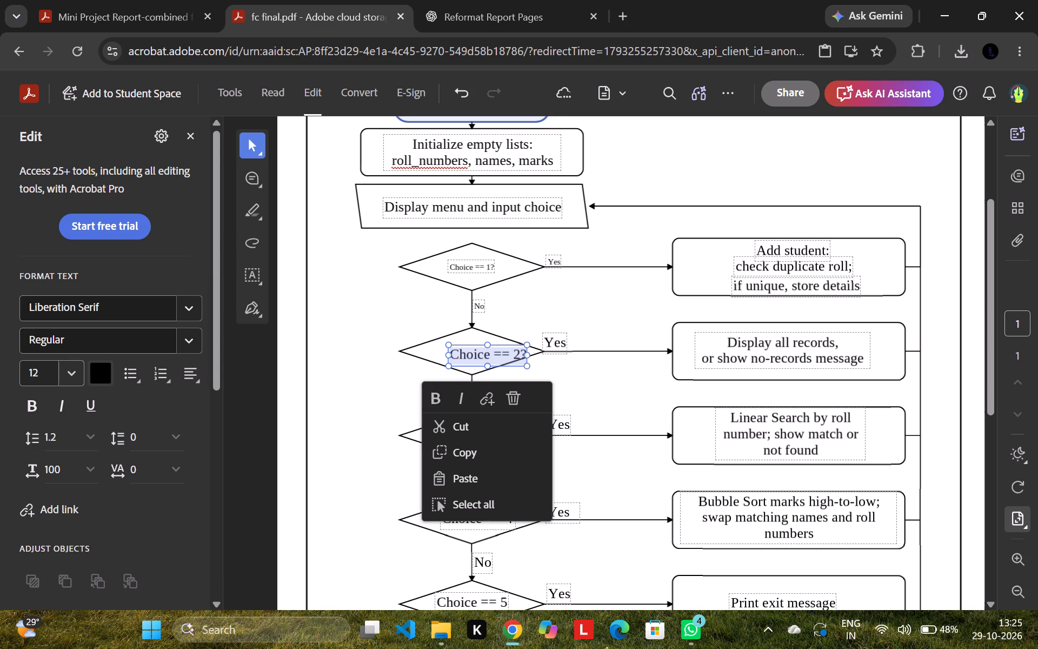
left_click_drag(503, 344, 485, 338)
left_click(504, 348)
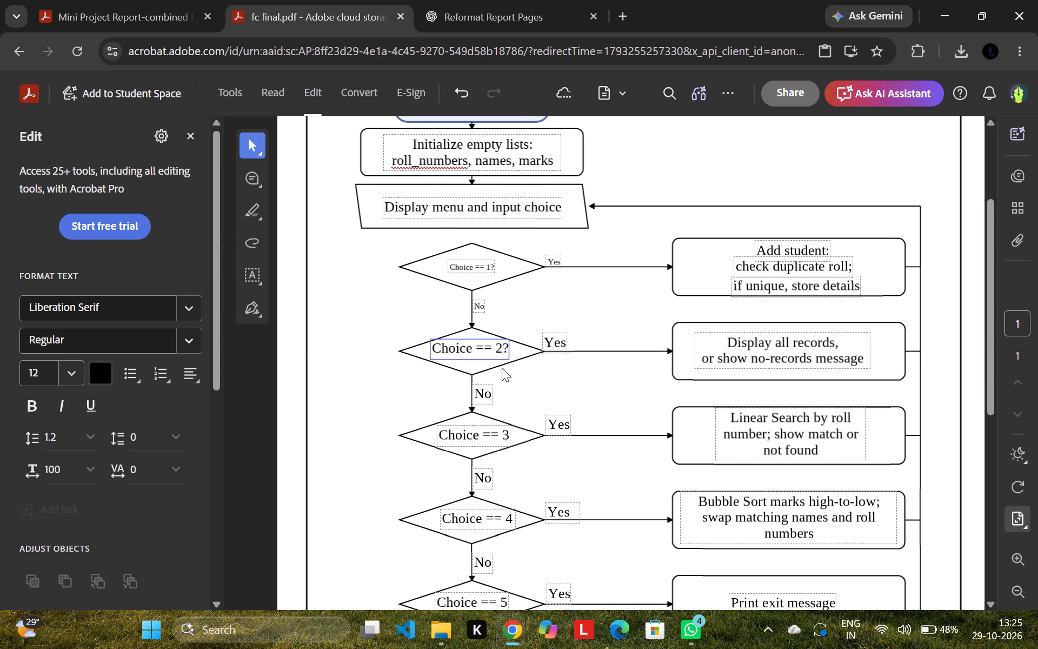
key("Right")
key("BackSpace")
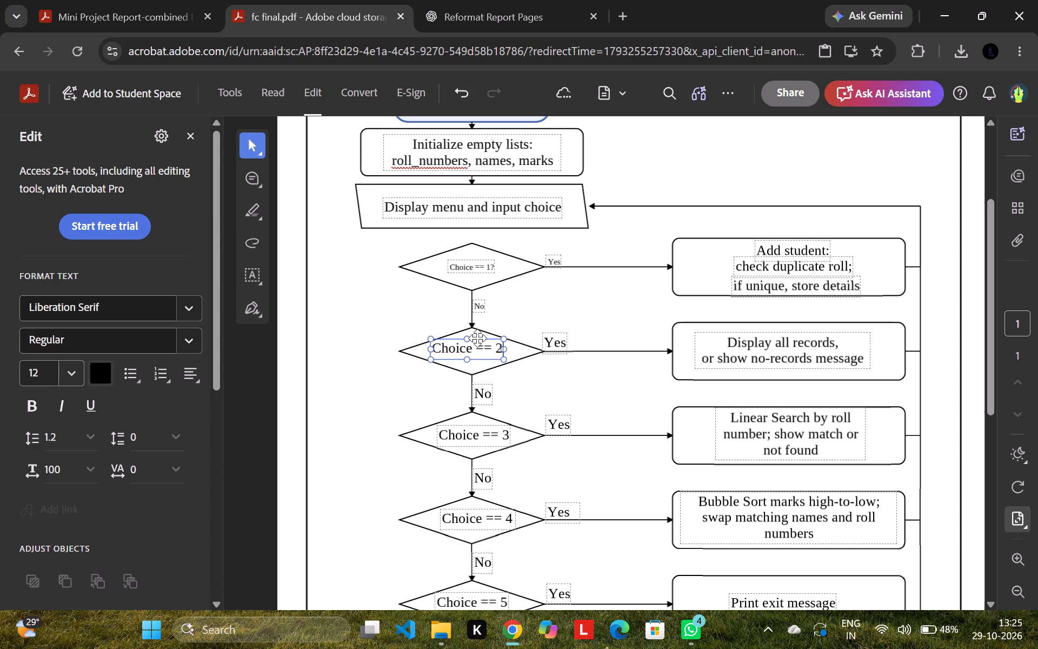
left_click(477, 339)
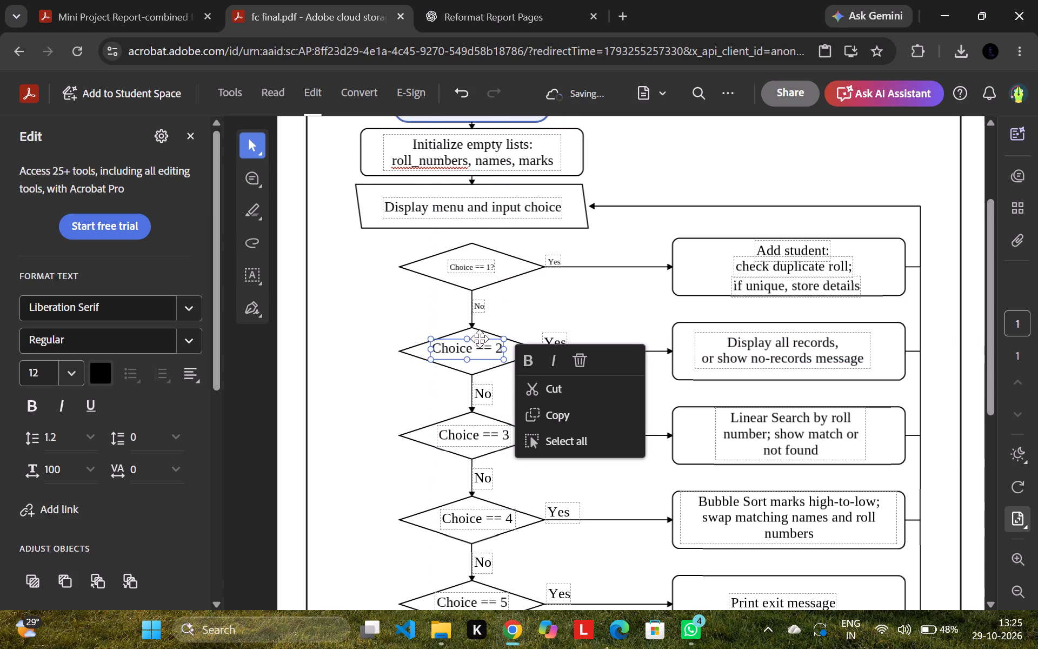
left_click(547, 318)
Set the No label below the Choice == 1 diamond to font size 12.
left_click(482, 304)
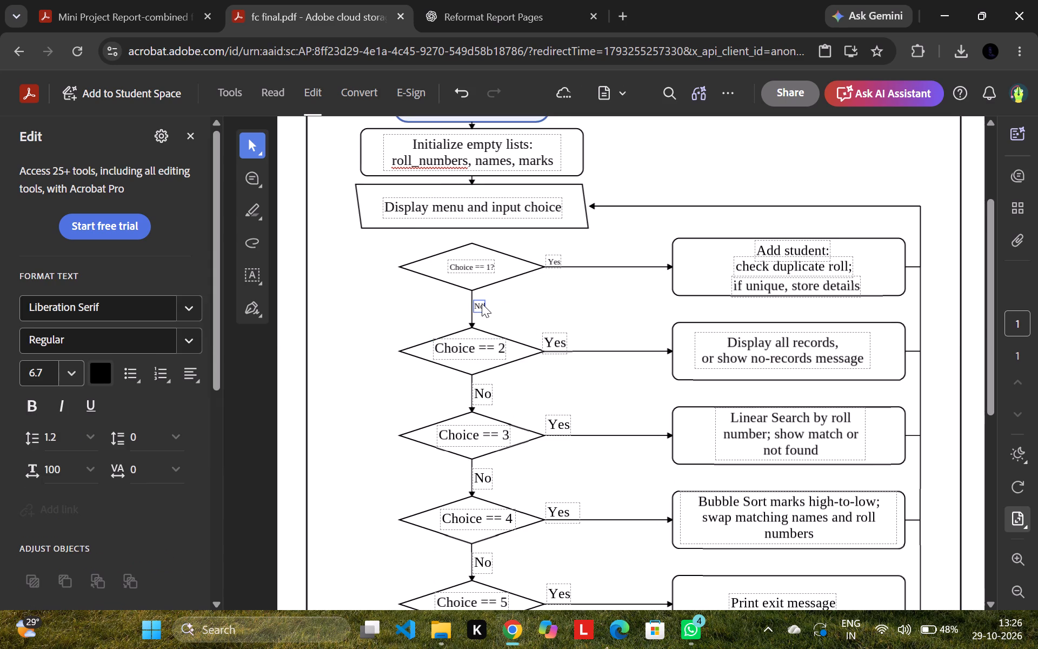
left_click(480, 303)
key("ctrl+a")
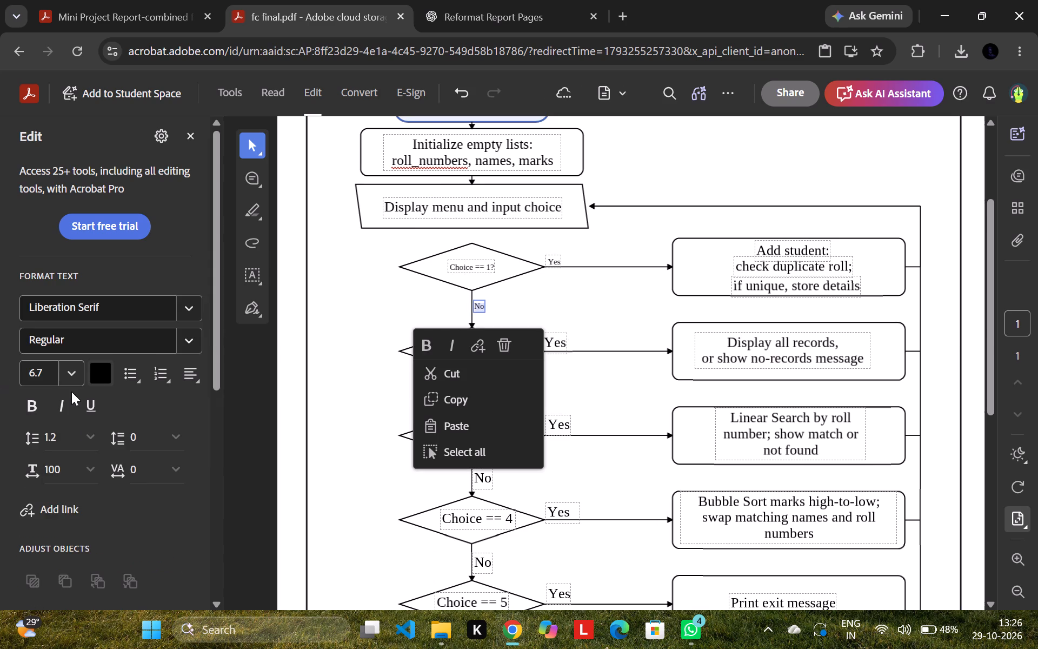
left_click(69, 370)
left_click(43, 203)
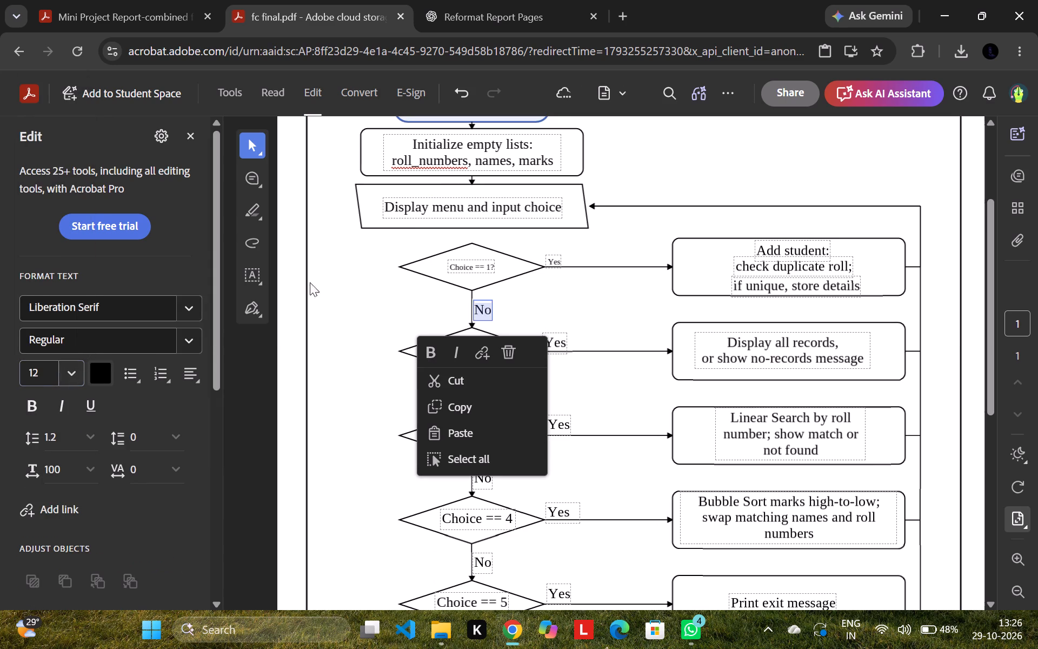
Set the Yes label beside the Choice == 1 diamond to font size 12, widen its text box and move it above the arrow line.
left_click(555, 260)
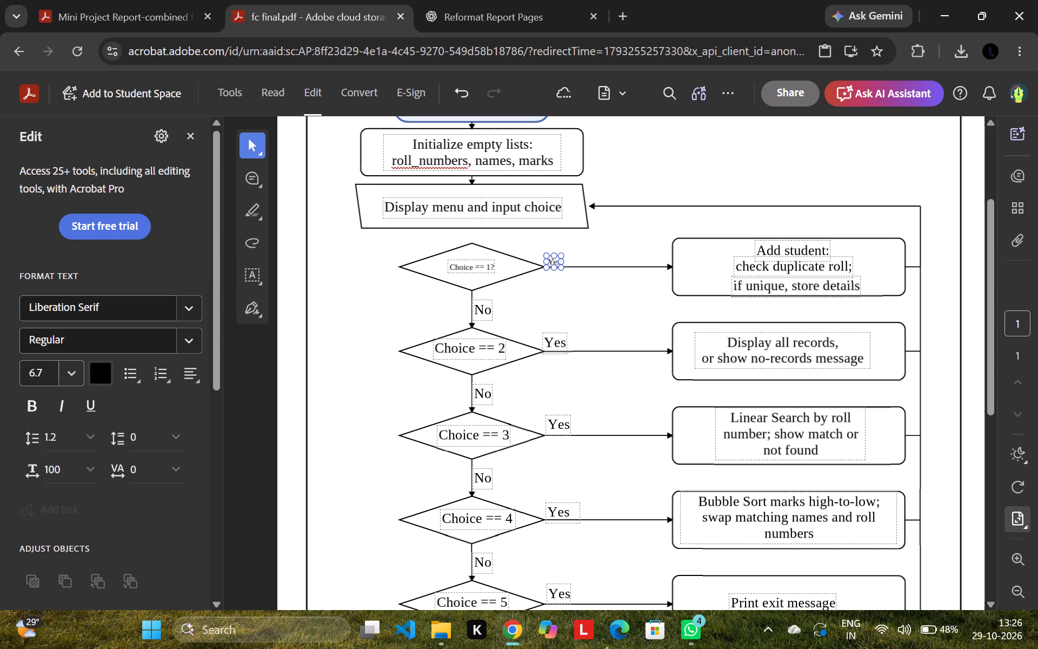
key("ctrl+a")
left_click(66, 372)
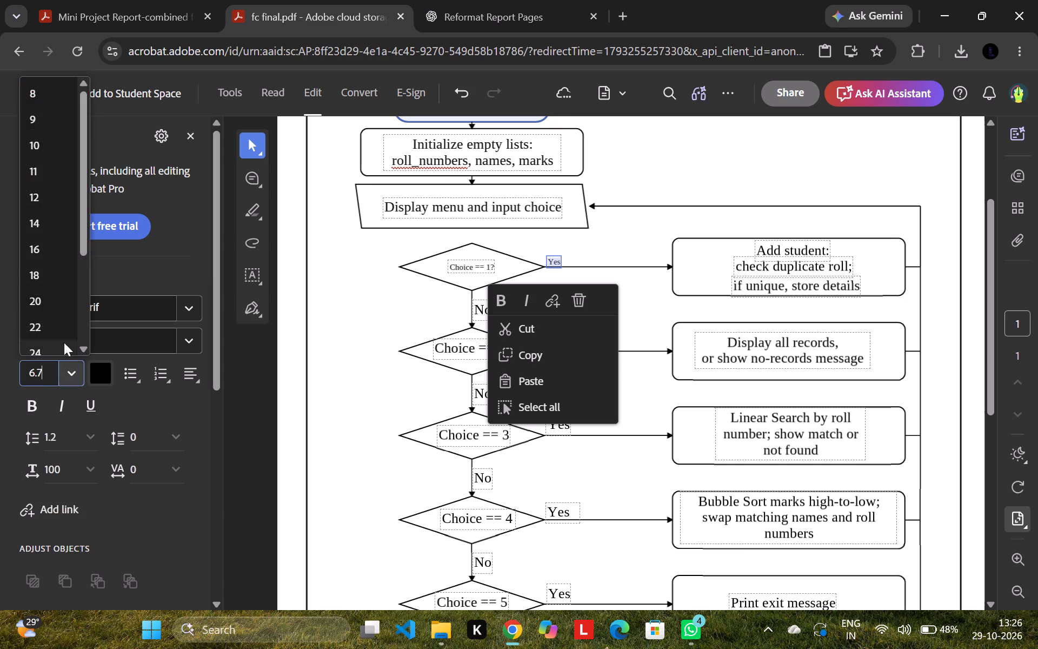
left_click(30, 208)
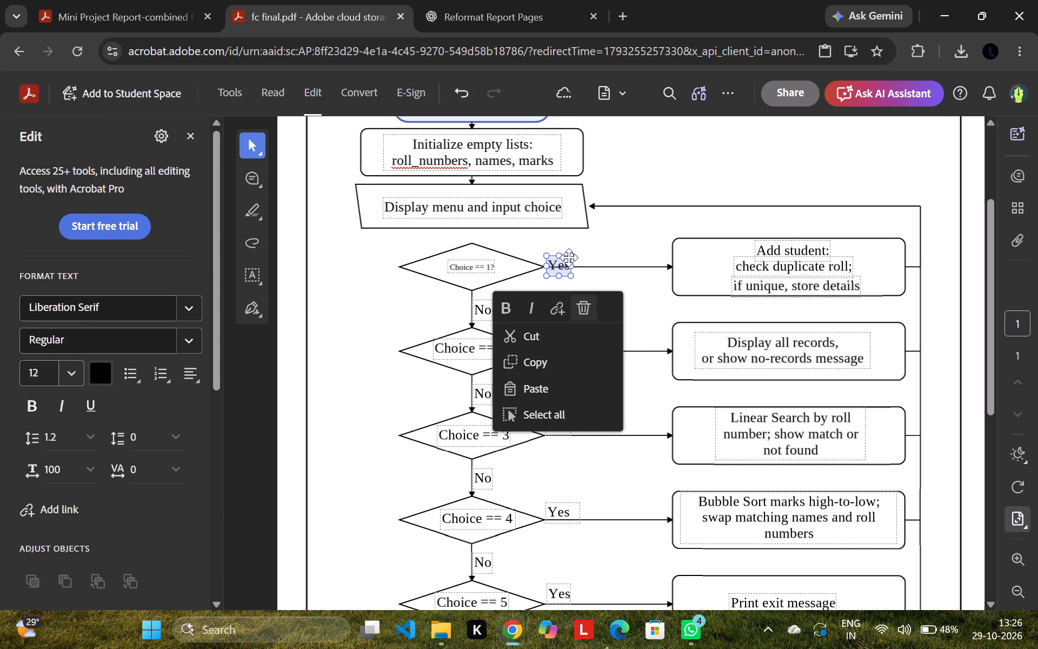
left_click(568, 257)
left_click_drag(569, 274, 584, 275)
left_click_drag(575, 256, 575, 251)
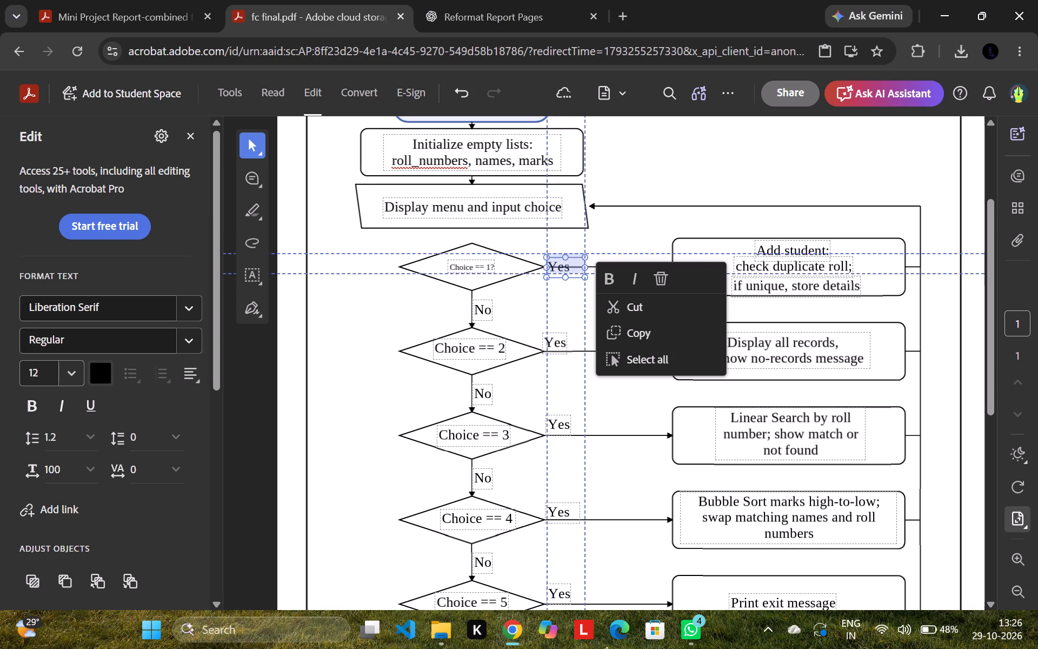
left_click_drag(575, 251, 575, 247)
left_click(593, 227)
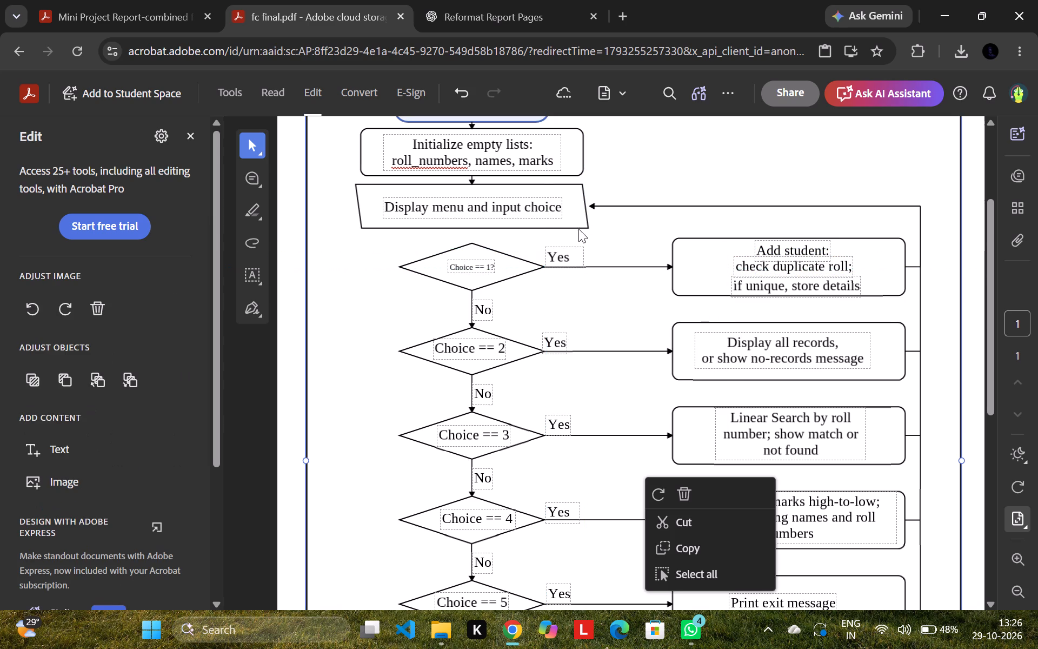
Set the "Choice == 1?" text to font size 12, recentre it inside its diamond and delete its question mark.
left_click(468, 262)
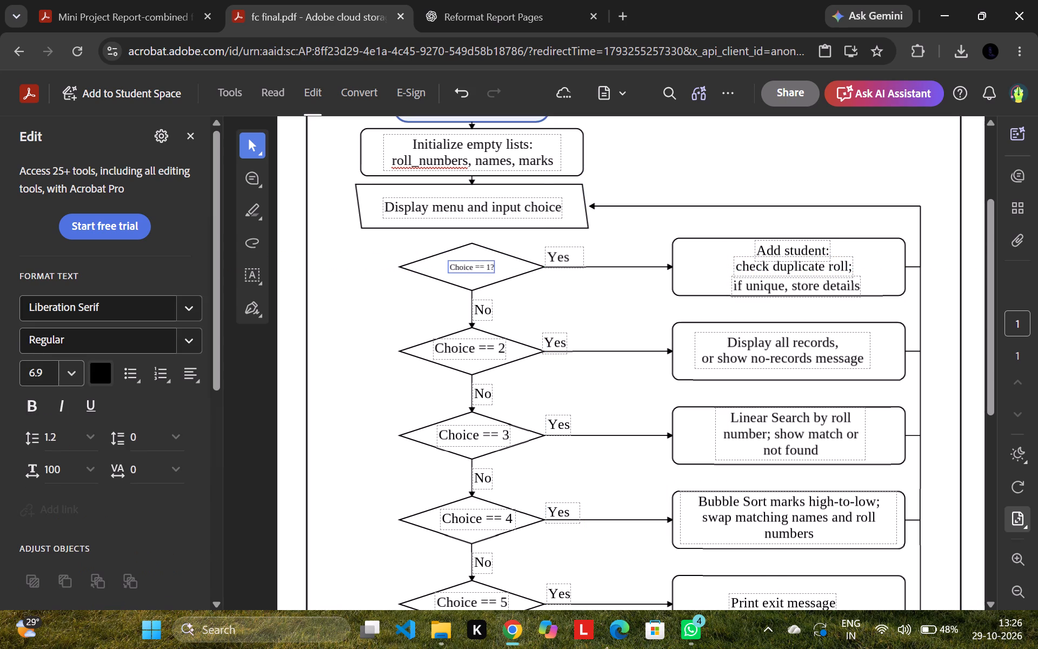
key("ctrl+a")
left_click(67, 373)
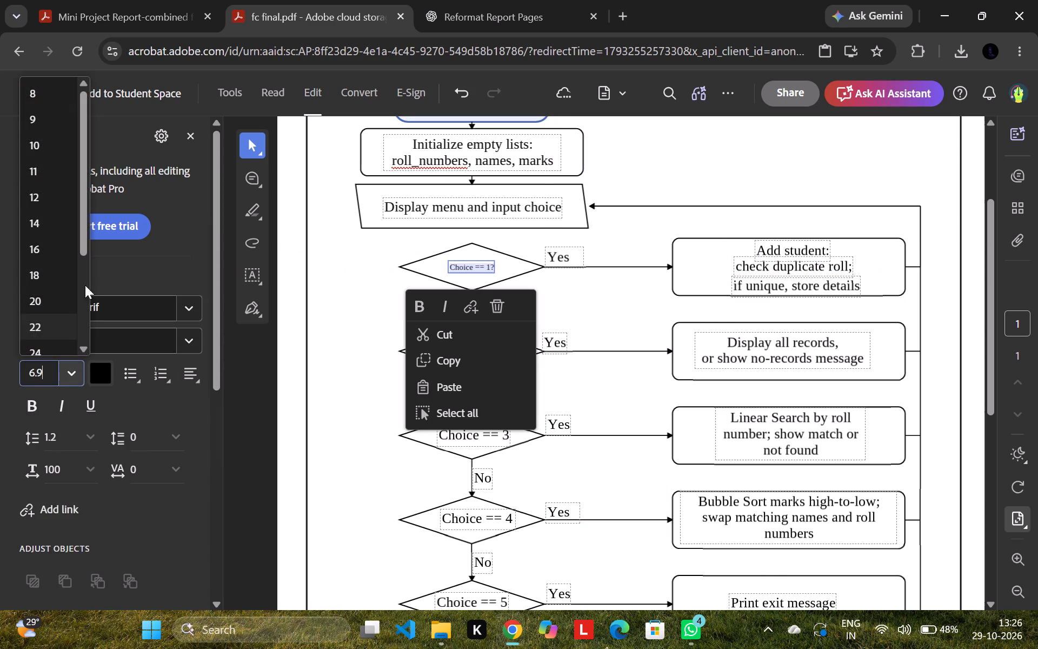
left_click(37, 191)
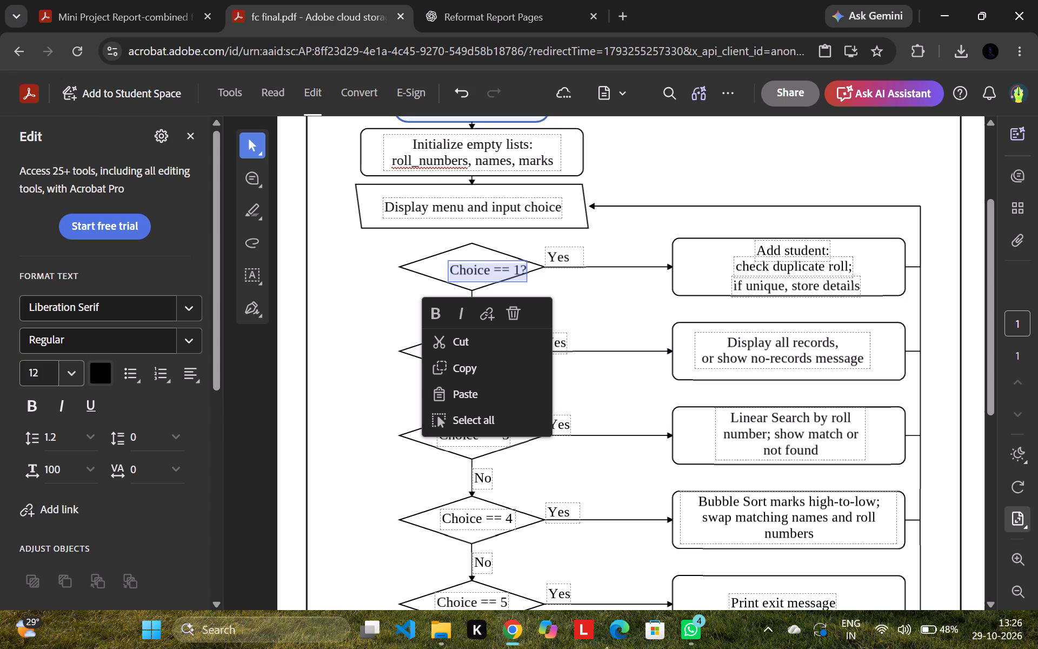
left_click_drag(502, 260, 492, 255)
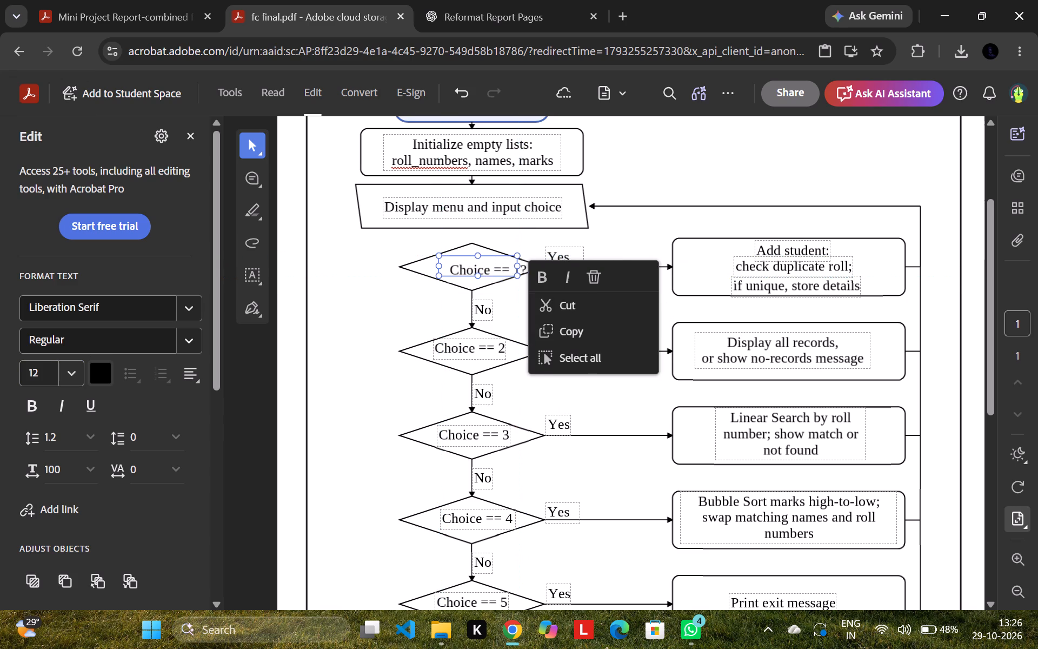
left_click(508, 264)
key("Right")
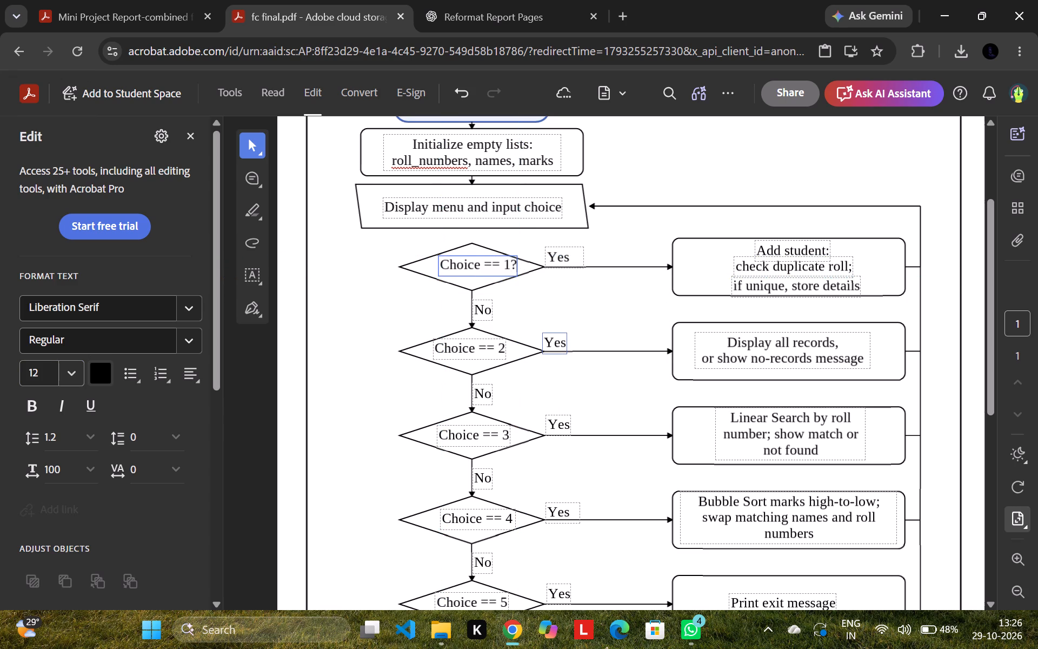
key("BackSpace")
left_click(628, 245)
Change the START text at the top of the flowchart to black and font size 12.
scroll(564, 318, "up", 3)
left_click(513, 364)
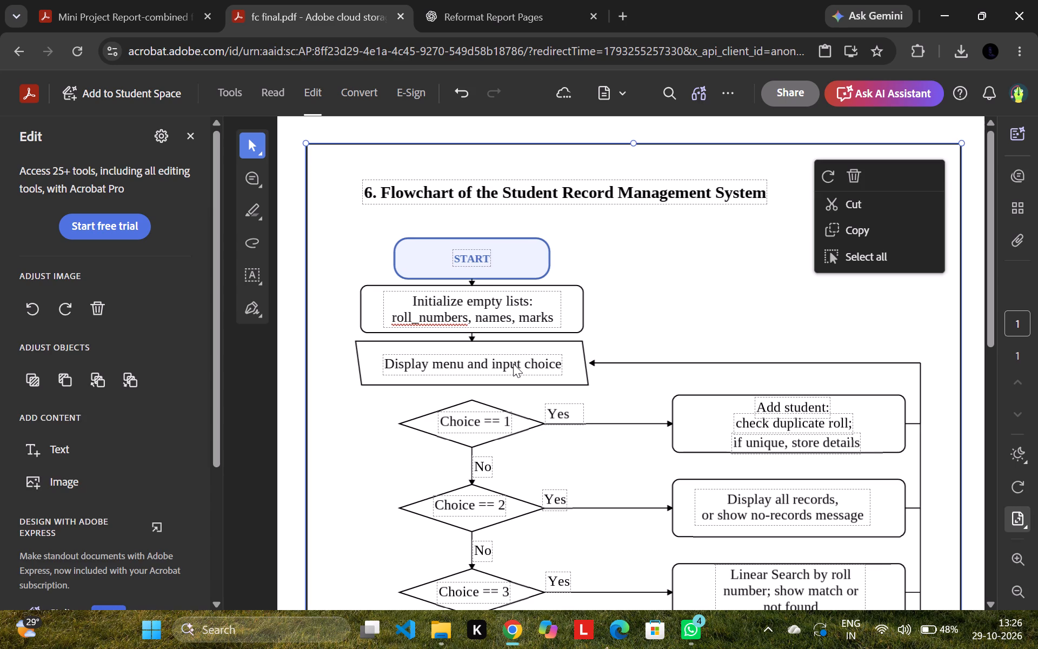
left_click(475, 255)
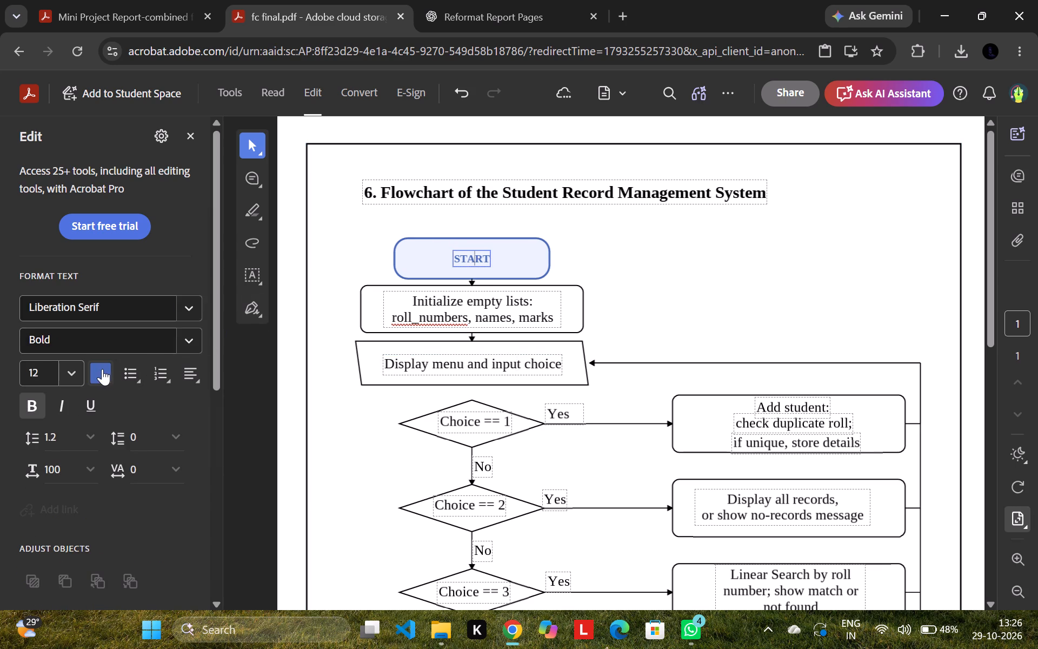
left_click(102, 368)
left_click(237, 481)
key("ctrl+a")
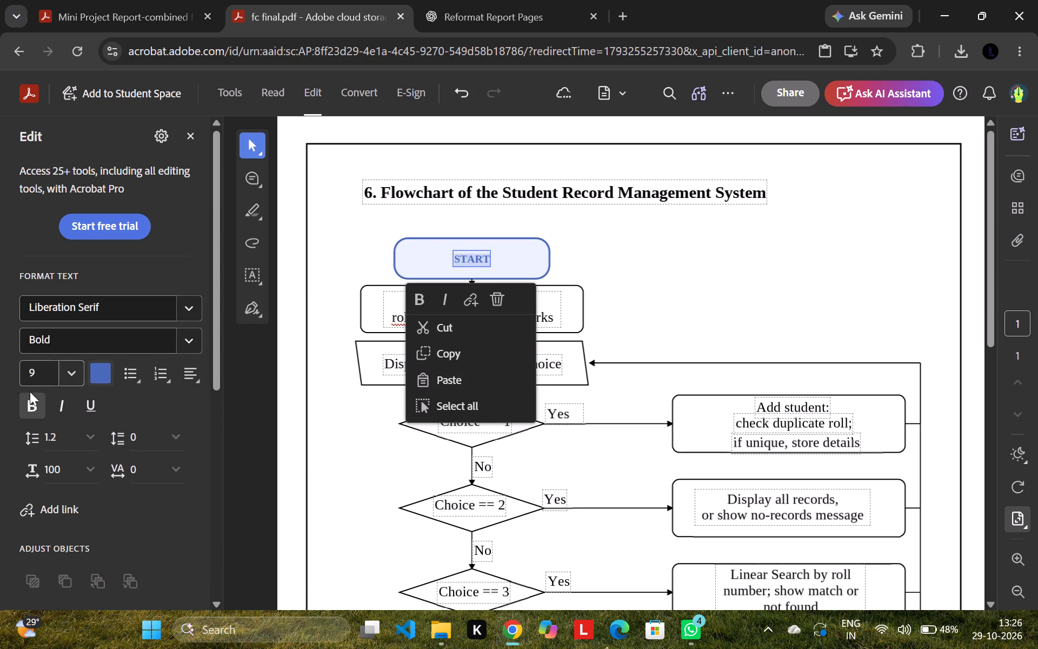
left_click(99, 370)
left_click(239, 484)
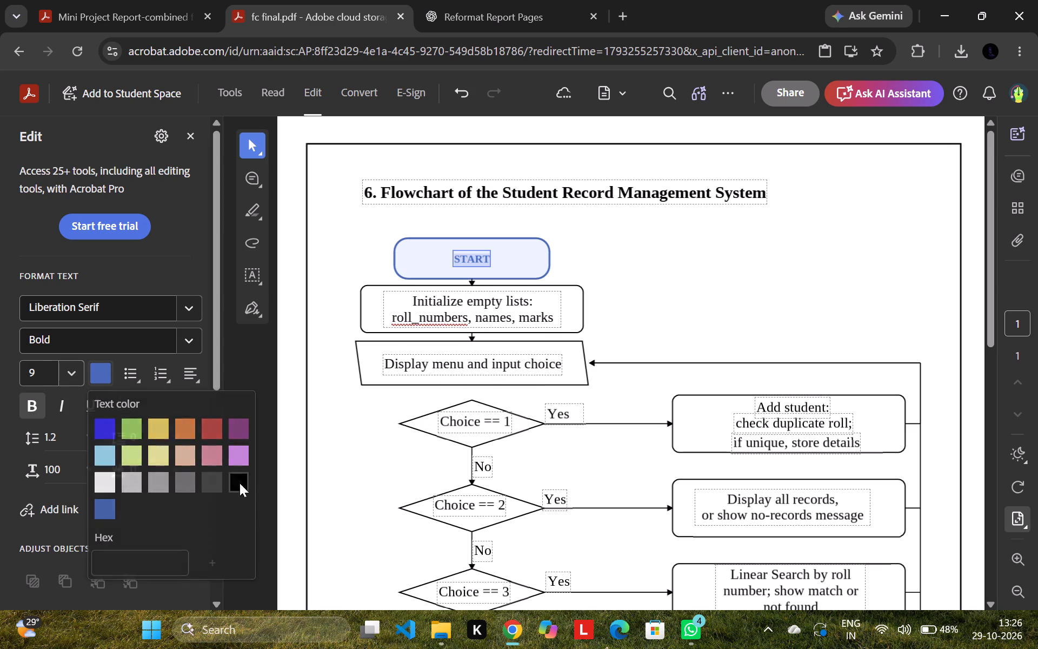
left_click(63, 373)
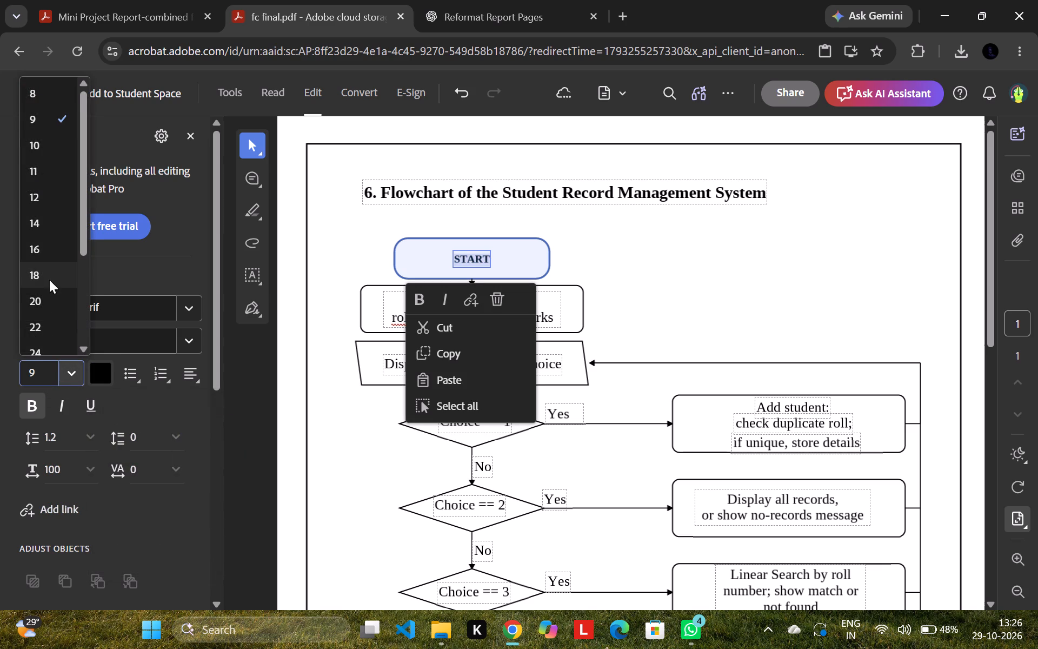
left_click(55, 198)
left_click(683, 273)
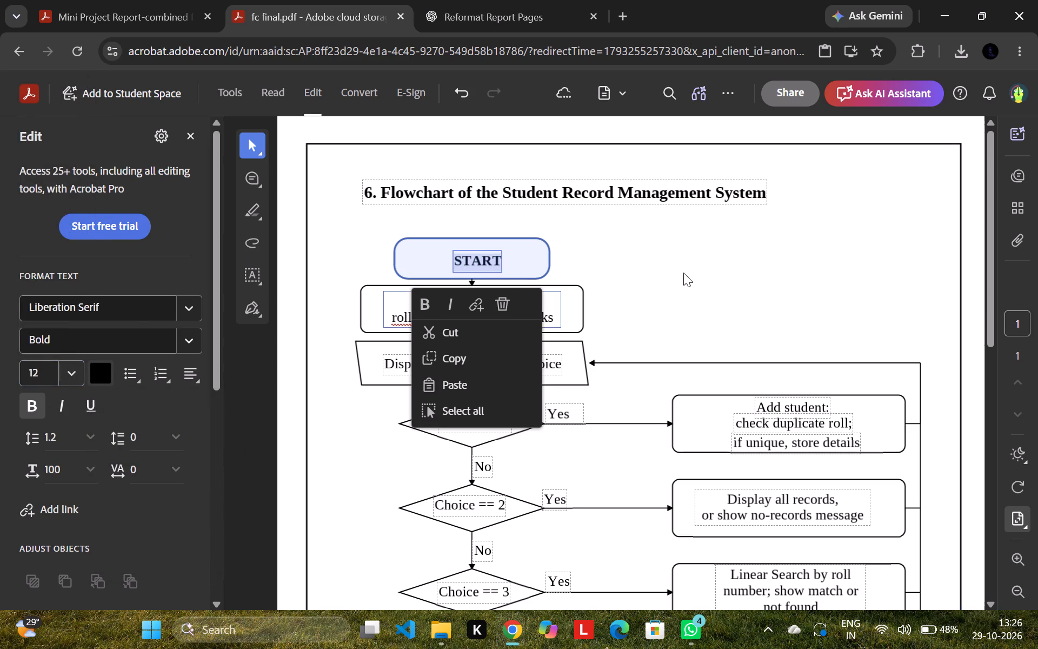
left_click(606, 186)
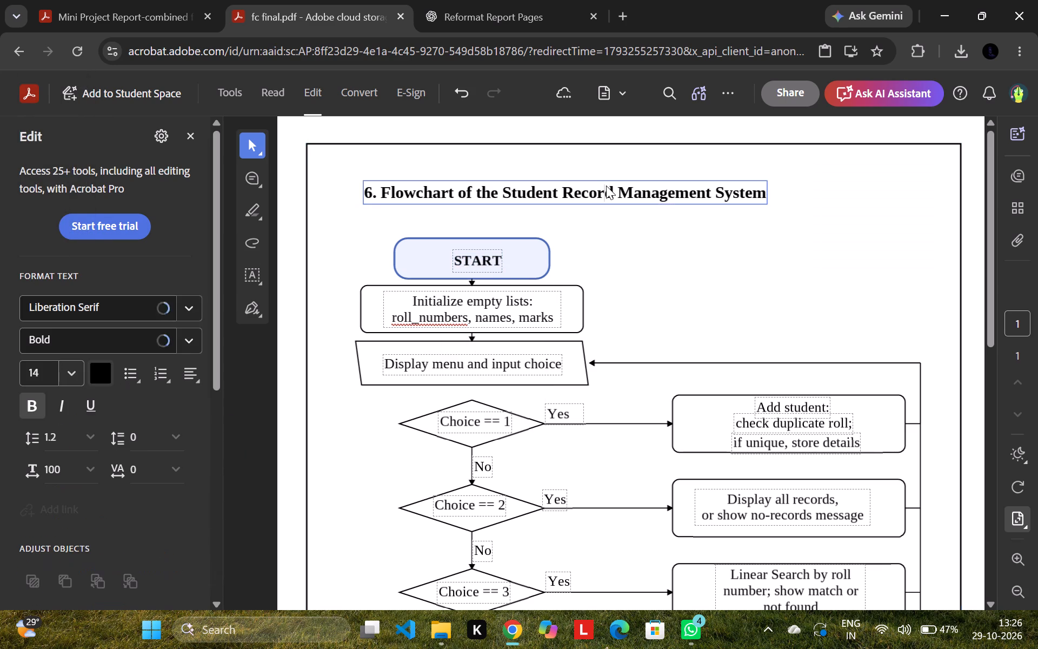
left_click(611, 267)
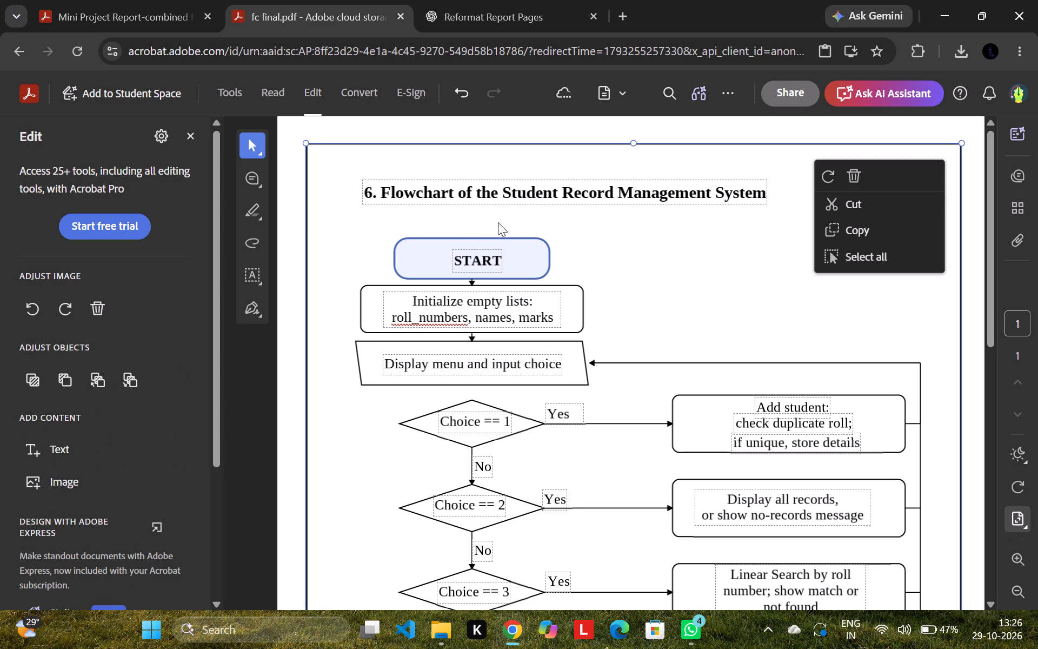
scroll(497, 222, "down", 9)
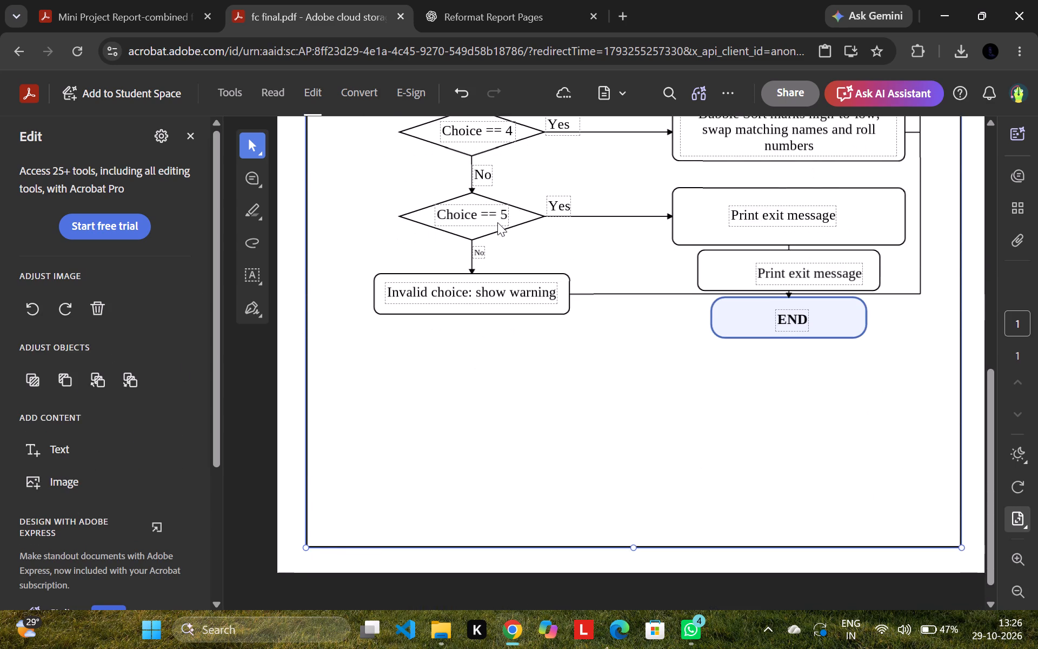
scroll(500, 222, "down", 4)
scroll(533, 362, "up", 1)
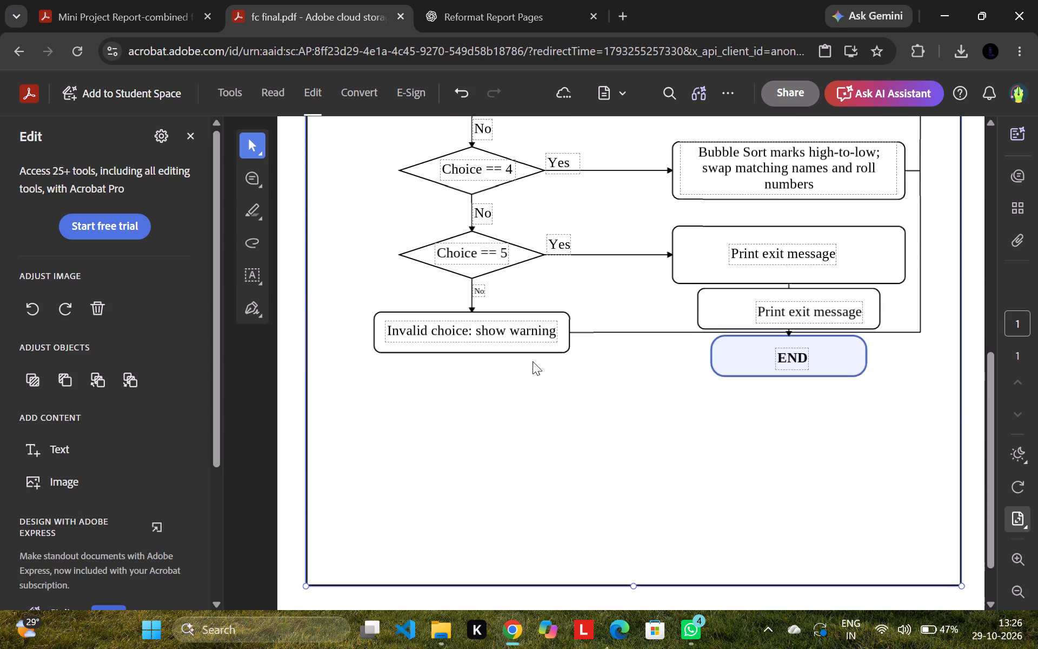
Set the No label below the Choice == 5 diamond to font size 12.
scroll(533, 361, "up", 2)
left_click(482, 469)
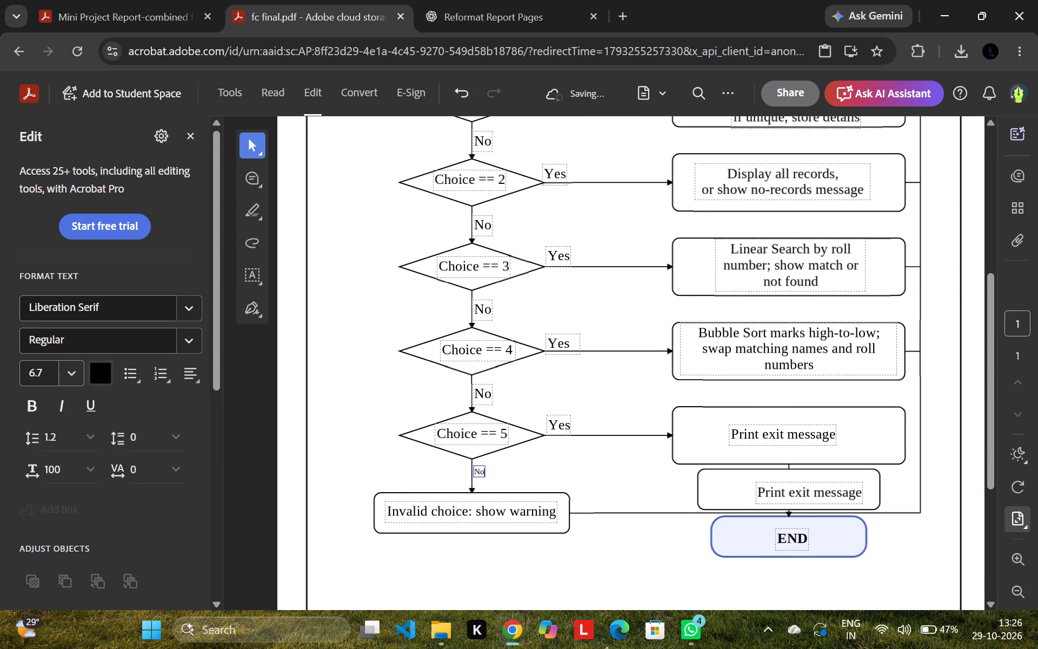
key("ctrl+a")
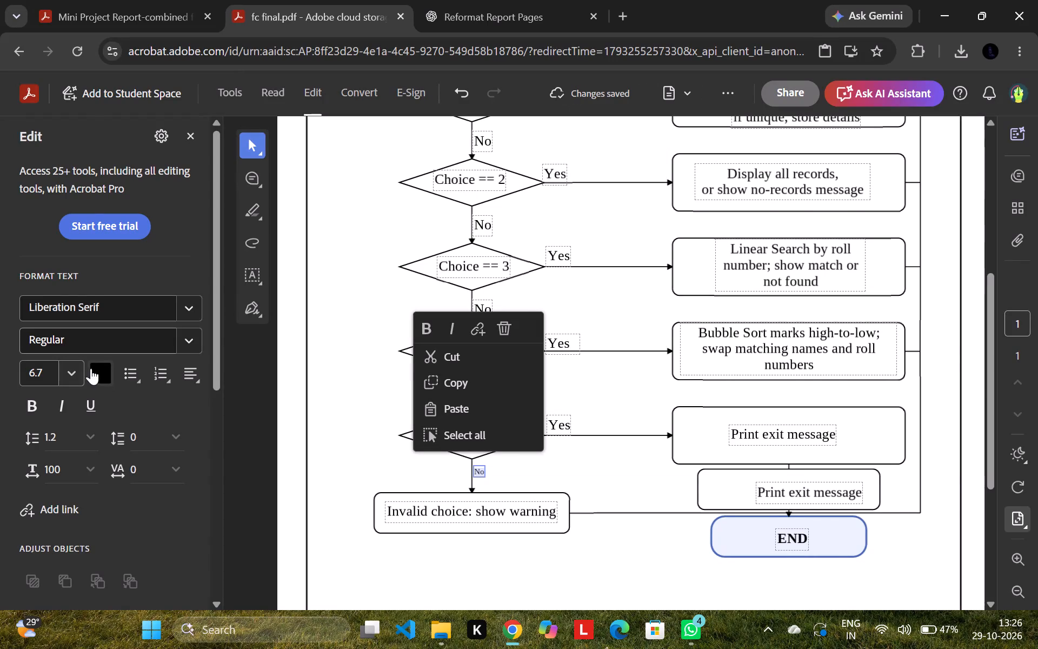
left_click(78, 370)
left_click(52, 200)
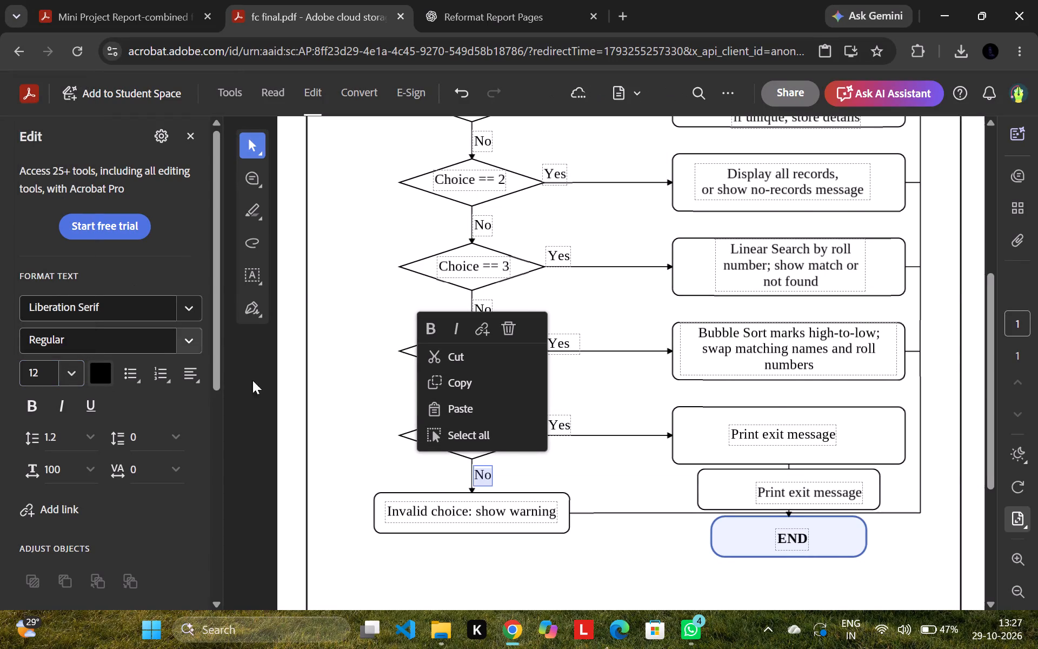
left_click(504, 551)
left_click(341, 445)
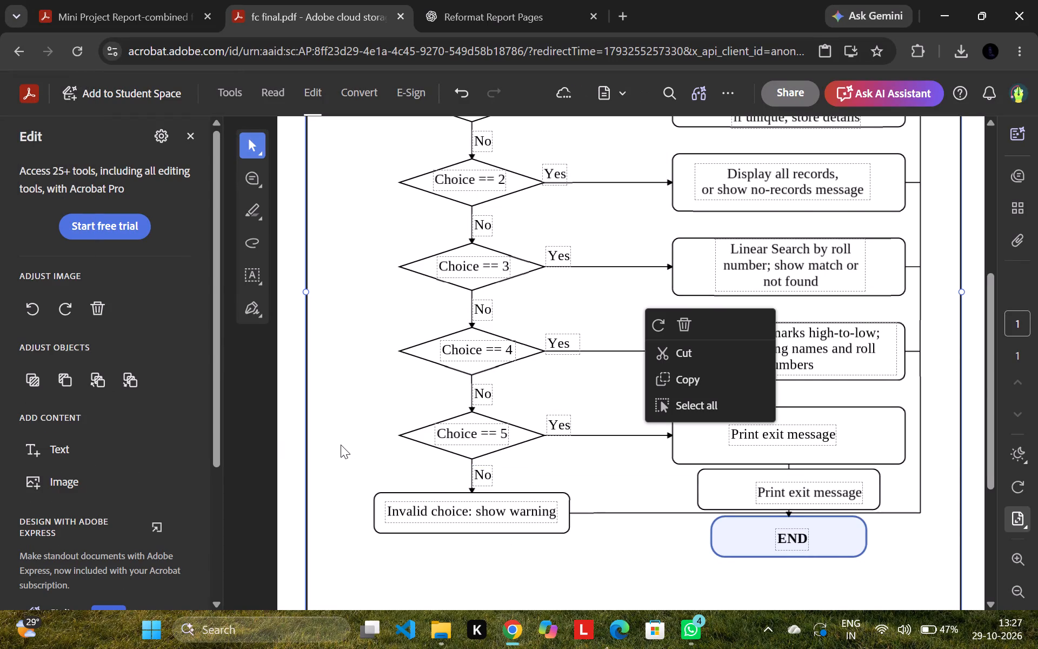
left_click(263, 423)
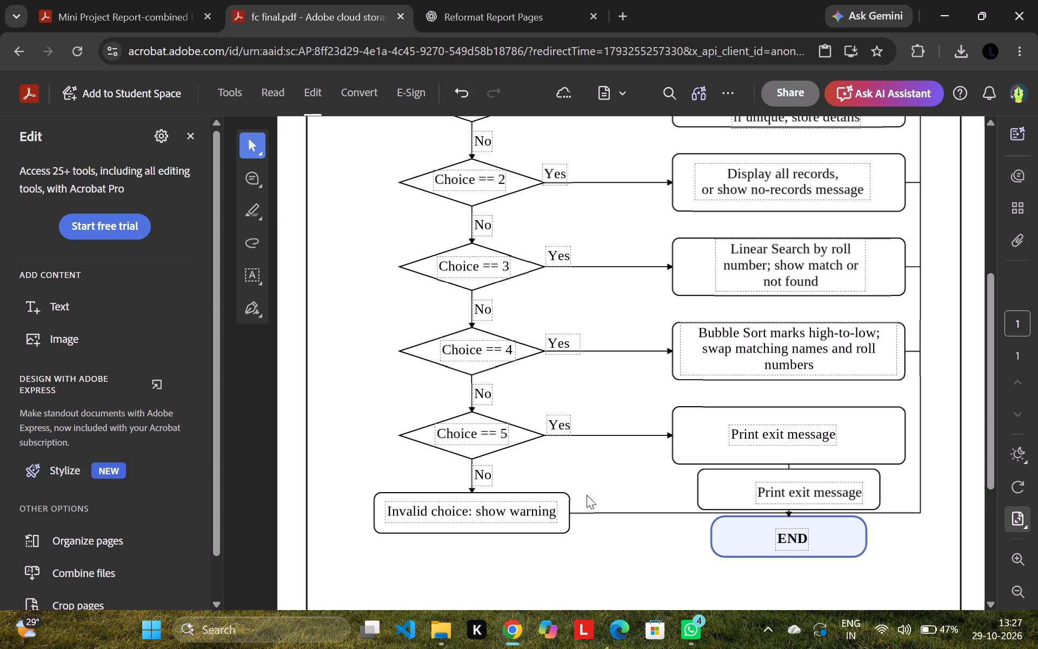
Recentre the "Print exit message" text inside the small box directly above END.
left_click(808, 482)
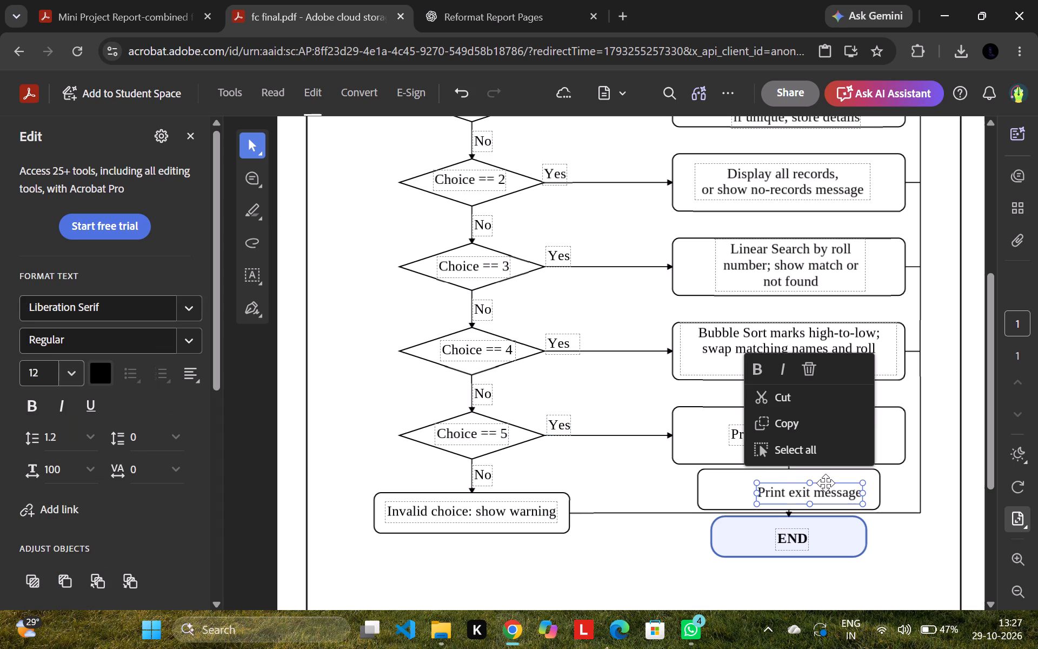
left_click_drag(826, 484, 797, 481)
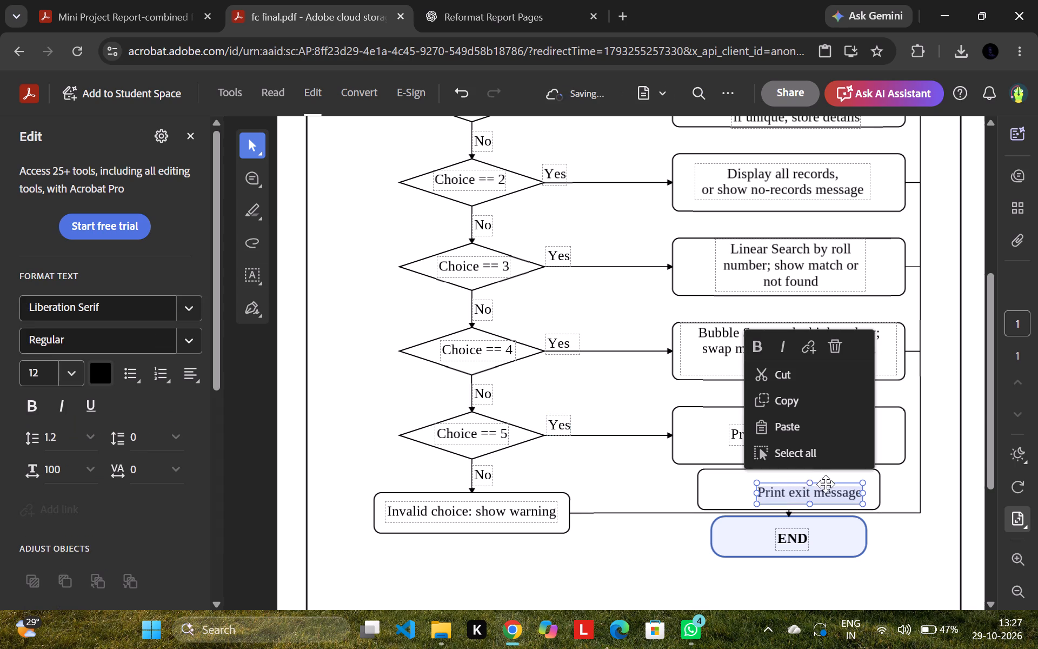
left_click_drag(830, 481, 815, 477)
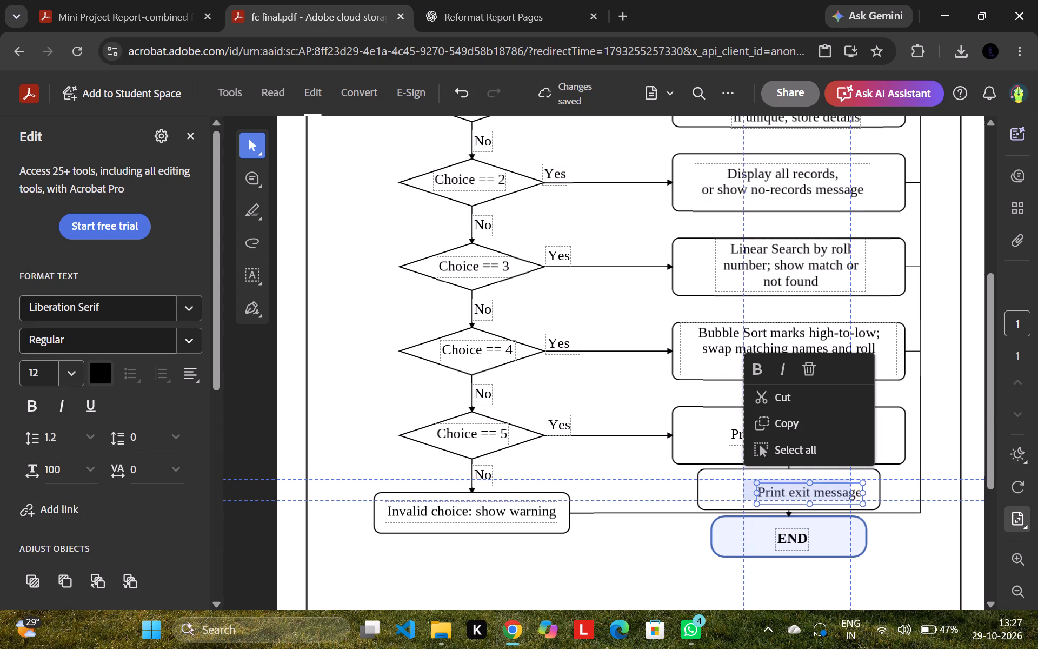
left_click_drag(815, 477, 806, 478)
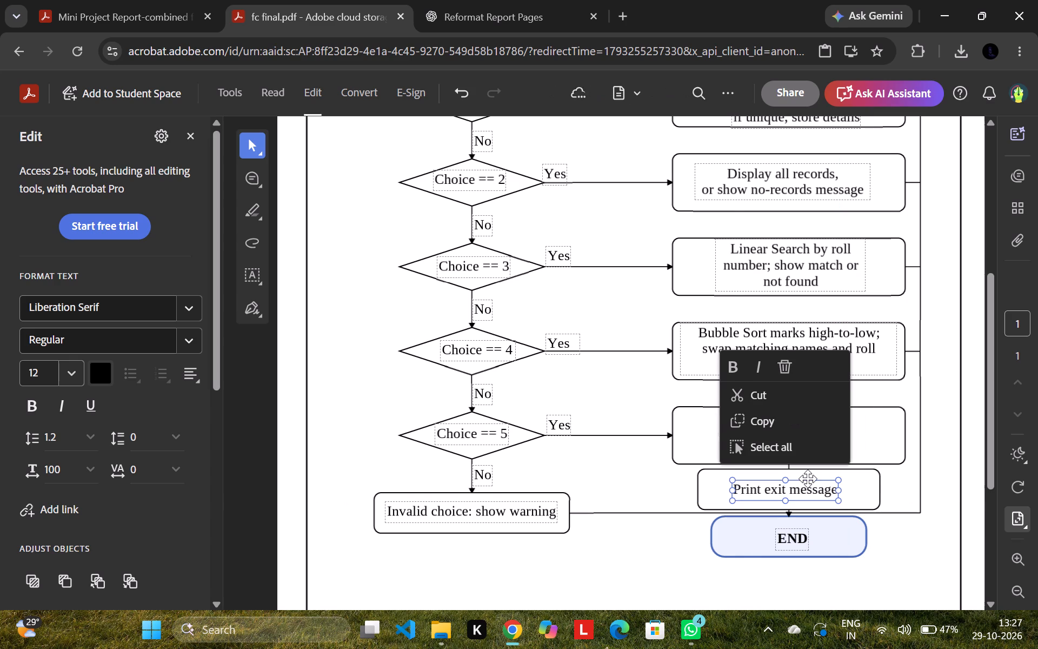
left_click_drag(808, 481, 814, 481)
left_click(956, 490)
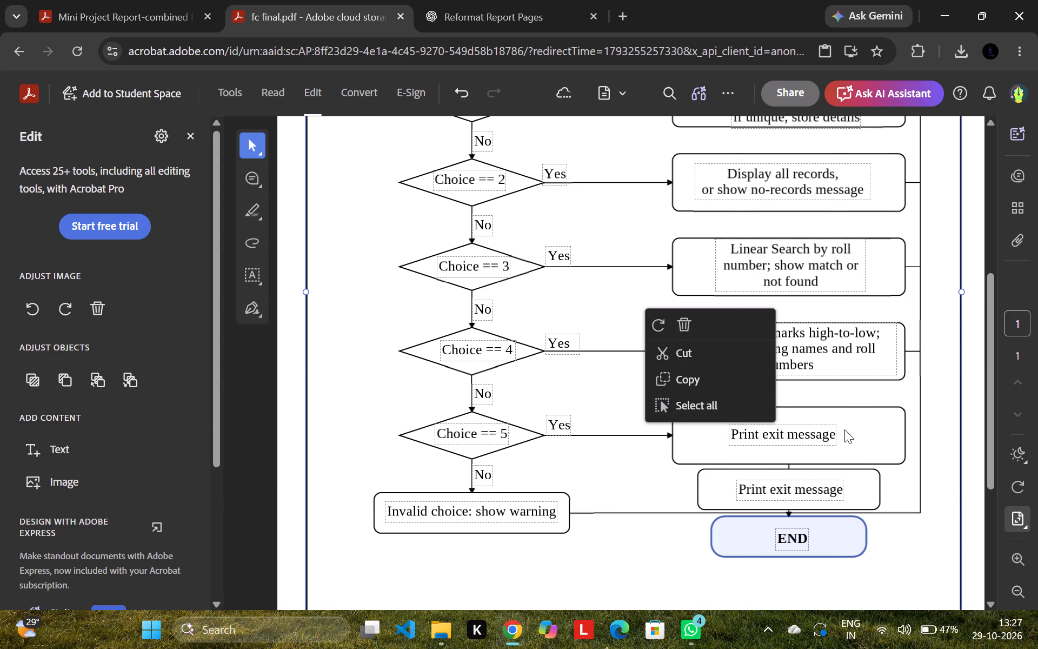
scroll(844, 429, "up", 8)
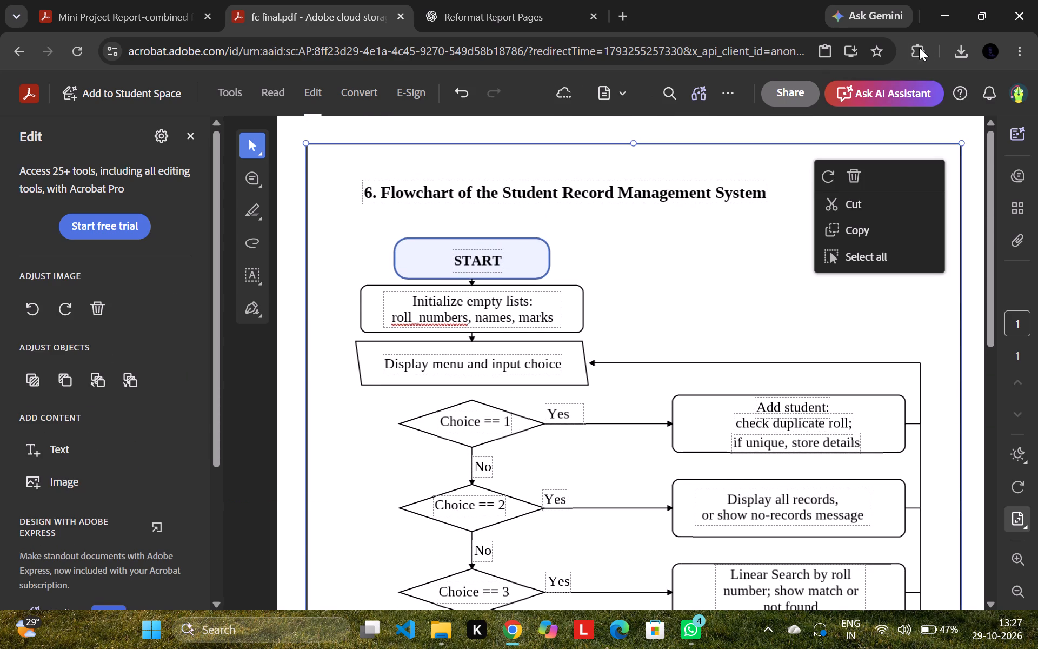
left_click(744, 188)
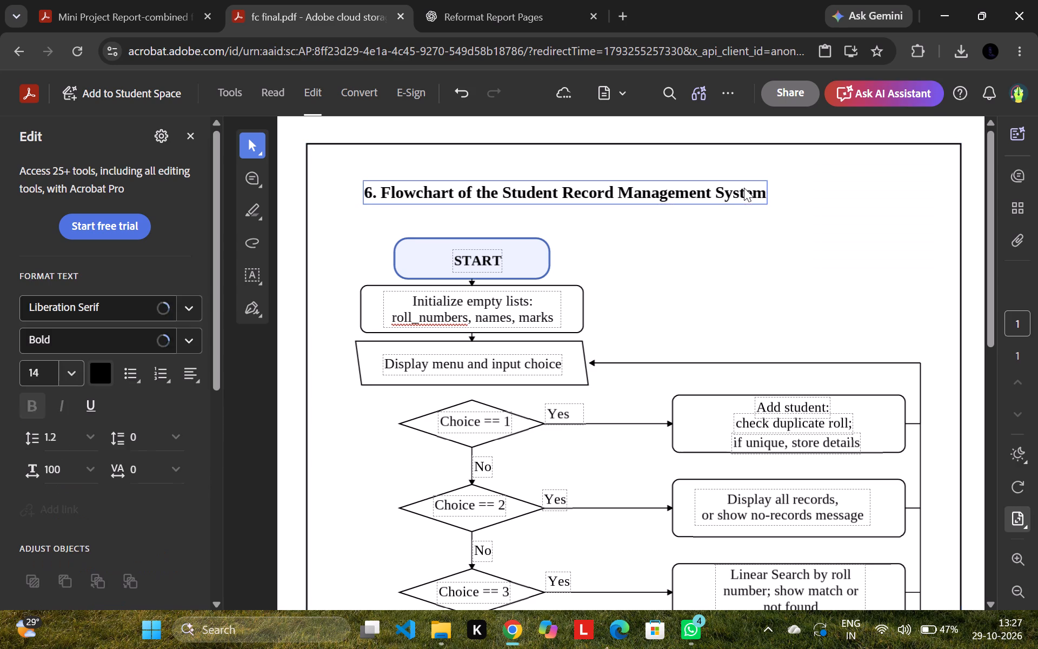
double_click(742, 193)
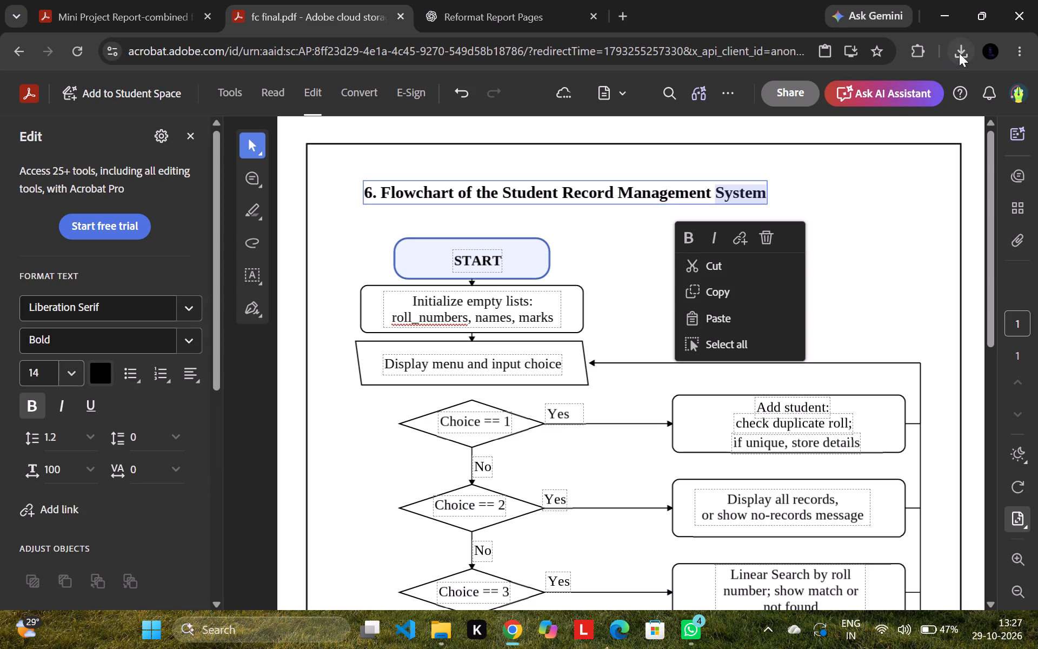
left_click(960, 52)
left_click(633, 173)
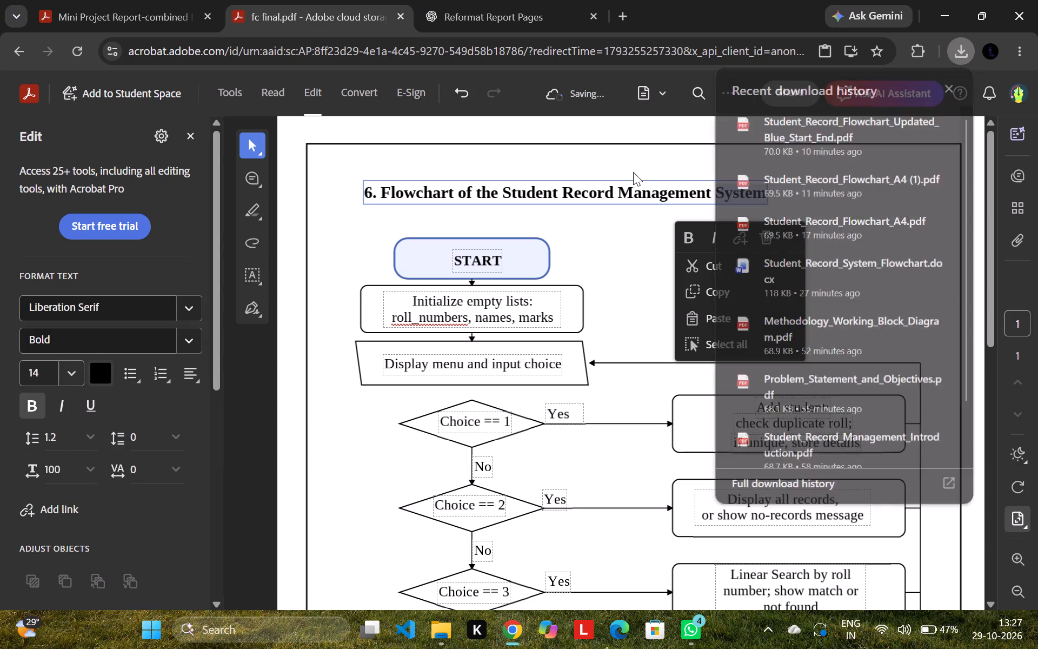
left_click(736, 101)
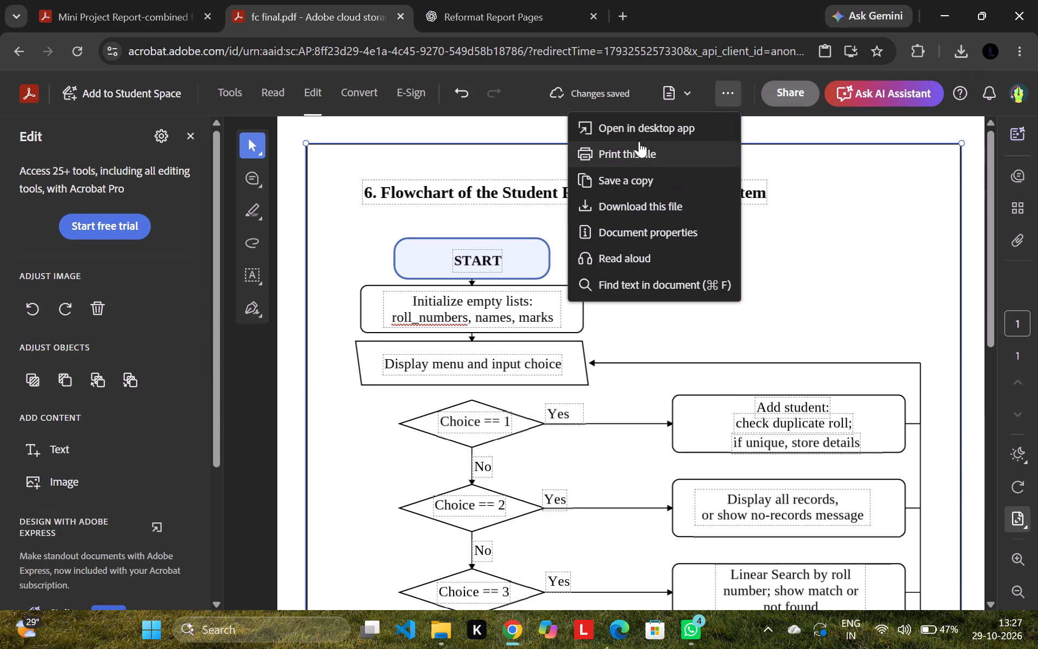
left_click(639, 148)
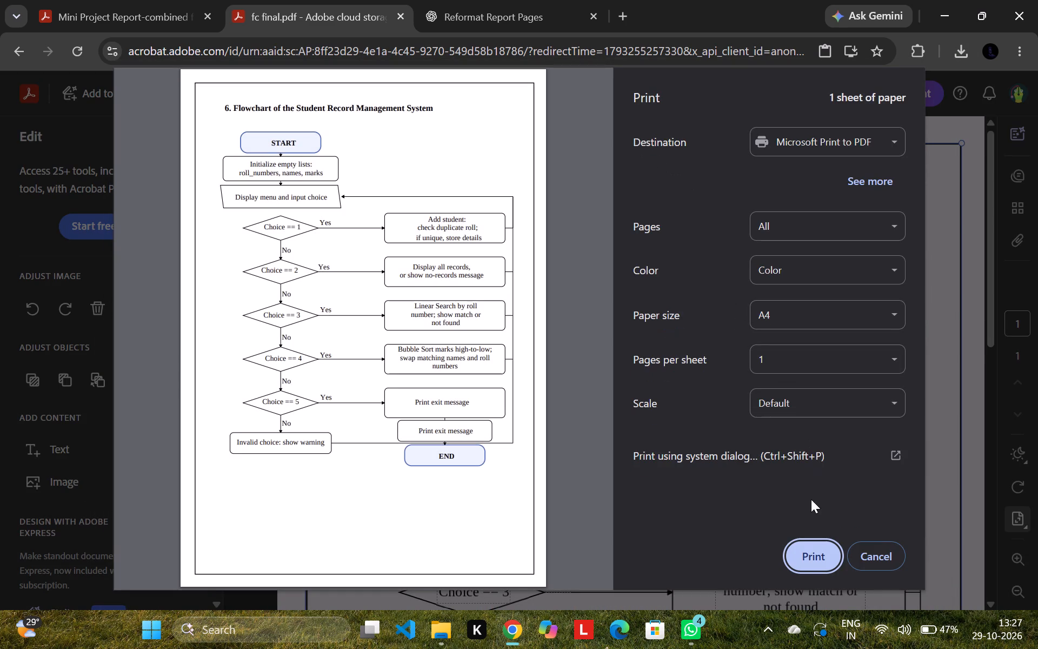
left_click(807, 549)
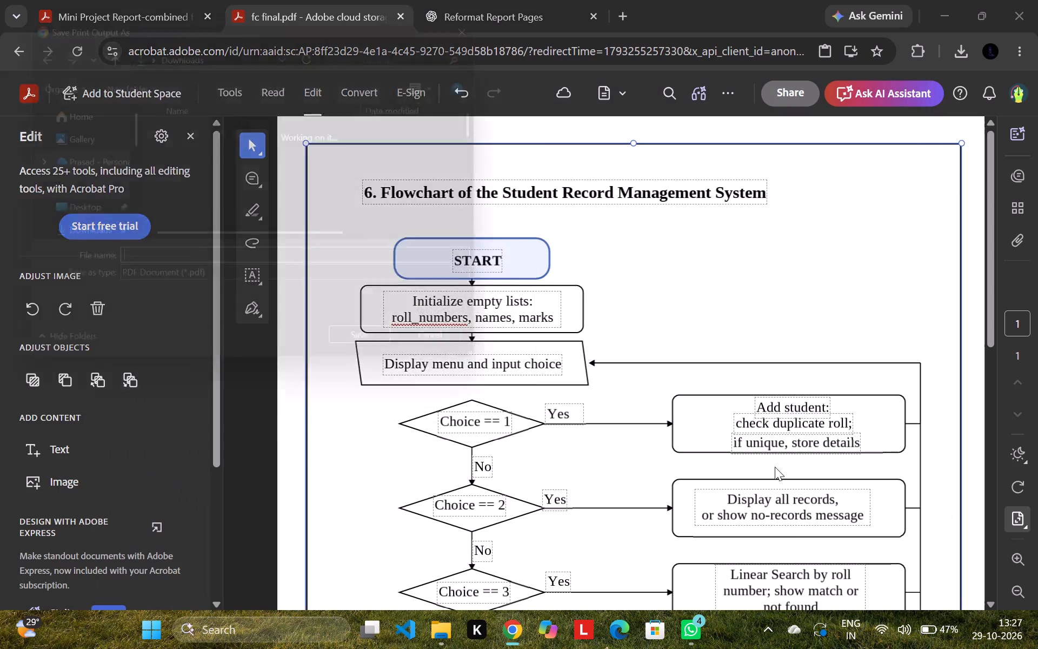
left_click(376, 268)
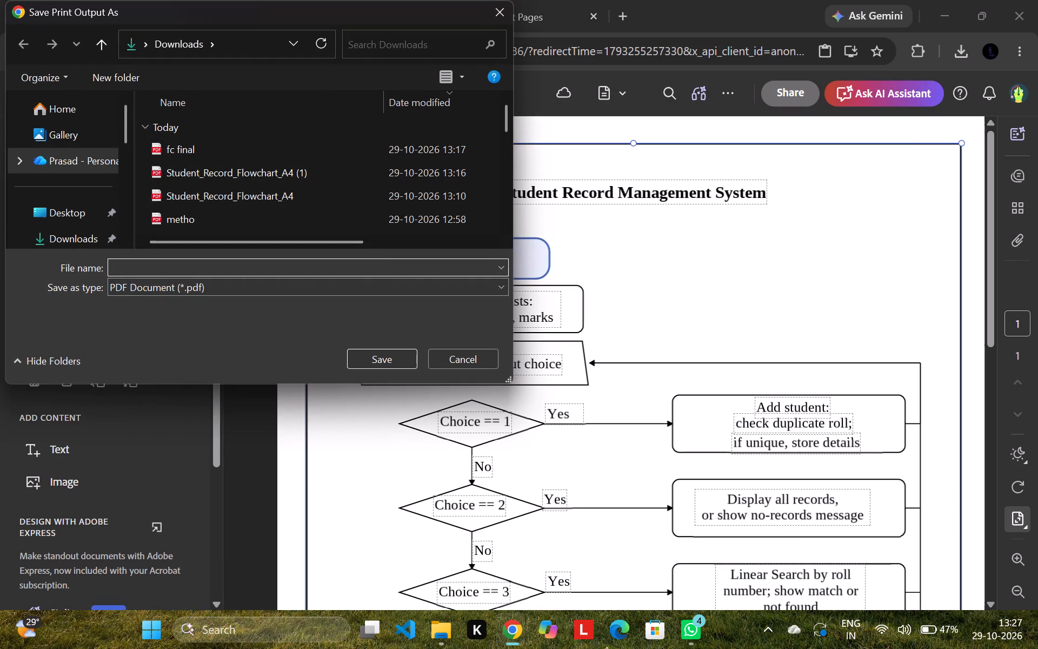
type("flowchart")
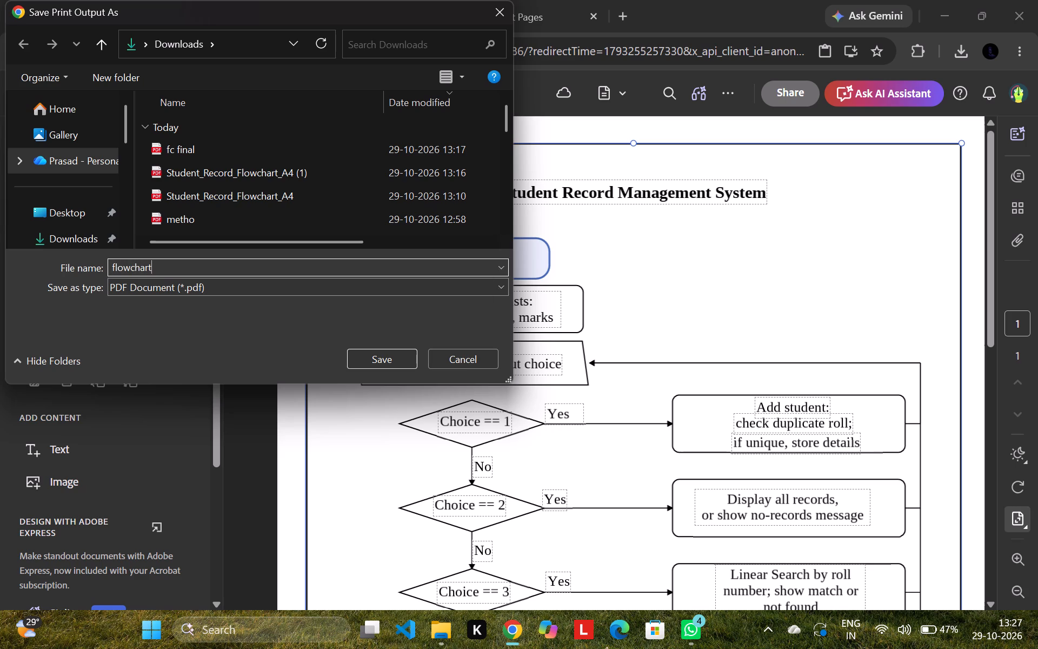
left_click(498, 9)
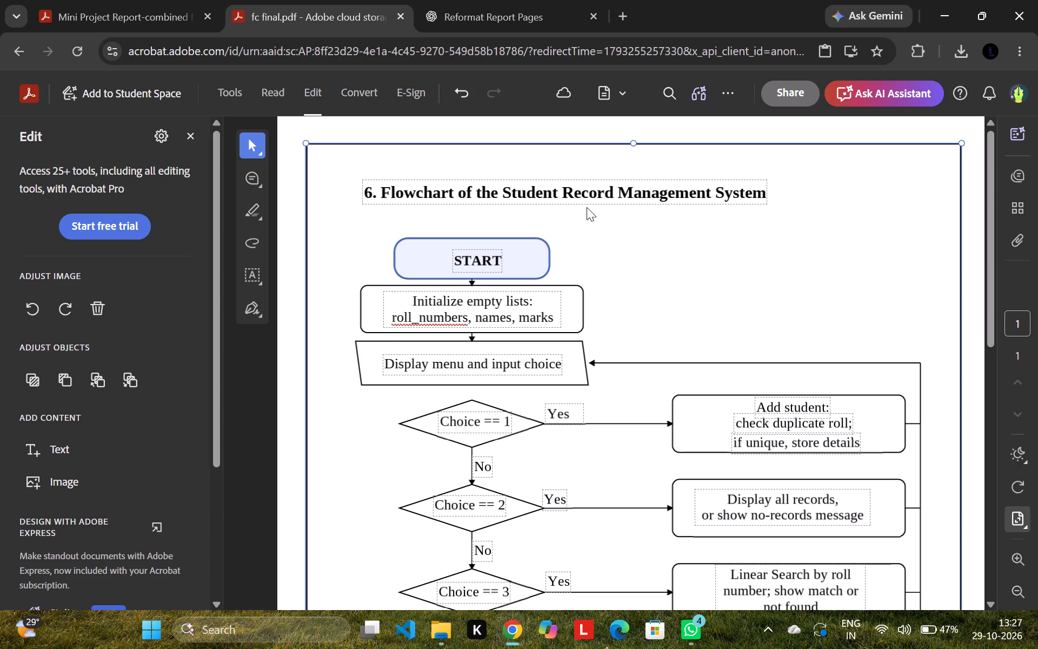
Print the flowchart to a PDF file named "flowchart 213" using Microsoft Print to PDF.
left_click(720, 95)
left_click(688, 146)
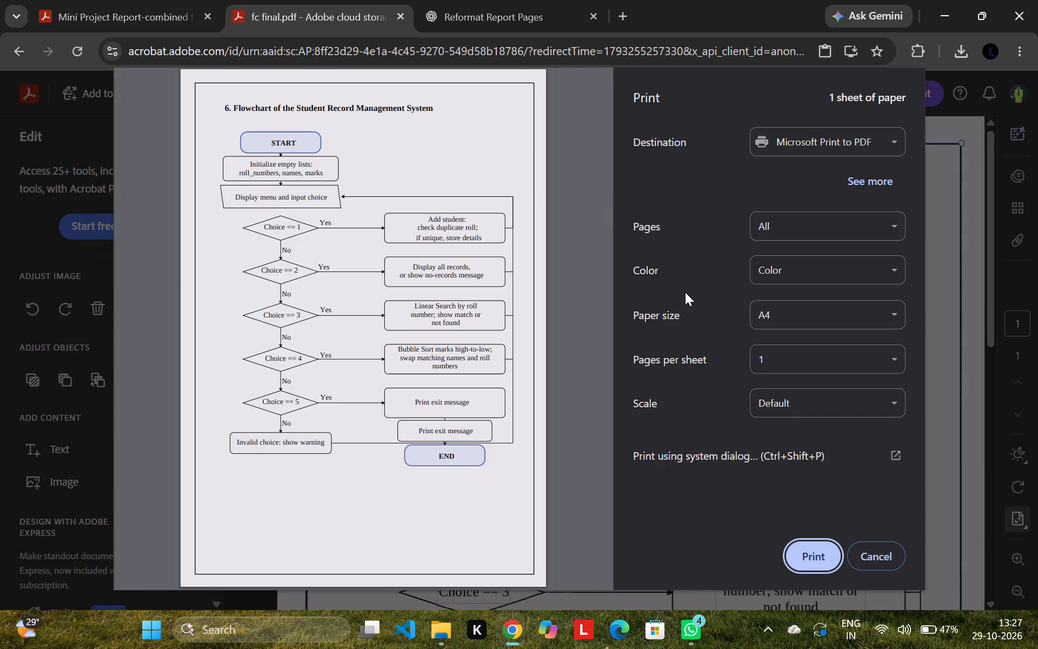
key("Return")
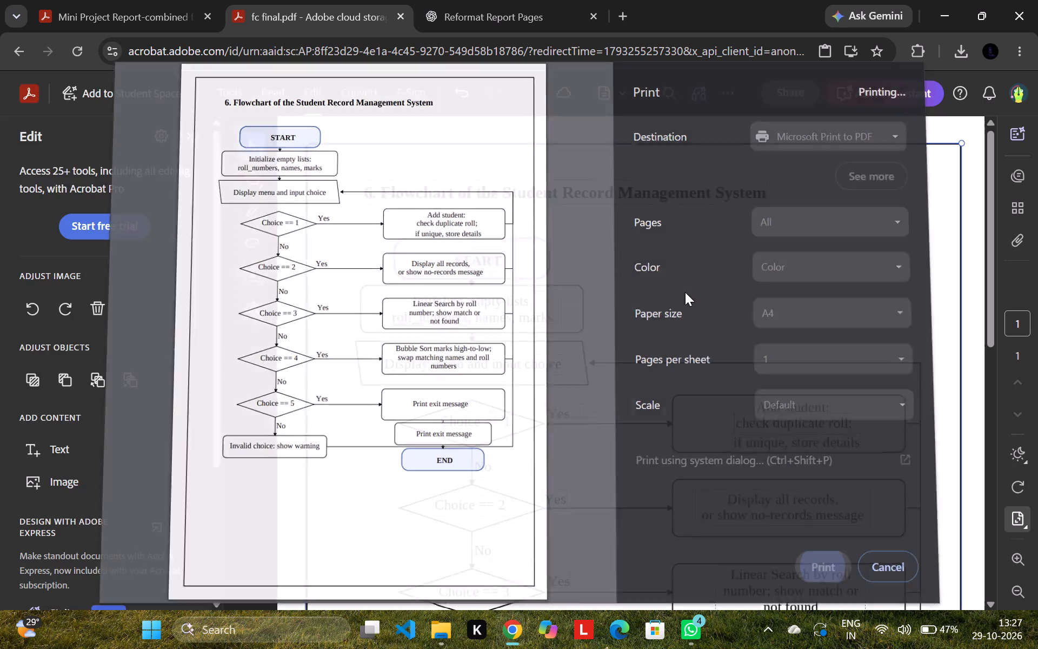
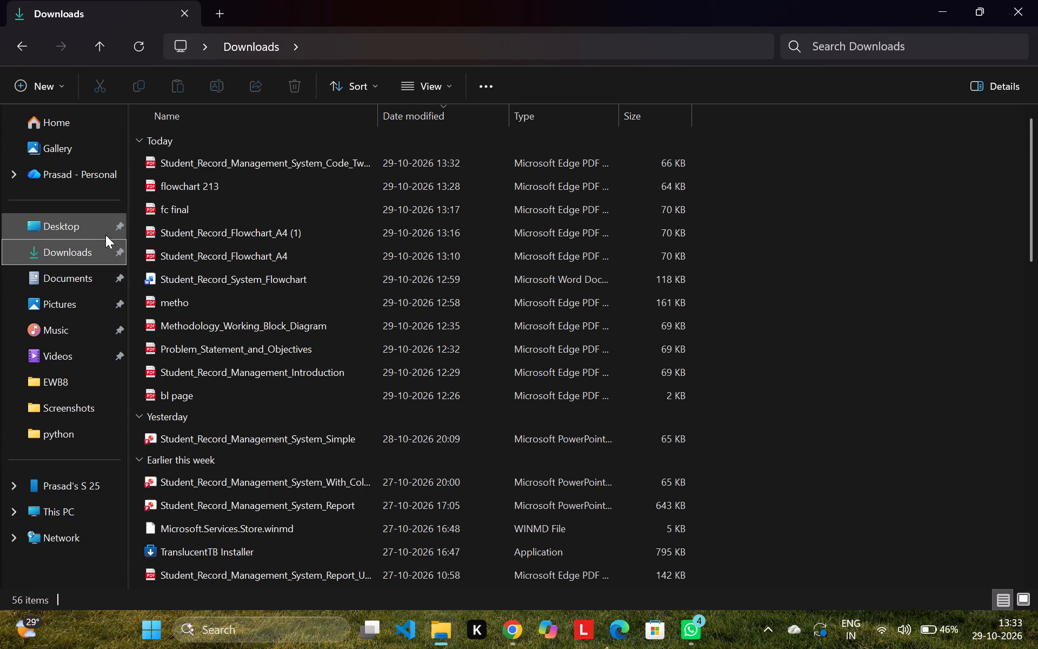
left_click(90, 244)
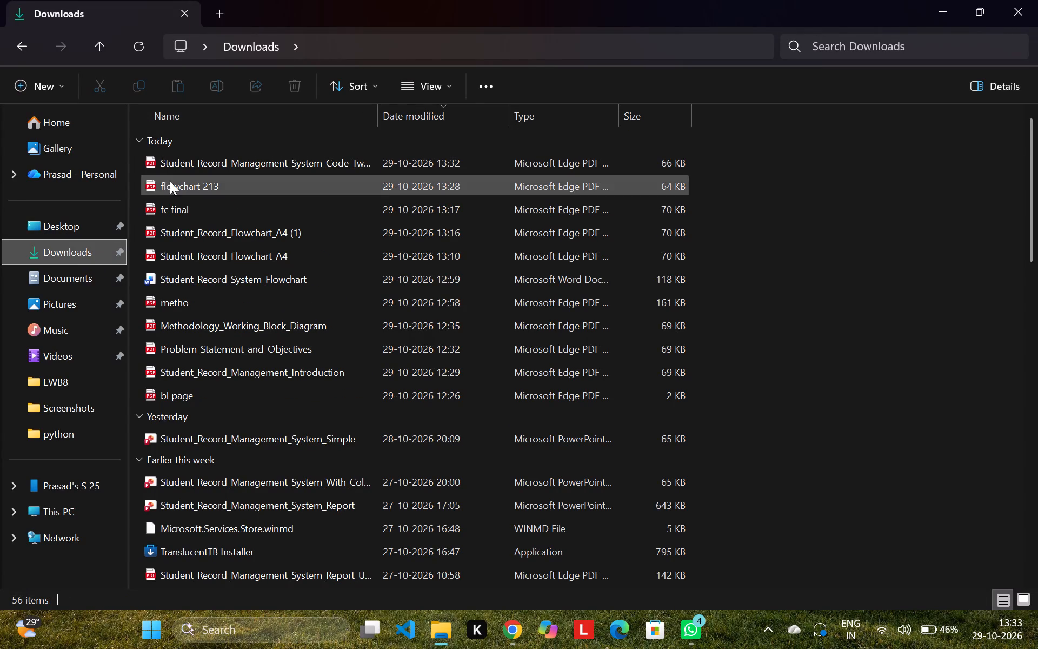
left_click_drag(209, 164, 148, 398)
key("alt+Tab")
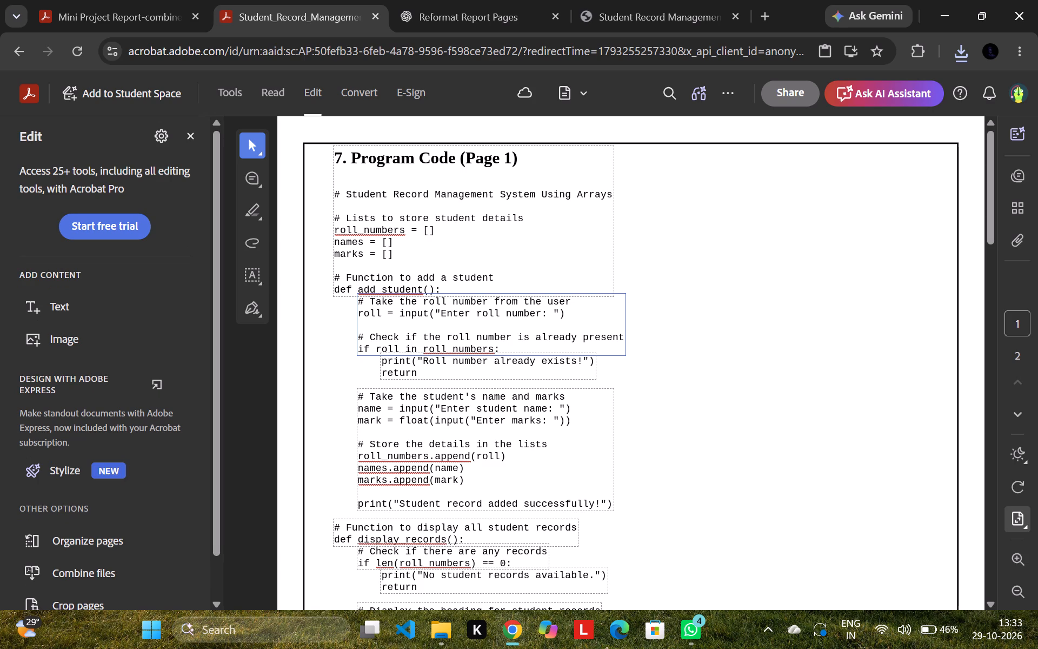
Shorten the first page's heading to "7. Code" by removing "Program" and "(Page 1)".
left_click(564, 251)
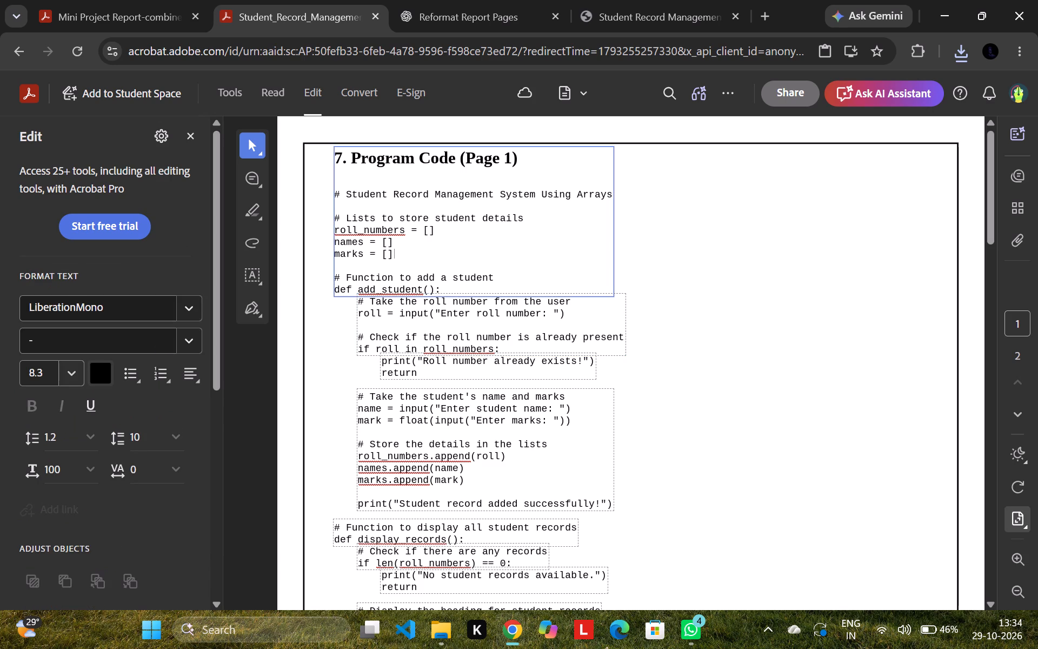
left_click(524, 165)
left_click_drag(523, 162, 461, 159)
key("BackSpace")
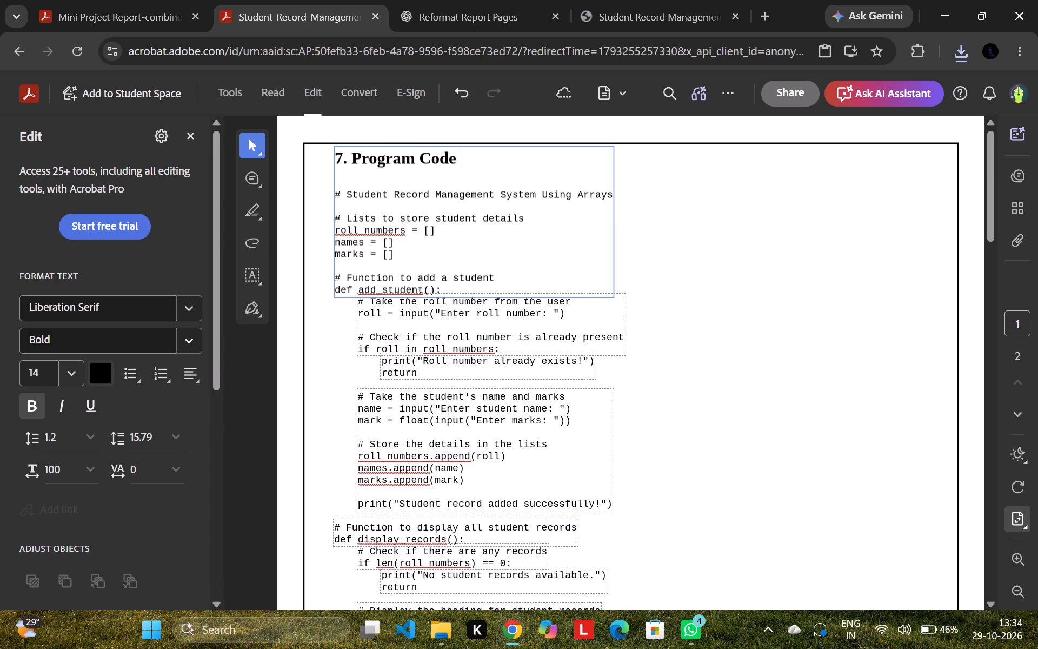
left_click_drag(412, 158, 372, 155)
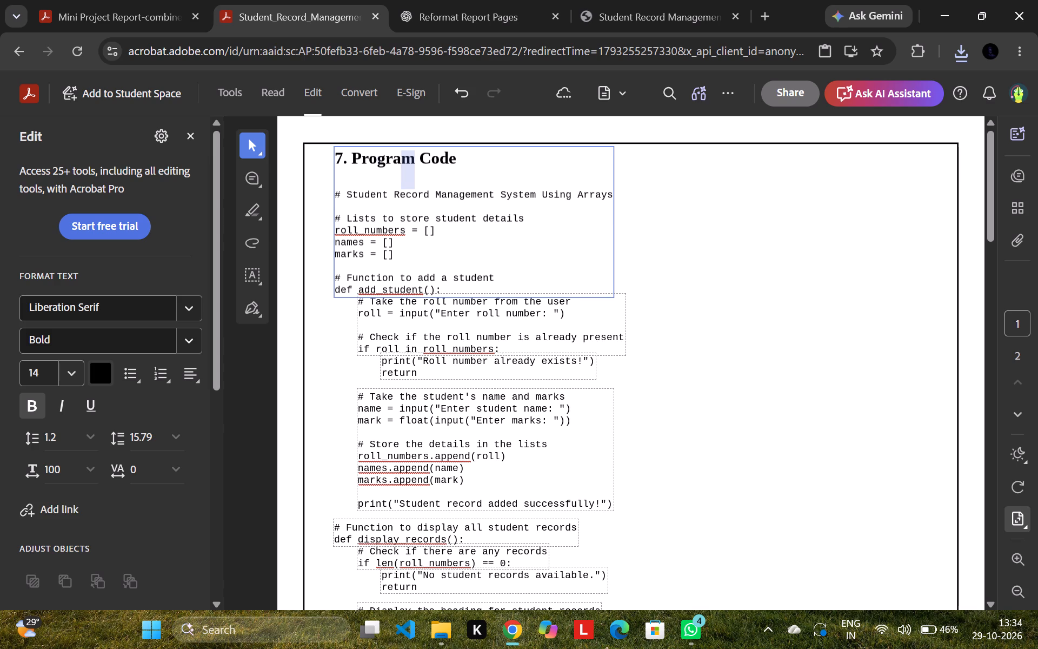
left_click_drag(372, 155, 349, 153)
key("BackSpace")
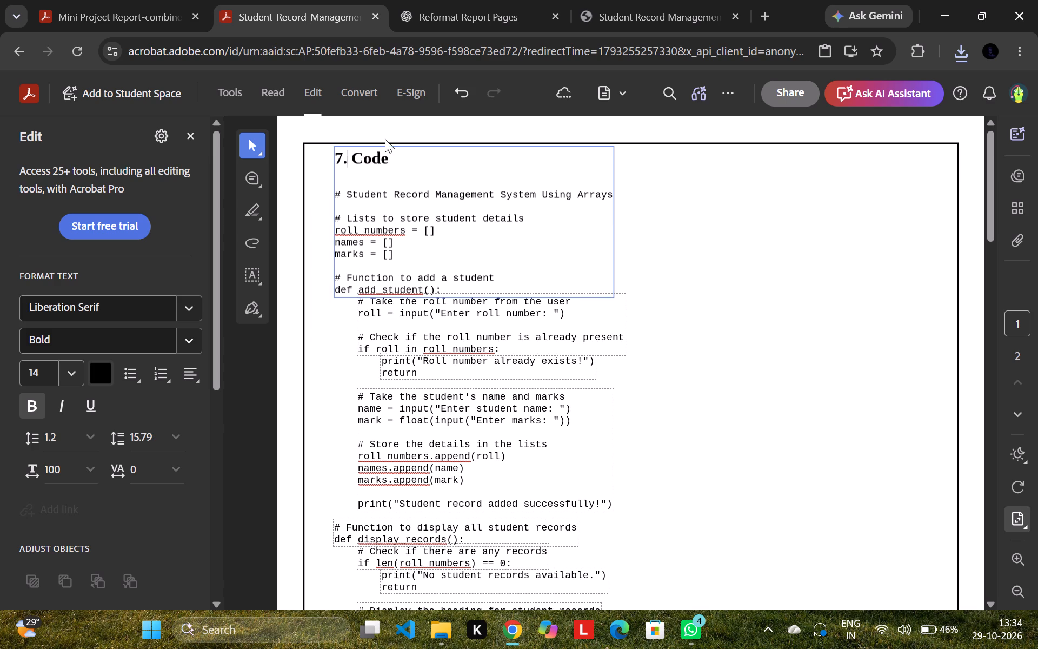
left_click_drag(394, 157, 332, 157)
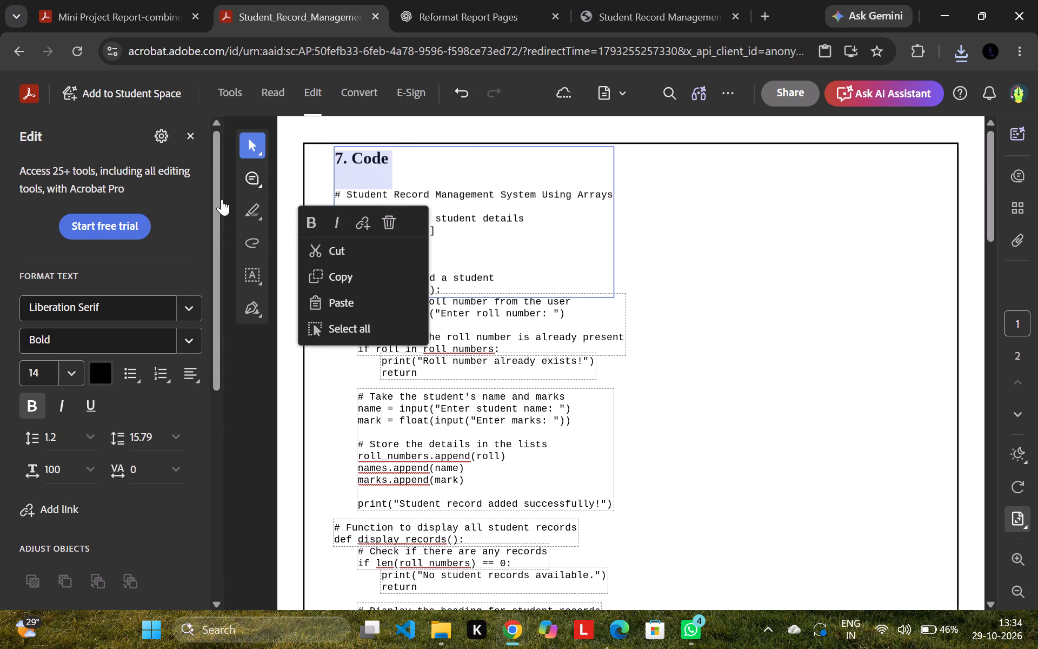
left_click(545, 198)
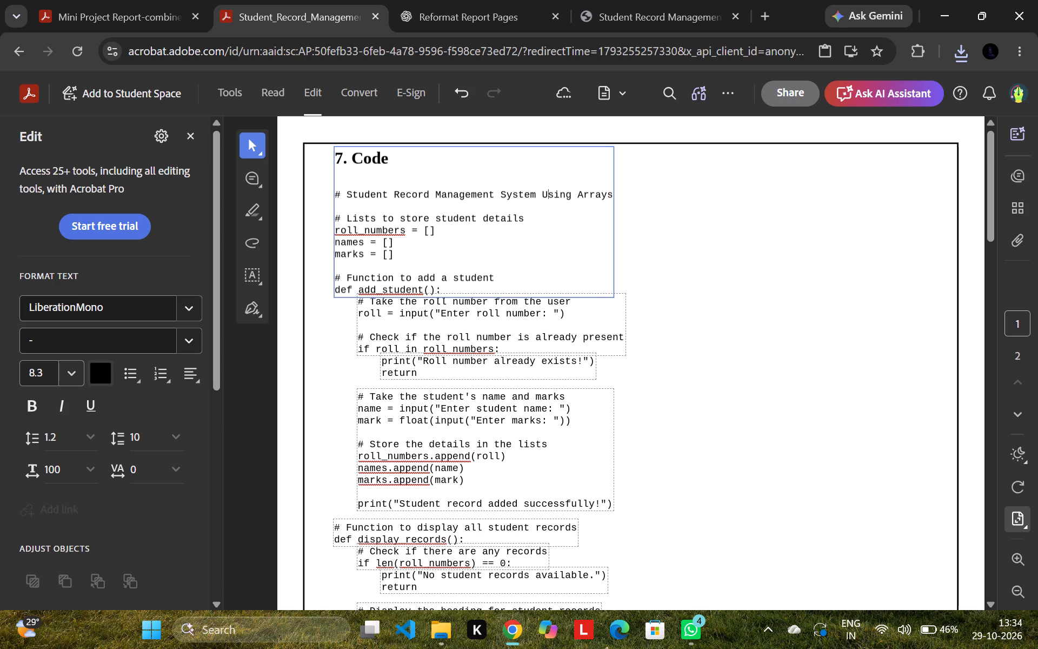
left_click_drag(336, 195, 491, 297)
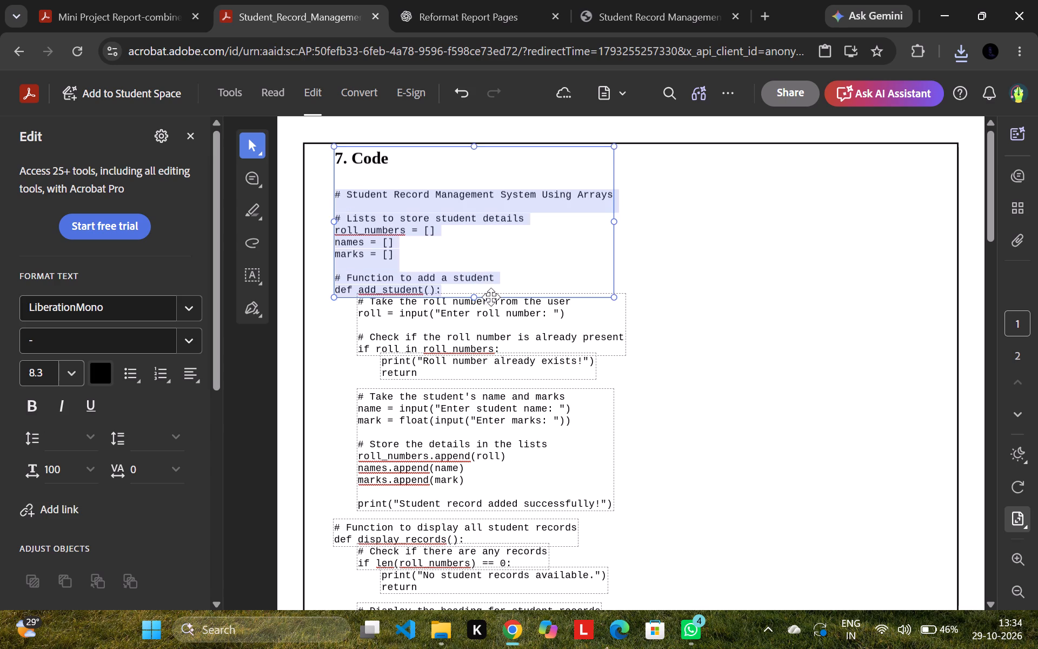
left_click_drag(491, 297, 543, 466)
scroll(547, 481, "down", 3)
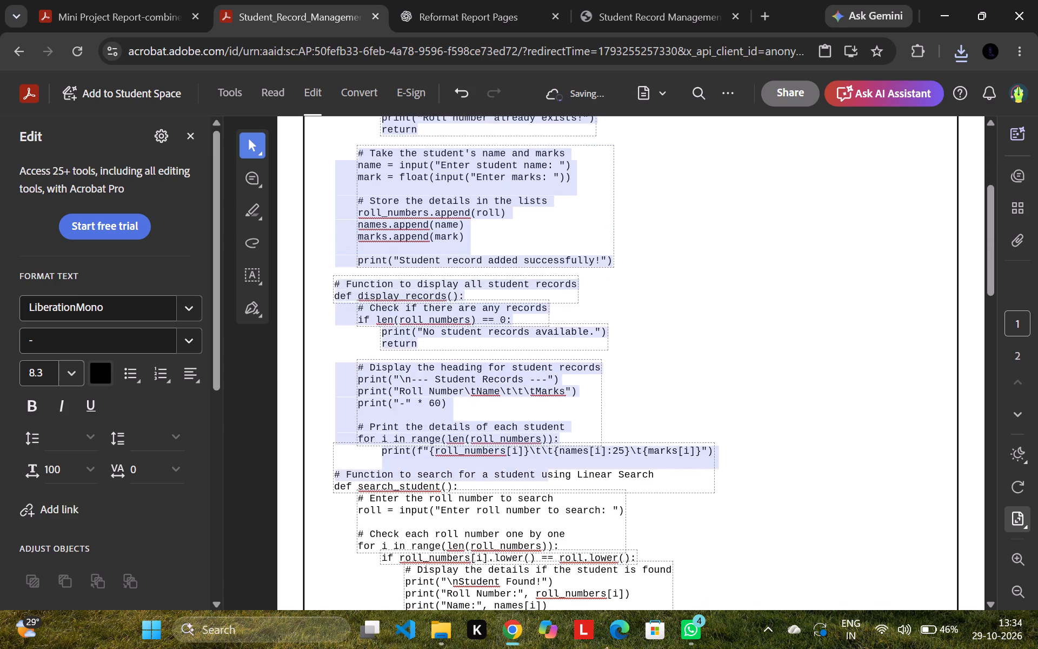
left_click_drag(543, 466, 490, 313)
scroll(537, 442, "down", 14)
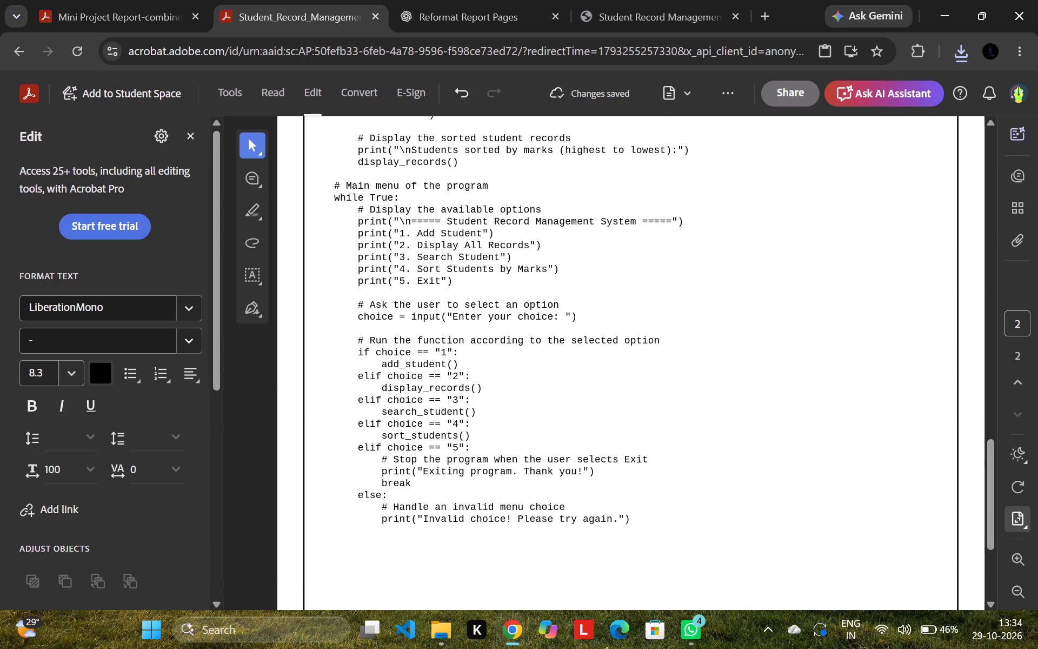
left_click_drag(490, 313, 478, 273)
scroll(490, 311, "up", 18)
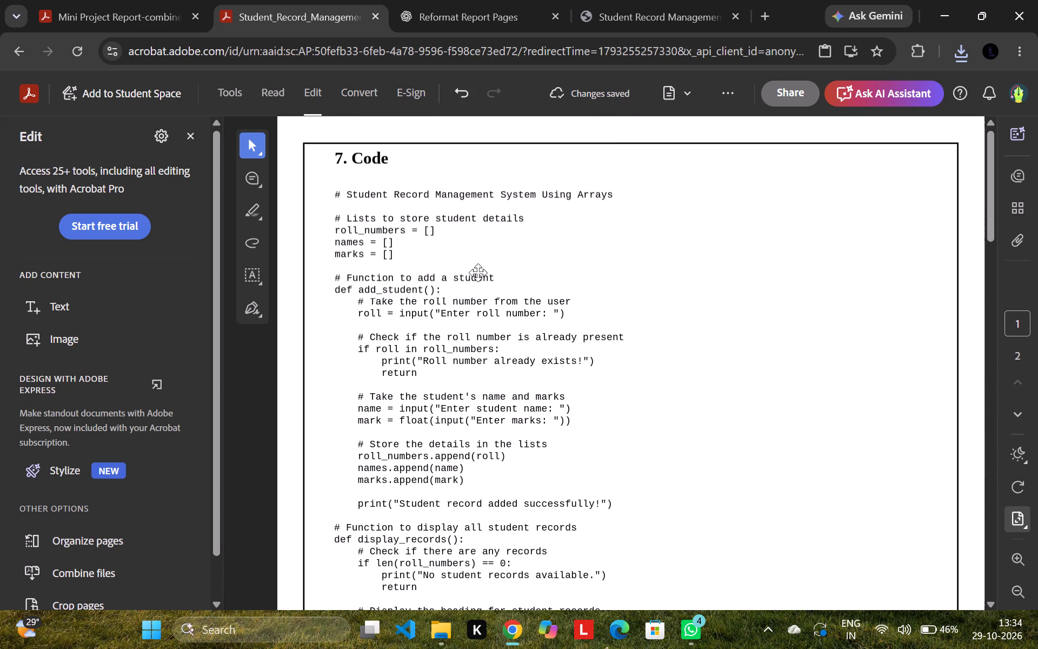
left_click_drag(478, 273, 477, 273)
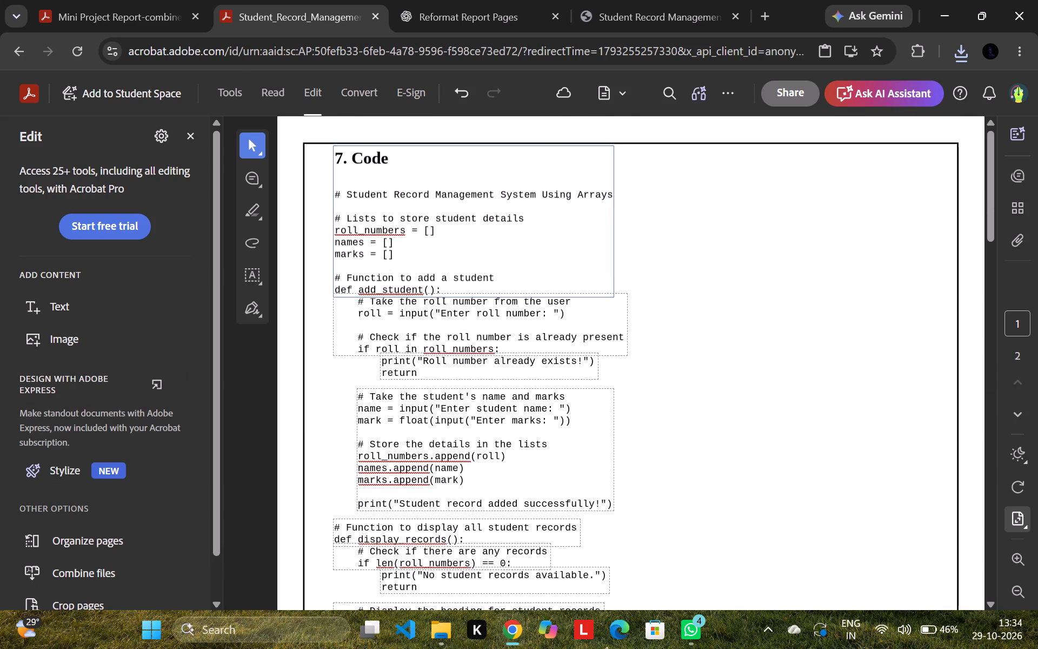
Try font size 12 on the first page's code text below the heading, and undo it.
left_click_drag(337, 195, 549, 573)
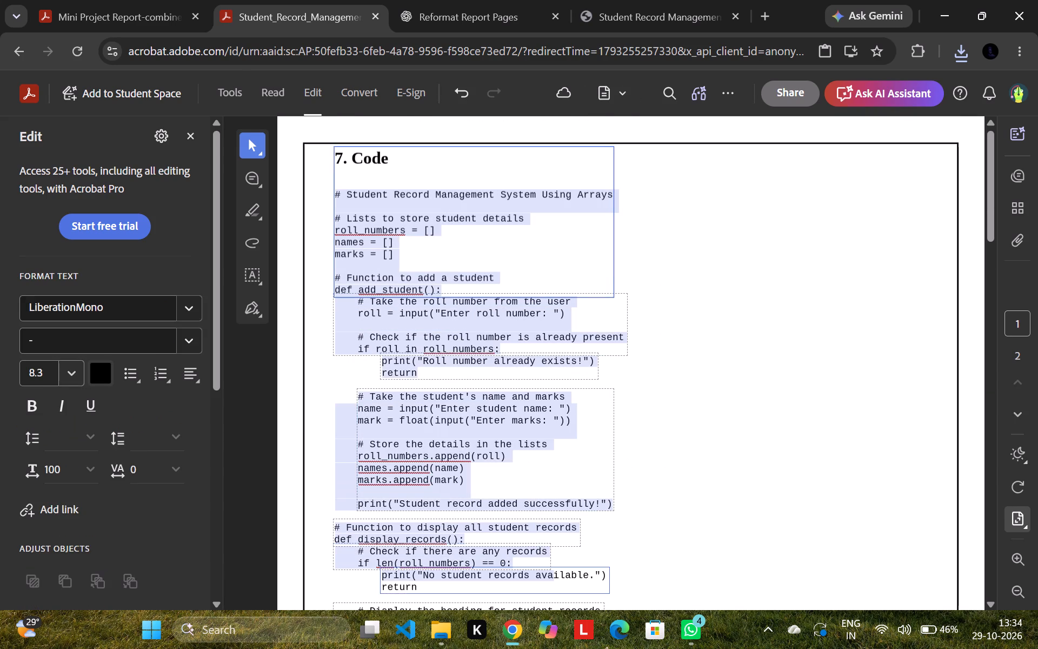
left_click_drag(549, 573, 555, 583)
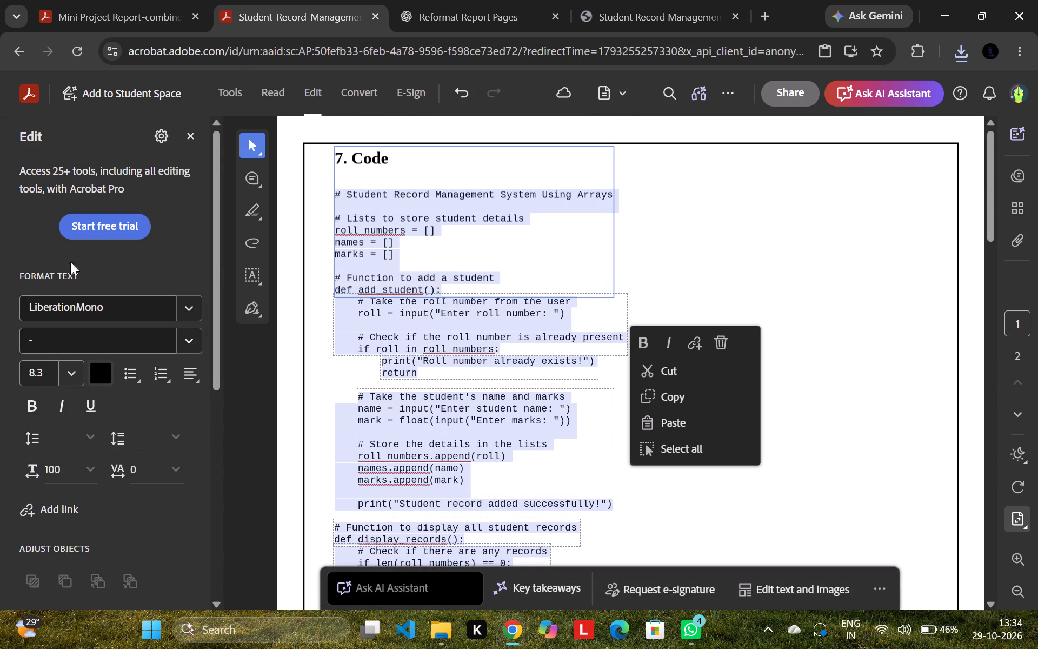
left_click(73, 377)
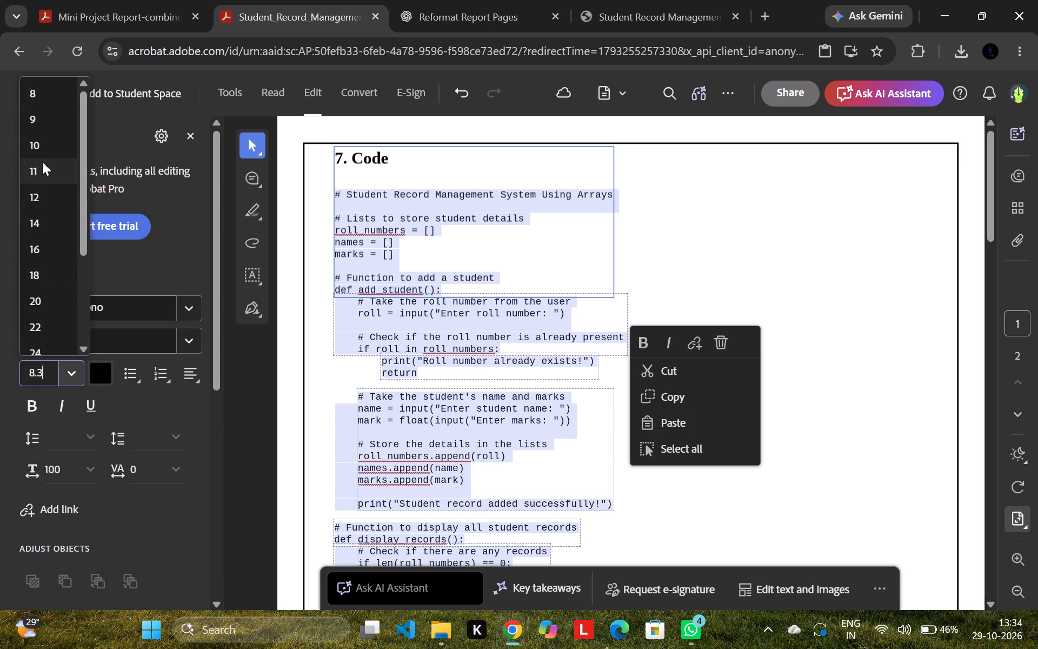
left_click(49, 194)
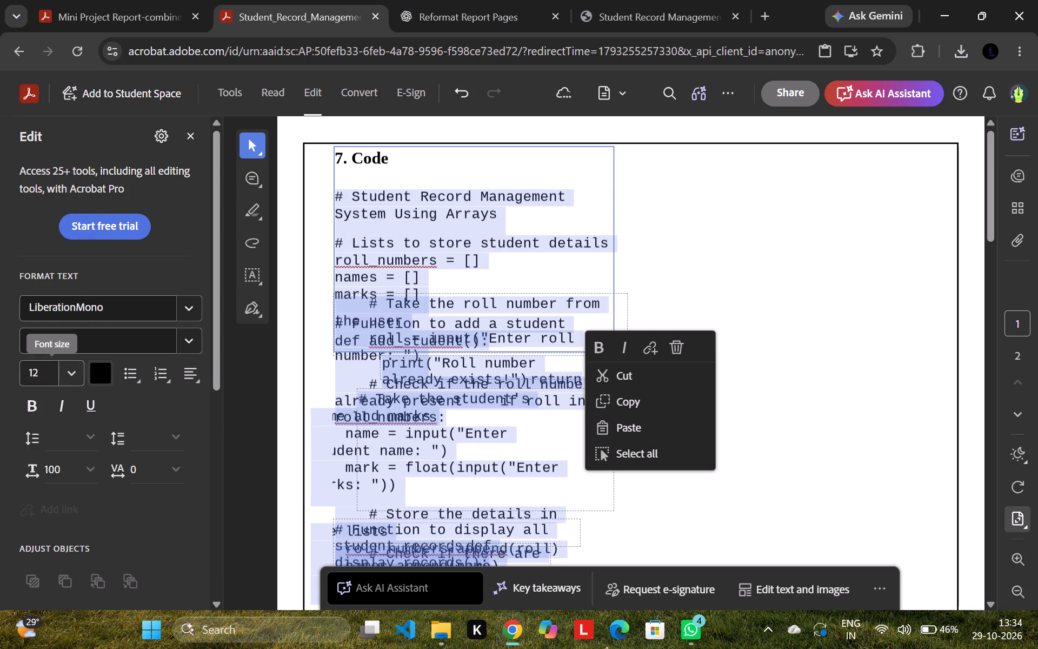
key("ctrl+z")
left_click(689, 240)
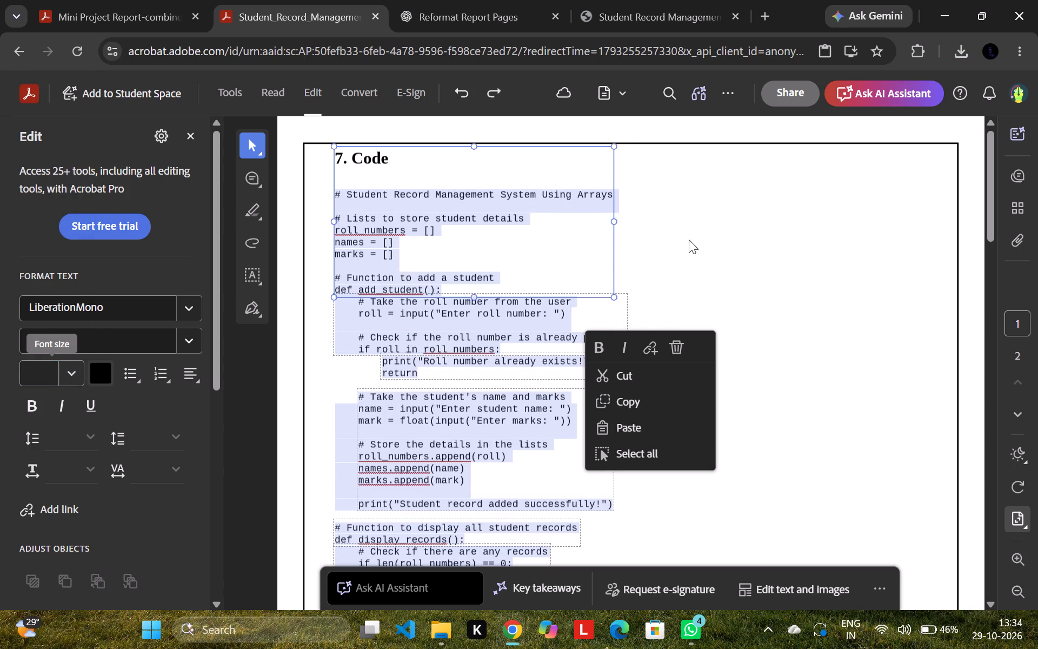
Move the roll-number input and check block slightly down, away from the add_student() line on page 1.
left_click(517, 213)
left_click(590, 329)
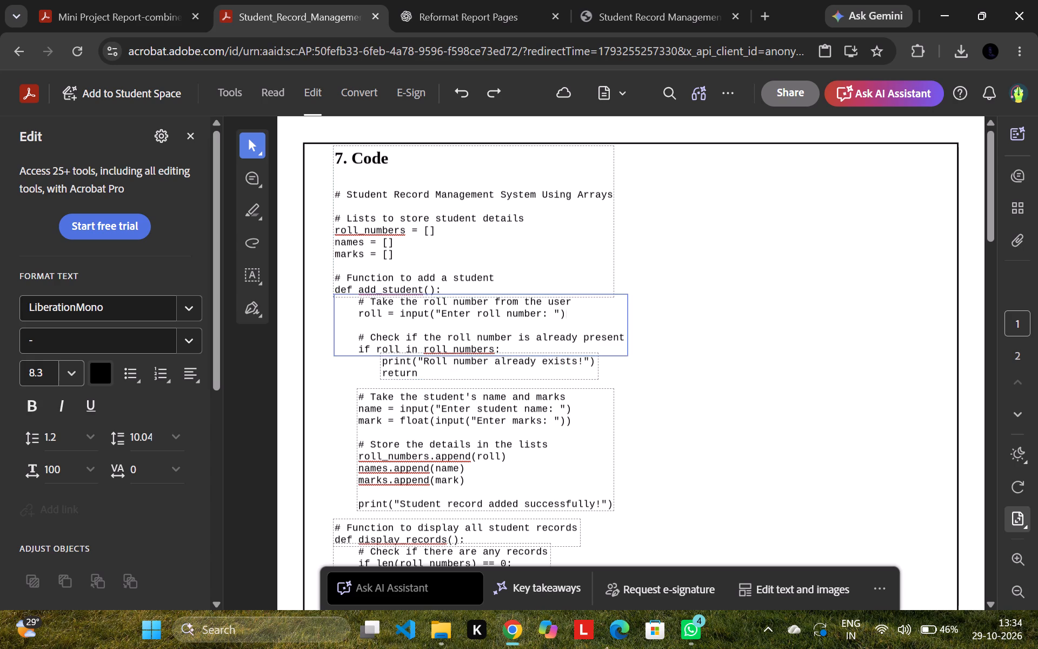
left_click_drag(617, 292, 620, 310)
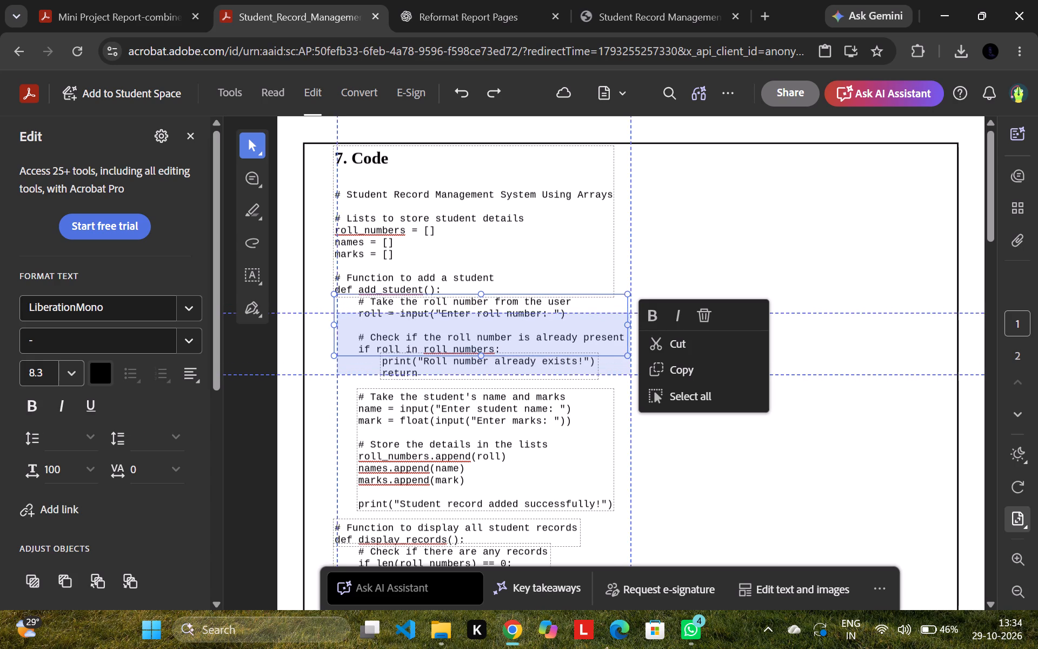
left_click_drag(620, 310, 616, 313)
Move the "Roll number already exists!" and return block down and to the right, clear of the roll-number check block.
left_click(594, 379)
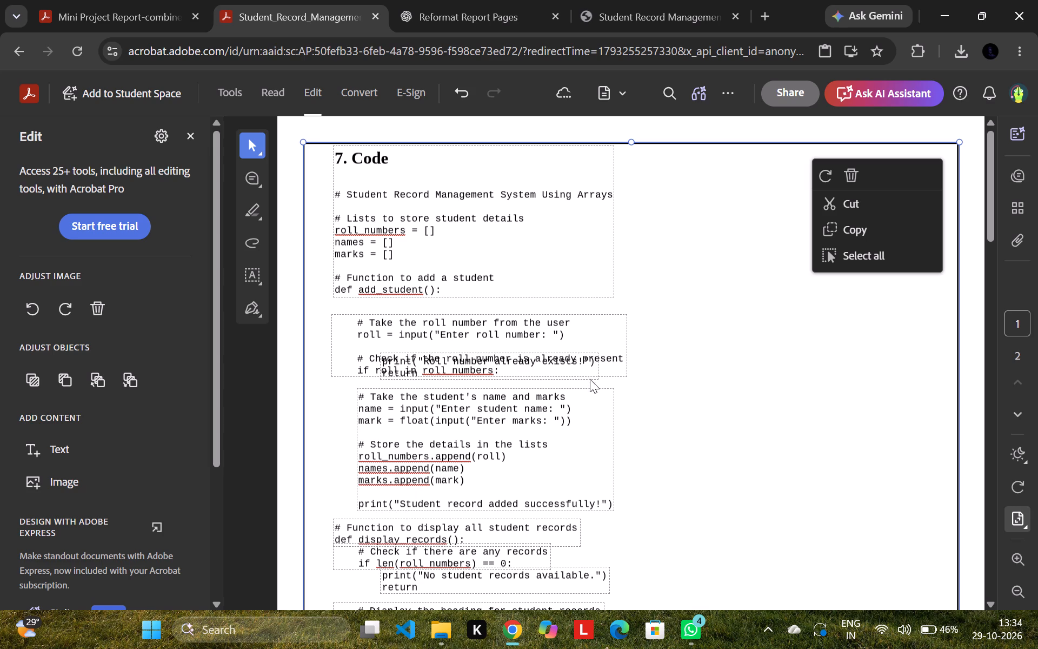
left_click(590, 376)
left_click_drag(586, 352, 585, 365)
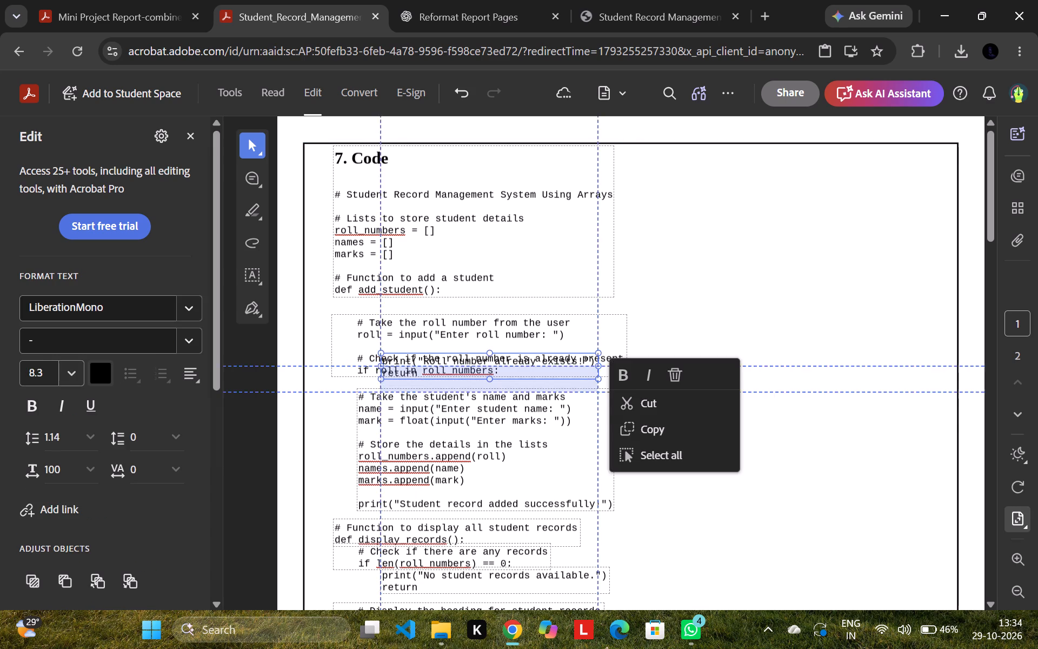
left_click_drag(585, 365, 784, 380)
Move the block beginning "# Take the student's name and marks" slightly down on page 1.
left_click(600, 428)
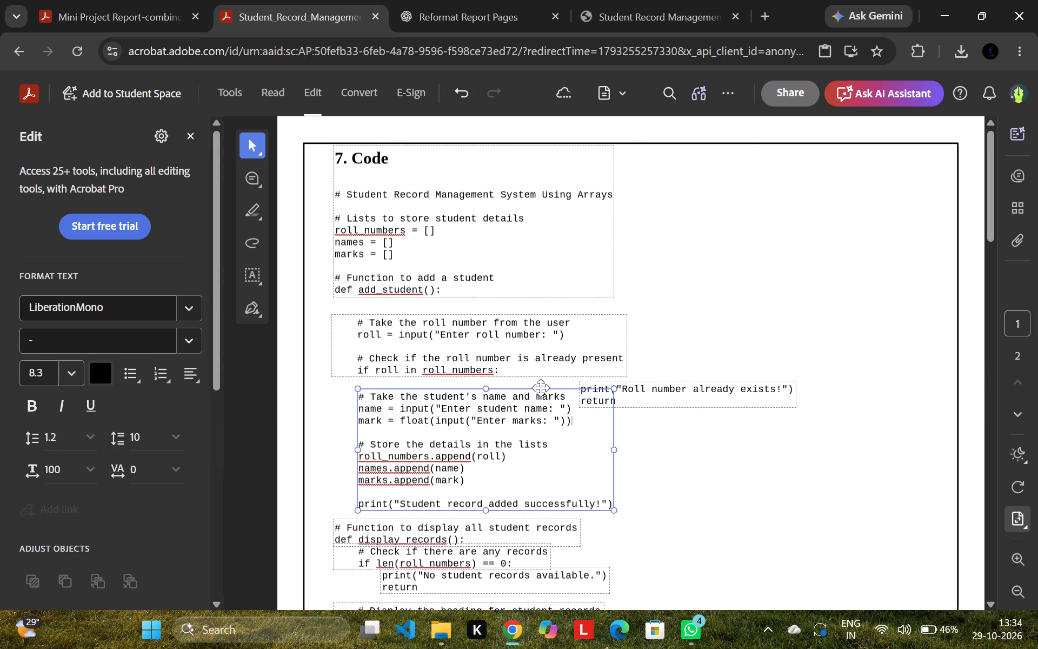
left_click(541, 386)
left_click(541, 392)
left_click_drag(542, 390, 542, 395)
scroll(531, 387, "down", 5)
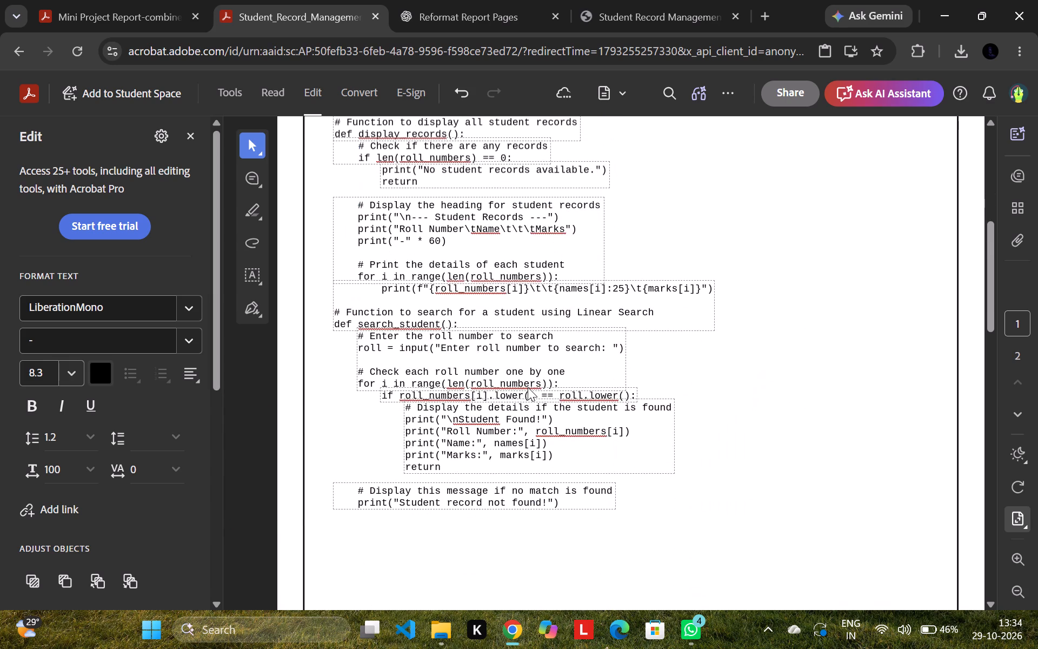
scroll(528, 387, "up", 6)
scroll(528, 387, "down", 13)
scroll(520, 392, "up", 1)
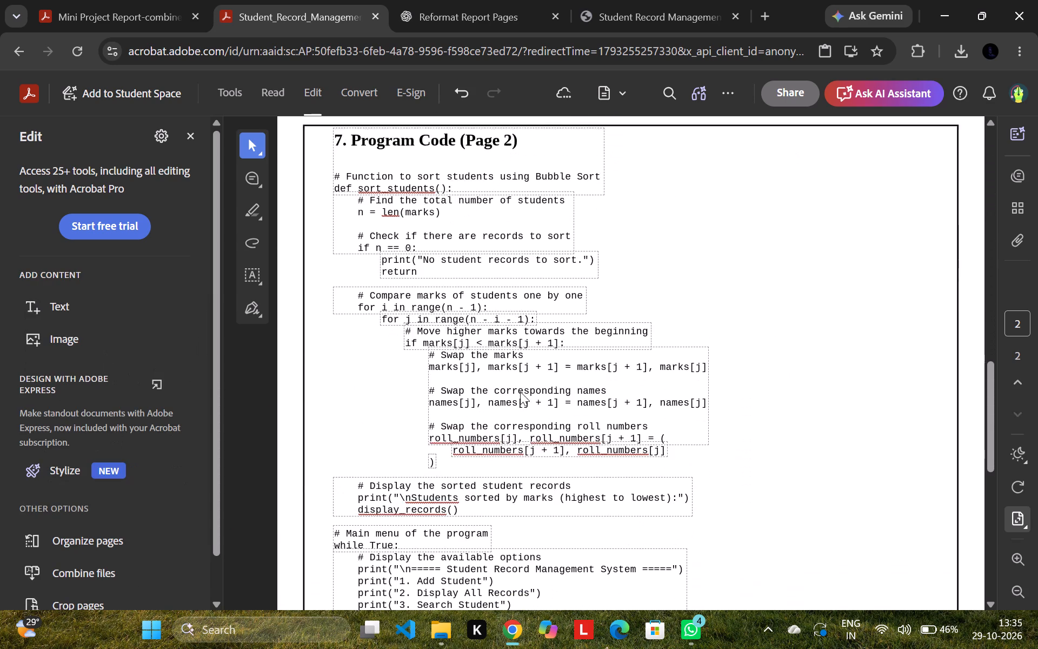
scroll(518, 393, "up", 14)
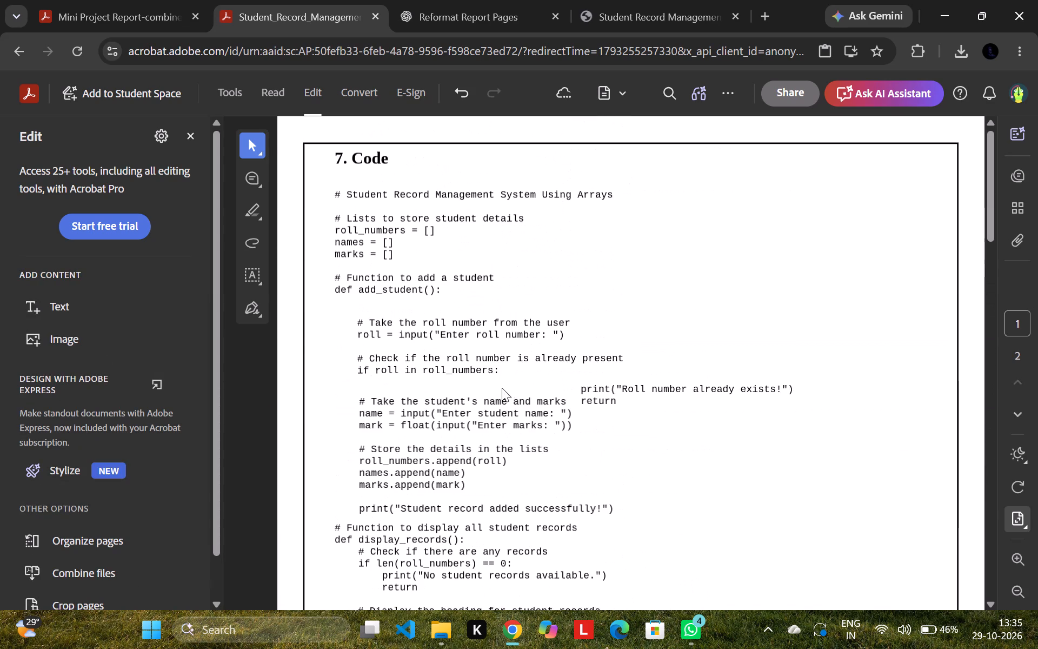
scroll(502, 388, "up", 5)
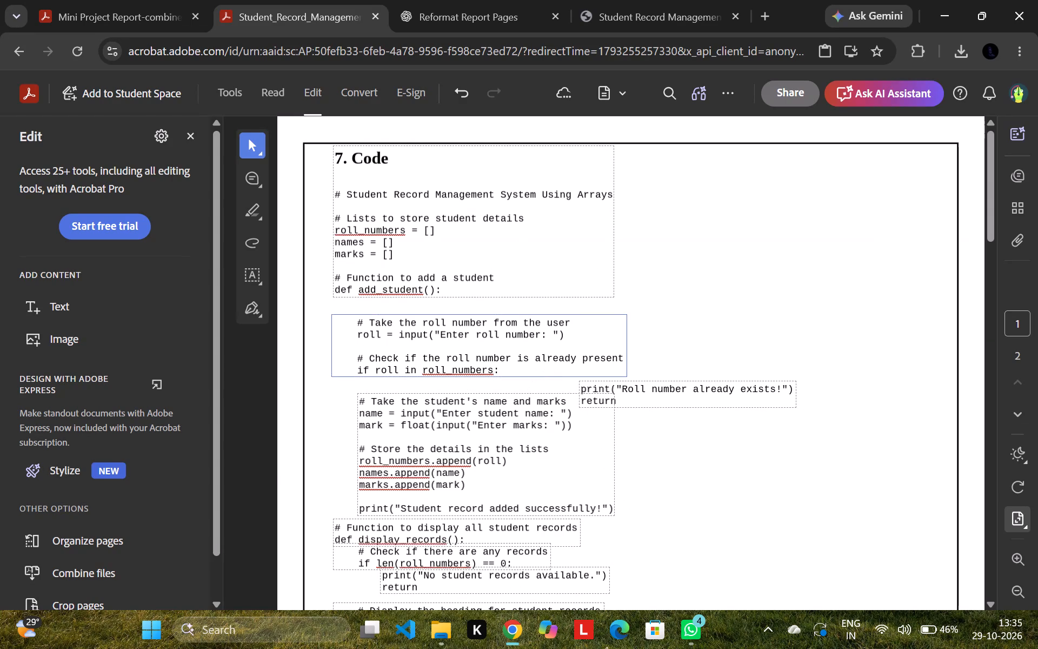
scroll(584, 352, "down", 2)
scroll(582, 352, "up", 3)
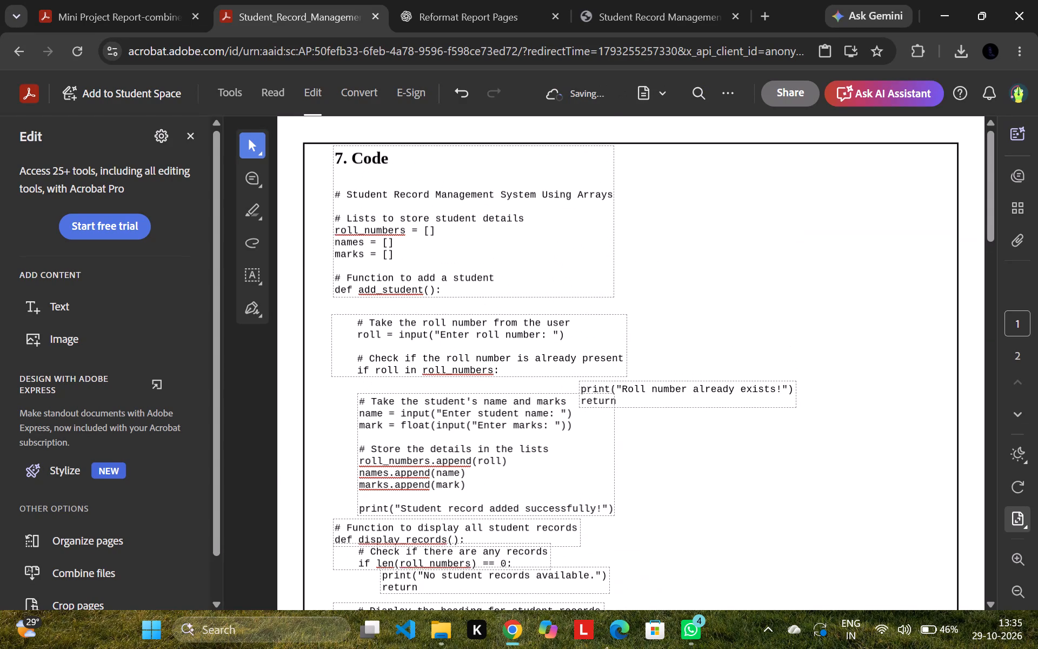
scroll(555, 351, "down", 10)
scroll(532, 366, "up", 4)
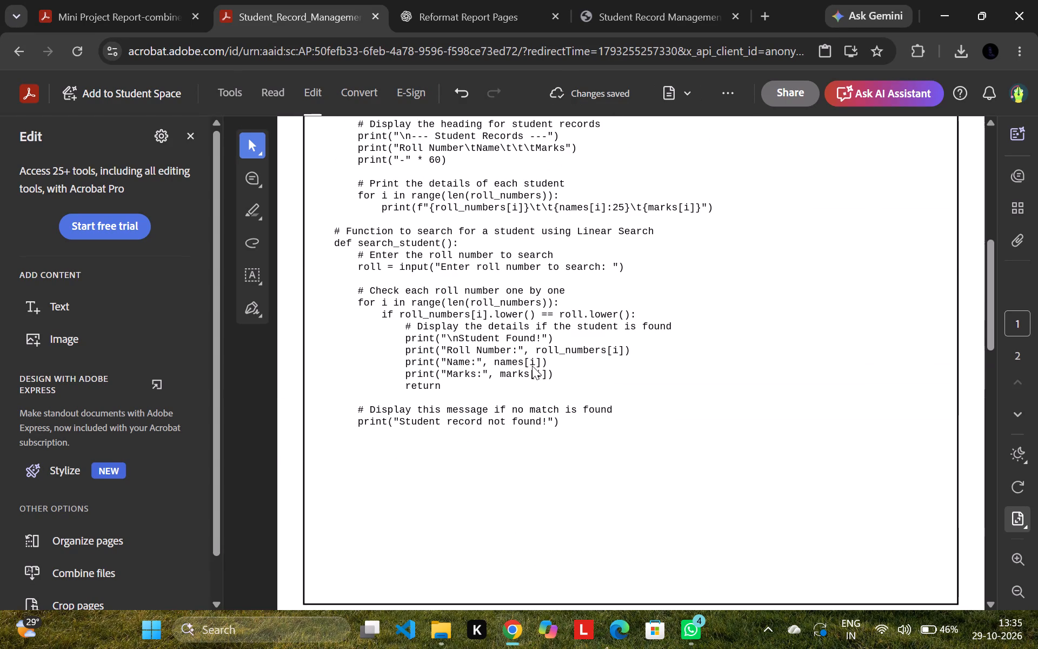
scroll(516, 459, "down", 16)
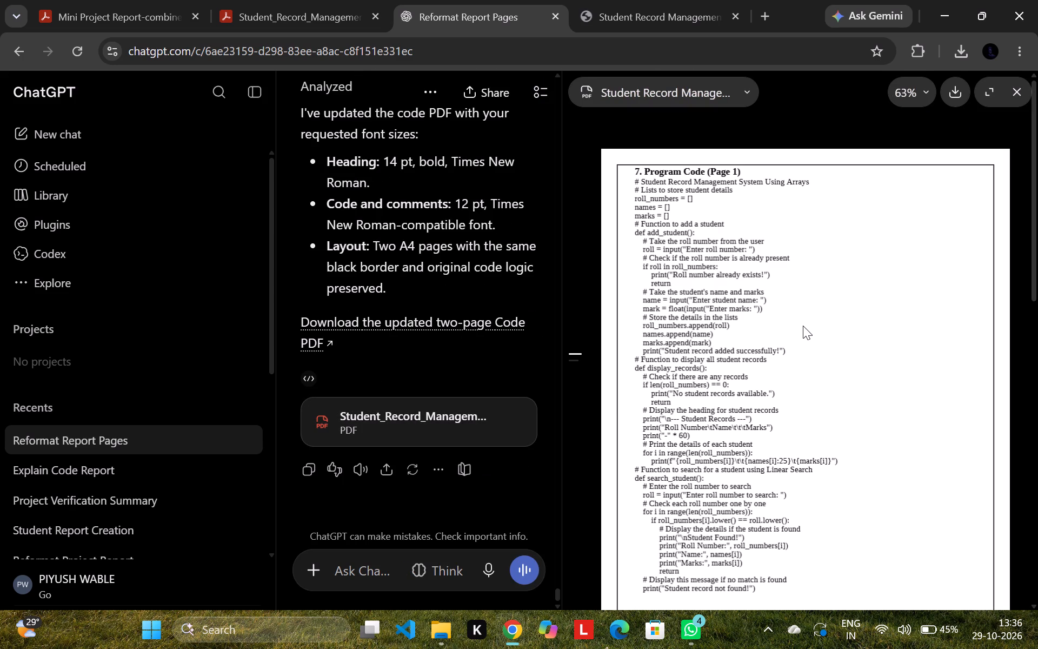
scroll(803, 326, "down", 7)
scroll(809, 458, "down", 12)
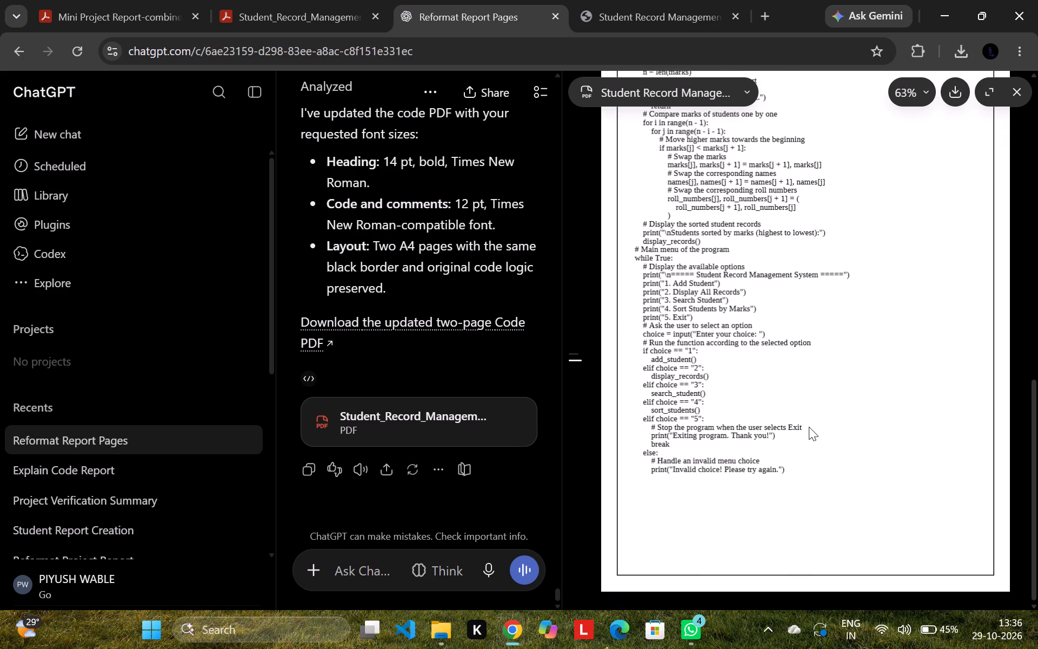
scroll(809, 427, "up", 9)
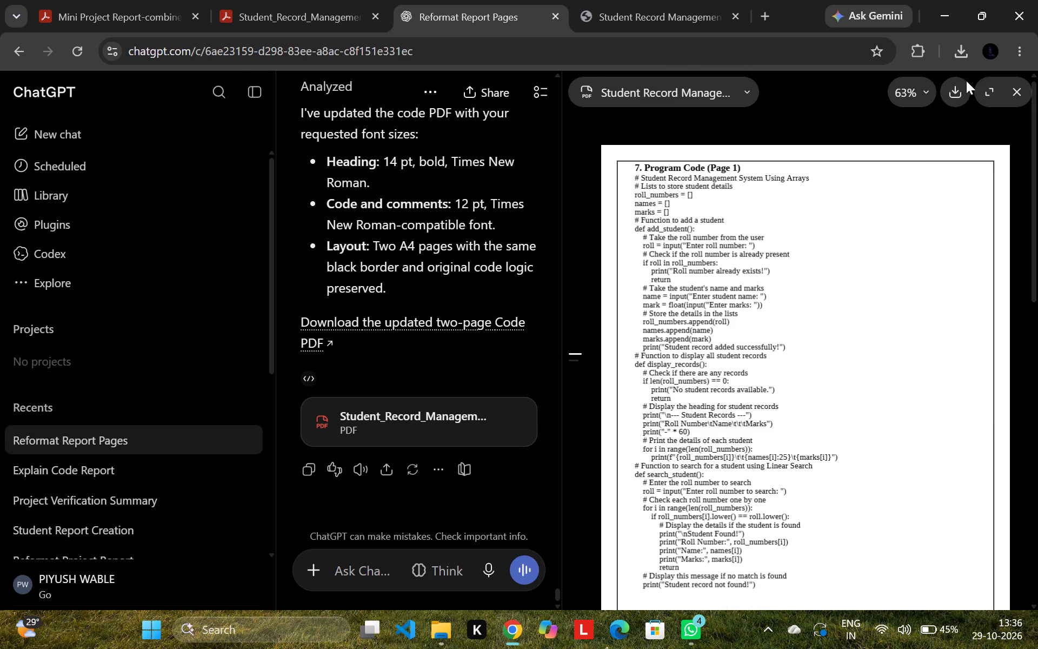
left_click(958, 86)
Switch to Acrobat and load the downloaded Student_Record_Management_System_Code_Two_Pages_12pt.pdf for editing in place of the previous code PDF.
left_click(315, 0)
left_click(21, 51)
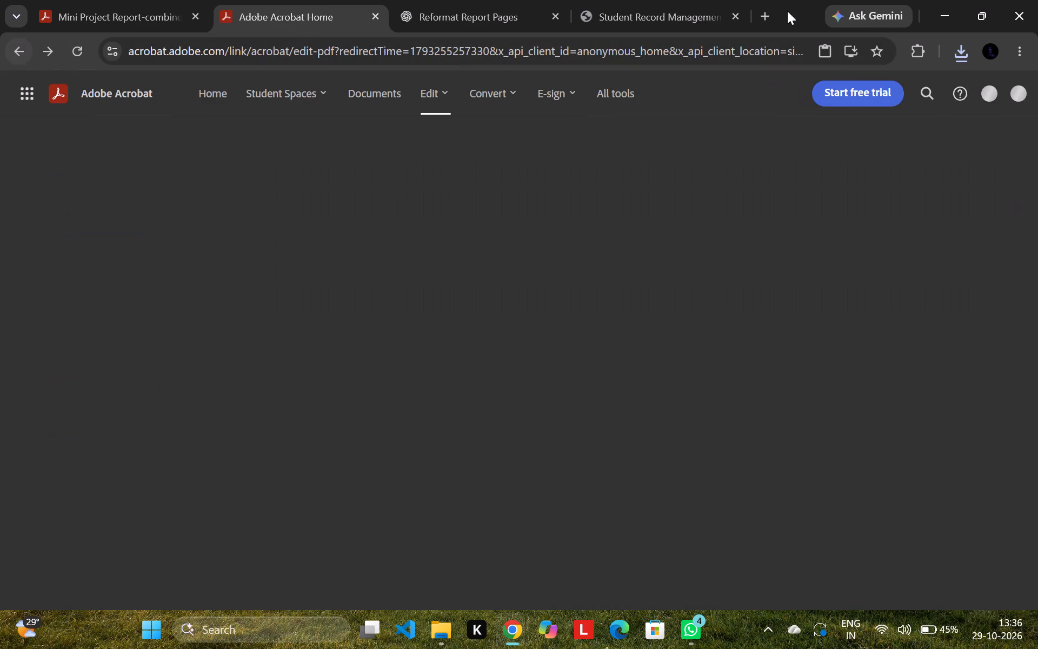
left_click(966, 56)
left_click_drag(822, 131, 449, 318)
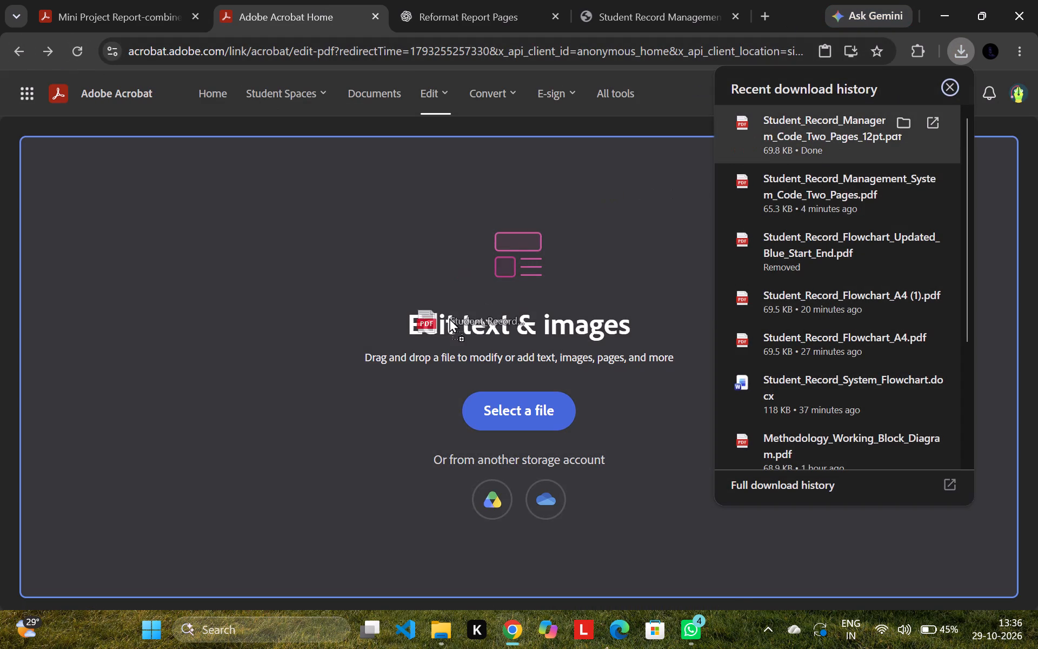
left_click_drag(449, 318, 475, 343)
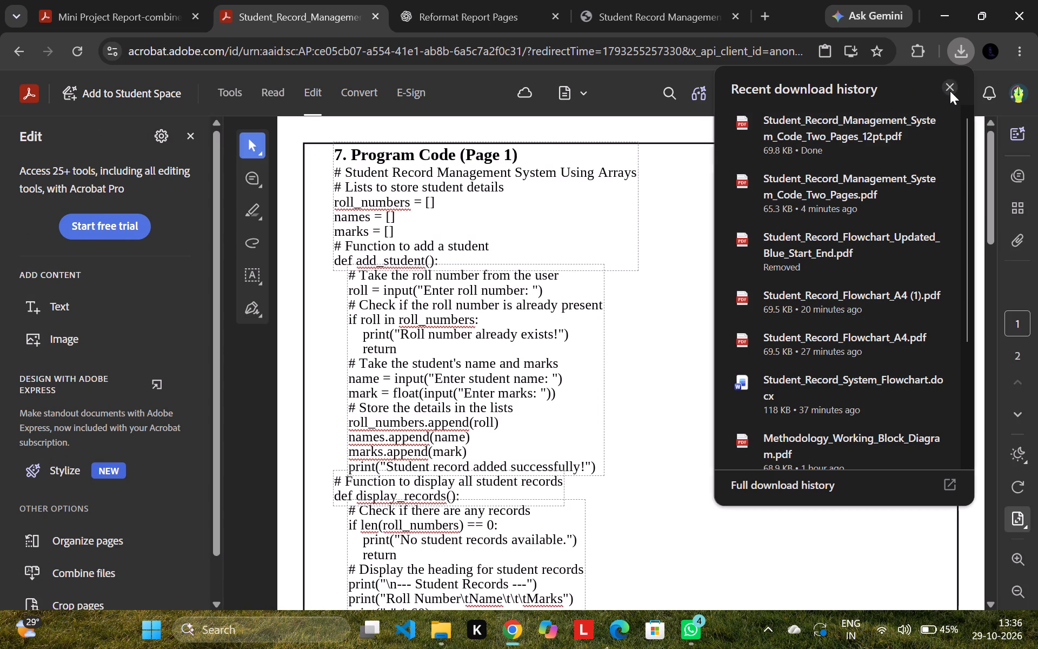
left_click(950, 91)
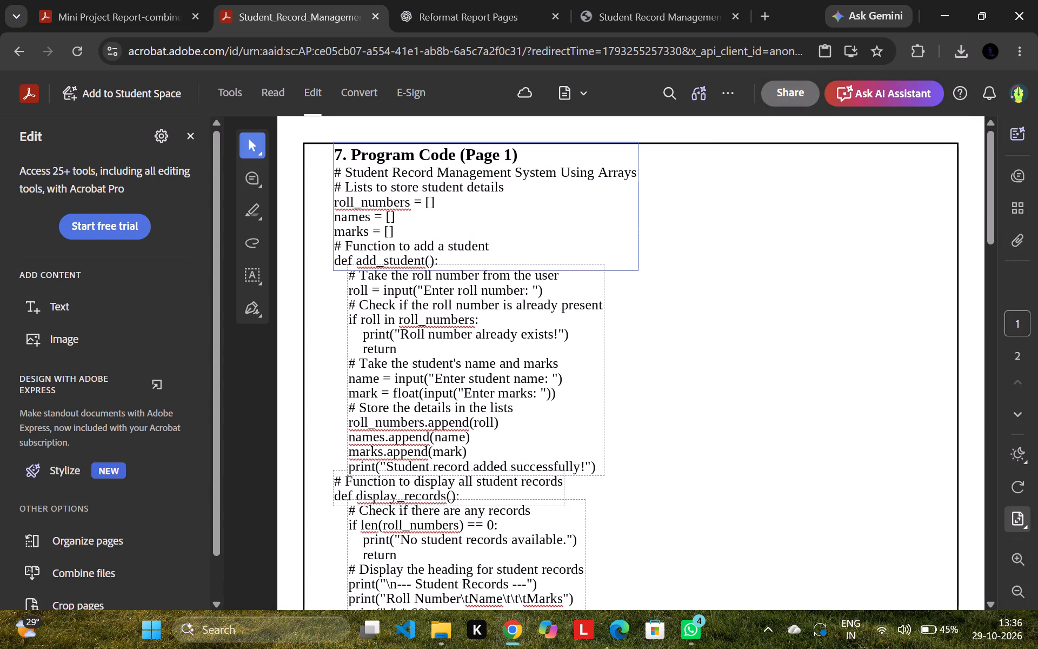
Shorten the page 1 heading "7. Program Code (Page 1)" to "7.Code".
left_click(434, 191)
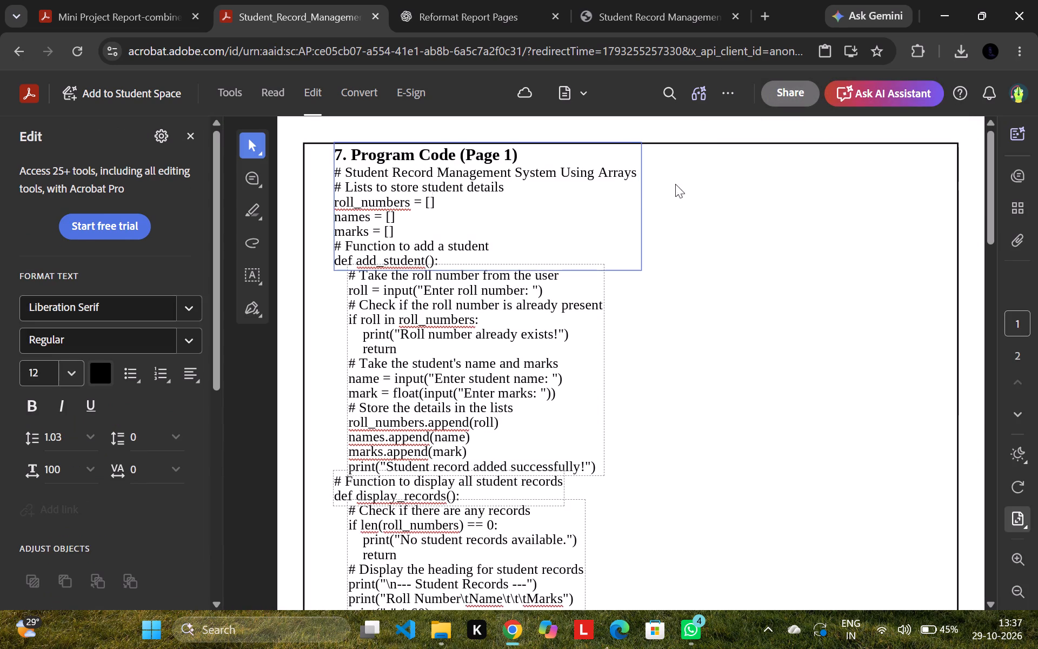
left_click(693, 184)
left_click(533, 153)
left_click_drag(522, 154, 453, 155)
key("BackSpace")
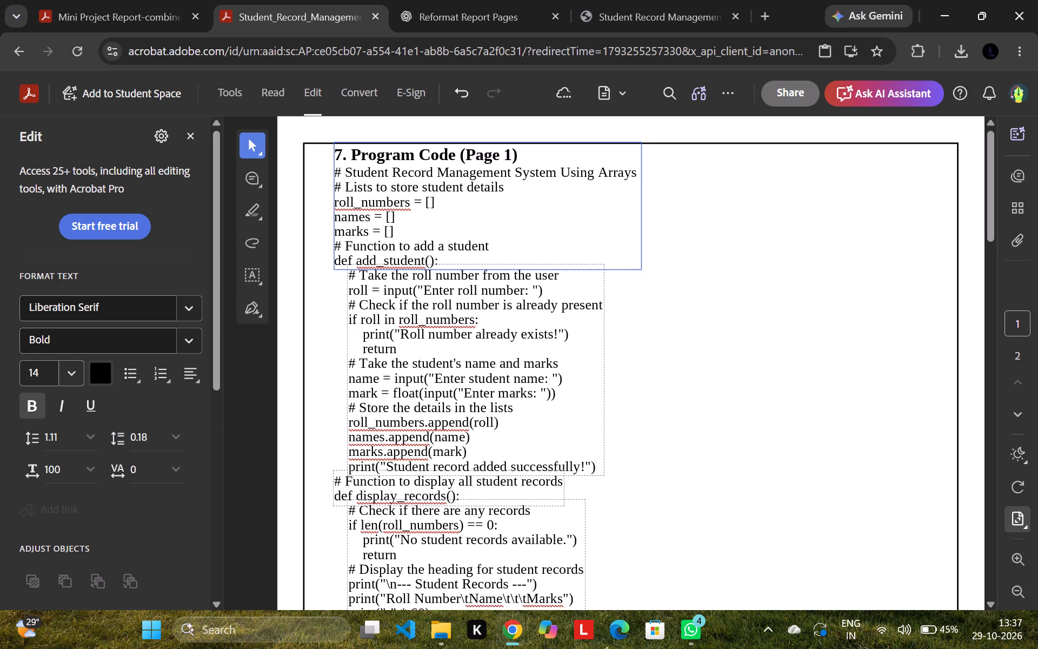
key("Left")
key("Left")
key("Left")
key("Left")
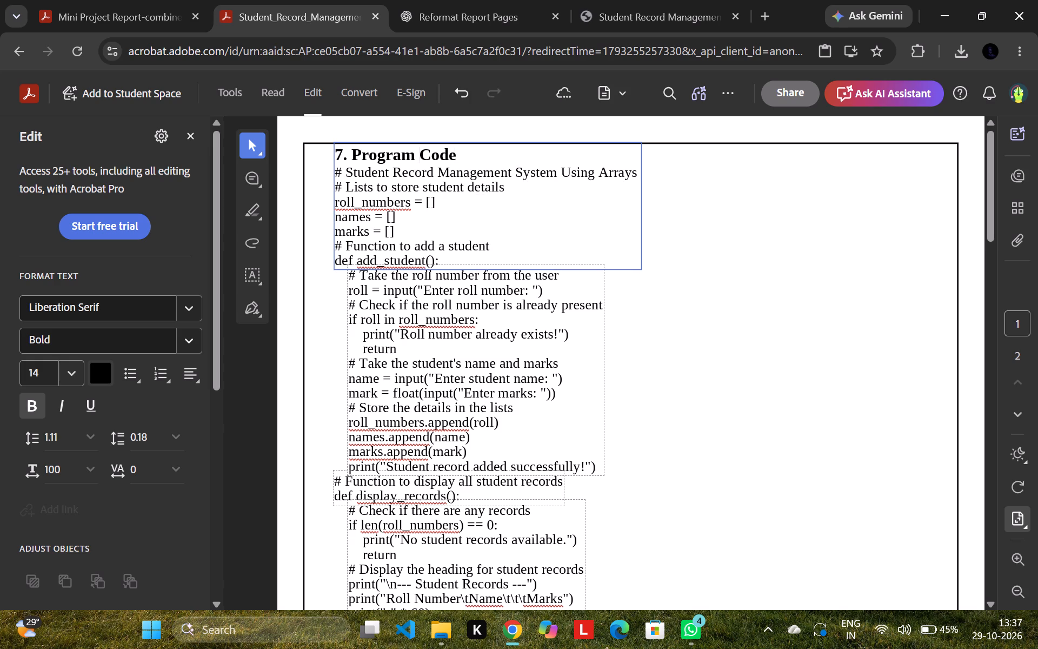
key("BackSpace")
key("BackSpace")
key("BackSpace")
key("BackSpace")
key("BackSpace")
key("BackSpace")
key("BackSpace")
key("BackSpace")
key("BackSpace")
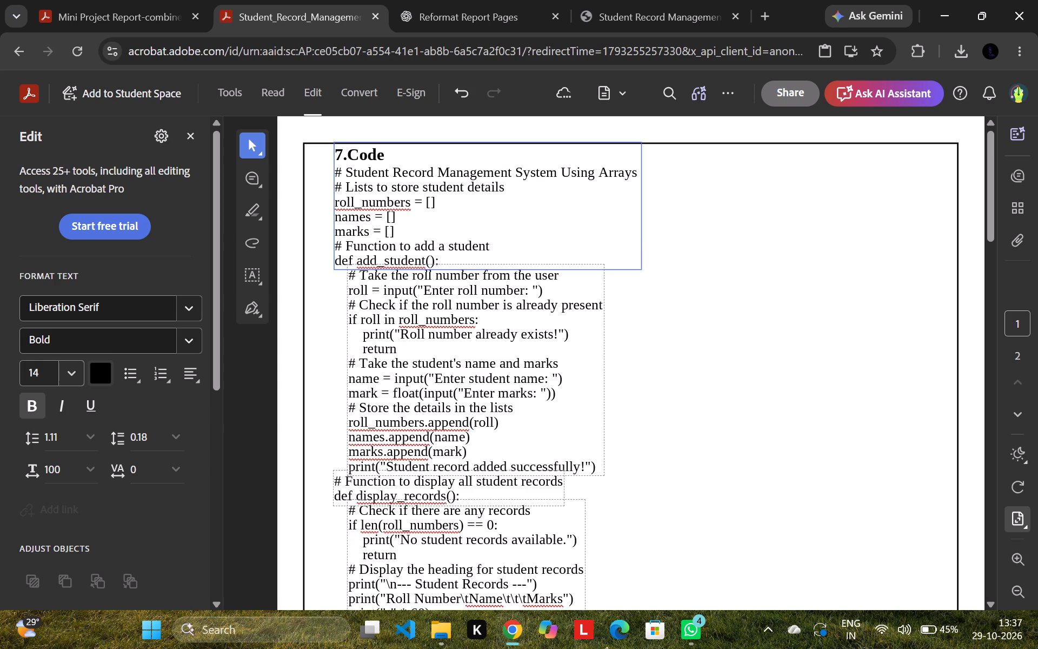
left_click(721, 249)
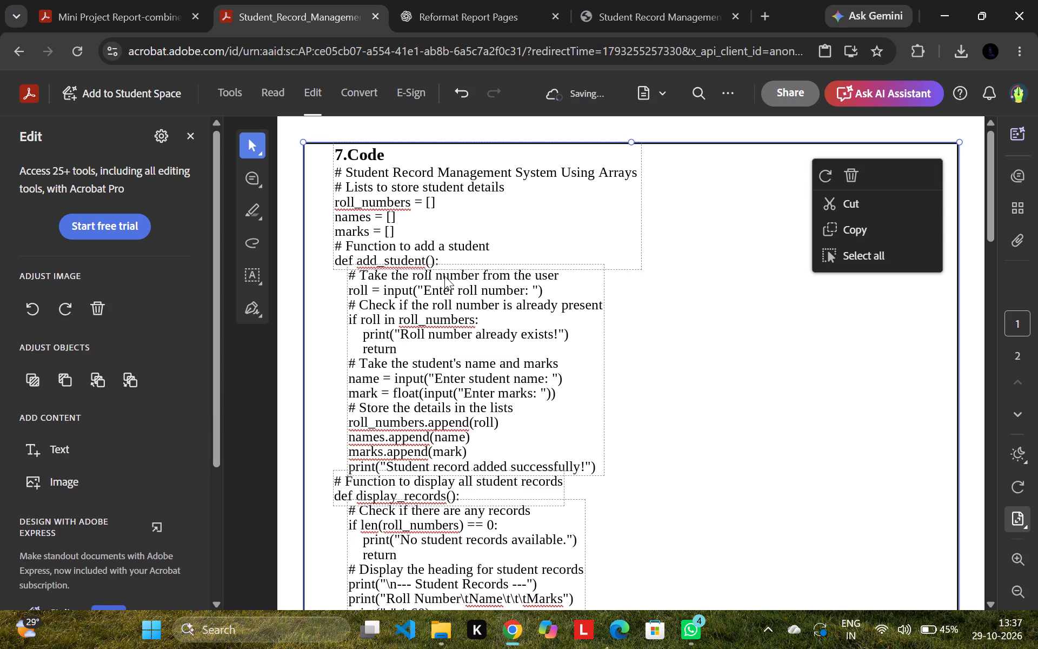
left_click(285, 299)
Look over the code layout, spacing and heading on both pages of the 12 pt PDF.
scroll(408, 314, "down", 2)
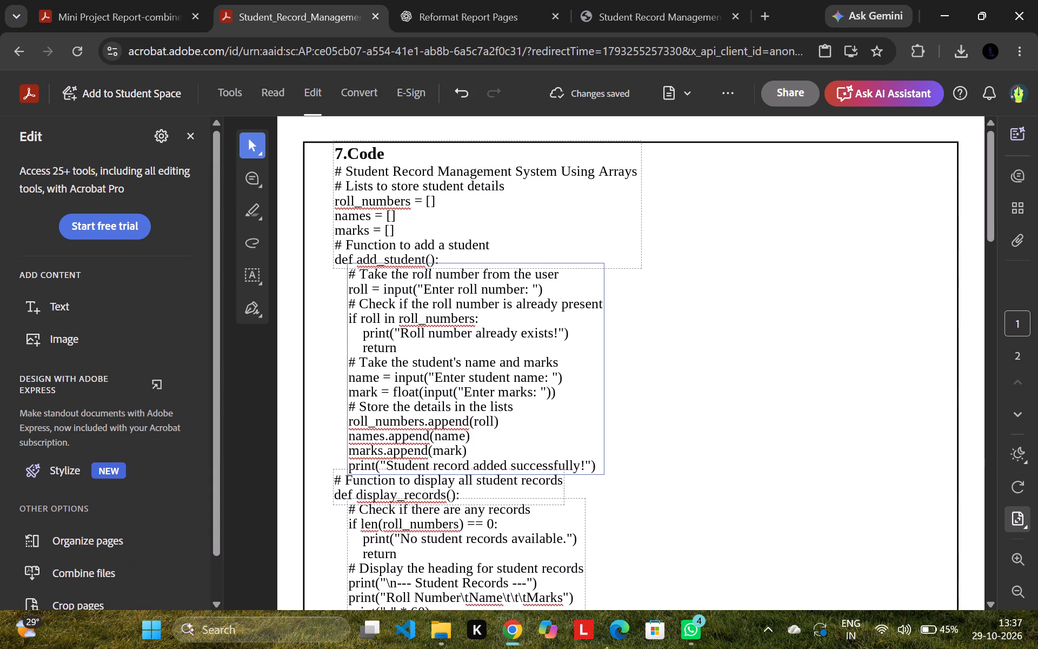
scroll(408, 314, "down", 3)
scroll(465, 440, "down", 4)
scroll(454, 316, "up", 2)
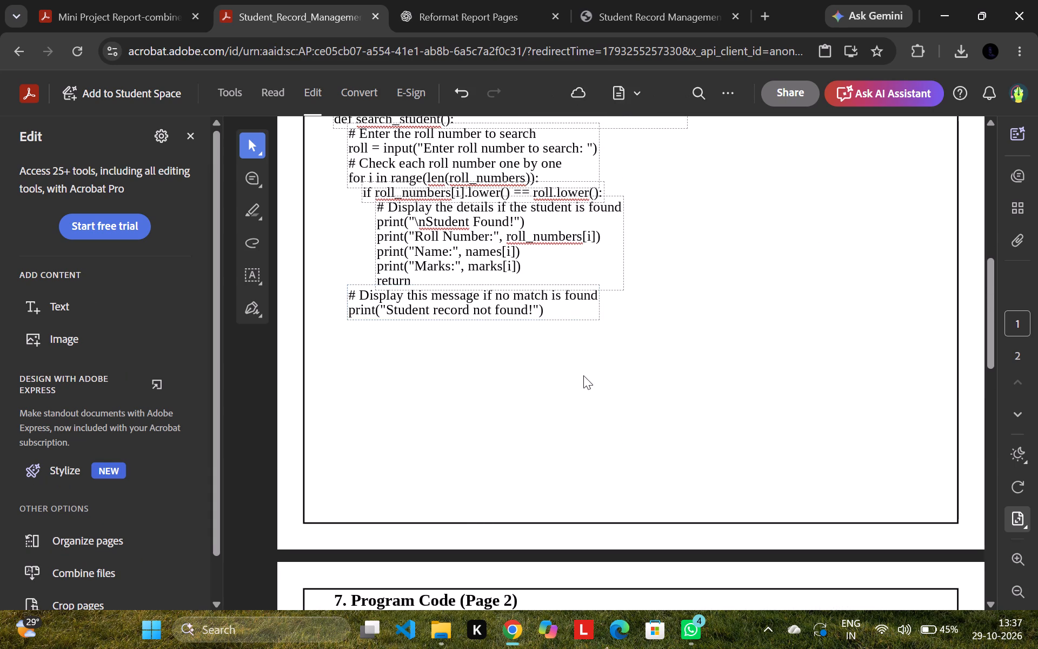
scroll(583, 375, "down", 5)
scroll(583, 376, "up", 11)
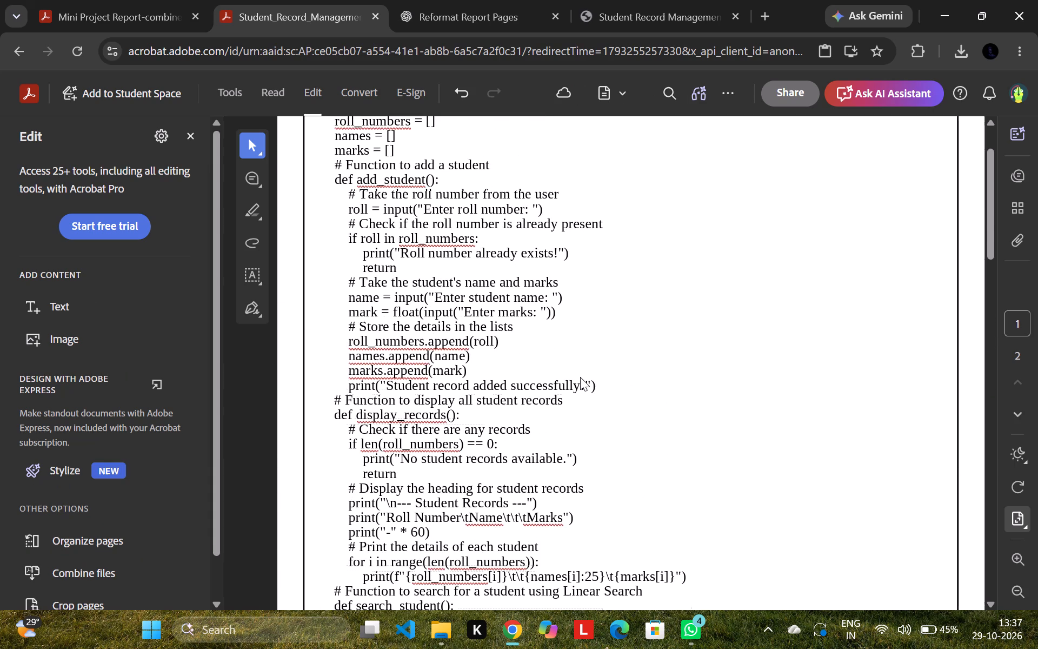
scroll(580, 377, "down", 19)
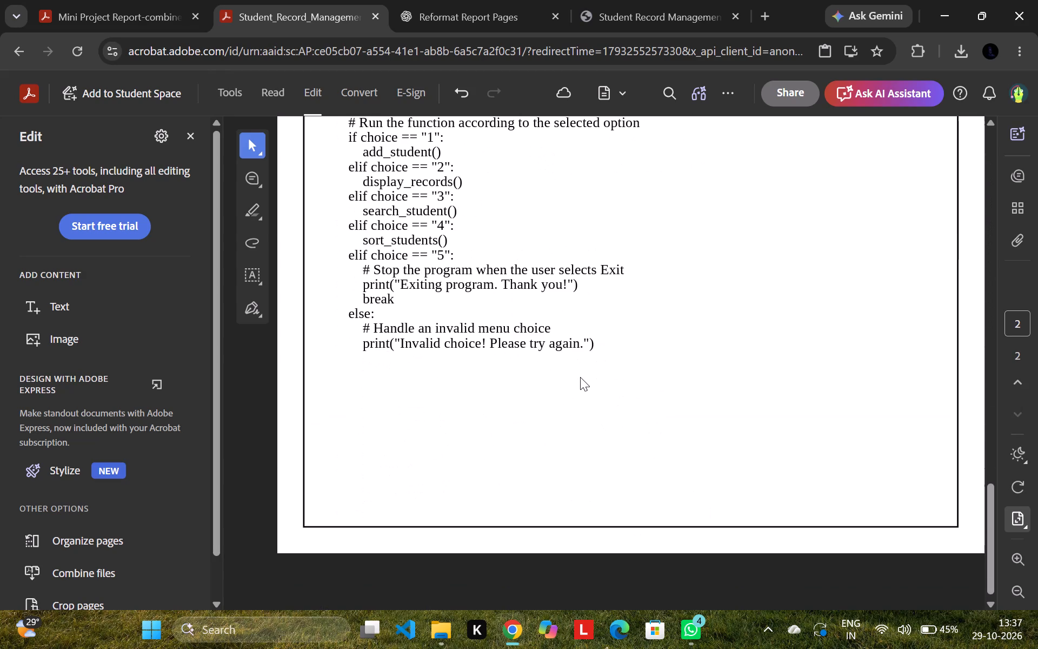
Check the headings, borders and code layout on both pages of the code PDF at 70% zoom.
scroll(580, 377, "up", 4)
scroll(835, 382, "up", 3)
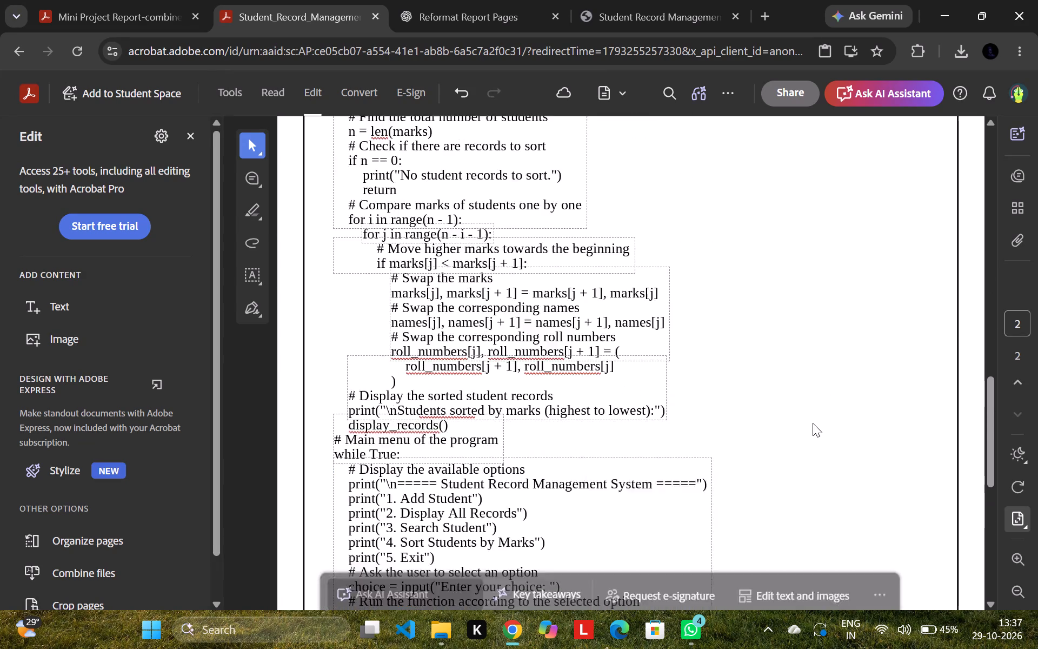
scroll(813, 423, "up", 3)
left_click(190, 136)
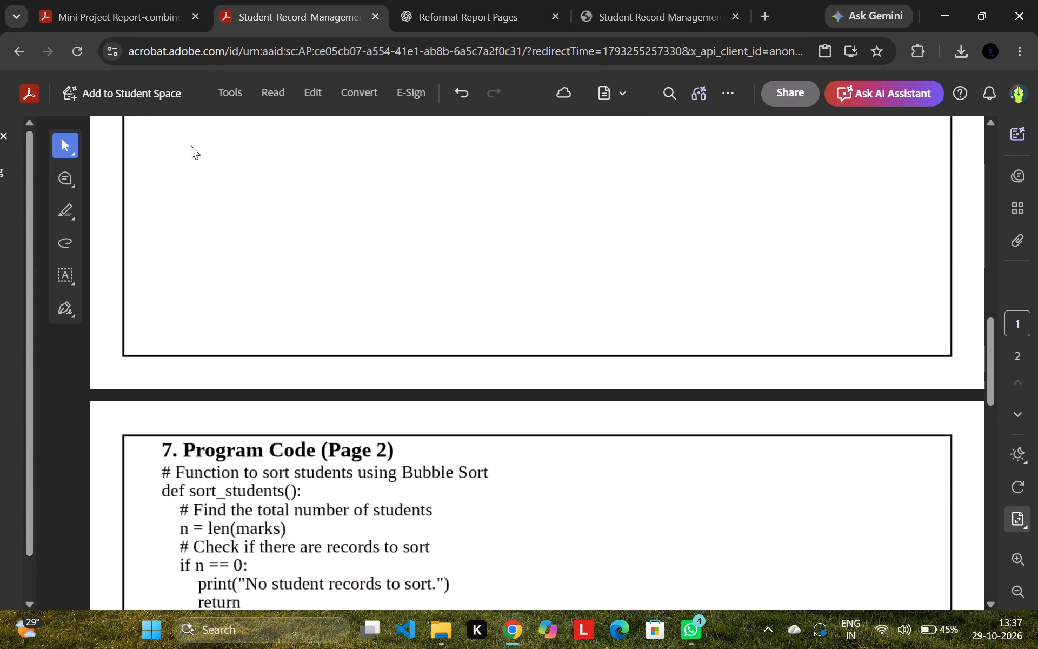
scroll(291, 256, "up", 7)
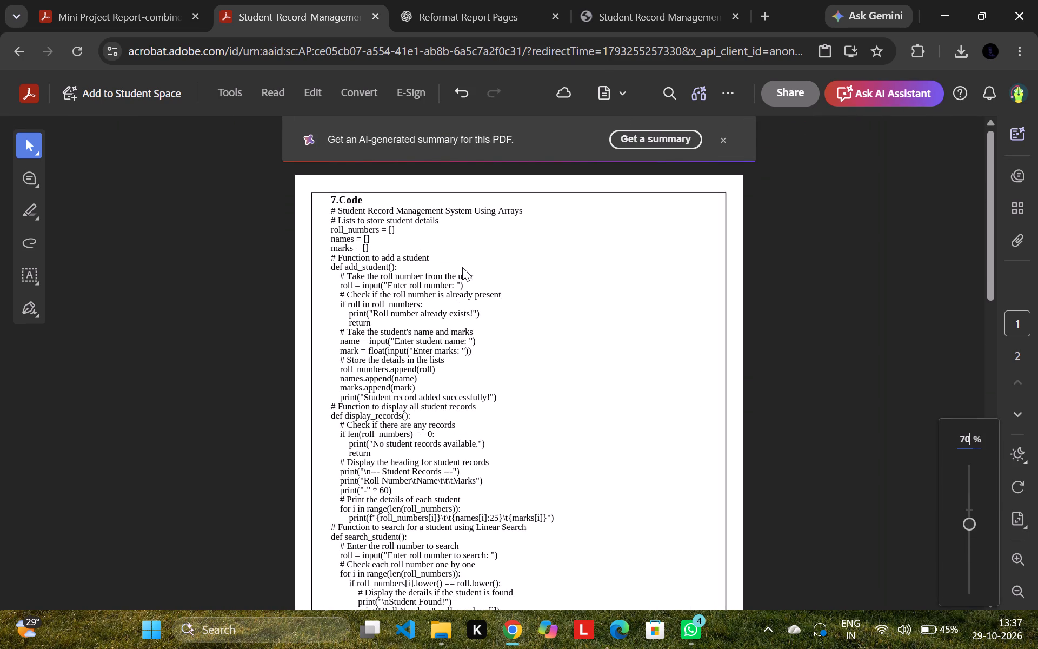
scroll(463, 280, "down", 13)
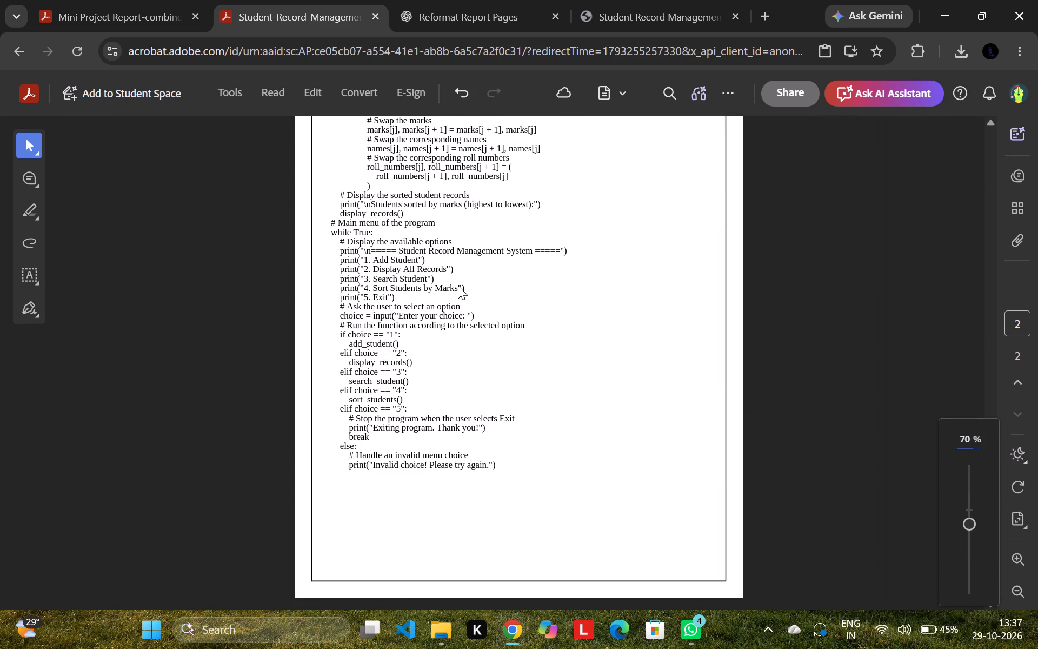
scroll(458, 286, "up", 11)
scroll(457, 286, "down", 2)
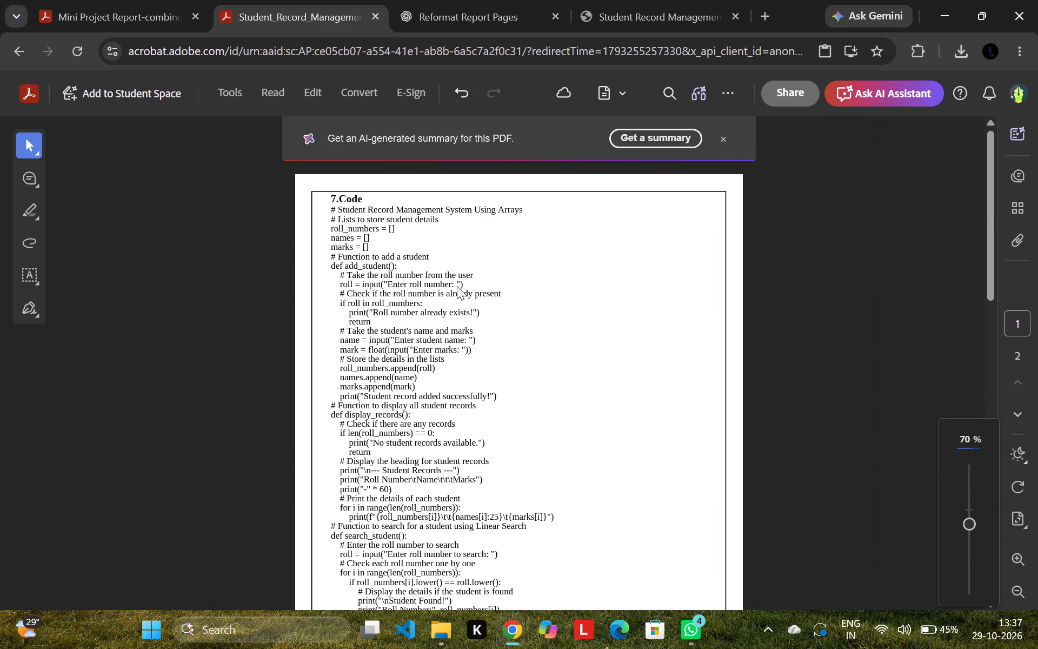
scroll(457, 286, "down", 8)
scroll(457, 286, "up", 4)
Delete the heading "7. Program Code (Page 2)" from the top of the second code page.
left_click(425, 359)
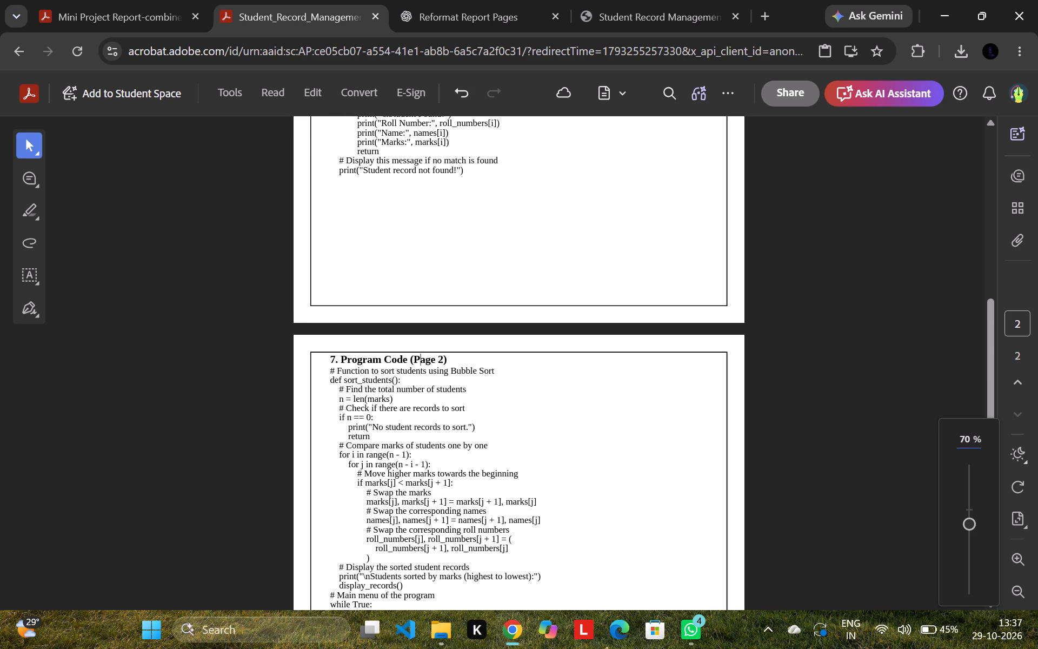
left_click(452, 357)
key("Right")
key("BackSpace")
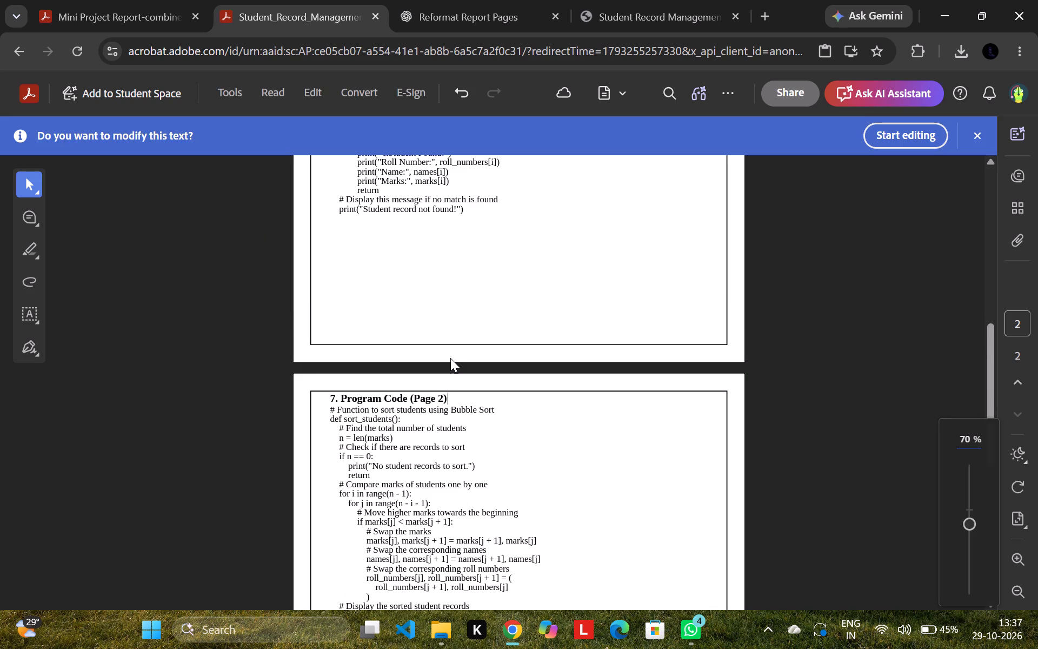
left_click(895, 140)
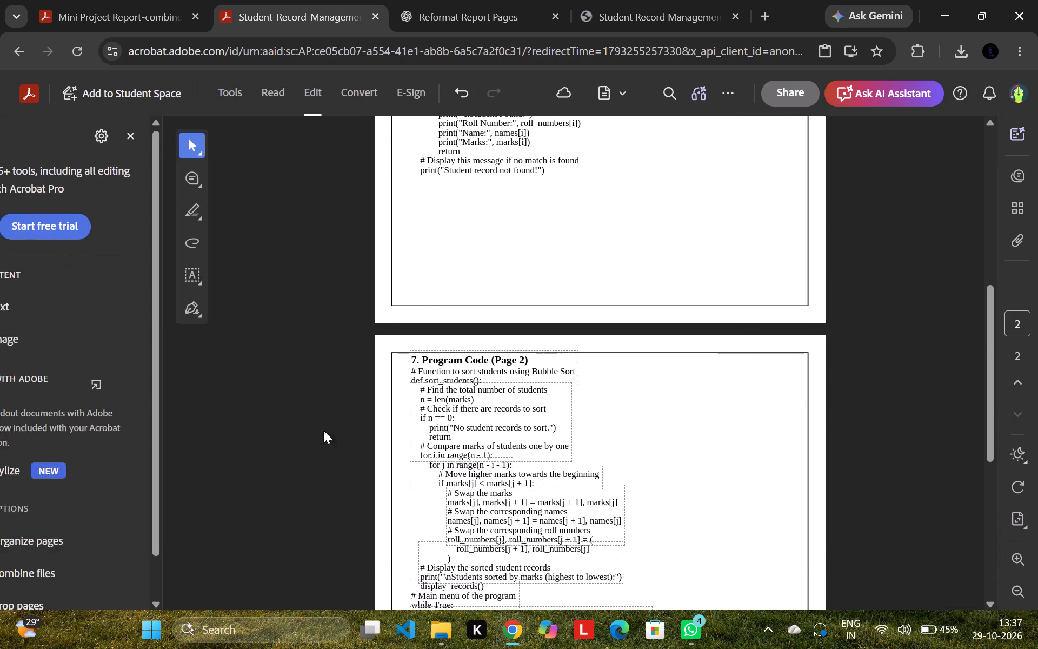
left_click(567, 357)
key("BackSpace")
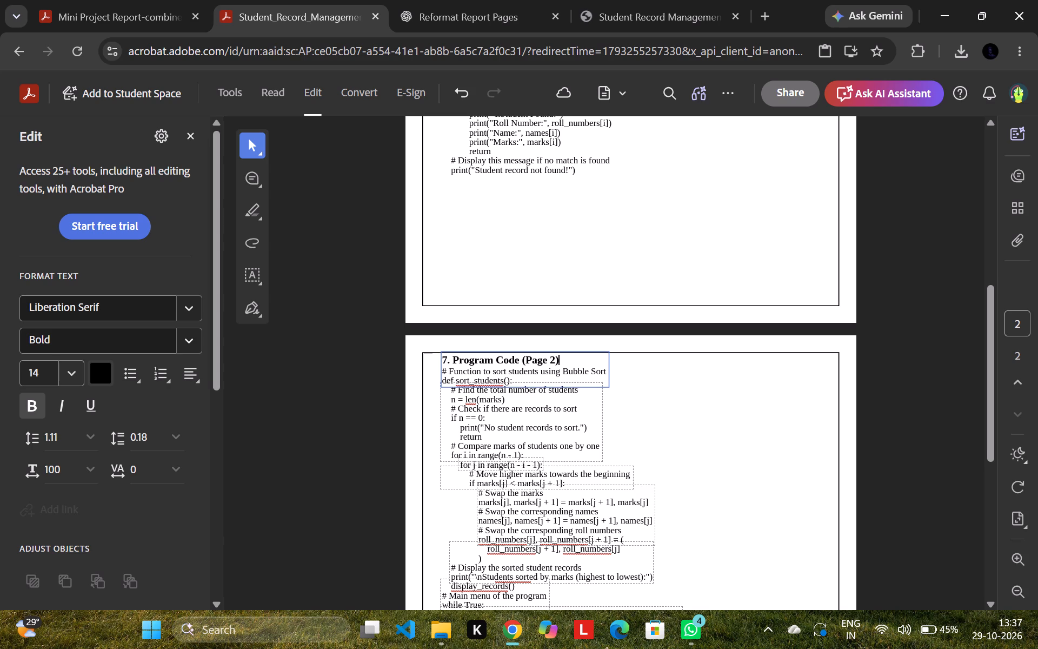
key("BackSpace")
key("BackSpace")
key("BackSpace")
key("BackSpace")
key("BackSpace")
key("BackSpace")
key("BackSpace")
key("BackSpace")
key("Left")
key("Left")
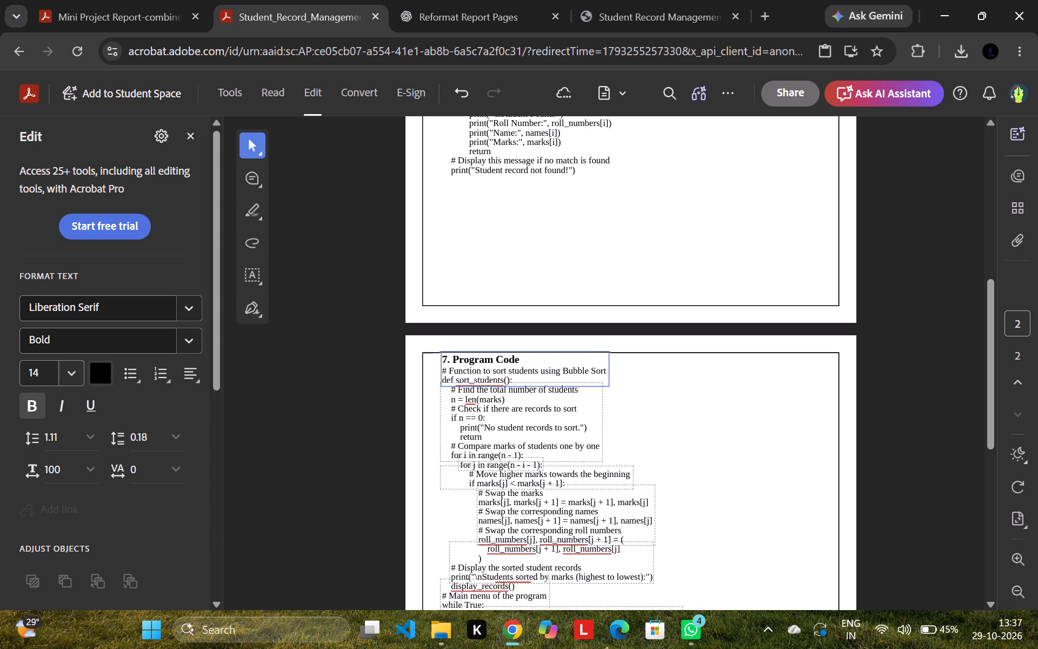
key("Right")
key("Right")
key("BackSpace")
key("BackSpace")
key("BackSpace")
key("BackSpace")
key("BackSpace")
key("BackSpace")
key("BackSpace")
key("BackSpace")
key("BackSpace")
key("BackSpace")
key("BackSpace")
key("BackSpace")
key("BackSpace")
key("BackSpace")
key("BackSpace")
key("BackSpace")
key("BackSpace")
key("BackSpace")
key("BackSpace")
key("BackSpace")
key("BackSpace")
left_click(901, 273)
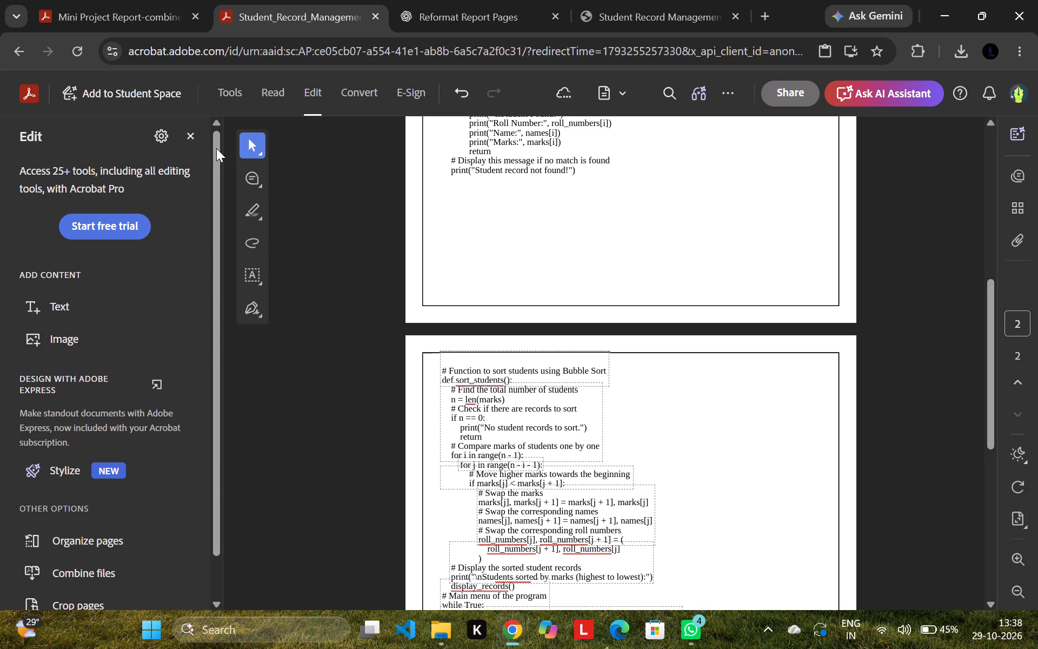
left_click(190, 135)
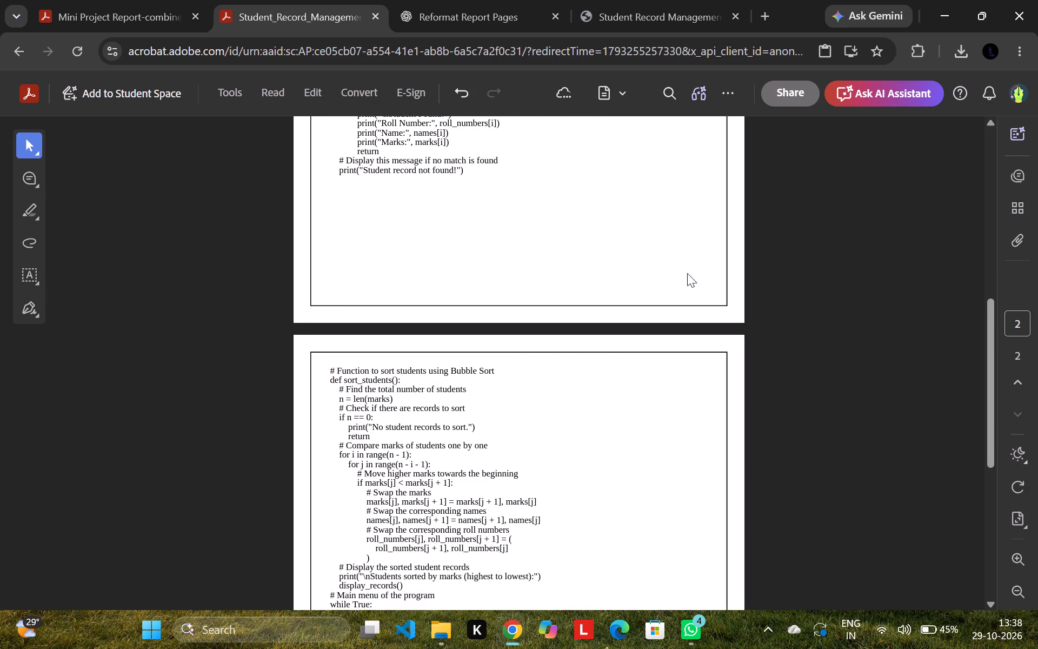
Print both code pages to an A4 PDF with Microsoft Print to PDF and save it as "save code" in Downloads.
scroll(704, 271, "down", 4)
scroll(681, 280, "up", 6)
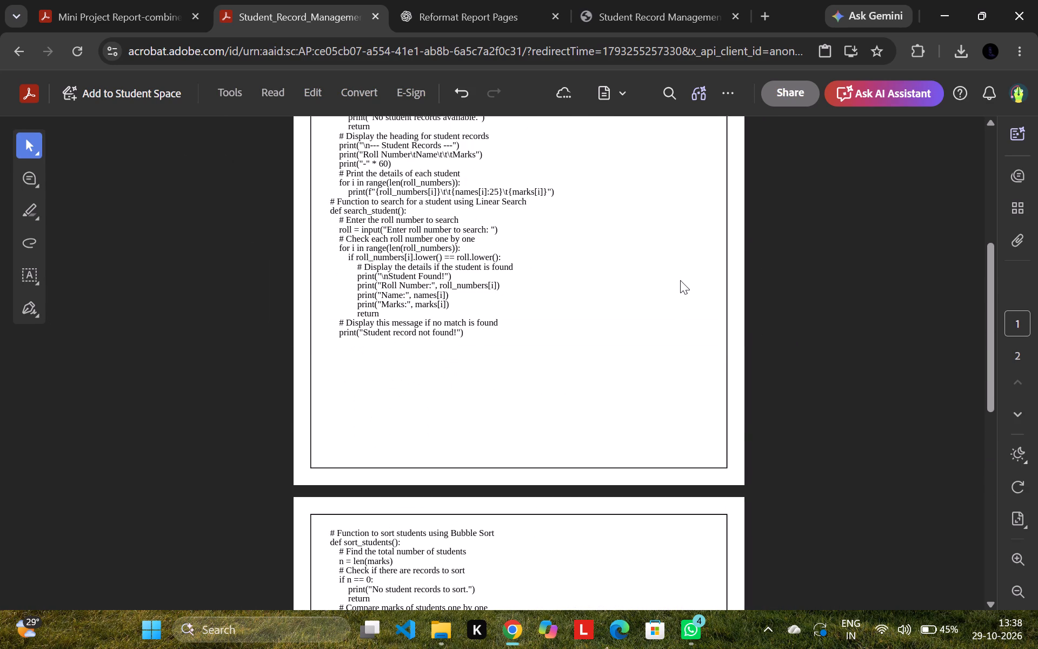
scroll(658, 291, "up", 6)
scroll(658, 291, "down", 1)
scroll(658, 291, "up", 3)
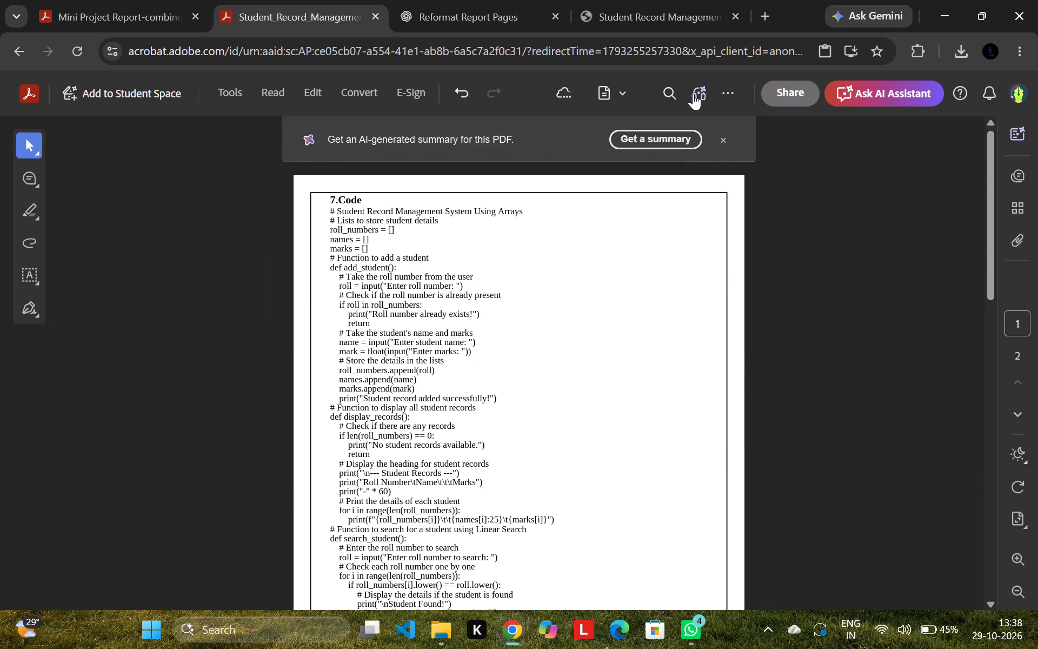
left_click(733, 88)
left_click(658, 157)
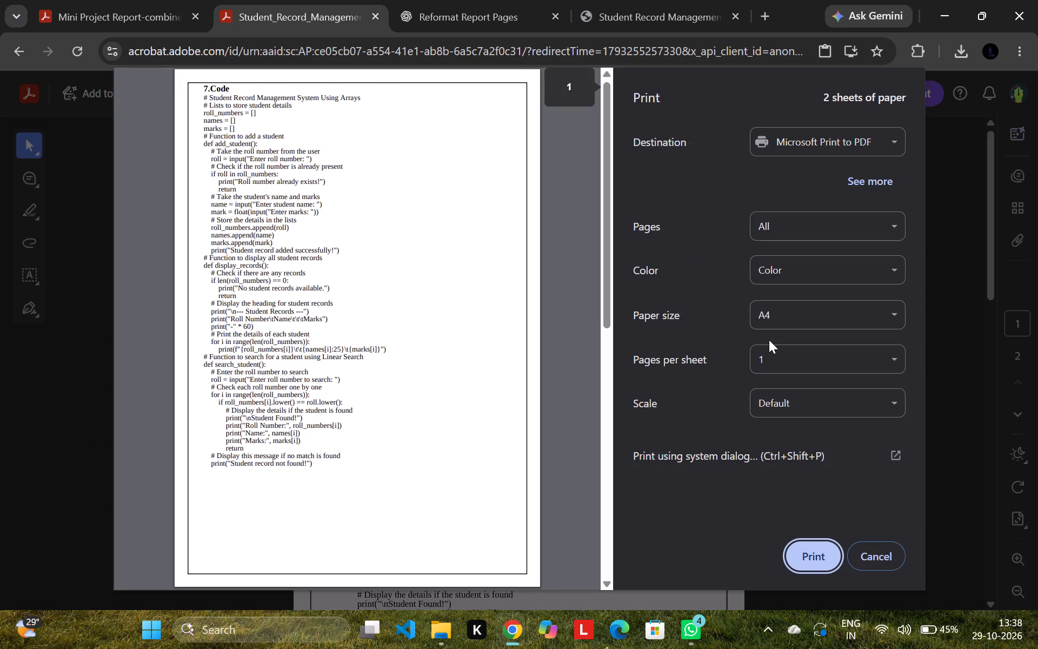
key("Return")
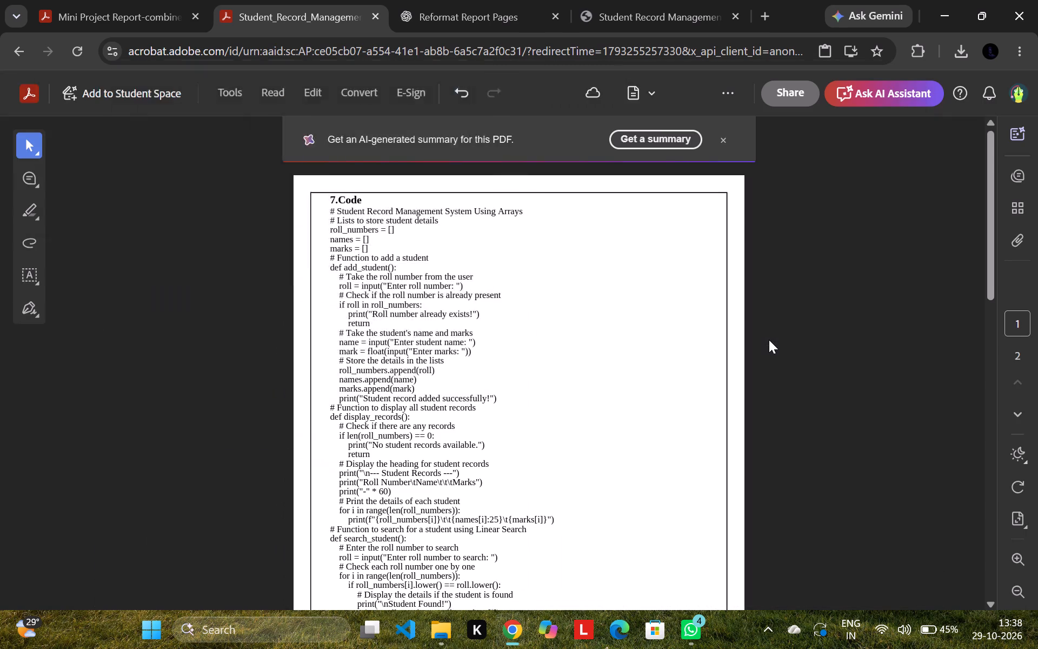
type("save code")
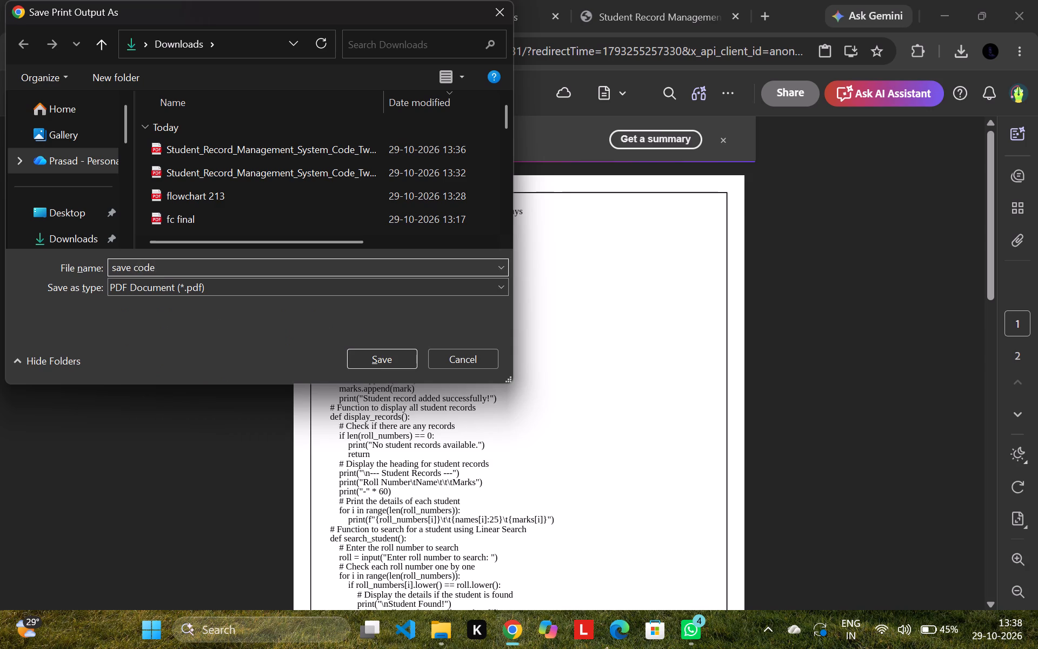
key("Return")
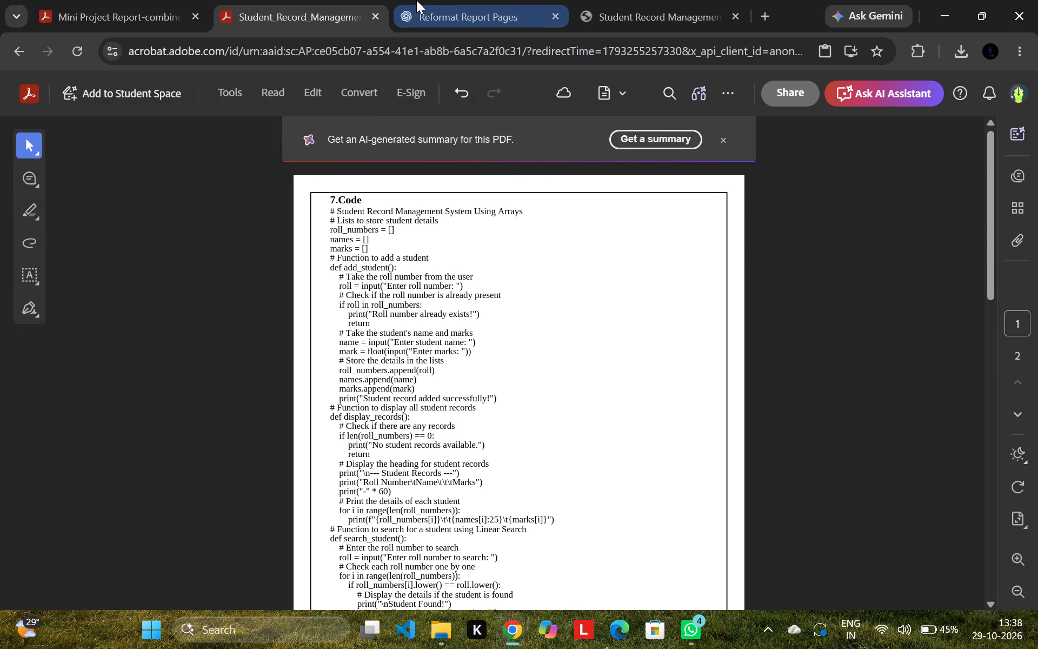
Close the browser tabs holding the edited code PDF and the other Student Record Management document.
left_click(374, 12)
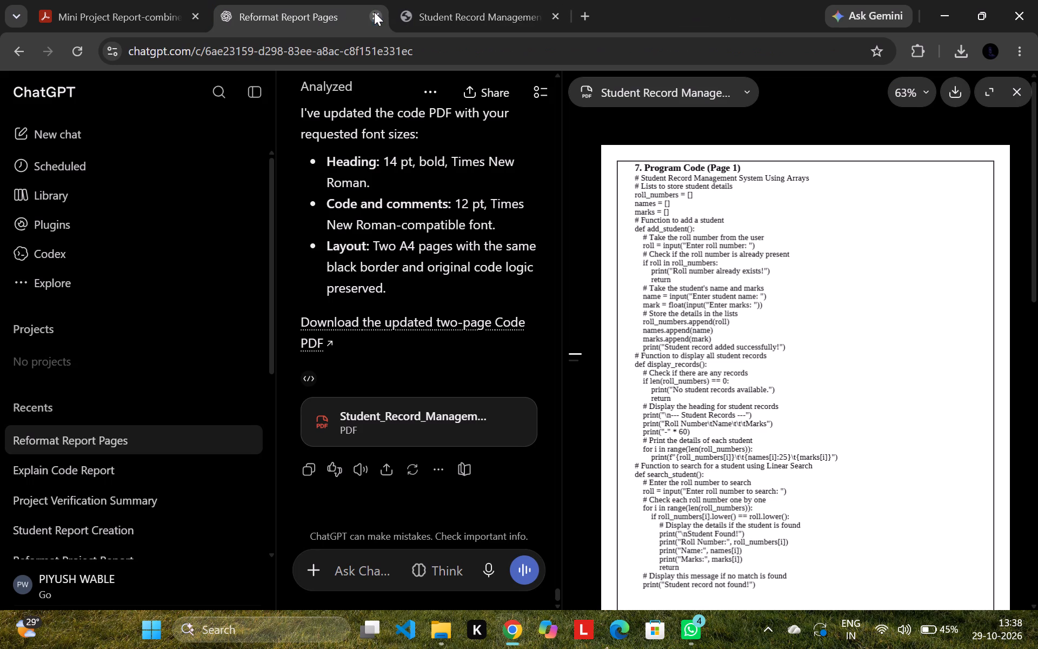
left_click(442, 1)
left_click(561, 14)
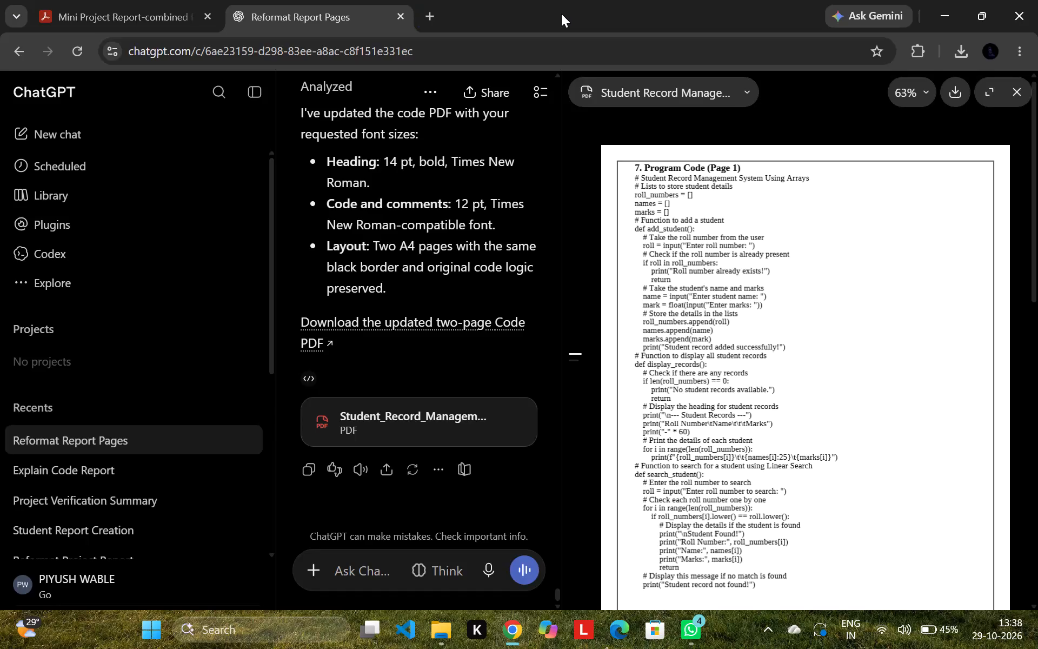
left_click(387, 573)
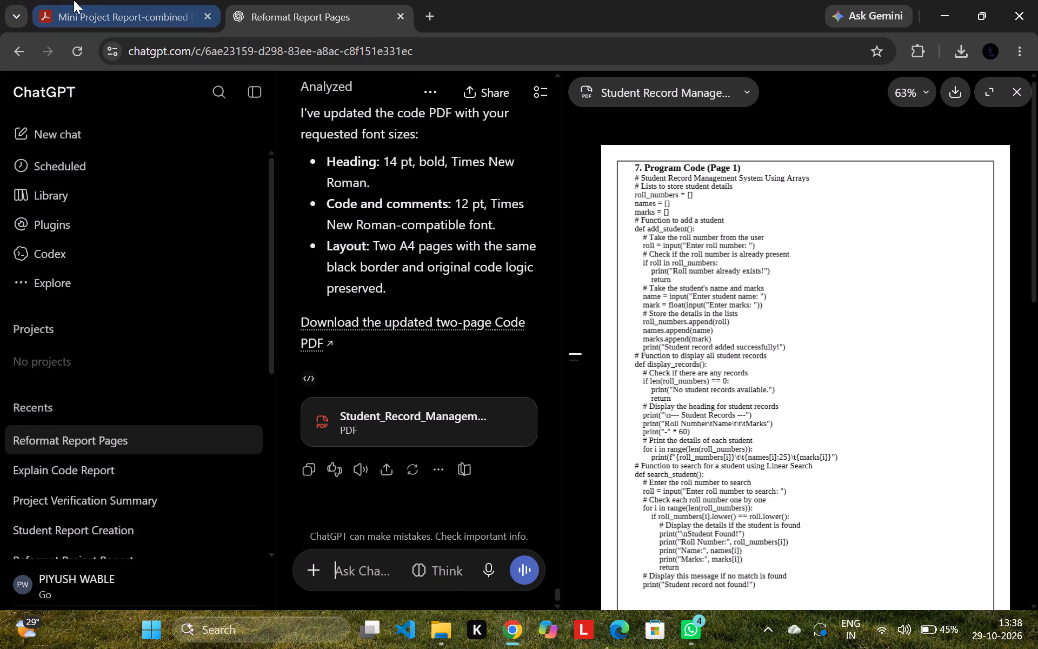
Switch to the combined Mini Project Report PDF and review its pages from the conclusion back to the flowchart.
left_click(78, 0)
scroll(562, 362, "down", 11)
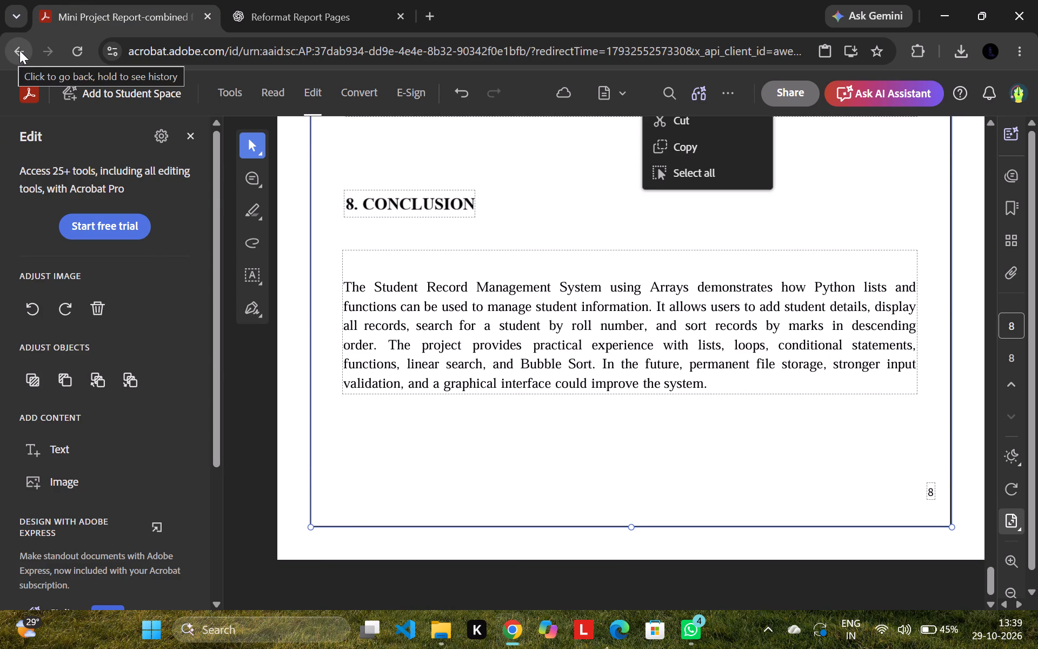
left_click(28, 95)
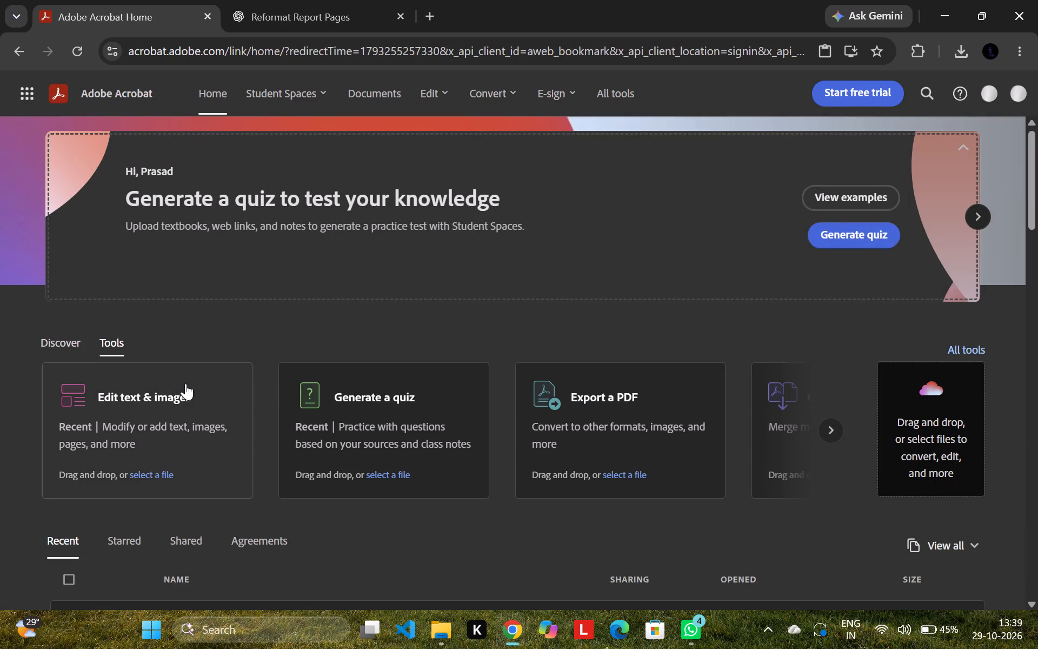
left_click(38, 185)
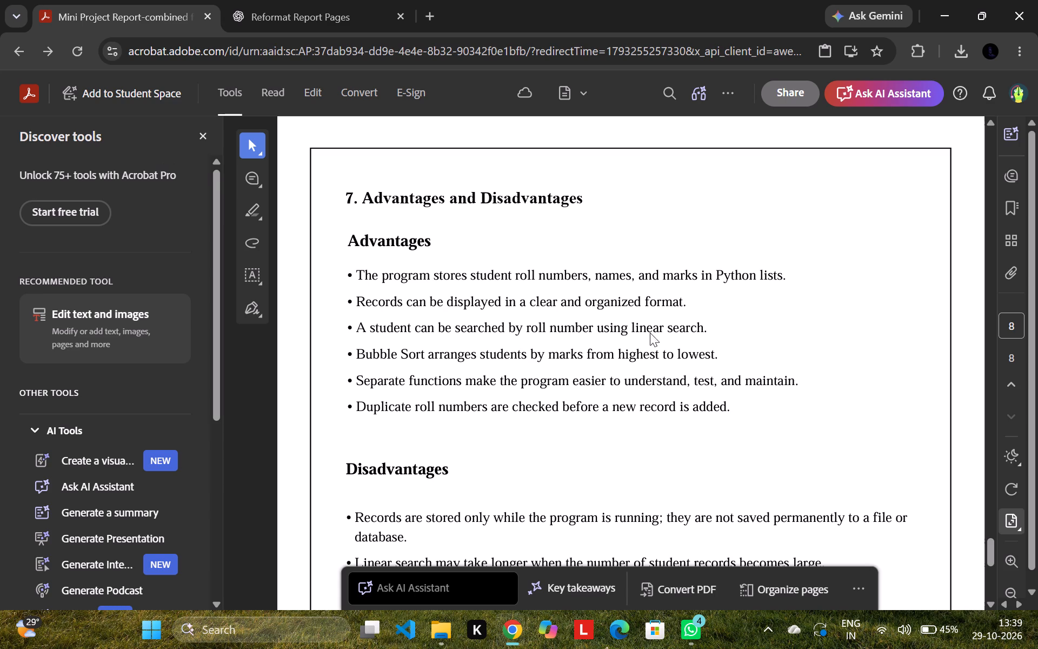
scroll(645, 325, "down", 4)
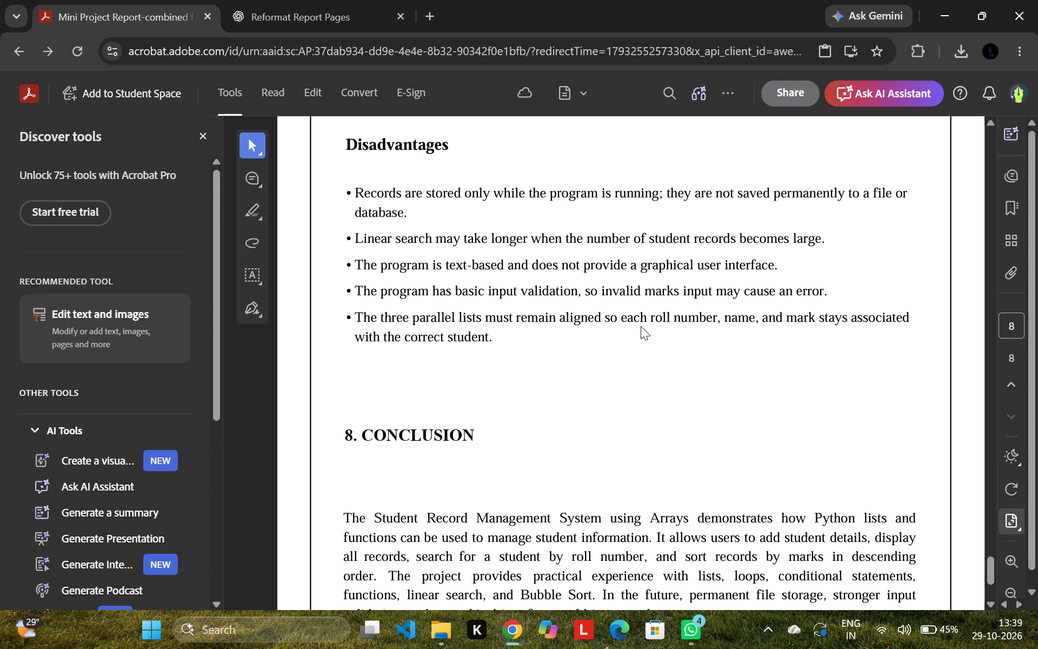
scroll(638, 328, "down", 2)
scroll(636, 330, "up", 5)
scroll(636, 330, "down", 5)
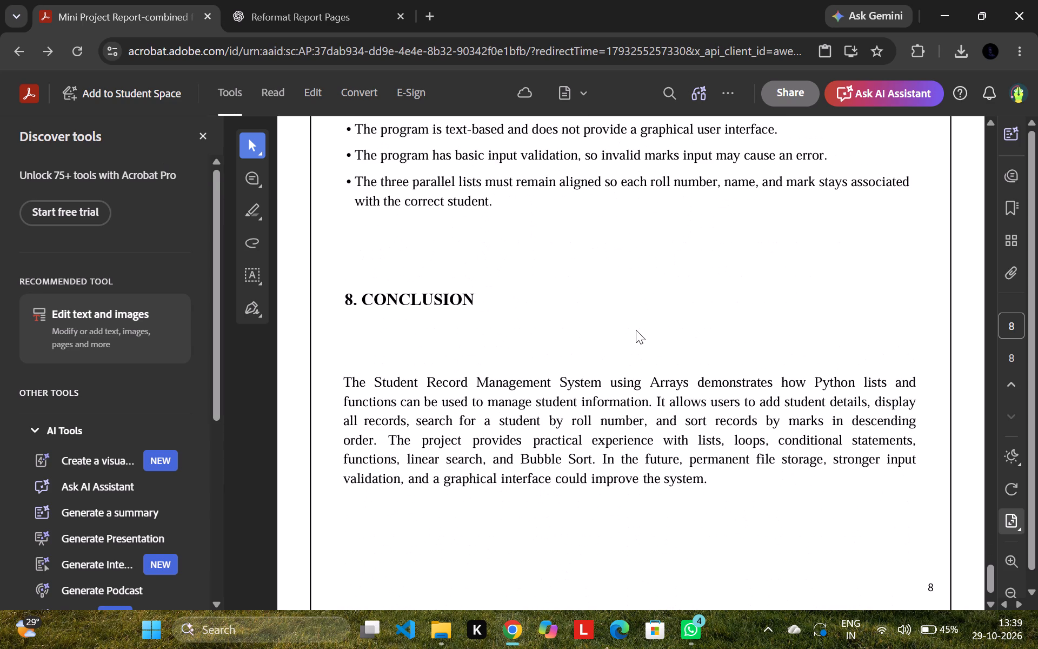
scroll(636, 330, "up", 18)
scroll(636, 330, "up", 3)
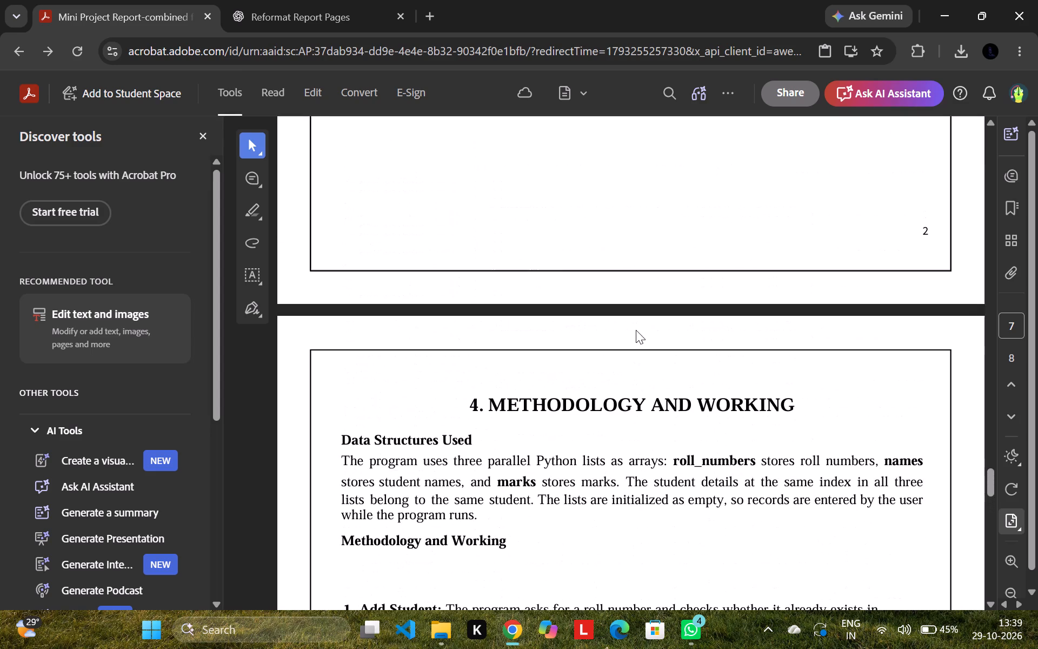
scroll(636, 330, "up", 12)
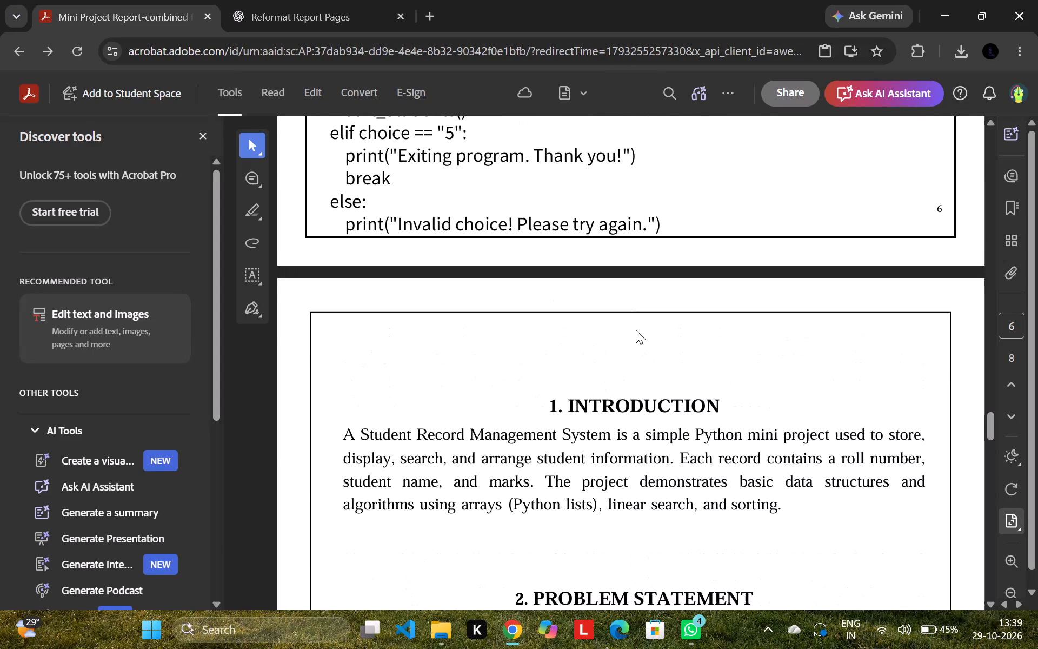
scroll(636, 330, "up", 12)
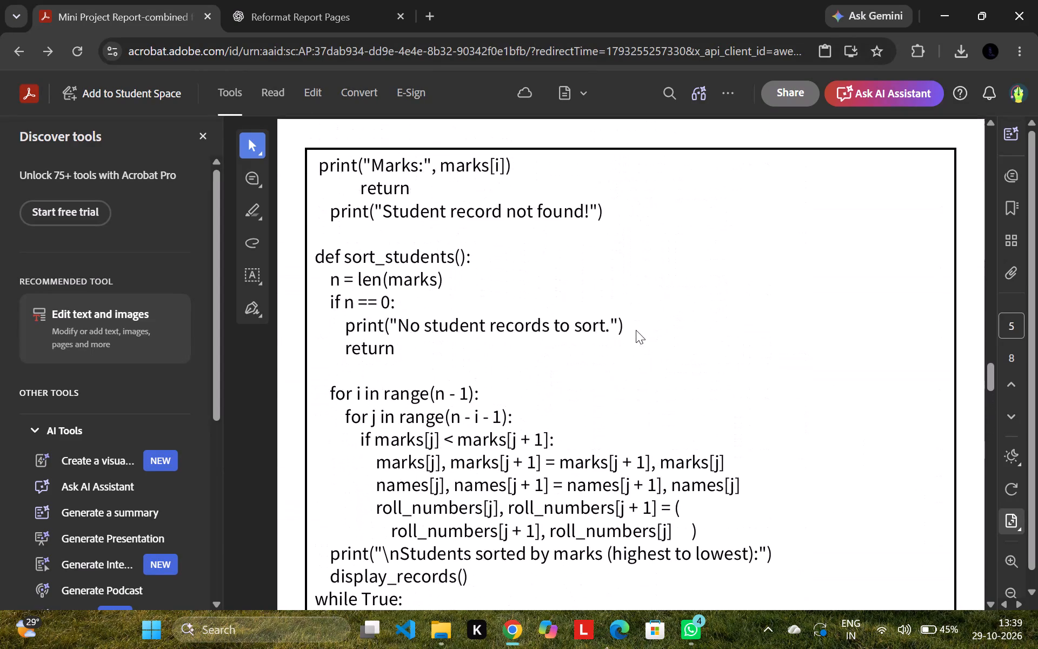
scroll(636, 330, "up", 15)
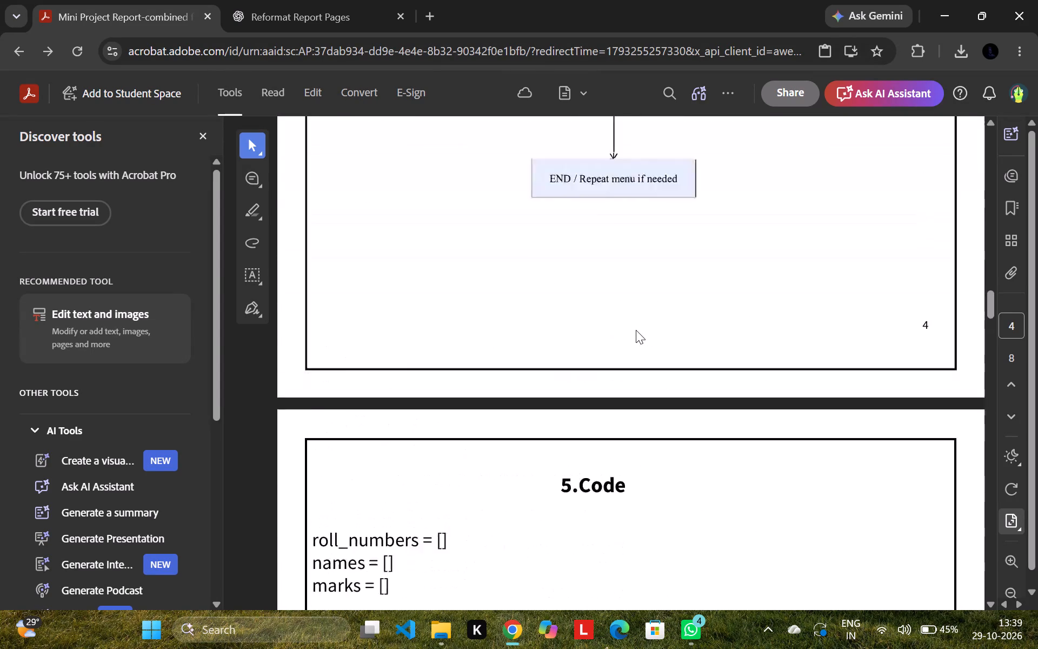
scroll(636, 330, "up", 10)
scroll(624, 346, "down", 15)
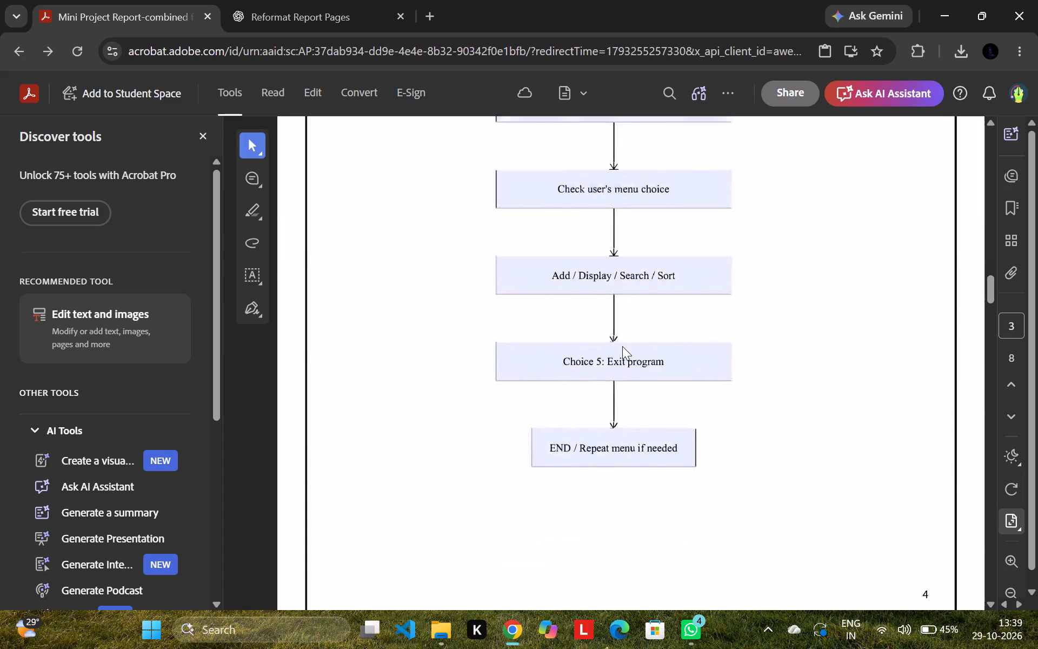
scroll(622, 346, "down", 7)
scroll(620, 347, "up", 15)
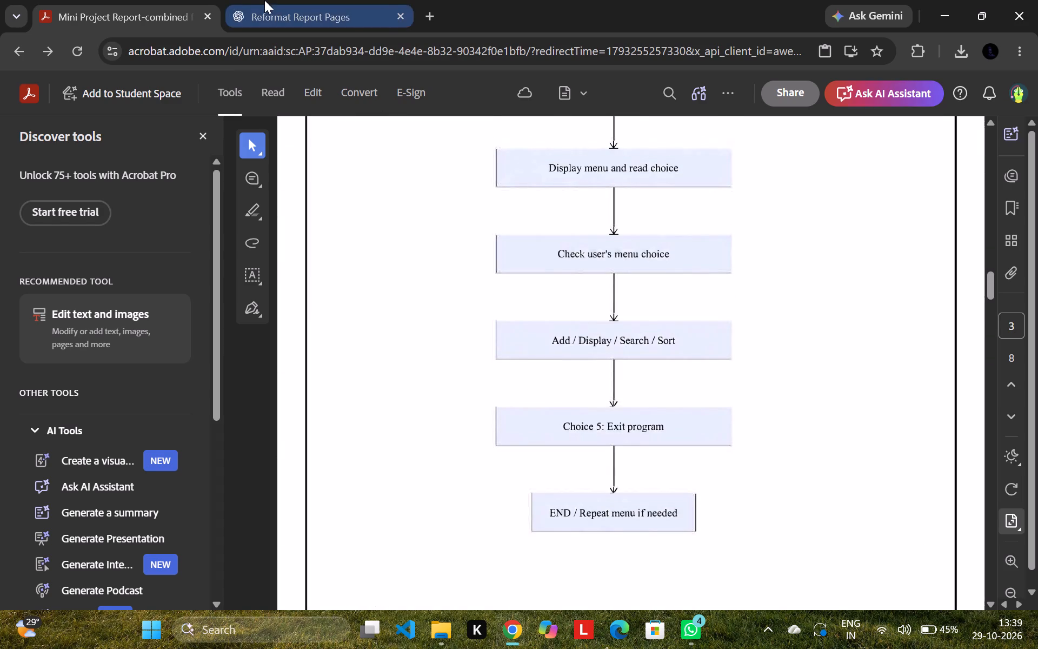
Open the Acrobat home page in a new browser tab, keeping the combined report open.
right_click(15, 88)
left_click(0, 80)
right_click(32, 88)
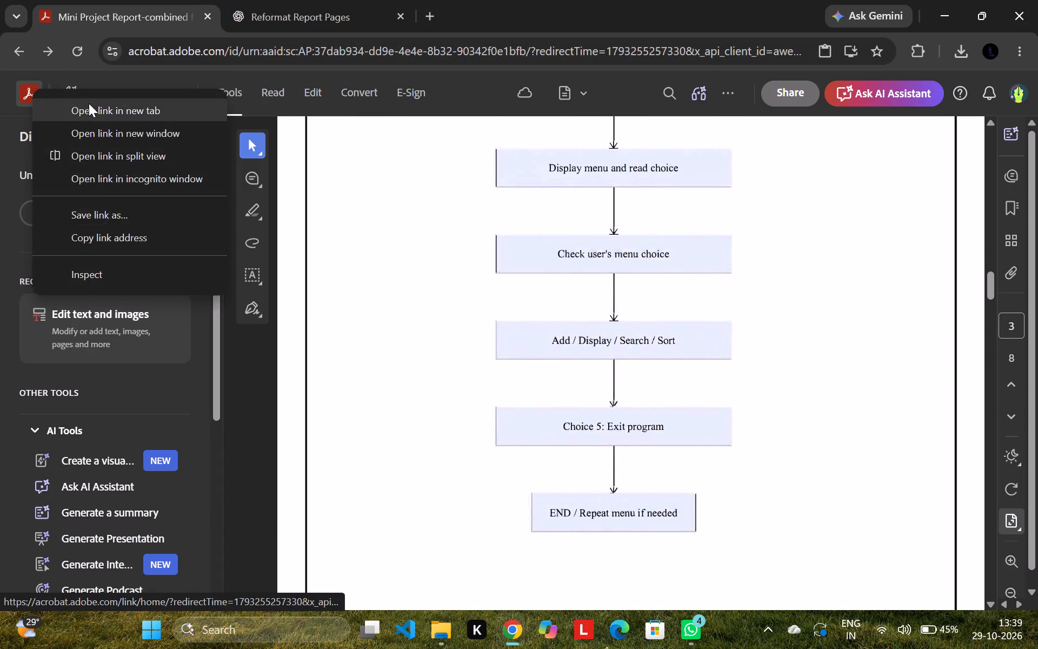
left_click(89, 103)
left_click(256, 0)
Switch to the Downloads folder in File Explorer and select all of today's files.
key("alt+Tab")
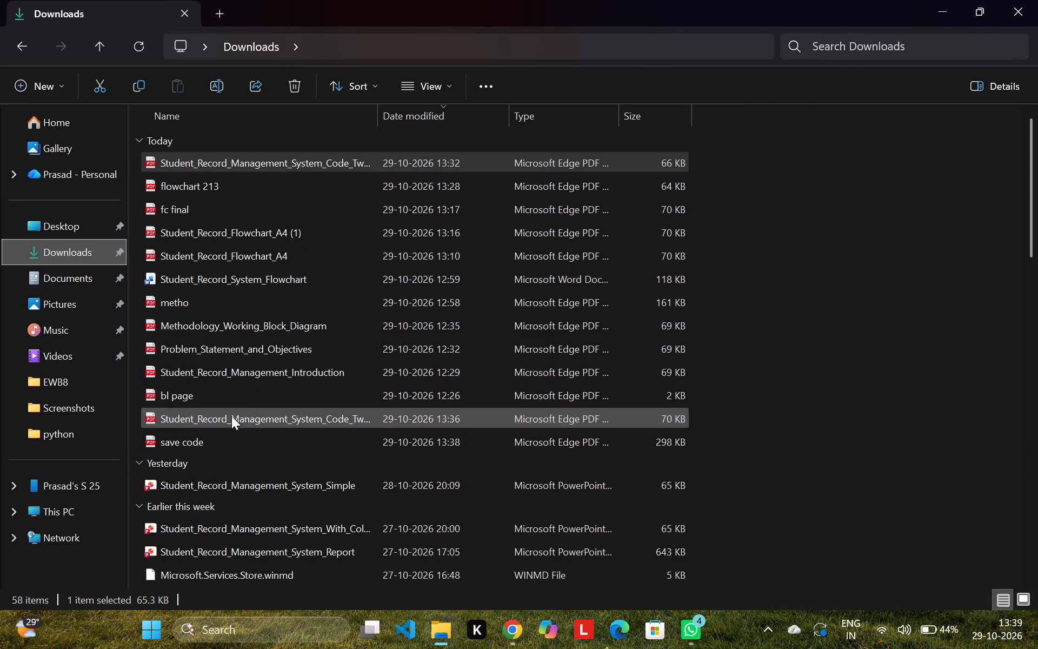
left_click(158, 145)
left_click(157, 139)
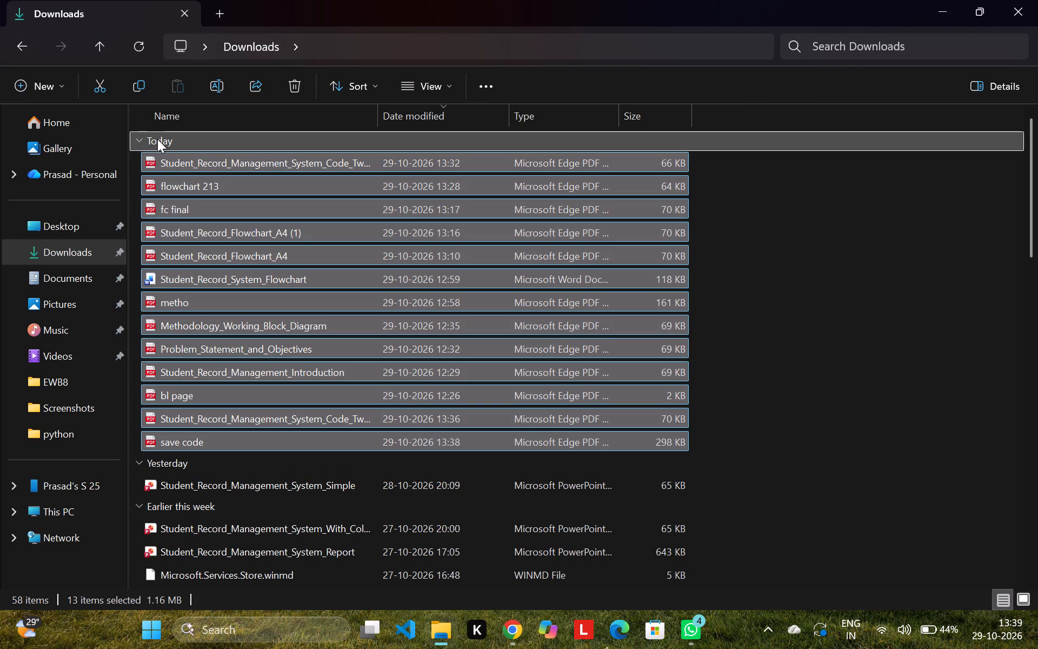
left_click(107, 451)
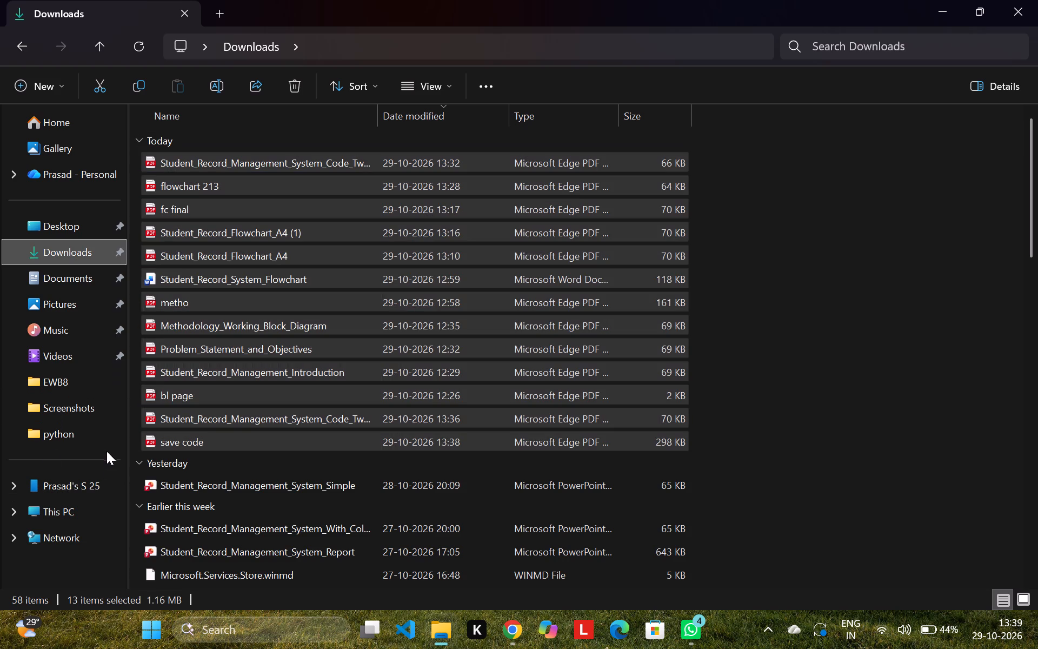
Look through the Downloads and Documents folders for the report files, ending back in Downloads.
scroll(248, 485, "down", 3)
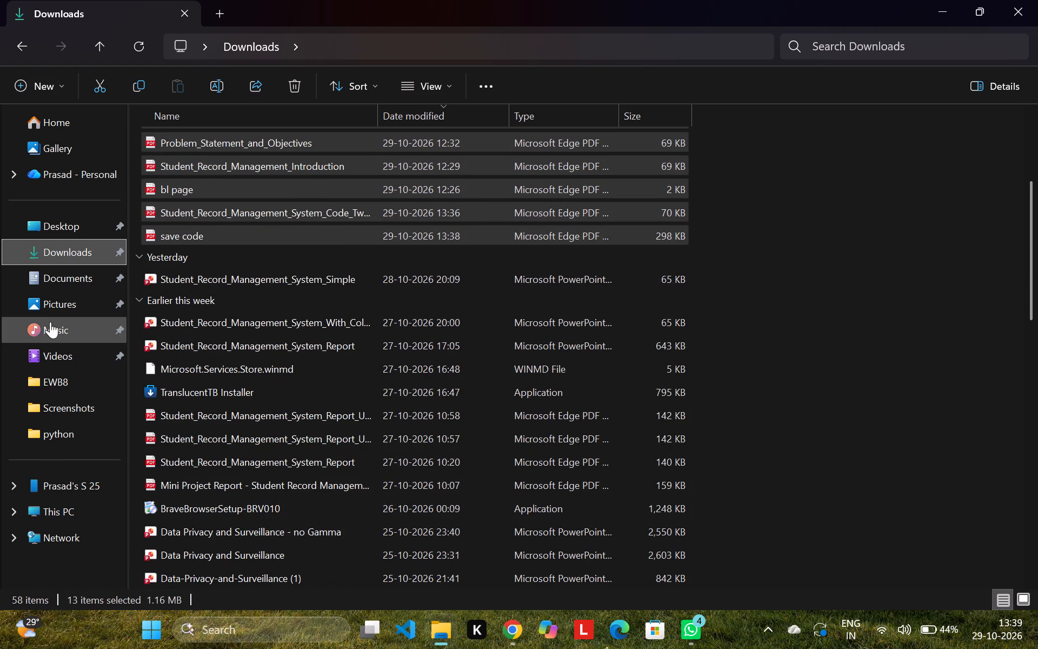
left_click(51, 248)
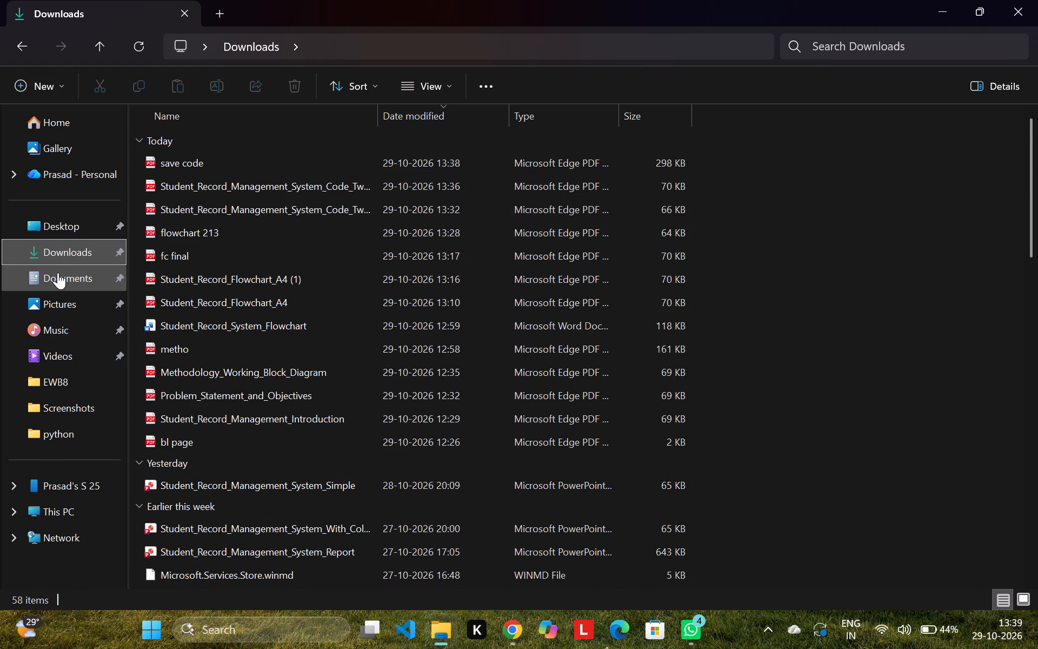
left_click(58, 274)
left_click(75, 279)
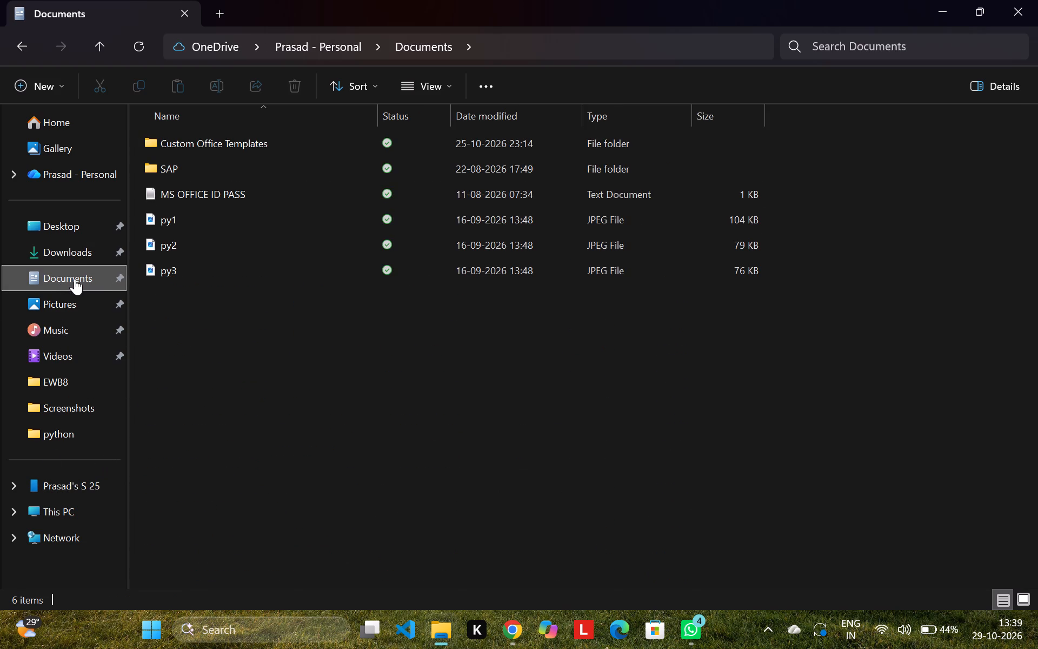
left_click(66, 244)
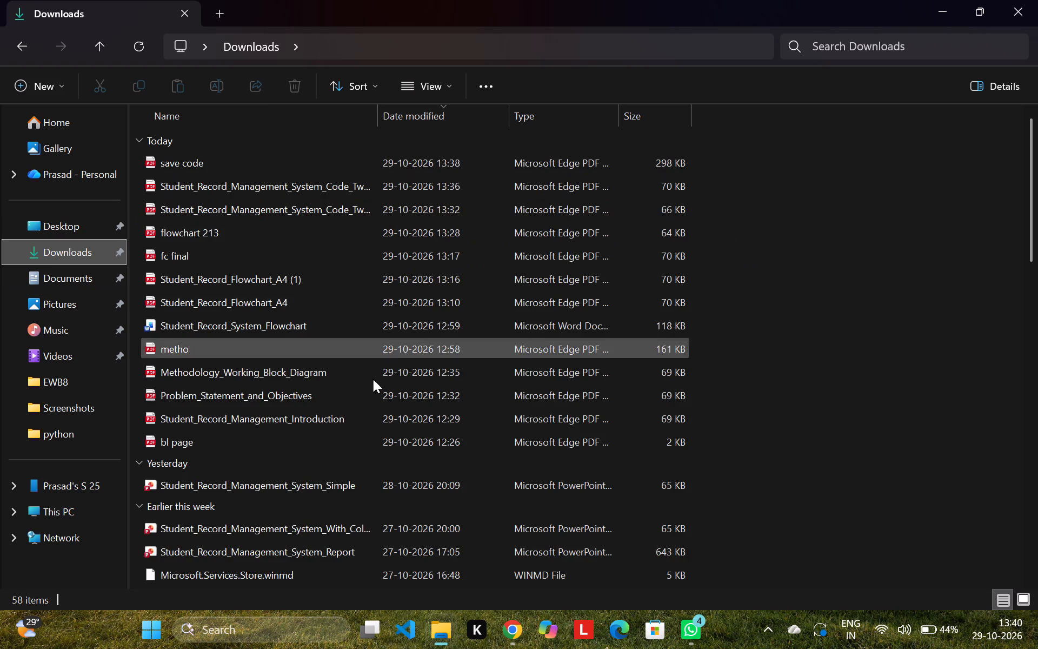
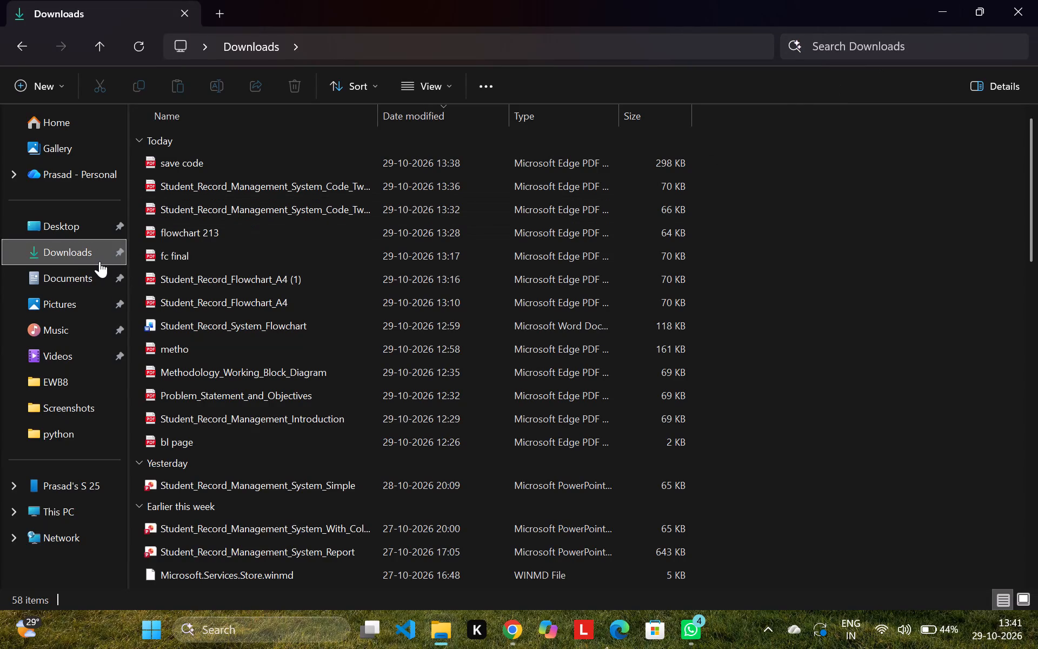
Open the Screenshots folder inside Pictures to find today's program output screenshots.
left_click(98, 261)
left_click(71, 309)
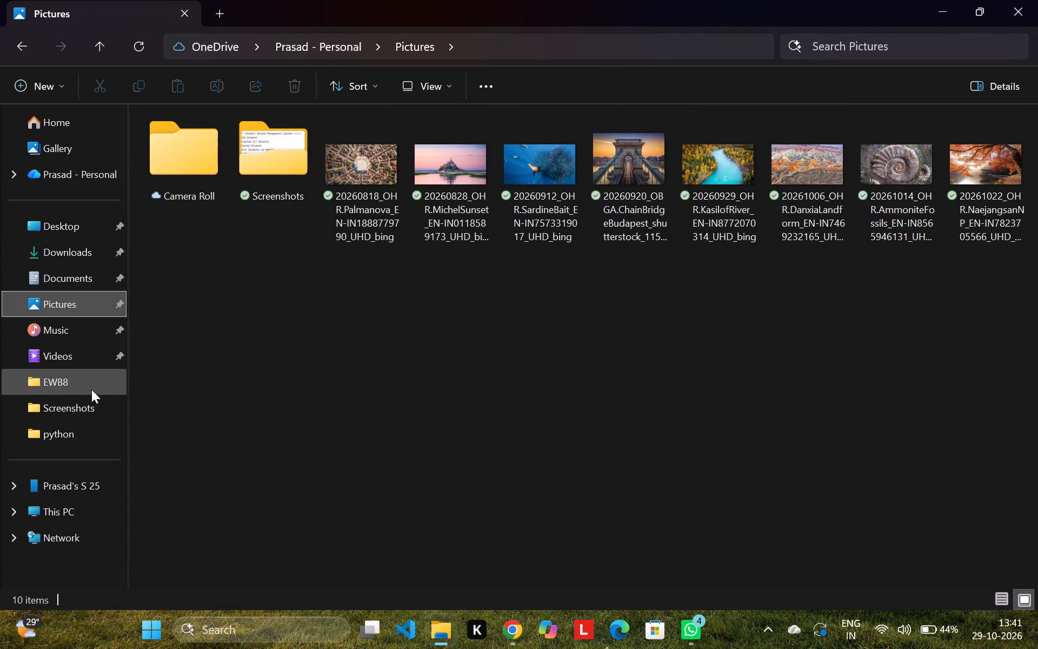
left_click(92, 406)
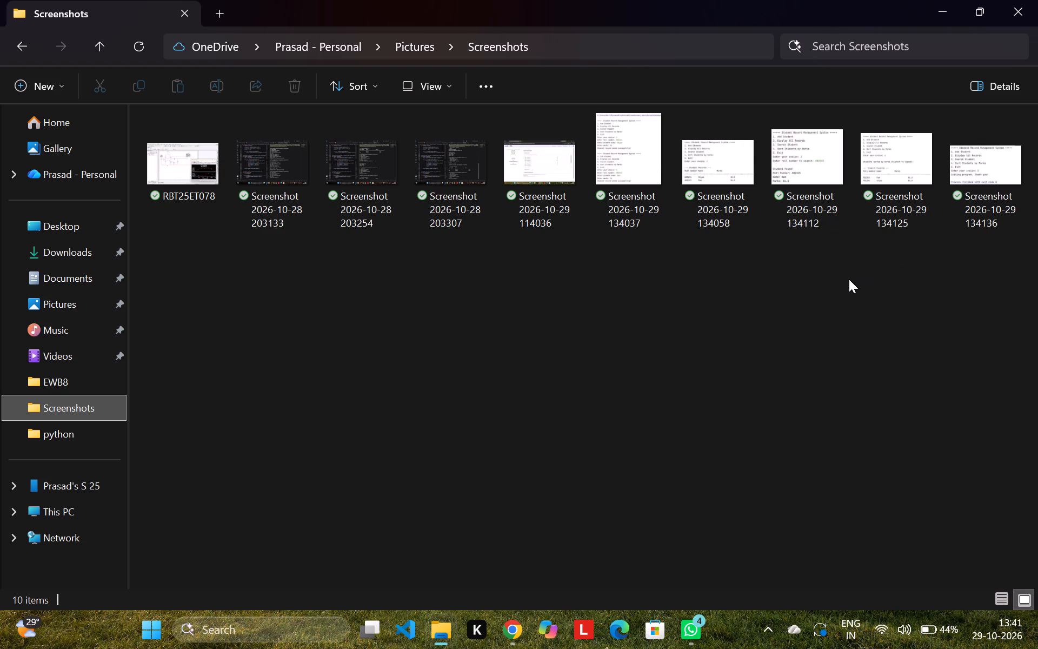
Switch from the Screenshots folder to another open application window.
key("alt+Tab")
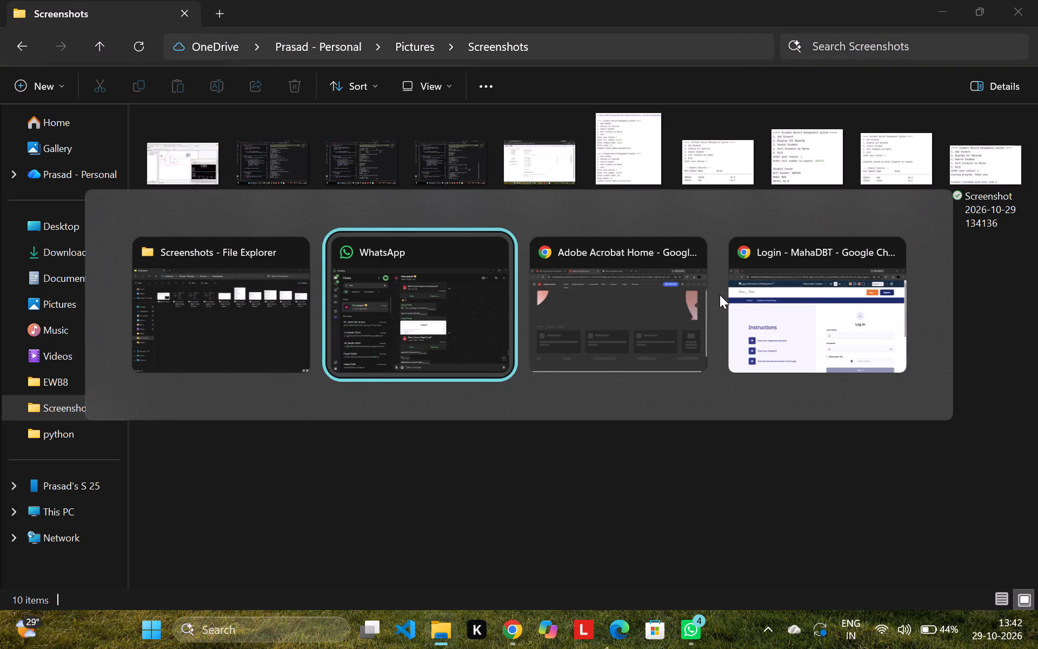
Open the bl page PDF from the Downloads folder in Acrobat's Edit text & images tool.
key("alt+Tab")
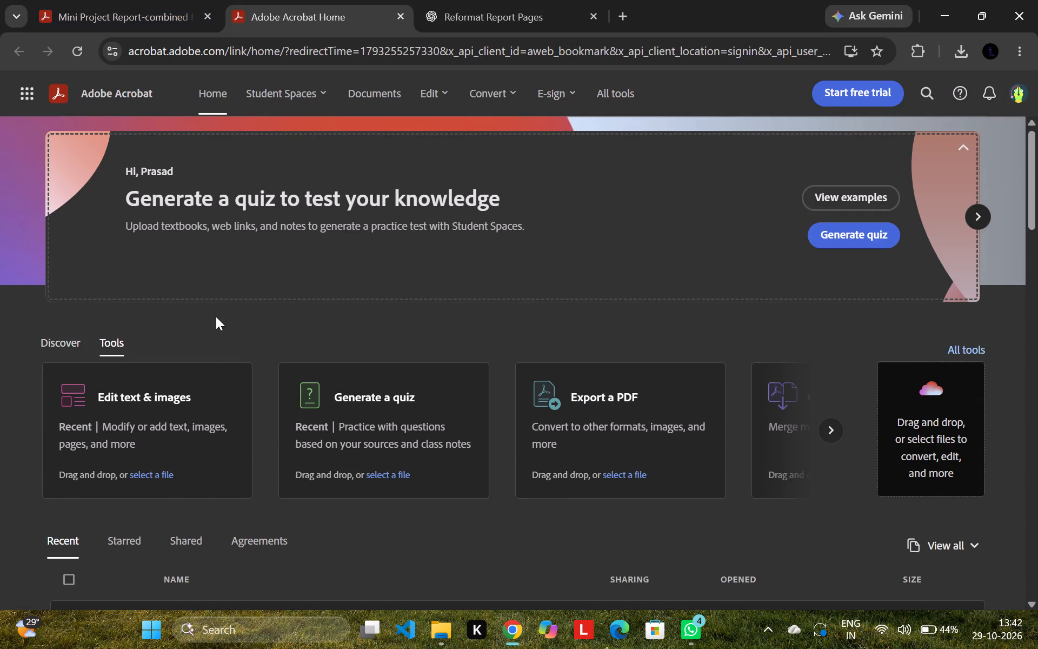
left_click(212, 398)
key("alt+Tab")
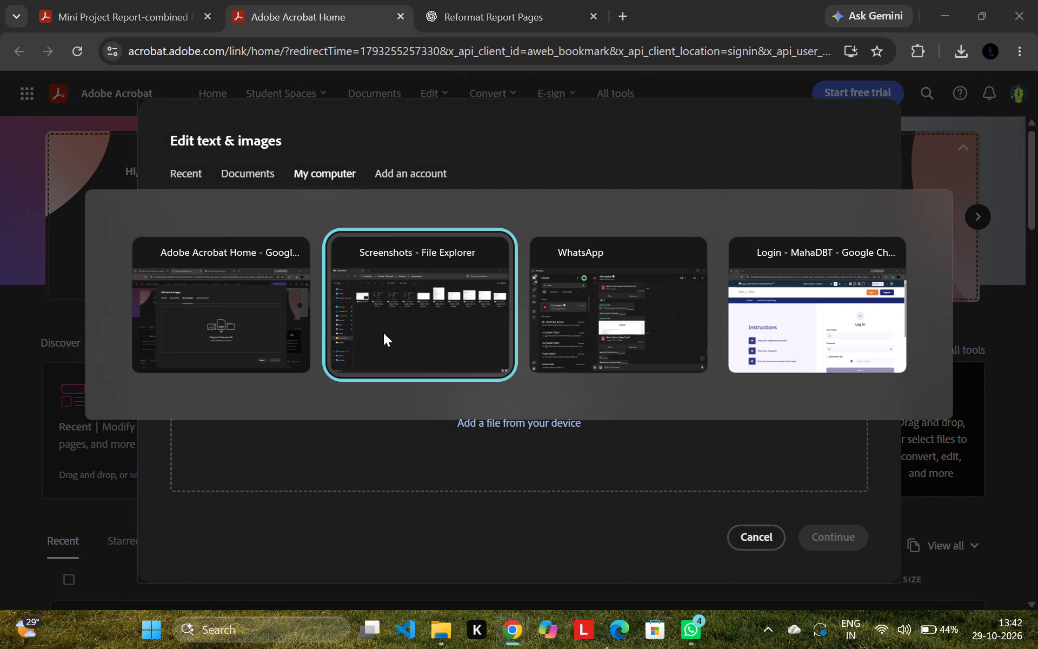
key("alt+Tab")
key("alt+Tab")
key("alt+Tab")
key("alt+Tab")
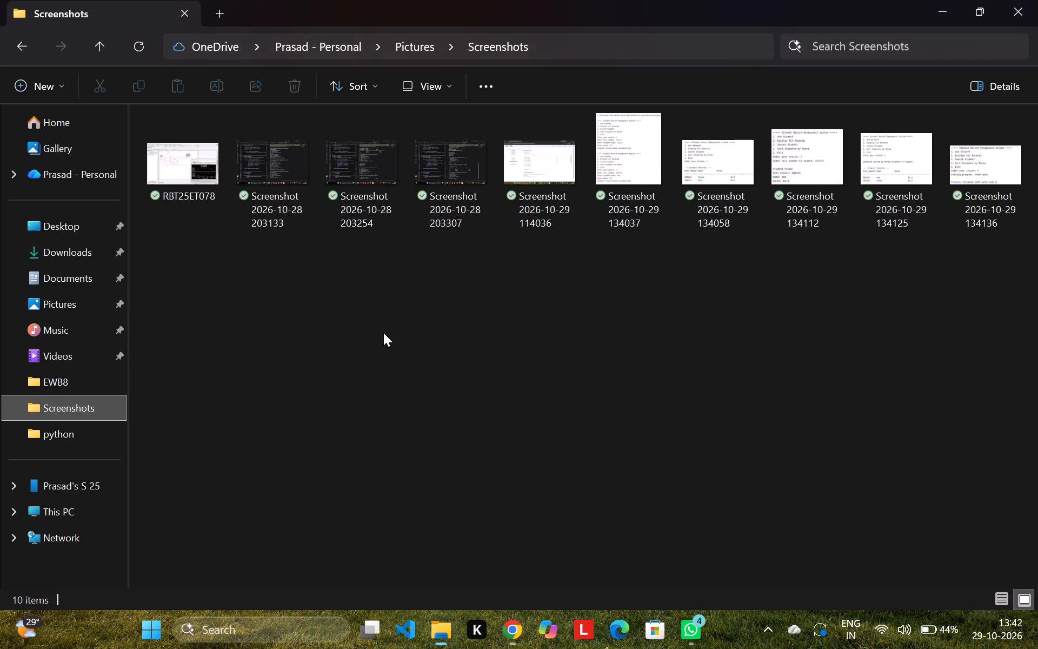
left_click(55, 267)
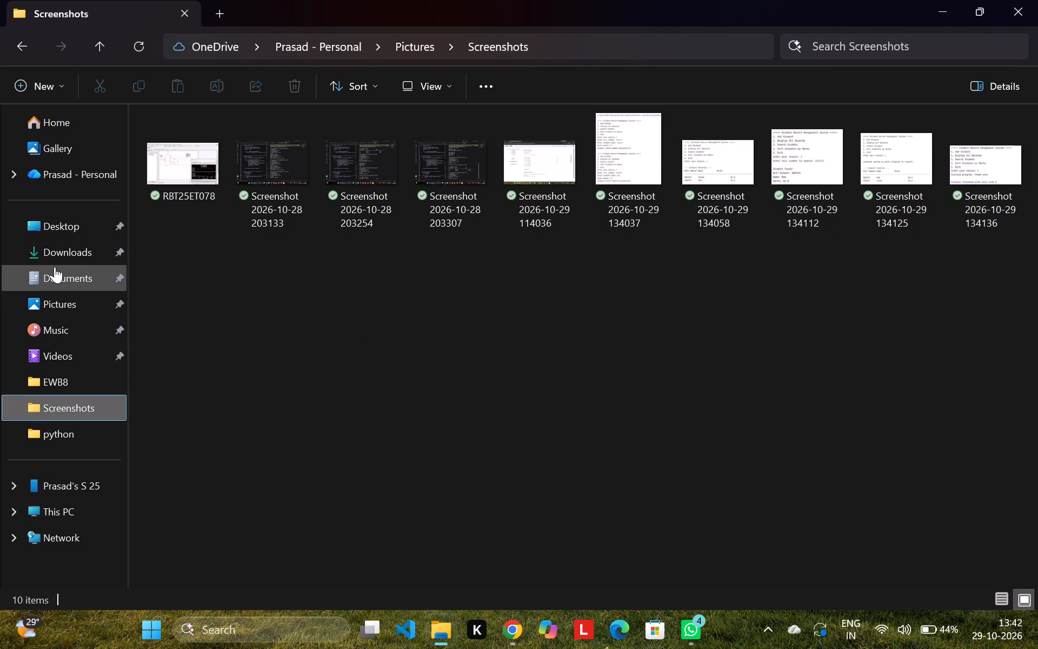
left_click(70, 251)
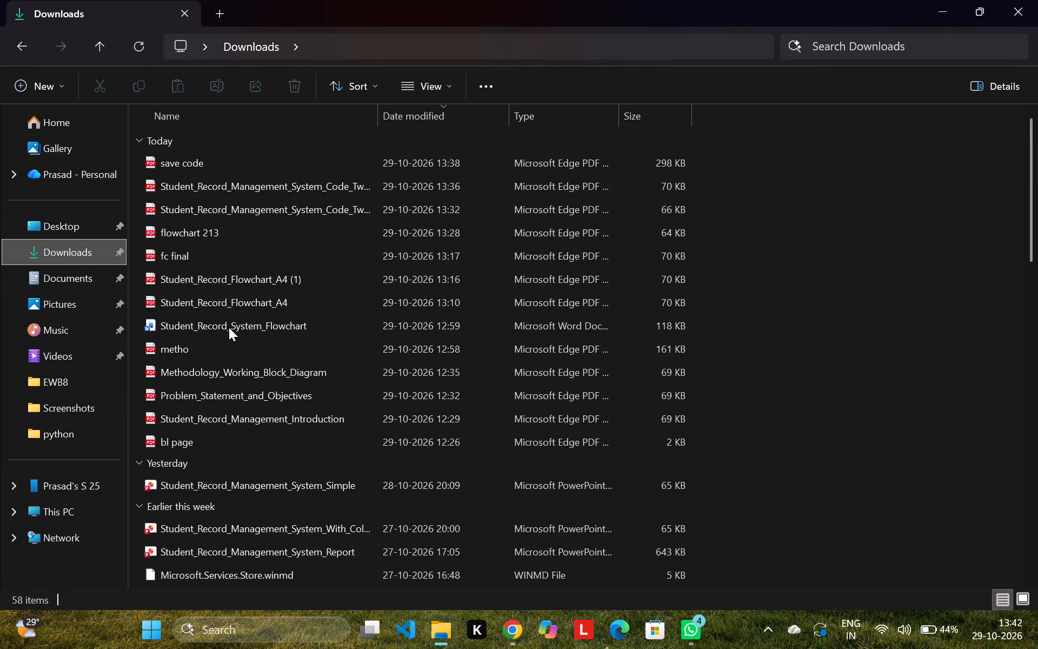
left_click(210, 435)
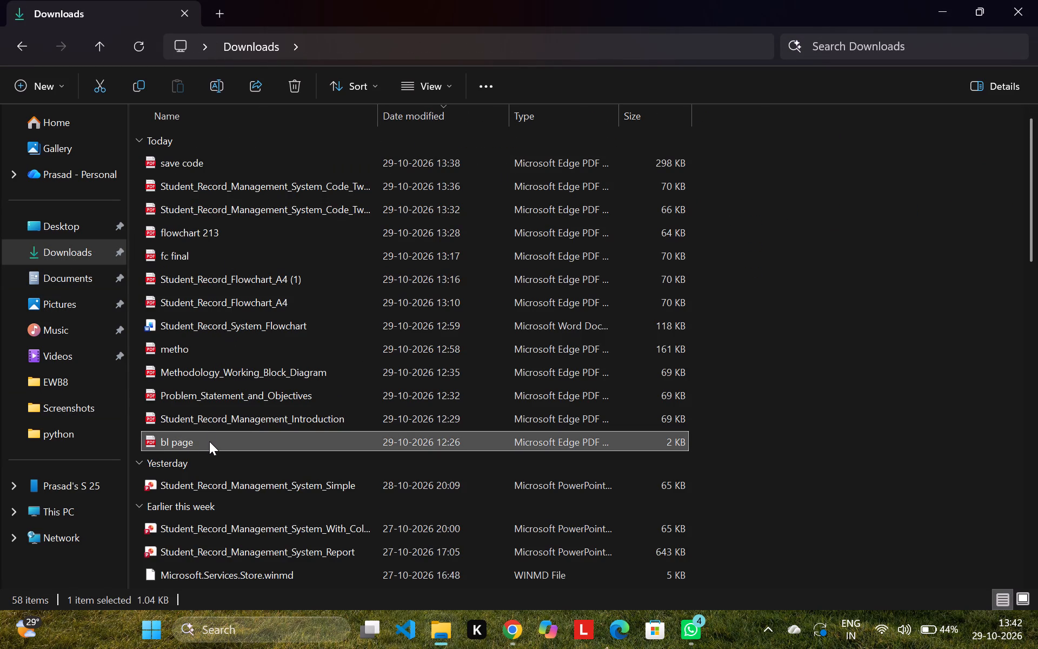
left_click_drag(209, 441, 177, 432, "alt")
key("alt+Tab")
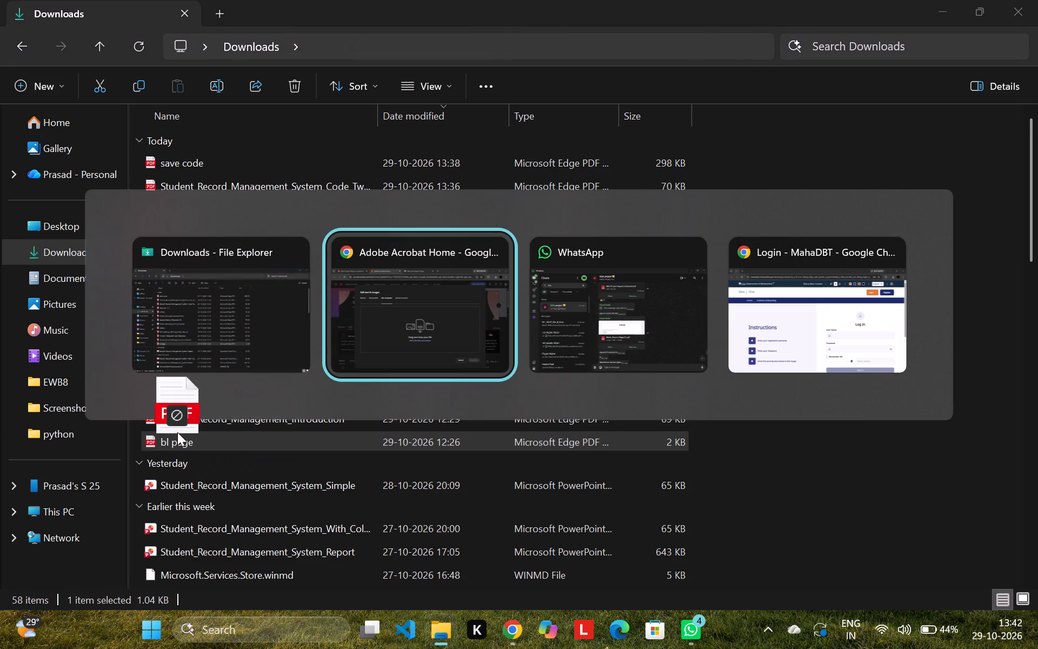
left_click_drag(177, 432, 318, 357, "alt")
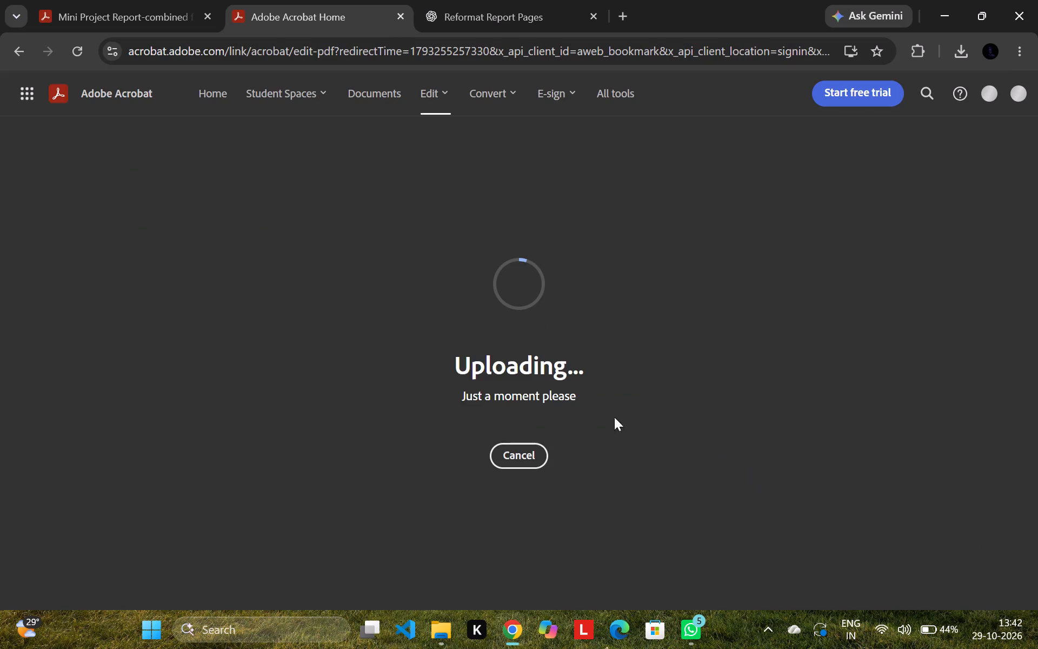
Check the Screenshots folder in File Explorer, then look over the opened blank bordered page and its editing options in Acrobat.
key("alt+Tab")
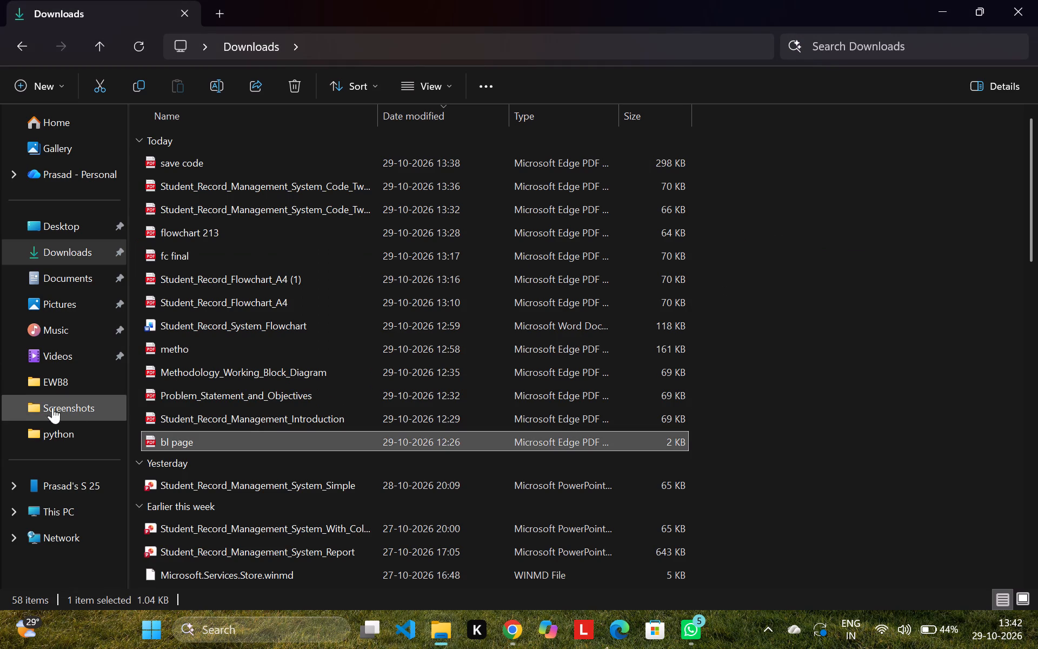
left_click(76, 405)
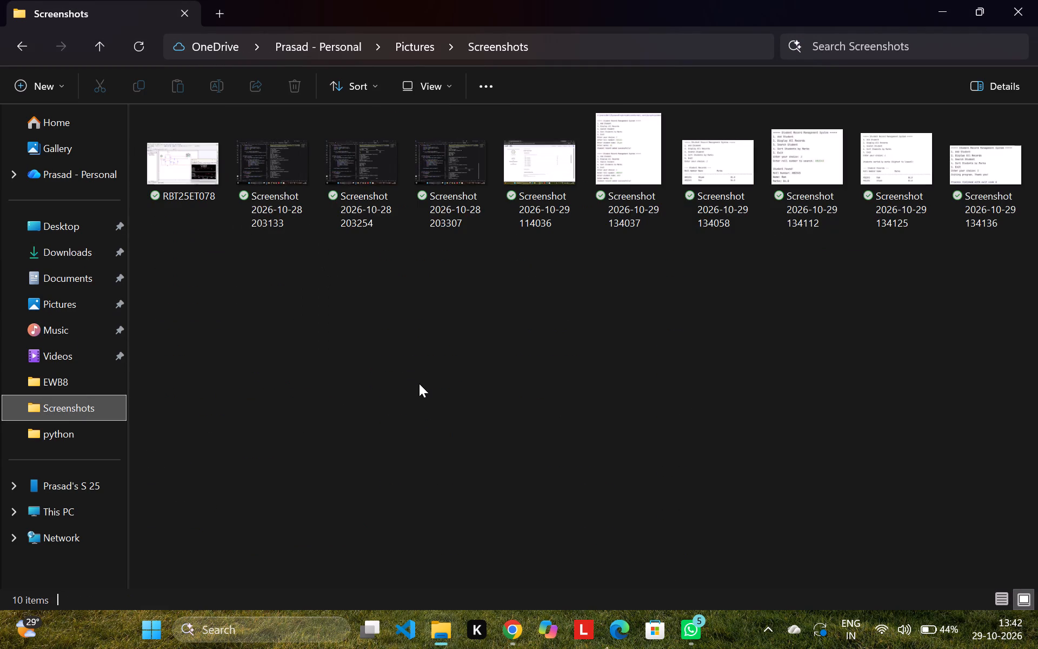
key("alt+Tab")
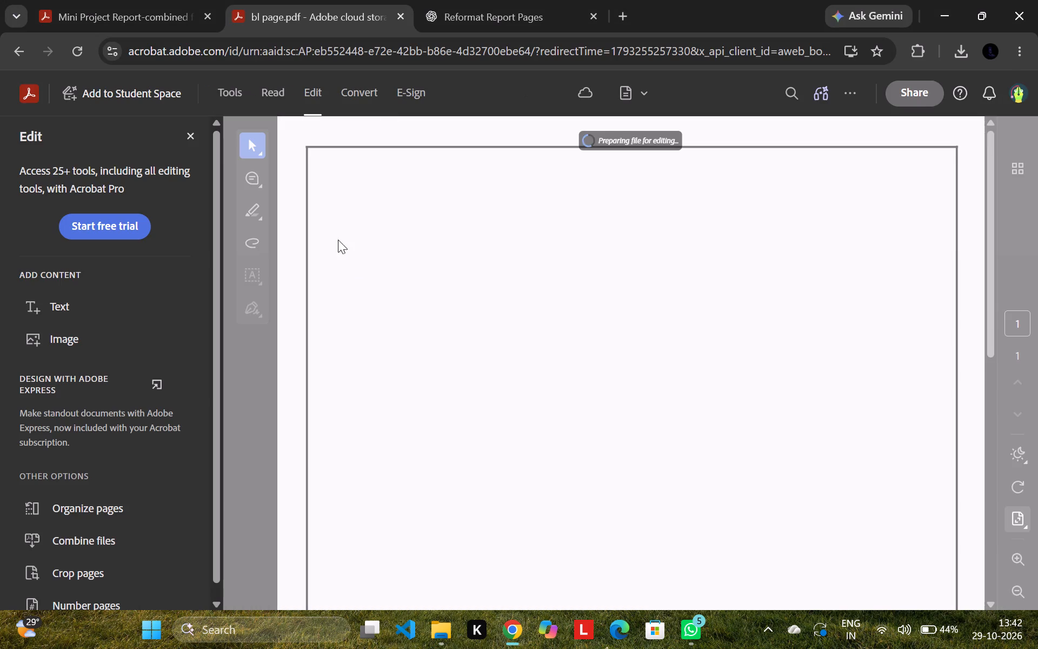
scroll(420, 265, "down", 6)
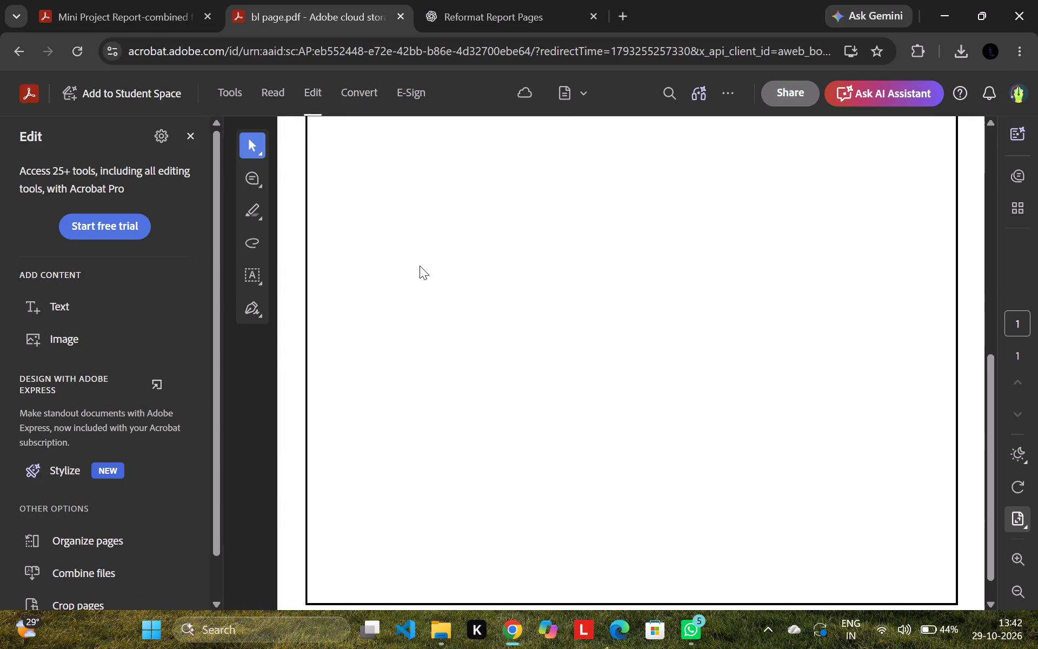
scroll(420, 266, "down", 4)
scroll(300, 343, "down", 1)
scroll(116, 424, "down", 5)
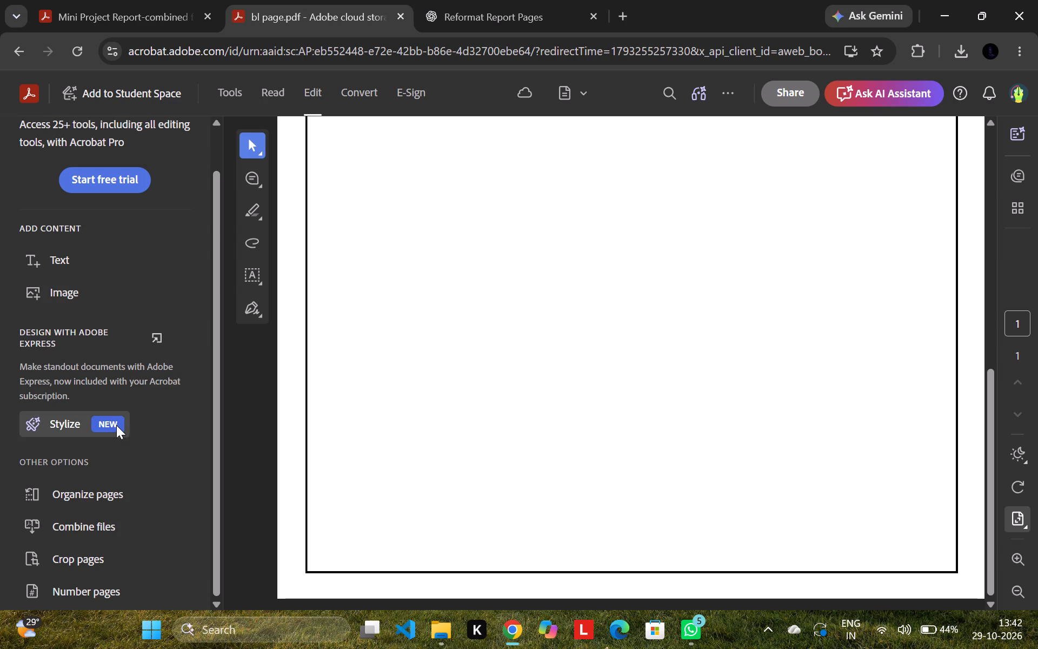
scroll(116, 425, "down", 2)
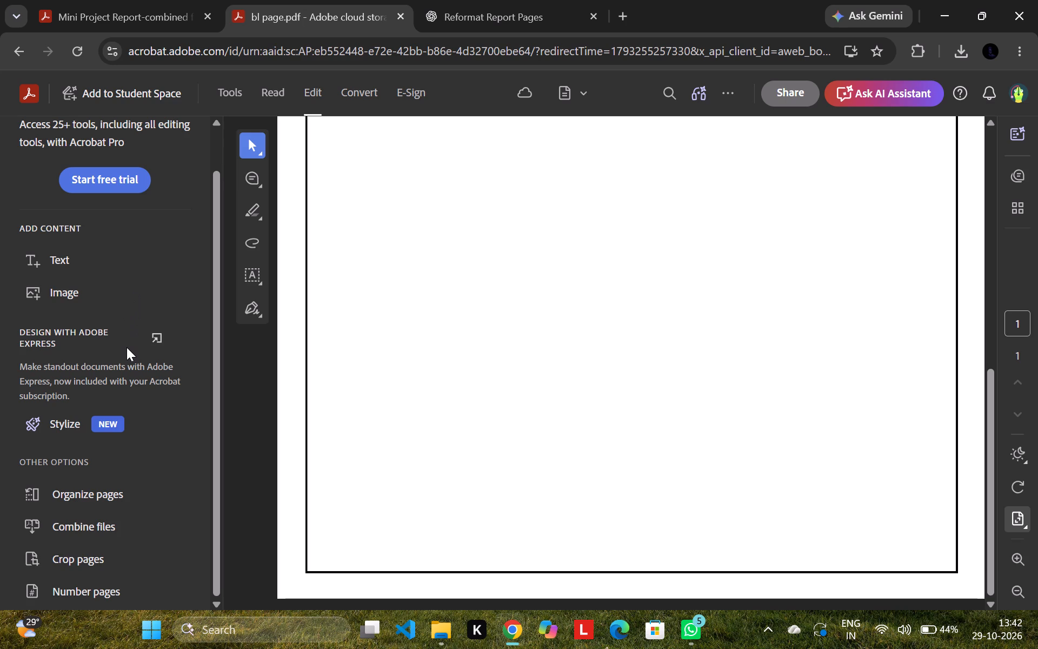
scroll(435, 353, "up", 3)
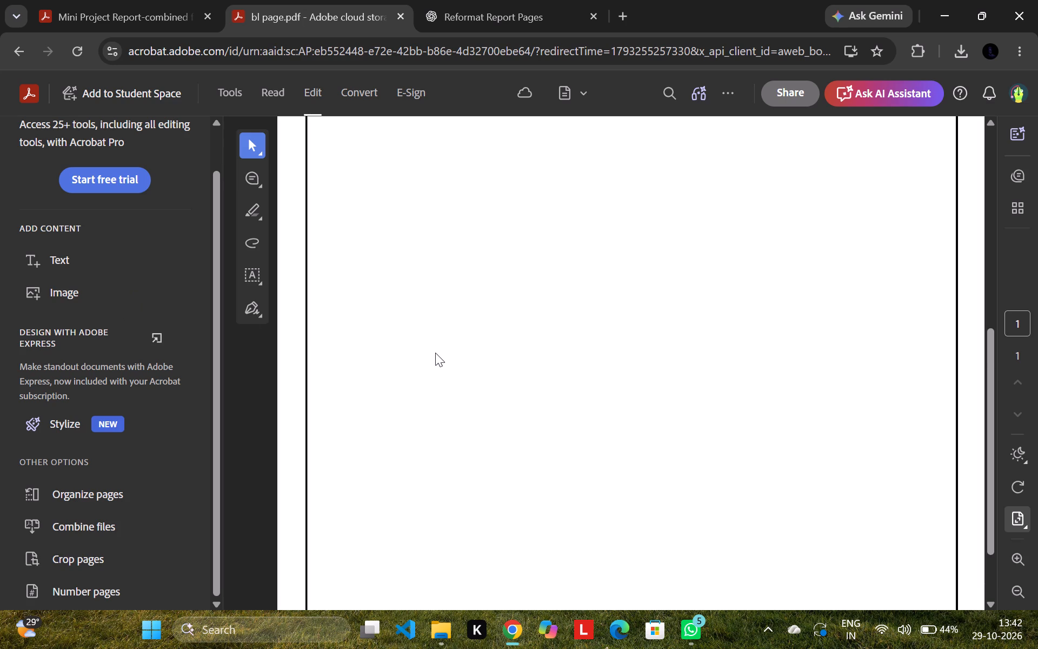
scroll(435, 354, "down", 4)
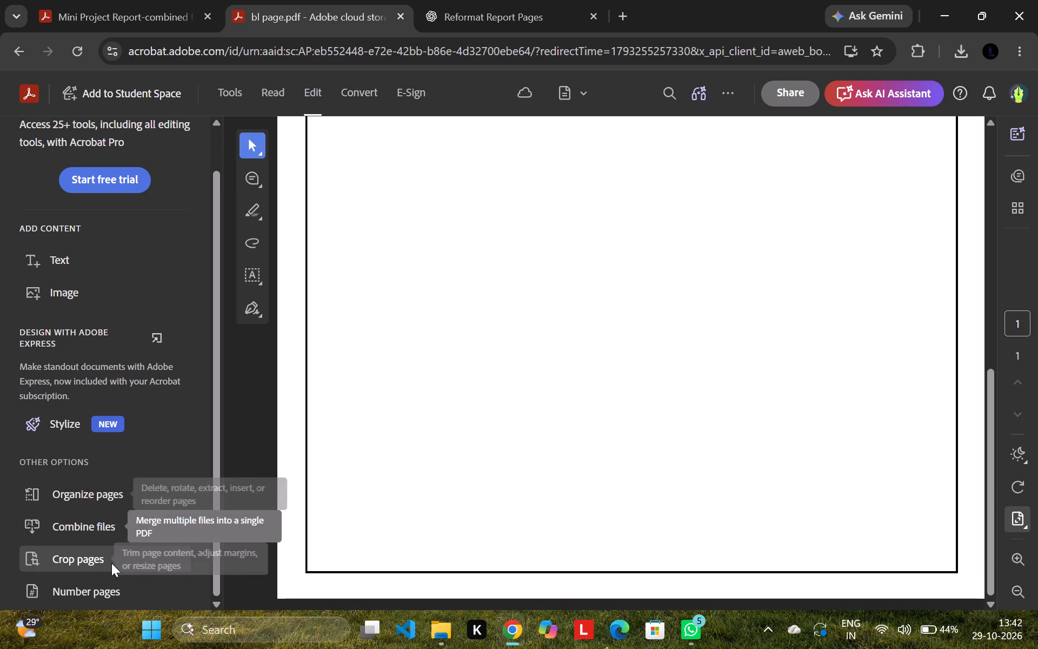
Combine the bl page PDF with a second copy of bl page from Downloads, keeping the filename bl page-combined.
left_click(98, 531)
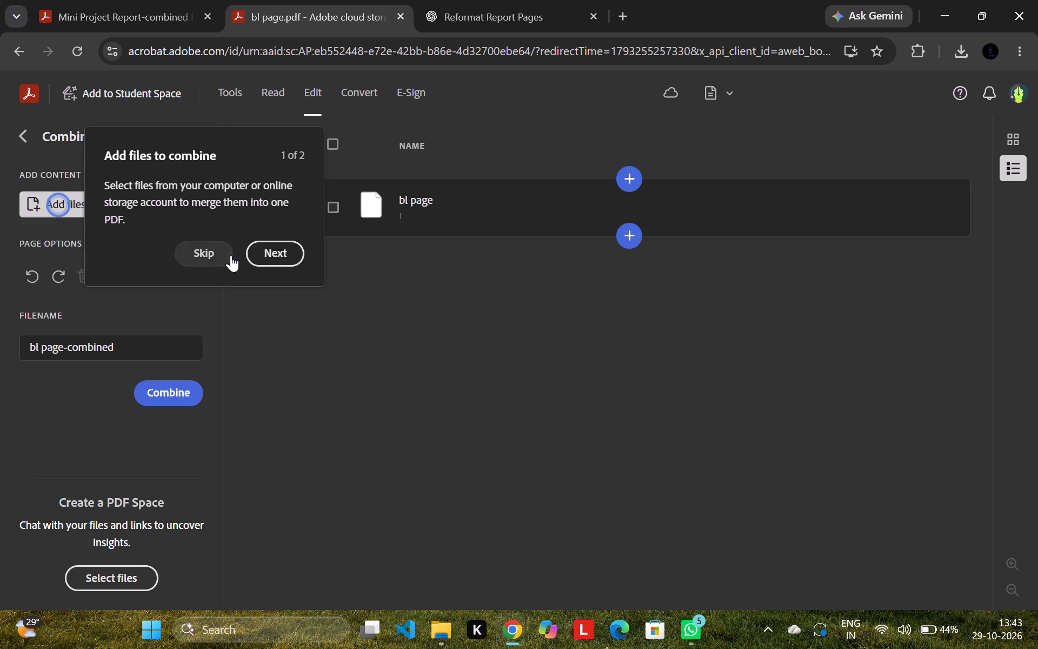
left_click(207, 256)
key("alt+Tab")
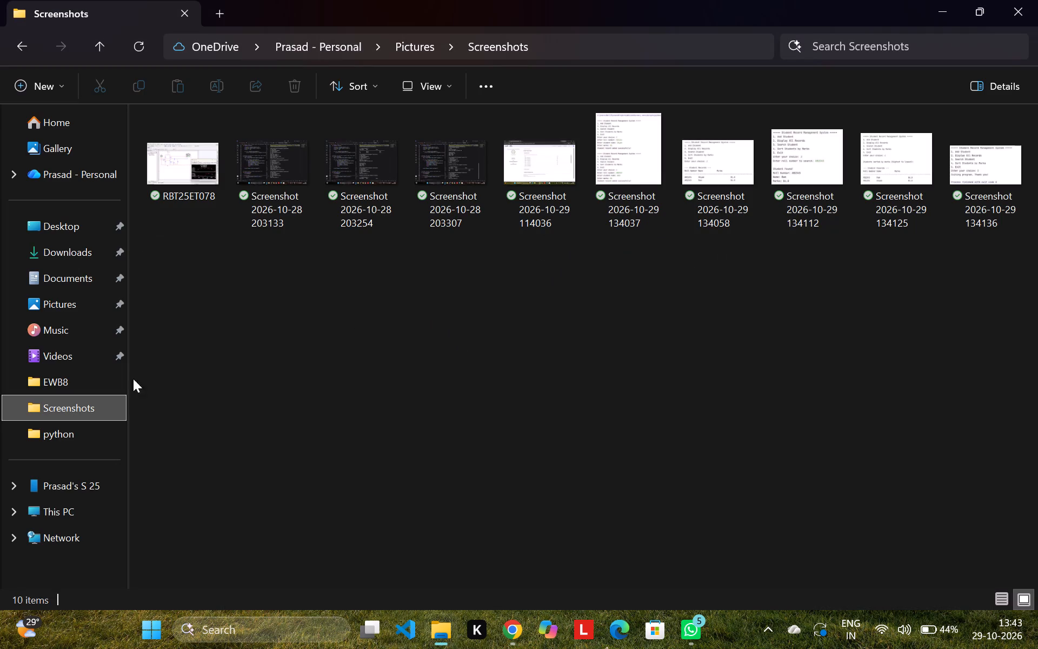
left_click(55, 256)
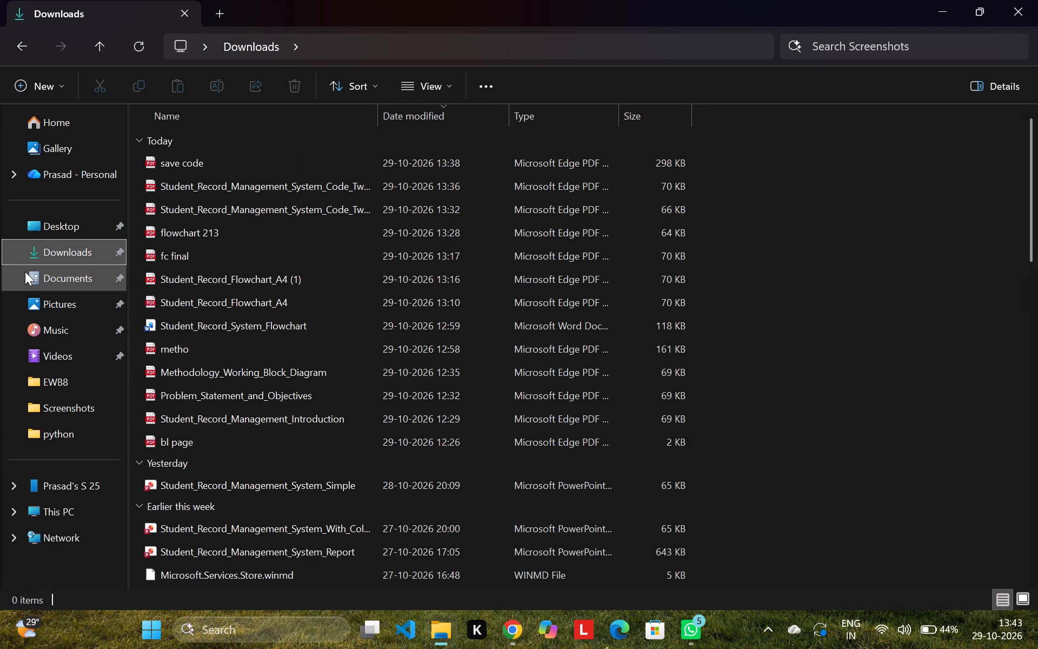
left_click_drag(175, 437, 471, 246)
key("alt+Tab")
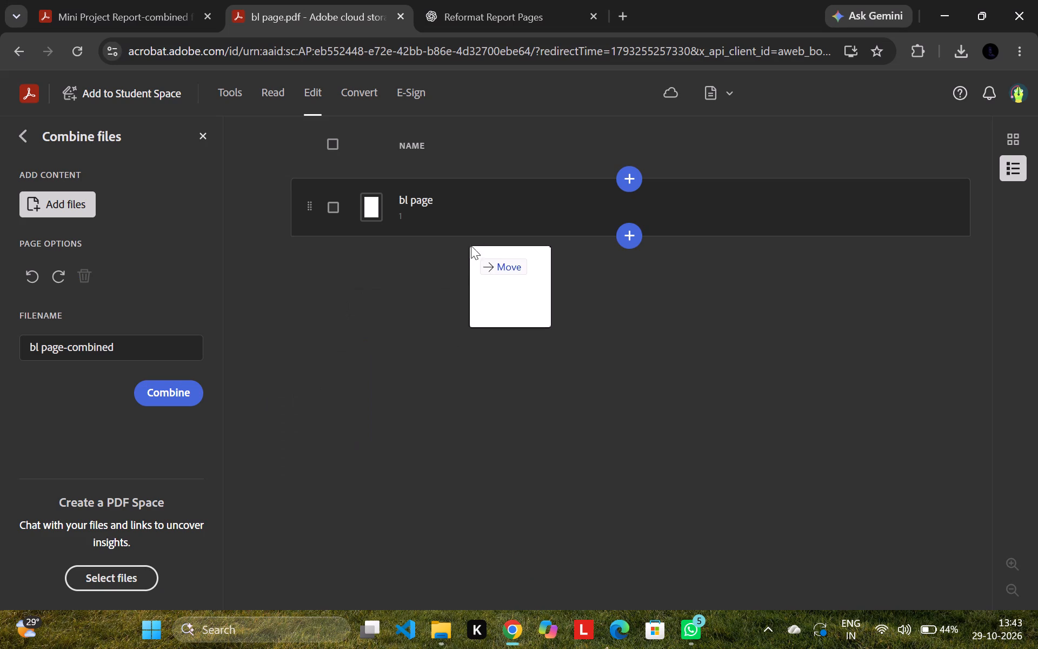
left_click_drag(471, 246, 633, 228)
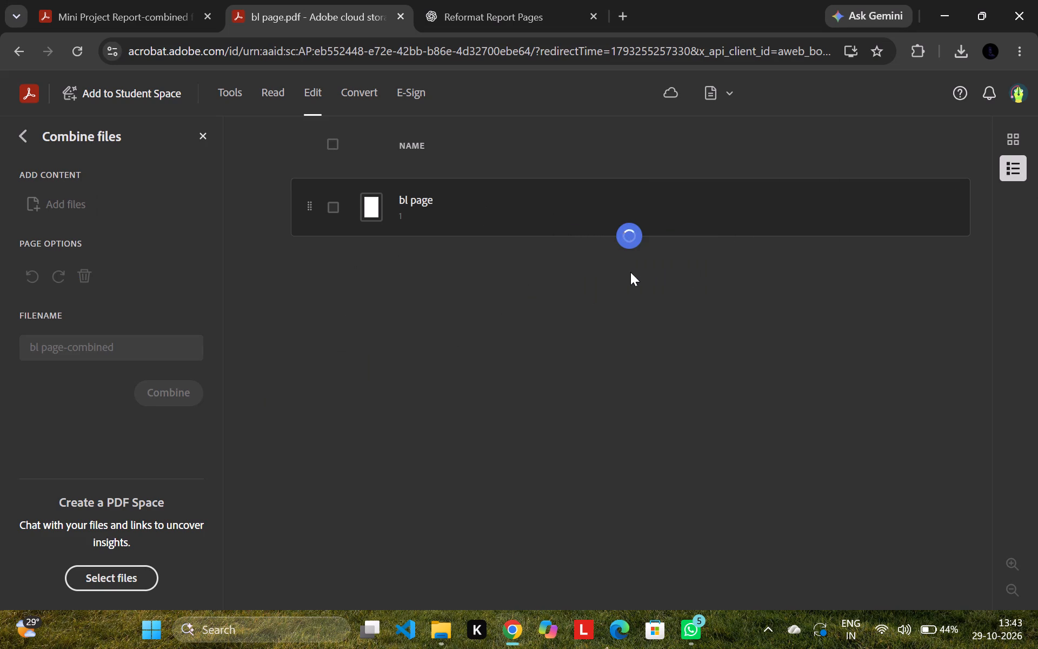
left_click(149, 394)
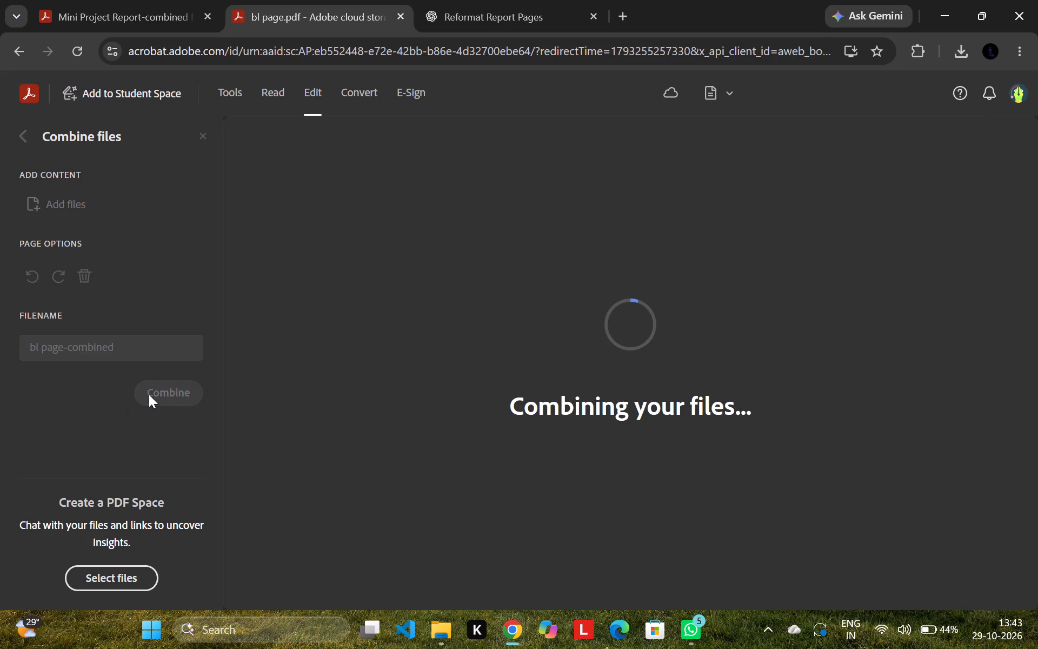
Bring up the Screenshots folder in File Explorer and look through the pages of the combined blank PDF in Acrobat.
key("alt+Tab")
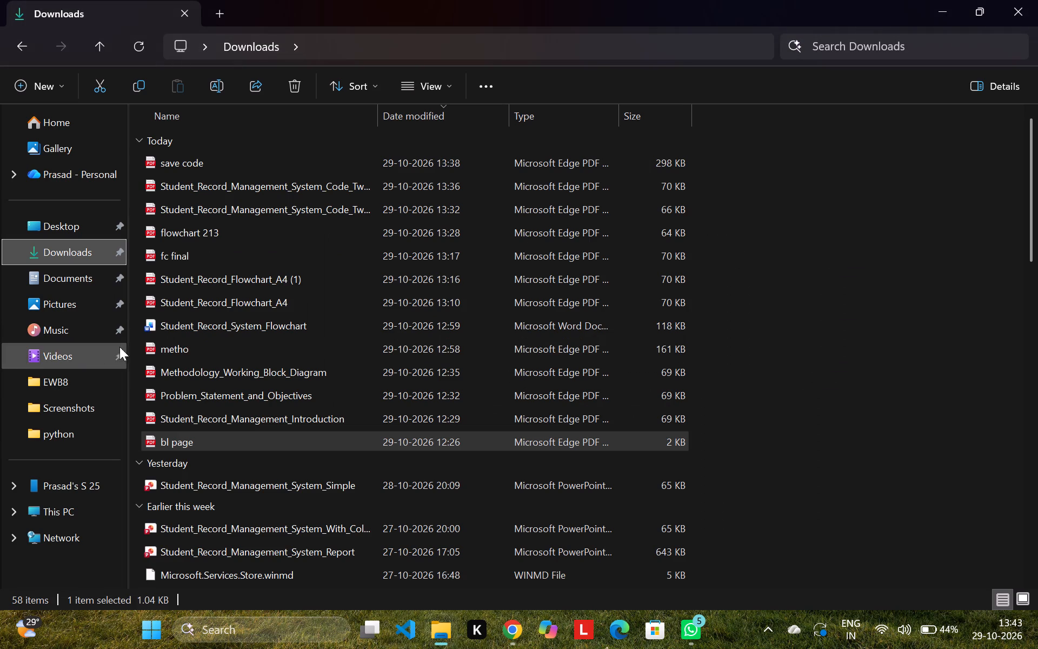
left_click(85, 403)
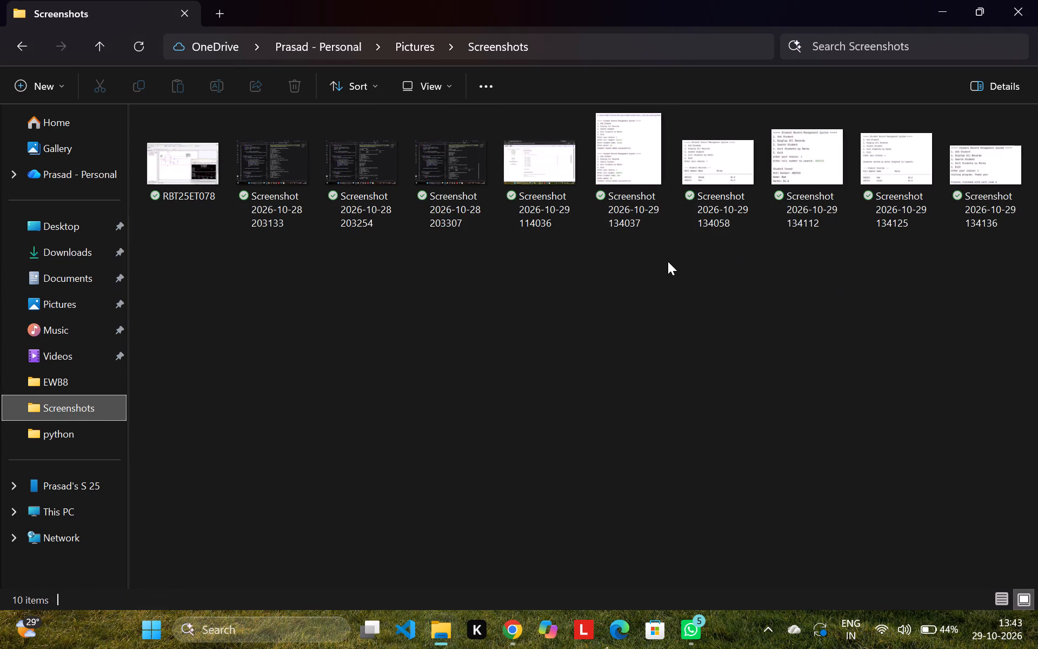
key("alt+Tab")
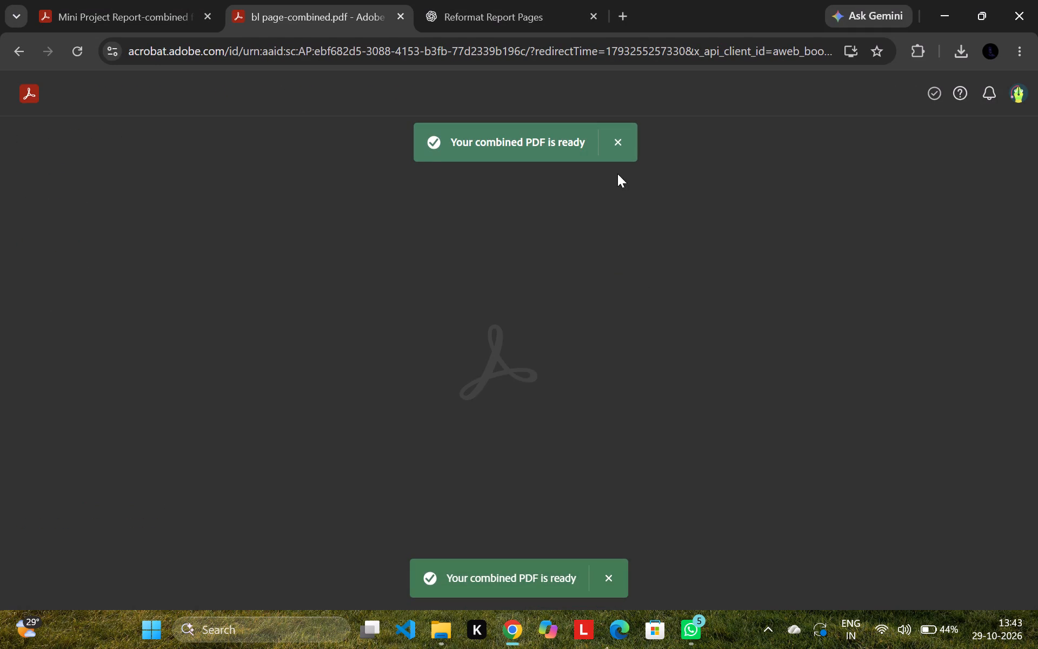
scroll(607, 329, "down", 4)
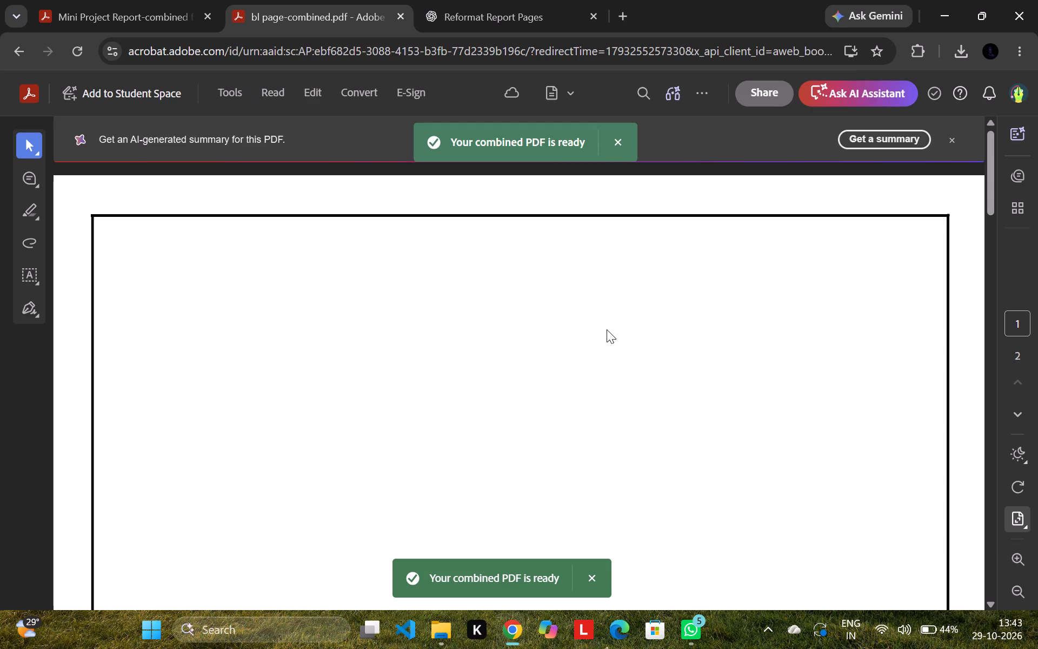
scroll(607, 329, "down", 5)
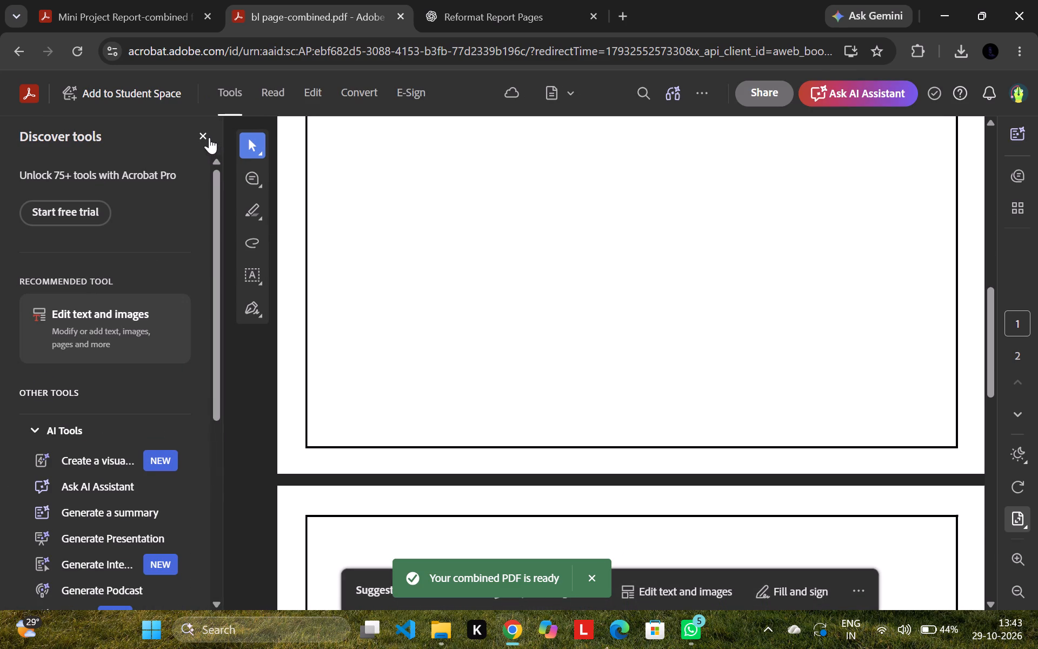
scroll(734, 345, "up", 14)
key("alt+Tab")
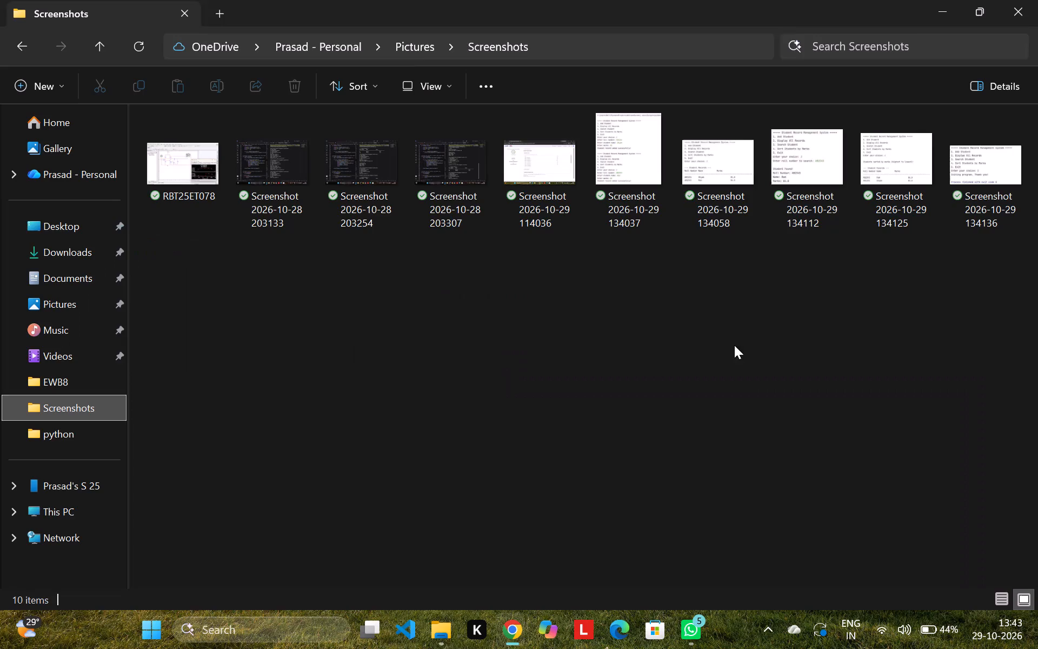
double_click(550, 180)
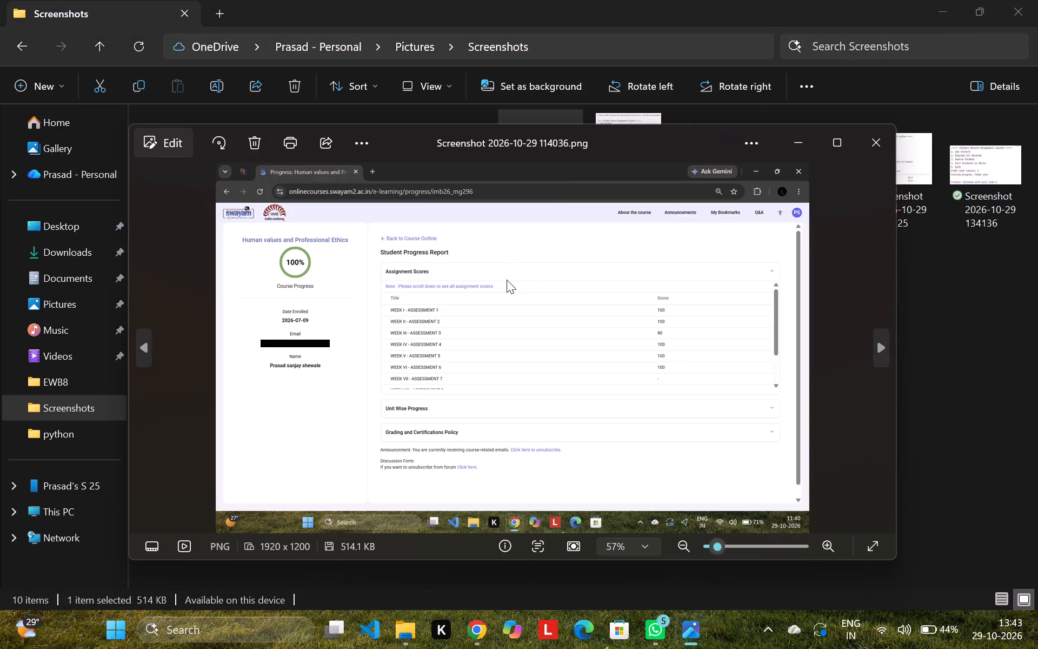
key("Right")
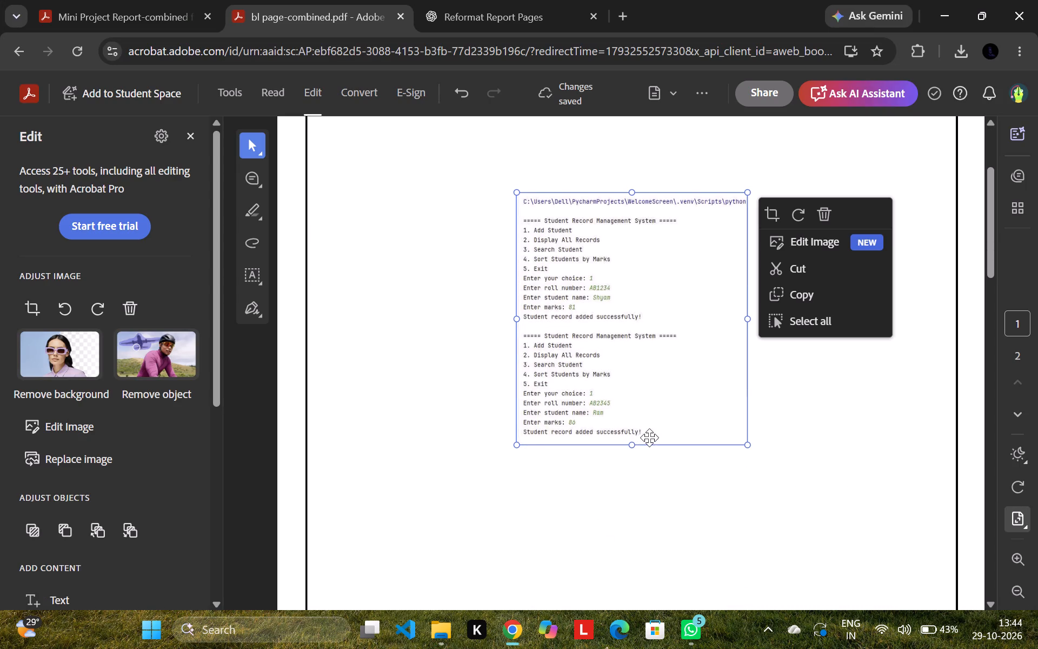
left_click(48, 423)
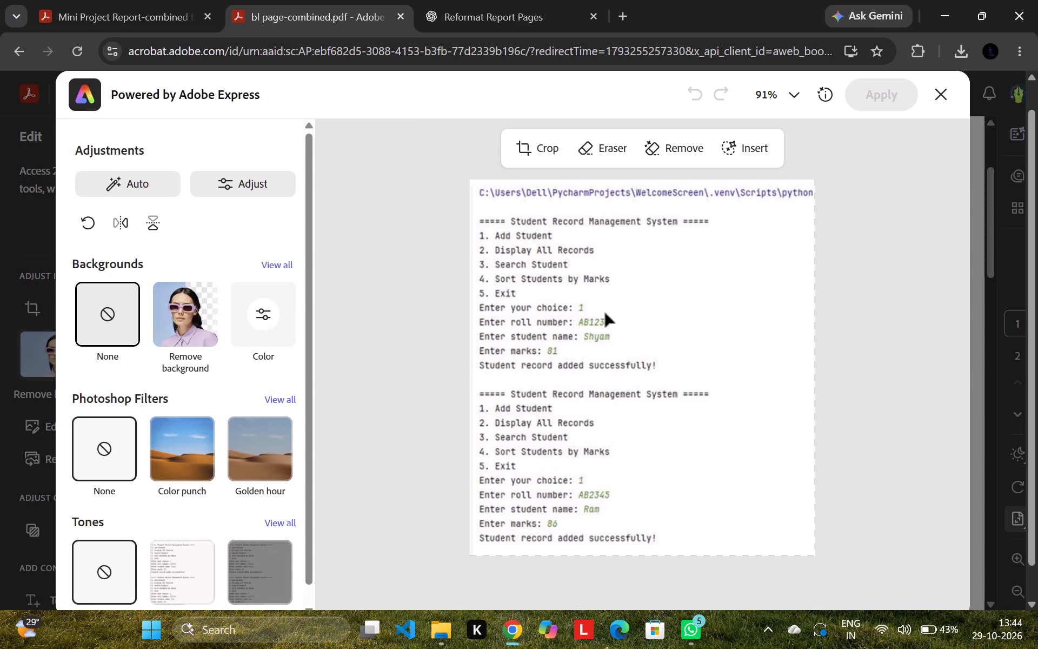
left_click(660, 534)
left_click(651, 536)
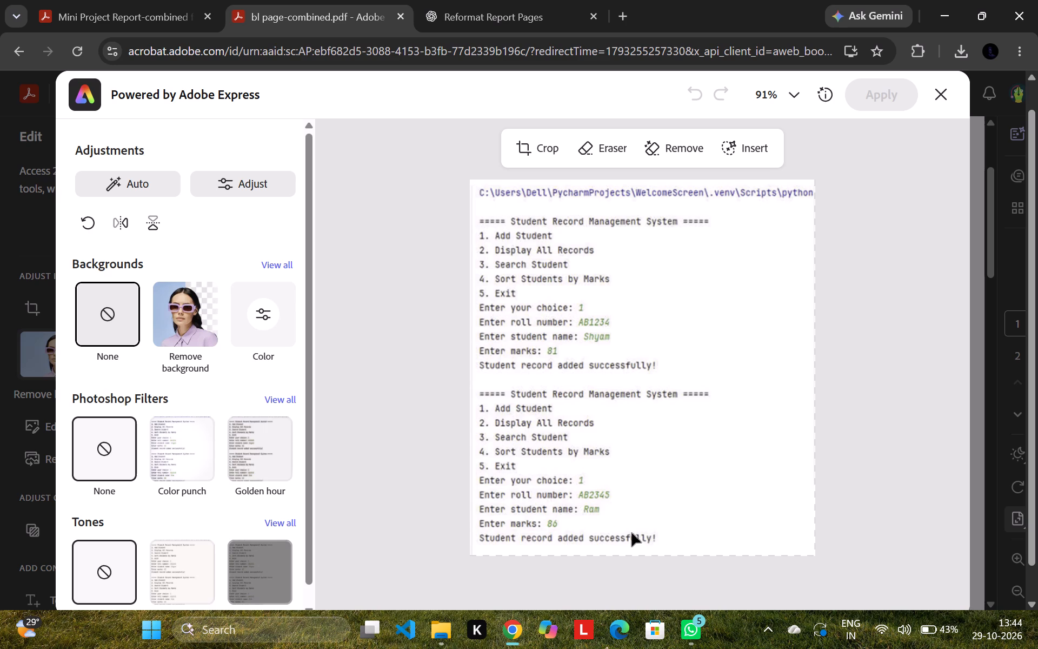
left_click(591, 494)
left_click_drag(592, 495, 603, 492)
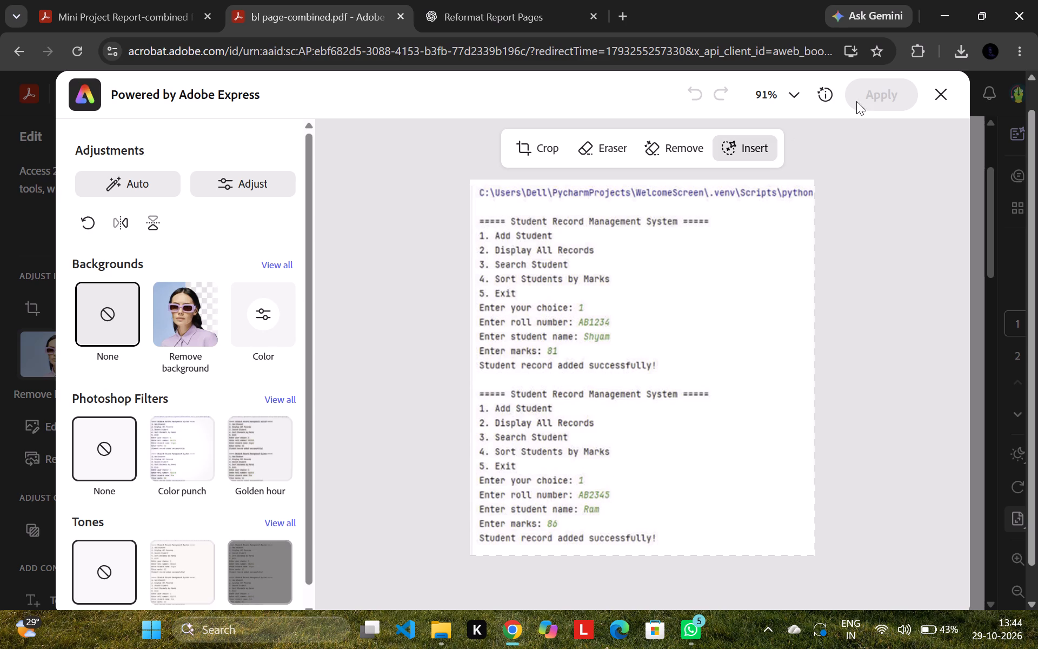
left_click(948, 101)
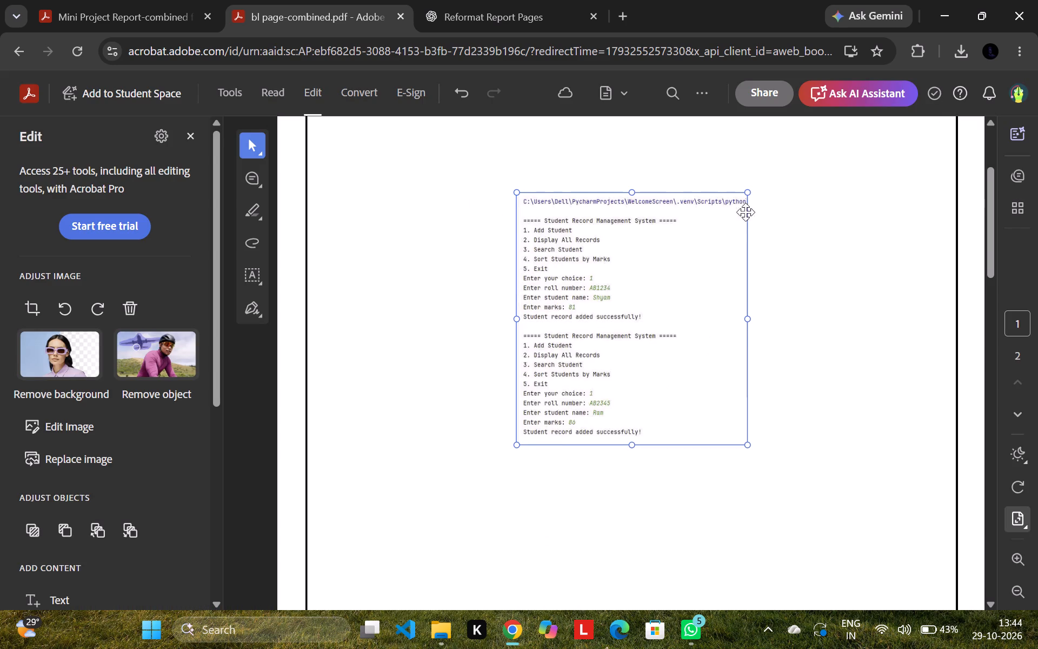
Close the PDF editing tools for the bl page-combined document.
scroll(741, 230, "up", 2)
left_click(179, 134)
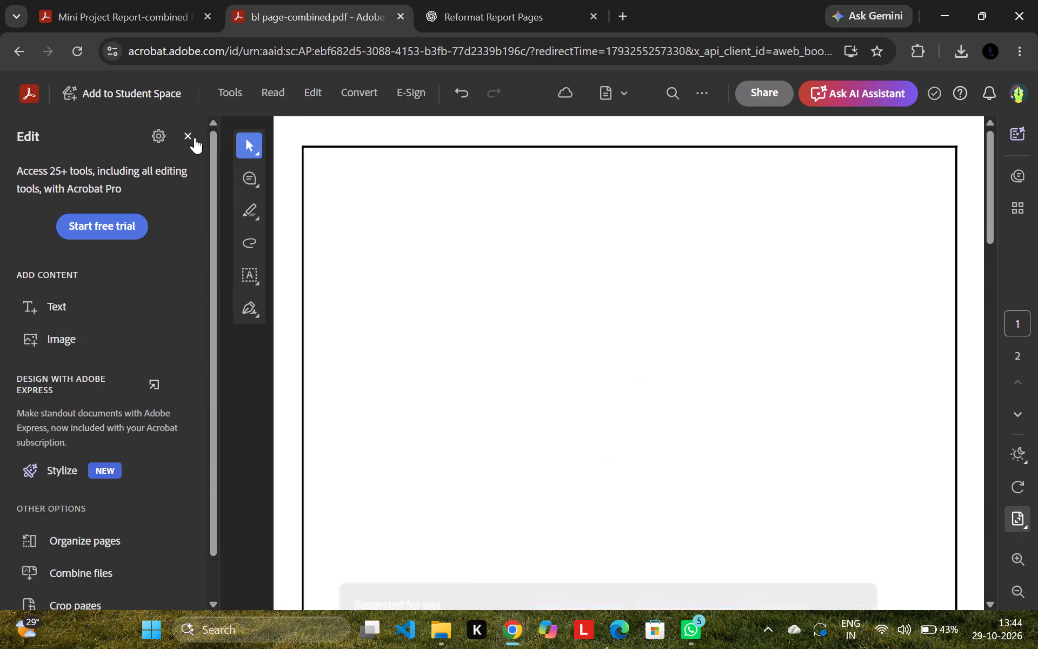
Reopen the PDF editing tools and place a new text box above the program output on page 1 of bl page-combined.
left_click(283, 95)
left_click(320, 96)
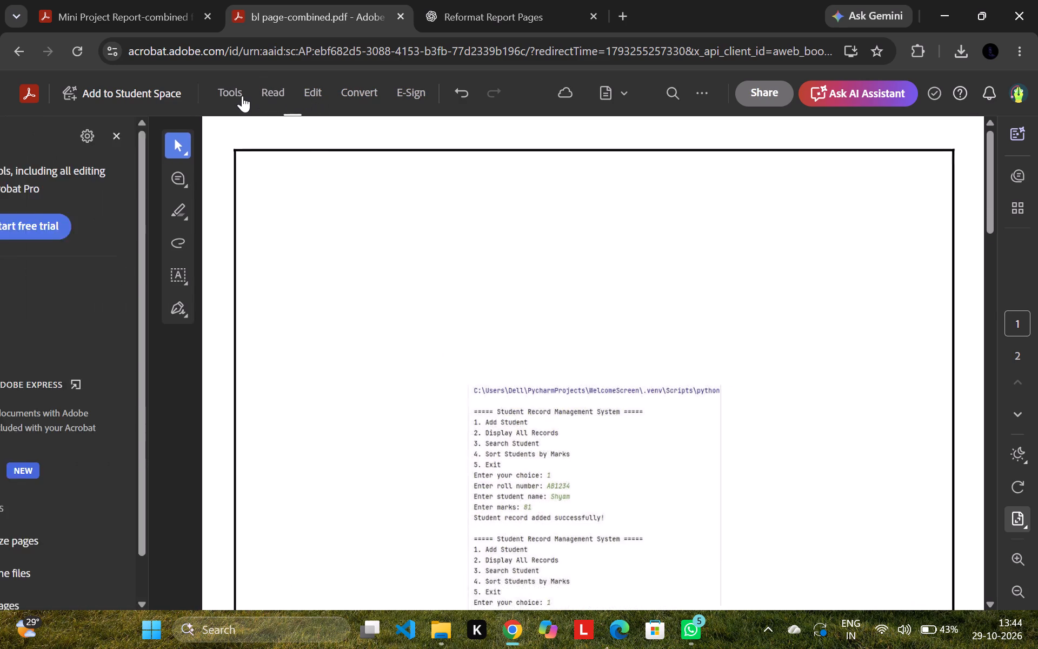
left_click(228, 94)
left_click(316, 97)
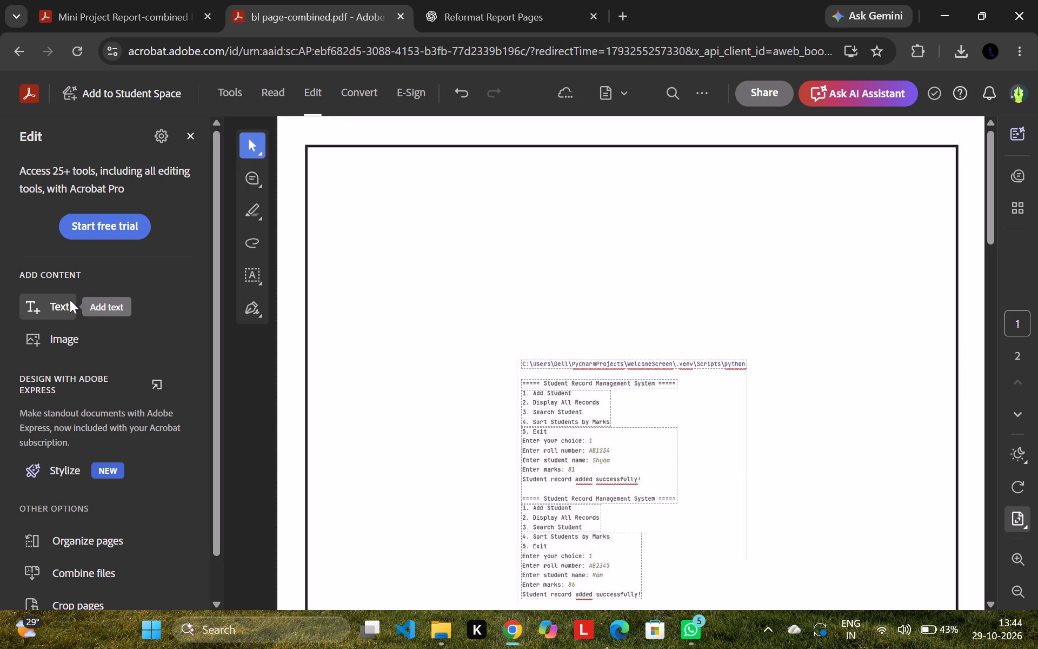
left_click(63, 306)
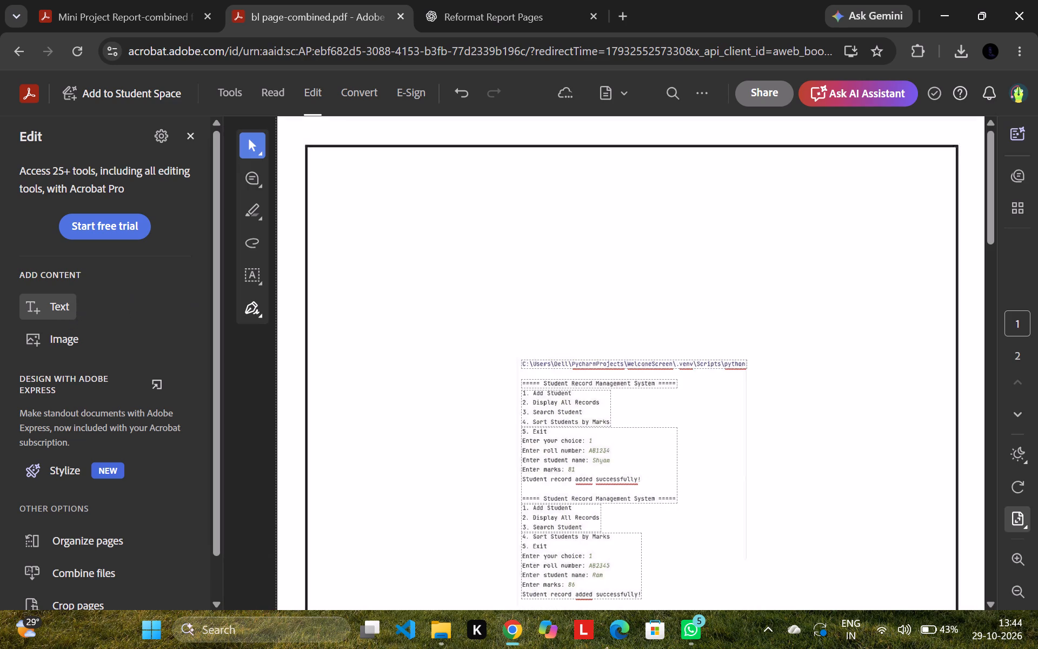
left_click(551, 245)
Check the Screenshots folder in File Explorer, then switch back to the bl page-combined PDF in Chrome.
key("alt+Tab")
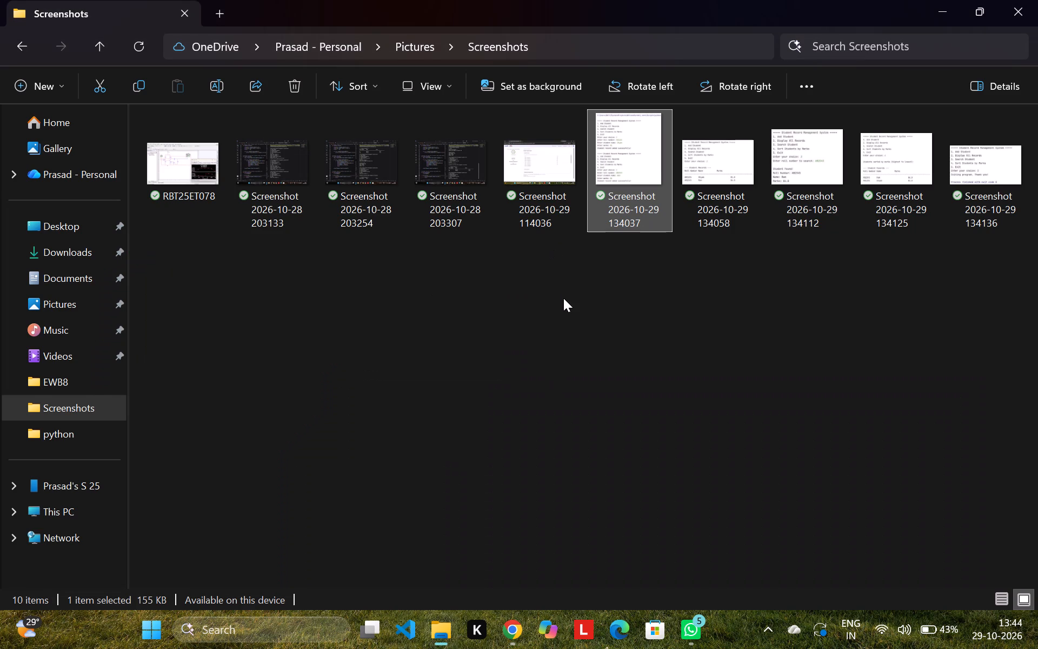
key("alt+Tab")
key("alt+Tab")
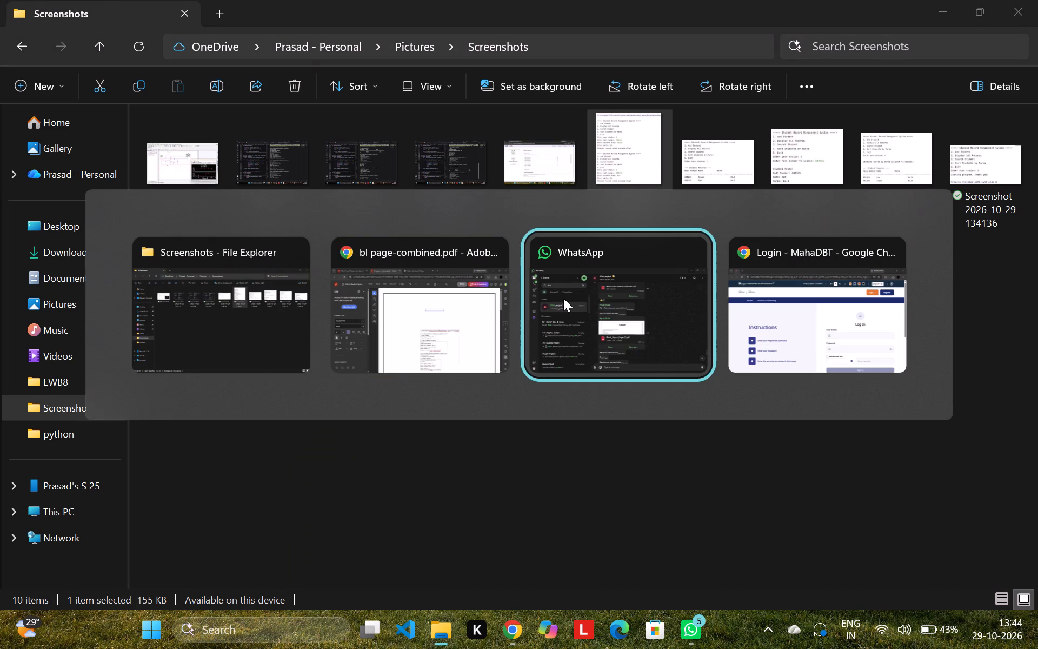
key("alt+Tab")
key("alt+Tab")
key("alt+Tab")
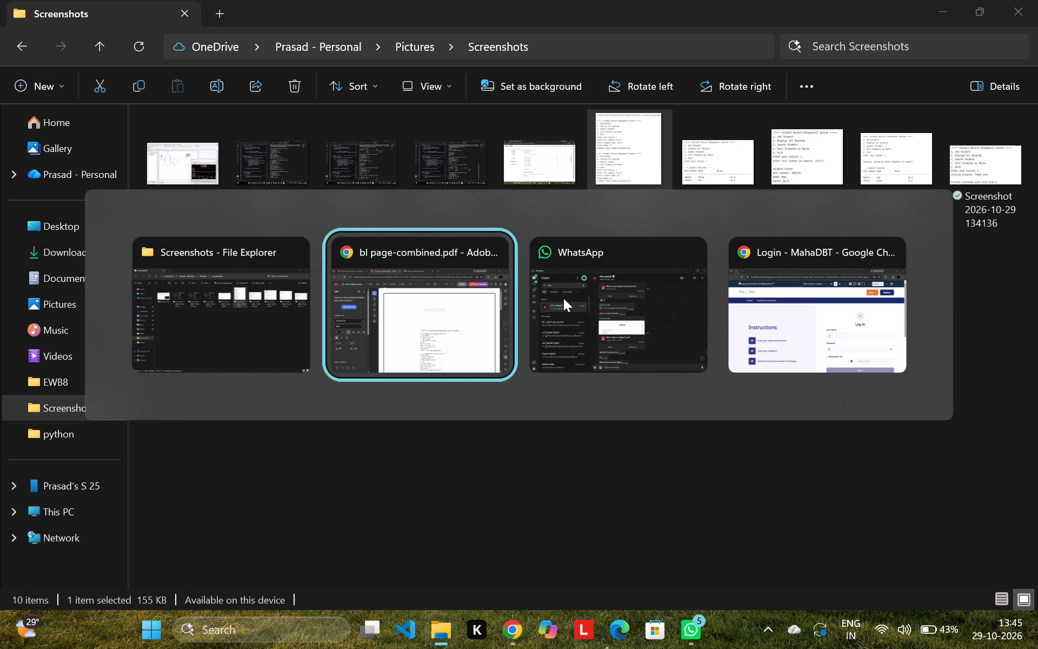
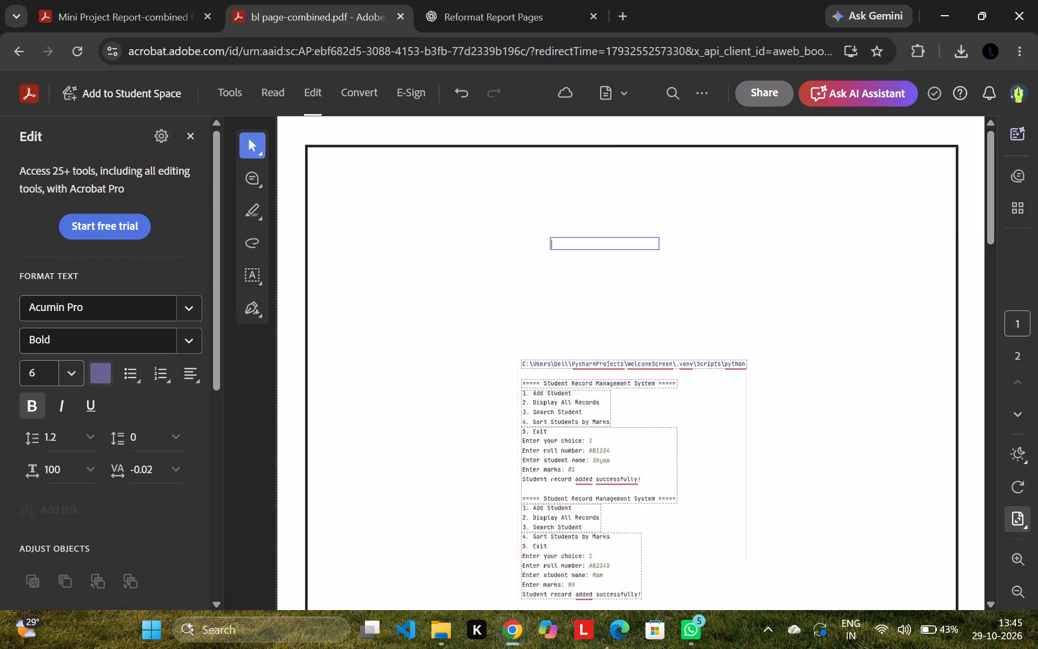
Enter the heading "6.Result" in the empty text box above the program output on page 1.
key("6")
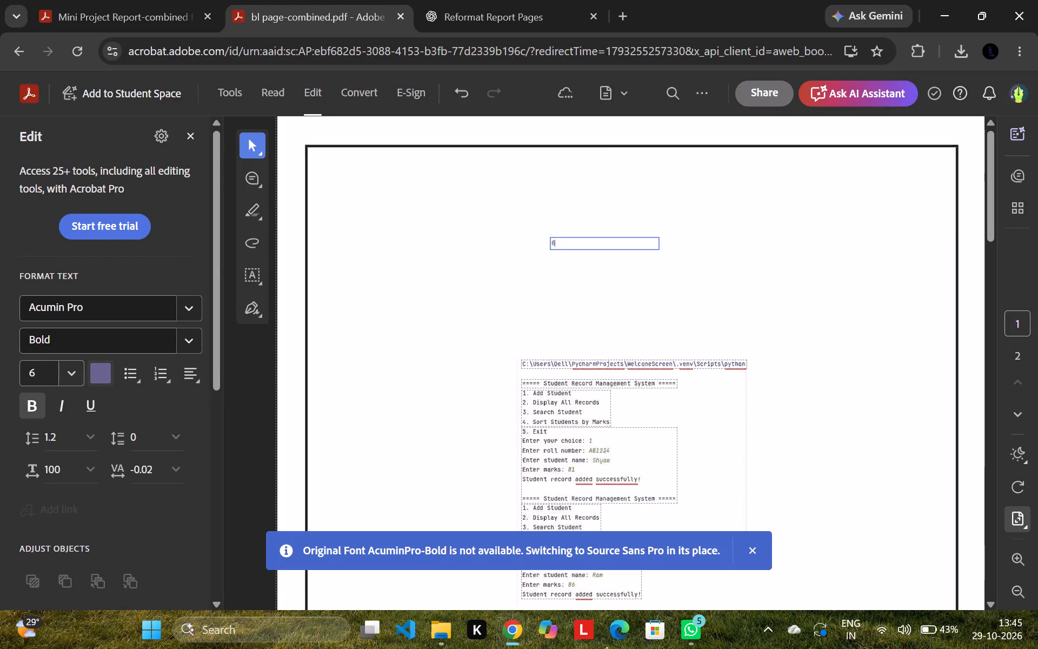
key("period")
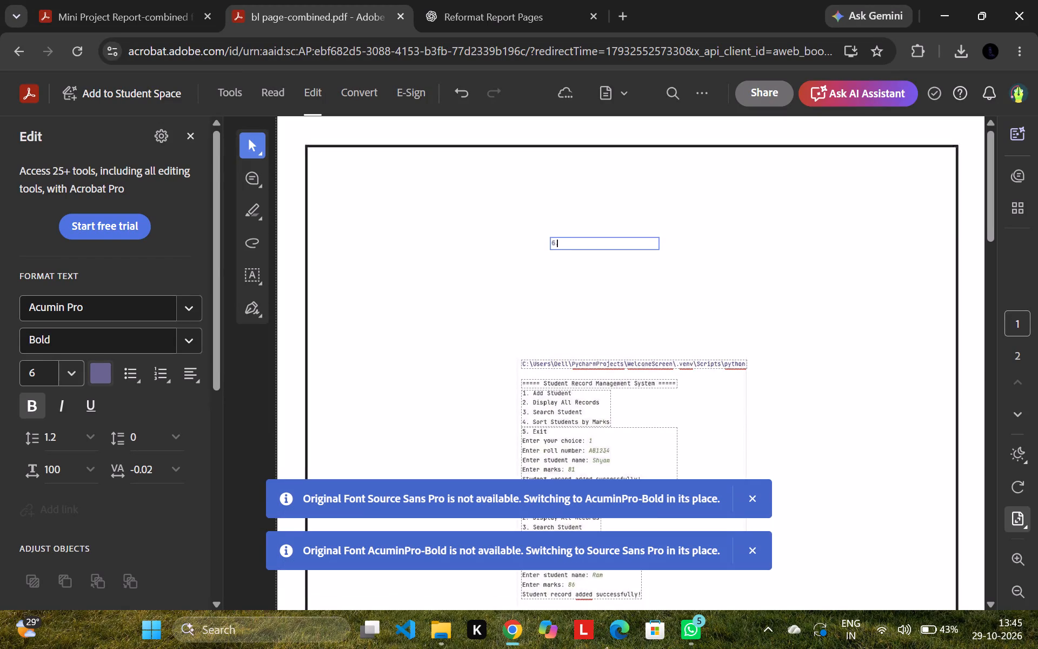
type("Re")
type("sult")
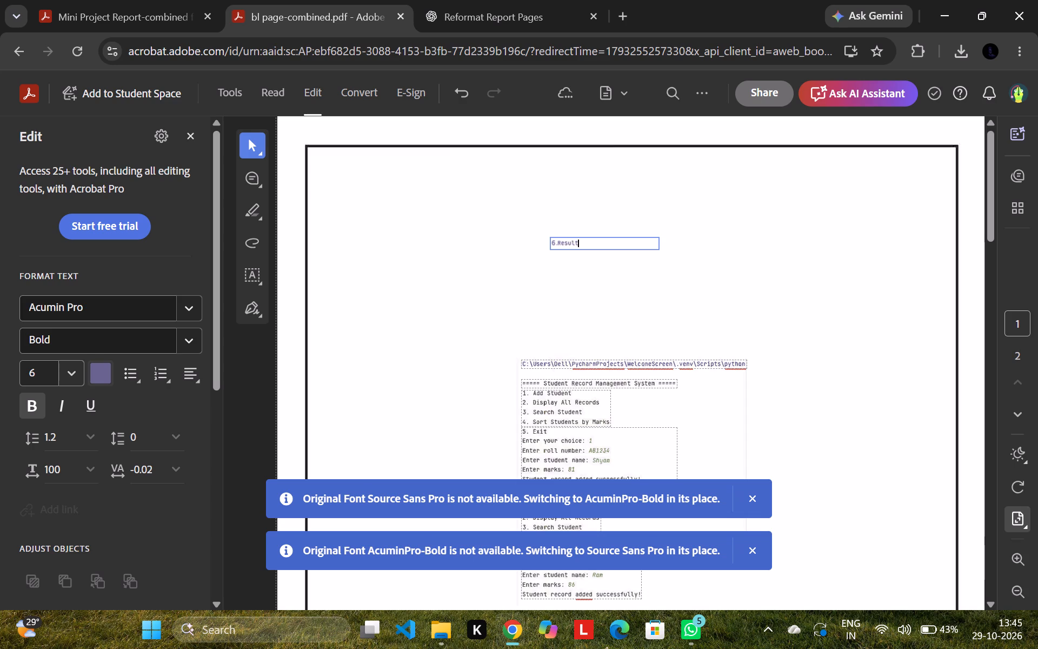
Format the "6.Result" heading on page 1 as size 14 black text in Liberation Serif Bold.
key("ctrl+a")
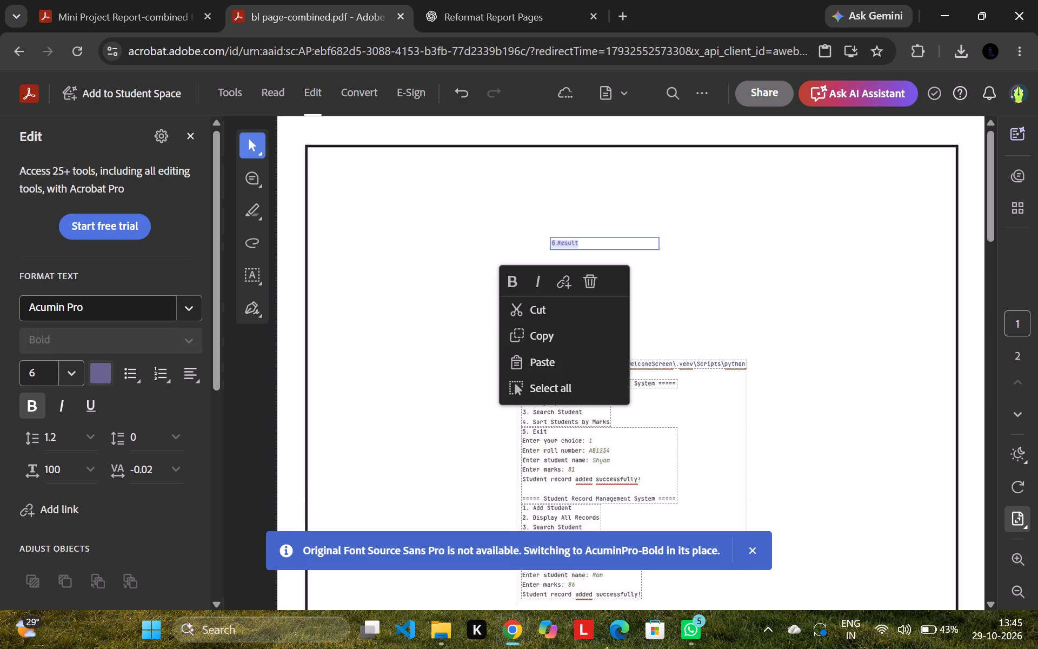
left_click(72, 368)
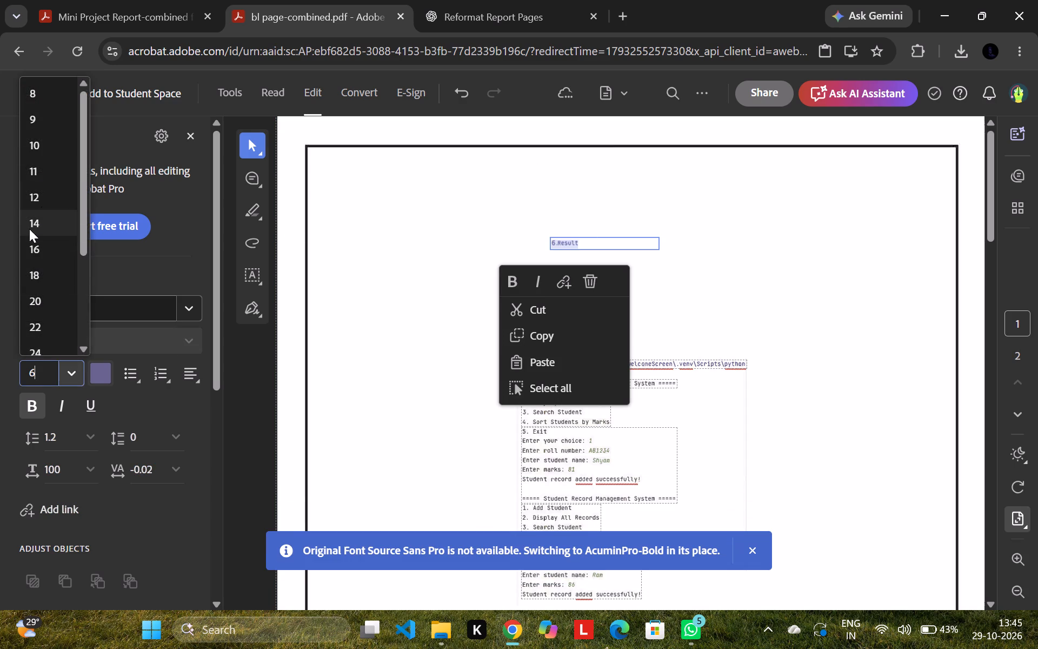
left_click(29, 229)
left_click(516, 177)
left_click(611, 246)
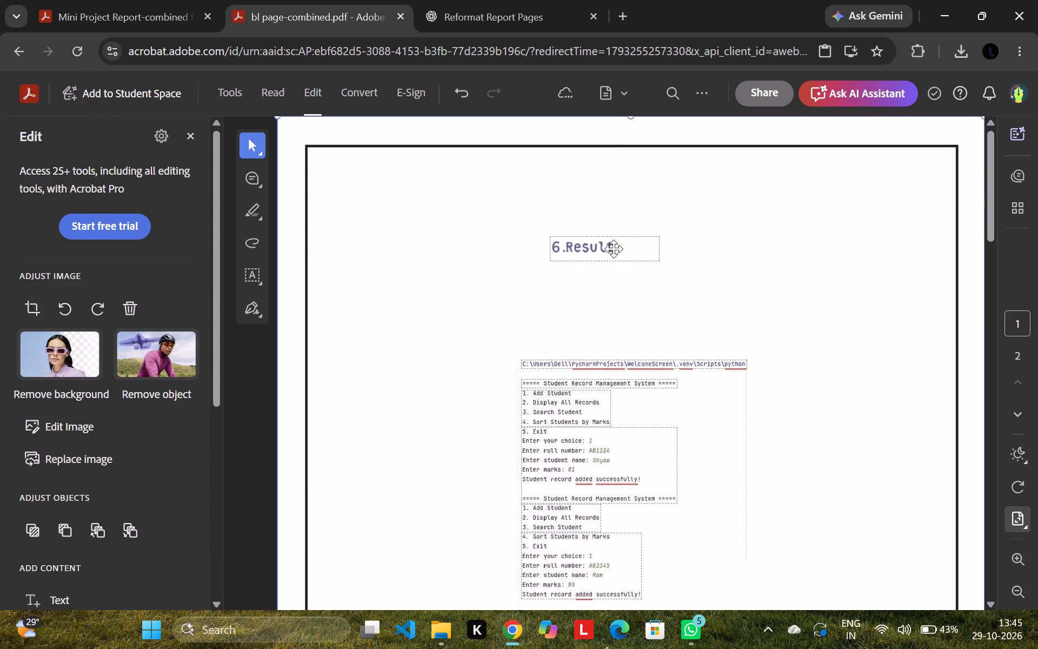
left_click(611, 250)
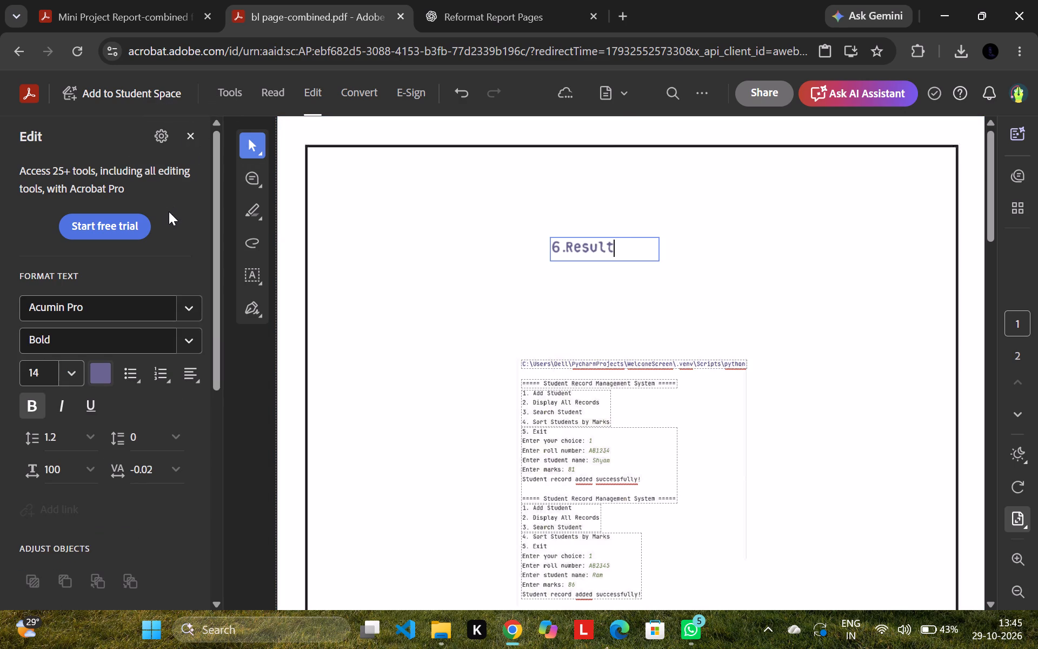
key("ctrl+a")
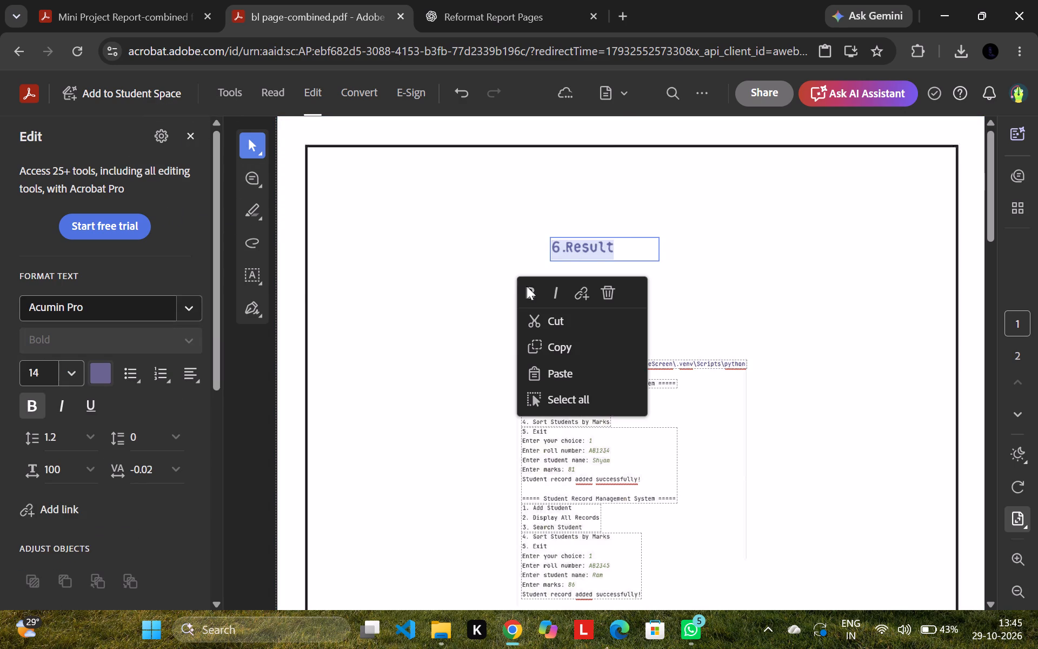
left_click(94, 370)
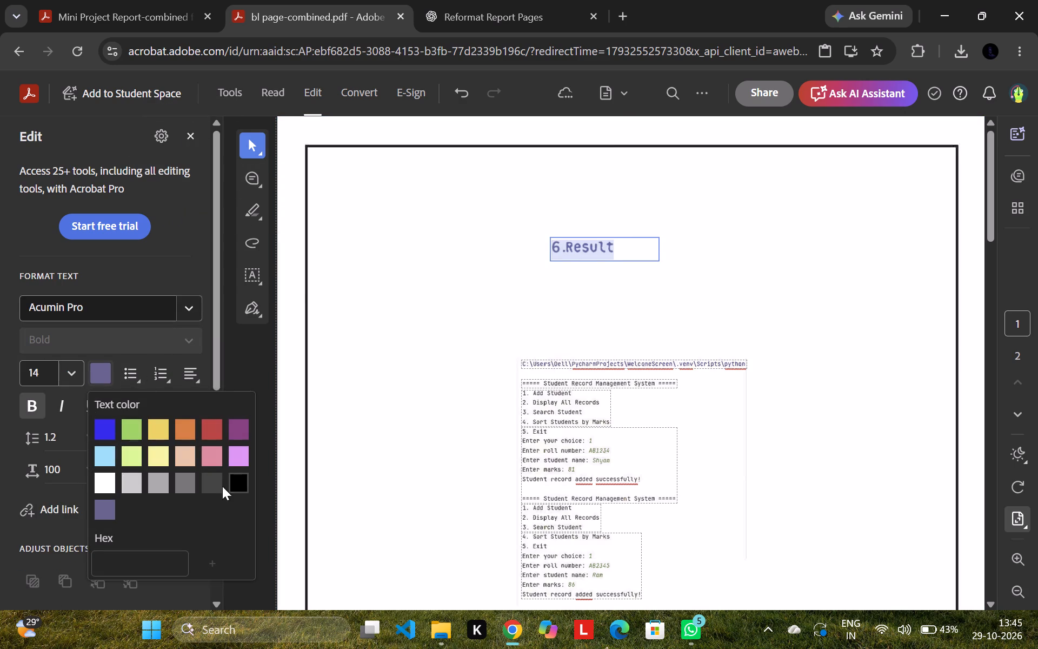
left_click(236, 486)
left_click(125, 304)
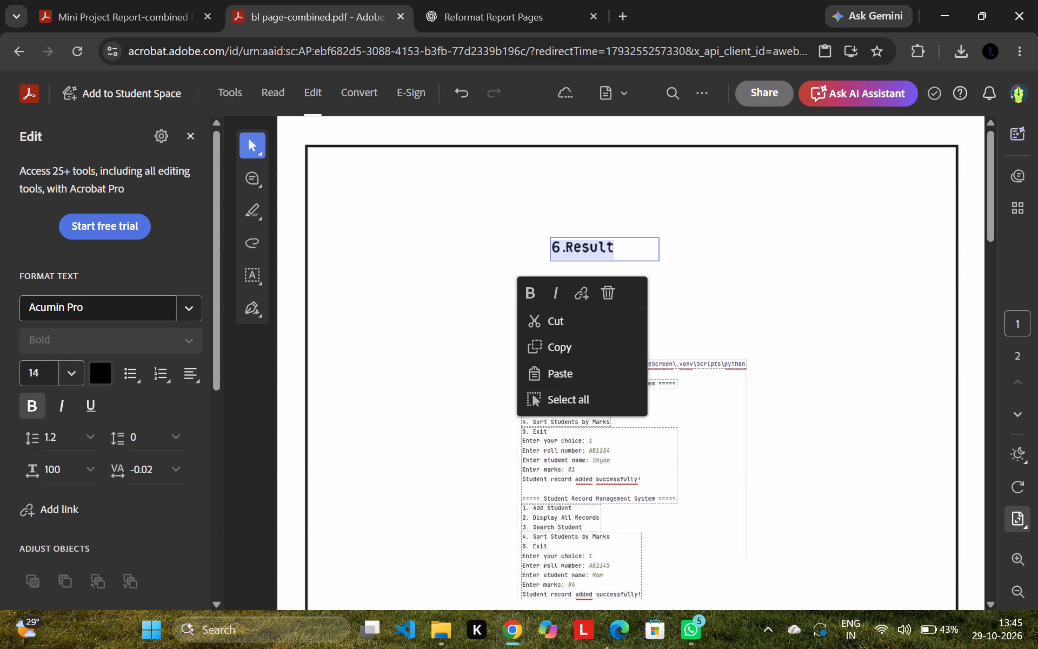
left_click(189, 313)
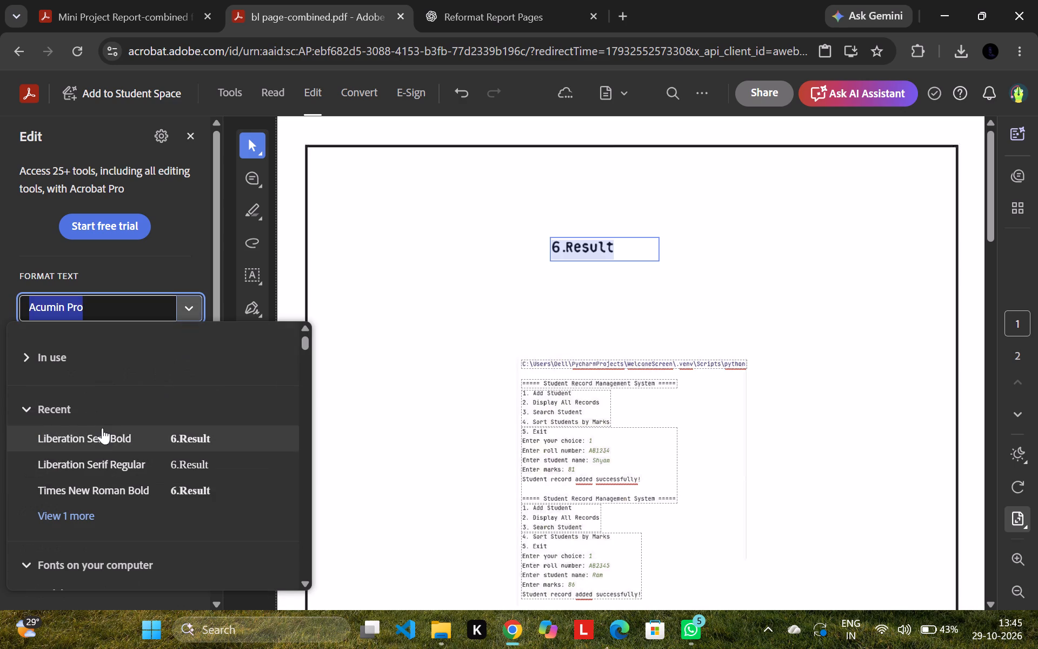
left_click(105, 437)
left_click(690, 184)
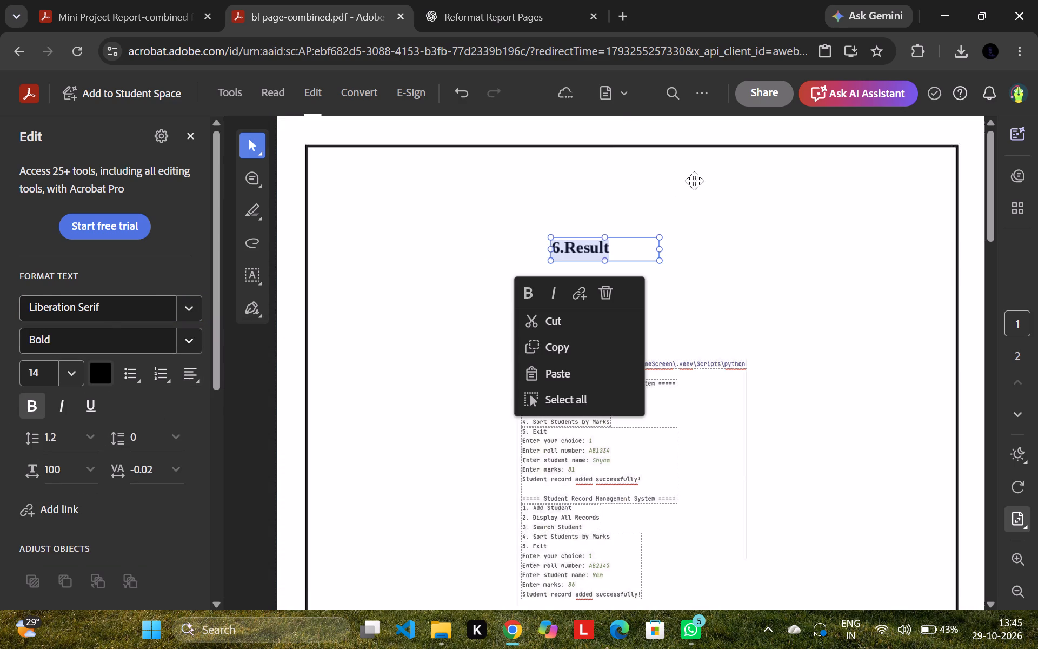
Move the "6.Result" heading to the upper-left corner of page 1, just inside the border.
left_click_drag(635, 238, 628, 229)
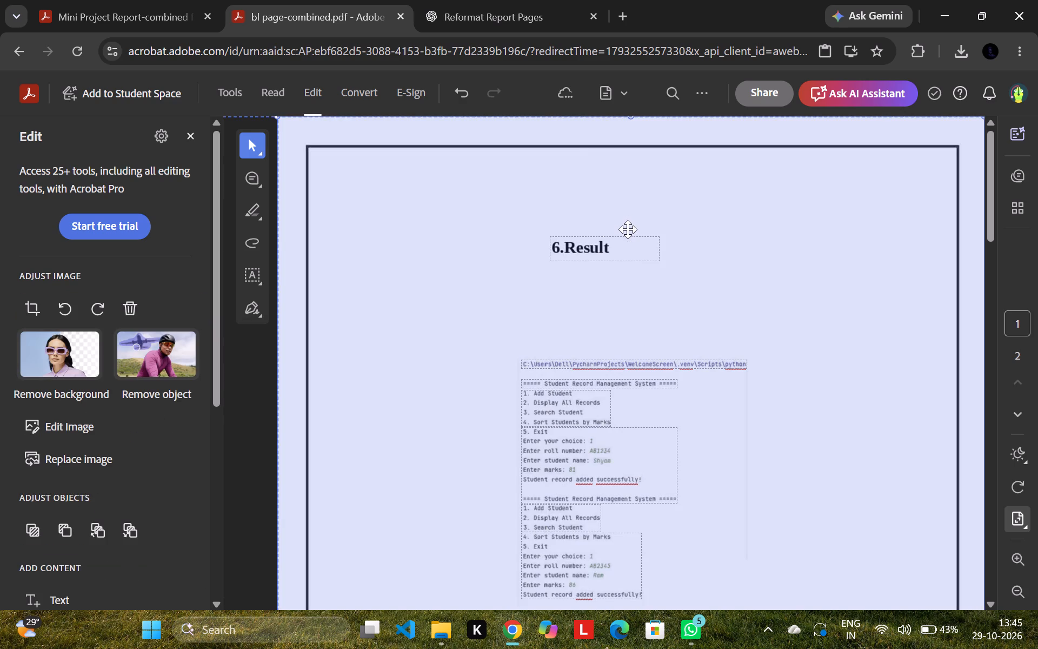
left_click_drag(628, 229, 630, 233)
left_click(648, 222)
left_click(627, 249)
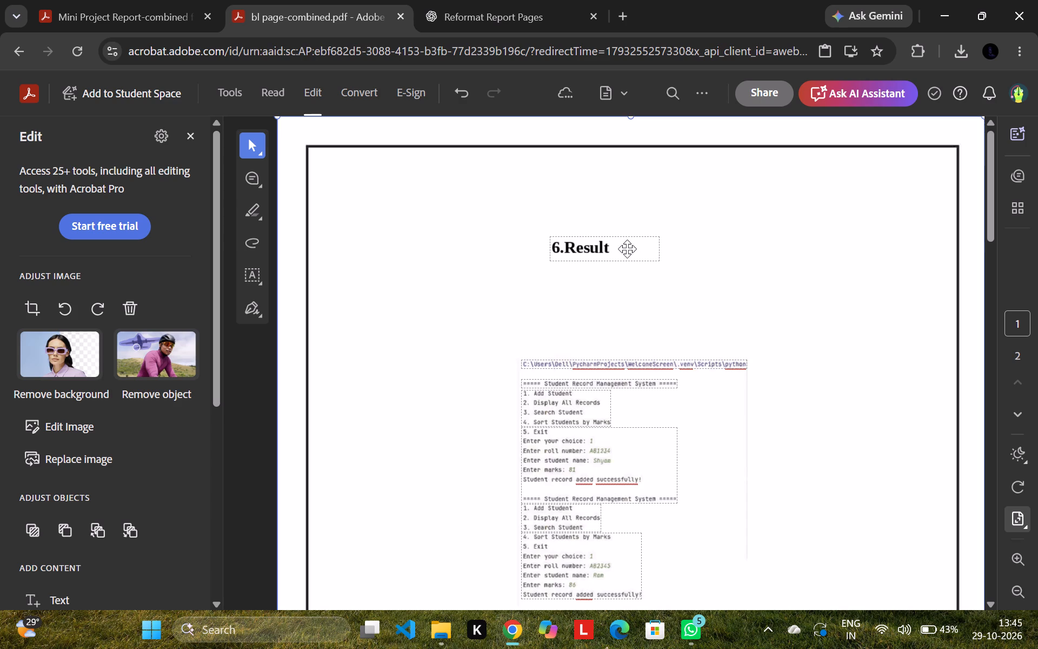
left_click_drag(627, 237, 607, 208)
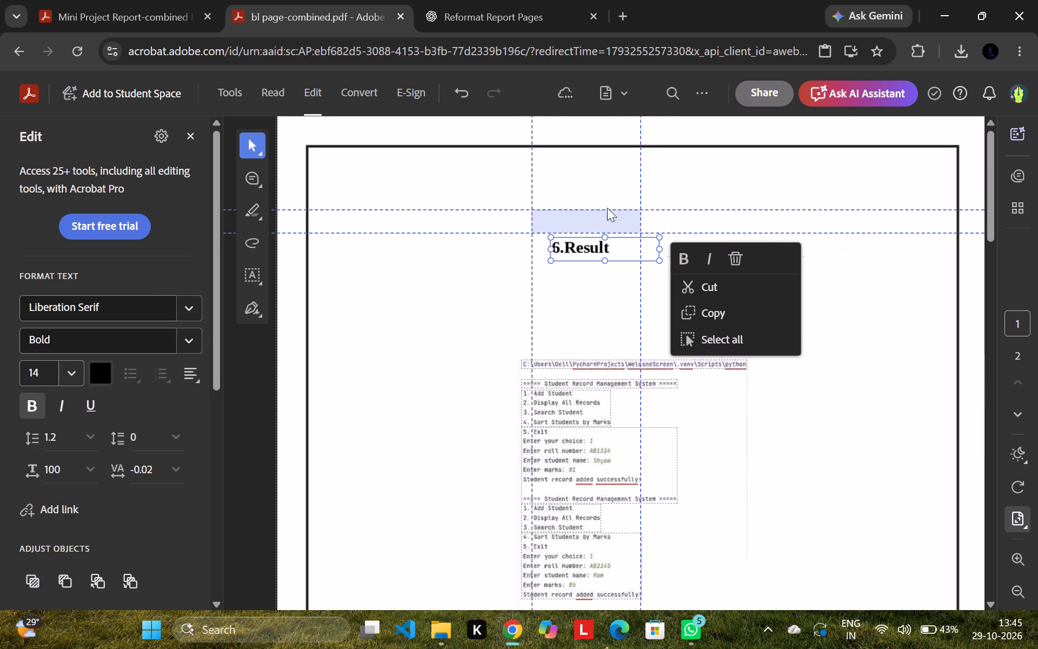
left_click_drag(607, 208, 436, 183)
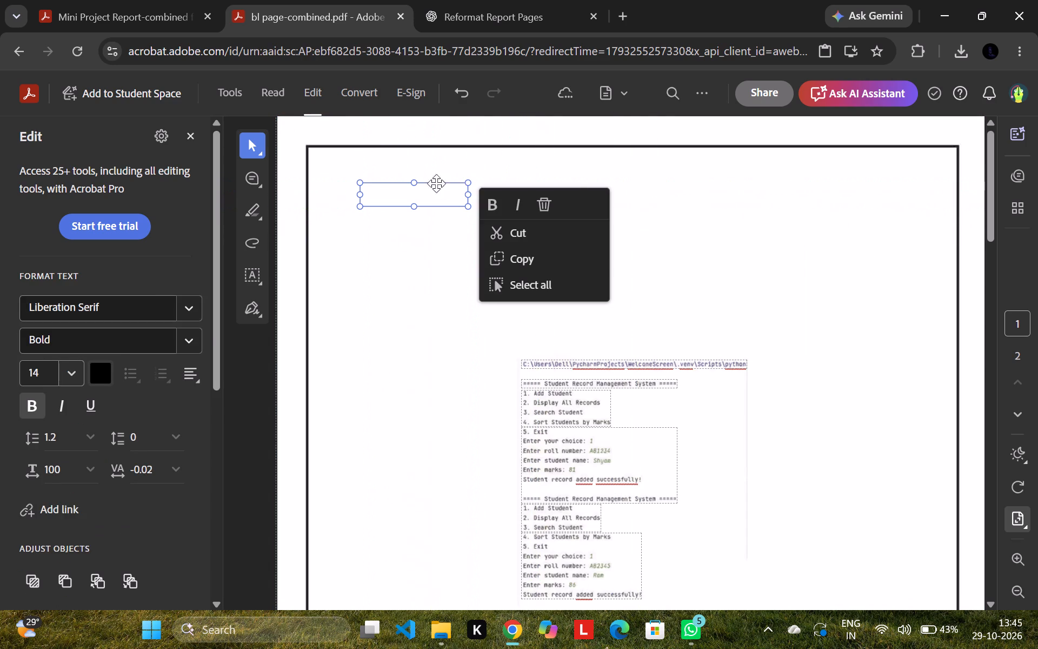
left_click(707, 189)
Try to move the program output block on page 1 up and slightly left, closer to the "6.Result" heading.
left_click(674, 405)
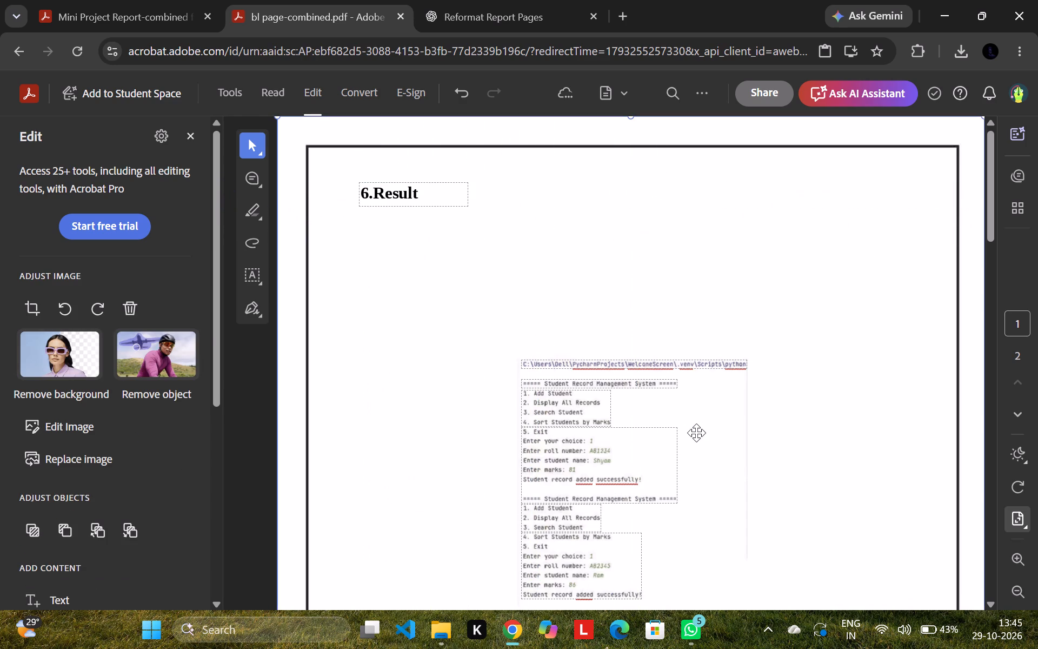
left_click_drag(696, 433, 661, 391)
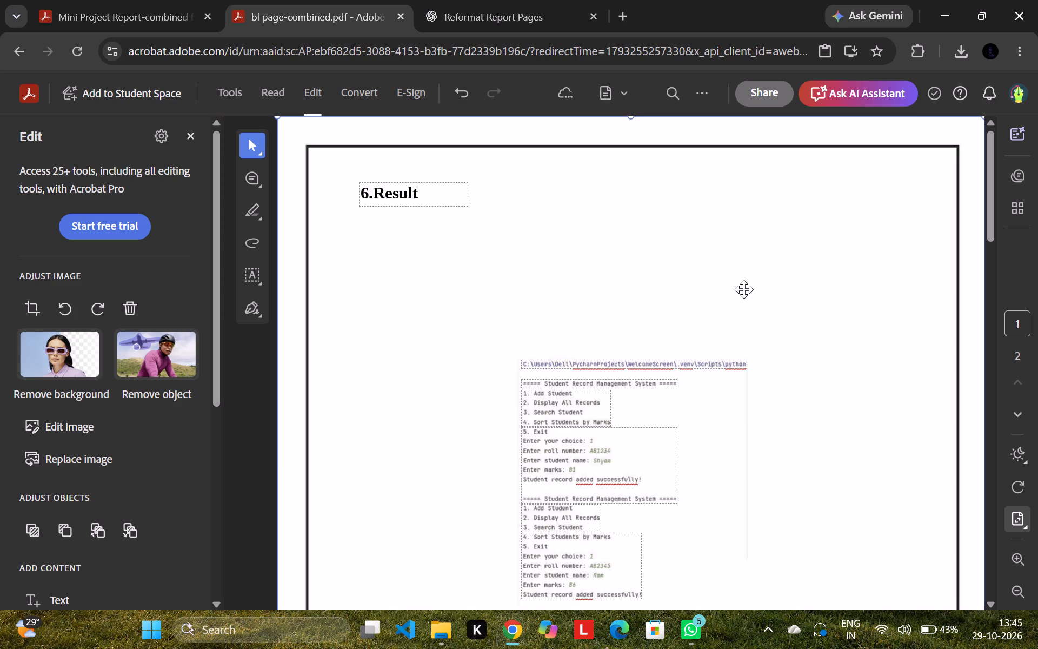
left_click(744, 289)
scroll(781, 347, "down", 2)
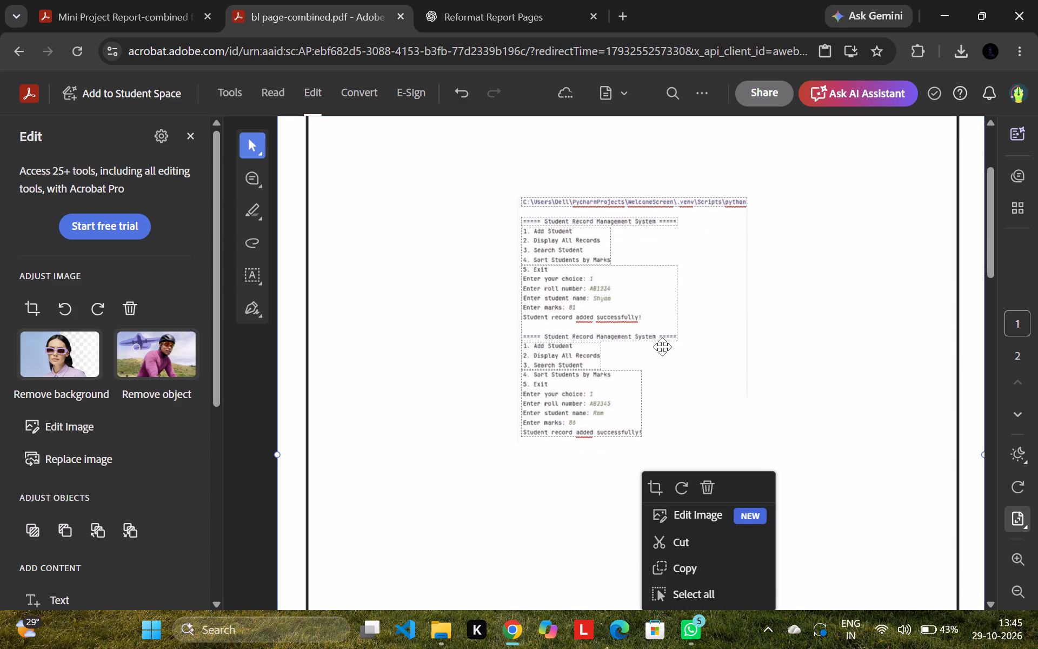
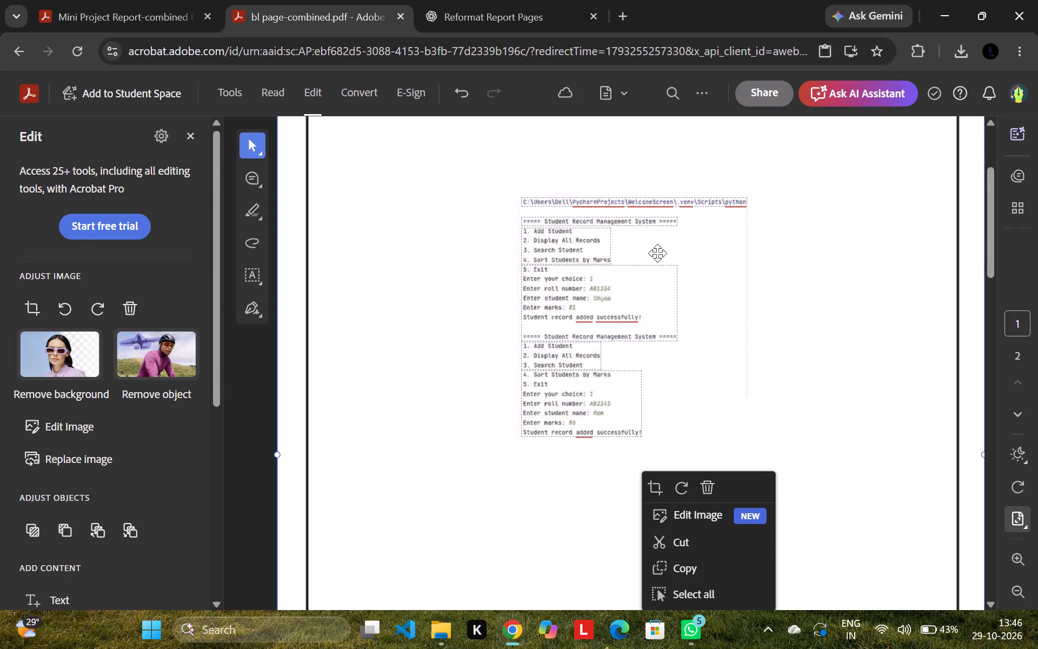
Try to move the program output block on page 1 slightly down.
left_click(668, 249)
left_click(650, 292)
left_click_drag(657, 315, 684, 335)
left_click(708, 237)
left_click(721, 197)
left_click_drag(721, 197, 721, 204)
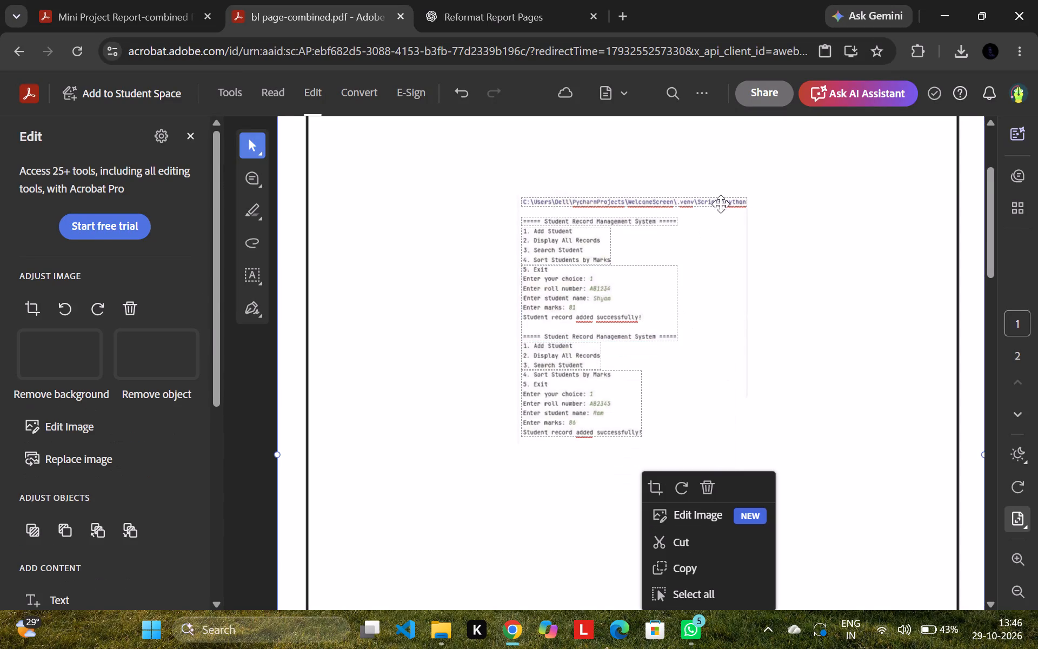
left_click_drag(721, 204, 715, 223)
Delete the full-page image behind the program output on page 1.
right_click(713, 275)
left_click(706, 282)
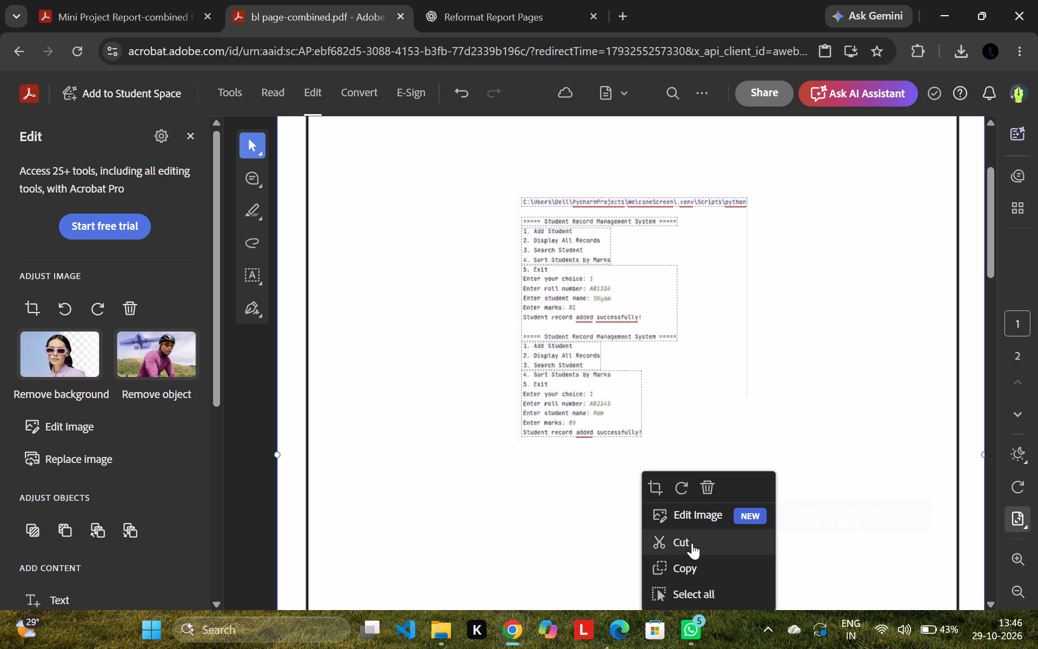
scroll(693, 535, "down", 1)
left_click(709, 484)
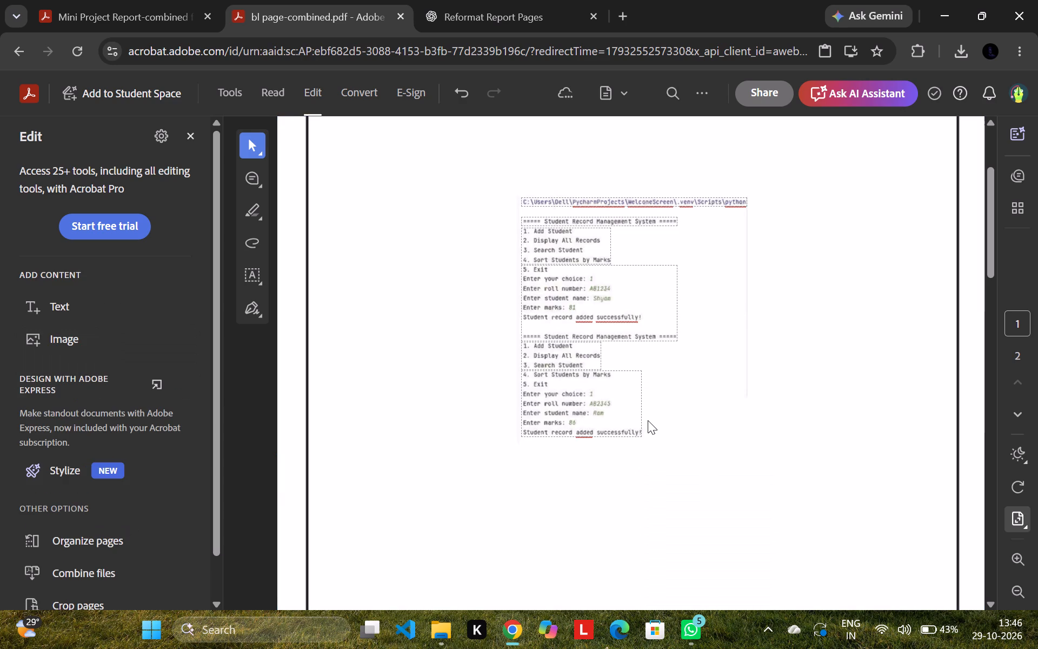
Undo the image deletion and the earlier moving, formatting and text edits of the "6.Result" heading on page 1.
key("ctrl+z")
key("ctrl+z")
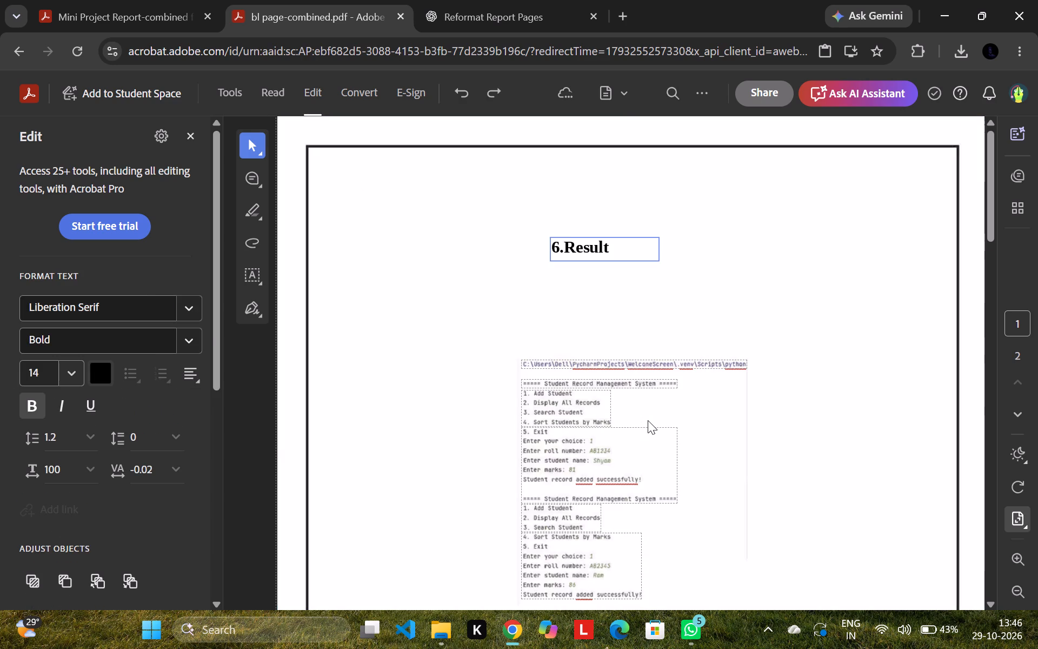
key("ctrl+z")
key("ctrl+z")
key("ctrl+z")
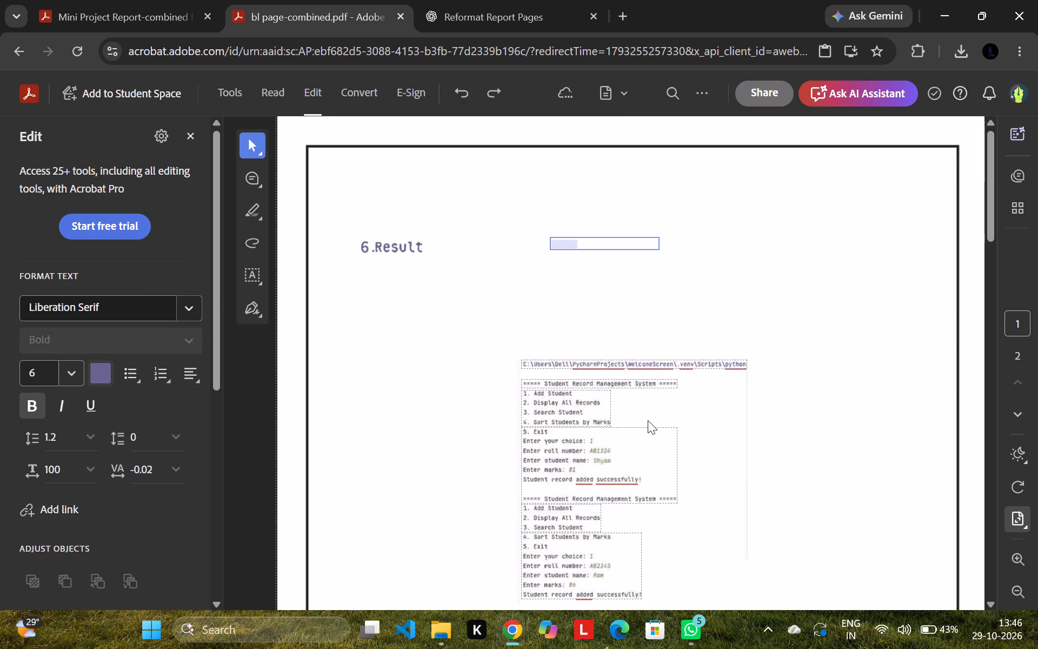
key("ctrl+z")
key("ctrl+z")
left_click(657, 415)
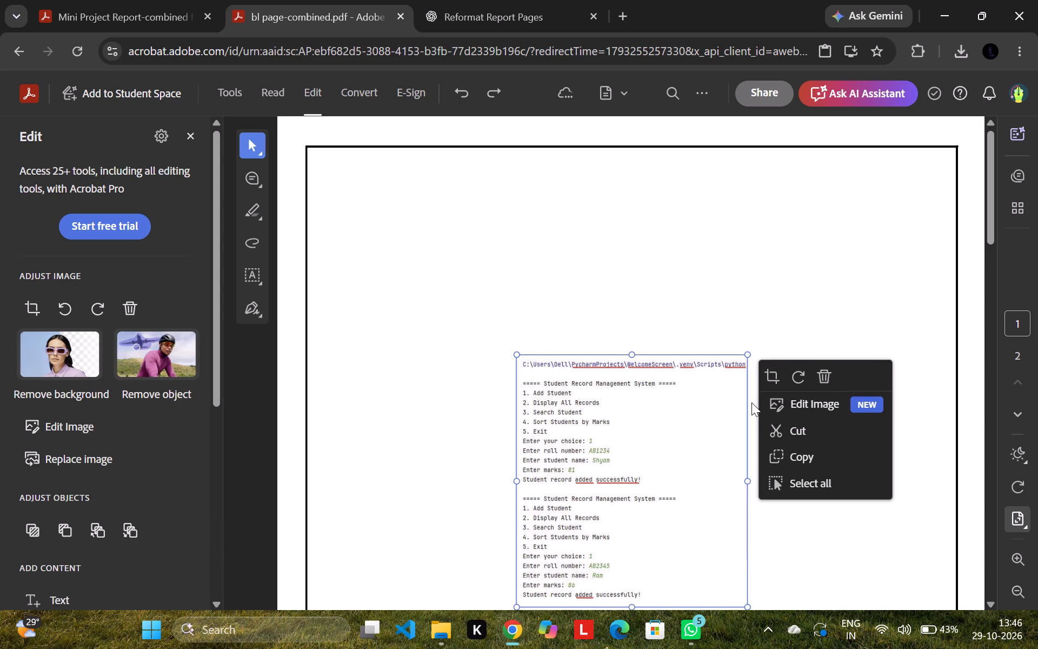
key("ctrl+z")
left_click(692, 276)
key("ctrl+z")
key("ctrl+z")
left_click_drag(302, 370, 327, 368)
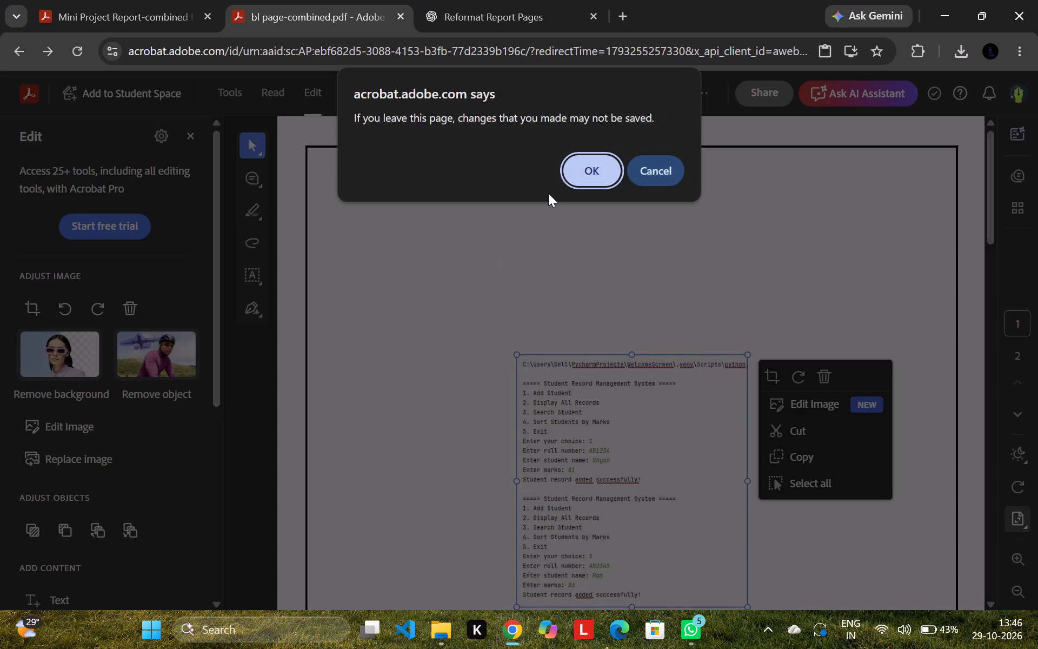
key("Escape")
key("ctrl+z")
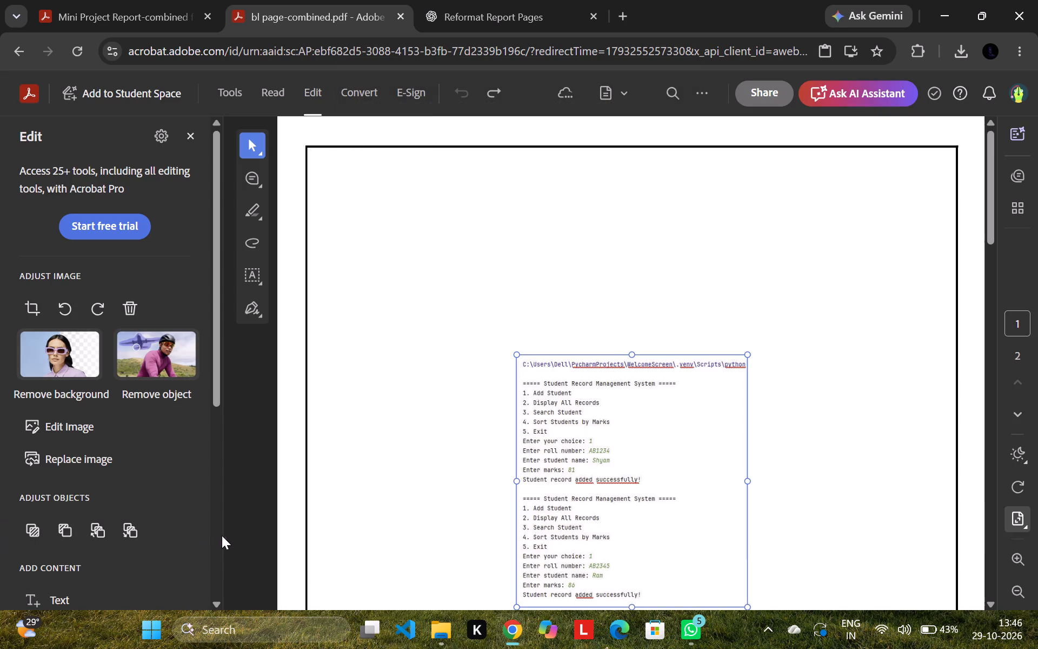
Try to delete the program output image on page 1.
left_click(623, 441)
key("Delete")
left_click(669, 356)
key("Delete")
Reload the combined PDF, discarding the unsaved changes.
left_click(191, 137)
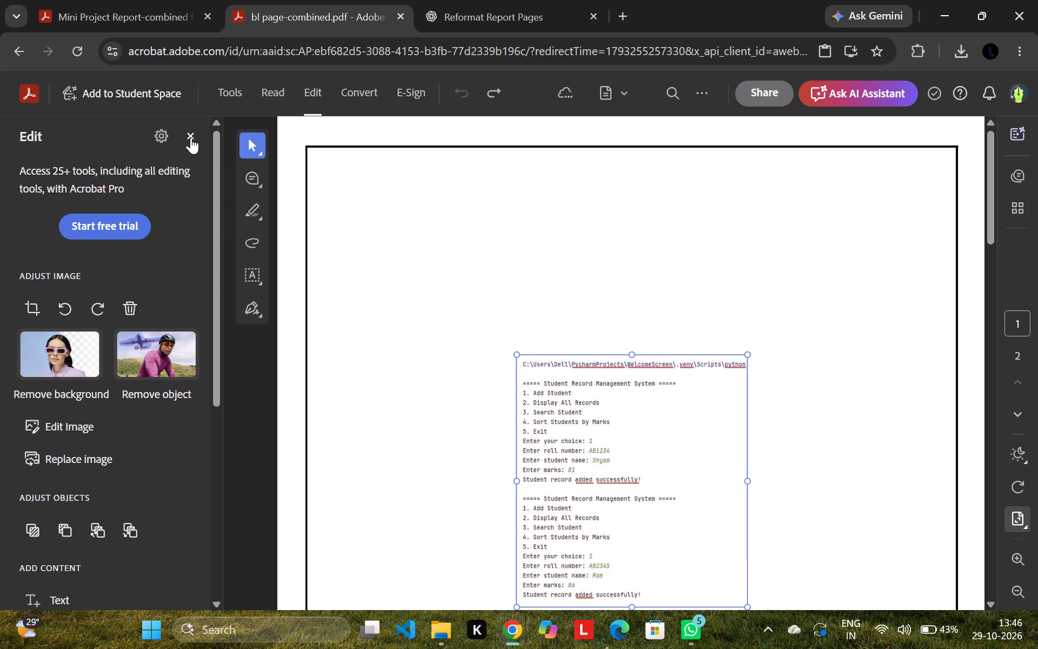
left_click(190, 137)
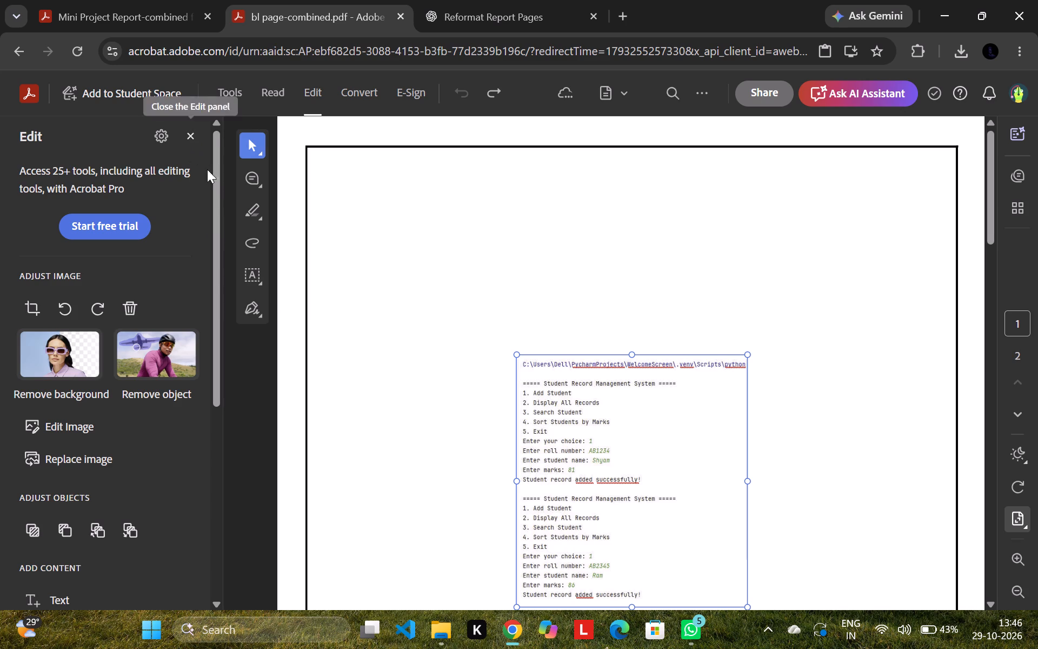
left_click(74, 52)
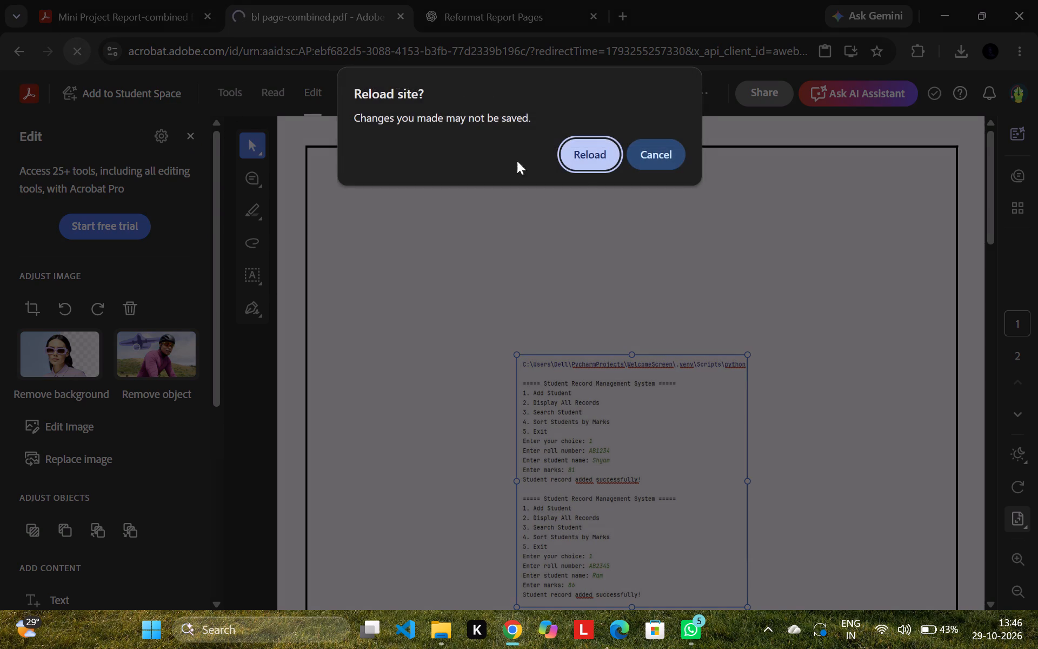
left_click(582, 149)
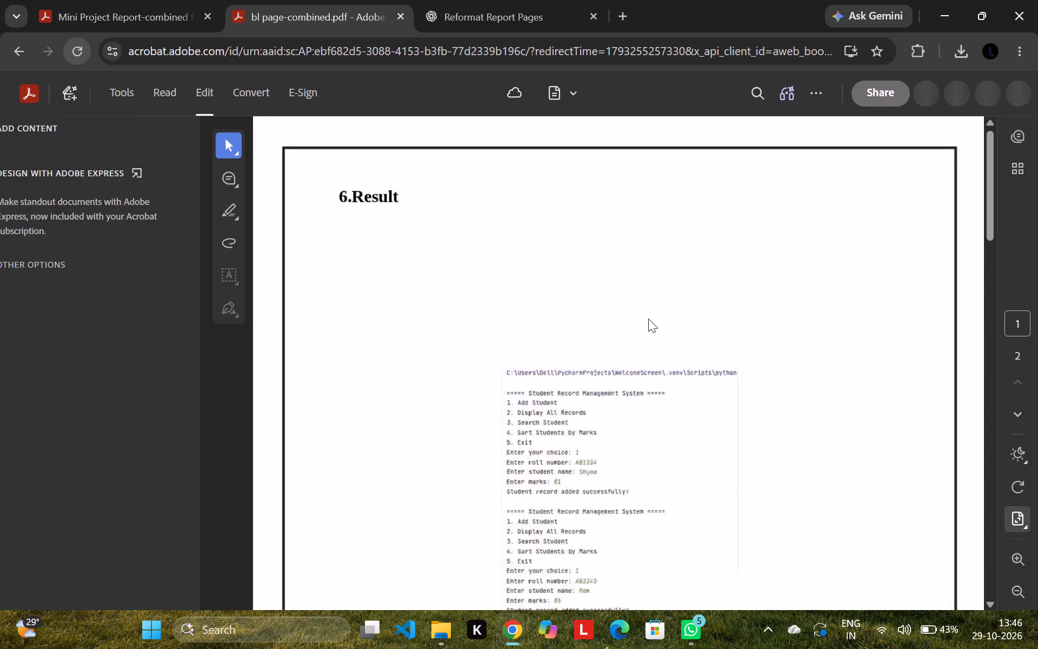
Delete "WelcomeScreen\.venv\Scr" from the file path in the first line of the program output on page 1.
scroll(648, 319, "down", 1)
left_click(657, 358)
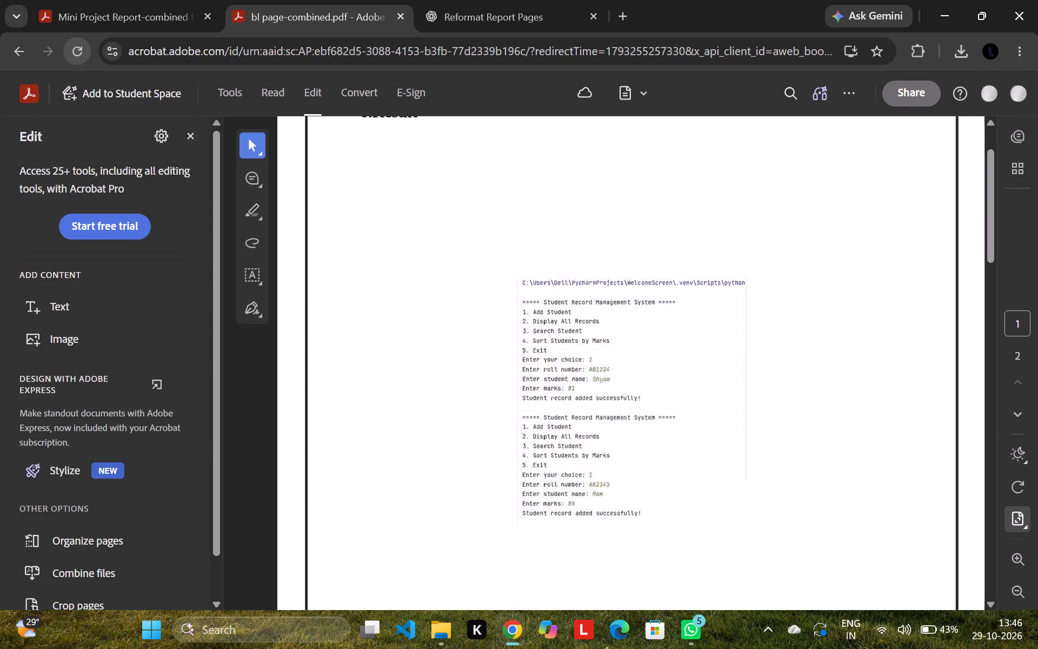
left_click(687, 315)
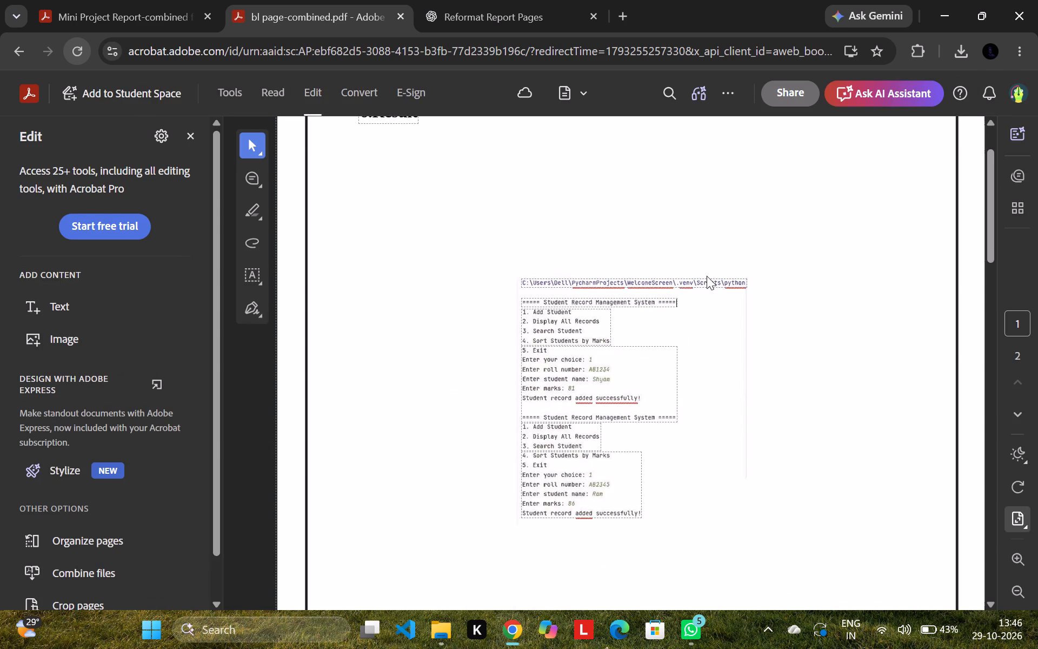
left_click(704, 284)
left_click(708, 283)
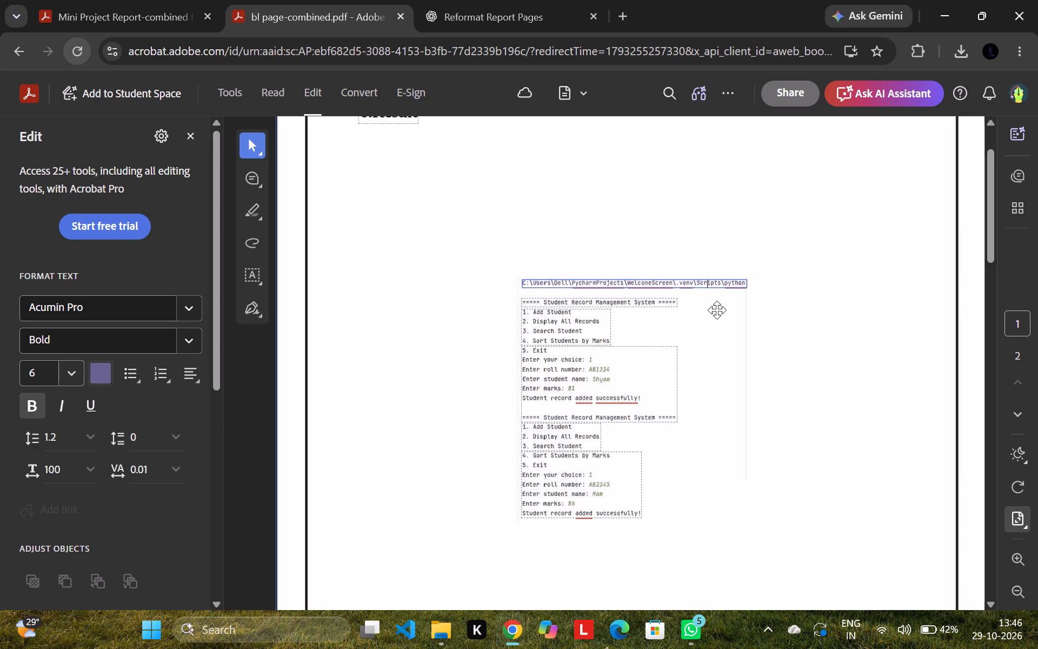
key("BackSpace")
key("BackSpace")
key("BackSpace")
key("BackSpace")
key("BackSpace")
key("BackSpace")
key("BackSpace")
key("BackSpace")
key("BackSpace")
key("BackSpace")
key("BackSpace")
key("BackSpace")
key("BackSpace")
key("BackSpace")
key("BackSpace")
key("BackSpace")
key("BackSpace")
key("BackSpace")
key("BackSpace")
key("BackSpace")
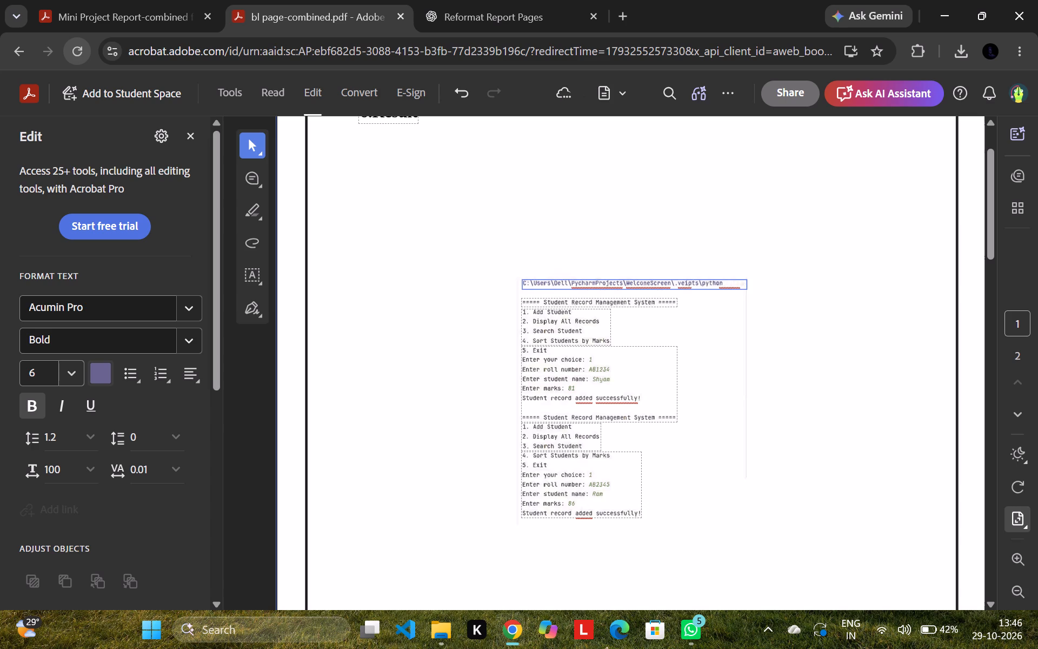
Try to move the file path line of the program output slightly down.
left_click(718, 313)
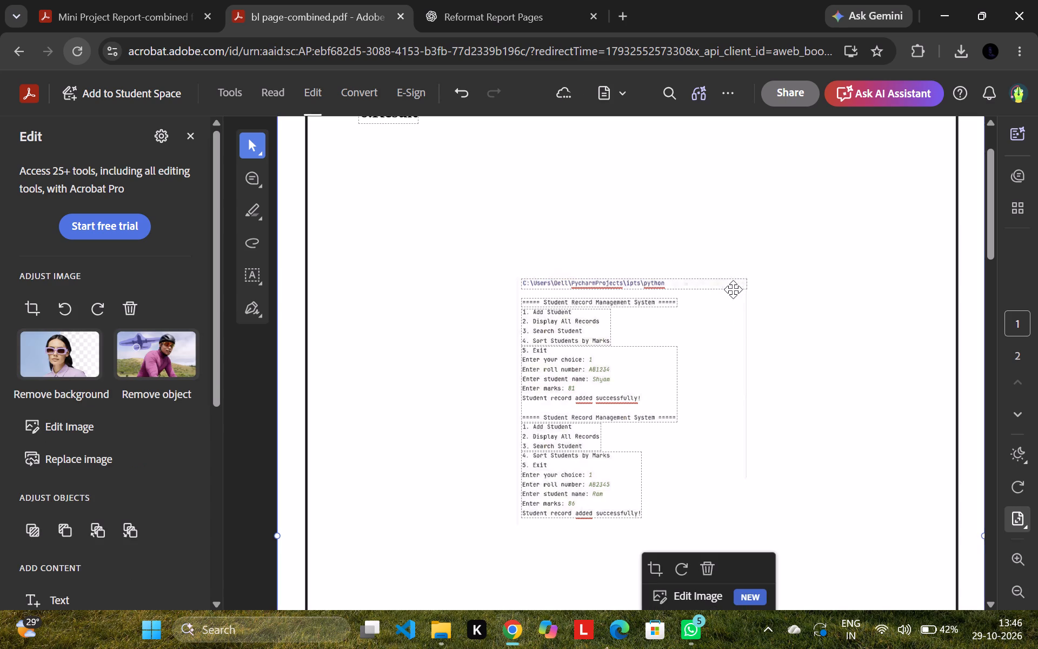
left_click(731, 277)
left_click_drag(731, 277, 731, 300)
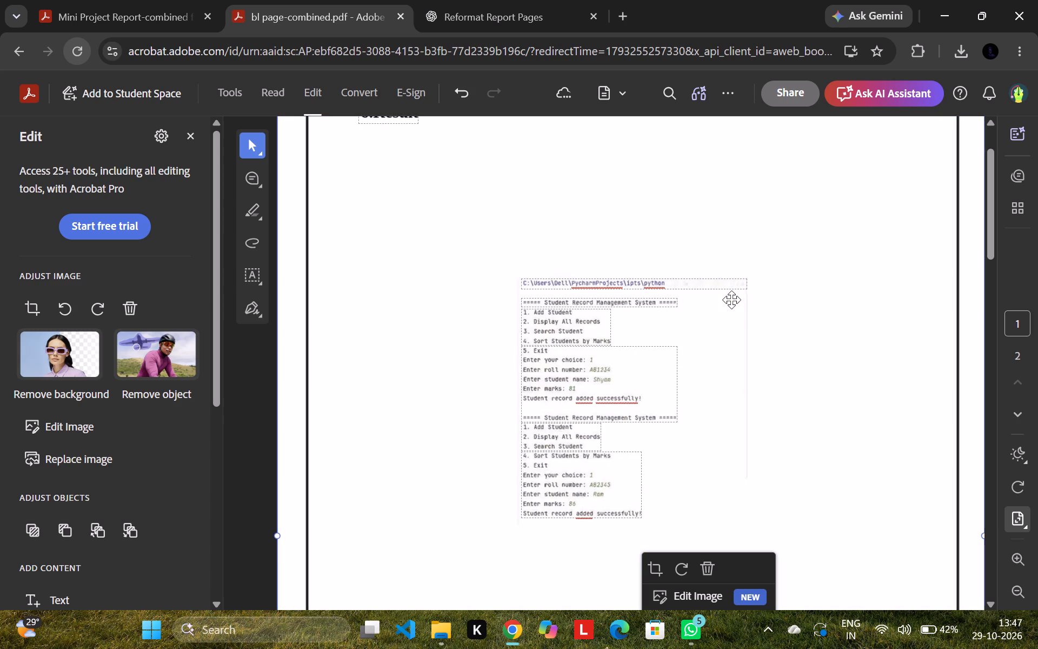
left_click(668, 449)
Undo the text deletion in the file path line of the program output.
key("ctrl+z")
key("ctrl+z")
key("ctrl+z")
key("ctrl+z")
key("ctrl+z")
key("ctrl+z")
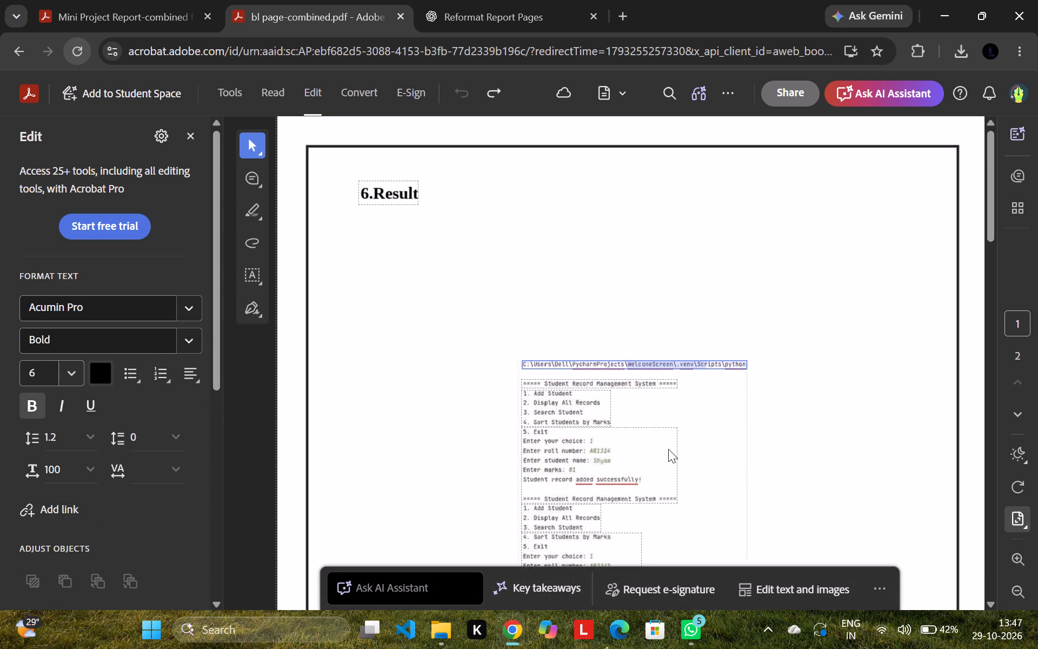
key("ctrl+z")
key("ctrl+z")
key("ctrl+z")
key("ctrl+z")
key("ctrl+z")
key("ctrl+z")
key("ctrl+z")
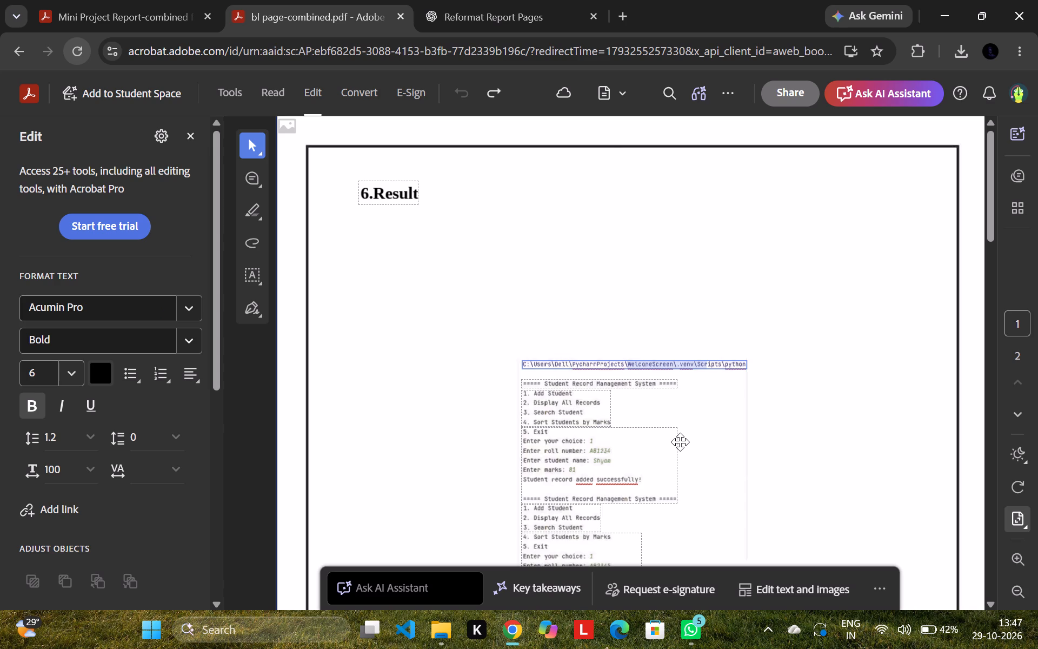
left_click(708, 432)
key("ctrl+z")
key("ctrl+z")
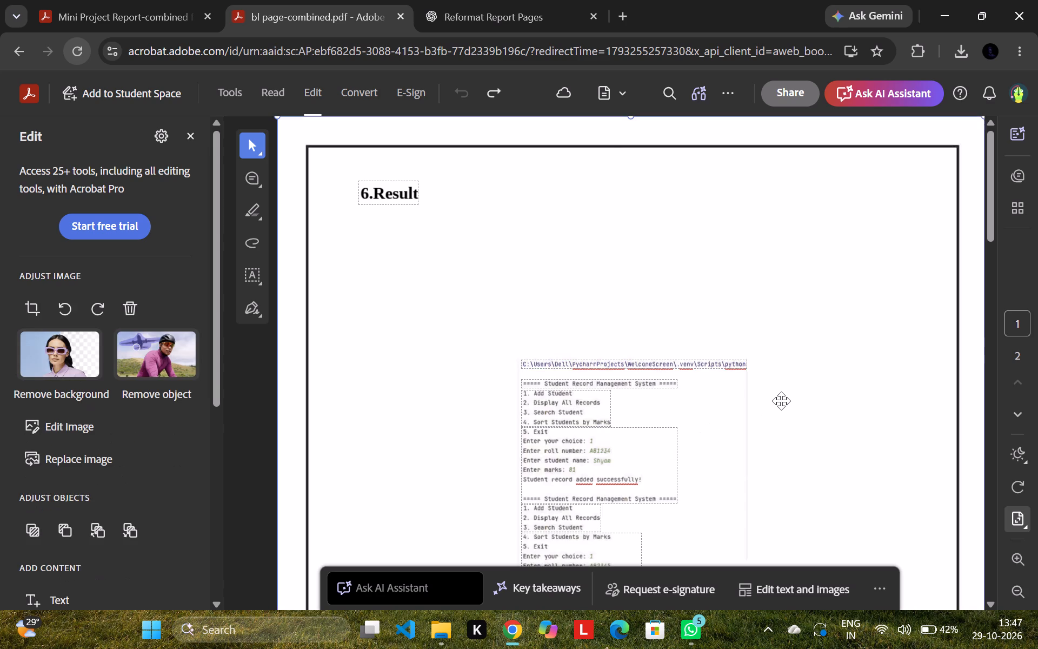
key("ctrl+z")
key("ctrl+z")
Start a new Combine files session from Acrobat's home page with the "bl page" PDF from the Downloads folder.
left_click(23, 87)
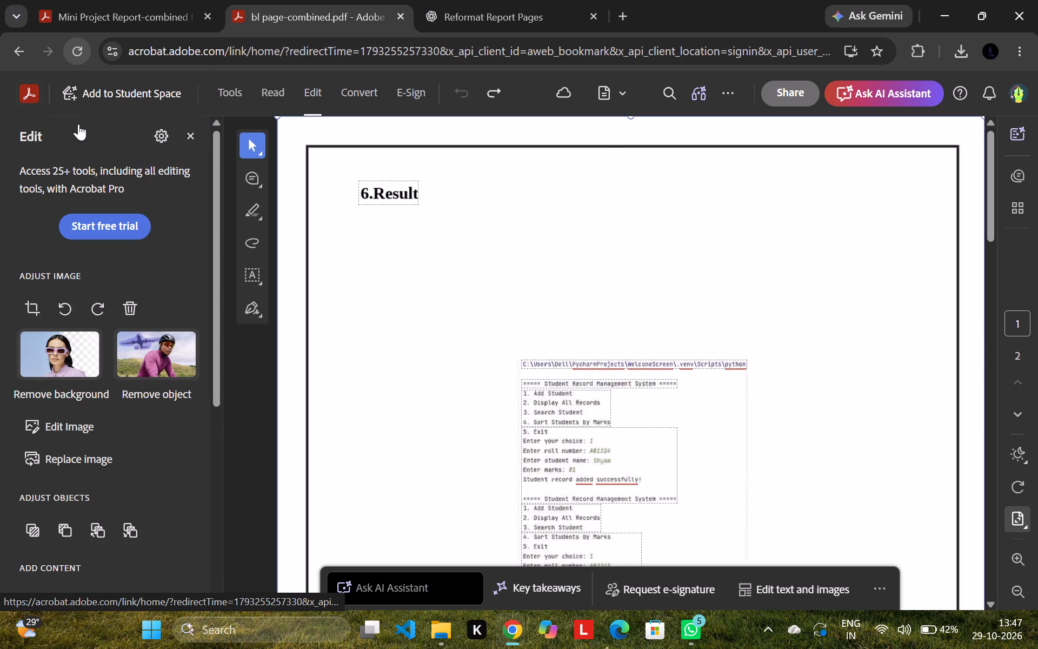
key("alt+Tab")
key("alt+Tab")
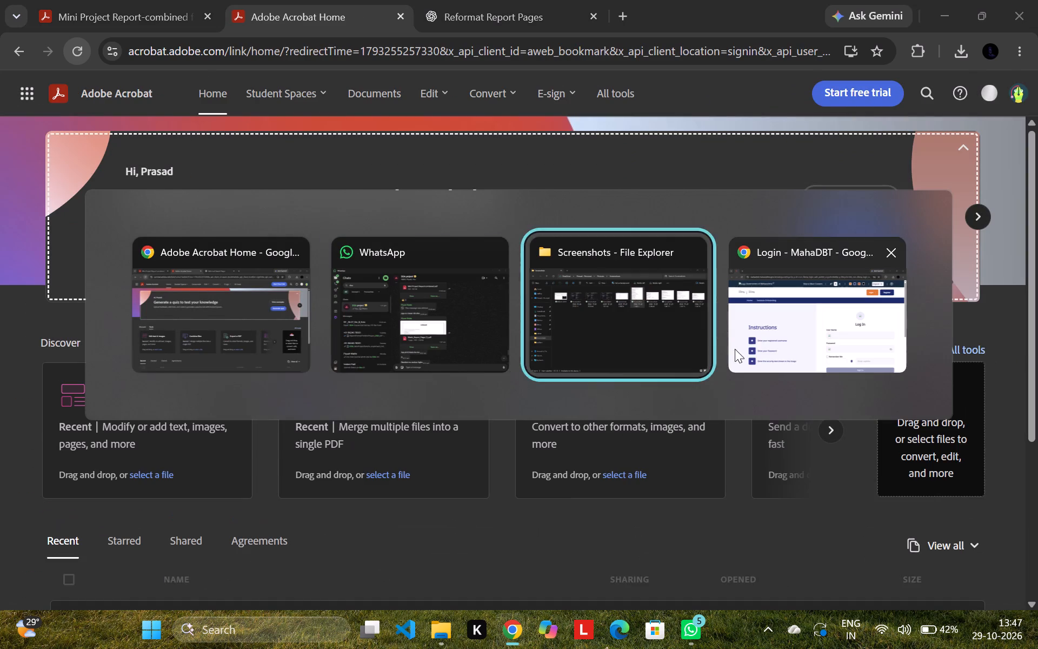
left_click(51, 276)
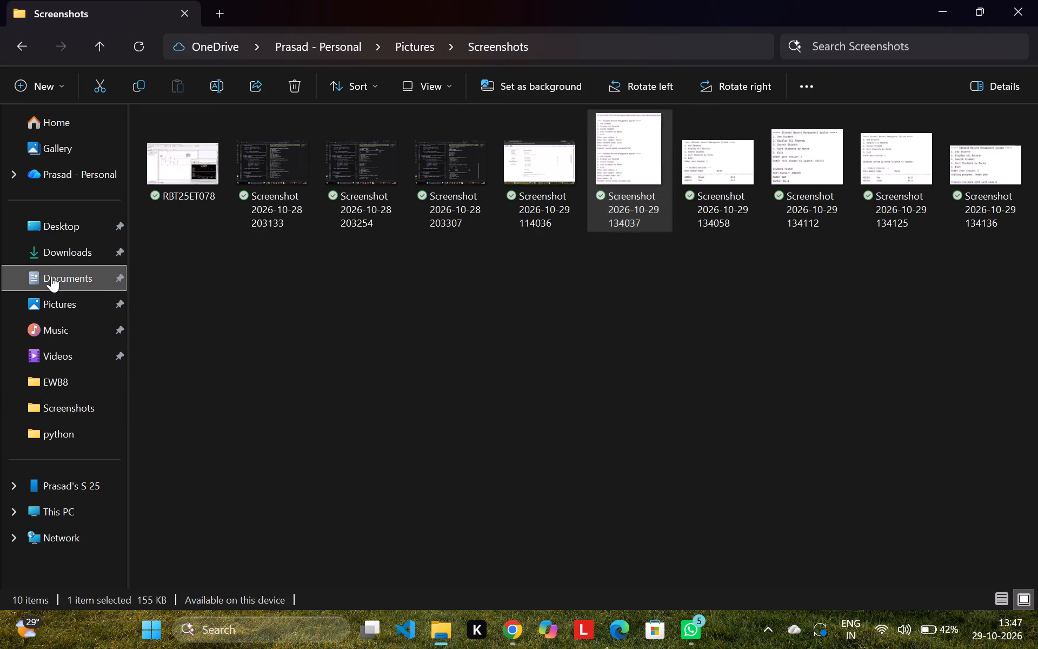
key("alt+Tab")
key("alt+Tab")
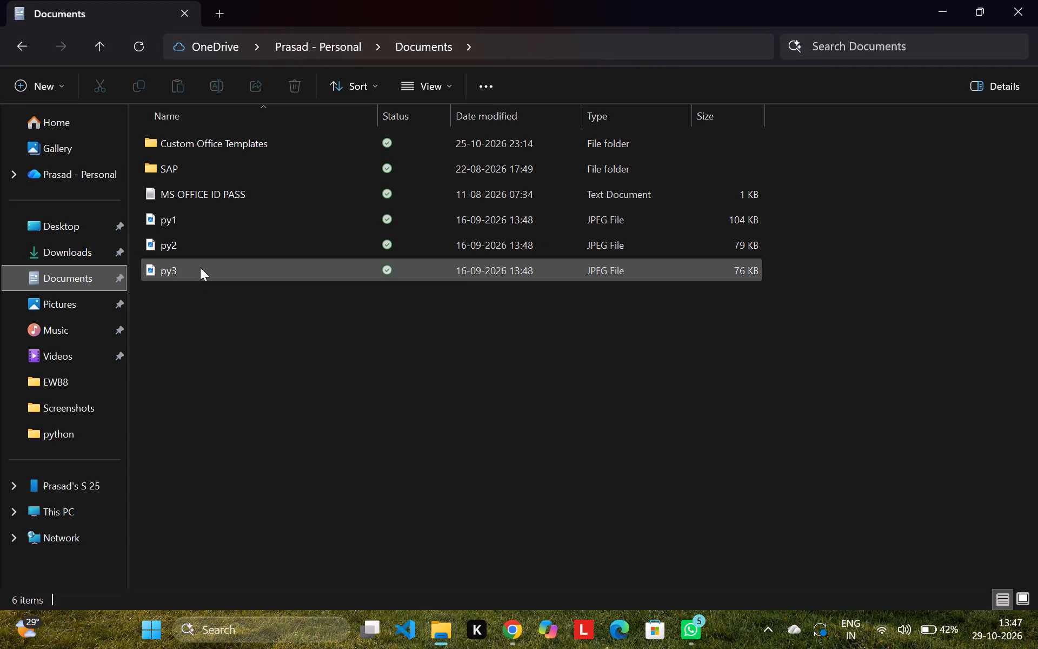
left_click(76, 255)
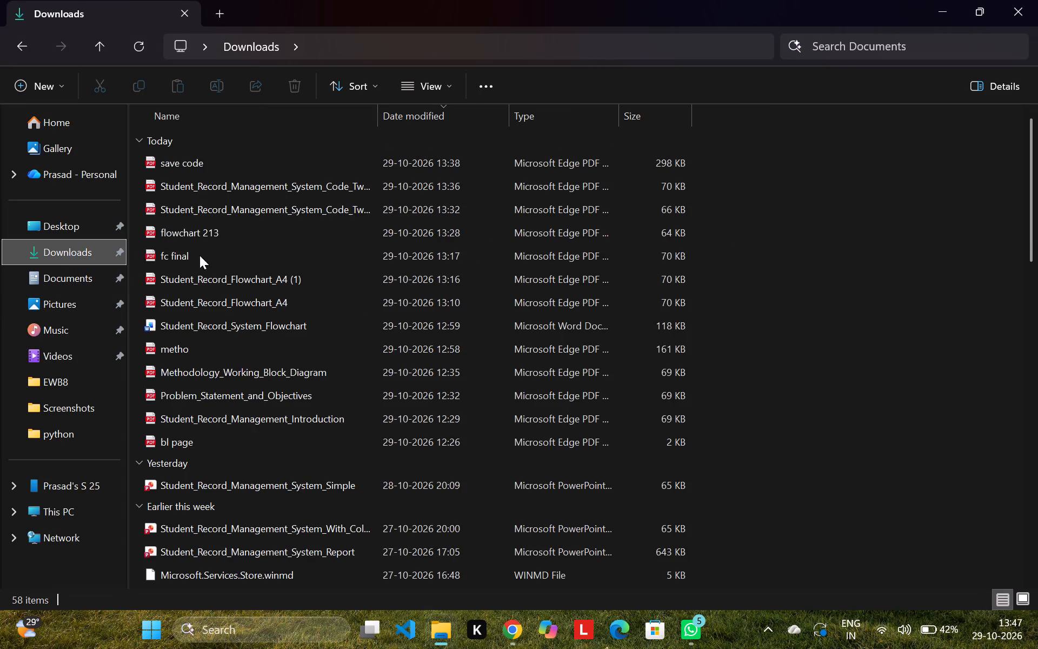
left_click_drag(247, 436, 246, 452)
left_click_drag(257, 441, 135, 400)
key("alt+Tab")
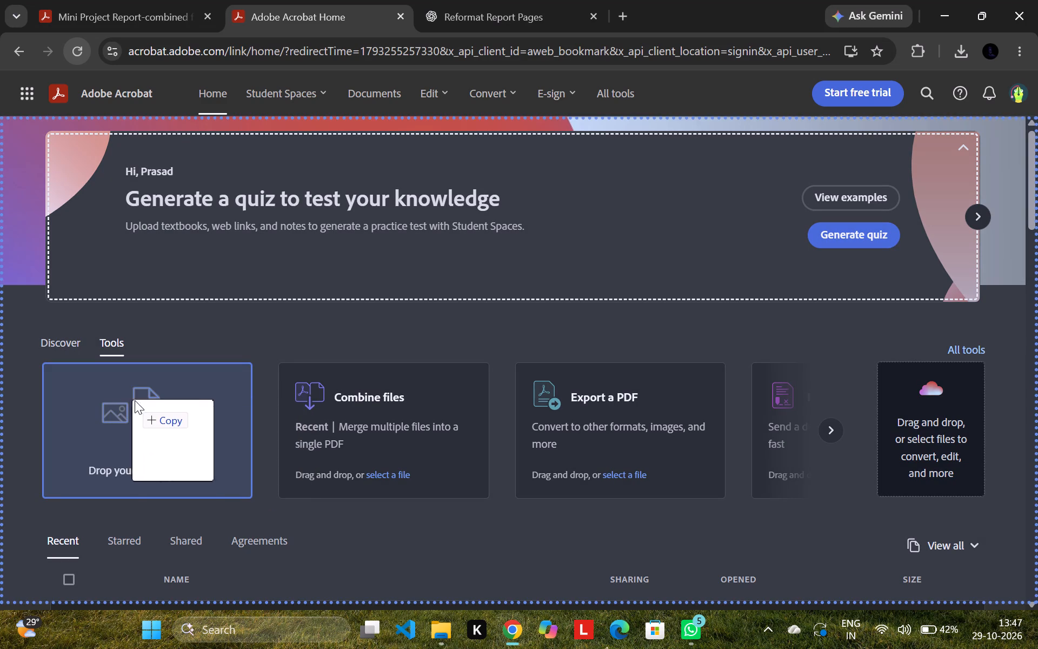
left_click_drag(135, 400, 338, 392)
Add a second copy of the "bl page" PDF from Downloads and combine both files into a single PDF.
key("alt+Tab")
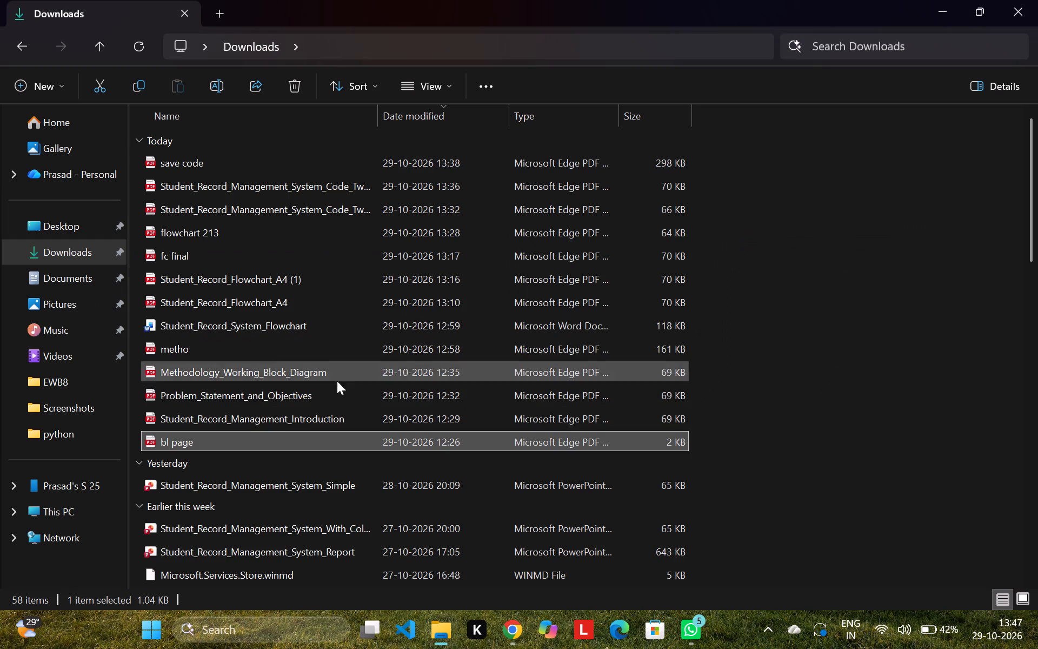
left_click_drag(277, 440, 474, 428)
key("alt+Tab")
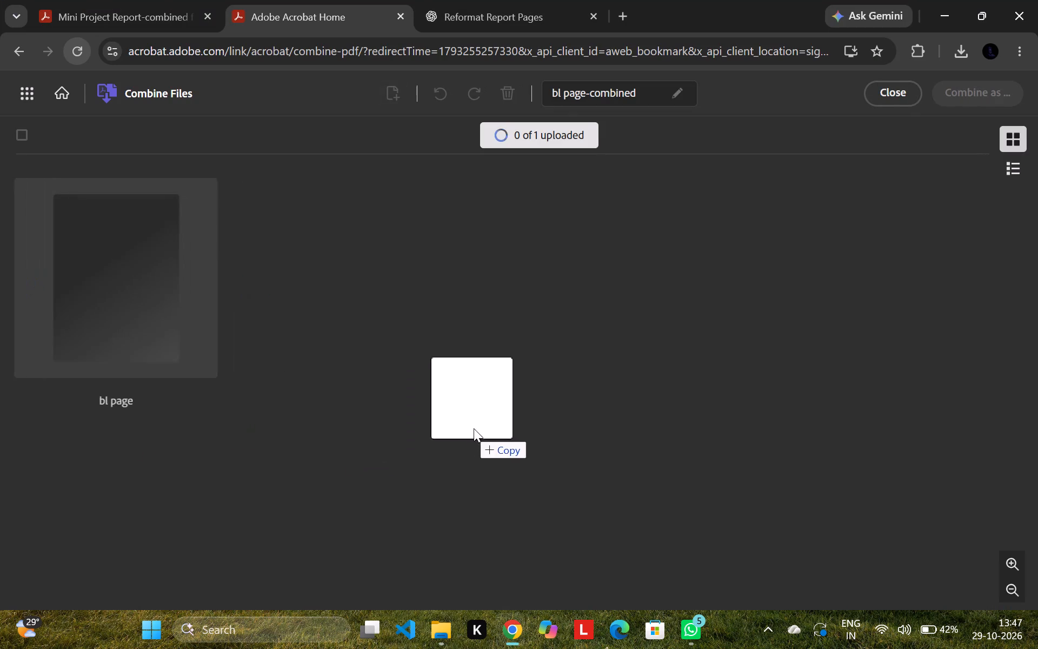
left_click_drag(474, 428, 429, 346)
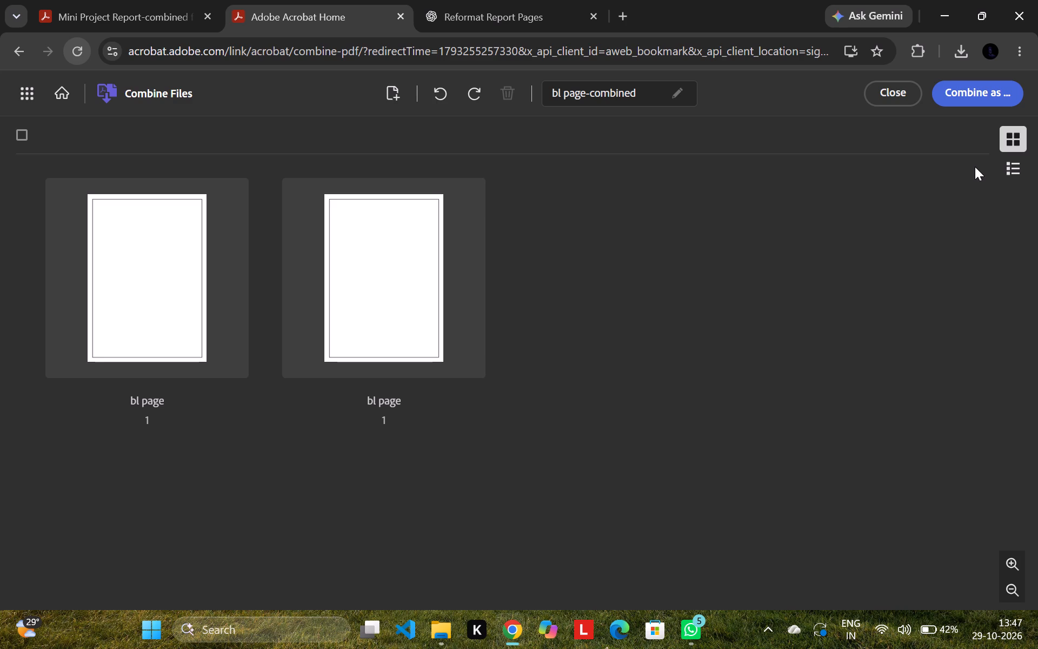
left_click(981, 96)
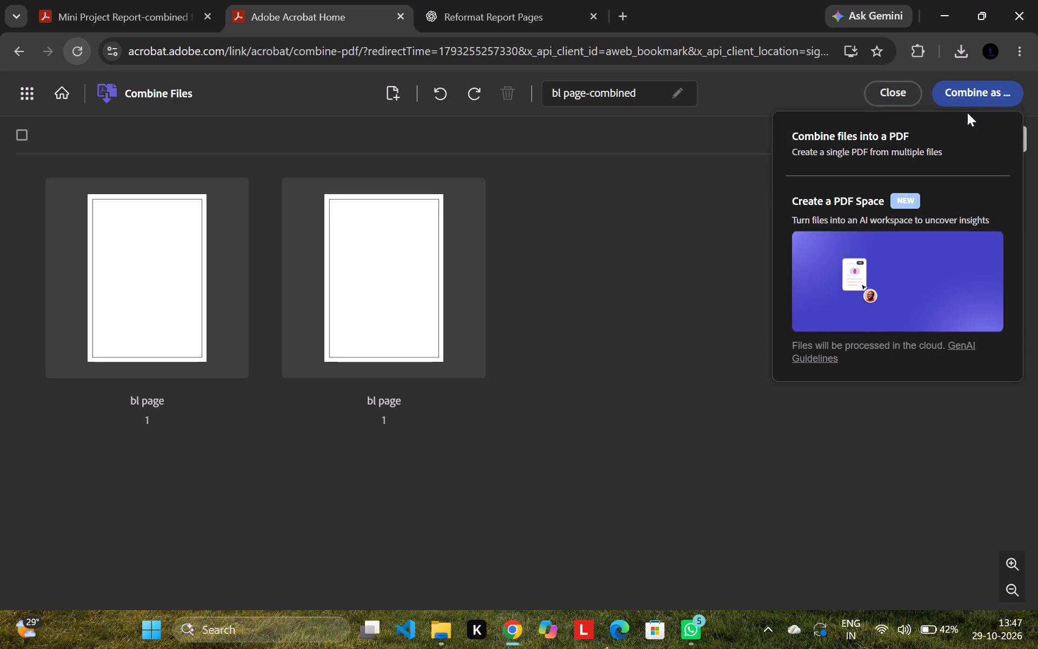
left_click(917, 144)
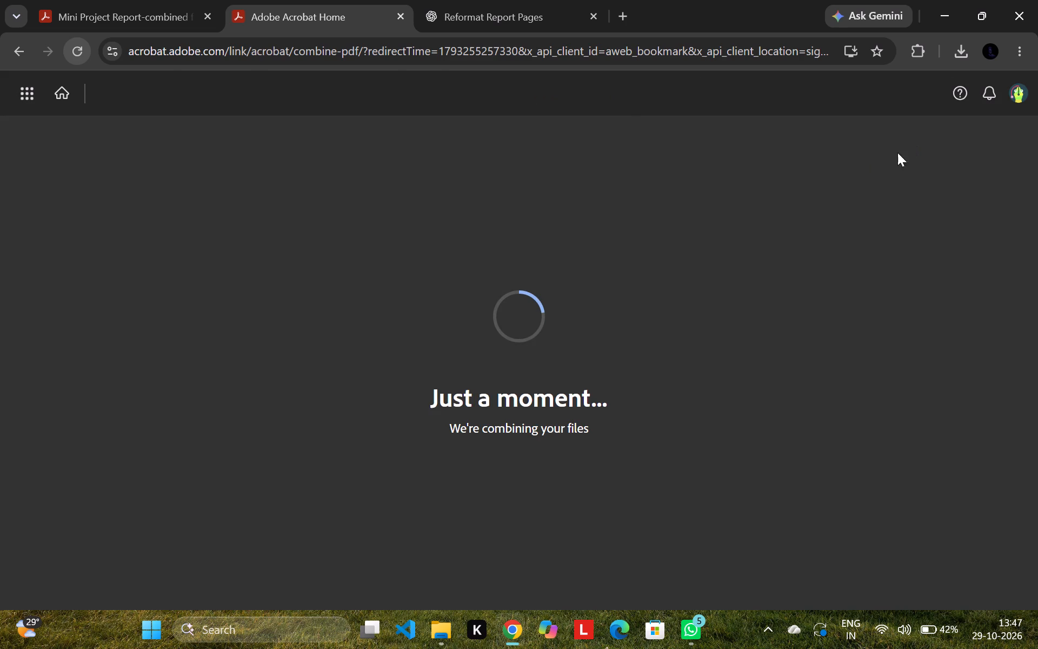
Open the Screenshots folder in File Explorer to source the program output images.
key("alt+Tab")
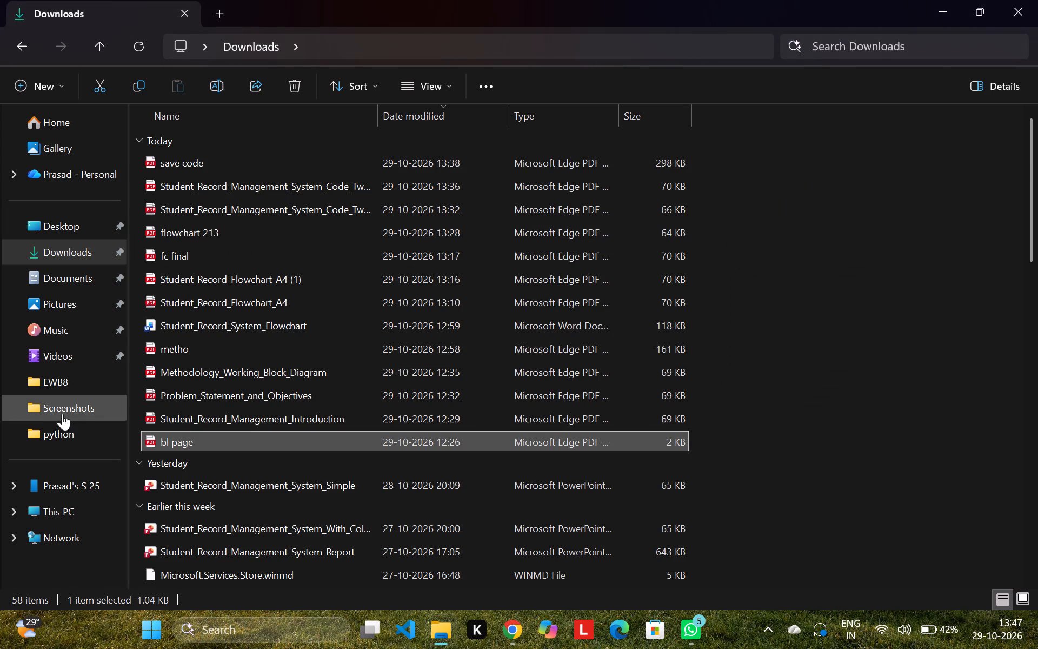
left_click(65, 407)
left_click(670, 342)
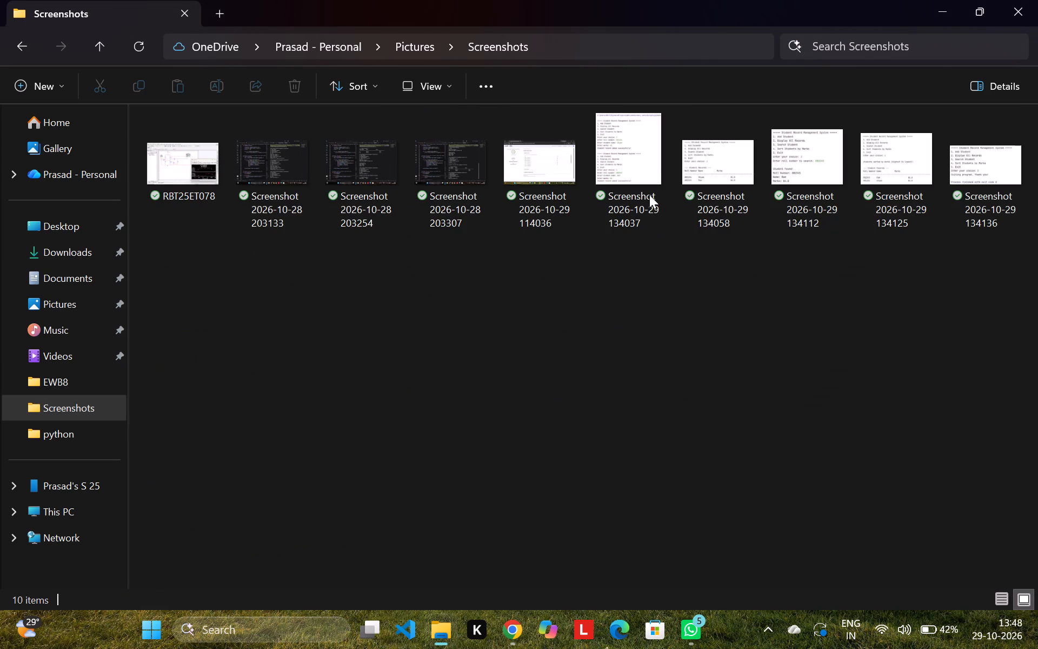
key("alt+Tab")
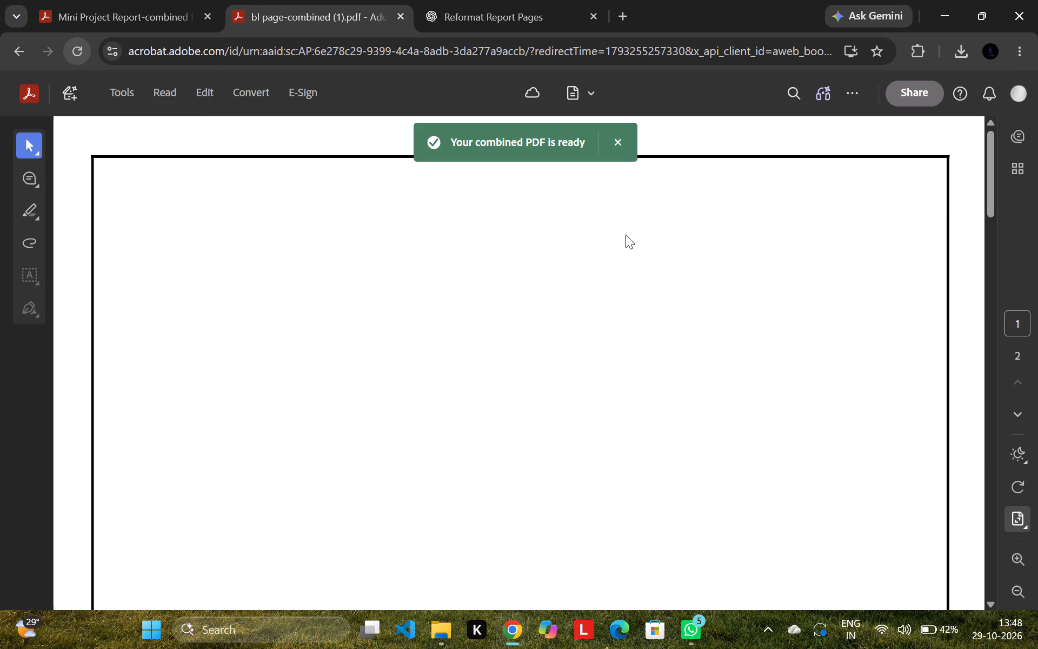
key("alt+Tab")
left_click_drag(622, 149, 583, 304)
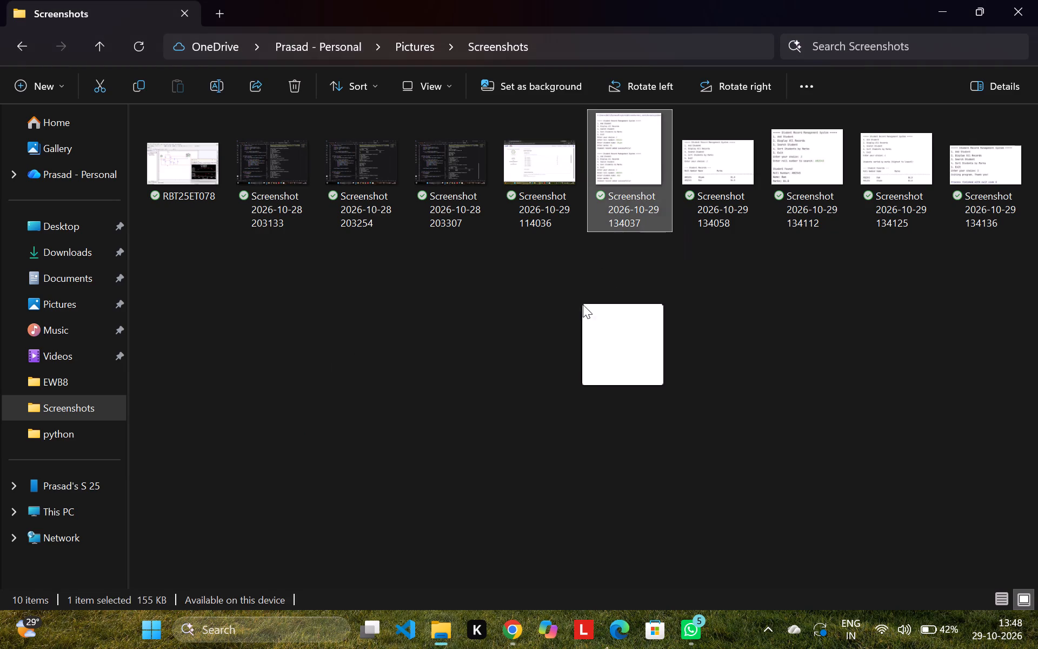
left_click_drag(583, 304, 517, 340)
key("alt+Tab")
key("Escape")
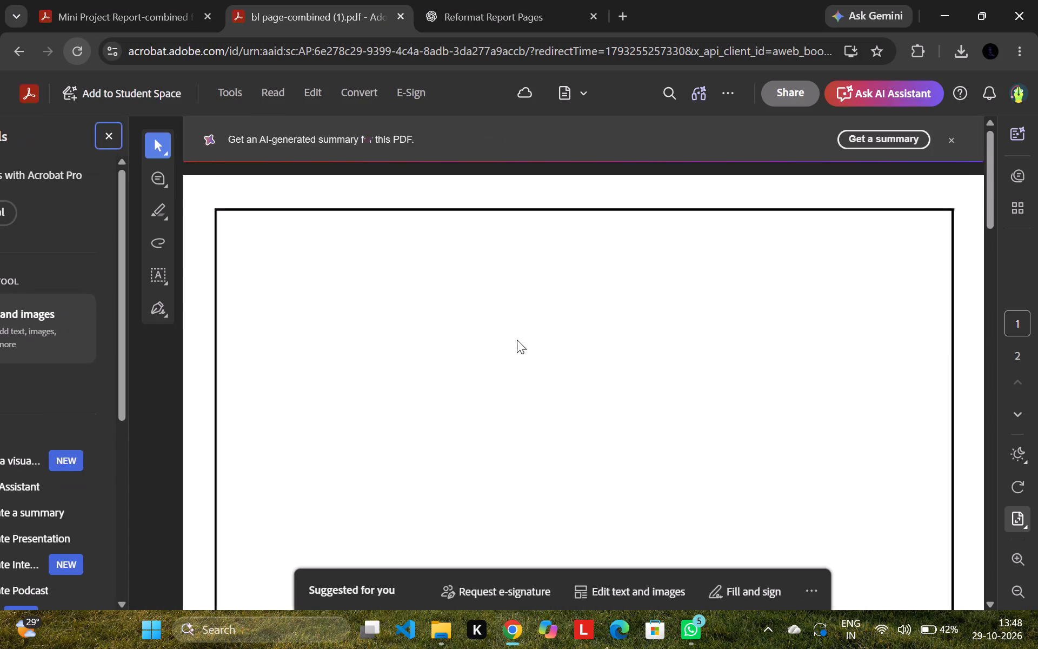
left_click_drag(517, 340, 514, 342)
left_click(951, 141)
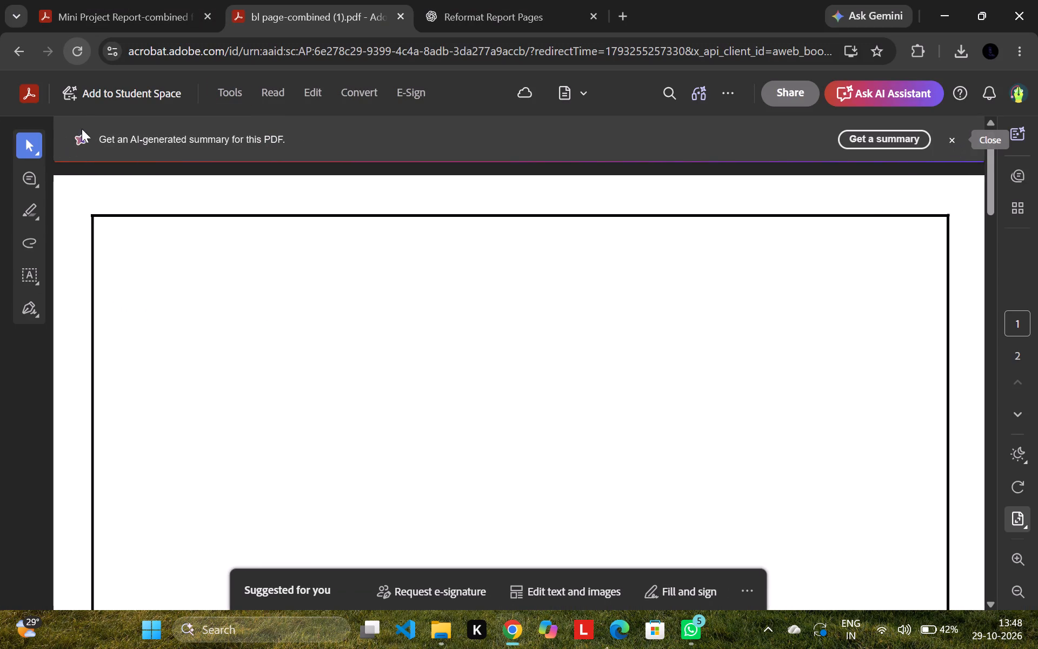
left_click(243, 92)
left_click(231, 100)
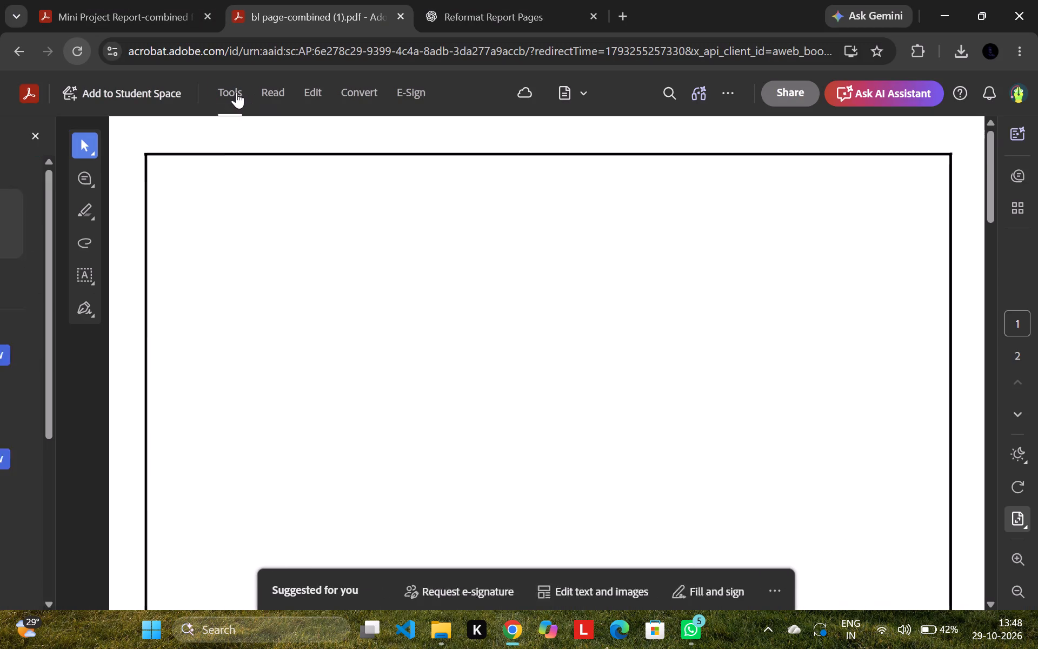
left_click(310, 94)
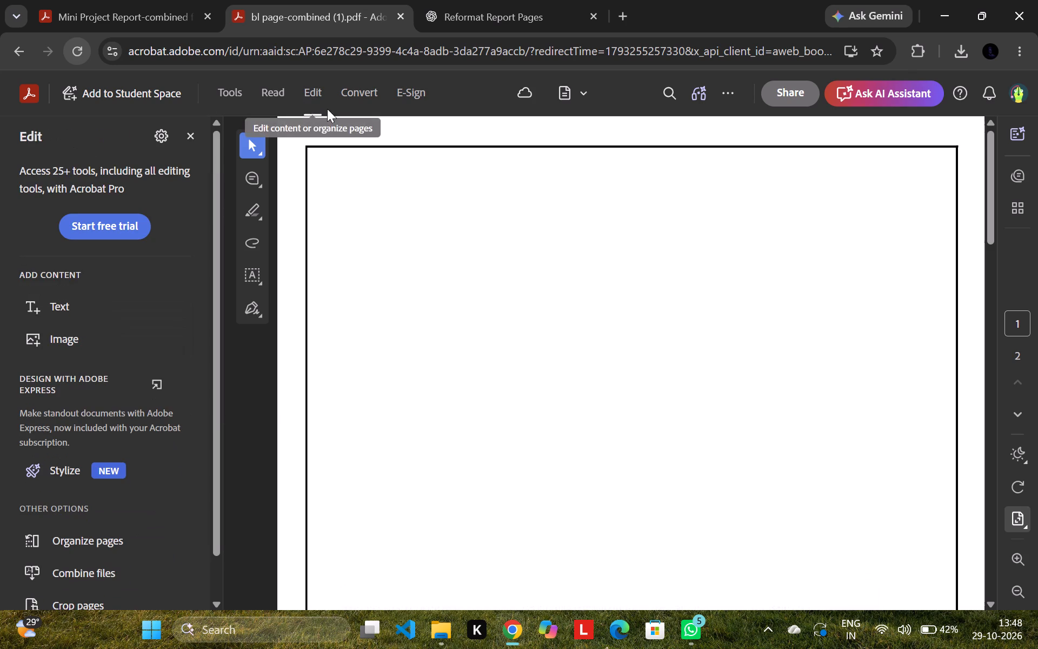
key("alt+Tab")
left_click_drag(628, 143, 605, 266)
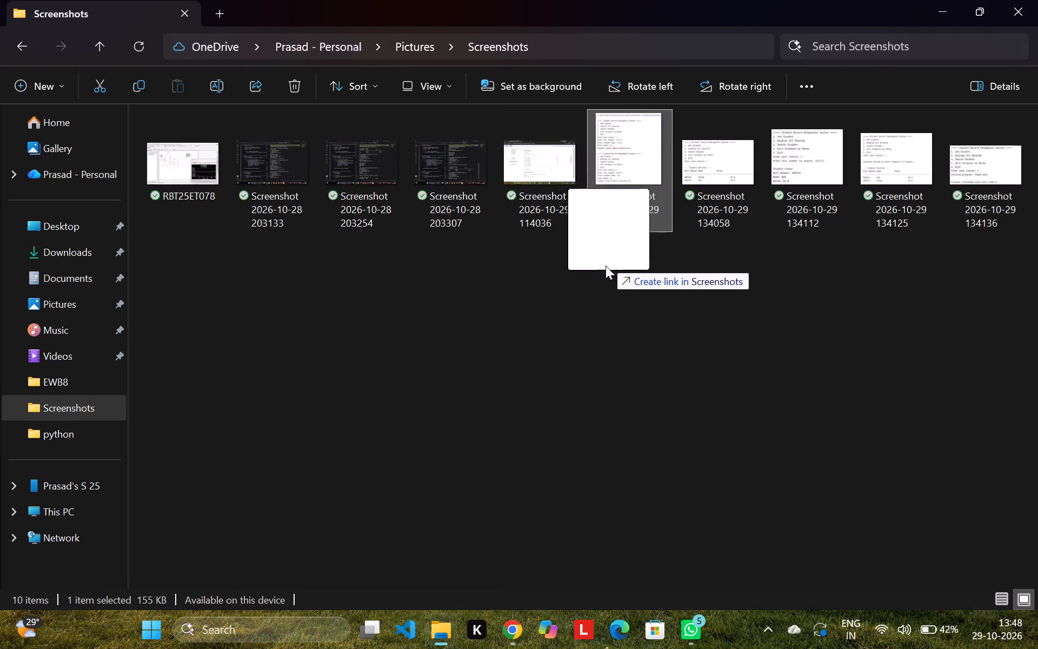
key("alt+Tab")
left_click_drag(605, 266, 524, 427)
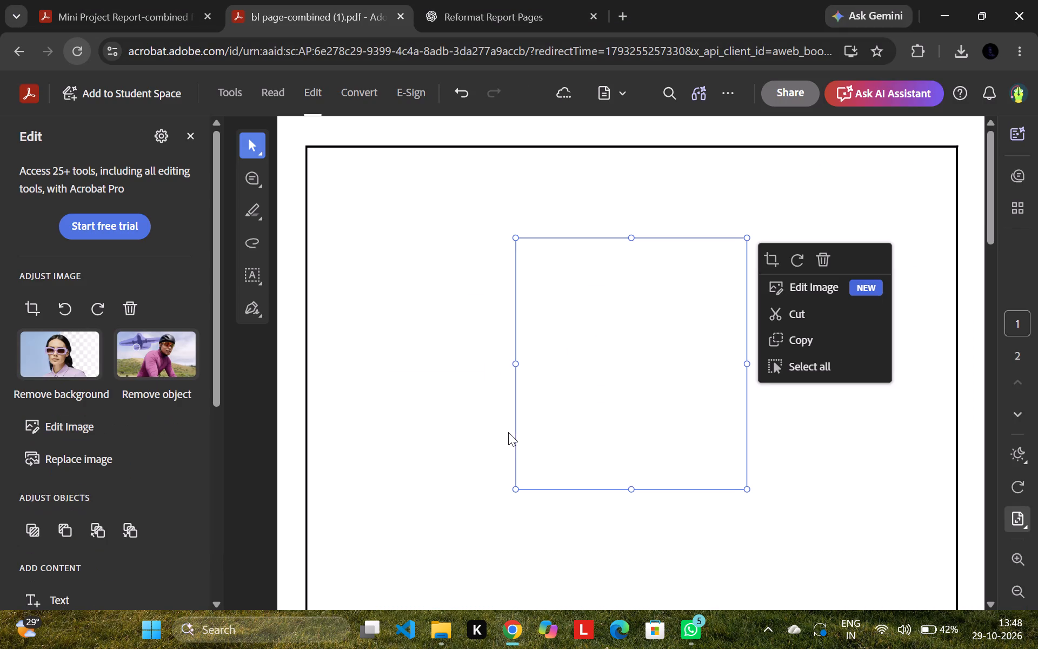
left_click_drag(684, 326, 598, 399)
left_click_drag(598, 399, 688, 394)
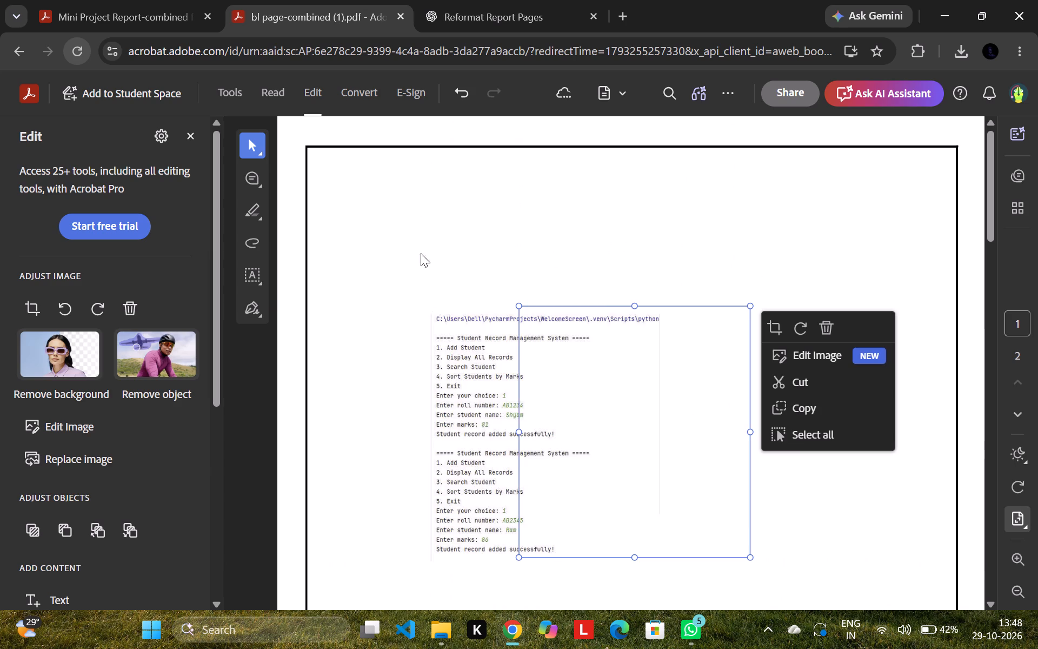
left_click(453, 224)
Add a text box reading "6.Result" above the program output screenshot on page 1.
left_click(61, 454)
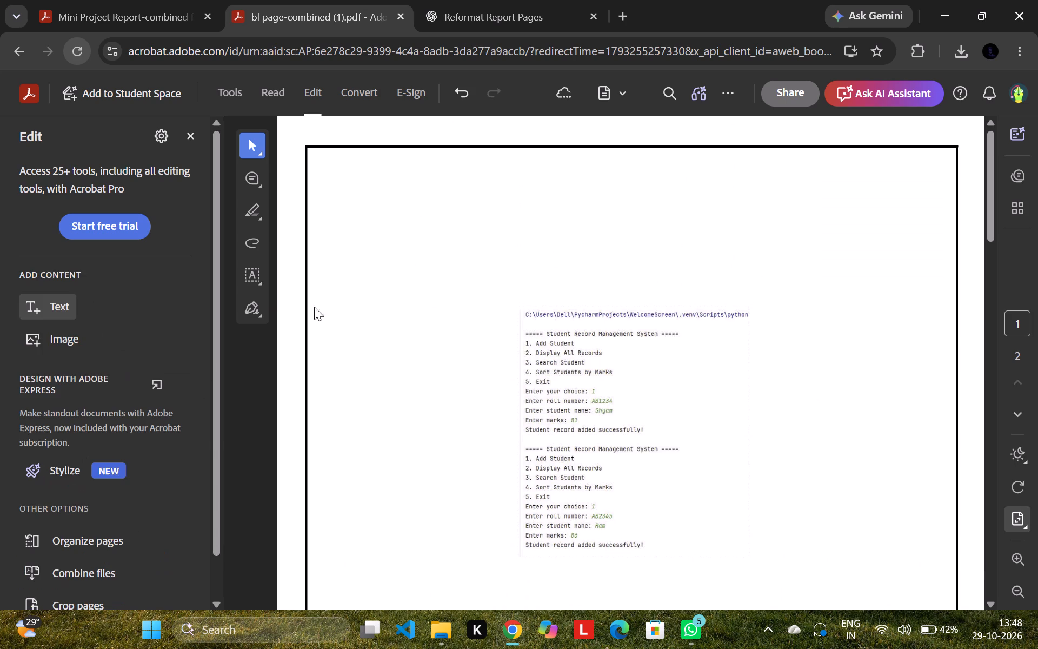
left_click(553, 206)
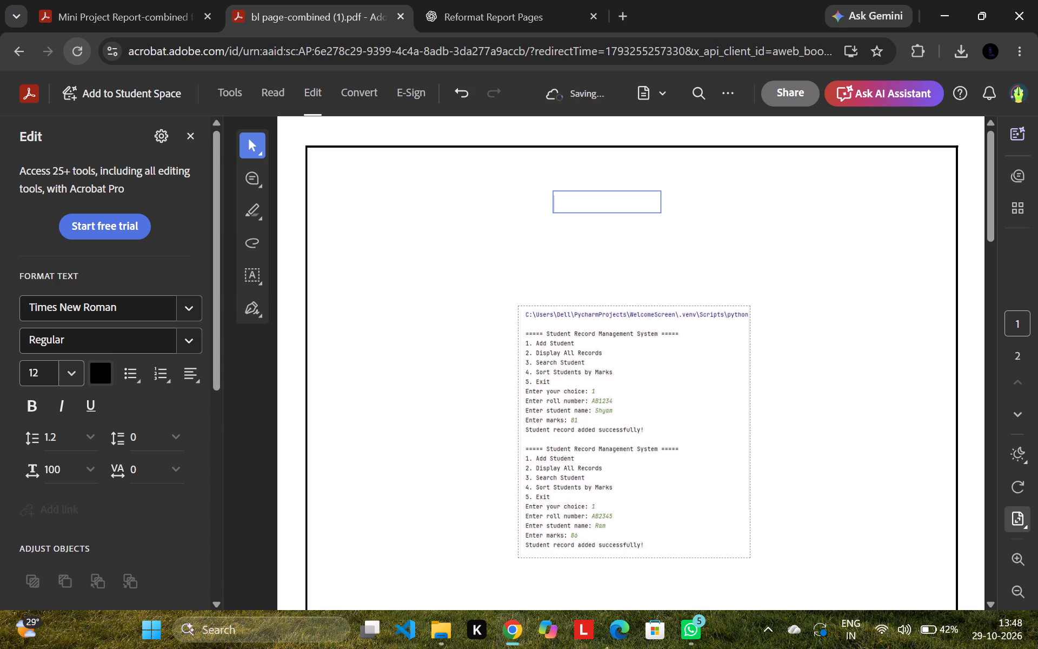
key("6")
key("period")
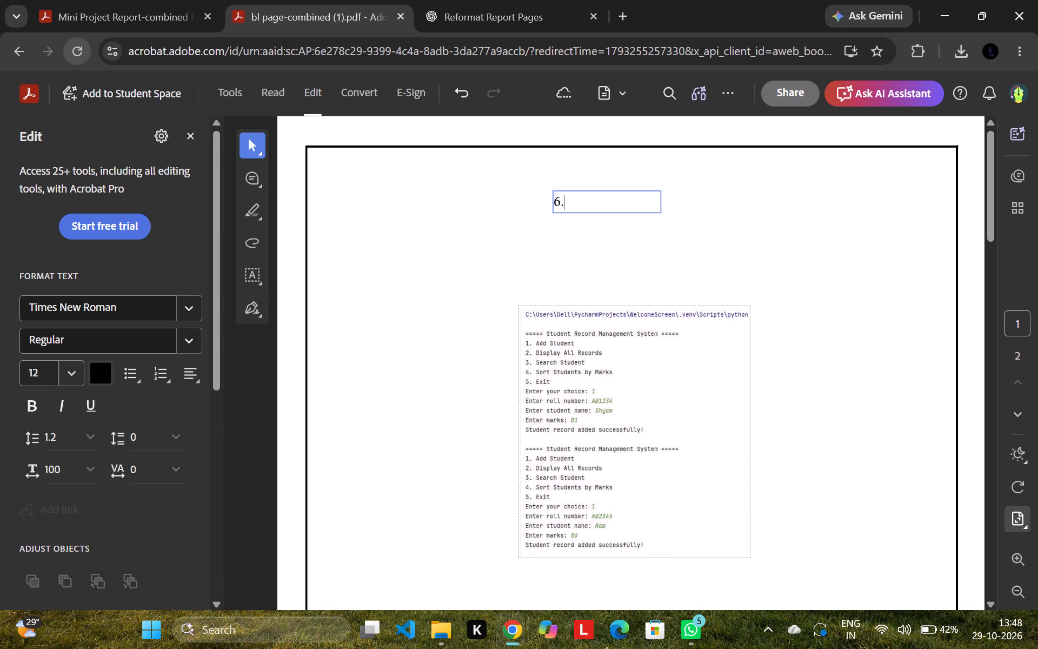
type("Result")
Format the "6.Result" heading as 14 pt bold and move it to the page's upper-left corner inside the border.
key("ctrl+a")
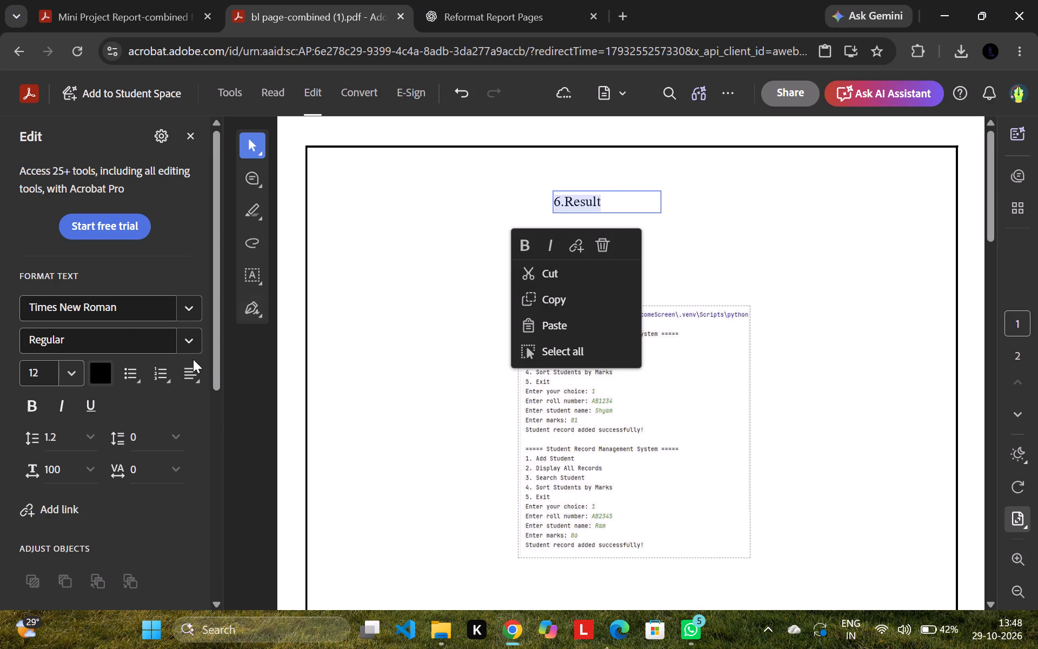
left_click(70, 373)
left_click(41, 229)
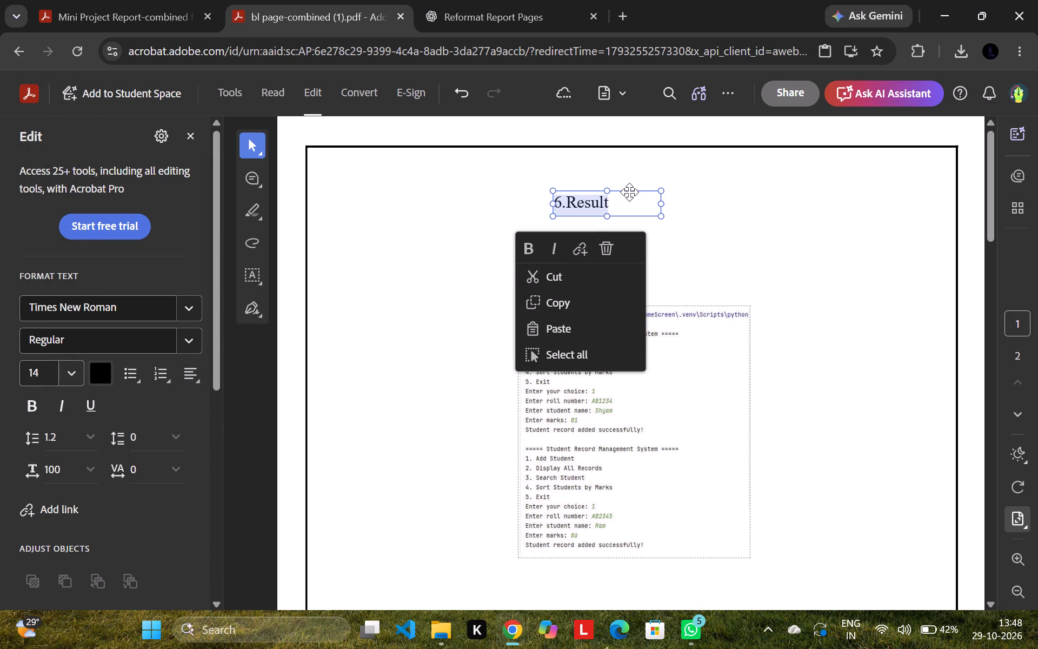
left_click_drag(629, 192, 437, 177)
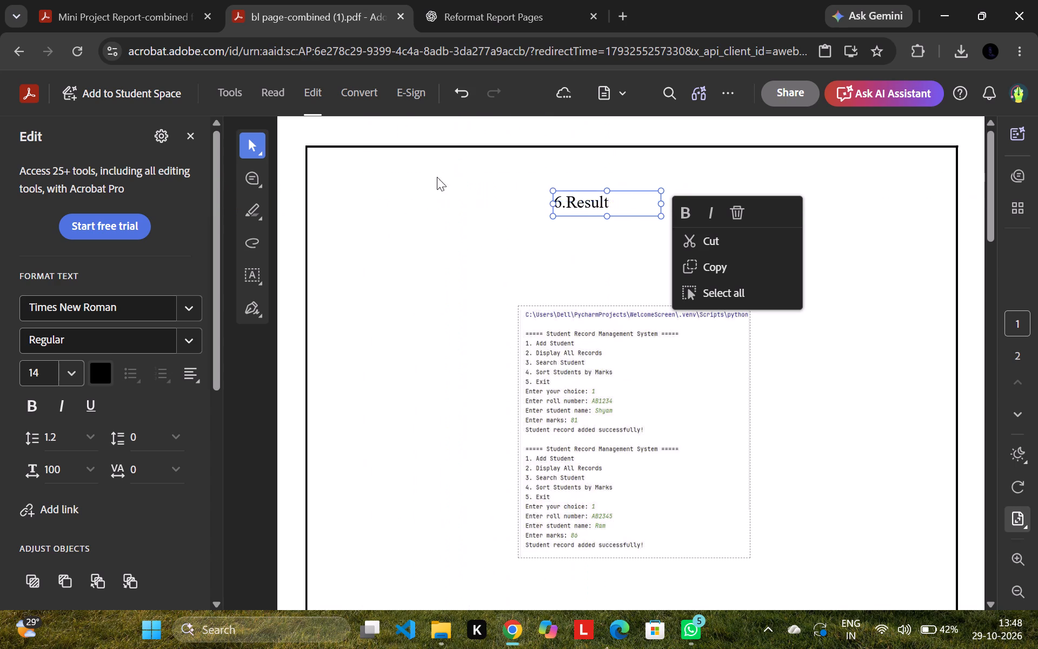
left_click(27, 403)
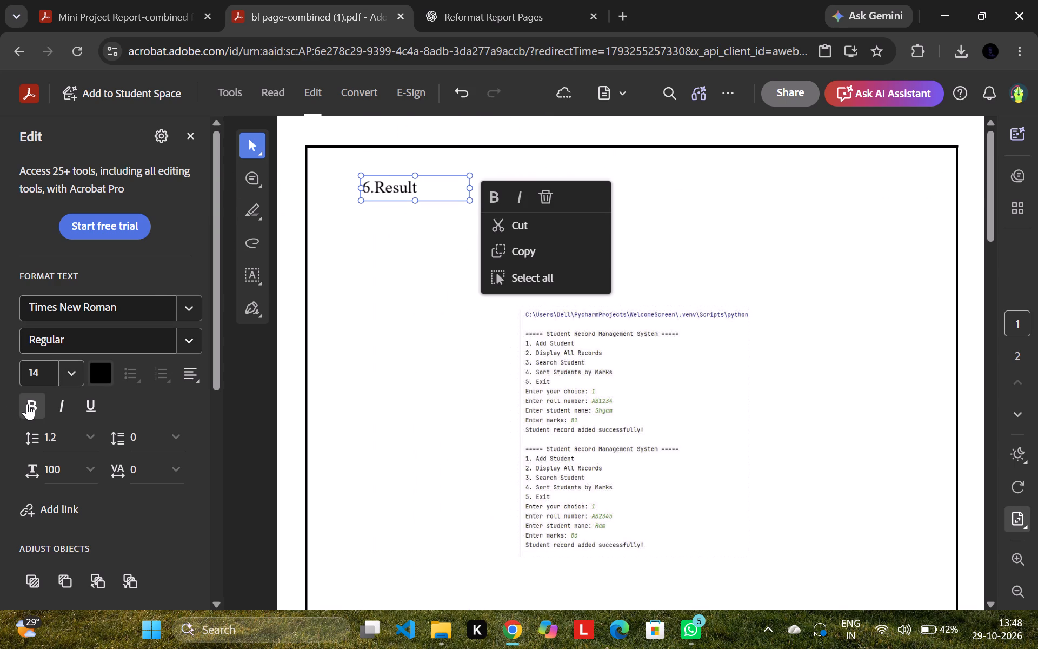
left_click(503, 140)
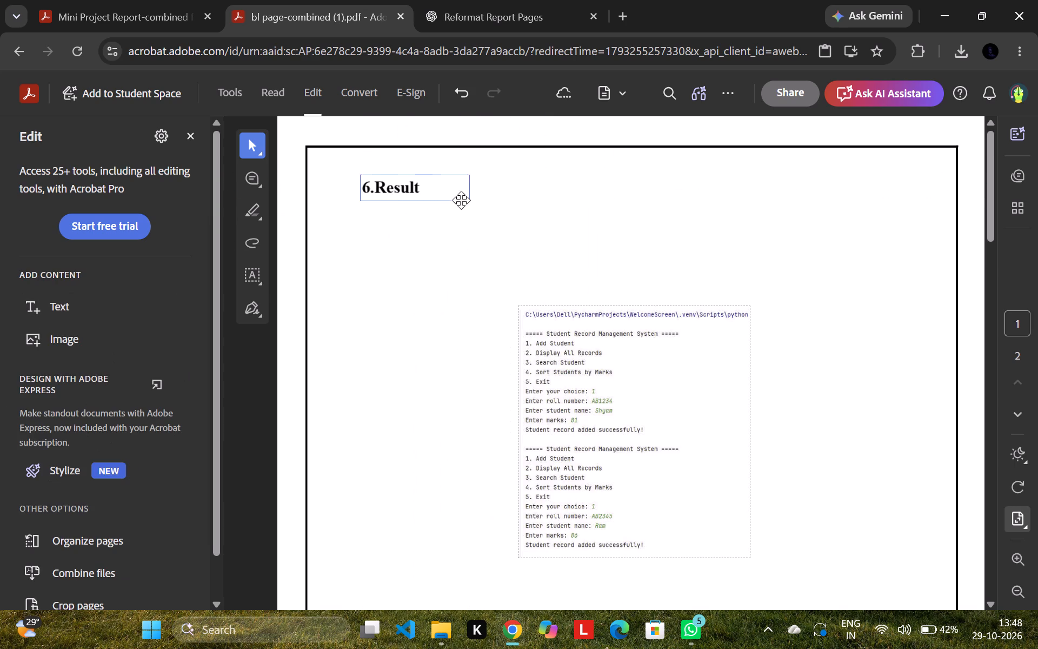
Move the program output screenshot up and to the left, closer beneath the "6.Result" heading.
left_click(653, 380)
left_click_drag(653, 373, 646, 353)
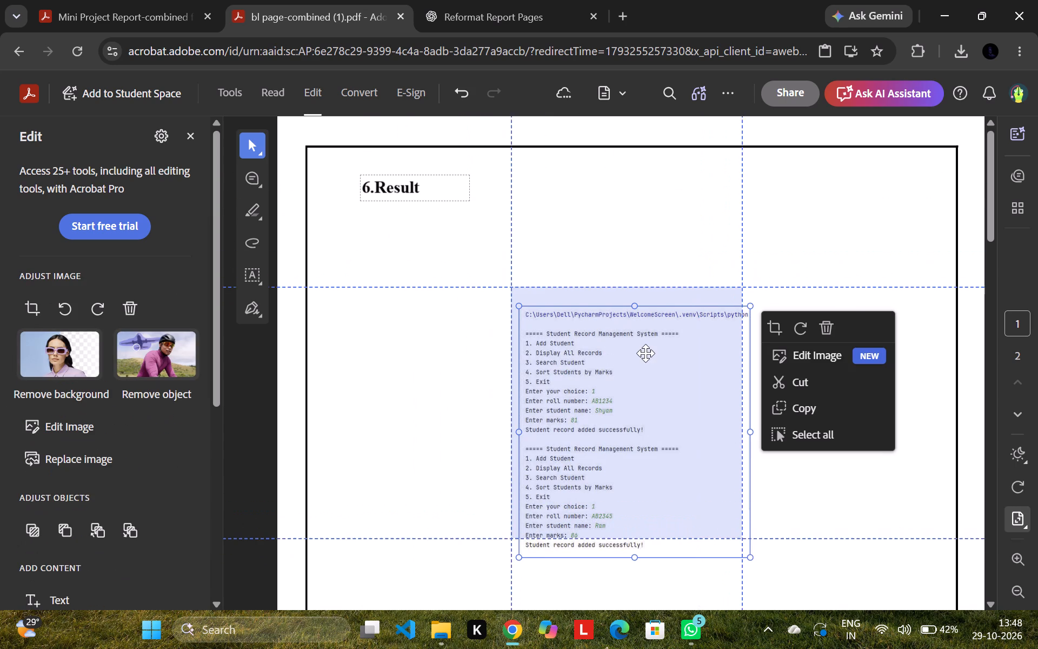
left_click_drag(646, 353, 618, 341)
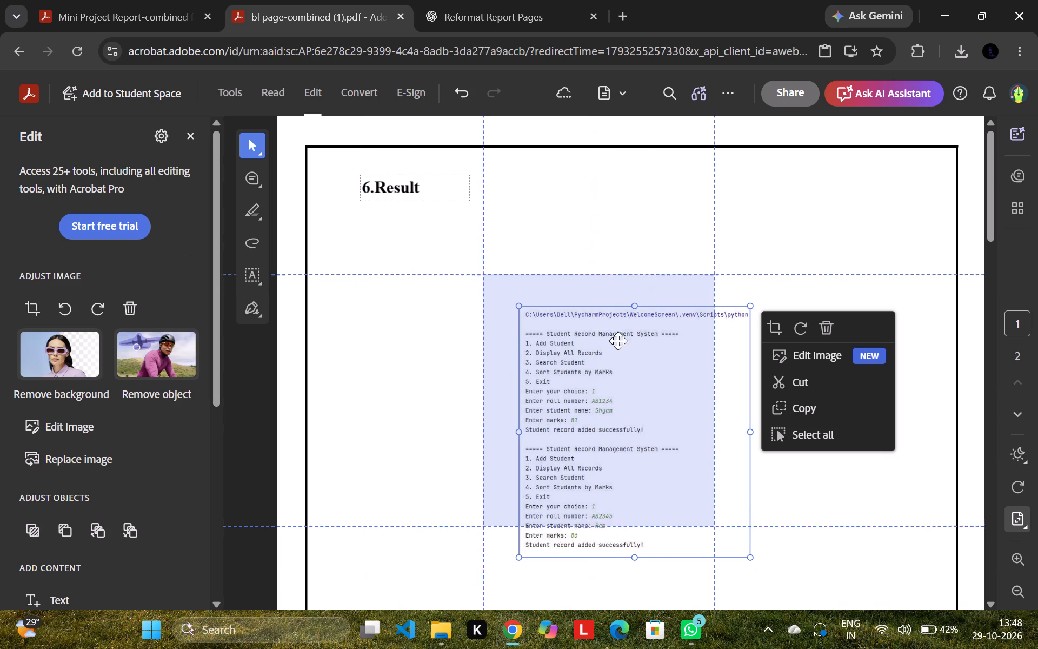
left_click_drag(618, 341, 603, 322)
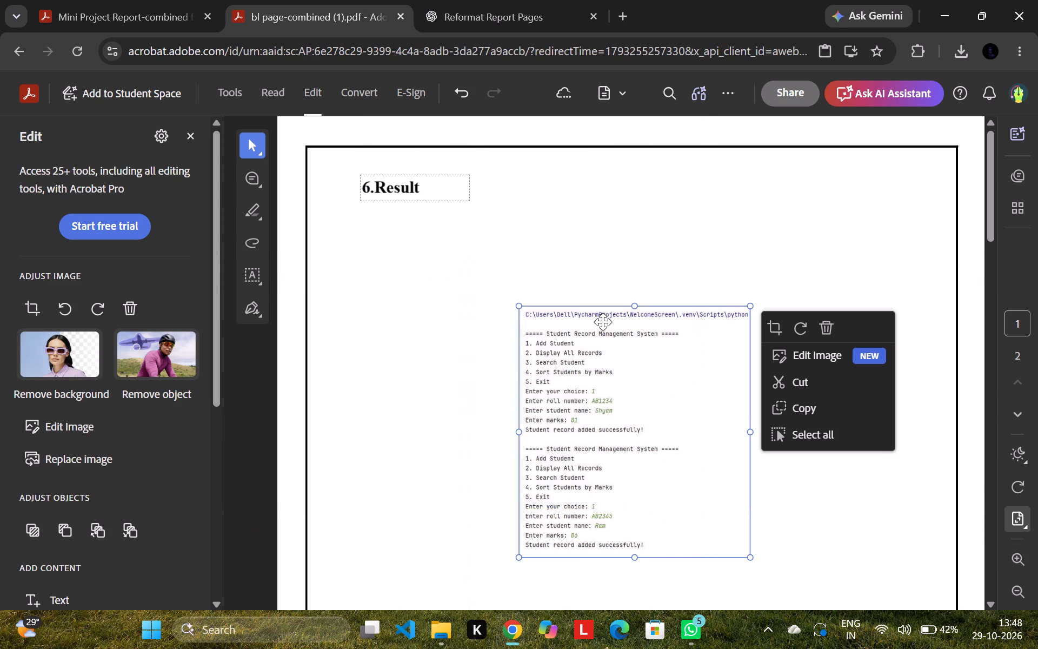
left_click(898, 206)
scroll(734, 300, "down", 3)
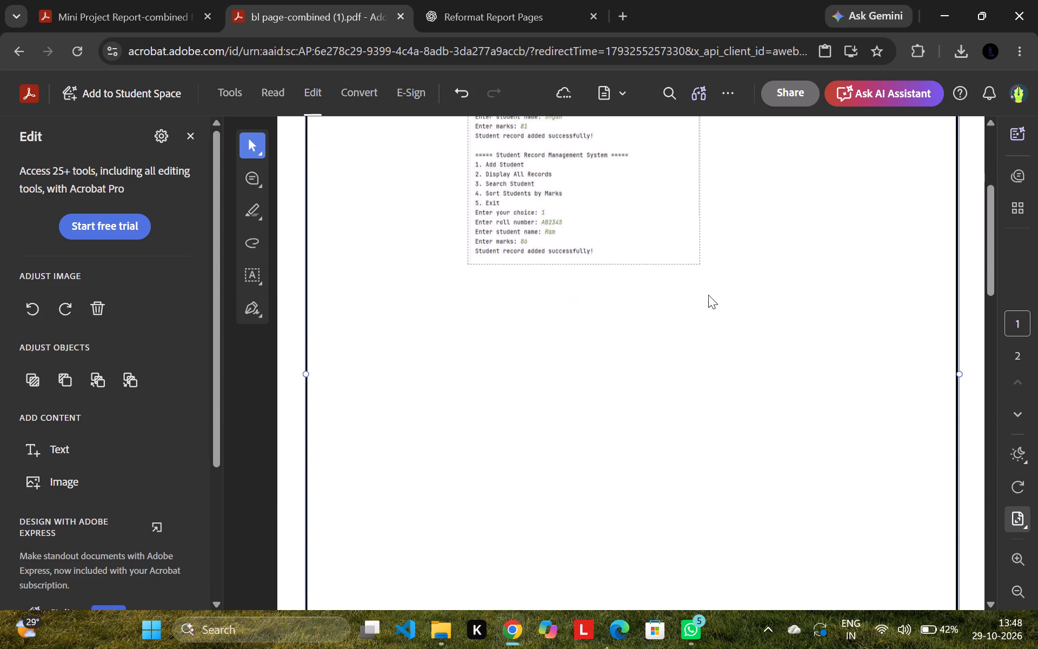
scroll(709, 283, "up", 3)
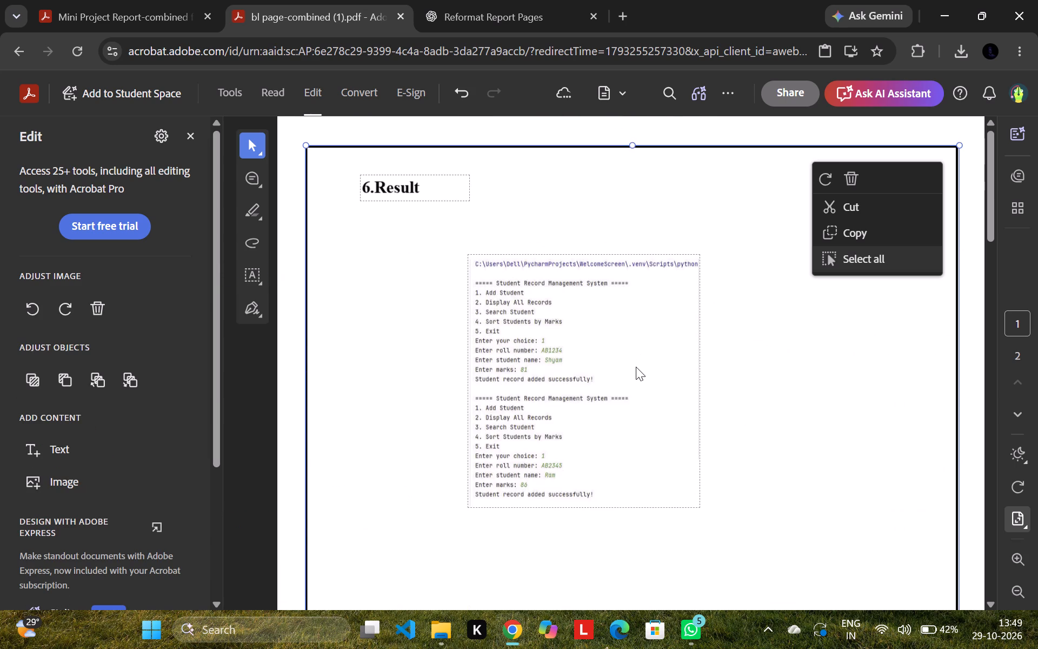
scroll(634, 361, "down", 1)
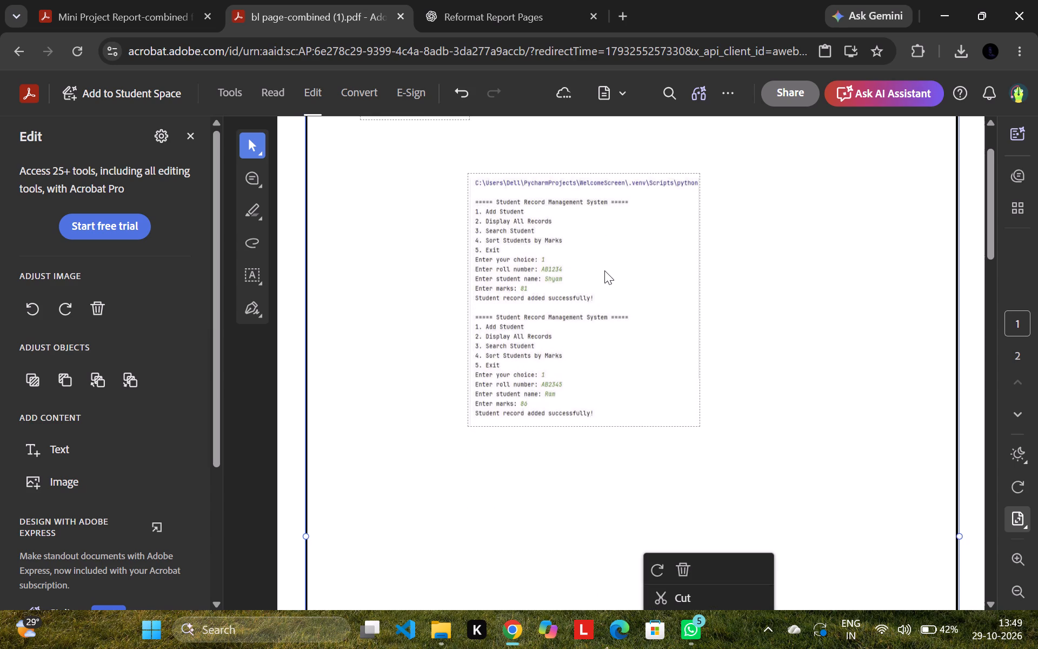
left_click(604, 270)
left_click(613, 286)
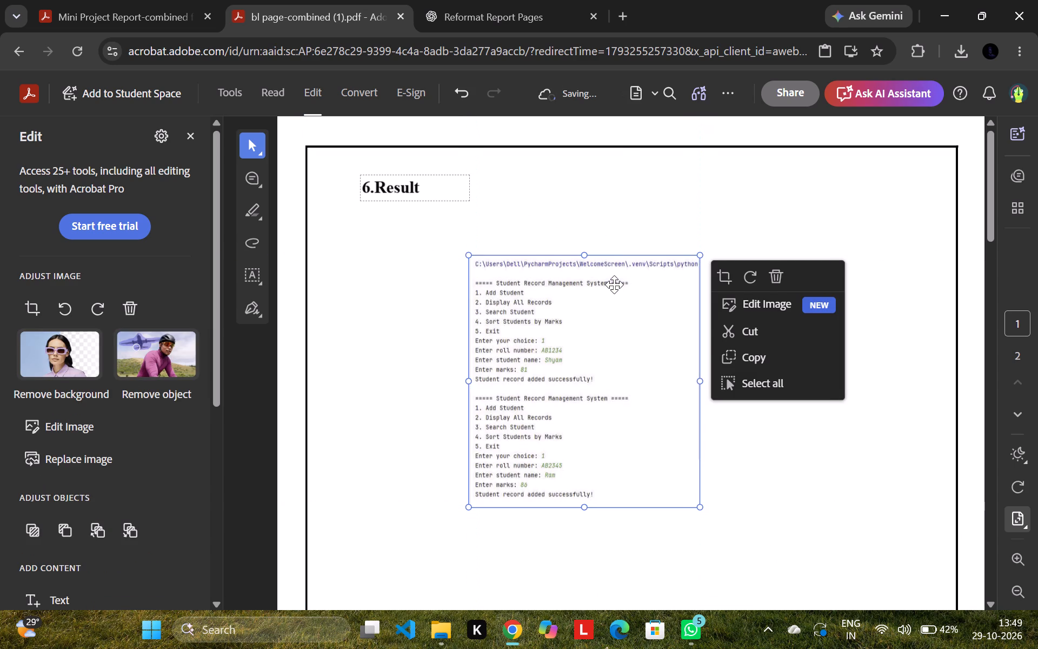
left_click(351, 434)
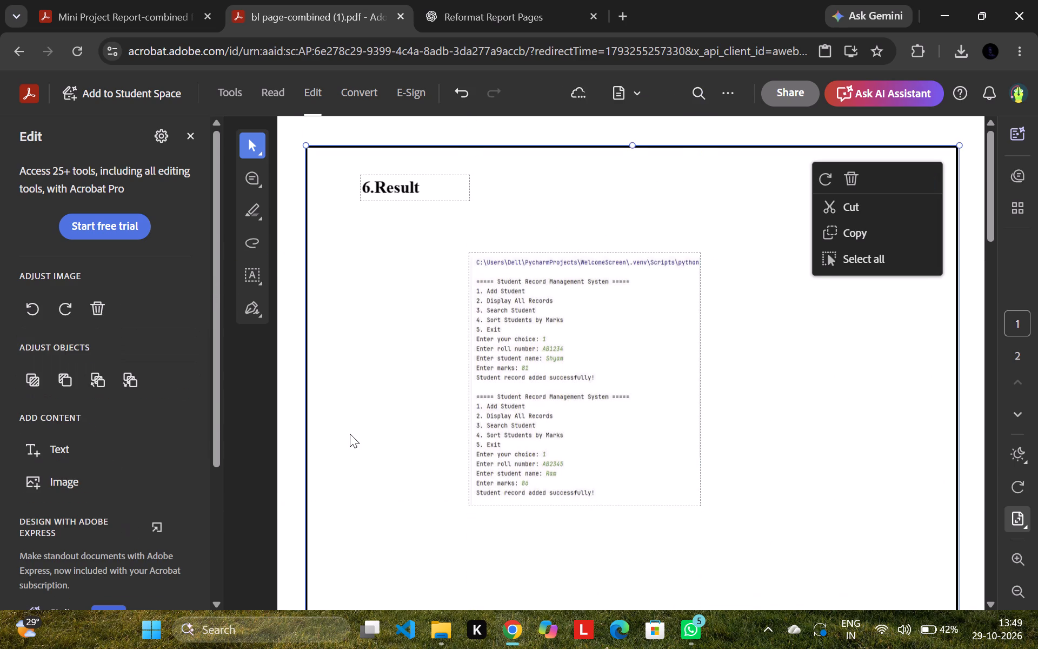
Add a text box reading "Choice 1 selected- Adding student" directly below the program output screenshot on page 1.
left_click(56, 448)
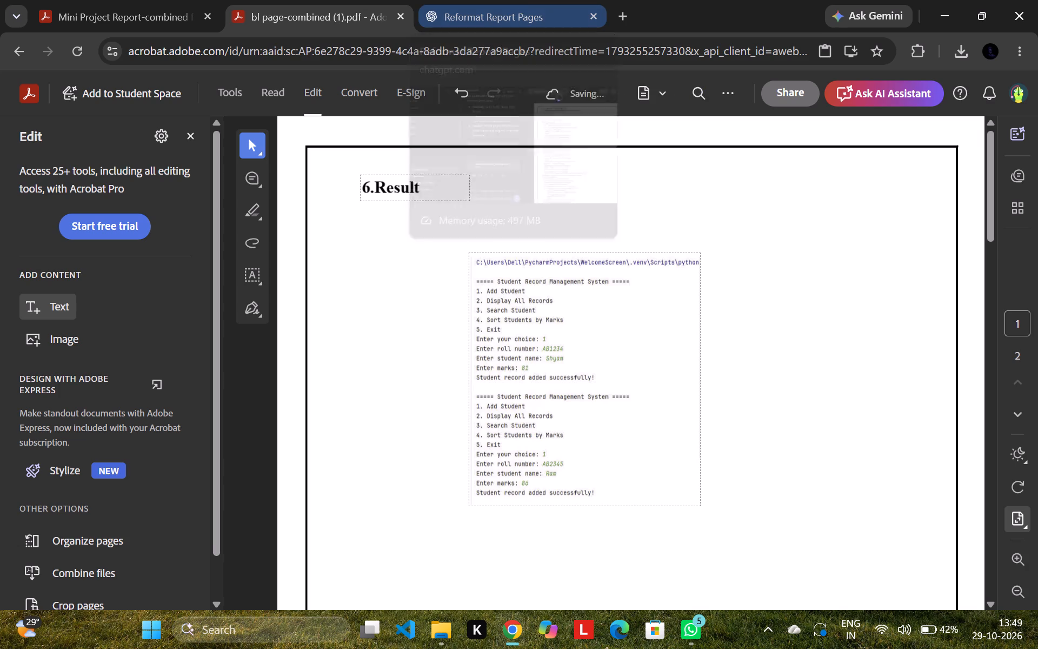
left_click(475, 527)
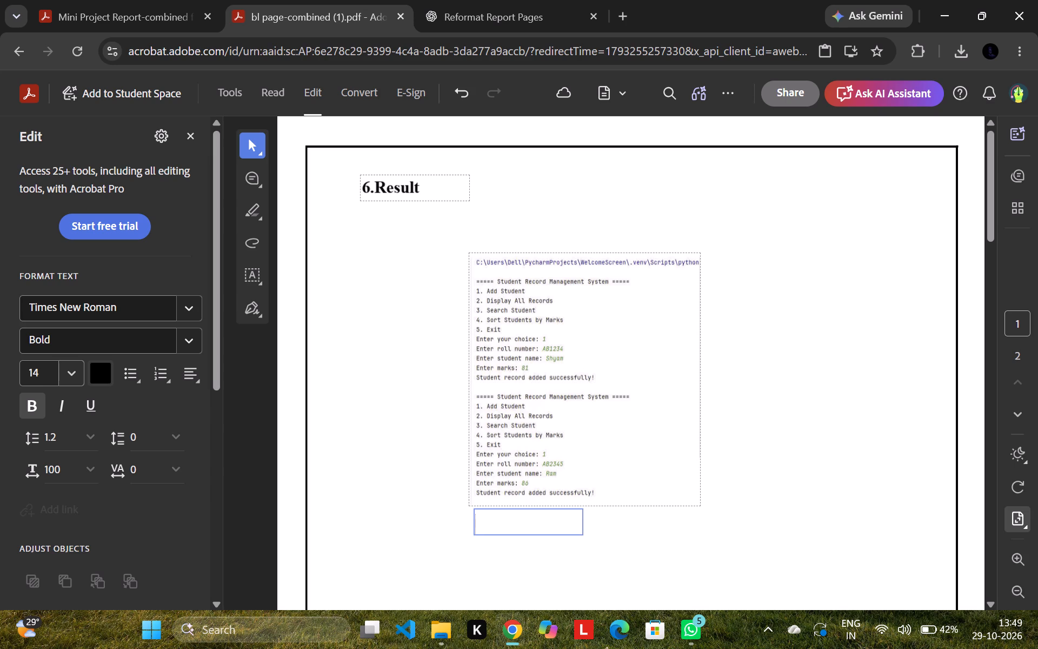
type("Choice")
key("space")
type("1 selex")
key("BackSpace")
type("cted")
key("space")
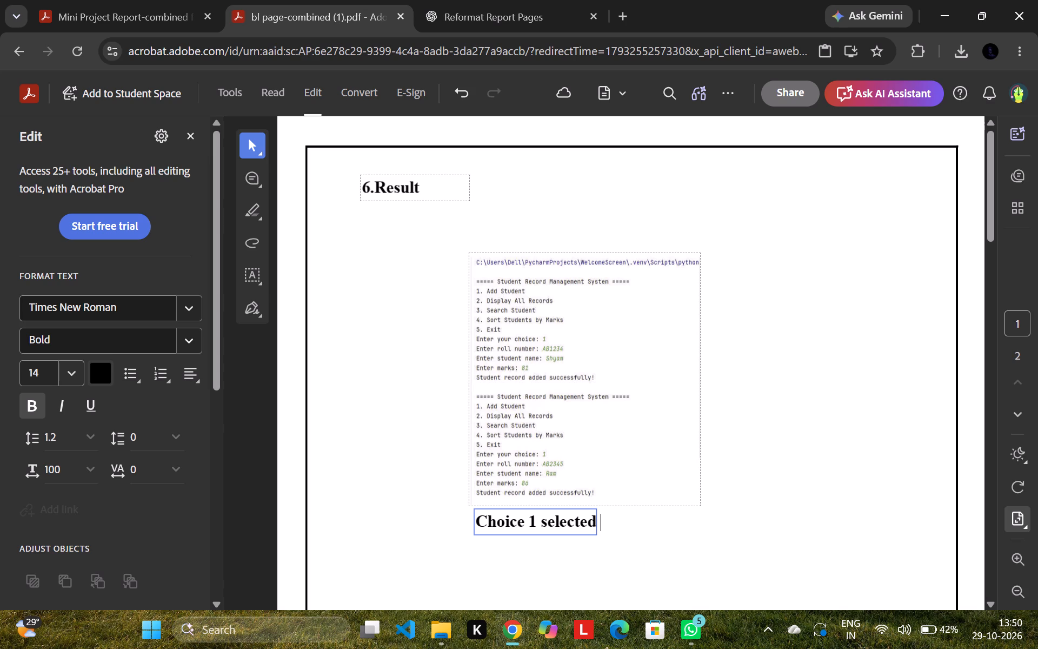
key("minus")
key("space")
type("Add")
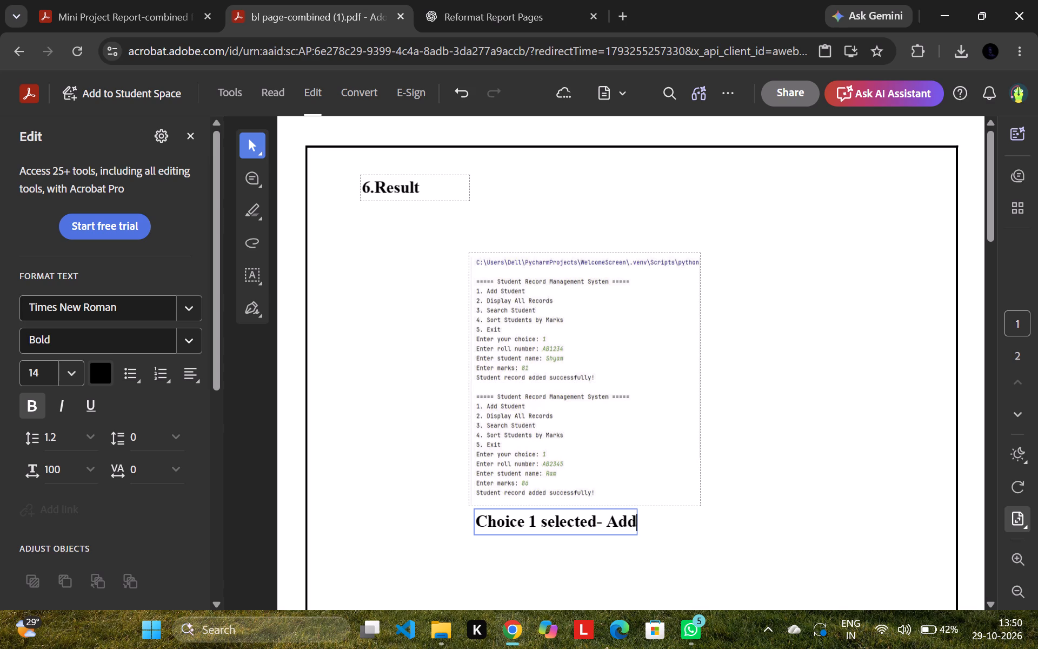
key("space")
key("BackSpace")
type("ing")
key("space")
key("shift+s")
key("BackSpace")
type("student")
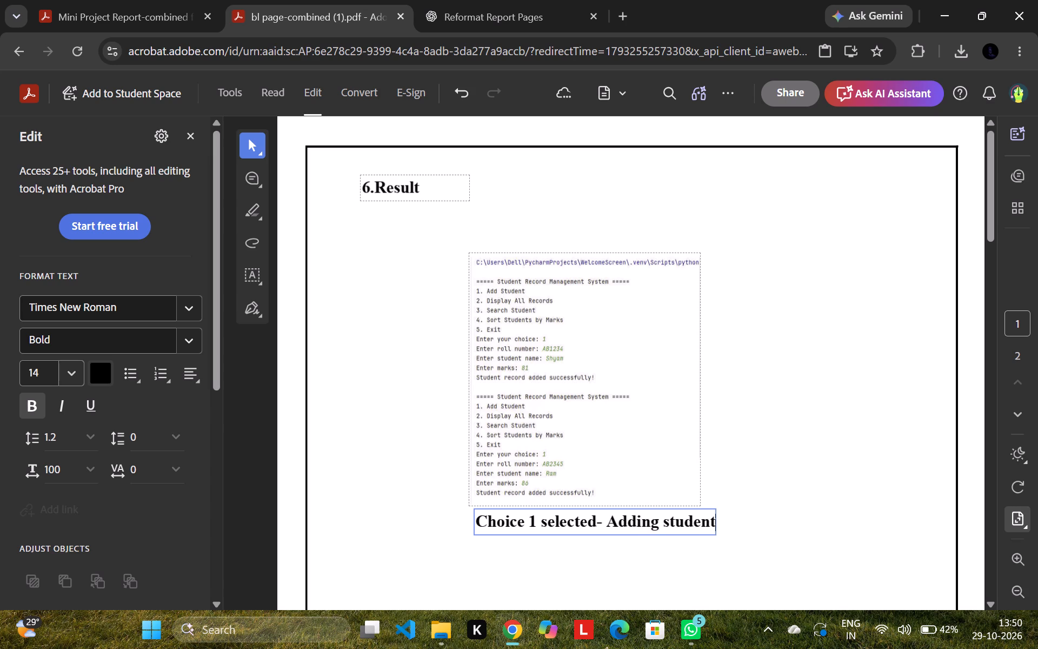
Format the whole "Choice 1 selected- Adding student" caption as 12 pt regular text.
key("ctrl+a")
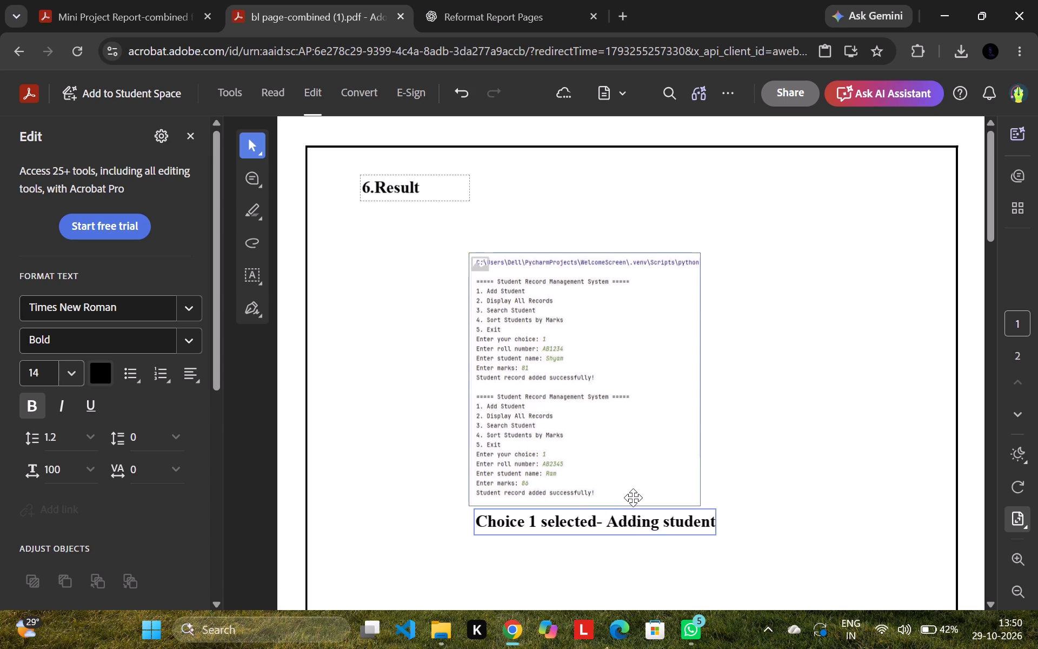
left_click(69, 373)
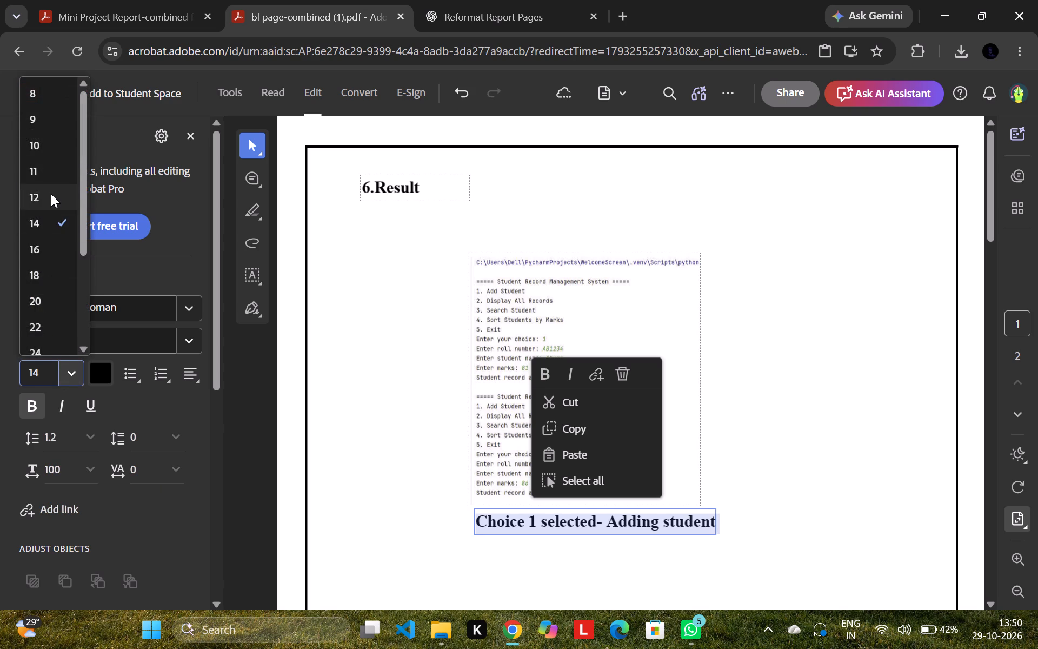
left_click(51, 194)
left_click(31, 408)
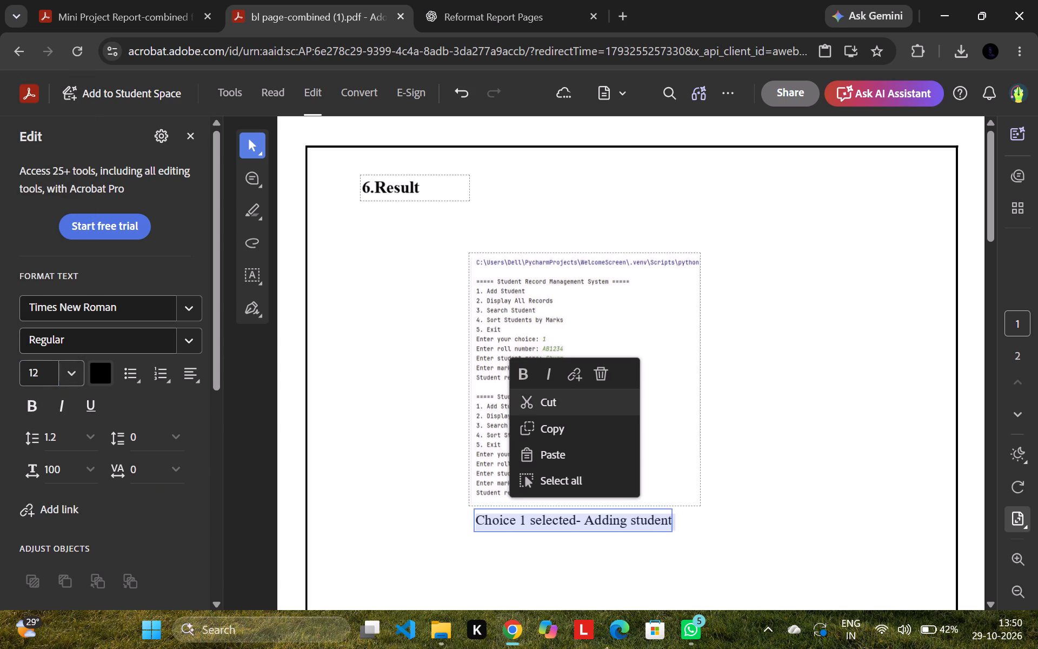
left_click(850, 402)
Insert "1." at the start of the caption below the program output screenshot.
left_click(631, 520)
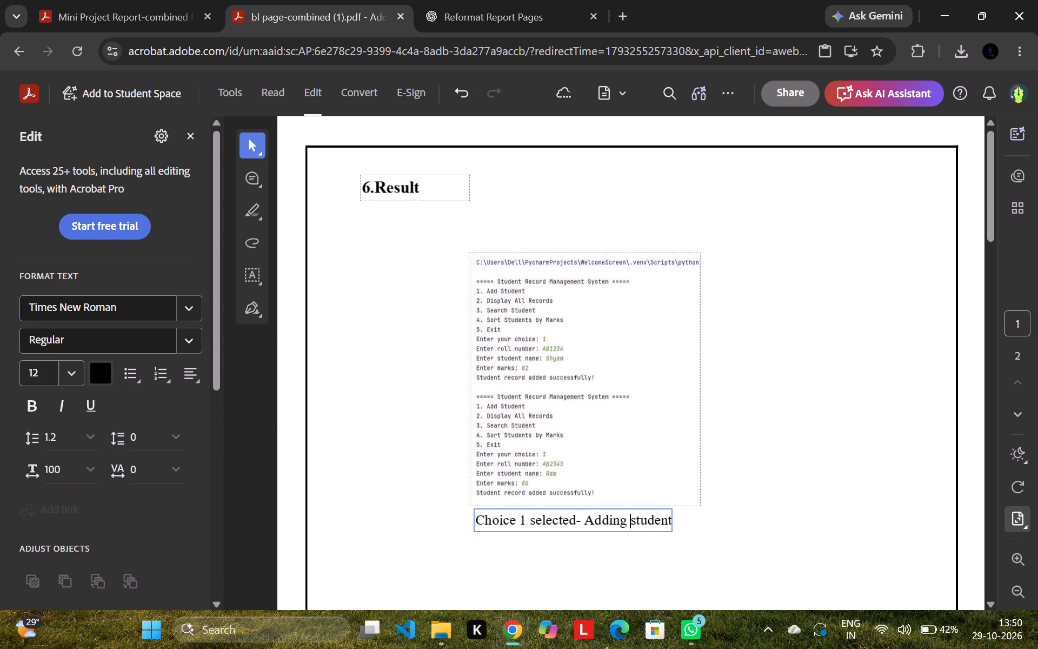
left_click(631, 510)
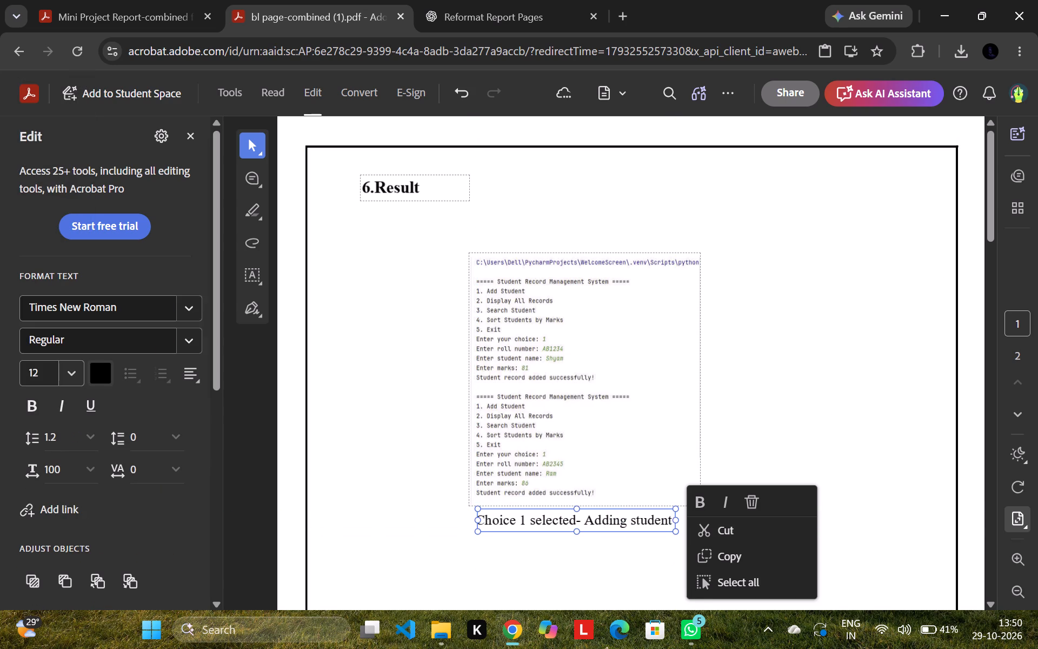
left_click(482, 518)
type("1.")
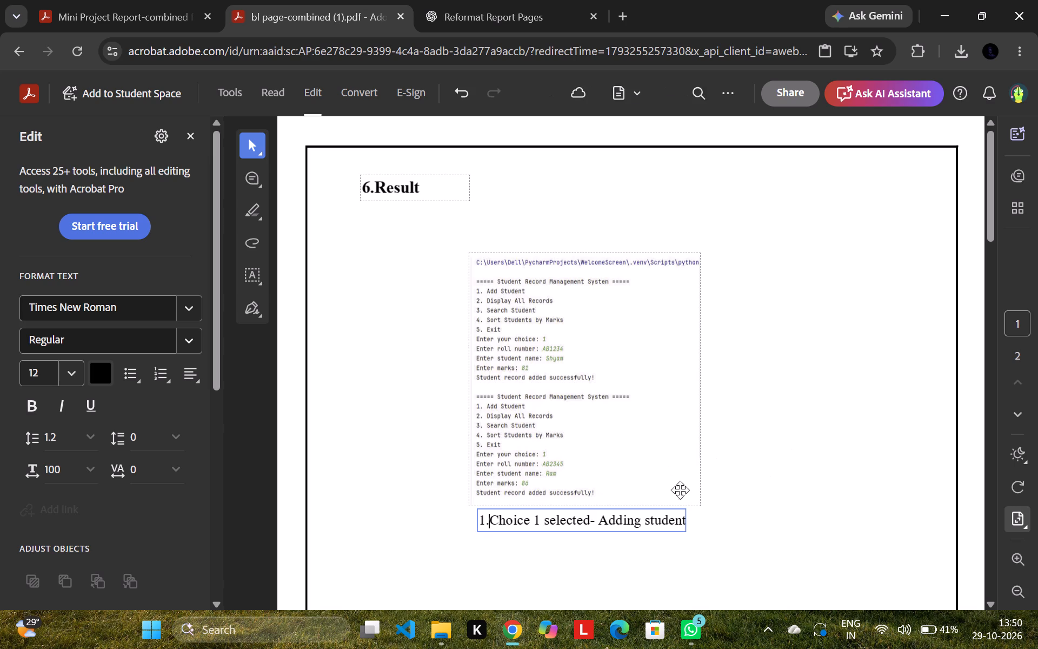
left_click(752, 481)
scroll(713, 455, "down", 2)
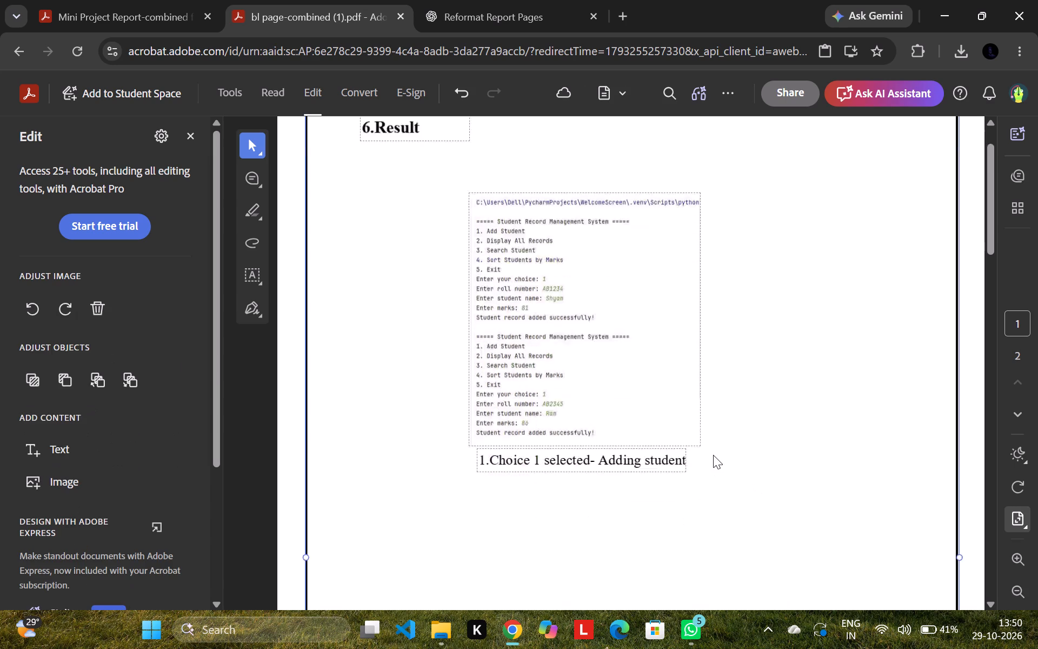
scroll(712, 446, "down", 4)
scroll(712, 446, "up", 2)
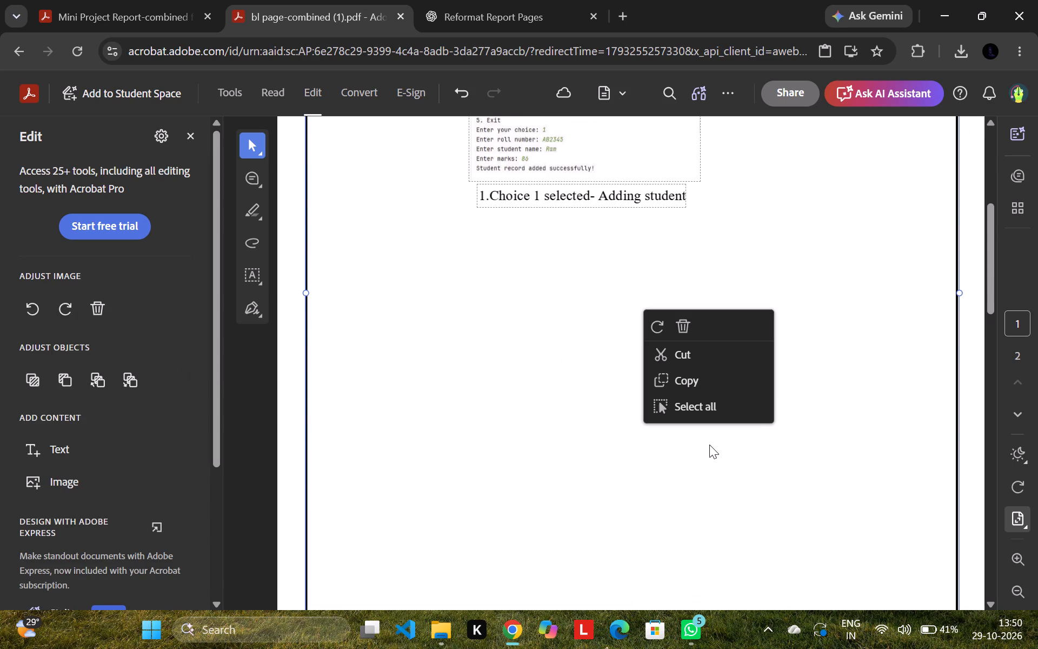
scroll(709, 445, "up", 3)
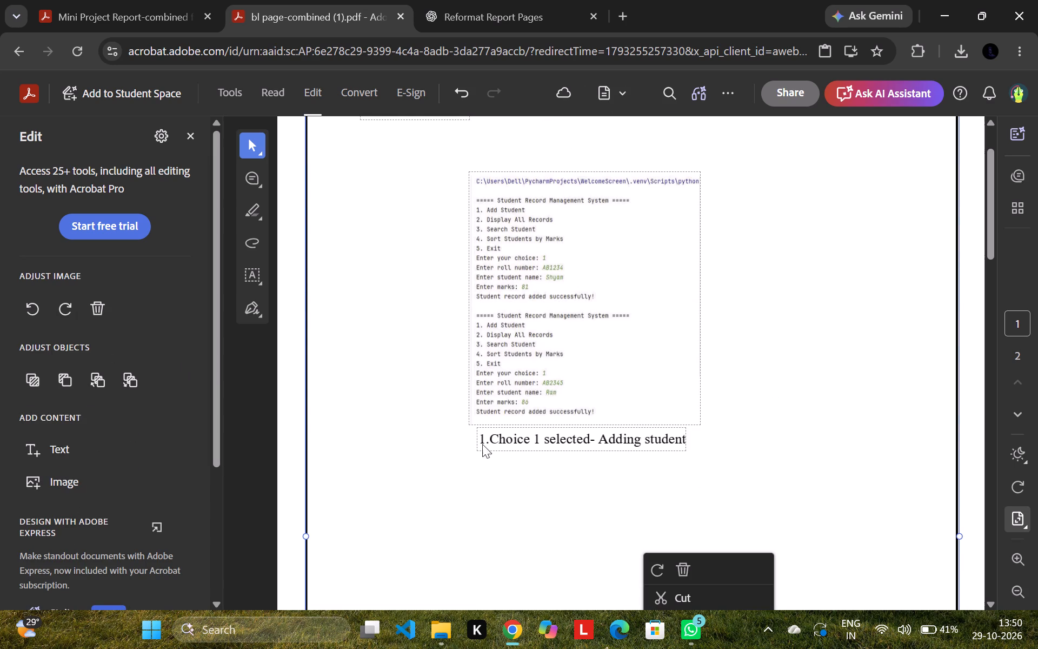
key("alt+Tab")
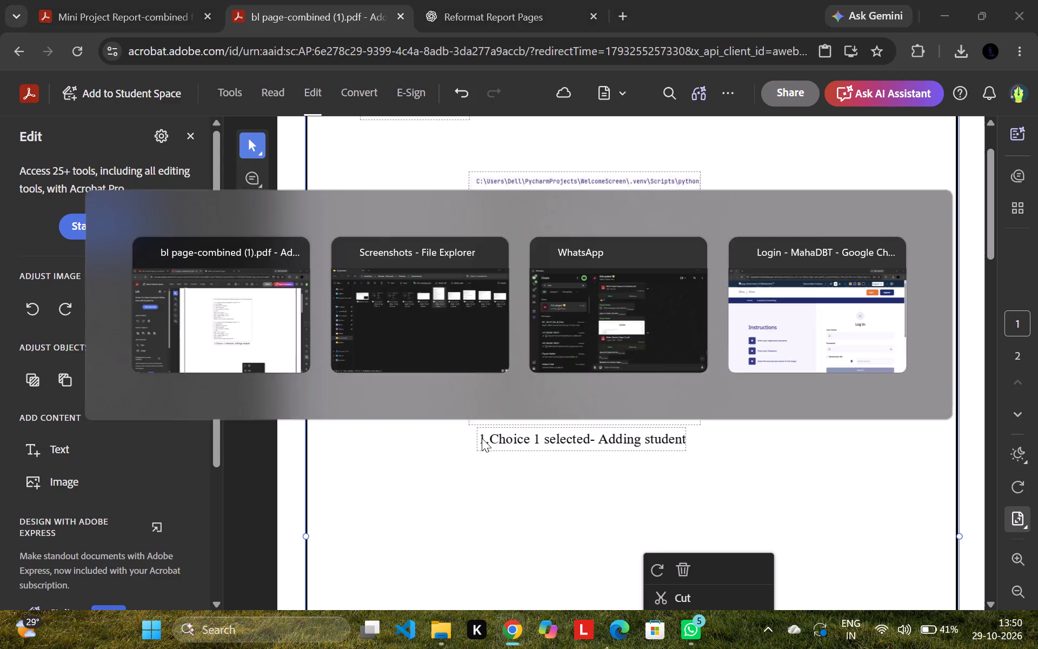
left_click_drag(722, 157, 594, 473)
key("alt+Tab")
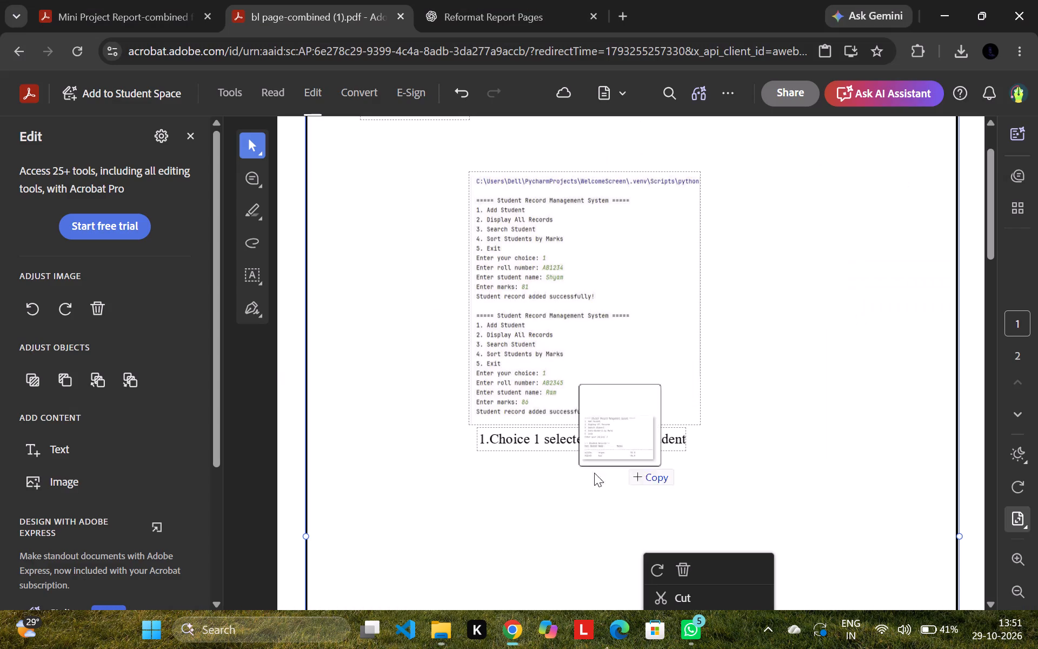
left_click_drag(594, 473, 581, 570)
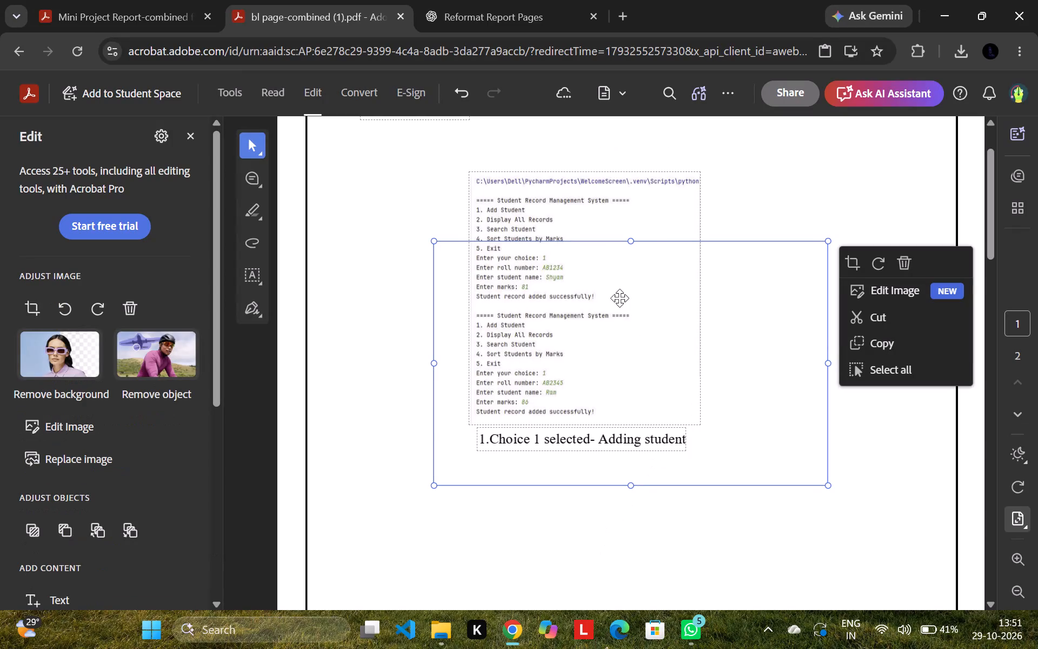
Move the newly inserted student records screenshot below the first caption, roughly centred between the page borders.
left_click_drag(757, 263, 736, 548)
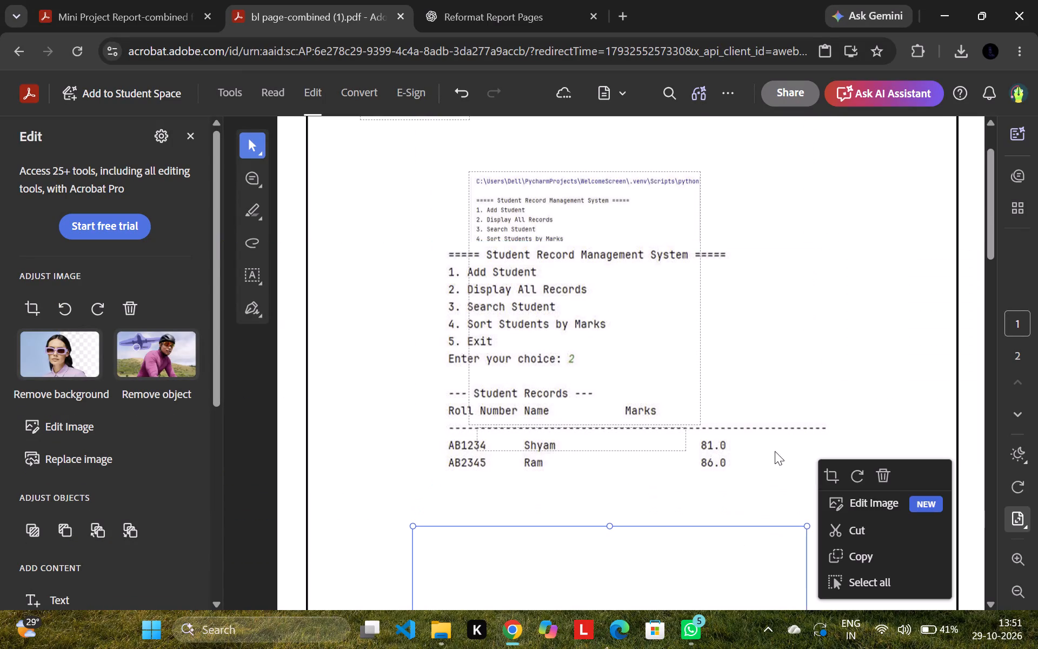
scroll(797, 399, "down", 4)
left_click_drag(677, 311, 704, 323)
scroll(703, 336, "up", 2)
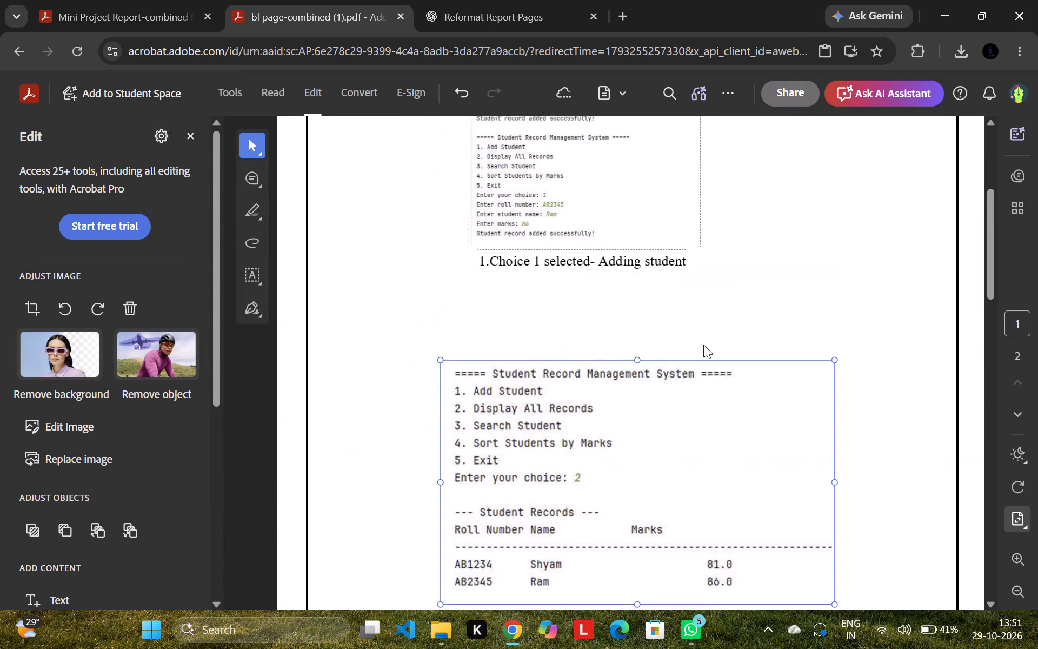
left_click_drag(701, 495, 729, 486)
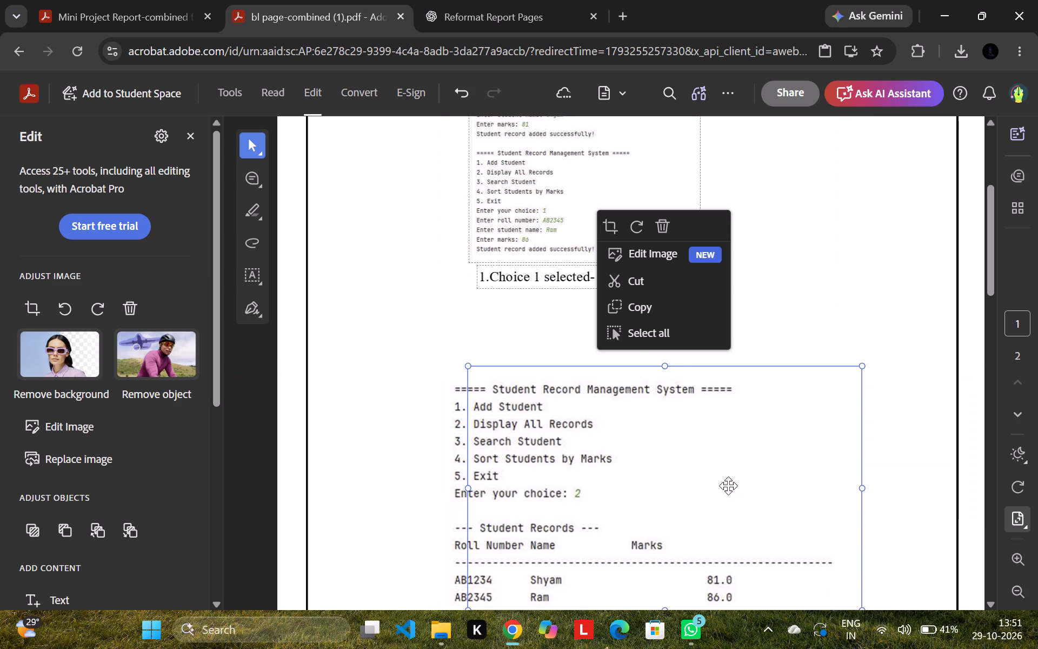
left_click_drag(725, 506, 680, 501)
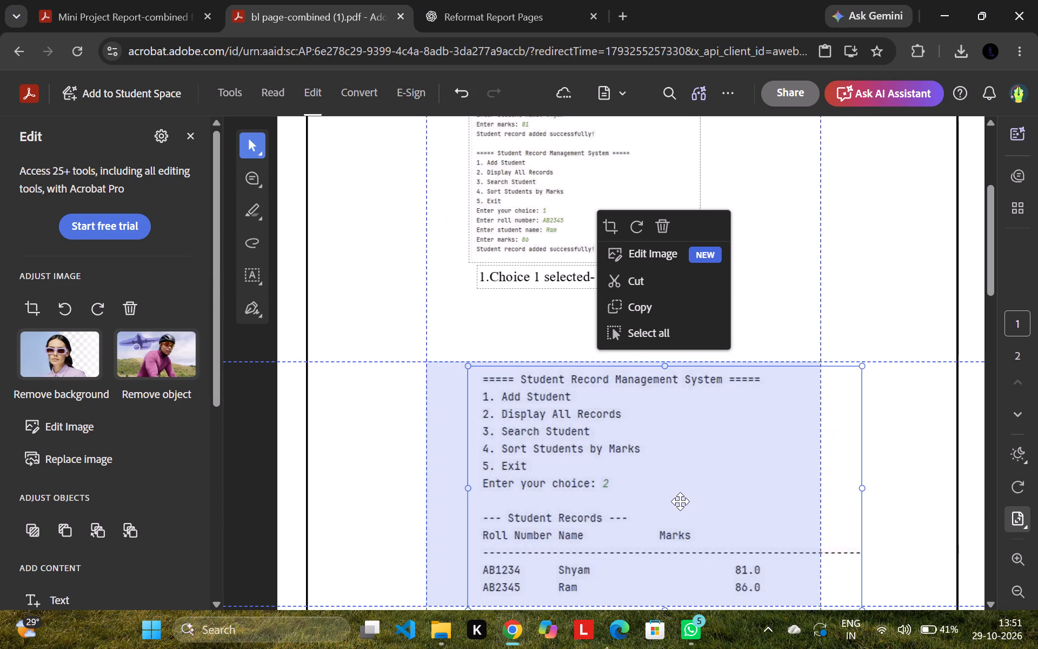
left_click_drag(680, 501, 671, 502)
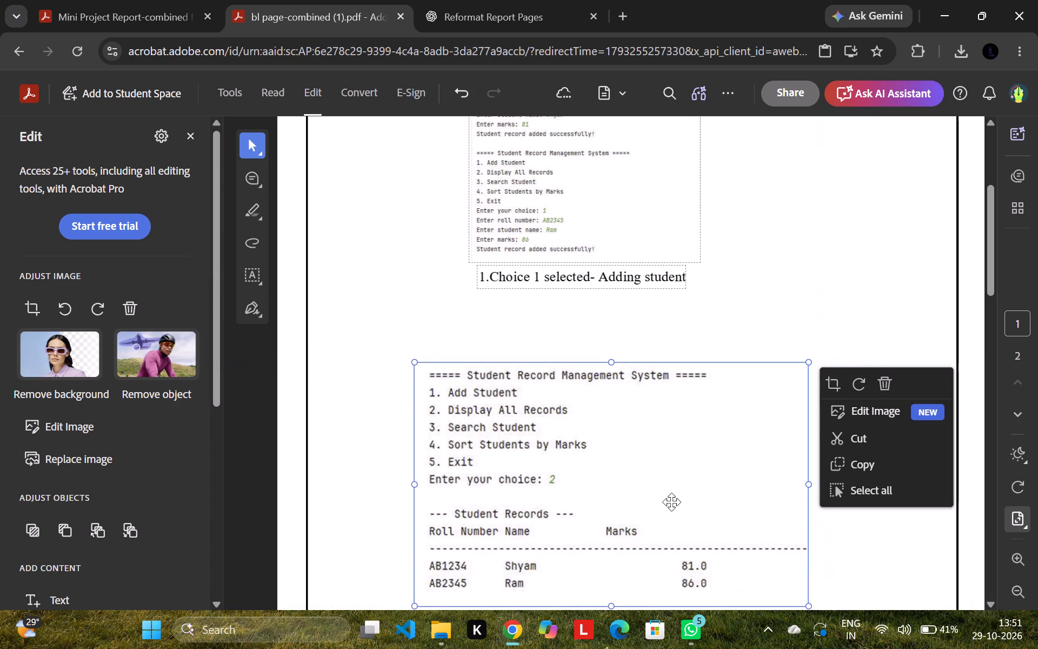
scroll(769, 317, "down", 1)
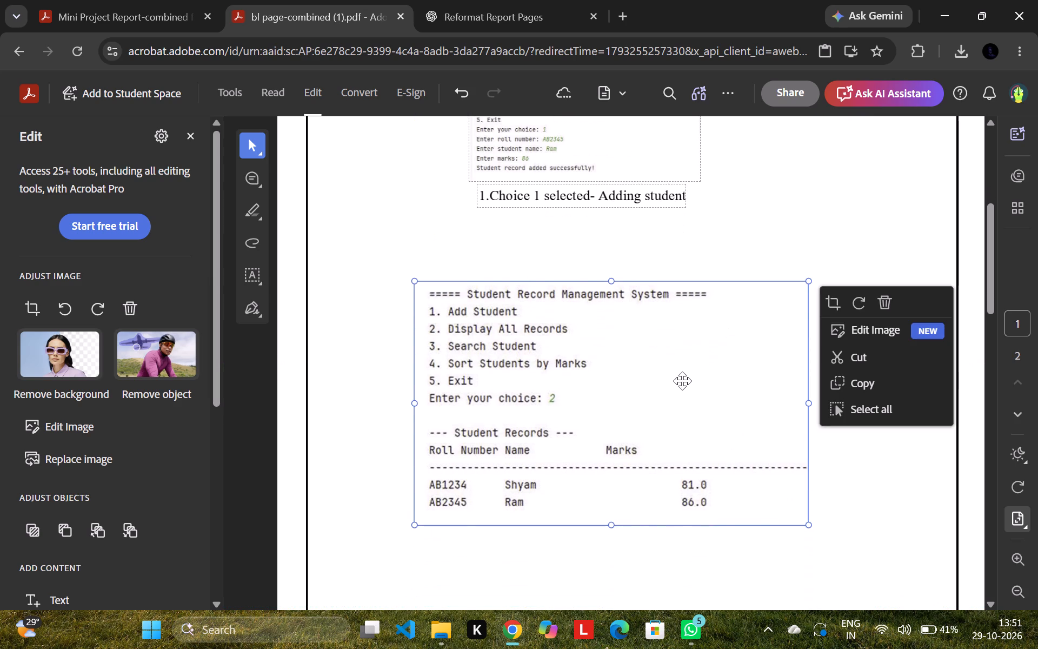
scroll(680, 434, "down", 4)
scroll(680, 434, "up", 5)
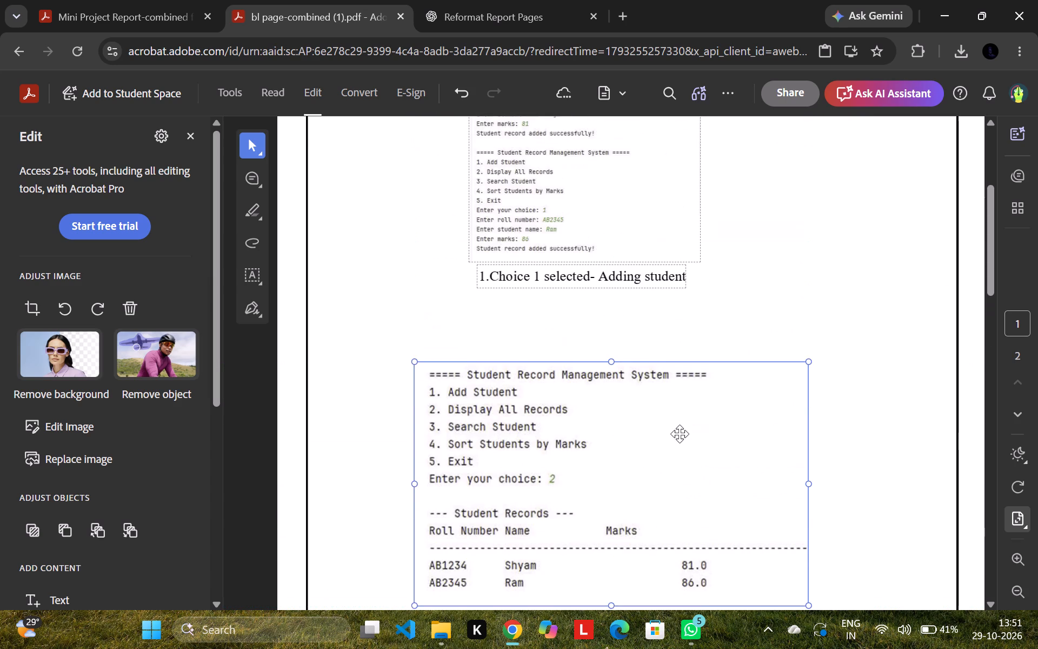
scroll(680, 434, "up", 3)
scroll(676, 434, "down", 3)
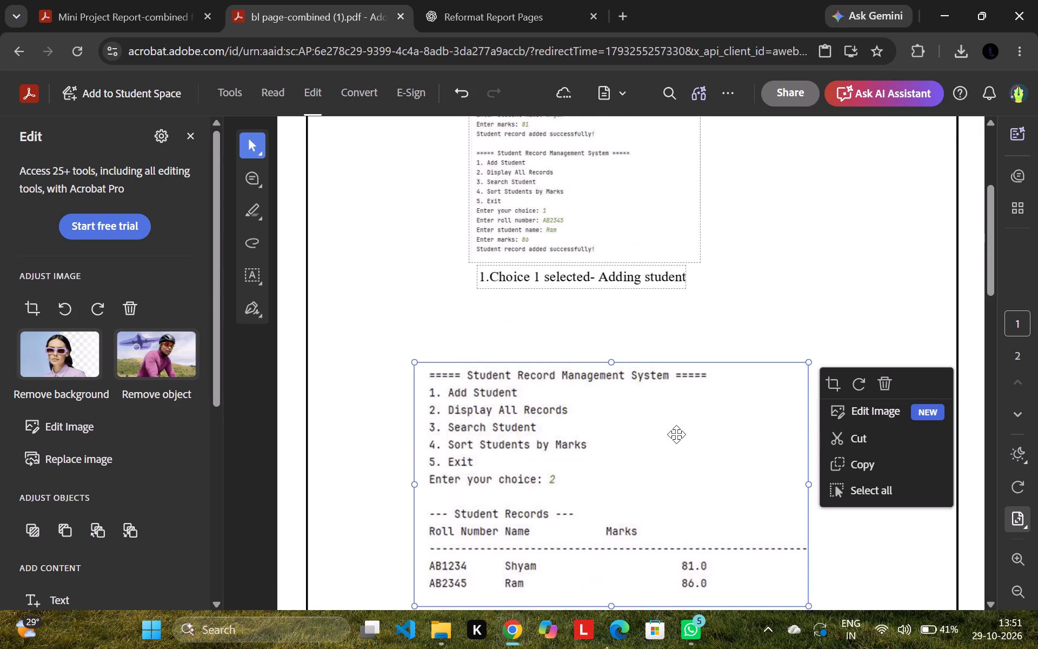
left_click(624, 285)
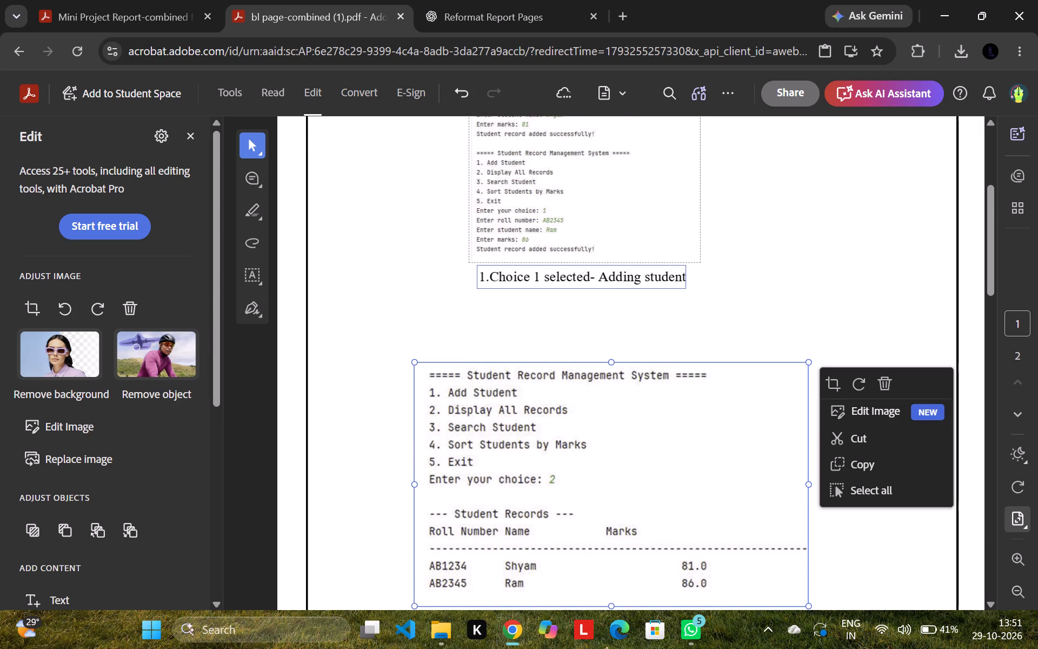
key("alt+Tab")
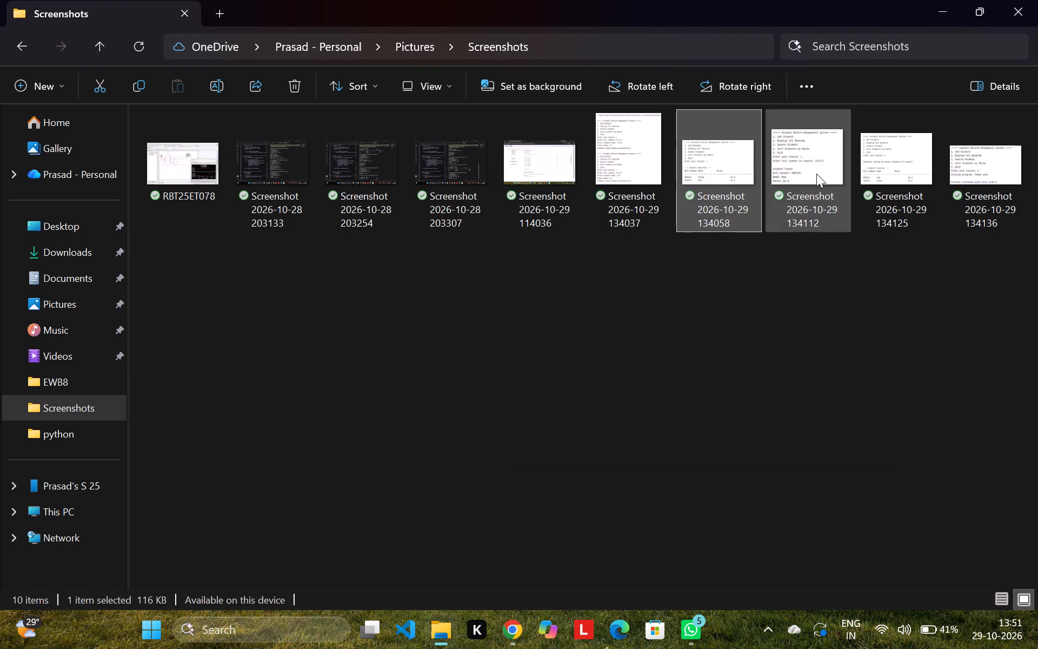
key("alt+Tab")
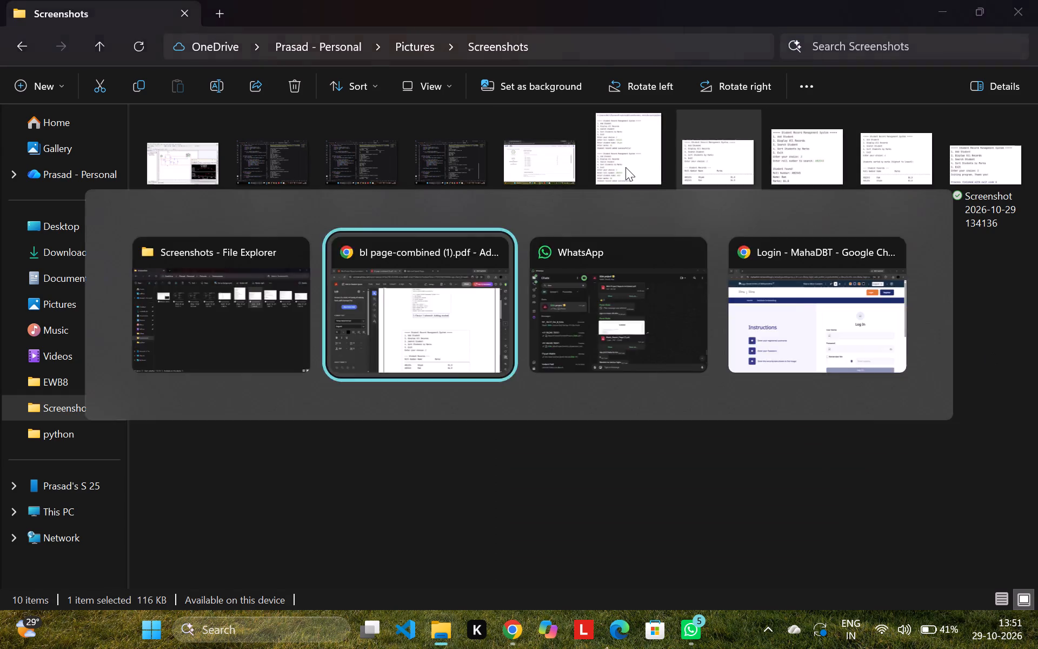
Enlarge the first program output screenshot slightly from its lower-right corner and reposition its "1.Choice 1 selected- Adding student" caption just beneath it.
left_click(635, 213)
left_click(647, 290)
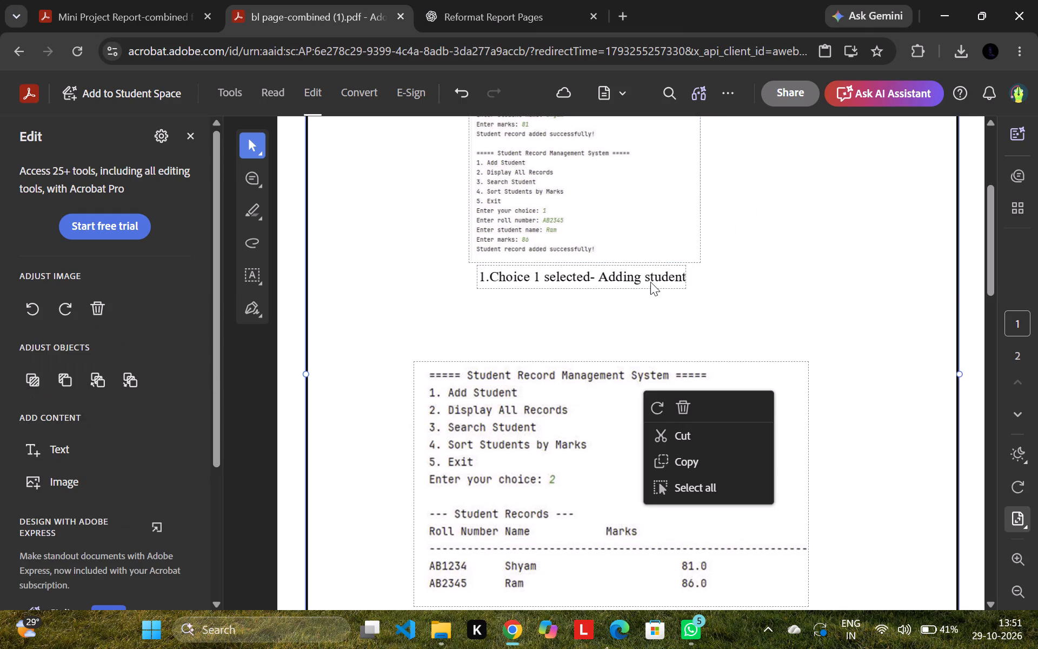
left_click(650, 282)
left_click_drag(655, 267, 657, 306)
left_click(664, 229)
left_click_drag(699, 261, 724, 299)
left_click(637, 314)
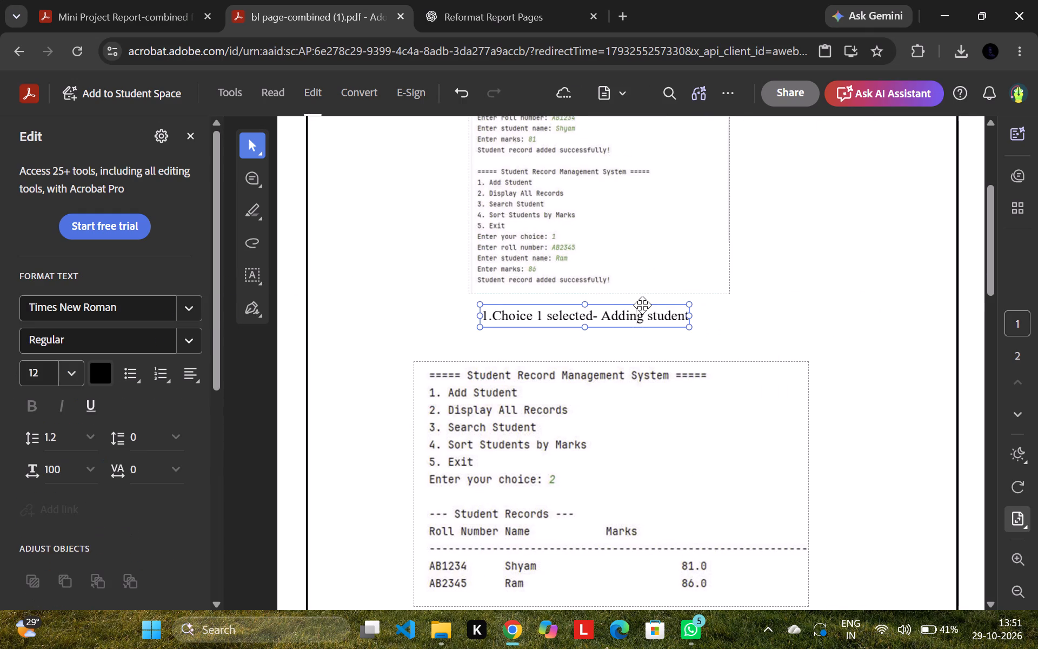
left_click_drag(642, 306, 647, 299)
left_click(626, 434)
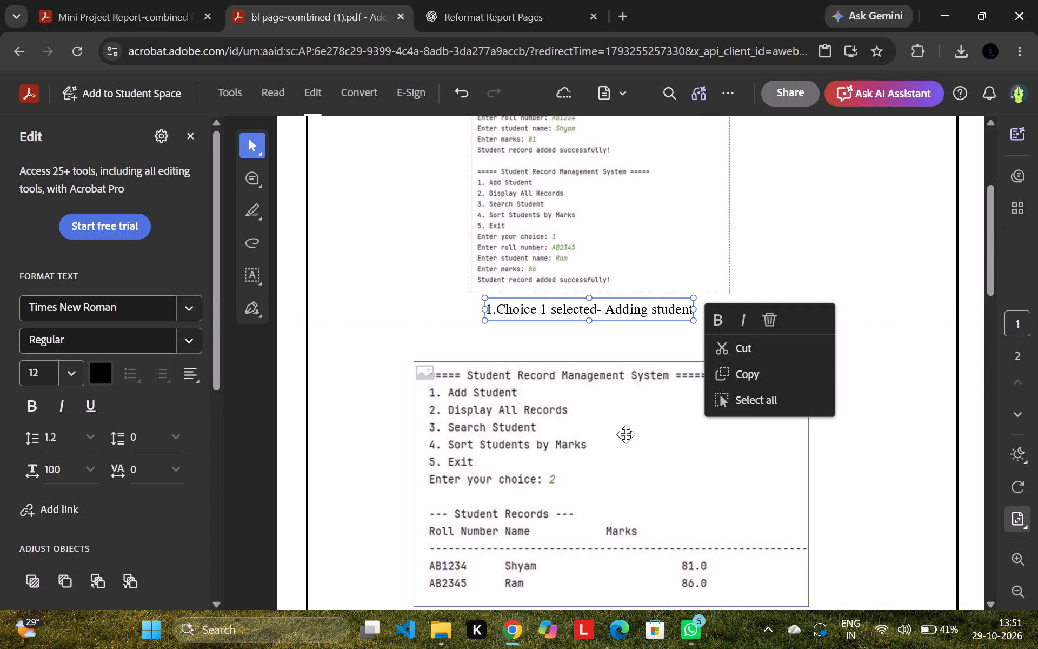
Nudge the student records screenshot slightly up and toward the page's left border, then shrink it slightly from its lower-right corner.
left_click_drag(633, 419, 626, 416)
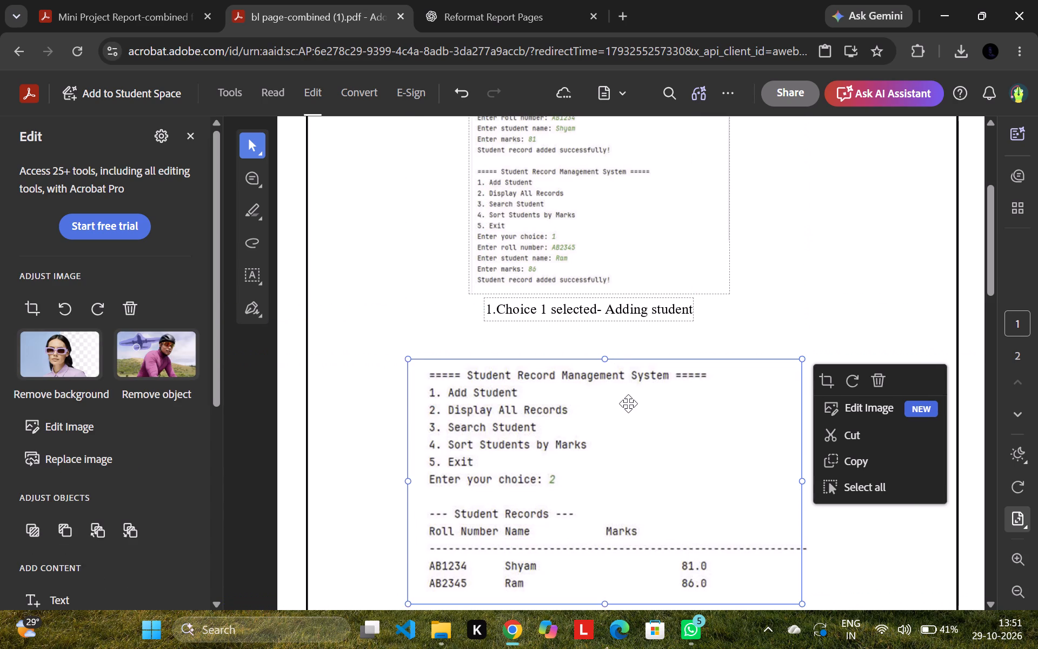
scroll(628, 403, "down", 1)
scroll(684, 356, "down", 2)
scroll(690, 370, "up", 2)
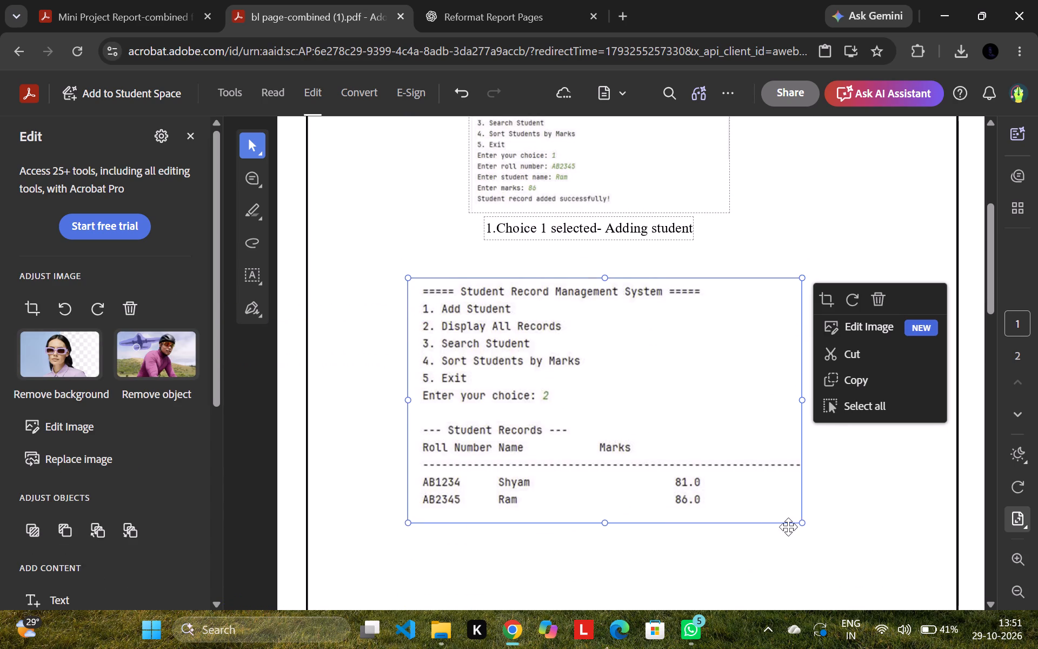
left_click_drag(804, 523, 788, 513)
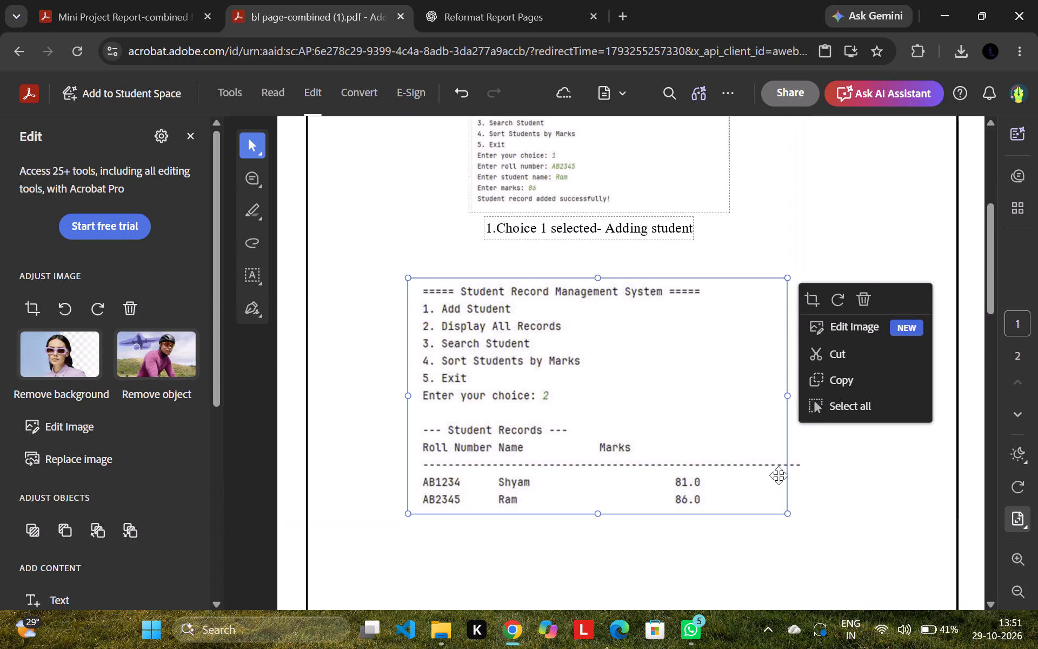
left_click(870, 510)
Shift the "1.Choice 1 selected- Adding student" caption down and enlarge the first program output screenshot from its lower-right corner.
scroll(711, 405, "down", 4)
scroll(946, 498, "down", 3)
scroll(899, 475, "up", 5)
left_click(609, 287)
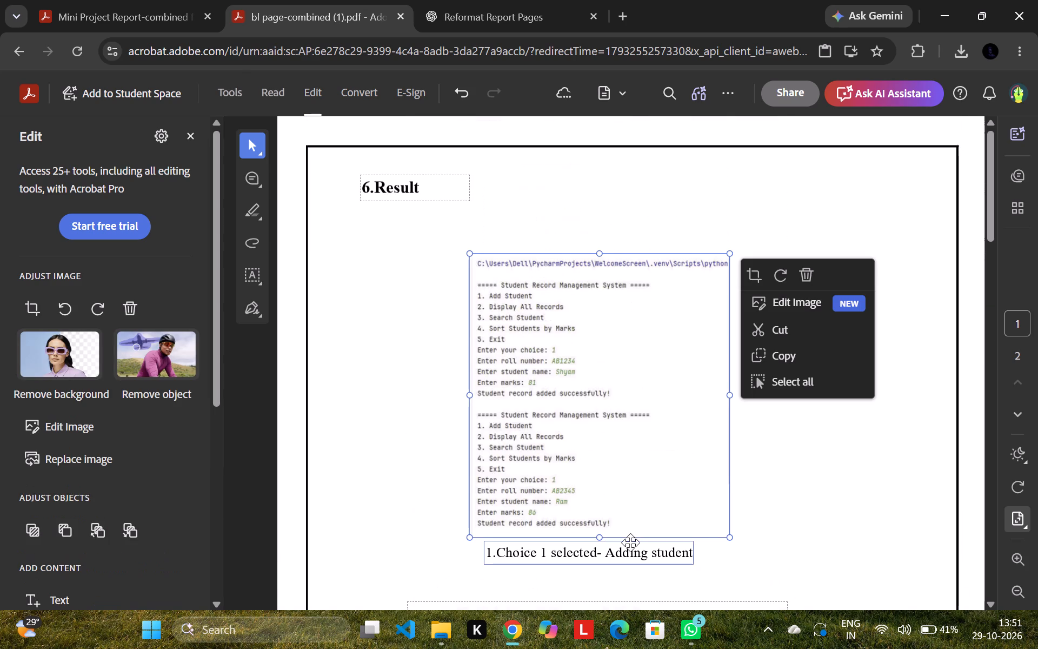
left_click(631, 551)
left_click_drag(635, 542, 631, 568)
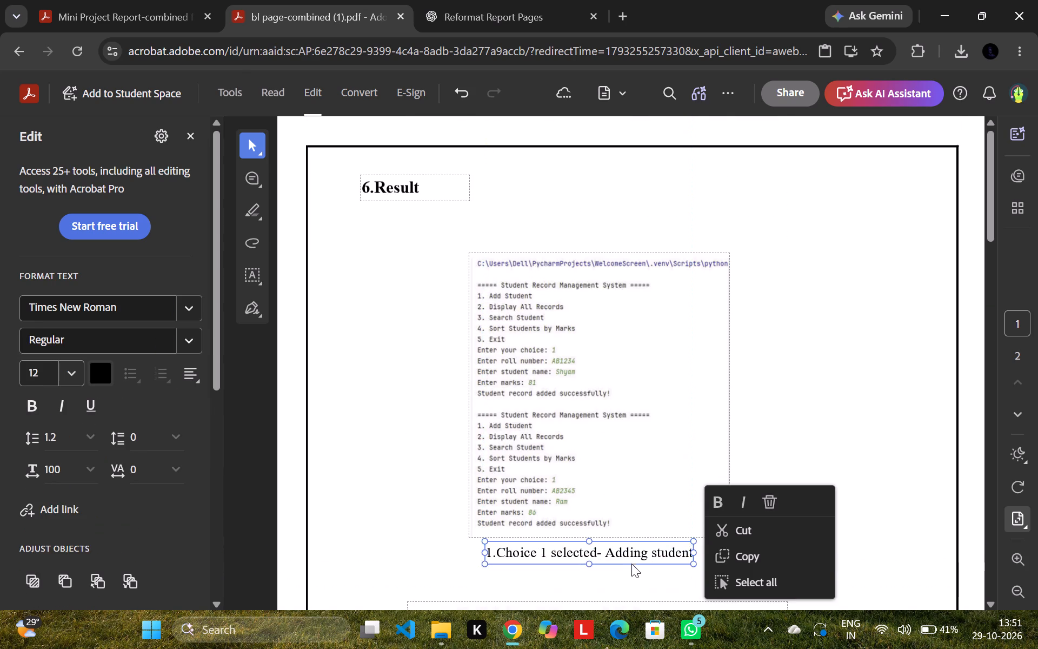
left_click(657, 483)
left_click_drag(732, 537, 728, 540)
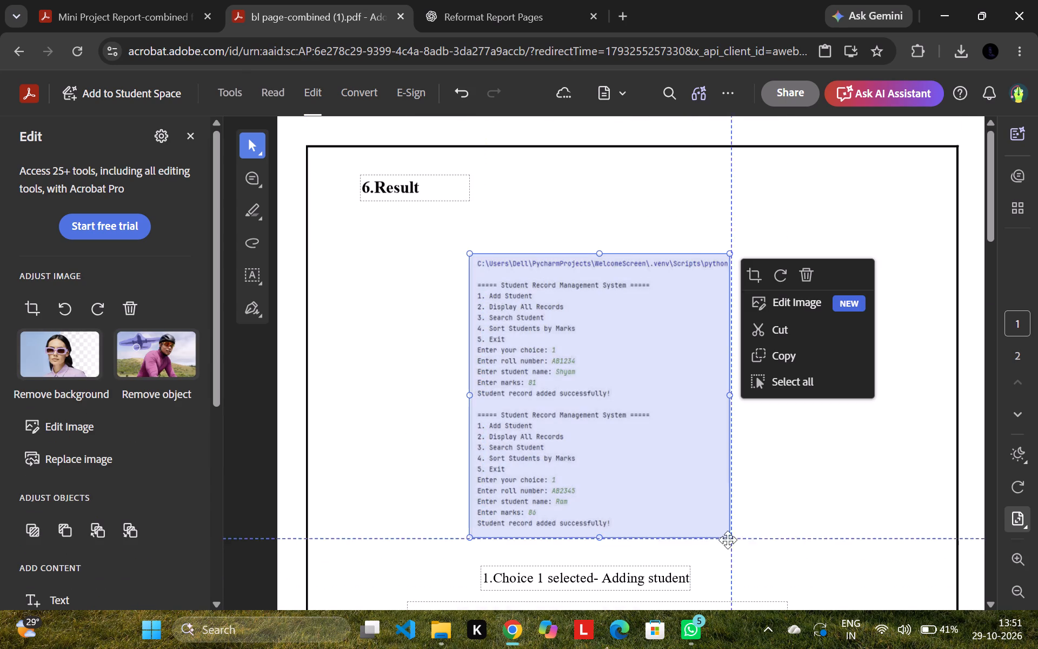
left_click_drag(728, 540, 781, 602)
Move the first caption aside toward the page's right border and centre the enlarged first screenshot below the "6.Result" heading.
scroll(750, 437, "down", 2)
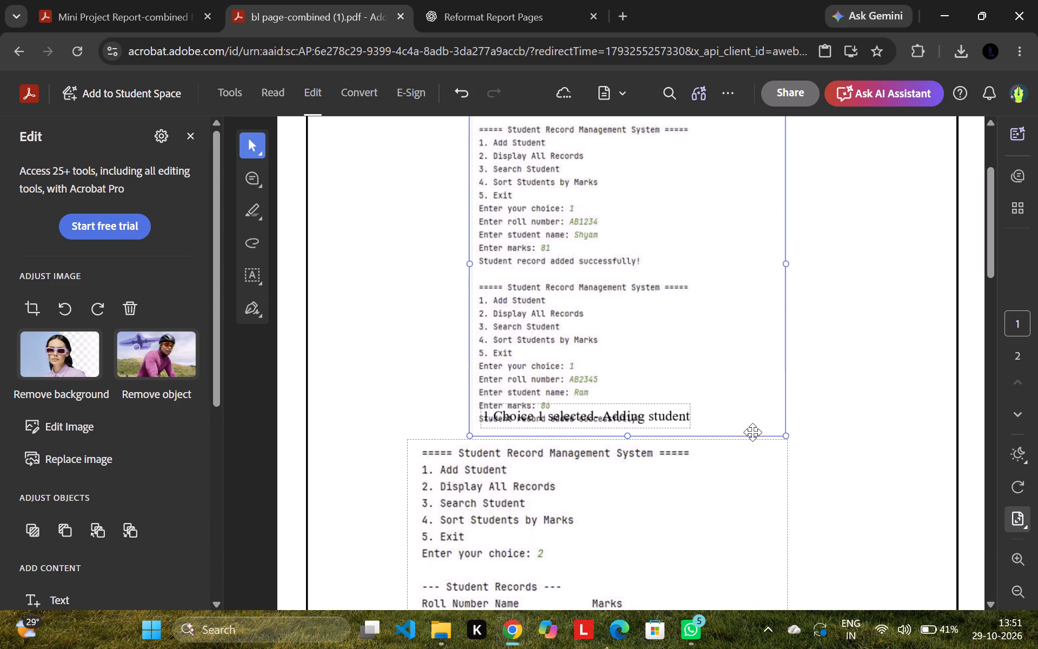
scroll(763, 410, "down", 2)
left_click(664, 257)
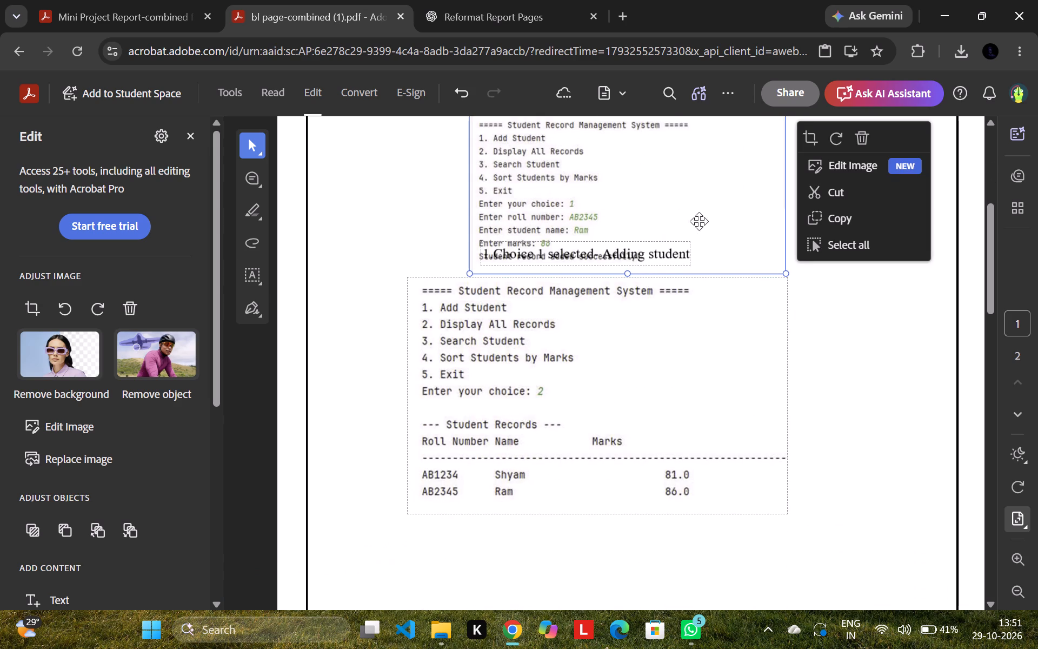
left_click_drag(703, 216, 732, 147)
left_click(654, 266)
left_click(659, 256)
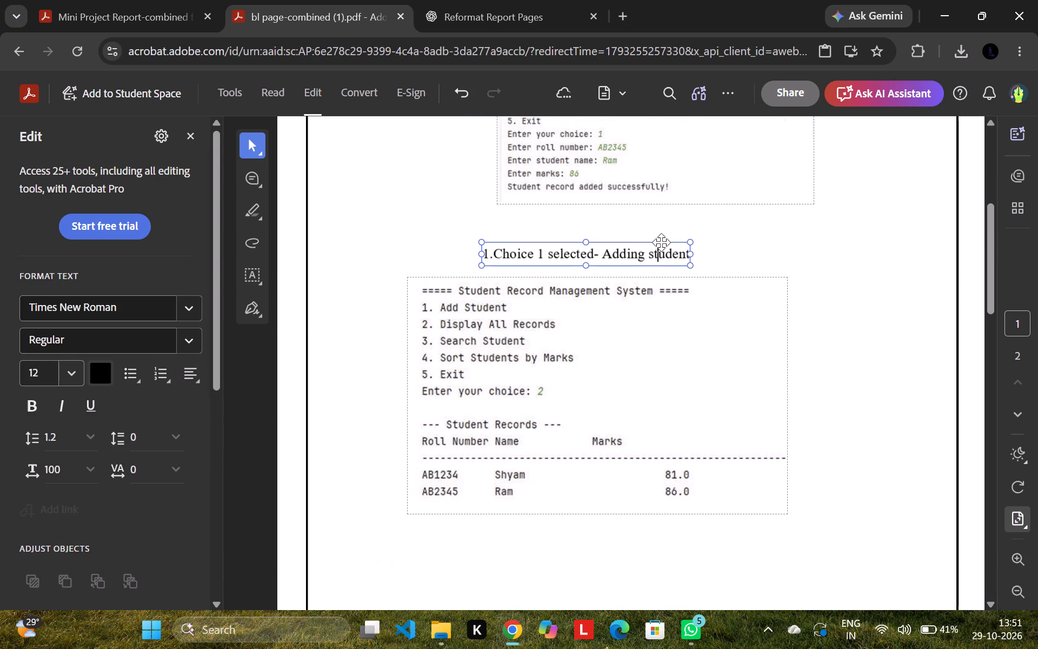
left_click_drag(661, 242, 958, 368)
left_click(759, 166)
left_click_drag(753, 158, 741, 170)
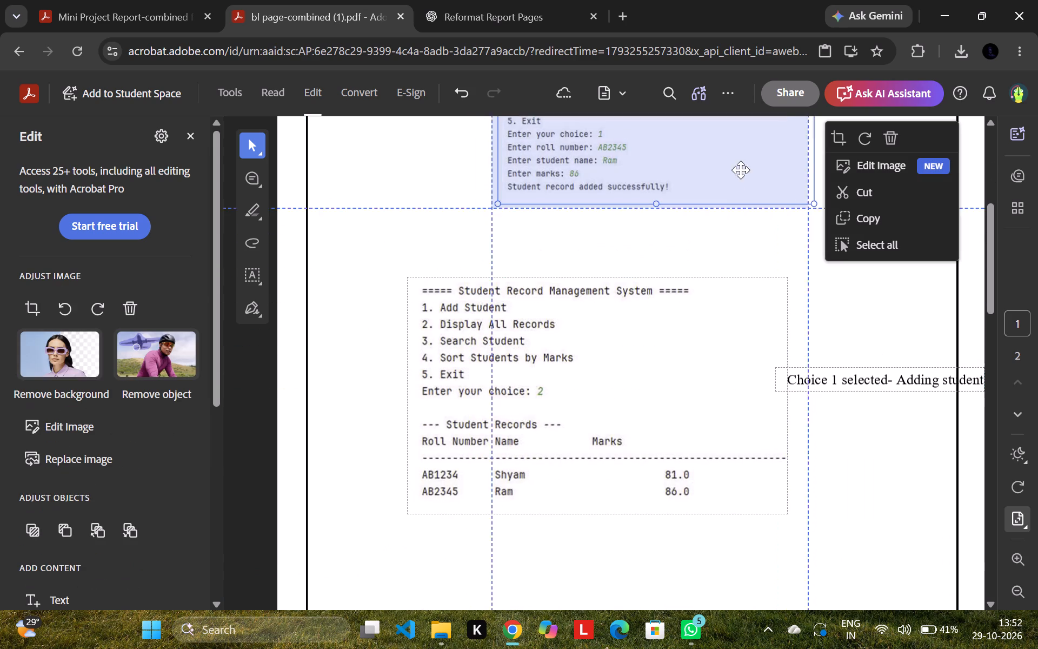
left_click_drag(741, 170, 730, 207)
scroll(718, 221, "down", 1)
scroll(719, 227, "up", 4)
scroll(713, 253, "down", 1)
scroll(713, 257, "up", 1)
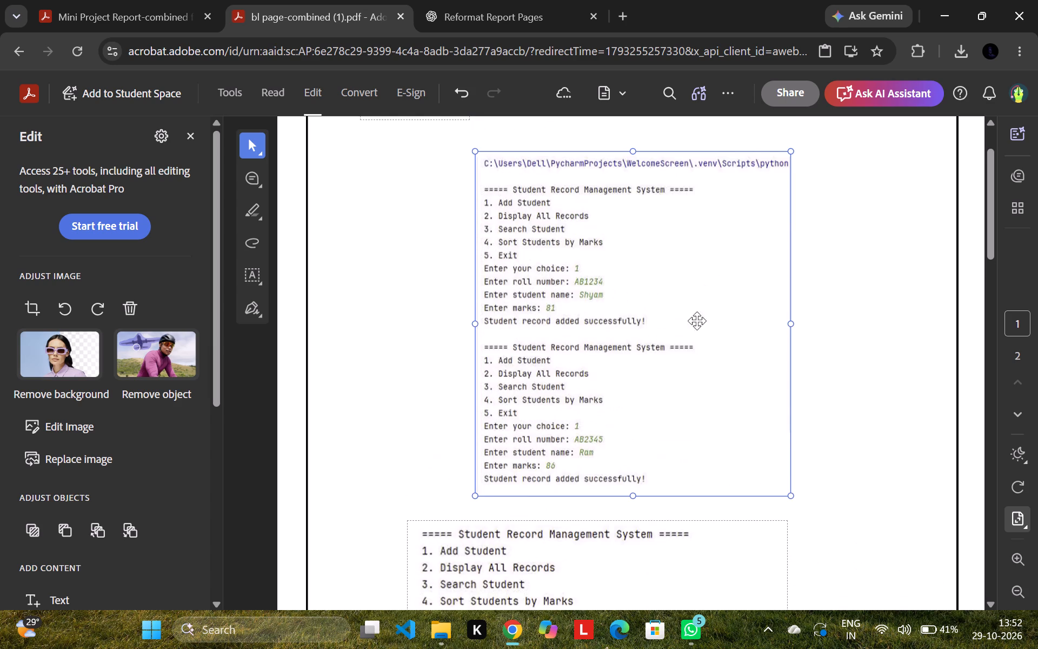
scroll(696, 334, "up", 1)
left_click_drag(707, 350, 700, 350)
Move the student records screenshot lower on page 1, leaving room beneath the first screenshot for its caption.
scroll(701, 280, "down", 5)
left_click(680, 286)
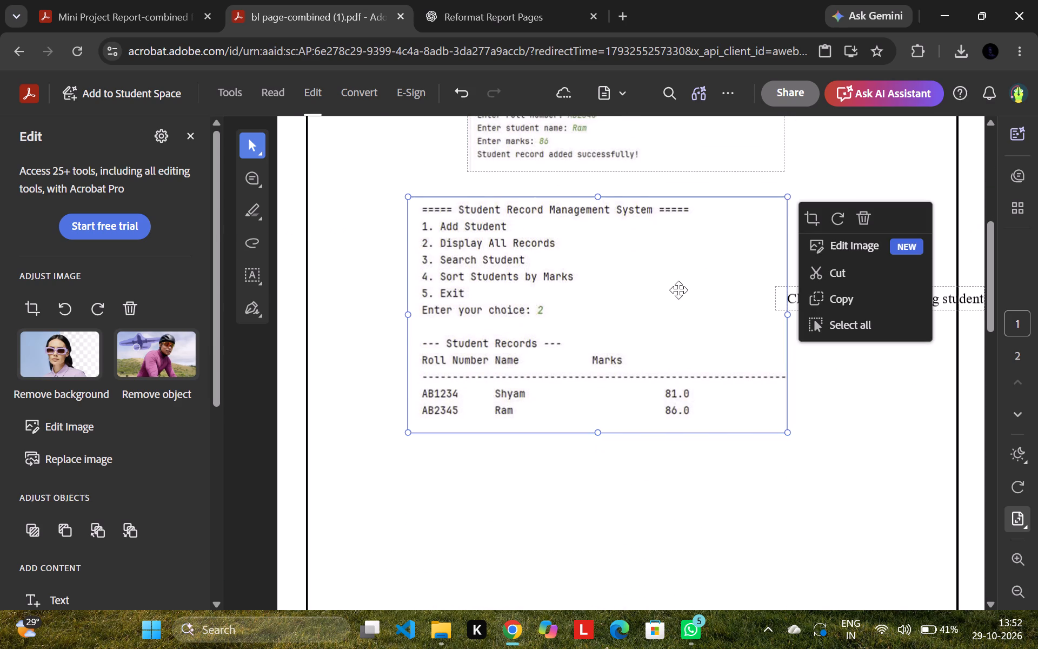
left_click_drag(678, 290, 692, 407)
Place the "1.Choice 1 selected- Adding student" caption centred just beneath the first program output screenshot.
left_click(836, 295)
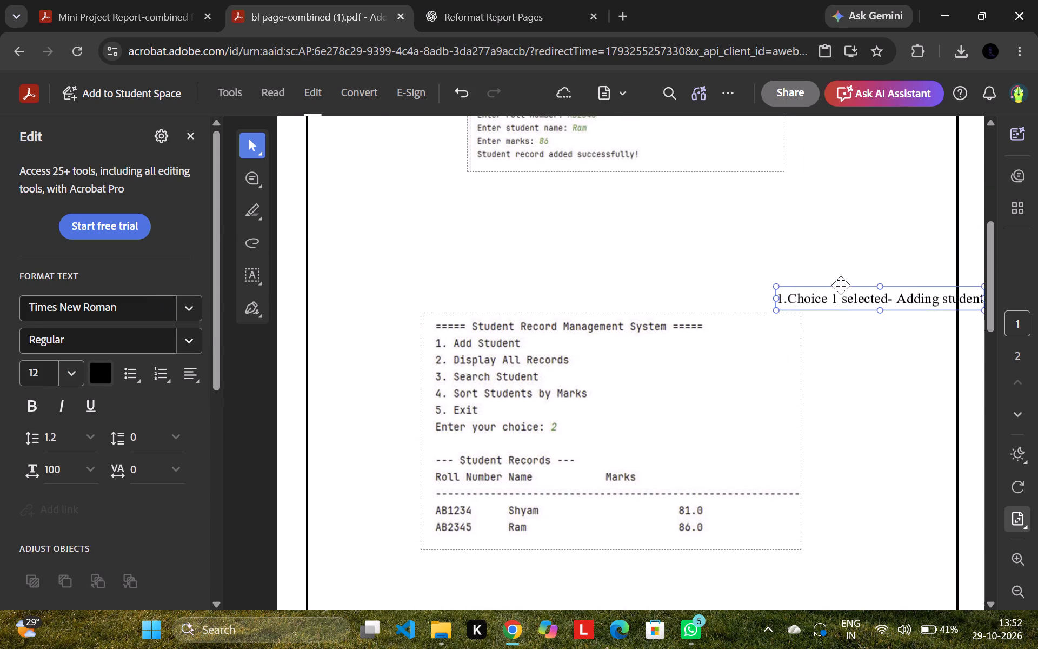
left_click_drag(841, 285, 565, 183)
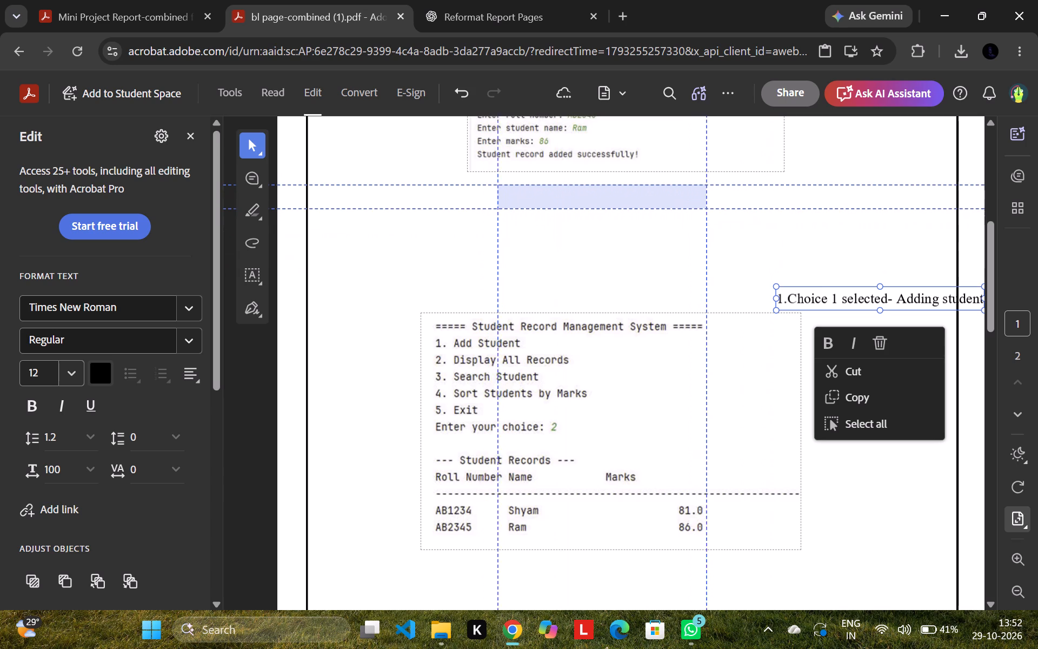
left_click_drag(565, 183, 587, 178)
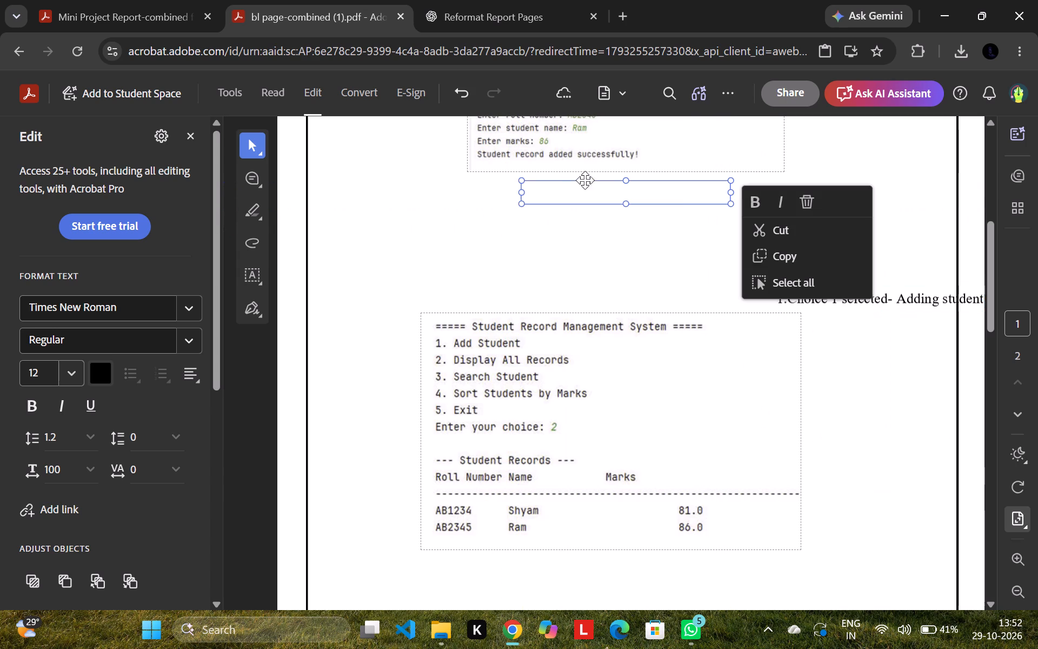
left_click(861, 143)
Reposition the student records screenshot slightly higher, centred beneath the first screenshot and its caption.
scroll(800, 224, "down", 2)
scroll(795, 241, "up", 1)
scroll(680, 375, "up", 2)
left_click(622, 509)
left_click_drag(622, 519, 641, 485)
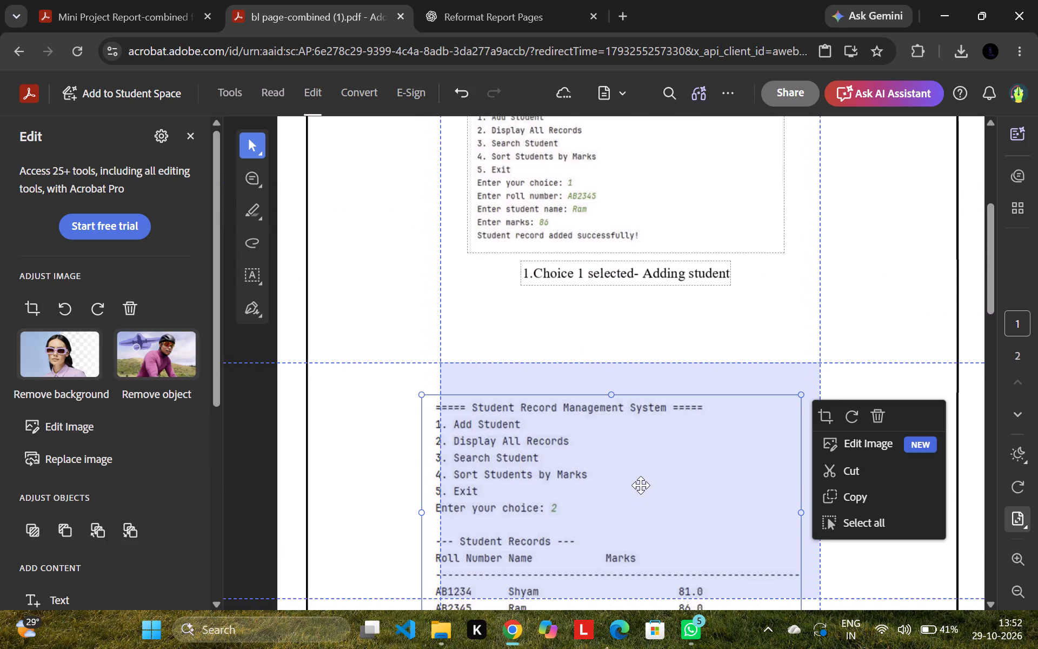
left_click_drag(641, 485, 635, 482)
scroll(781, 329, "down", 2)
scroll(791, 332, "up", 3)
scroll(784, 337, "down", 4)
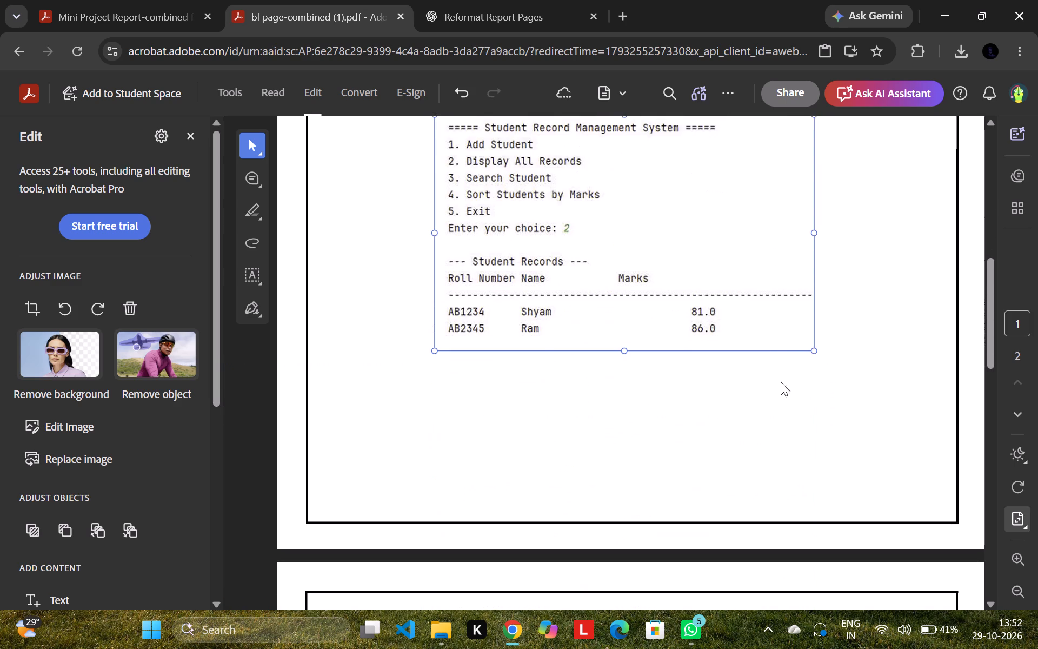
Add a text box just below the student records screenshot and start its caption with "2. ".
left_click(774, 402)
left_click(61, 445)
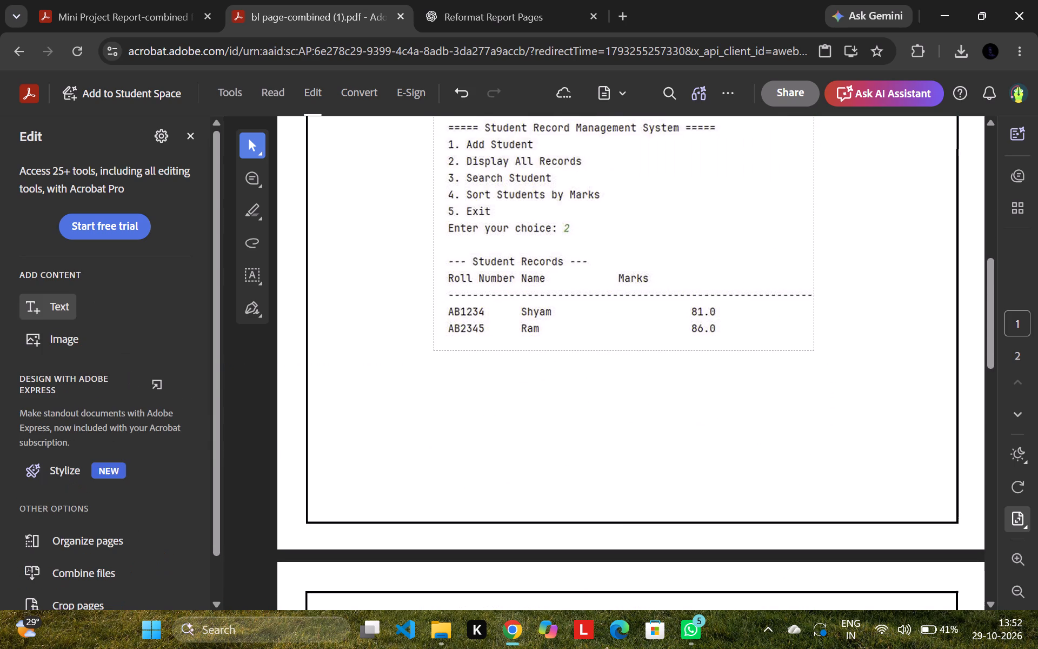
left_click(543, 375)
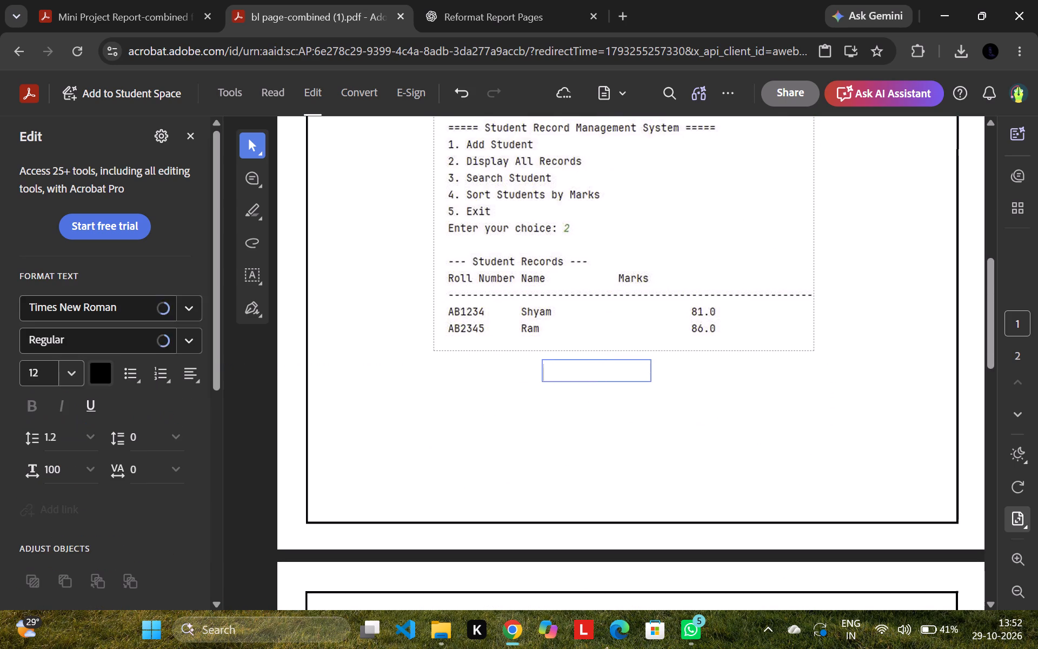
scroll(576, 402, "up", 3)
scroll(580, 398, "down", 2)
scroll(582, 398, "up", 1)
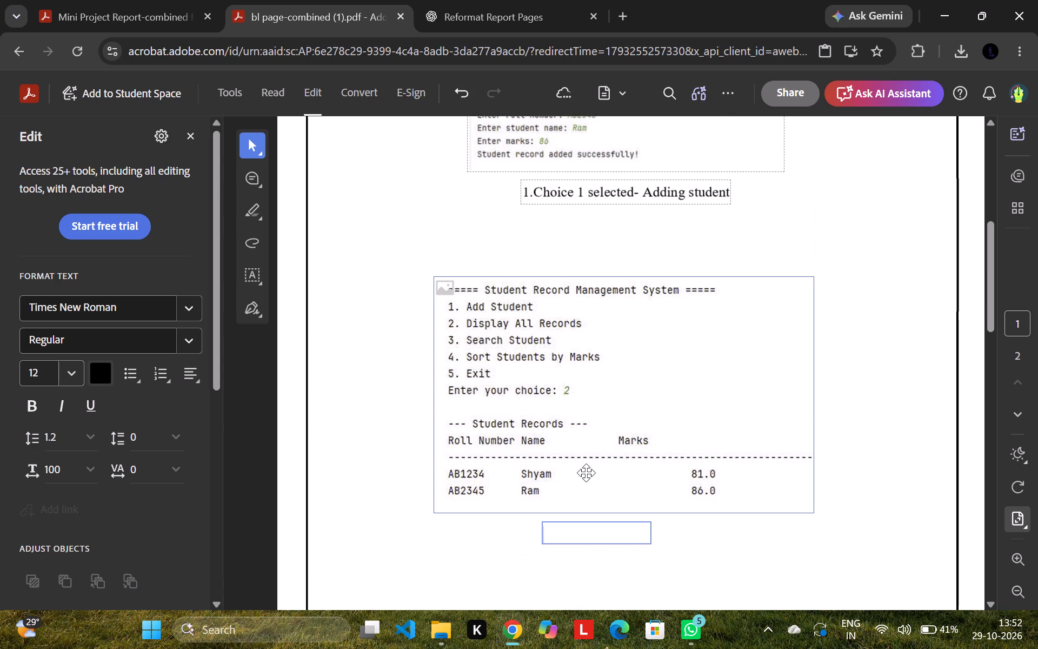
key("2")
key("period")
key("space")
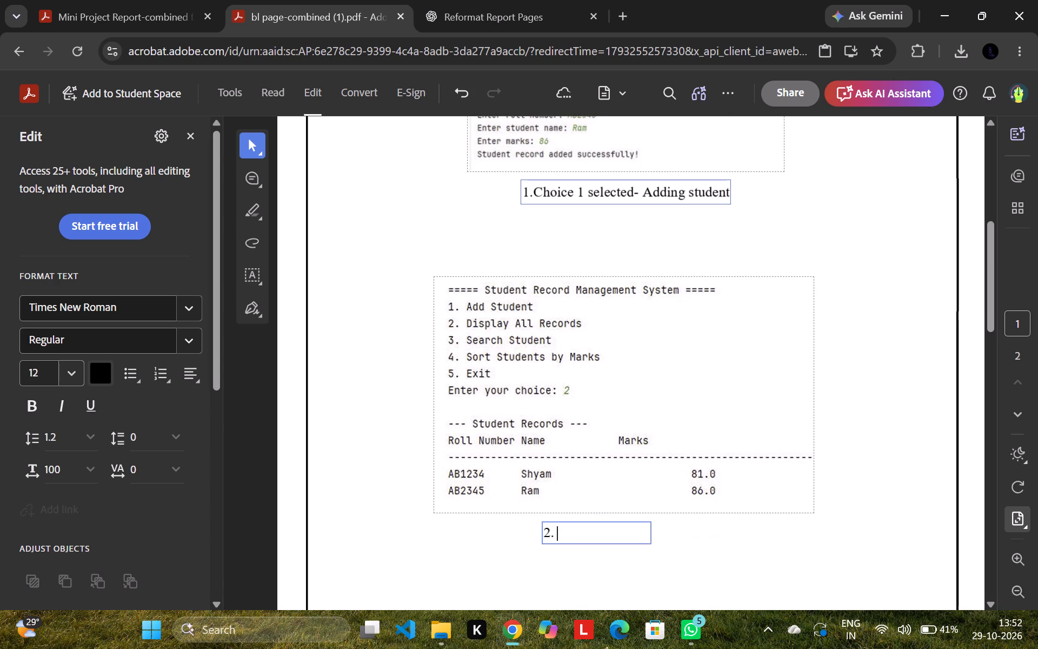
Insert a space after "1." in the first caption and another space after "2." in the second caption.
left_click(533, 193)
key("space")
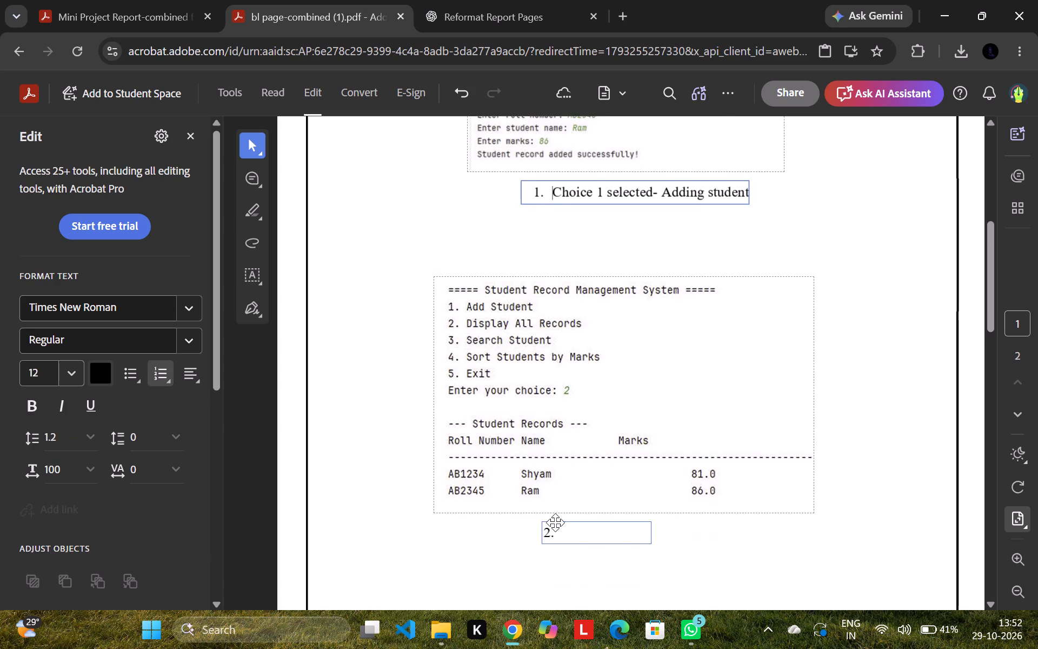
left_click(535, 192)
left_click(570, 537)
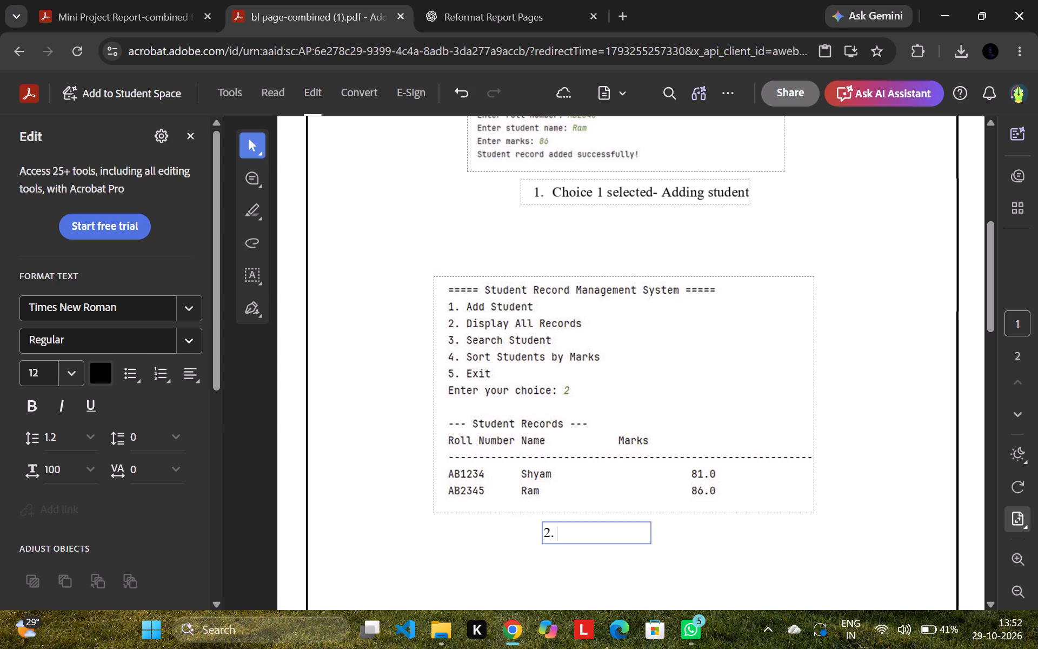
key("space")
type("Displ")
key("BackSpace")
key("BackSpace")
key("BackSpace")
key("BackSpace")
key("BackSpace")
Complete the second caption after "2." with the text "Choice2 slecected- Displaying all records".
type("Choice")
key("2")
key("space")
type("slece")
type("cted")
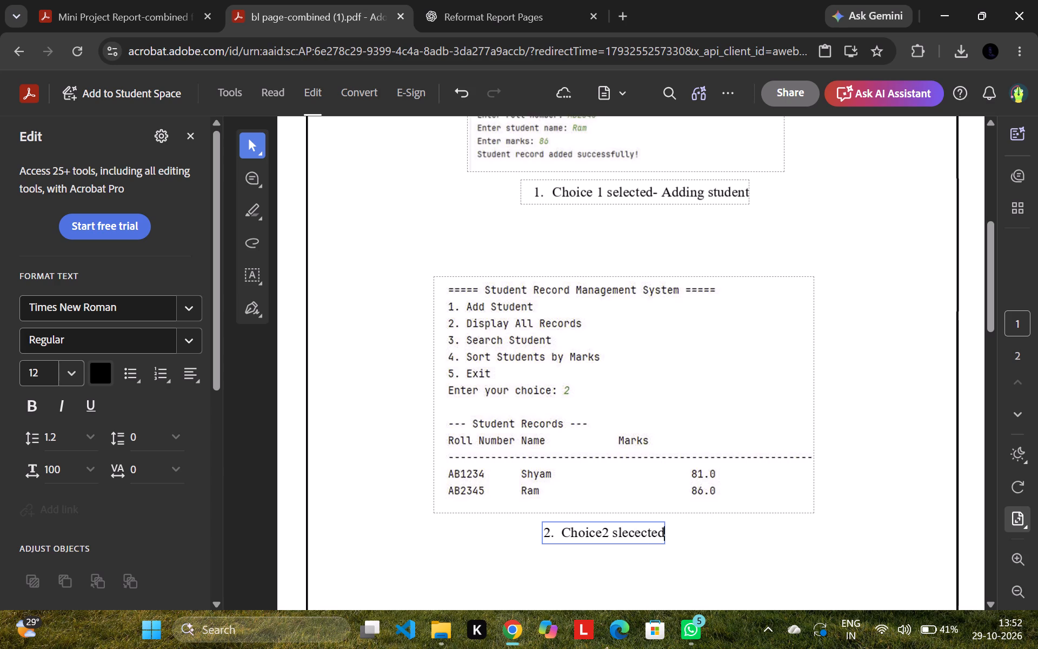
key("space")
type("-")
key("BackSpace")
key("BackSpace")
type("-")
key("space")
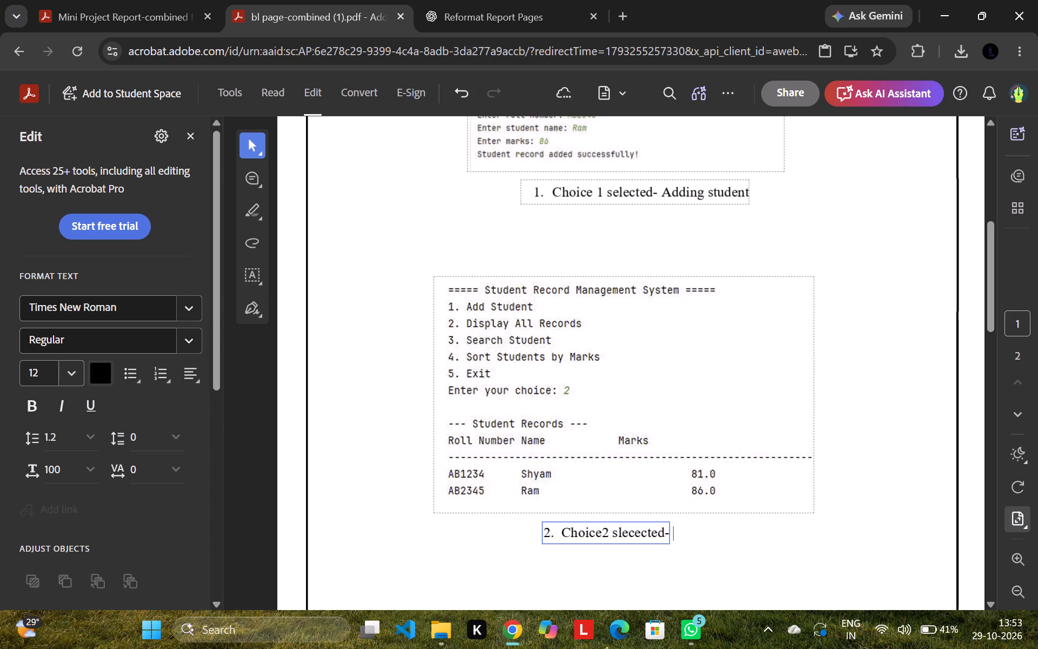
type("Displaying all records")
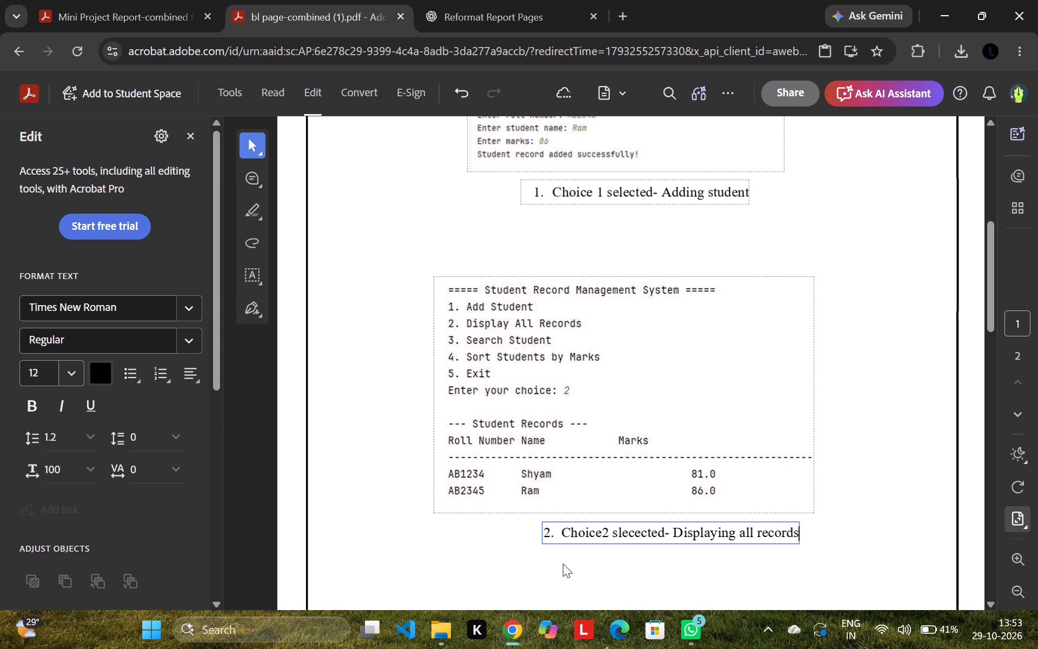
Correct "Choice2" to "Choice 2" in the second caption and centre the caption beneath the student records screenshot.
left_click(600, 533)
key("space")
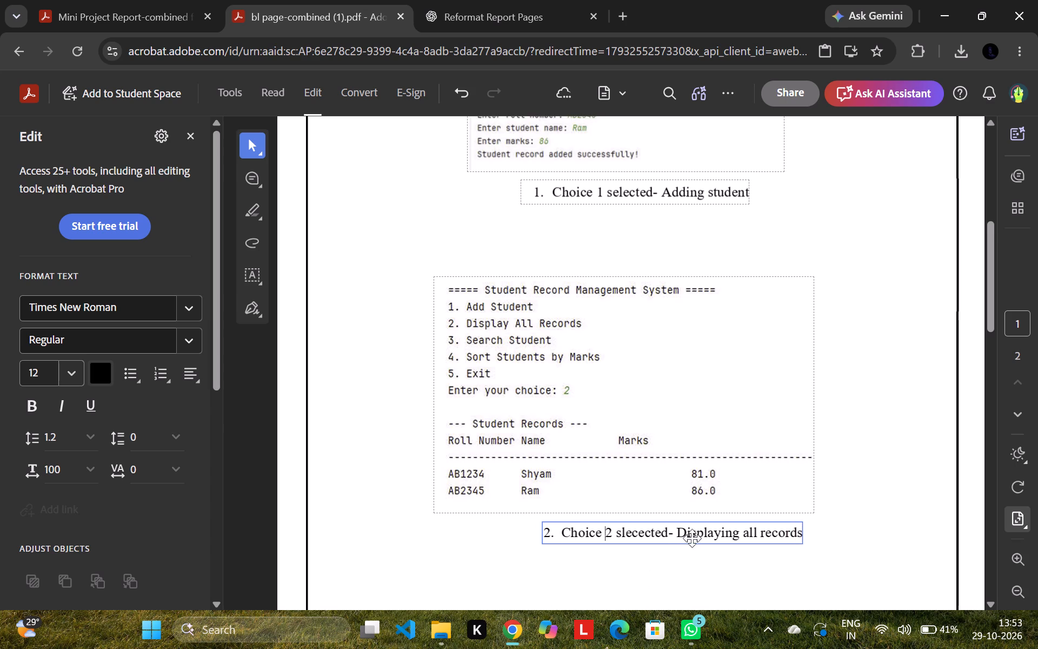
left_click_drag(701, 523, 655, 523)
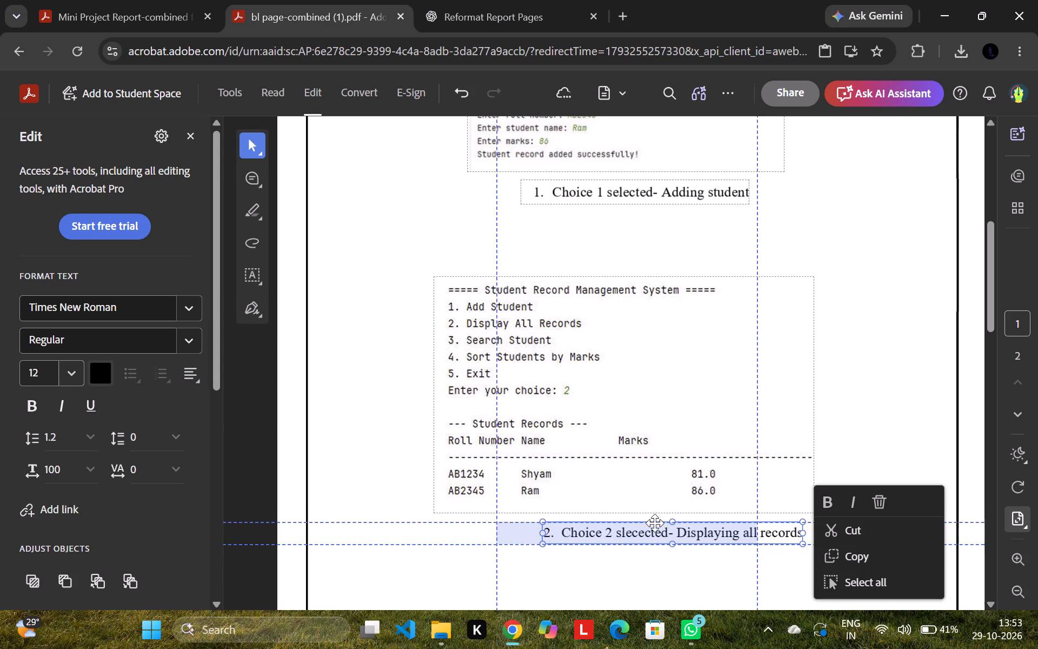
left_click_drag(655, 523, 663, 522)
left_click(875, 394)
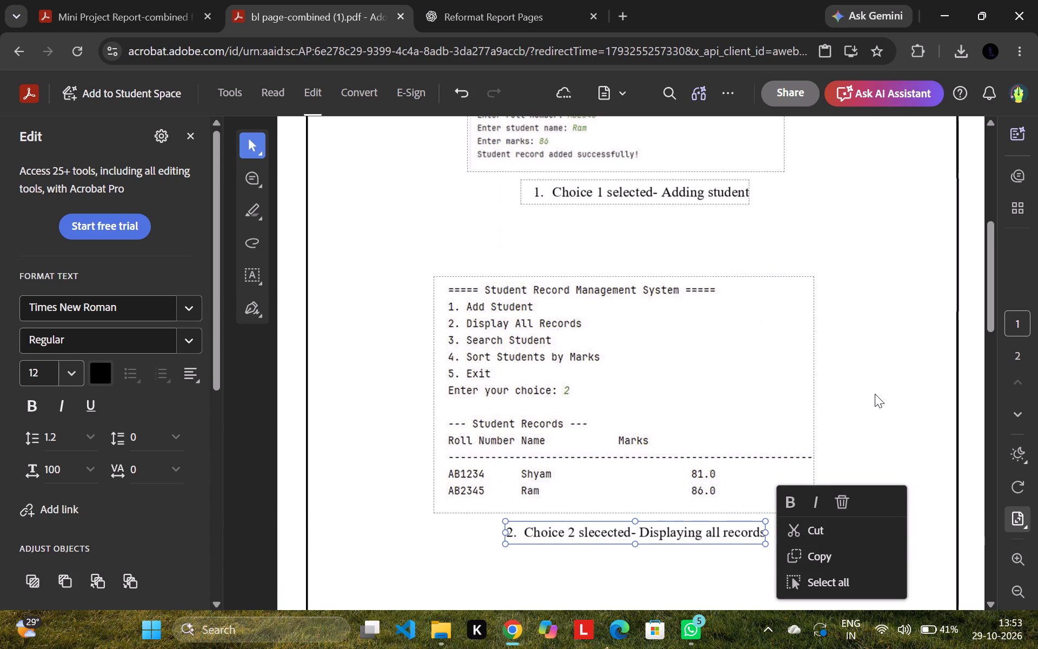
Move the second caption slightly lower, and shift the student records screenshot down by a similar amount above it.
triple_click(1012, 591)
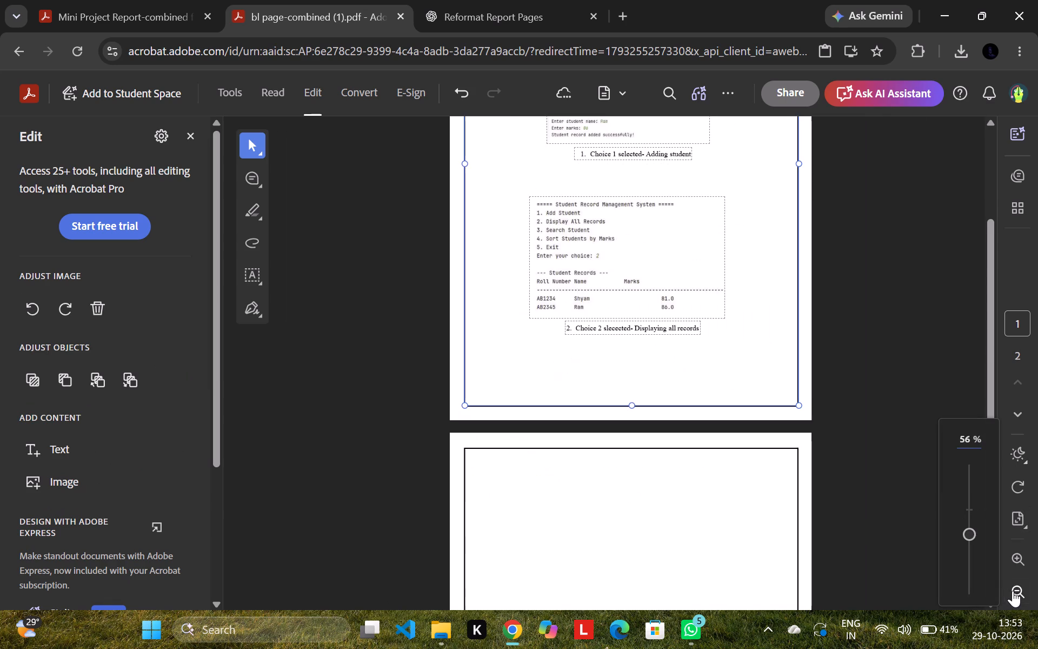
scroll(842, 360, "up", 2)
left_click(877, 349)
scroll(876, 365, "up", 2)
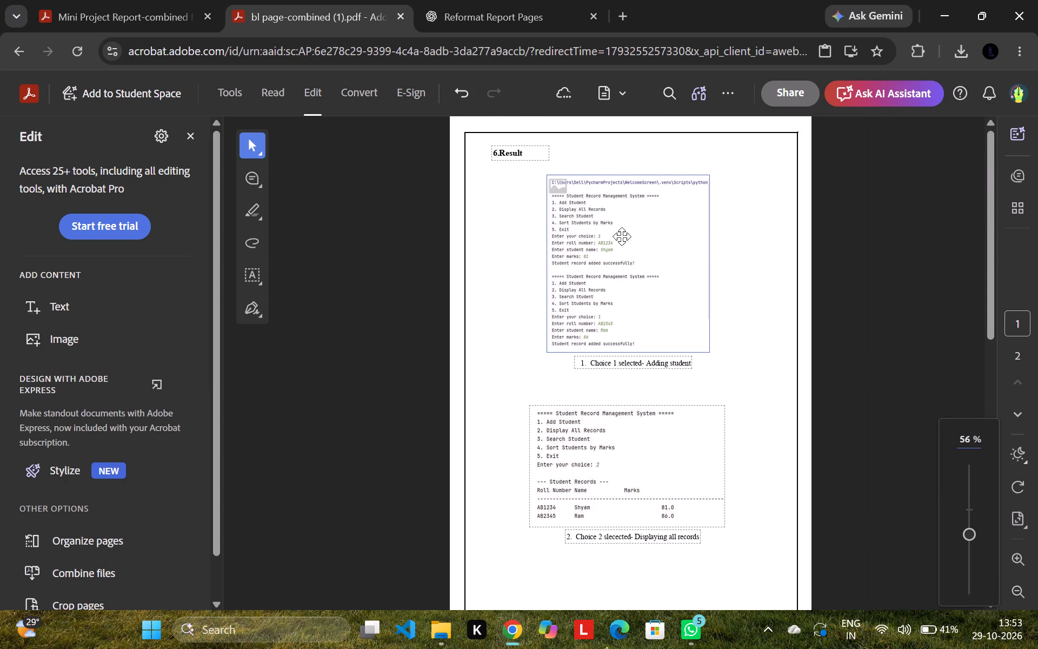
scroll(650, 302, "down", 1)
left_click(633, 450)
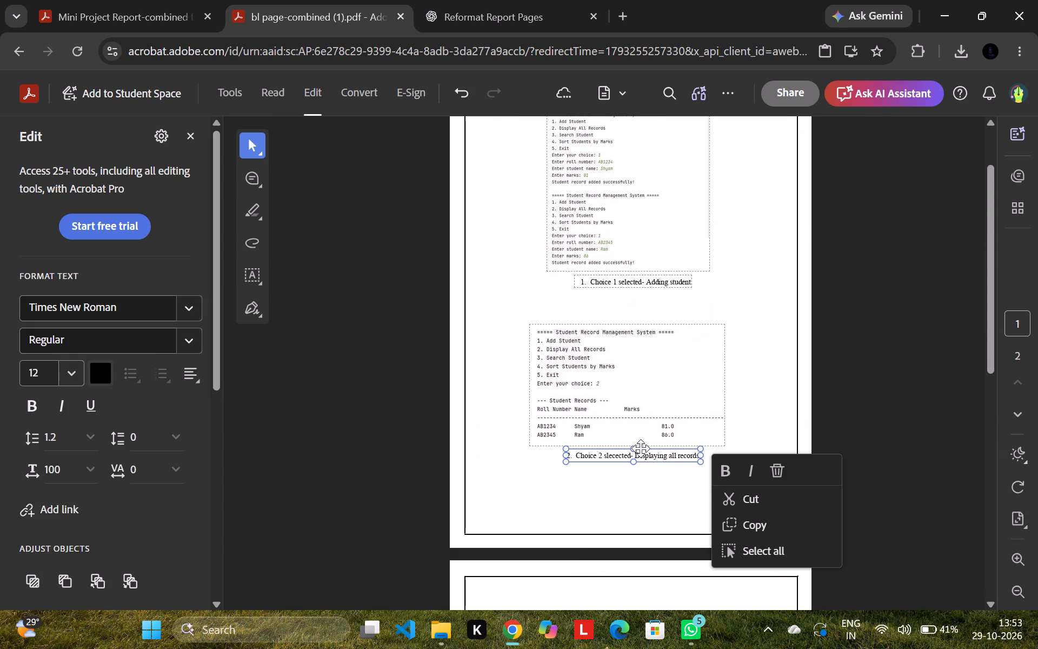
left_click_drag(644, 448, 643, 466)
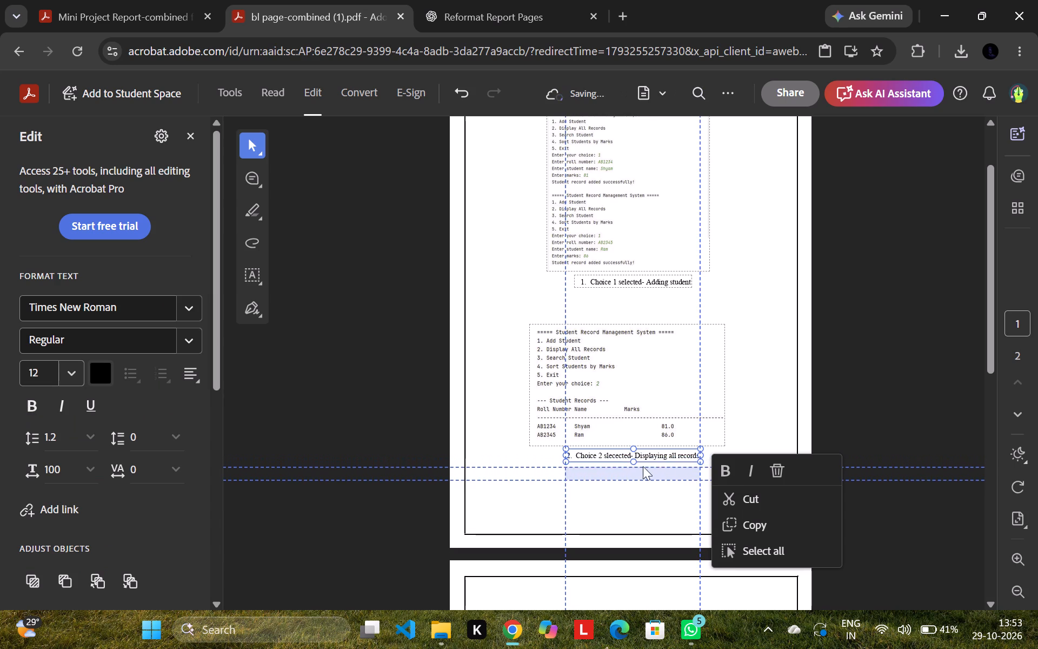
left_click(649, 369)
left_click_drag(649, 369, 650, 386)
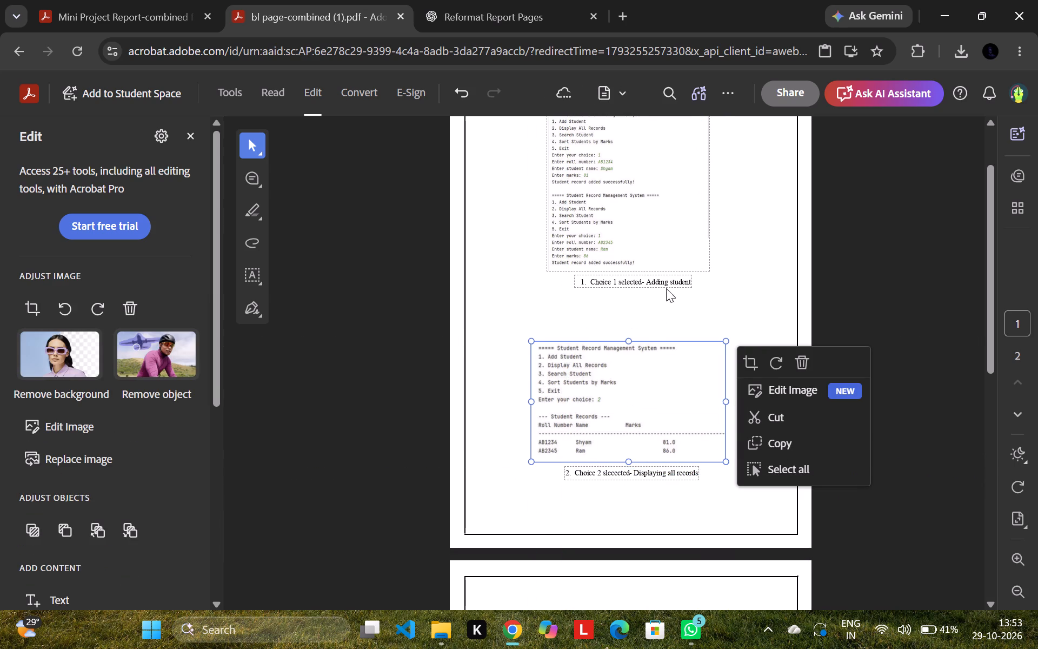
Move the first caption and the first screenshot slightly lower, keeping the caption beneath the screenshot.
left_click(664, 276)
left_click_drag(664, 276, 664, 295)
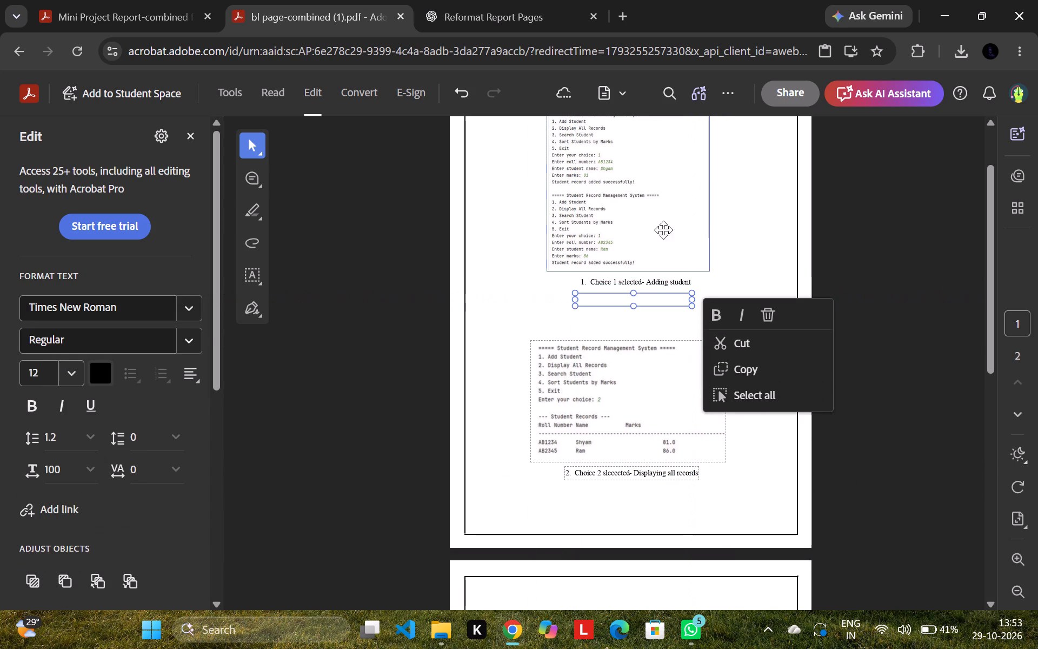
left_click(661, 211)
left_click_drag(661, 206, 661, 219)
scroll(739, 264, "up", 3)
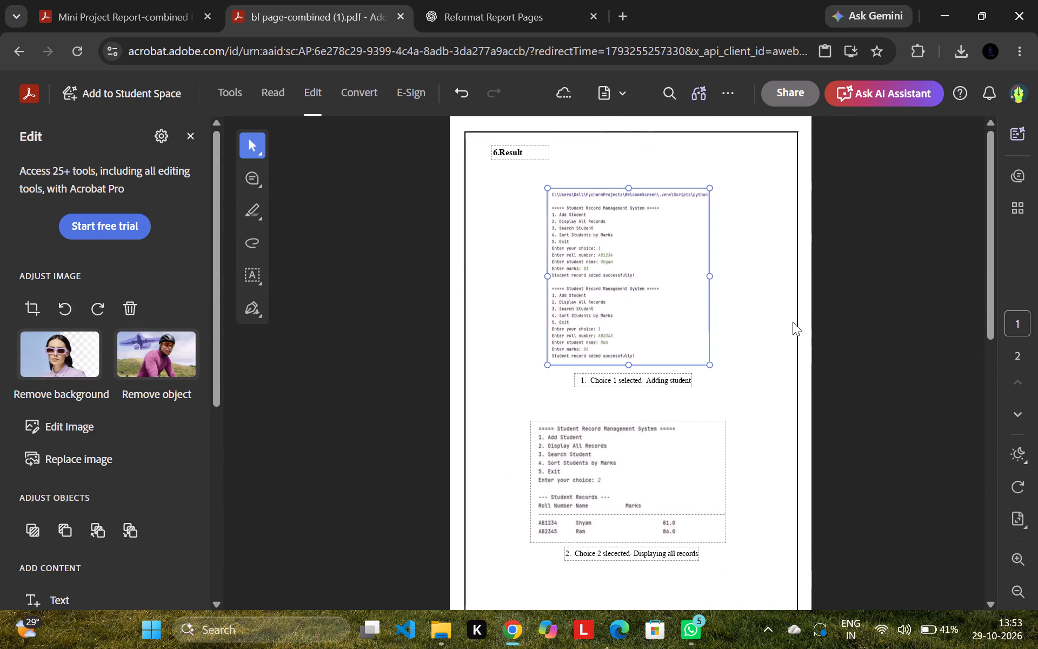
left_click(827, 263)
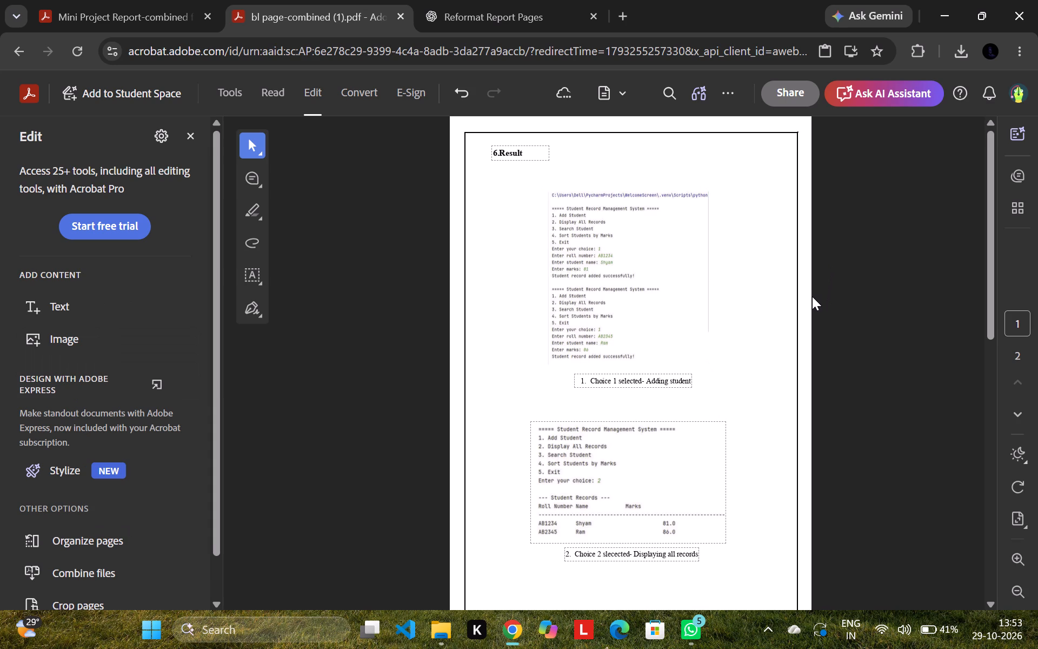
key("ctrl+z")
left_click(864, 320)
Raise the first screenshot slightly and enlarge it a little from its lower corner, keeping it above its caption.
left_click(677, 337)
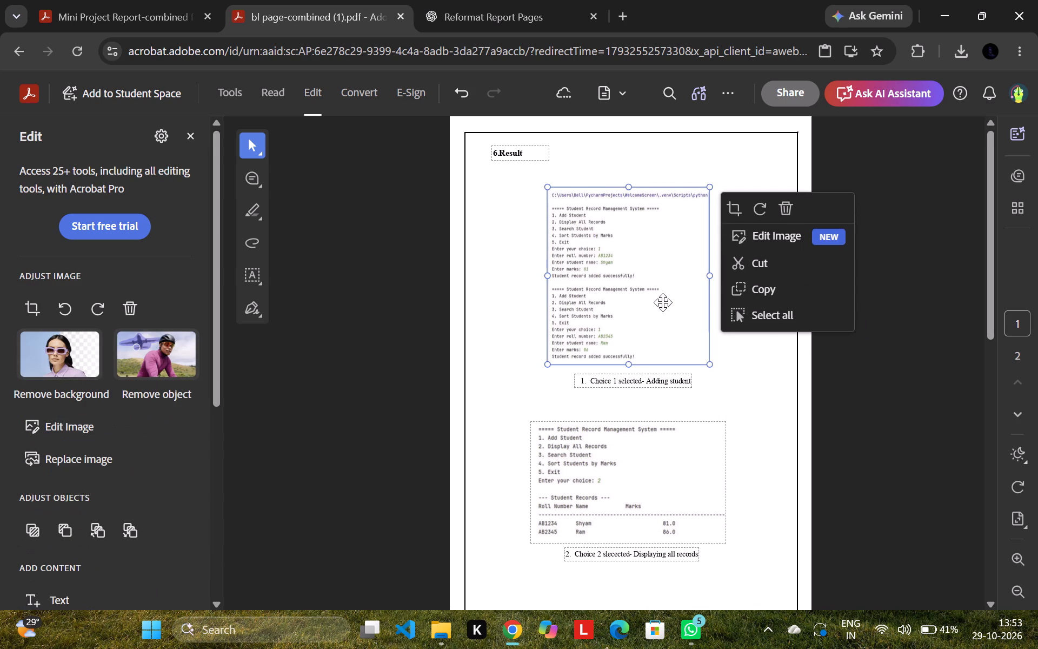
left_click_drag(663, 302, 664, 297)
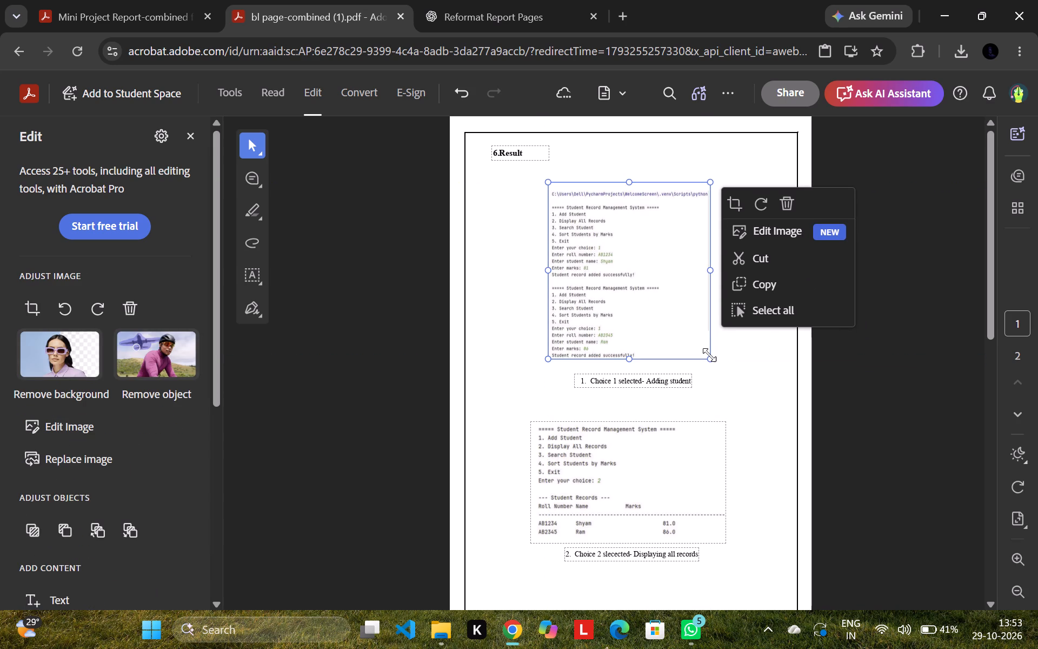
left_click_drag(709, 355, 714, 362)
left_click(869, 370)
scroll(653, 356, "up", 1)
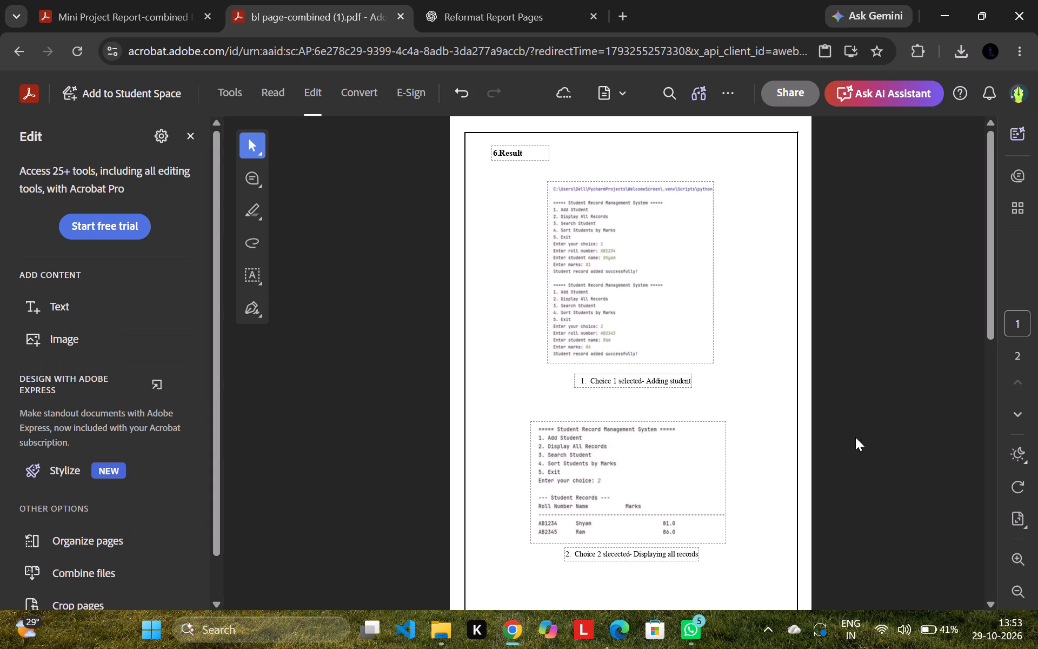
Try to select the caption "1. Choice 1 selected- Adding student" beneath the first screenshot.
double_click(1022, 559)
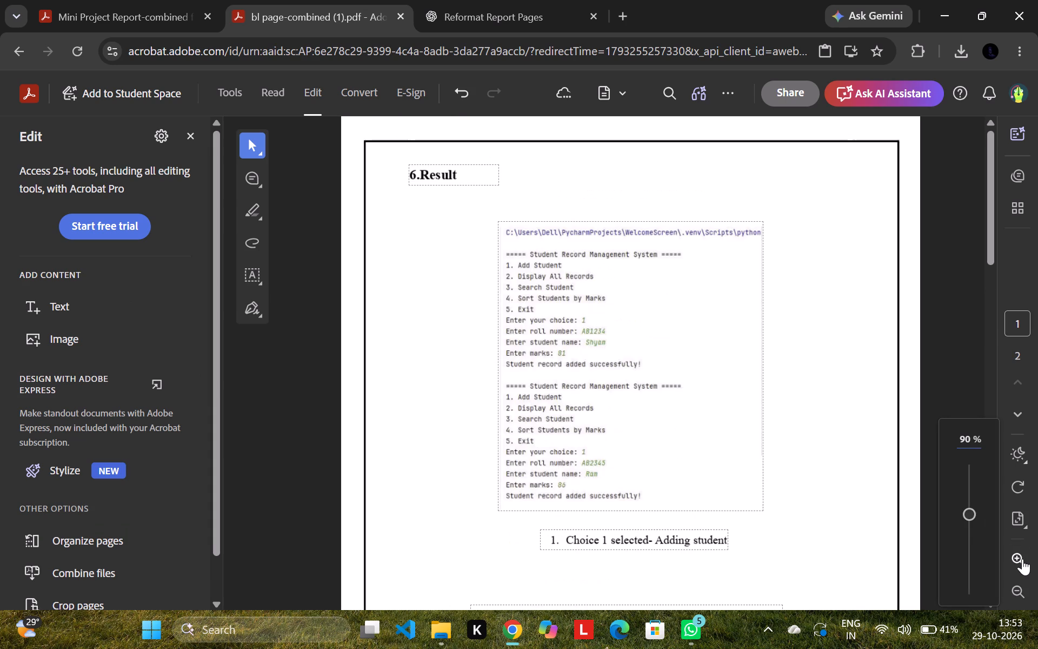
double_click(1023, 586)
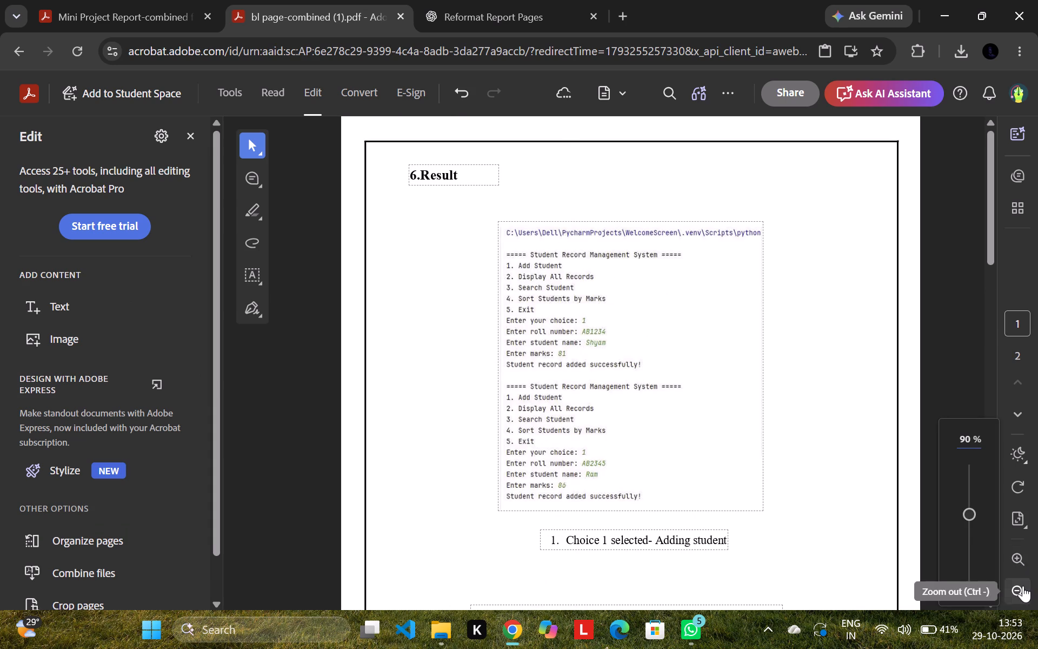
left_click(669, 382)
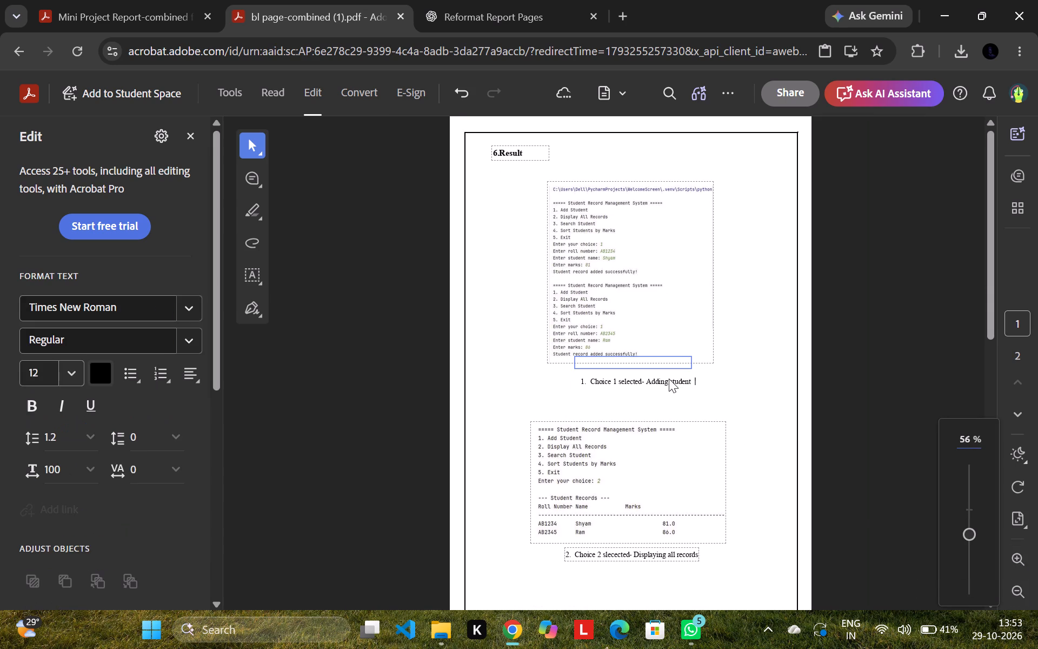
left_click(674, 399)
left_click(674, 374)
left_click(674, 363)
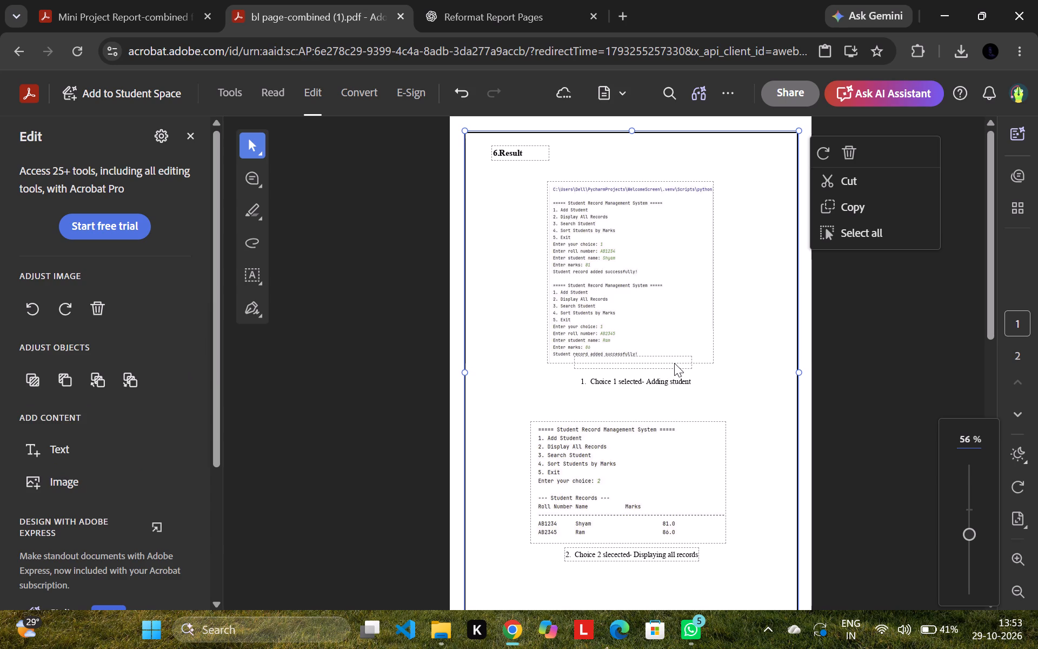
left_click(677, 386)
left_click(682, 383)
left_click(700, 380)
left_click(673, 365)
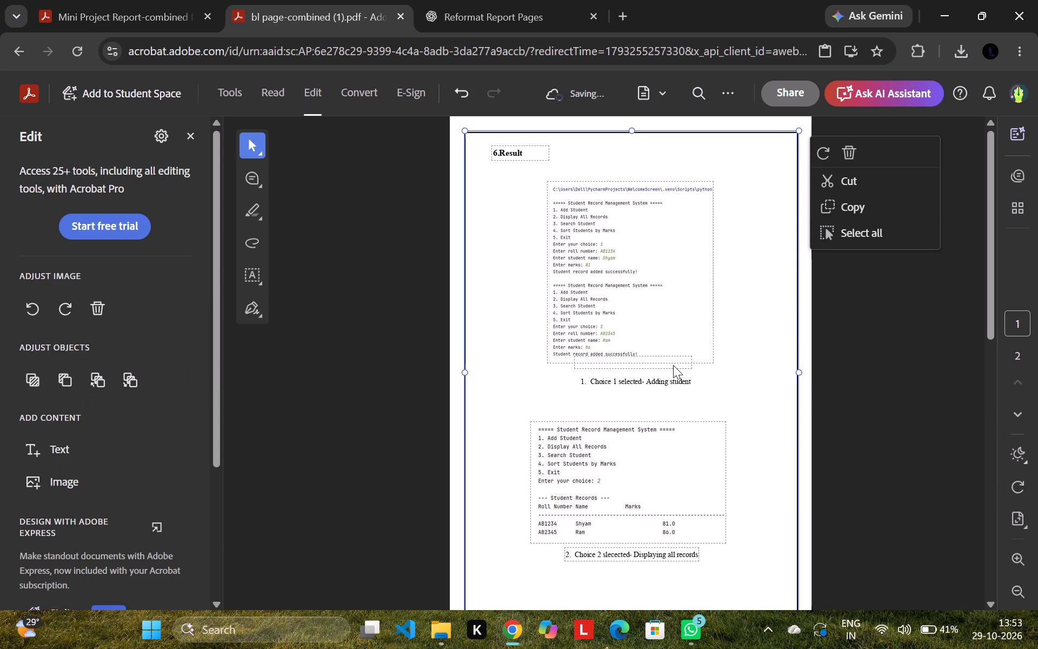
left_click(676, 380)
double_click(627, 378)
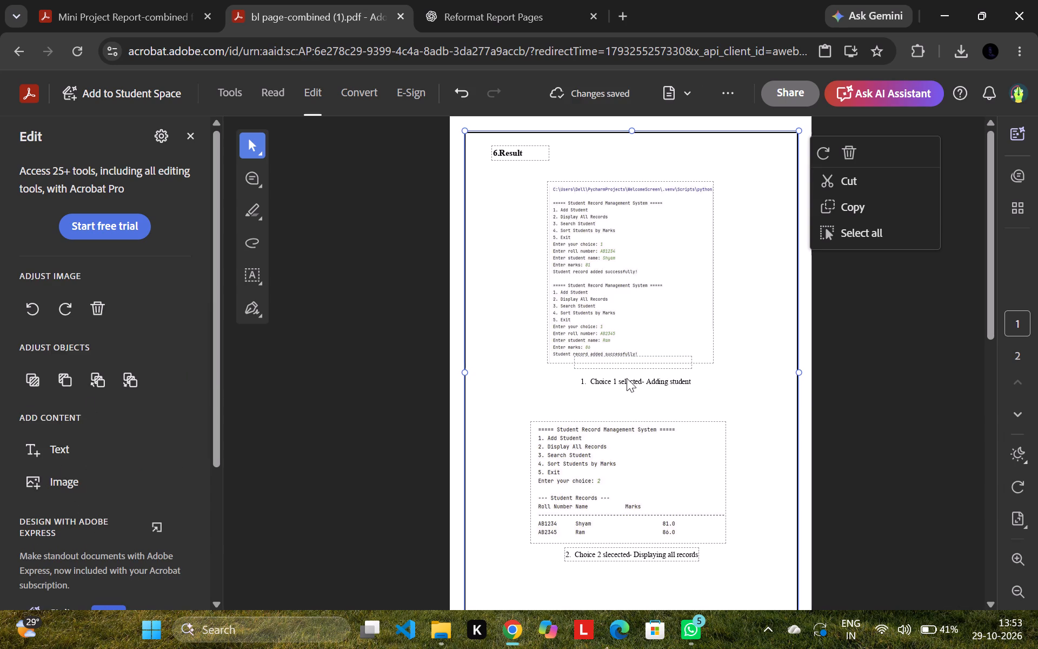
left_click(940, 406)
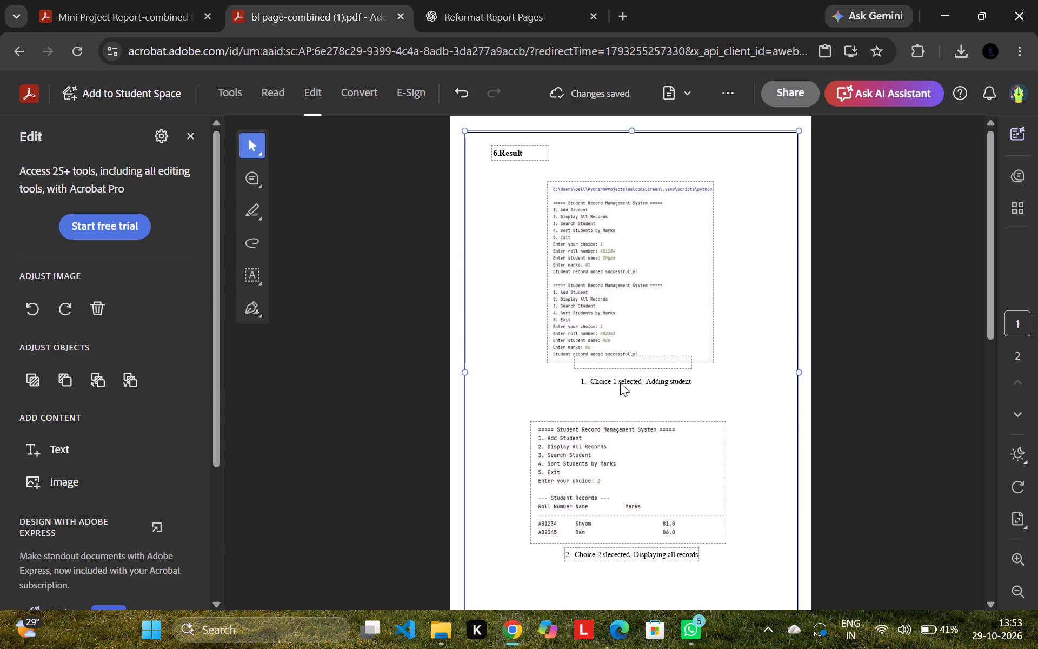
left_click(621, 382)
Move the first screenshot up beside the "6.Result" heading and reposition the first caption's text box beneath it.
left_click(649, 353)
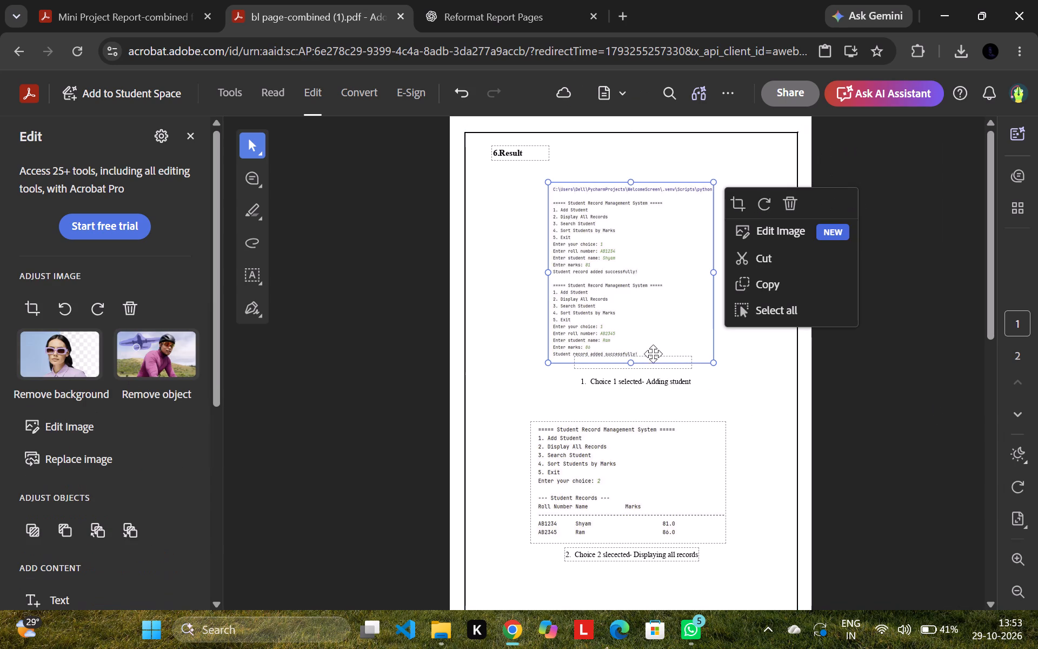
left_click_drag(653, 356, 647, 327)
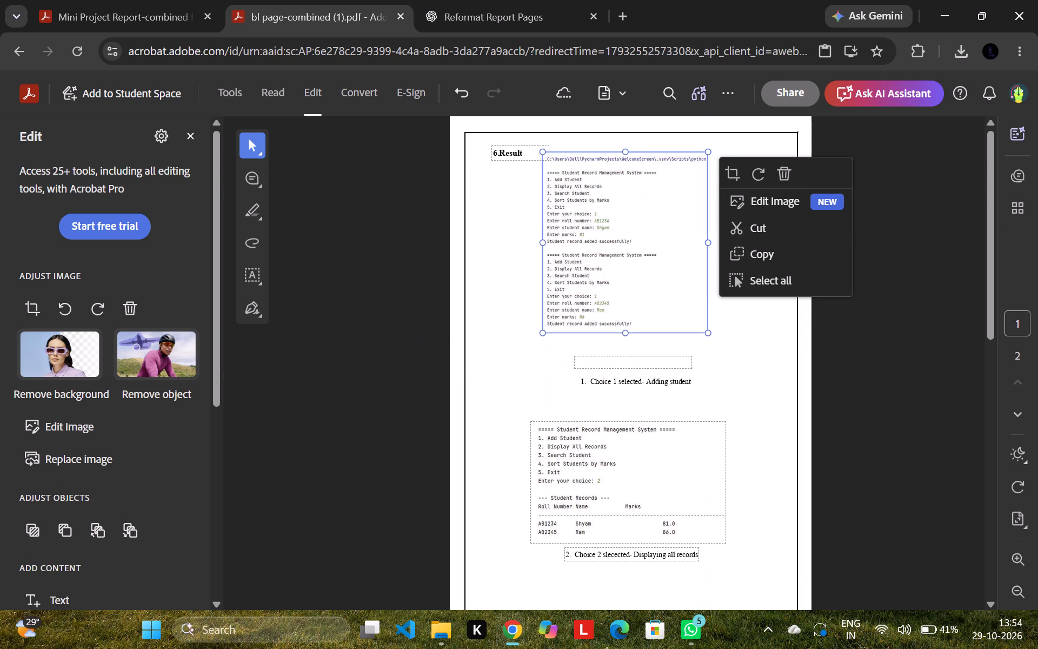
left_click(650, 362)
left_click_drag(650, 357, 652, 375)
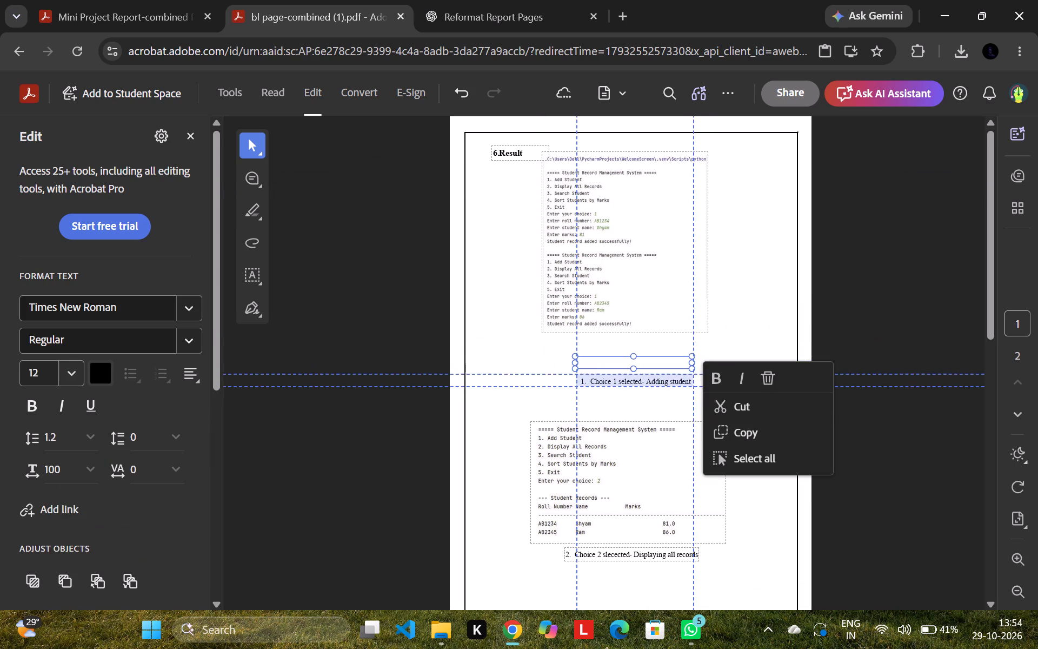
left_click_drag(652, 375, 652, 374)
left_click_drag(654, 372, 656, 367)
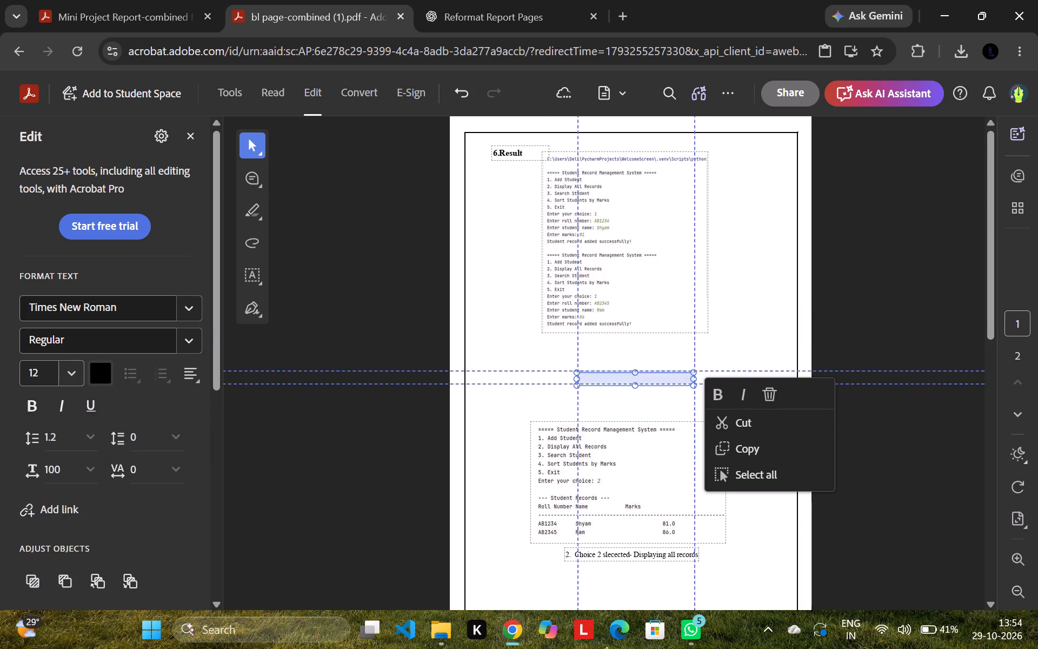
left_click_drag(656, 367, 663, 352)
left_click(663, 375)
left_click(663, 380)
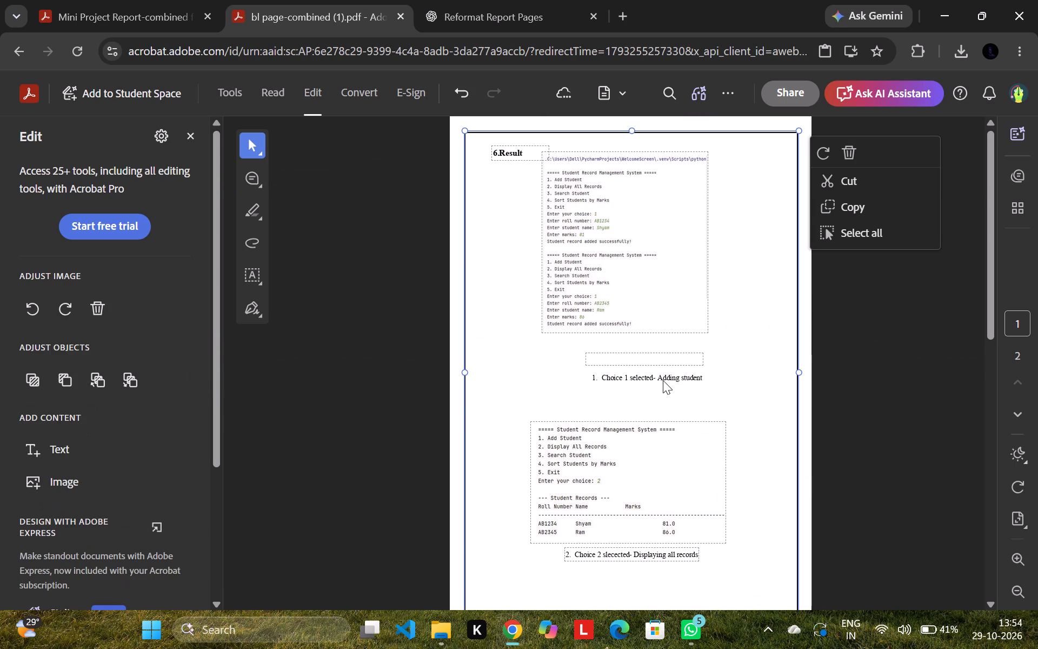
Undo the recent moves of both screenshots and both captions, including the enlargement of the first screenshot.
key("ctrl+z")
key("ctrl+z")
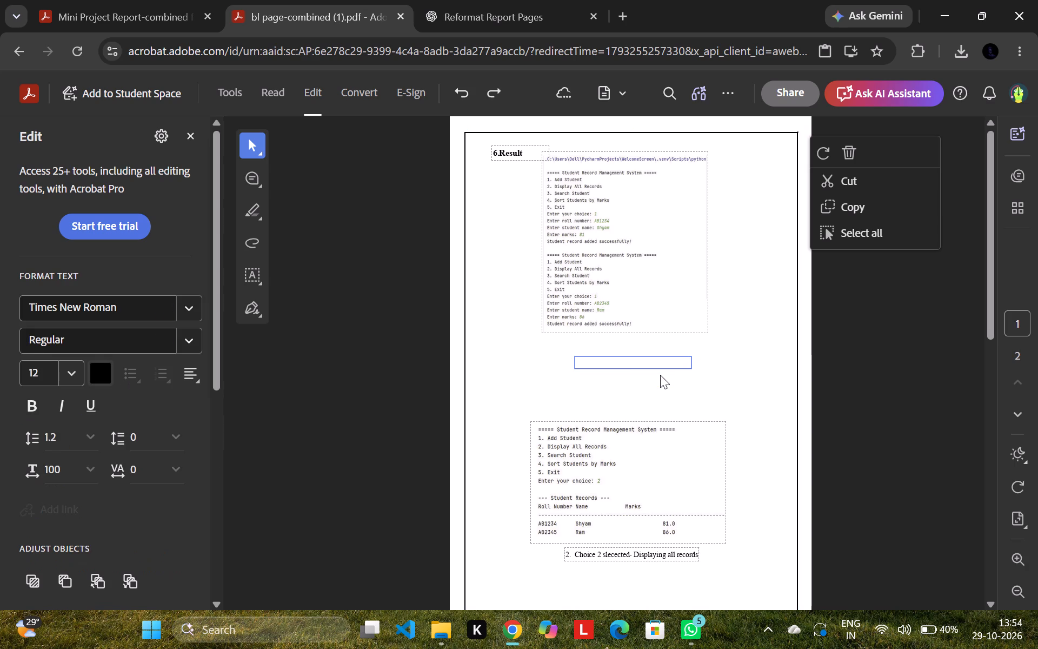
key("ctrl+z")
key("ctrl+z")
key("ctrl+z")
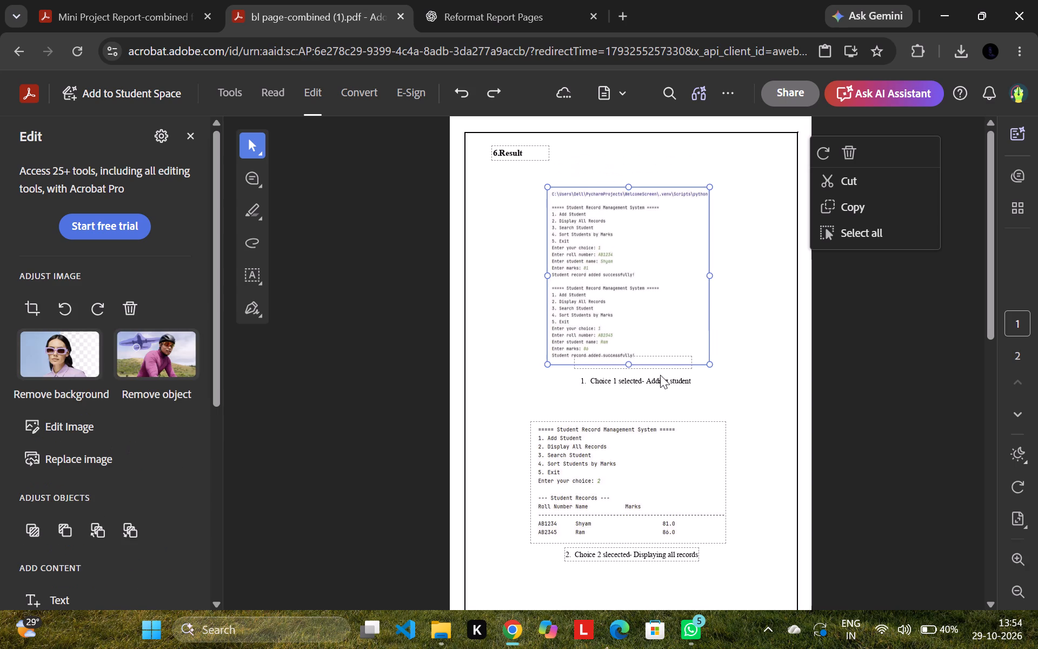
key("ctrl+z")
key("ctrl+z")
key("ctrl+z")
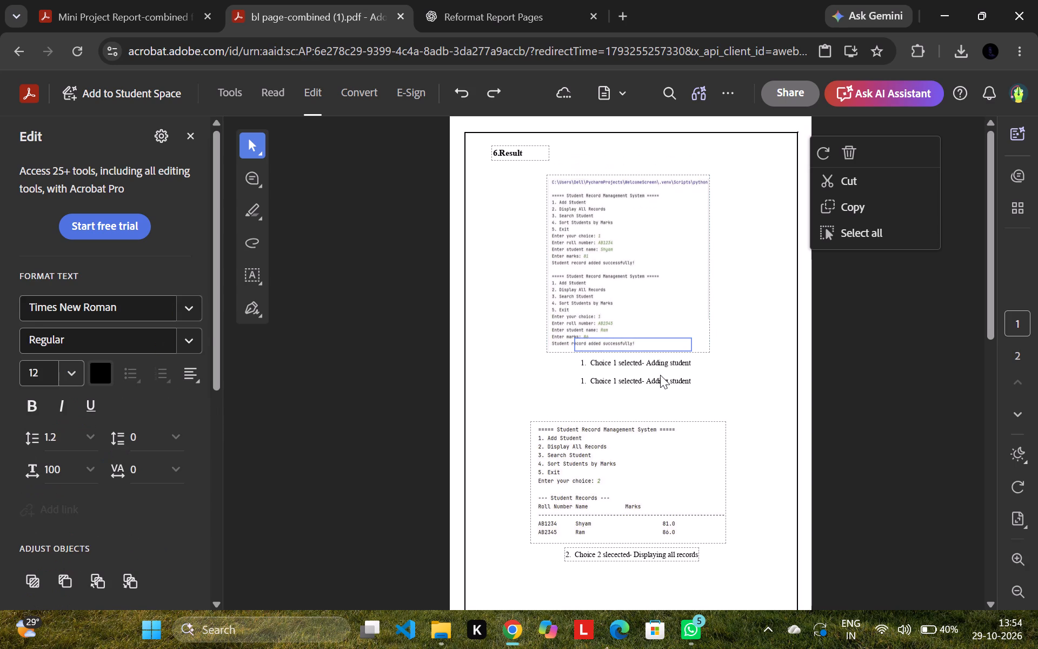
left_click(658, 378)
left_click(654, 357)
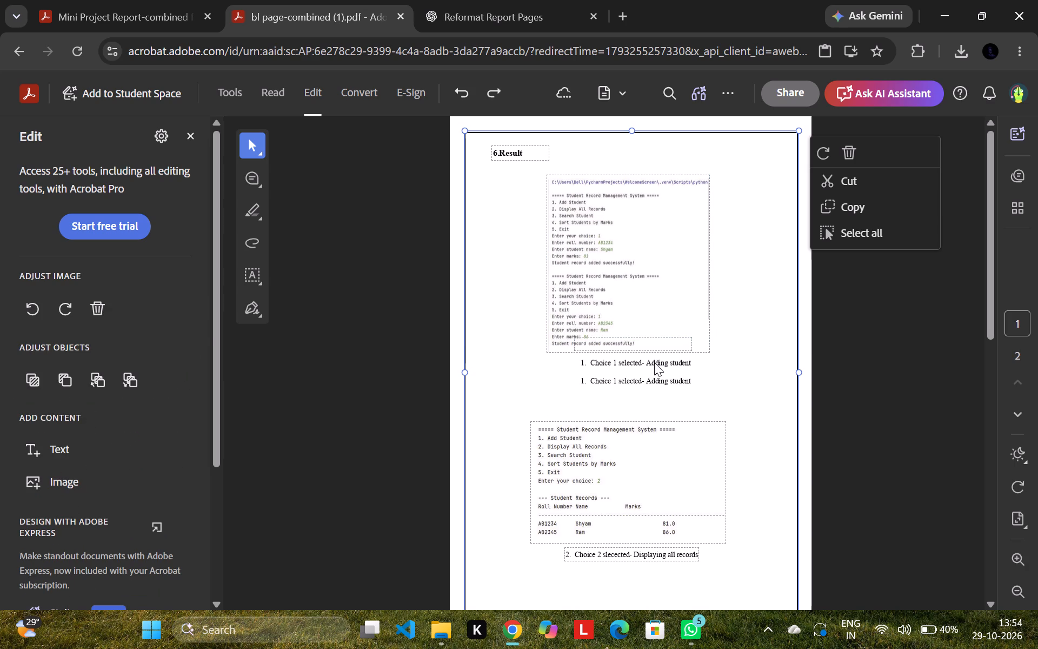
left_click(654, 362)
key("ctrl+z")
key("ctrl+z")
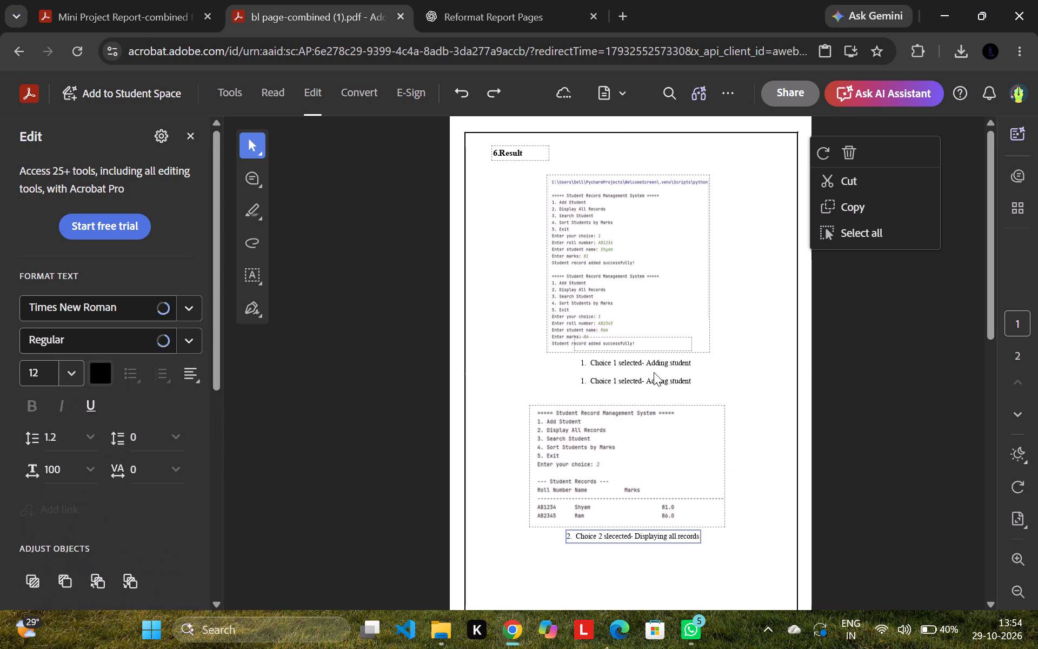
Undo the second caption, the caption spacing edits, and the earlier repositioning of the first caption and student records screenshot.
key("ctrl+z")
key("ctrl+z")
key("ctrl+z")
key("ctrl+z")
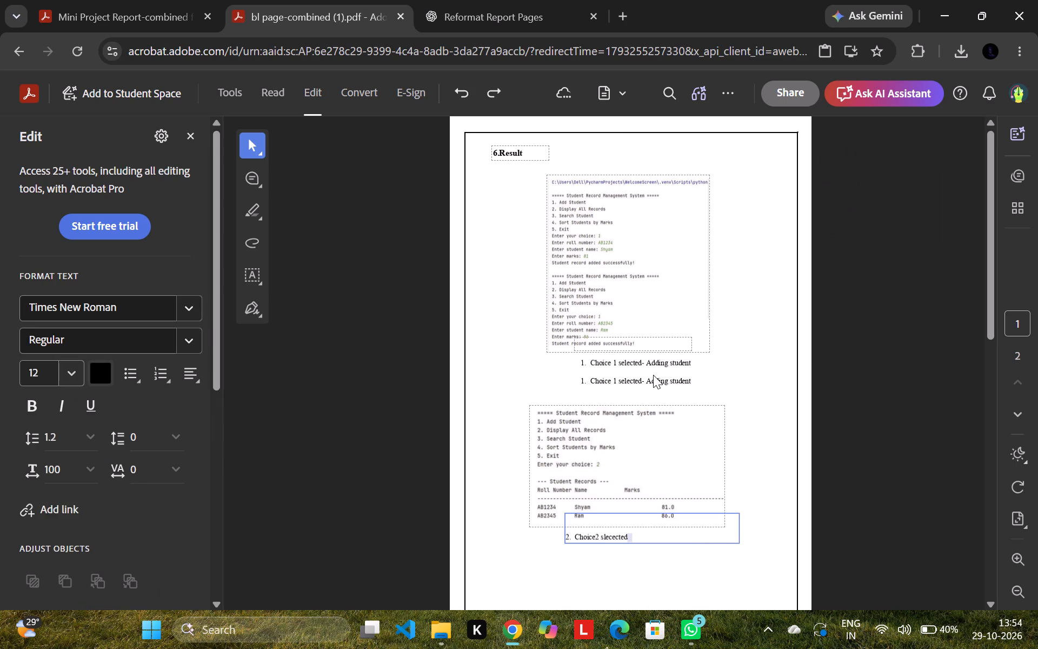
key("ctrl+z")
key("ctrl+z")
key("ctrl+z")
key("ctrl+z")
key("ctrl+z")
key("ctrl+z")
key("ctrl+z")
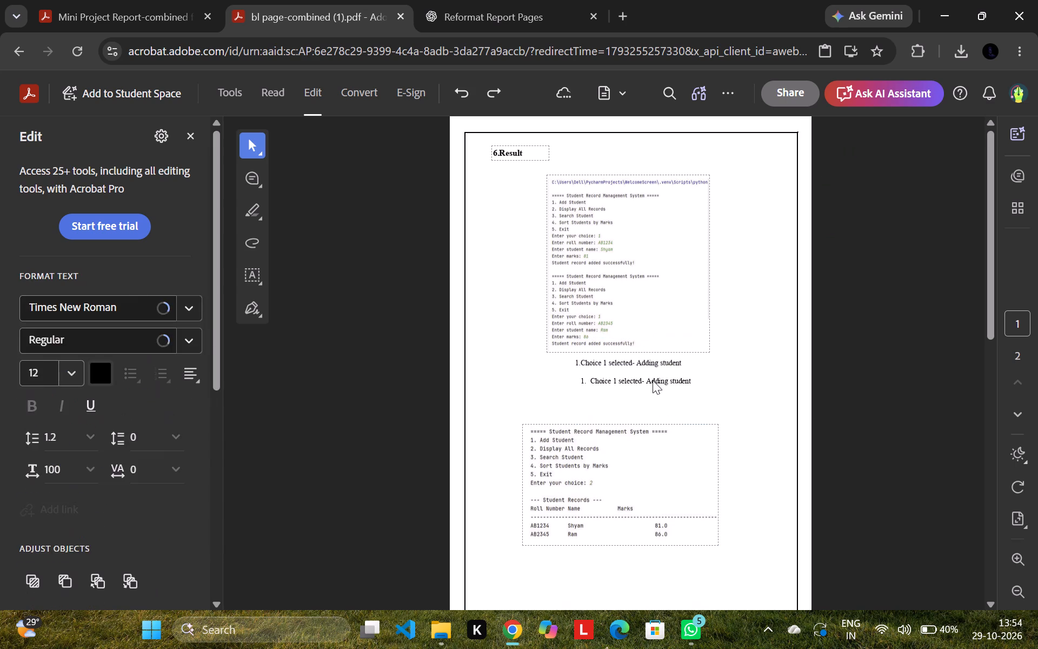
key("ctrl+z")
Move the student records screenshot well down the page, leaving a wide gap below the first screenshot.
left_click_drag(666, 394, 676, 506)
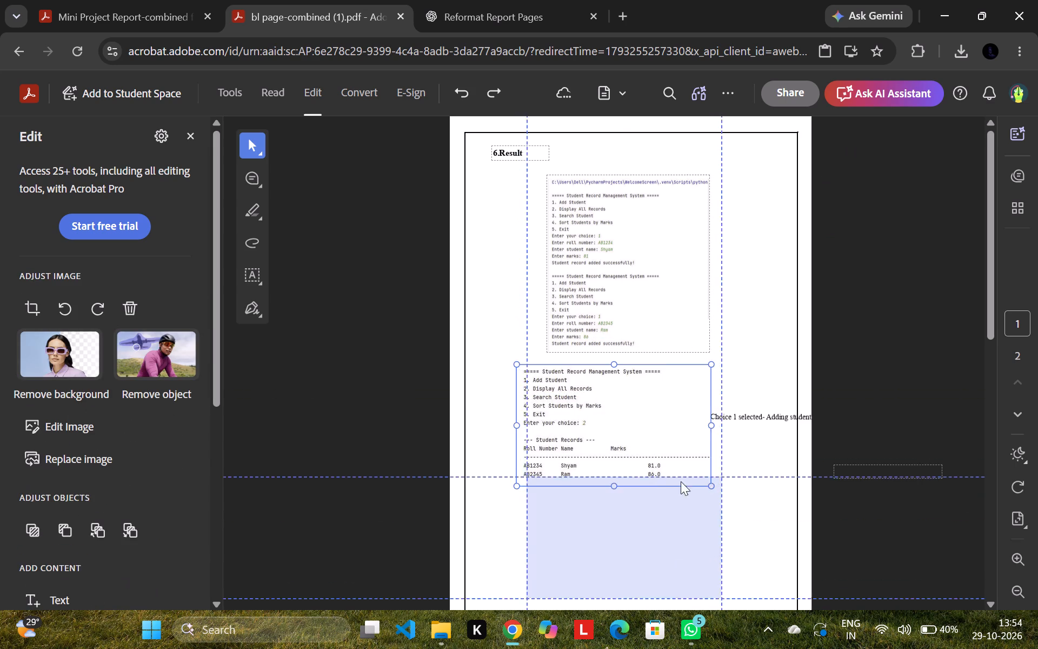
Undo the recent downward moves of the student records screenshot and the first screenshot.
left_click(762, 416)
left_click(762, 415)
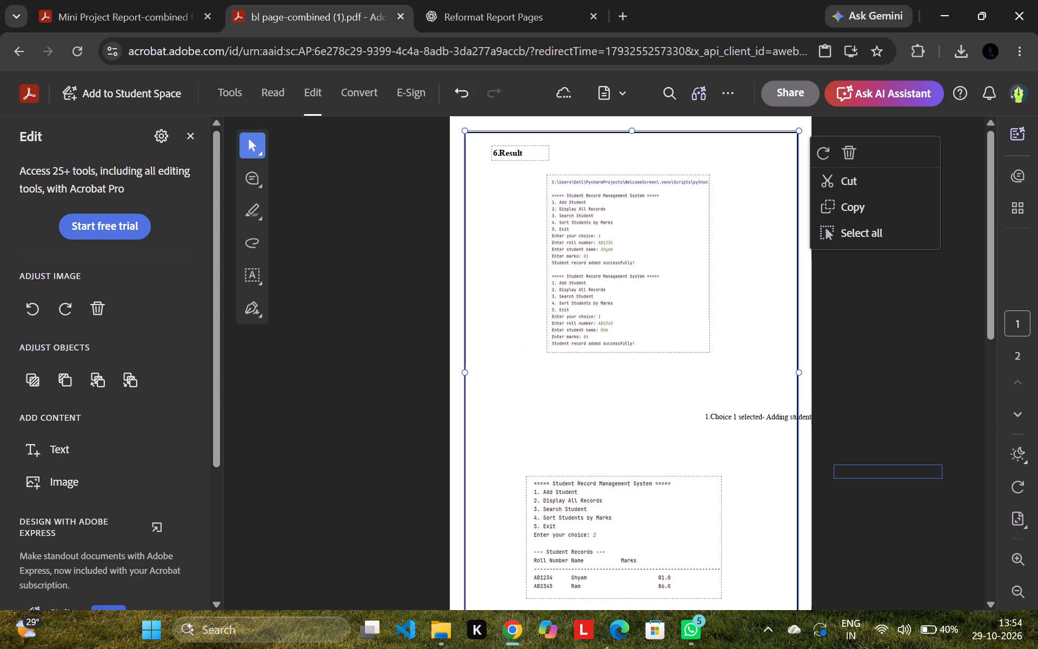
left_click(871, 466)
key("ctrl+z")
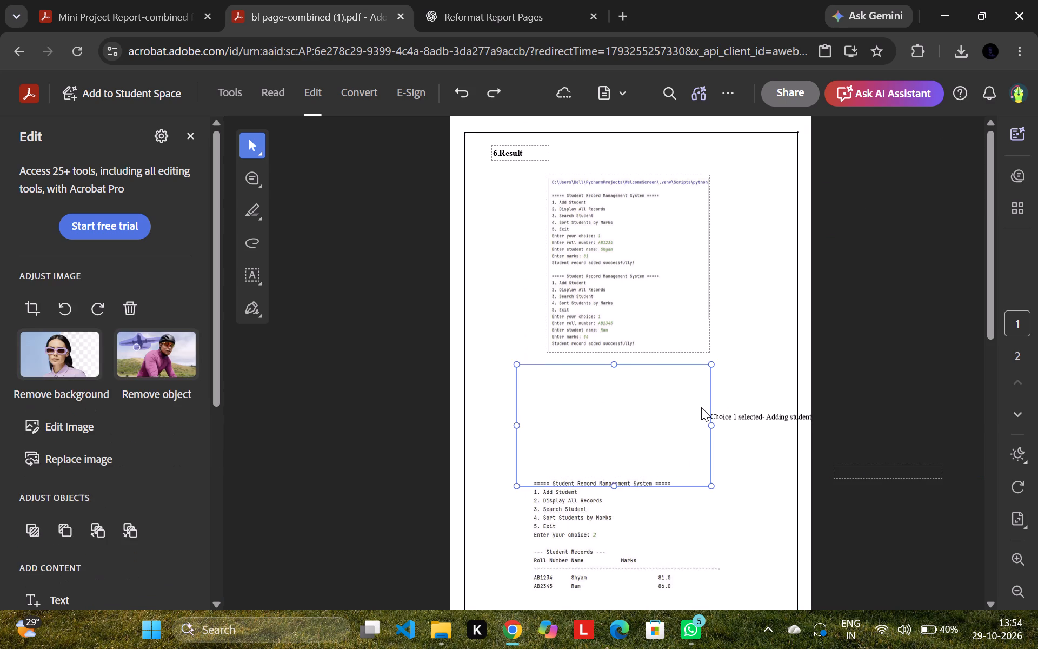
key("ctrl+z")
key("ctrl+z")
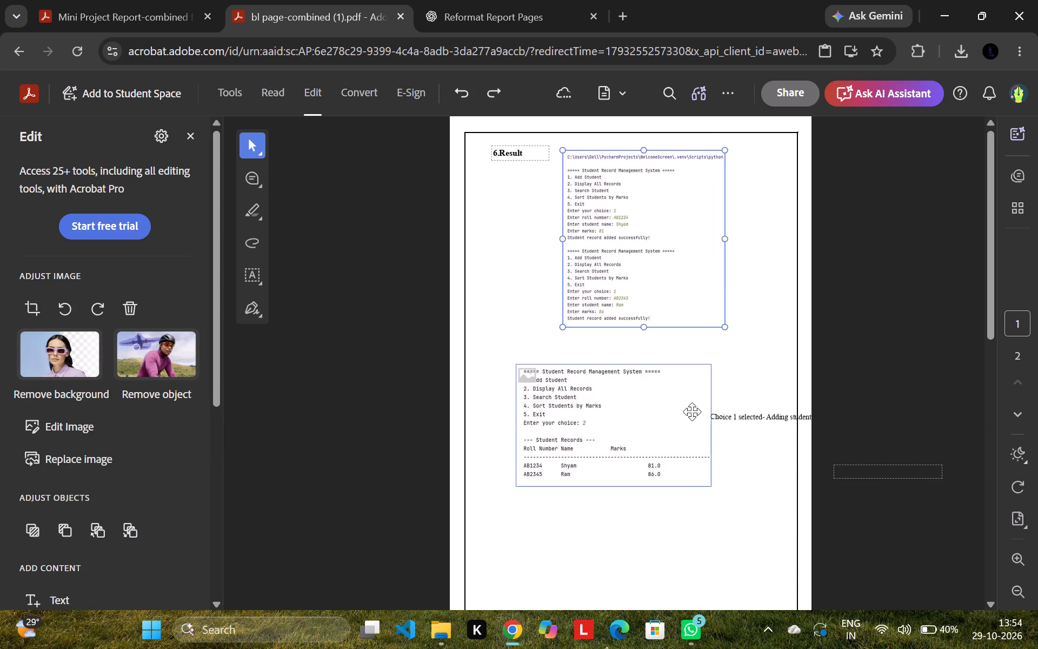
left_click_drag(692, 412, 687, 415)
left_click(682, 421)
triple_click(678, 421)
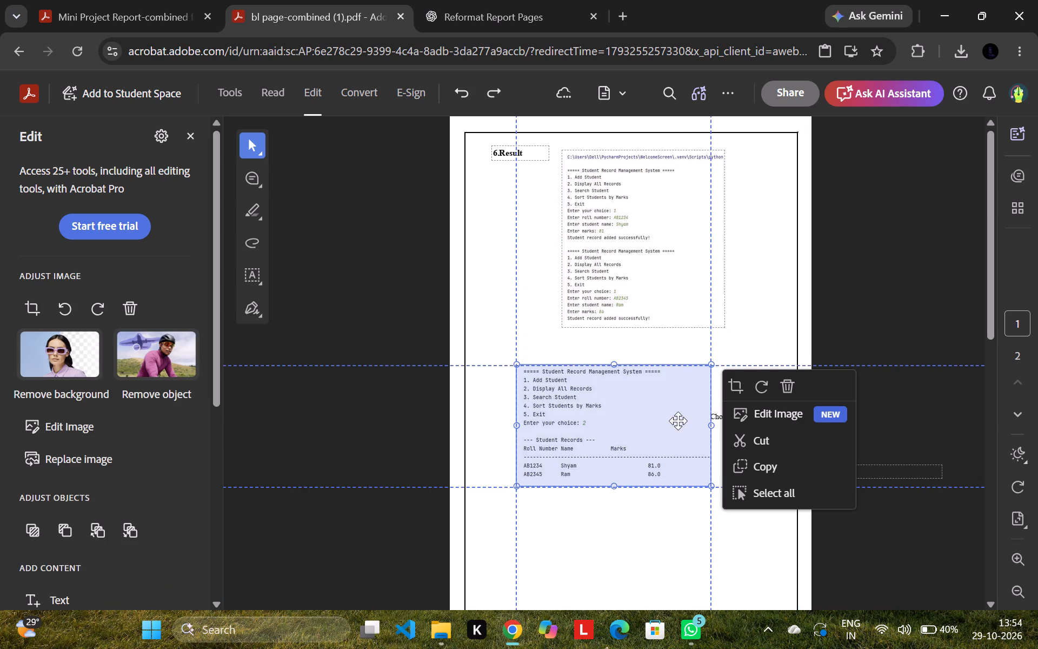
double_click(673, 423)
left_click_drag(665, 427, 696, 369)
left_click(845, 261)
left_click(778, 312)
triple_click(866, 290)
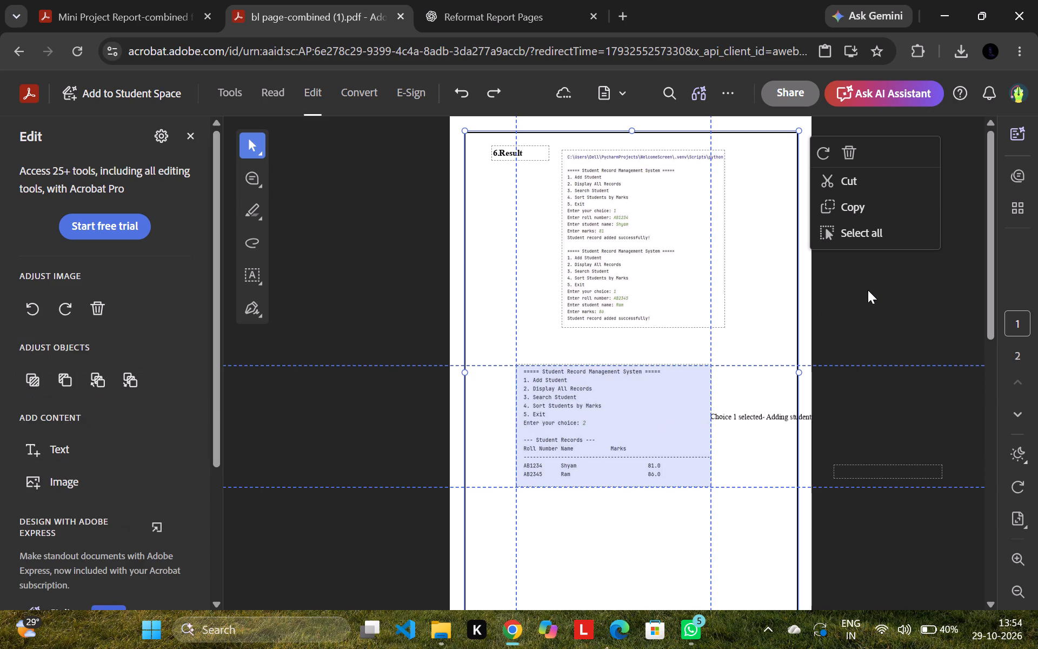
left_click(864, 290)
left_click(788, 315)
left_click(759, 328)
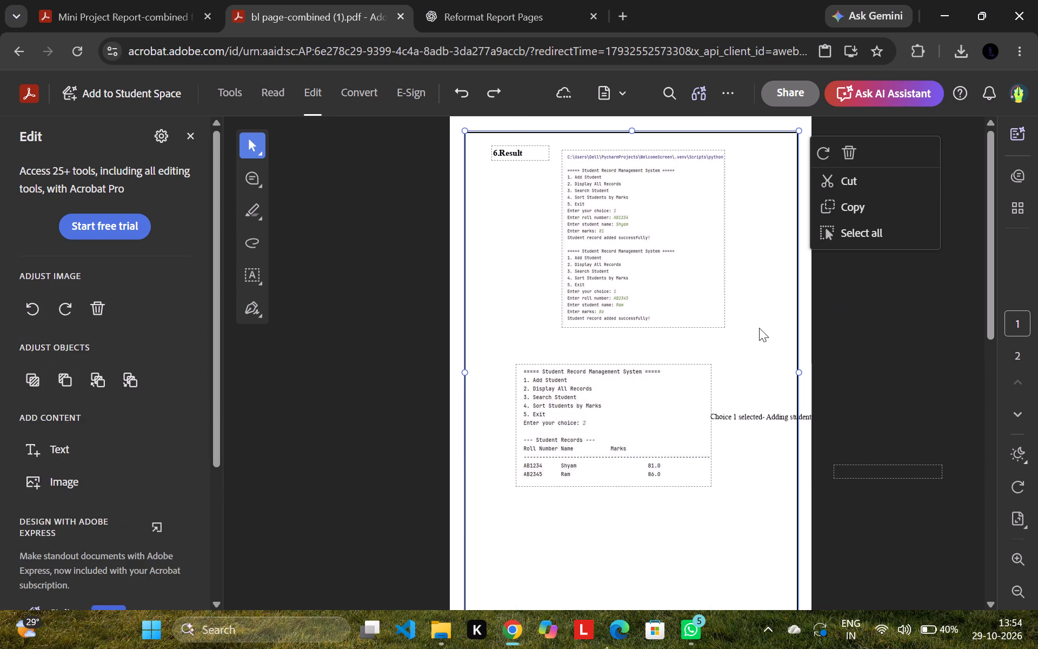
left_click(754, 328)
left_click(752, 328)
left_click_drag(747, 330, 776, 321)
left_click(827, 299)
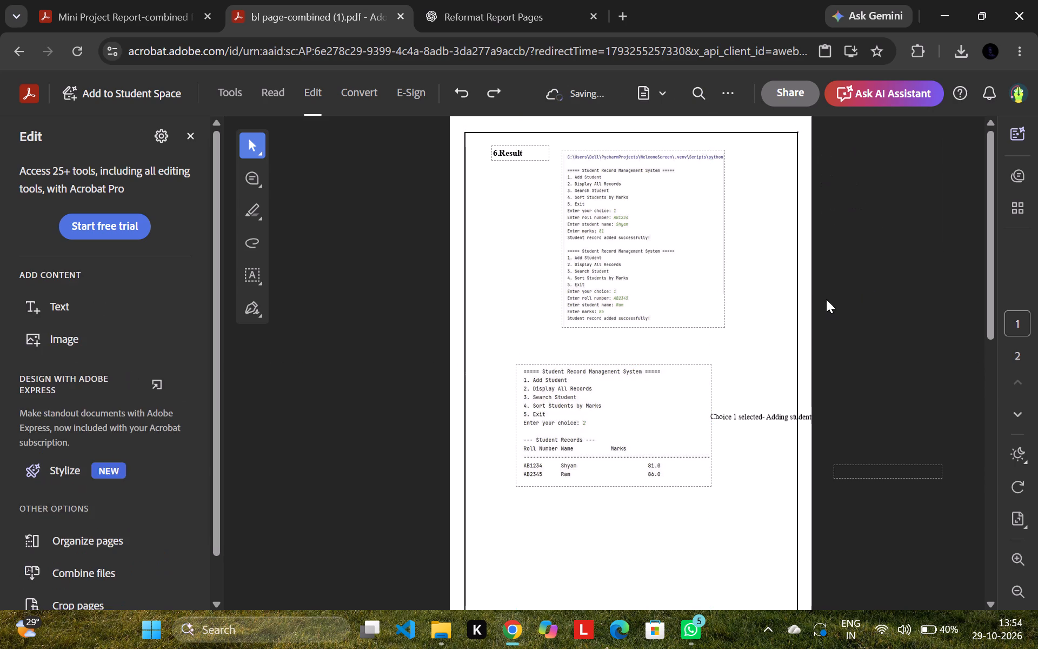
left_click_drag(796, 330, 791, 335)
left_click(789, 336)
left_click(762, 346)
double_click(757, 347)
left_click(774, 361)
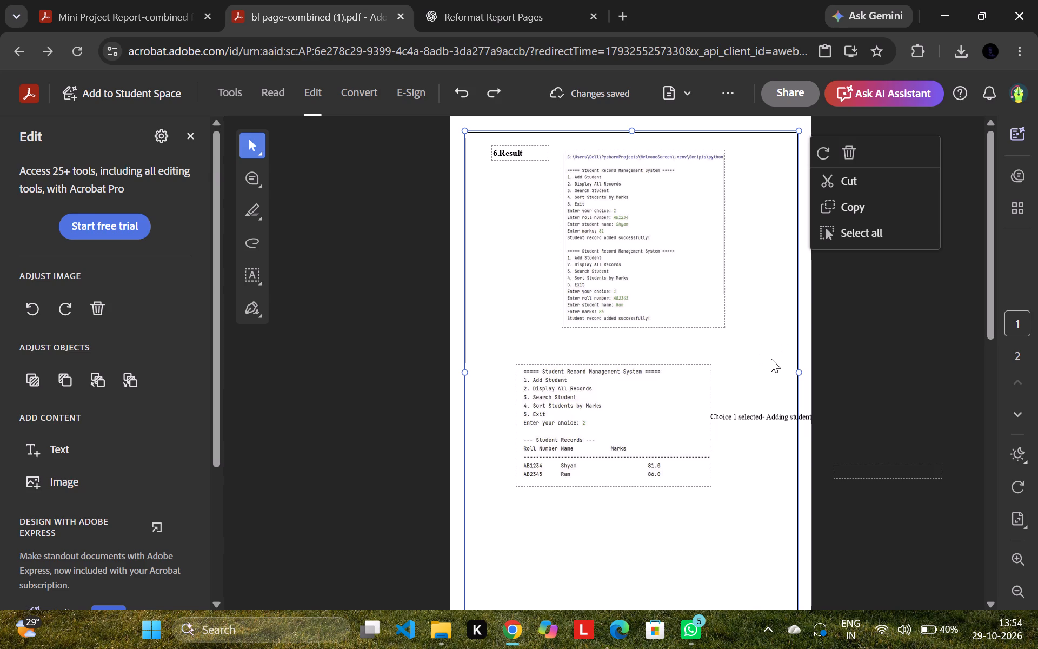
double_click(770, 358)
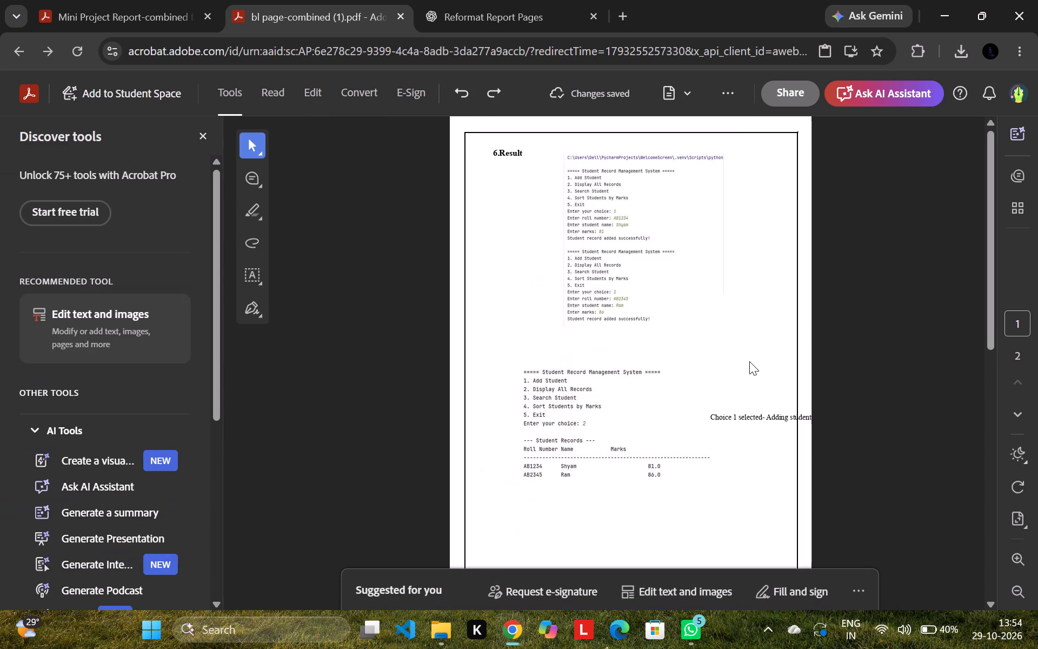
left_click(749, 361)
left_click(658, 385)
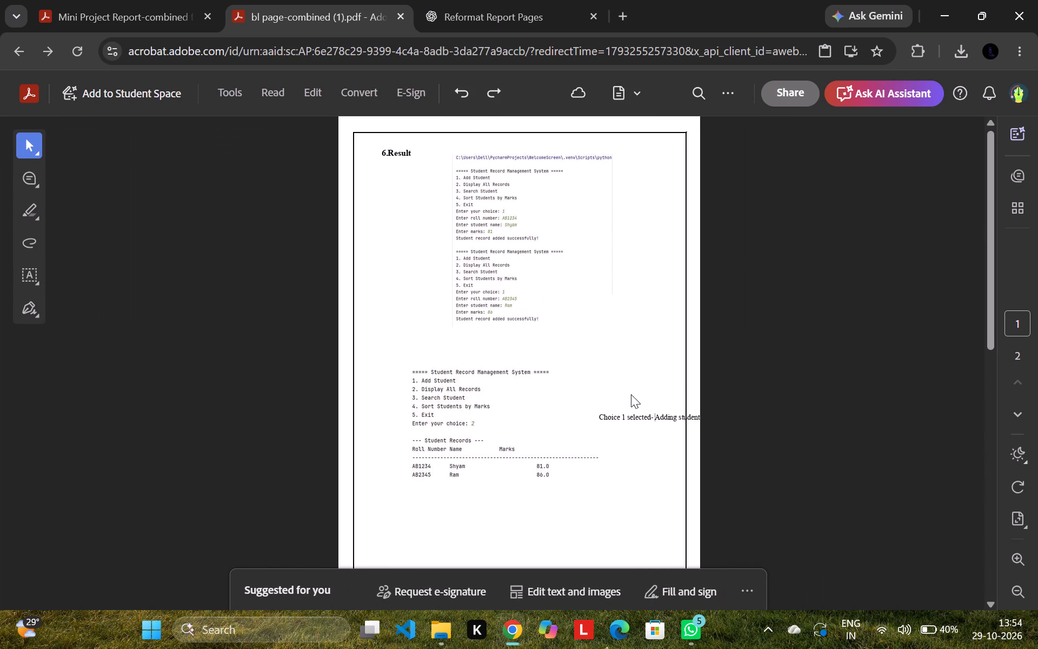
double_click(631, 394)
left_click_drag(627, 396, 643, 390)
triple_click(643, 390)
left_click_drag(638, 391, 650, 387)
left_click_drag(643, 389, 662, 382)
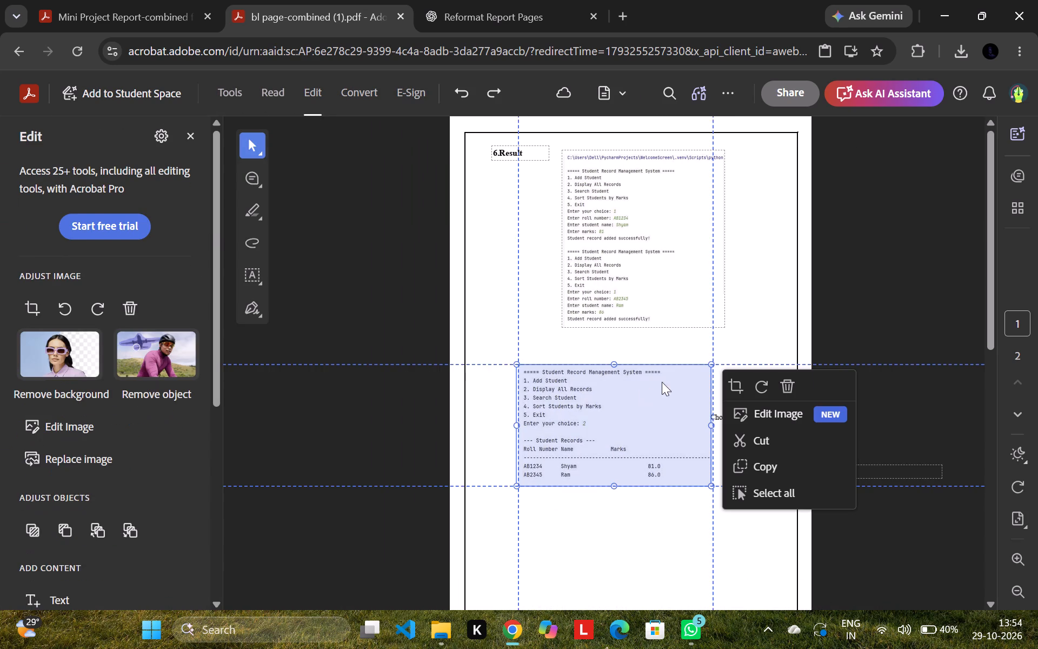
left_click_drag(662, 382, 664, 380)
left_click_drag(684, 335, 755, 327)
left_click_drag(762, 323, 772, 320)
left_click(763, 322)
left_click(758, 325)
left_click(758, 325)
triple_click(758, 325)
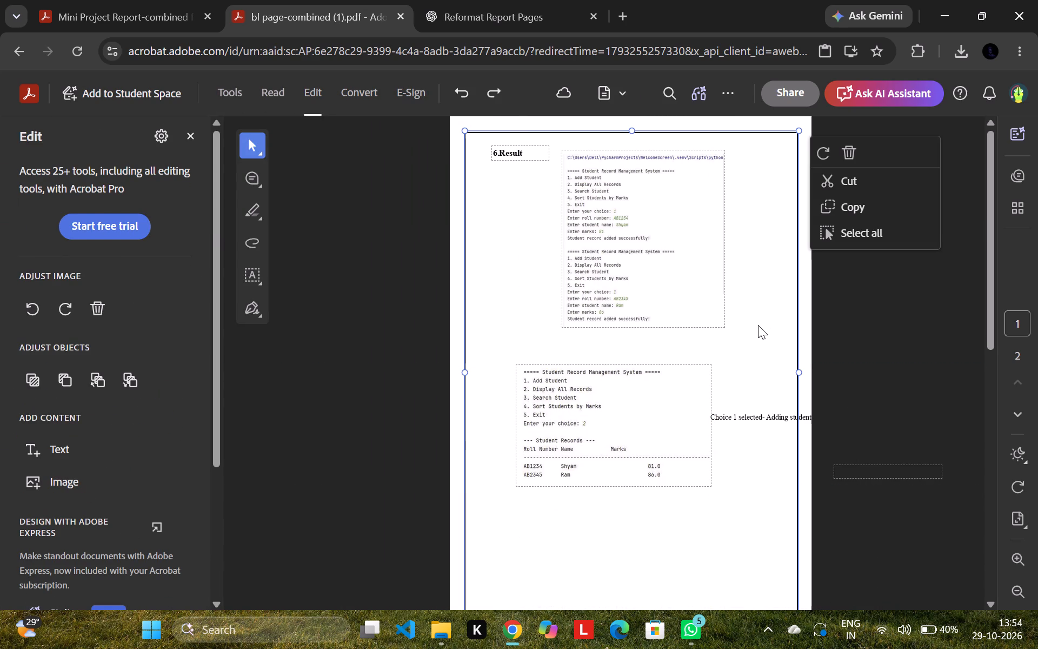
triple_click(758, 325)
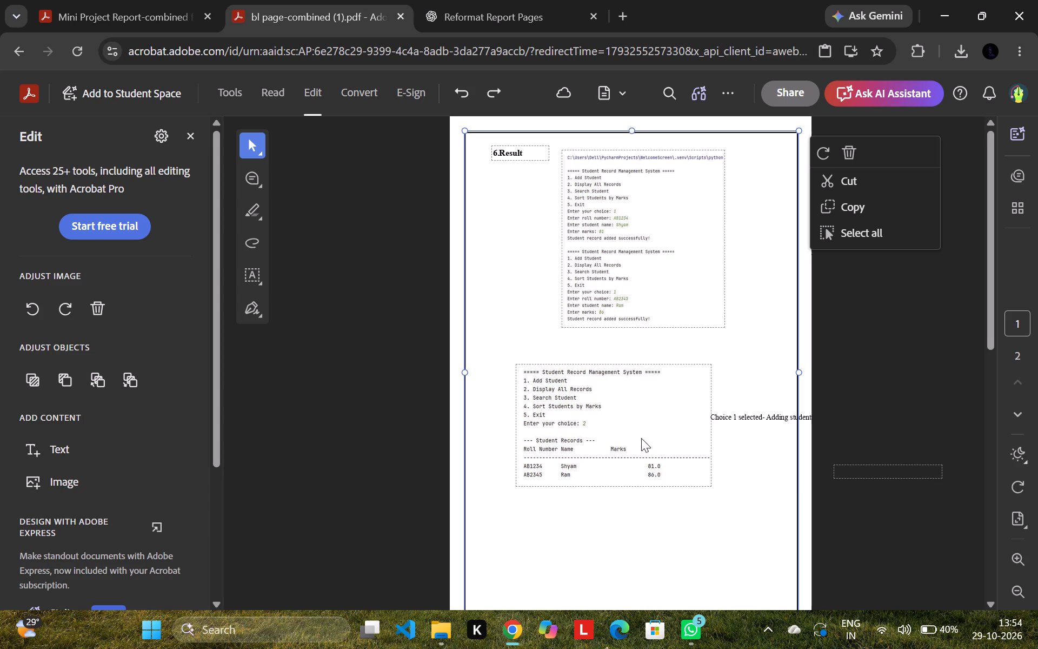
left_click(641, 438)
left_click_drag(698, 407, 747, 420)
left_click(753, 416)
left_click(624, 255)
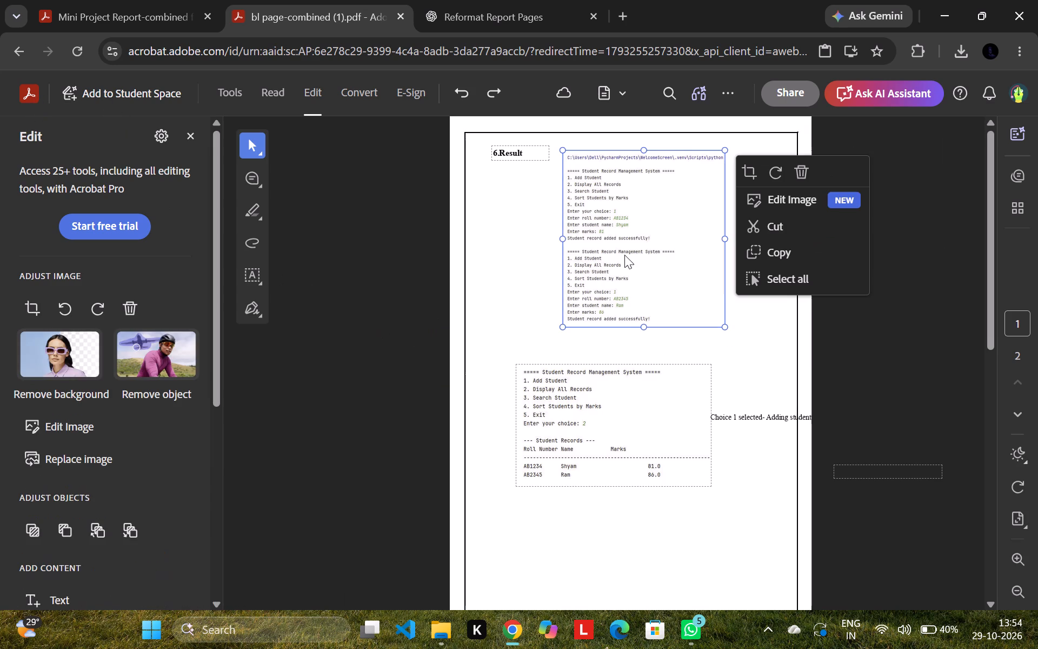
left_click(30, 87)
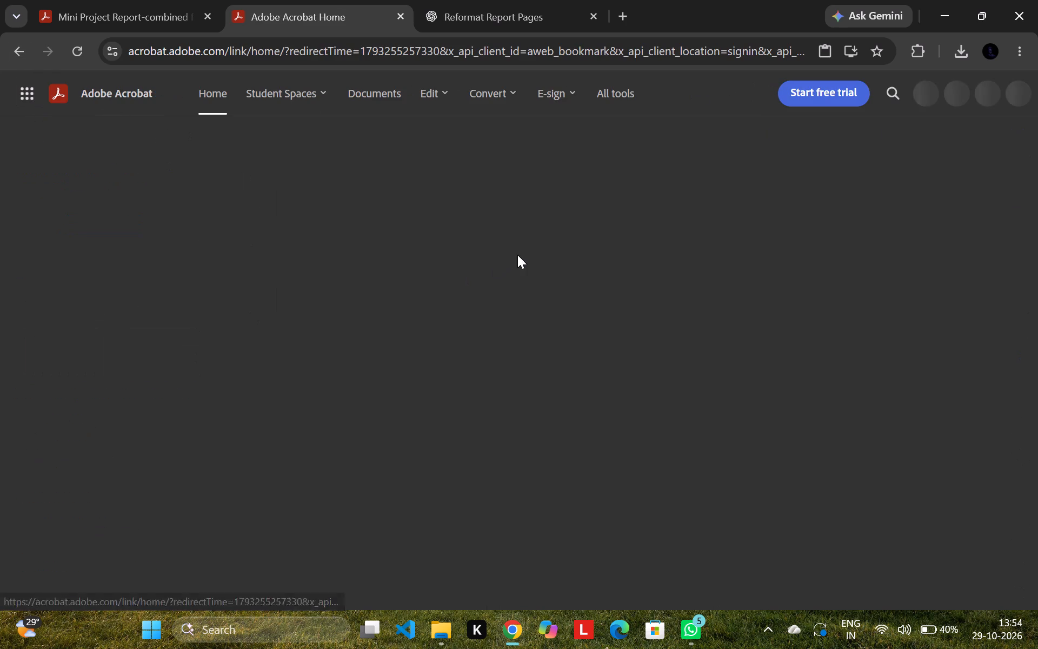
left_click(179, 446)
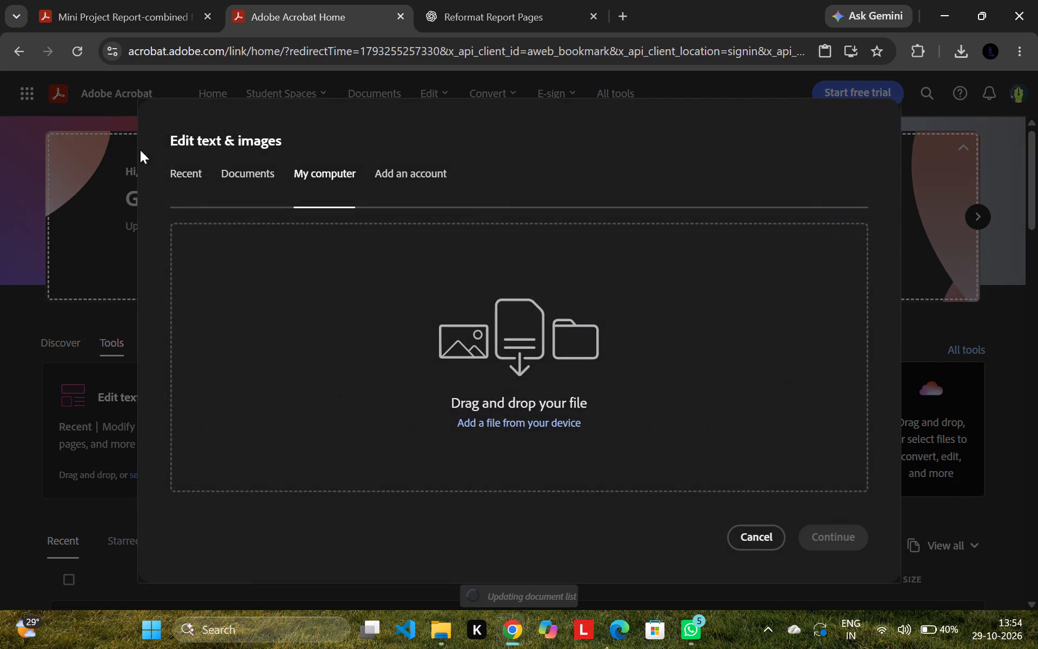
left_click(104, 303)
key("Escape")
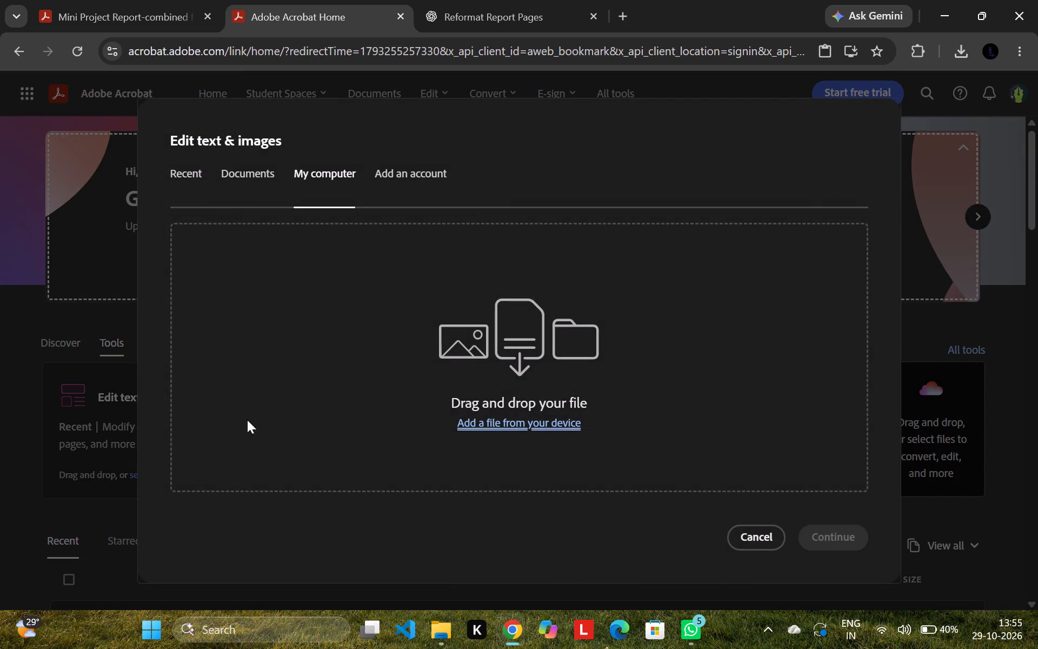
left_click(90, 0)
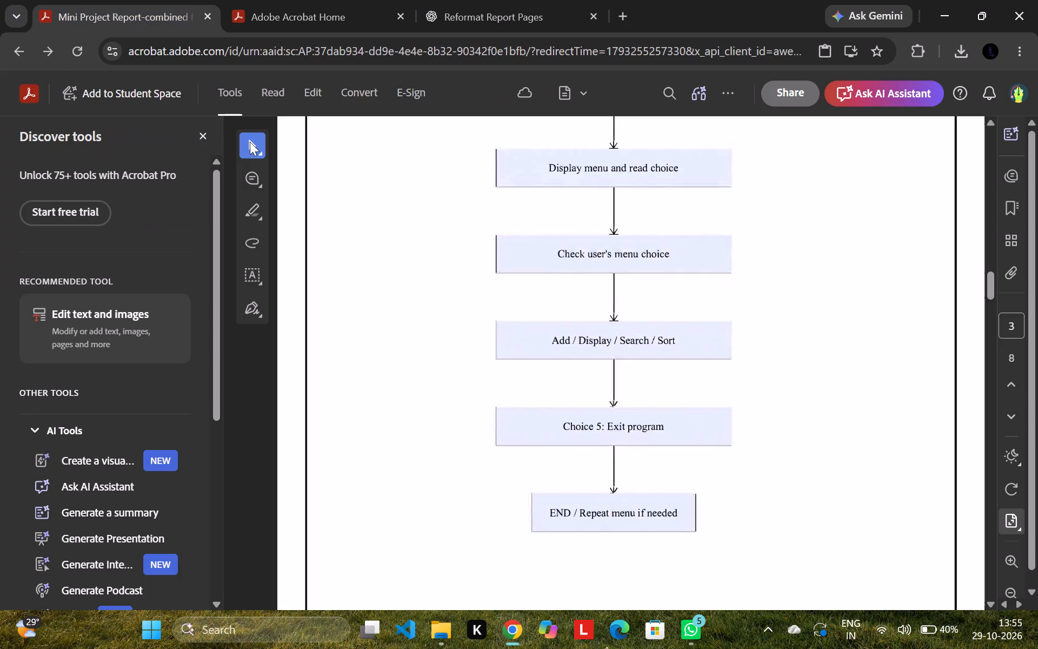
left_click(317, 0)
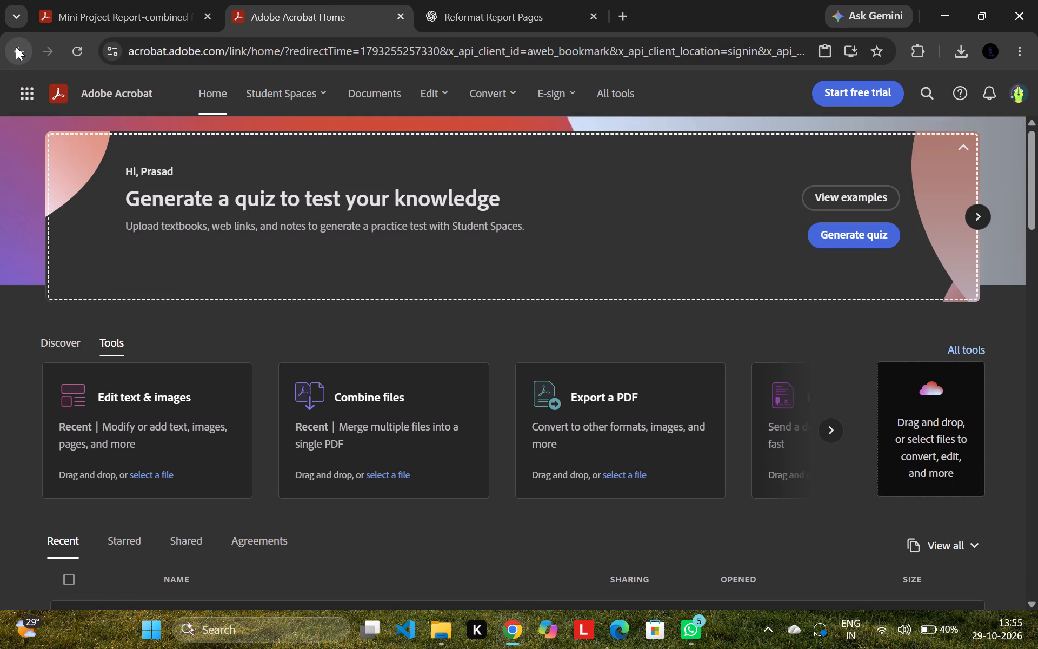
Return to bl page-combined (1).pdf and reload it for editing.
left_click(16, 47)
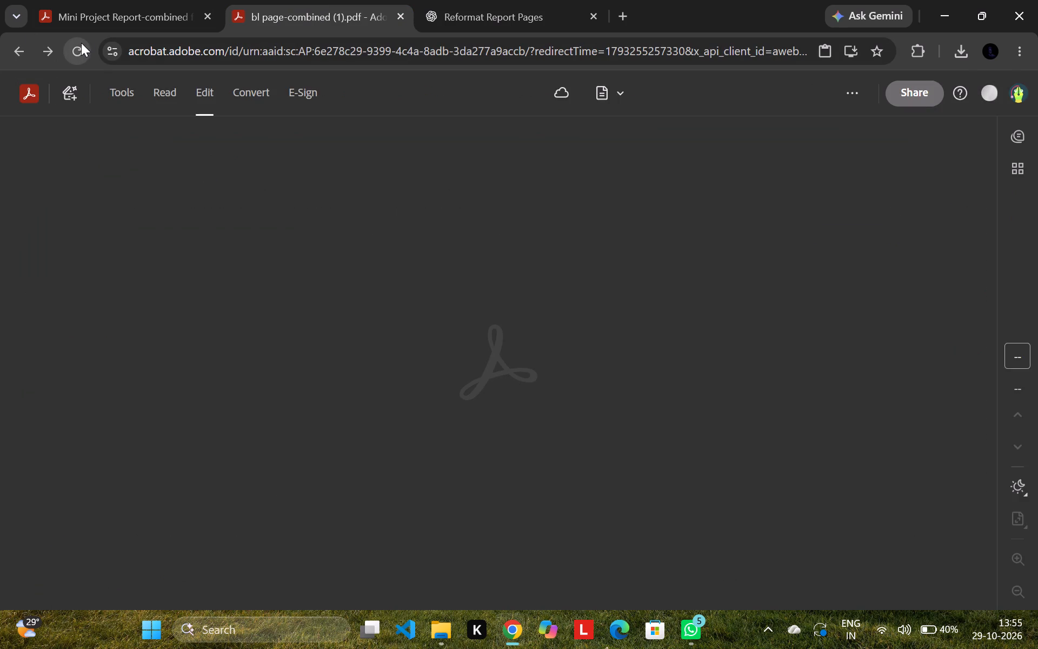
scroll(443, 282, "up", 8)
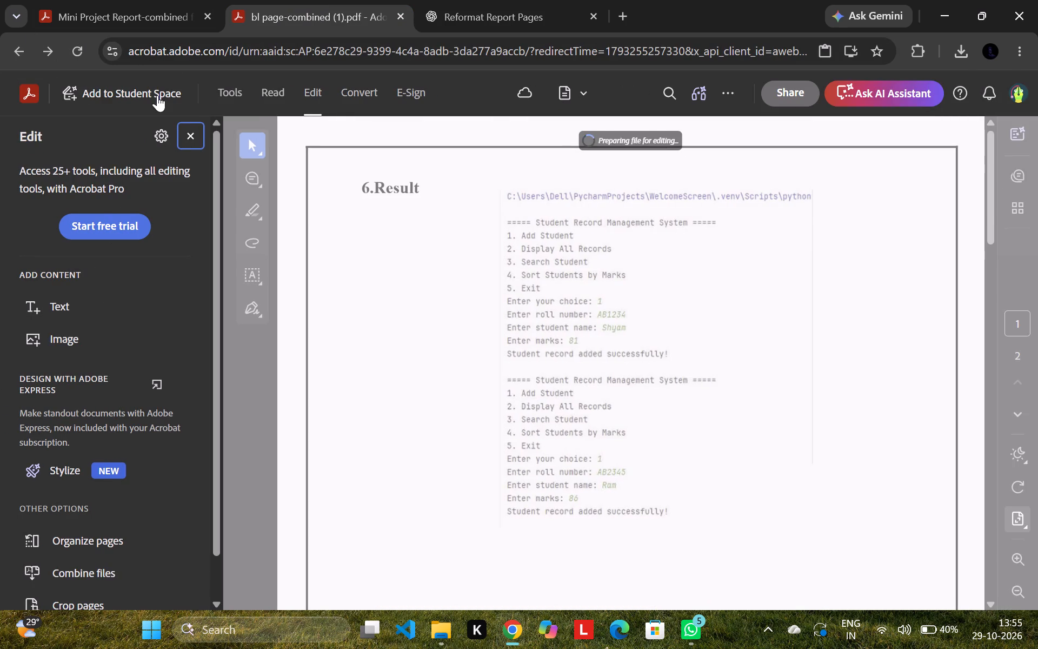
left_click(85, 52)
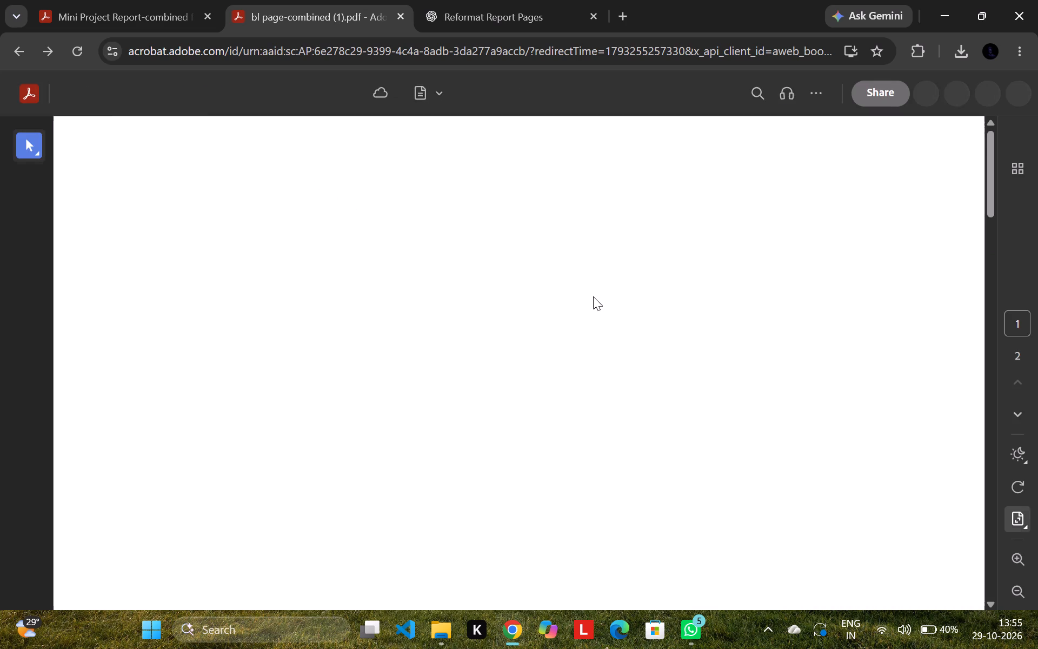
scroll(659, 297, "down", 5)
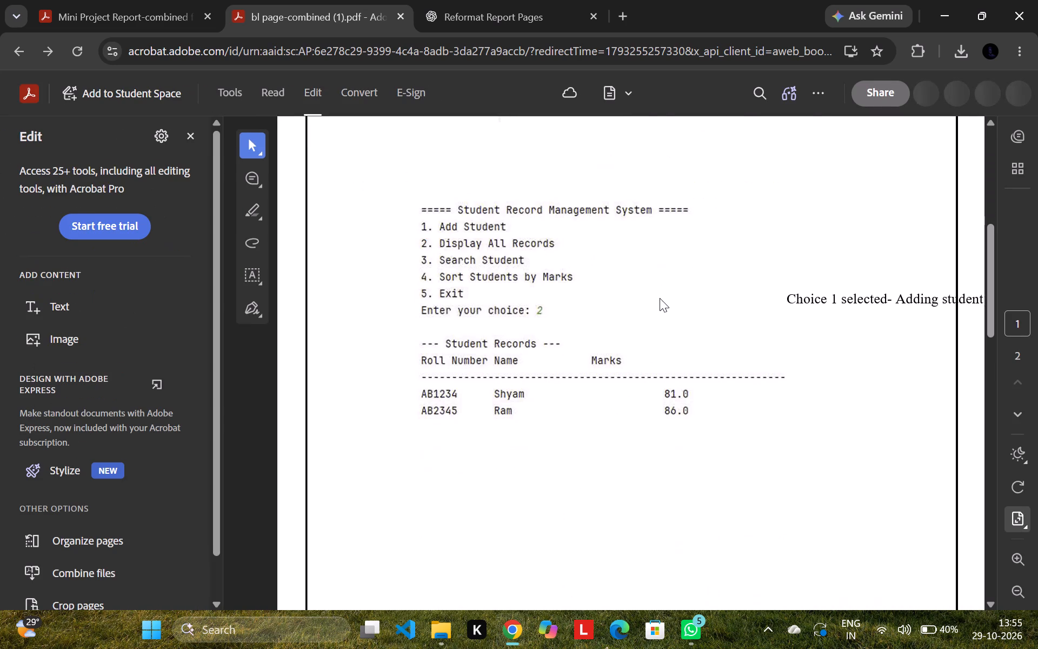
scroll(659, 299, "up", 3)
Move the first program output screenshot down and toward the page's left side, placing it just below the "6.Result" heading.
left_click(884, 541)
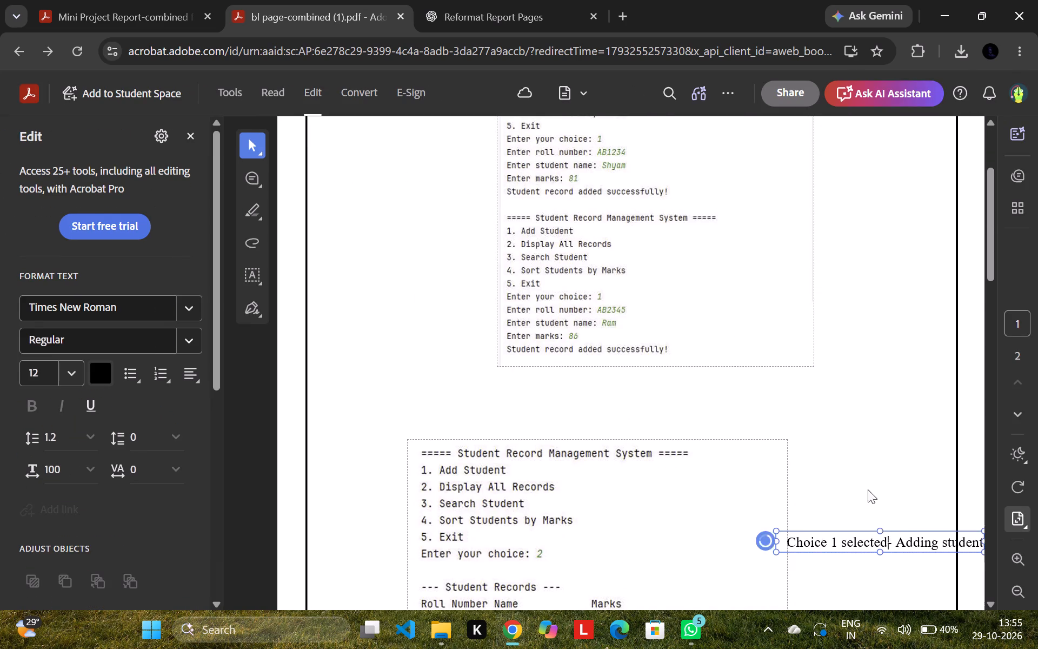
scroll(704, 294, "up", 3)
left_click_drag(691, 334, 675, 371)
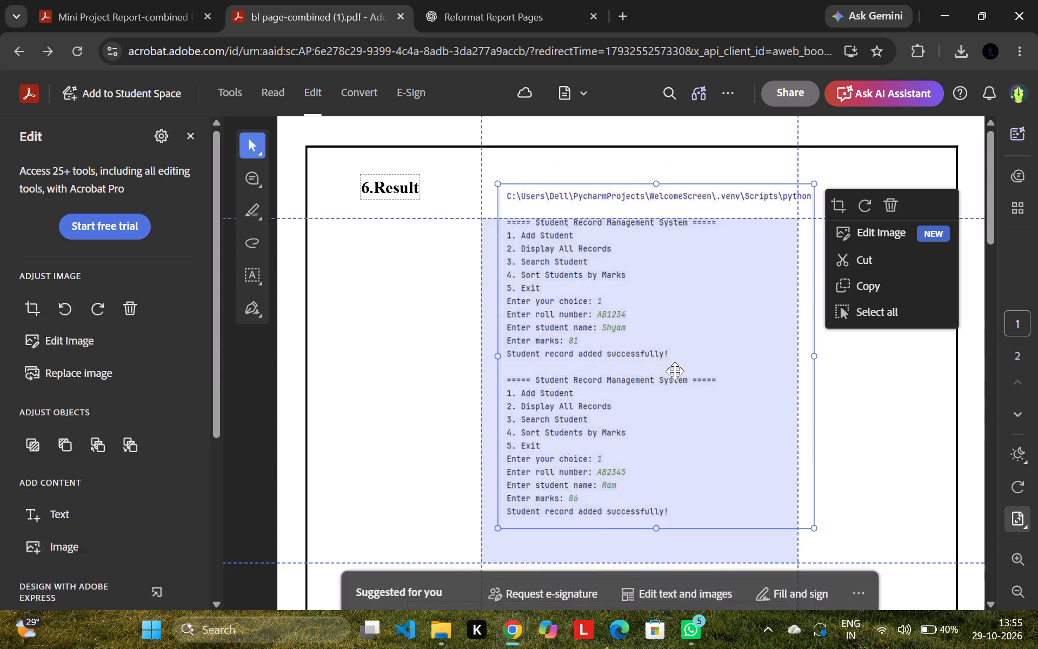
left_click_drag(675, 371, 602, 398)
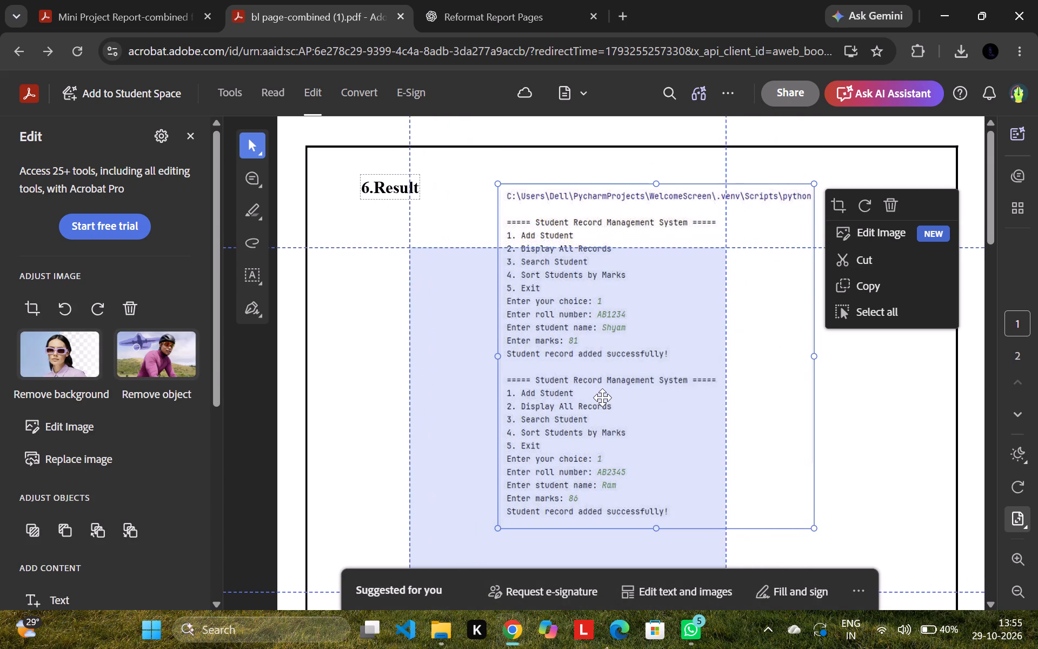
left_click_drag(602, 398, 612, 403)
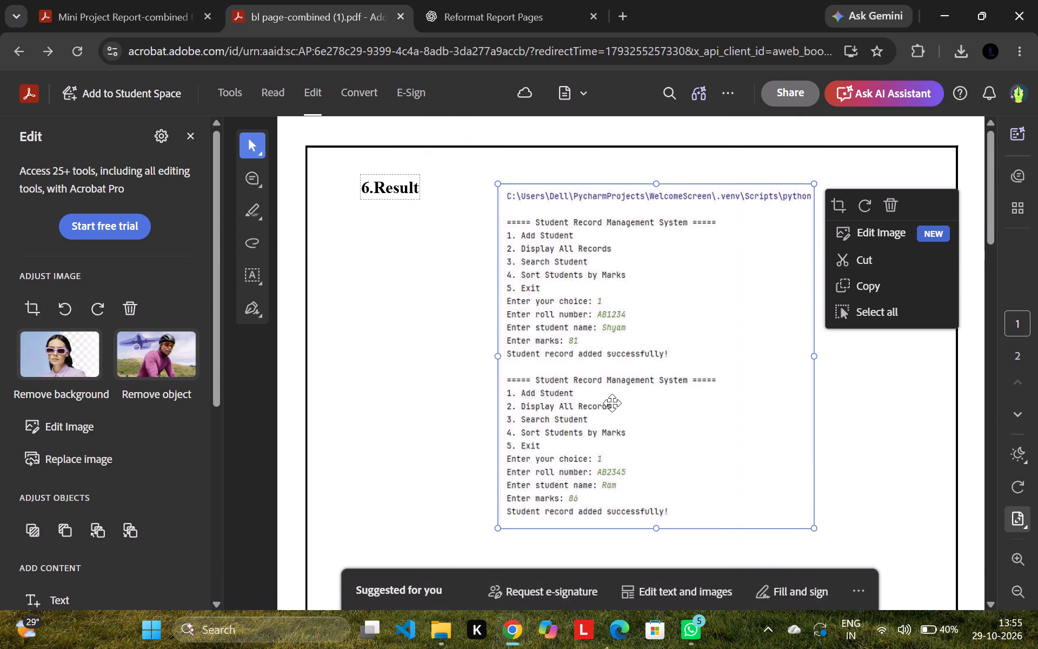
Move the student records screenshot farther down page 1, leaving a caption gap beneath the first screenshot and keeping its horizontal alignment.
scroll(643, 303, "down", 3)
left_click_drag(674, 461, 653, 598)
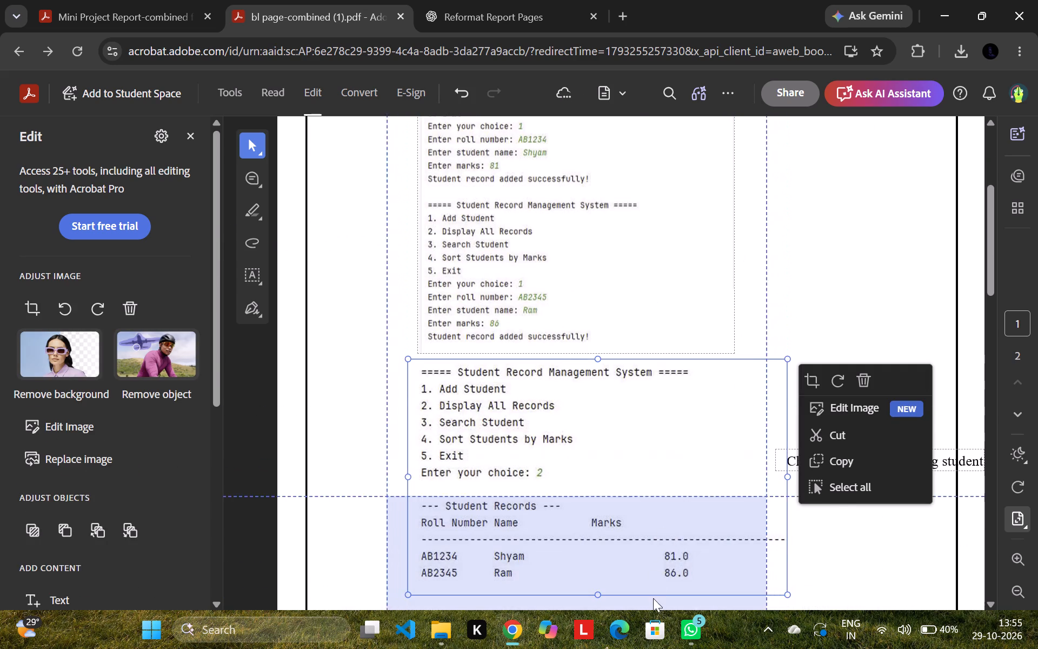
scroll(667, 449, "down", 3)
scroll(670, 376, "down", 3)
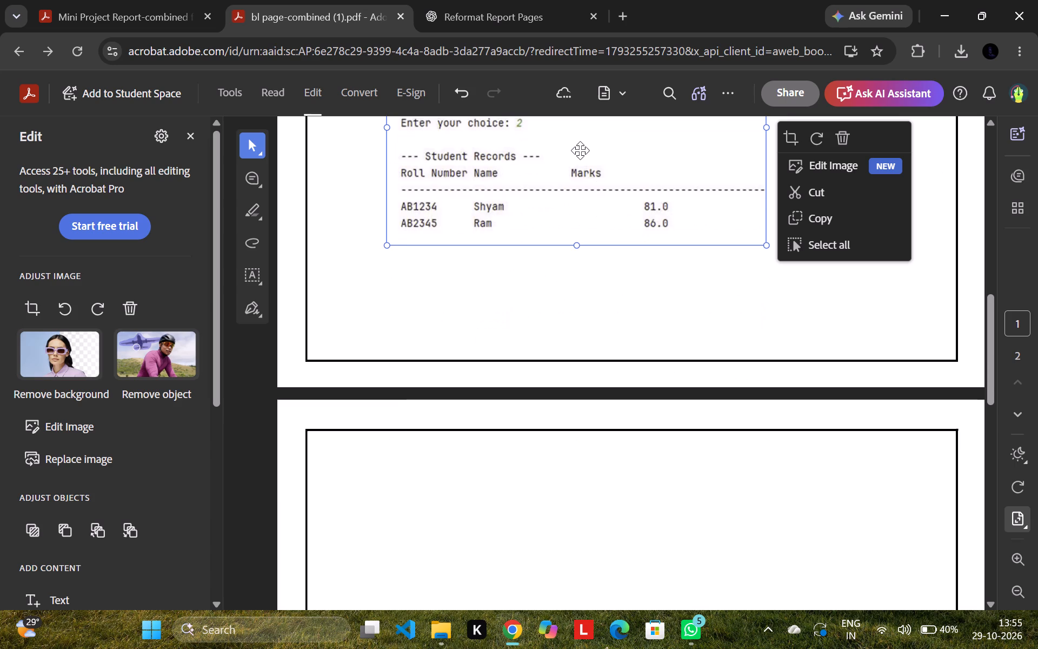
left_click_drag(598, 182, 619, 184)
Move the caption "1.Choice 1 selected- Adding student" inside the border, roughly centred just beneath the first screenshot.
scroll(654, 276, "up", 4)
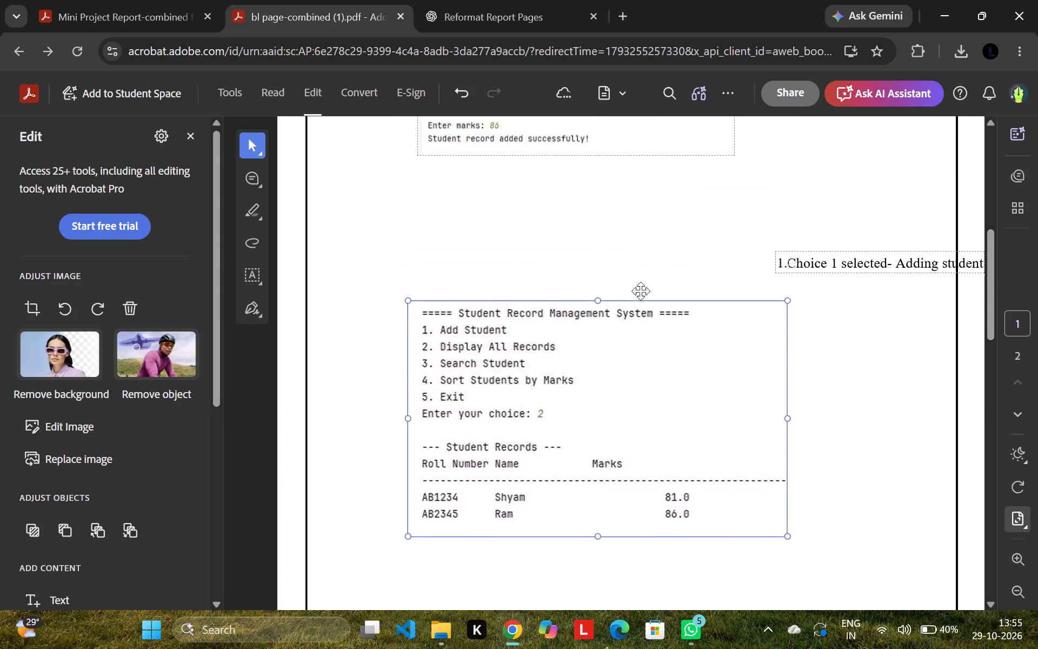
scroll(685, 332, "up", 3)
left_click(787, 542)
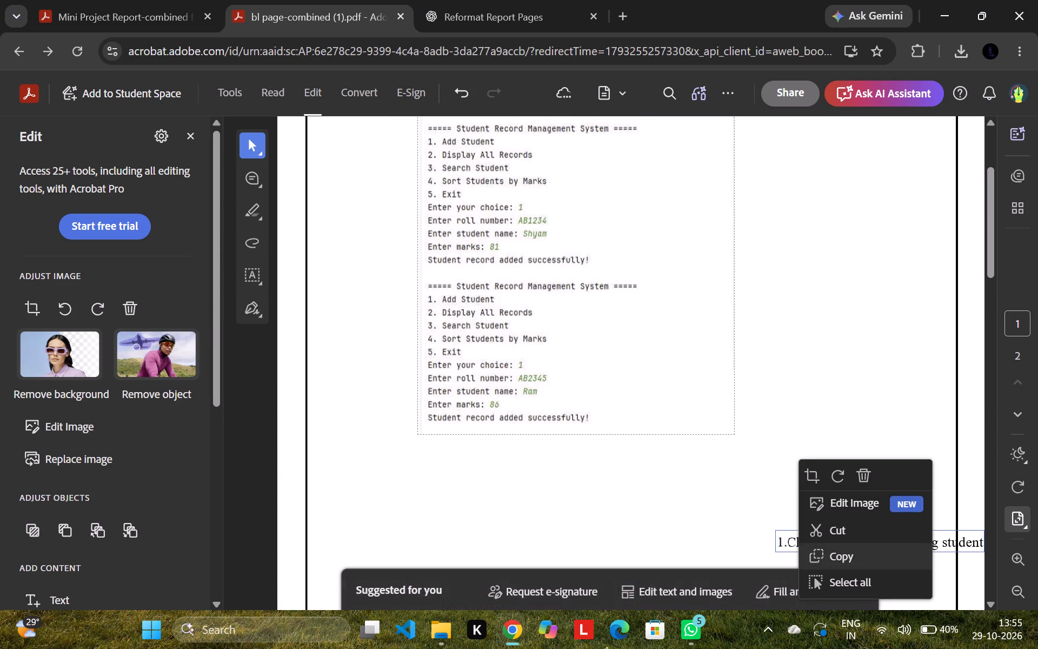
left_click_drag(794, 531, 489, 463)
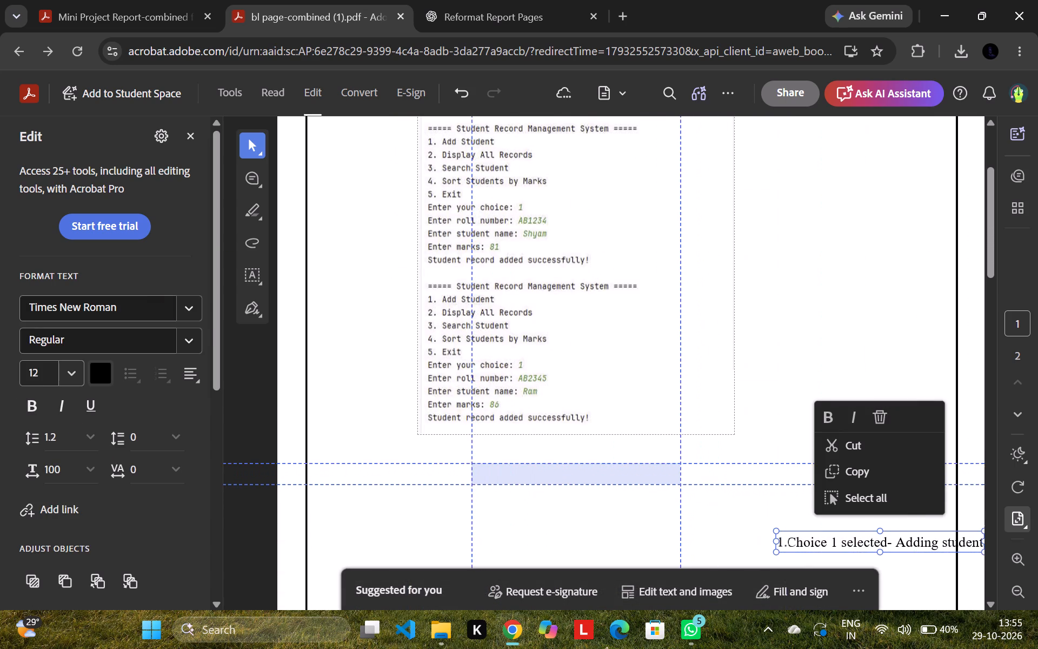
left_click_drag(489, 463, 482, 455)
scroll(562, 387, "down", 4)
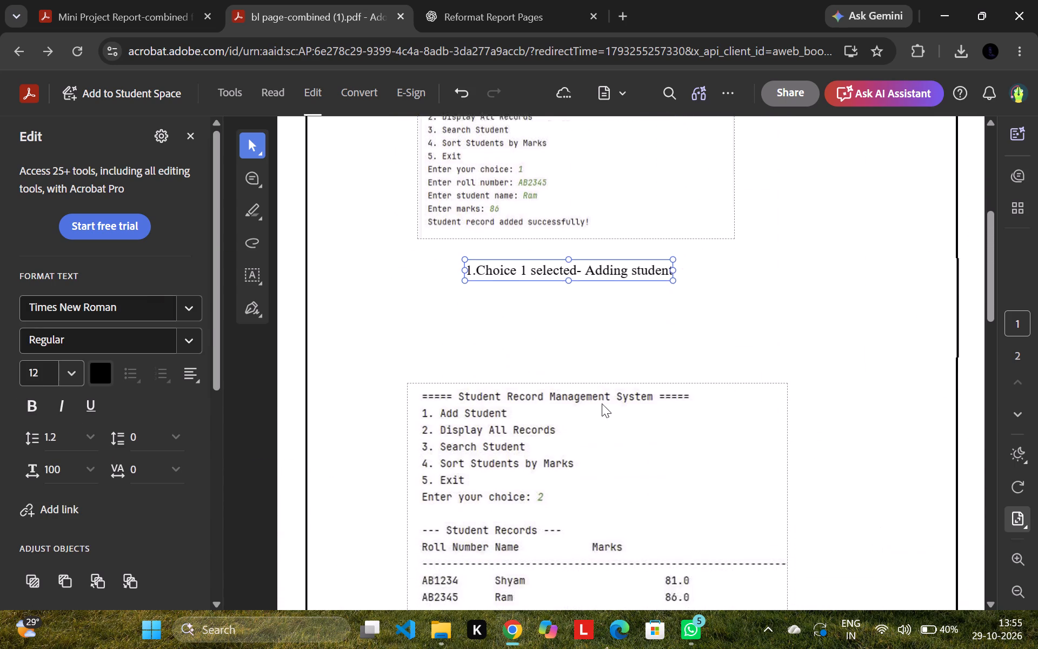
Add the caption "2. Choice 2 selected- Displaying all records" just beneath the student records screenshot on page 1.
scroll(602, 403, "down", 1)
left_click(595, 460)
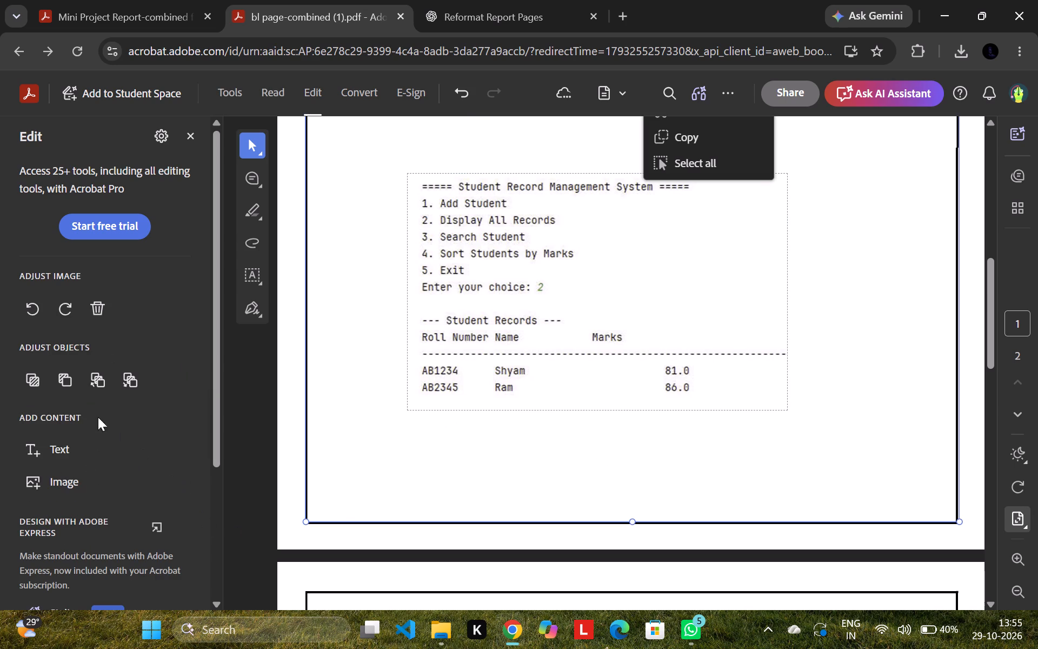
left_click(47, 450)
left_click(511, 439)
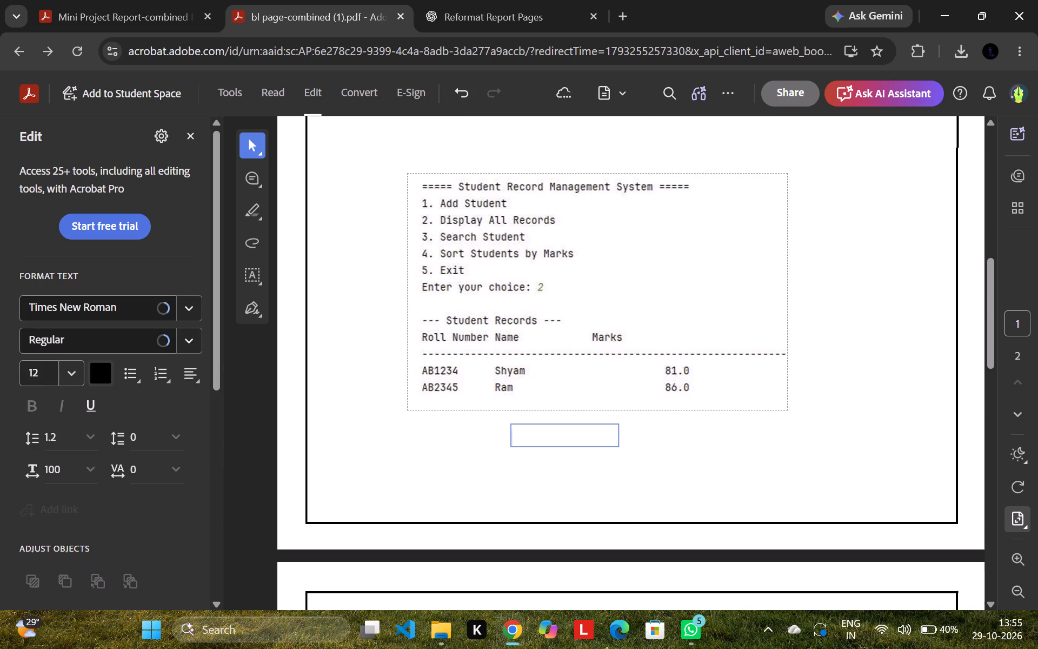
type("2.")
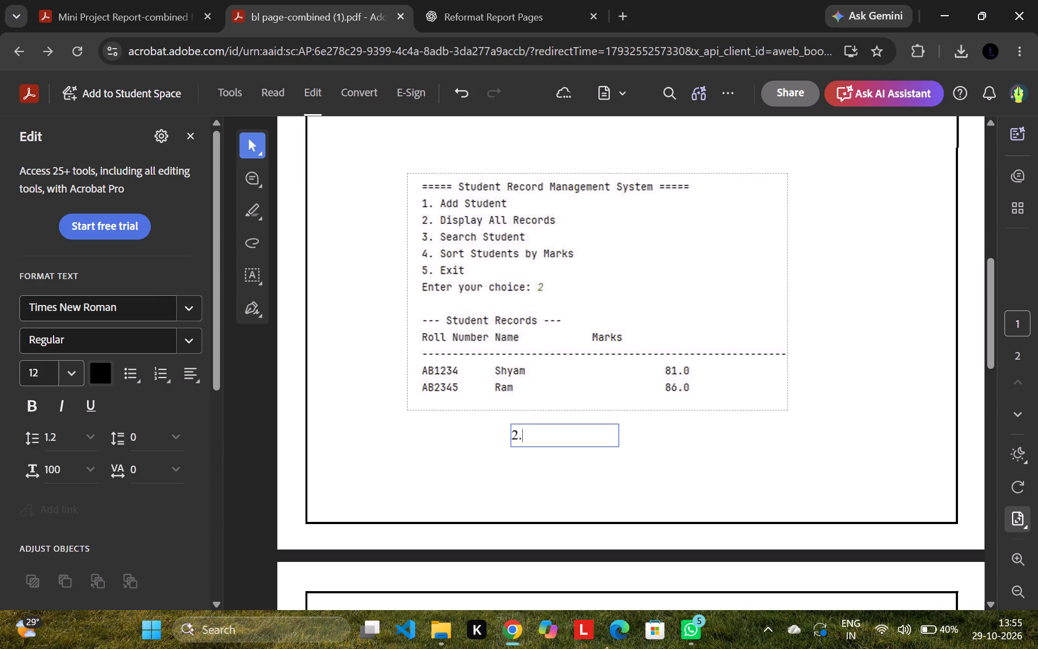
key("space")
type("Choice 2")
key("space")
type("selected")
type("-")
key("space")
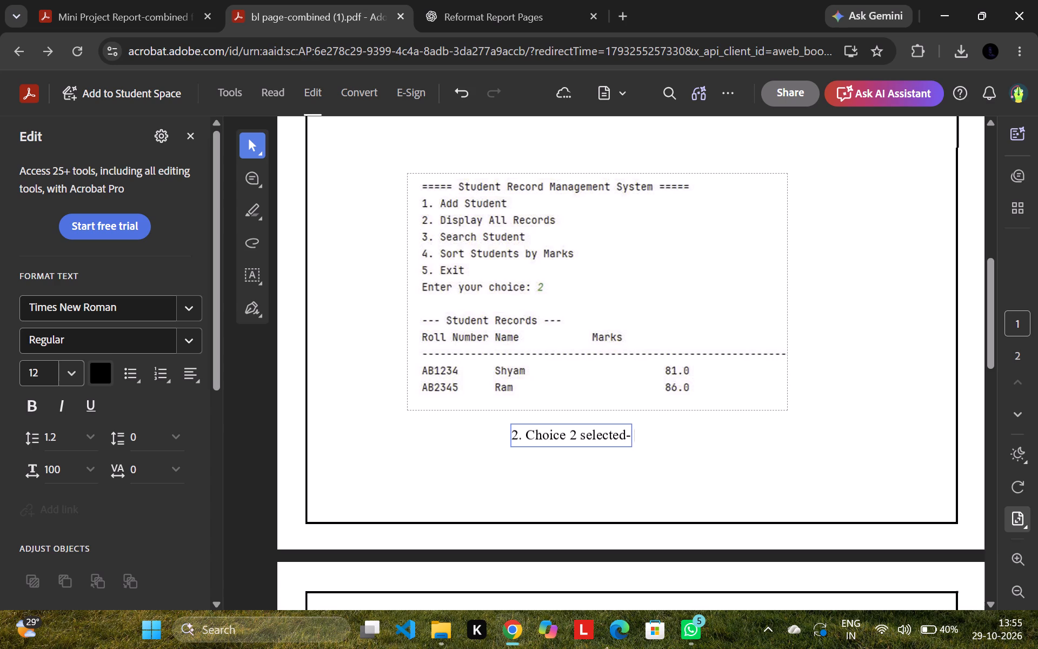
type("Displai")
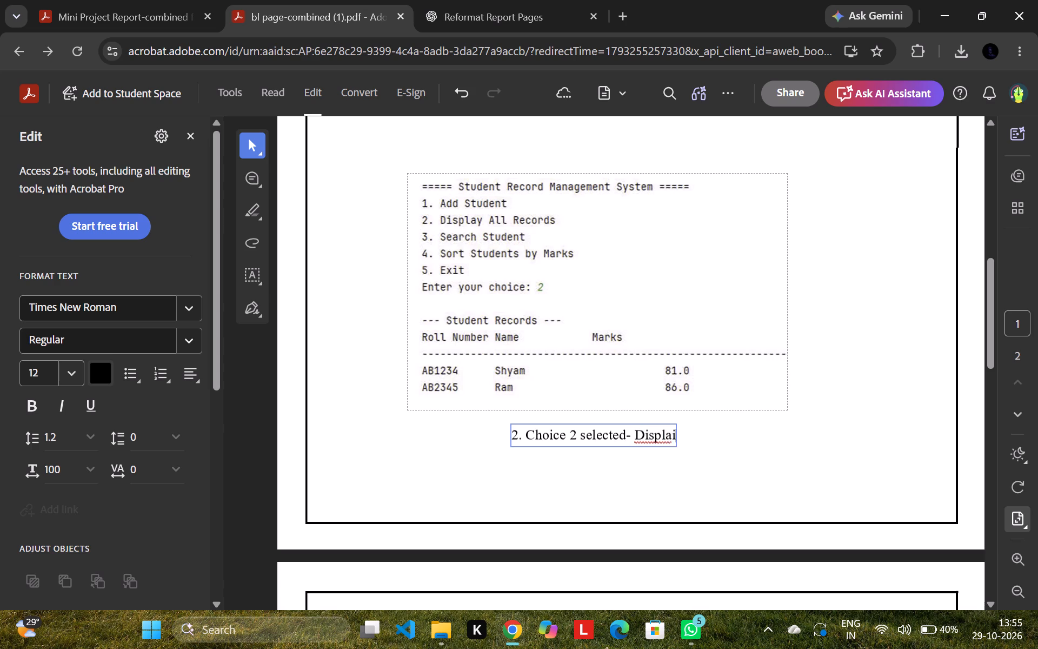
key("BackSpace")
type("in")
key("BackSpace")
key("BackSpace")
type("ying all records")
key("ctrl+a")
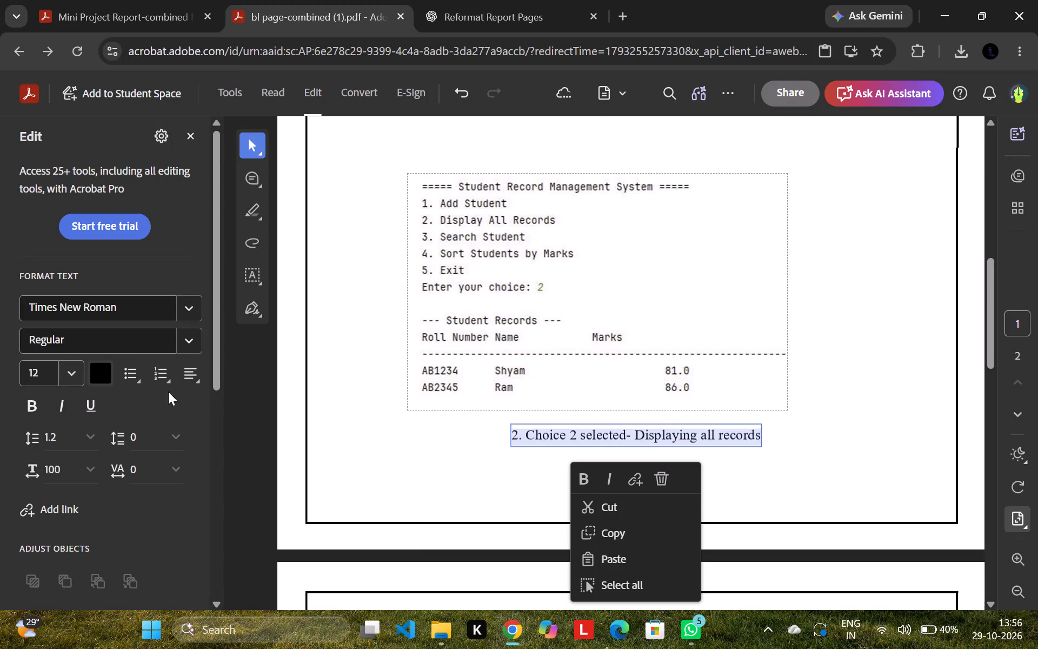
left_click(889, 439)
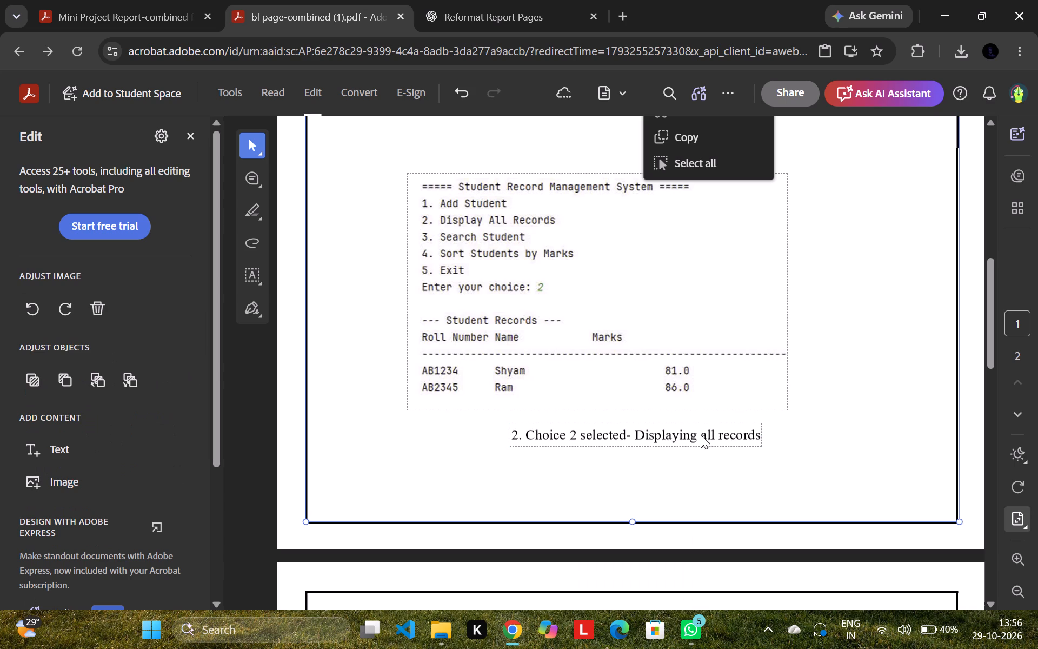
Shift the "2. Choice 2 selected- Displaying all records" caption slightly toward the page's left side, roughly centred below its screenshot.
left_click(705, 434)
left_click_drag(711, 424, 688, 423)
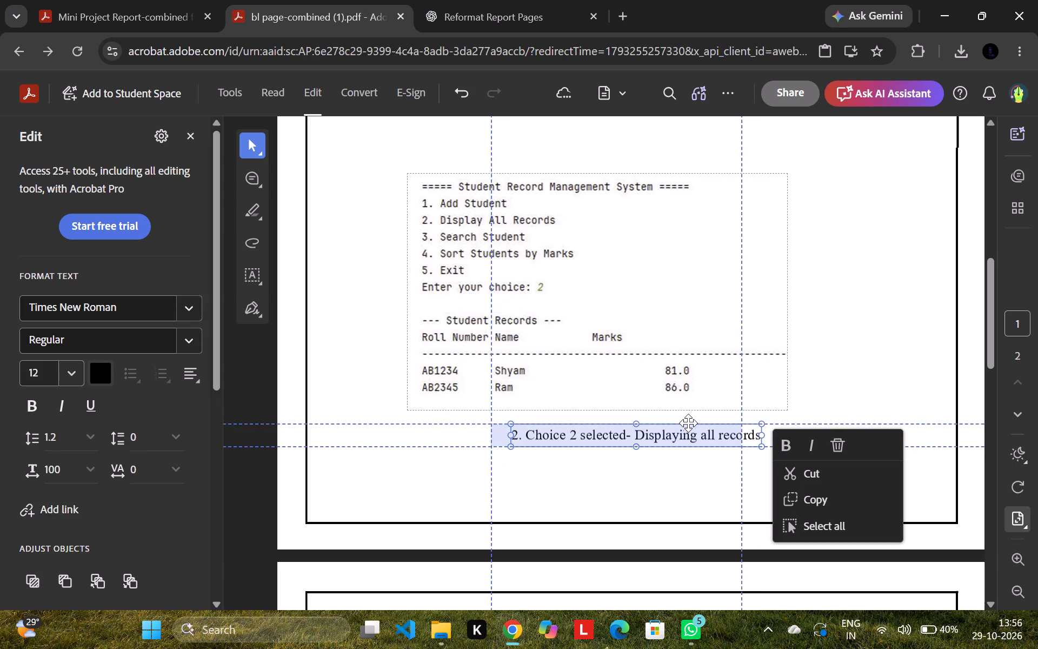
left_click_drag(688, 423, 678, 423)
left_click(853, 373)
Move the student records screenshot up and slightly toward the page's left side, closer to the first caption.
scroll(827, 392, "up", 6)
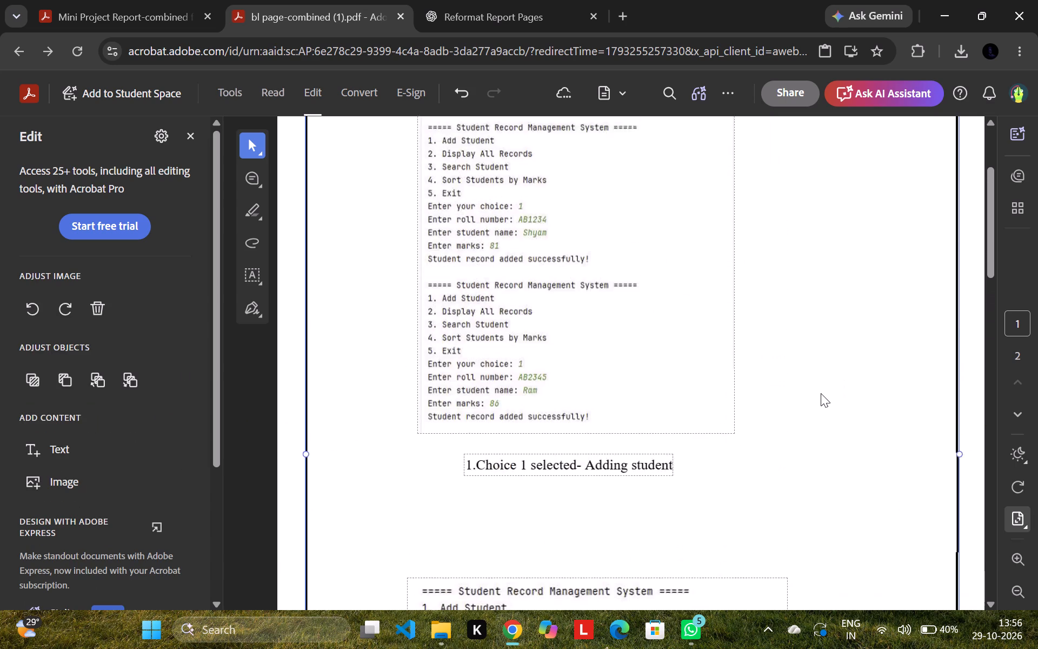
scroll(821, 393, "down", 3)
left_click(697, 499)
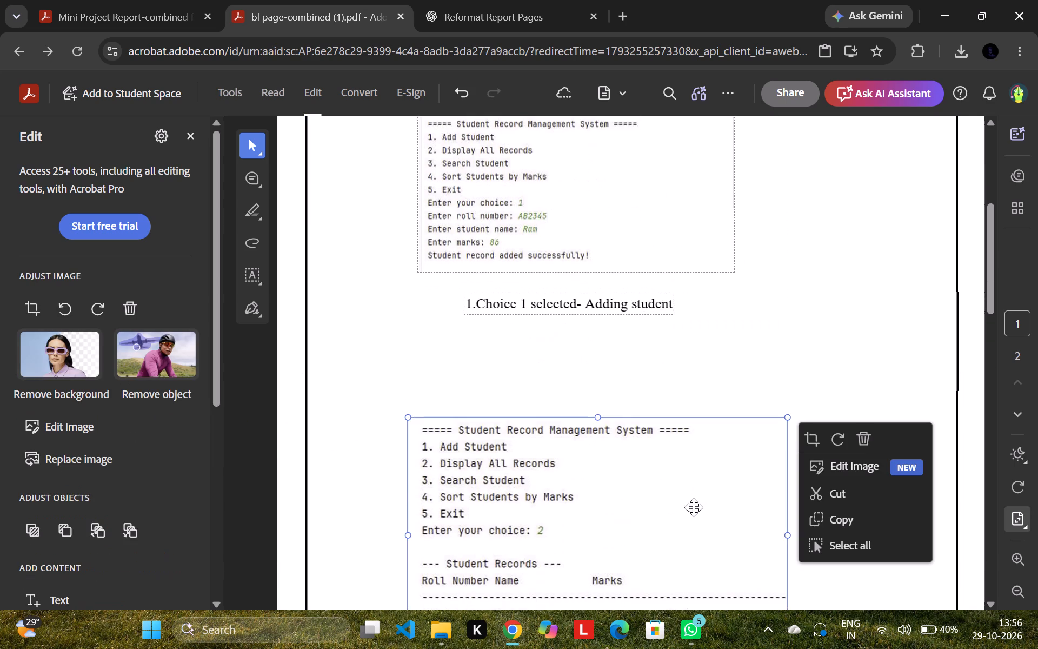
left_click_drag(694, 507, 673, 473)
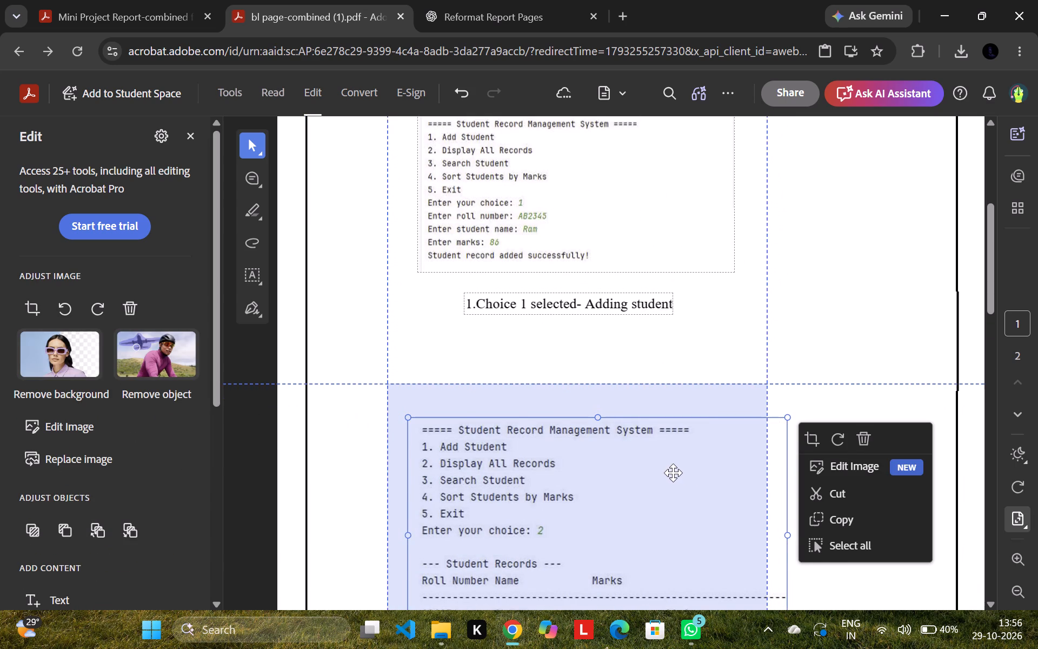
left_click_drag(673, 473, 674, 472)
Move the "2. Choice 2 selected- Displaying all records" caption up so it sits just beneath the student records screenshot, roughly centred.
scroll(733, 365, "down", 4)
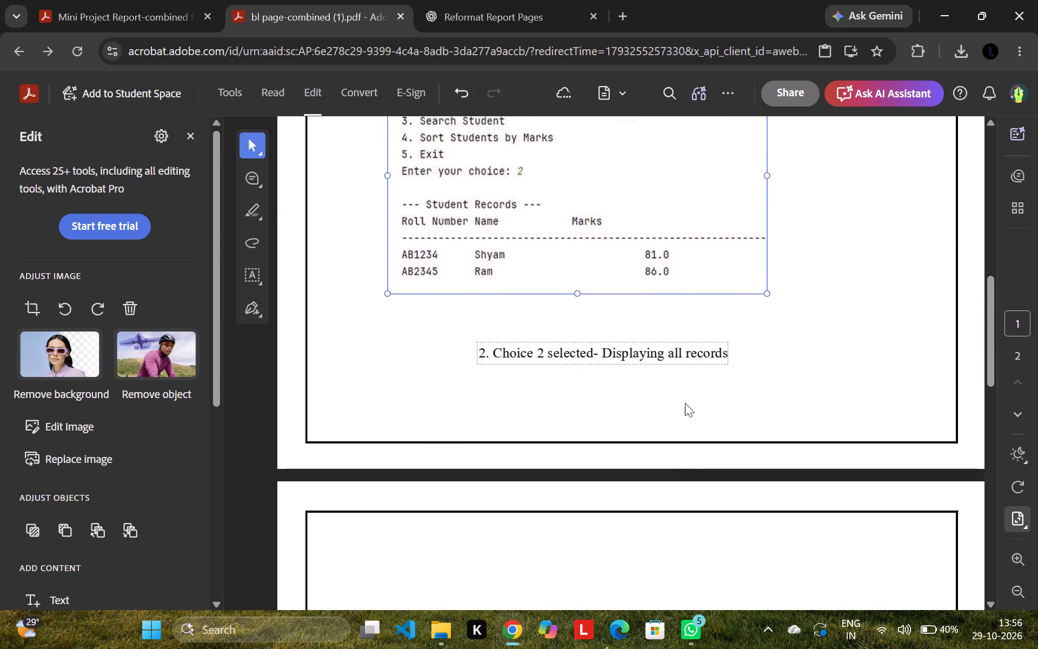
left_click(658, 359)
left_click_drag(665, 342, 658, 333)
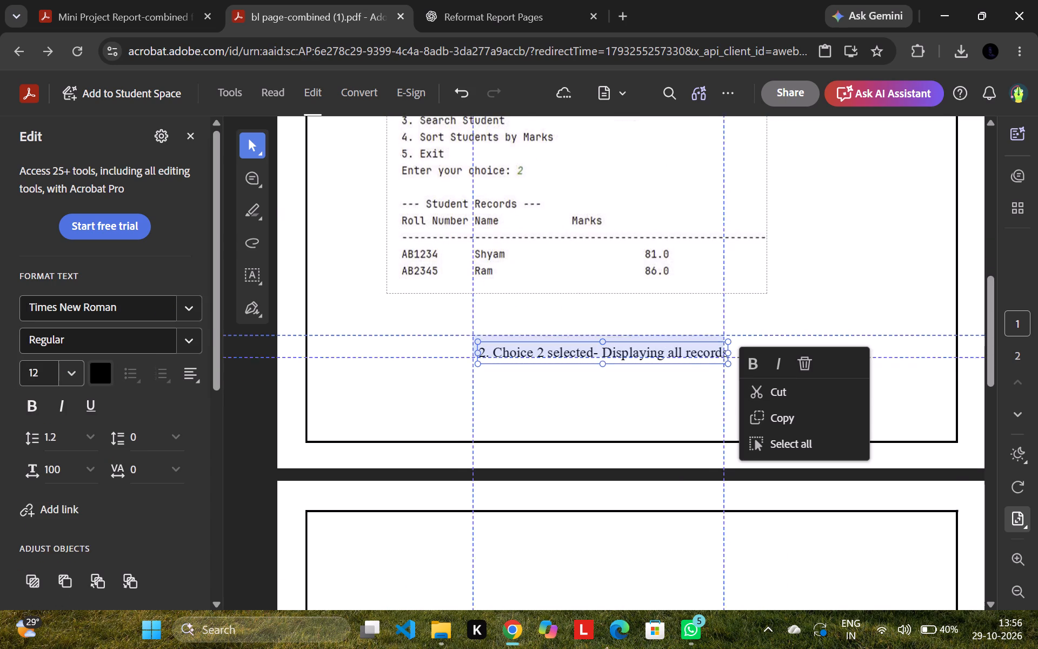
left_click_drag(658, 333, 639, 295)
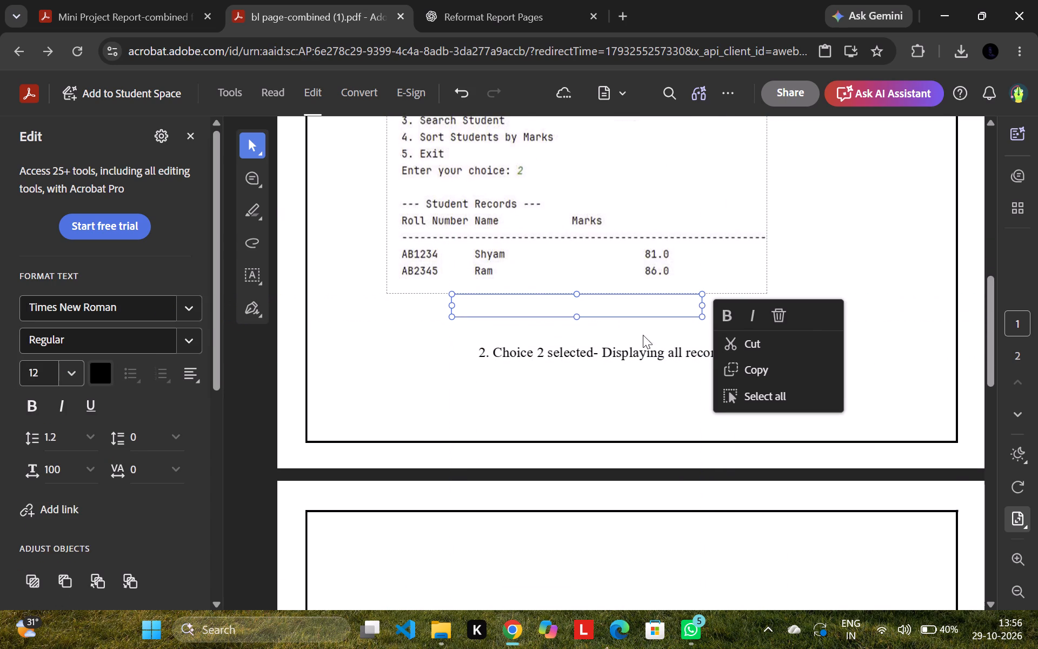
left_click_drag(610, 295, 610, 296)
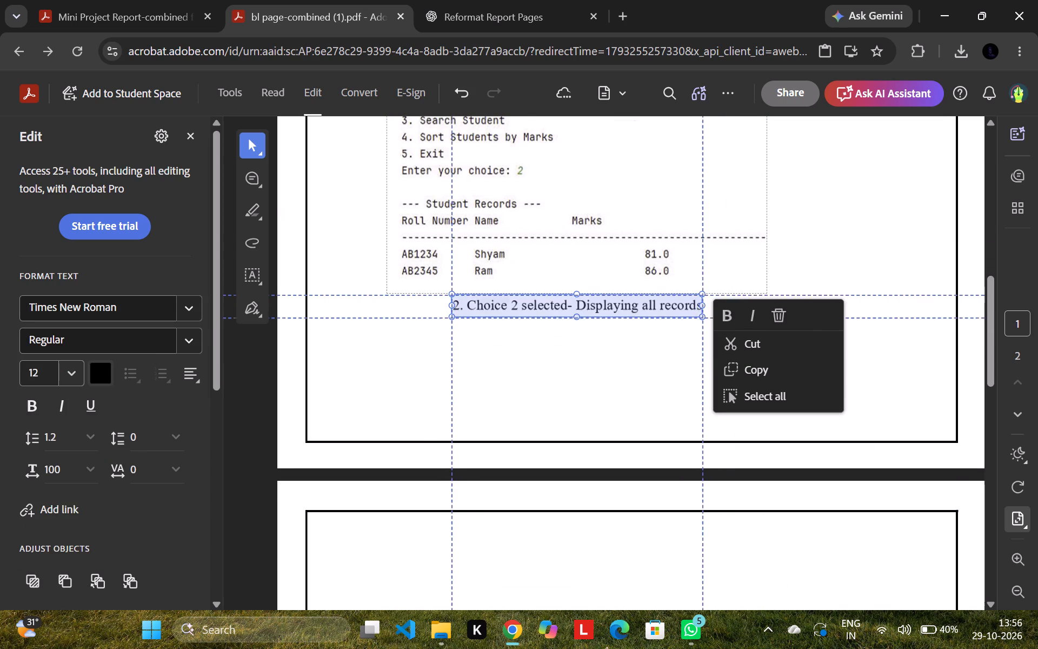
left_click_drag(610, 296, 605, 302)
left_click(624, 368)
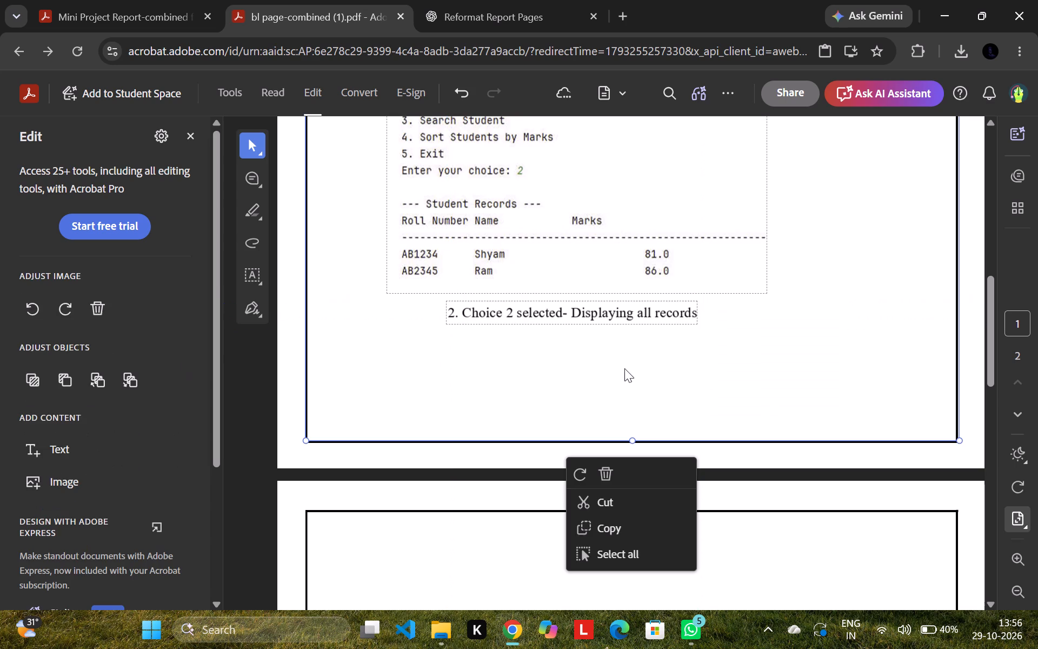
Move the "1.Choice 1 selected- Adding student" caption up close beneath the first screenshot, leaving only a small gap.
scroll(638, 346, "up", 5)
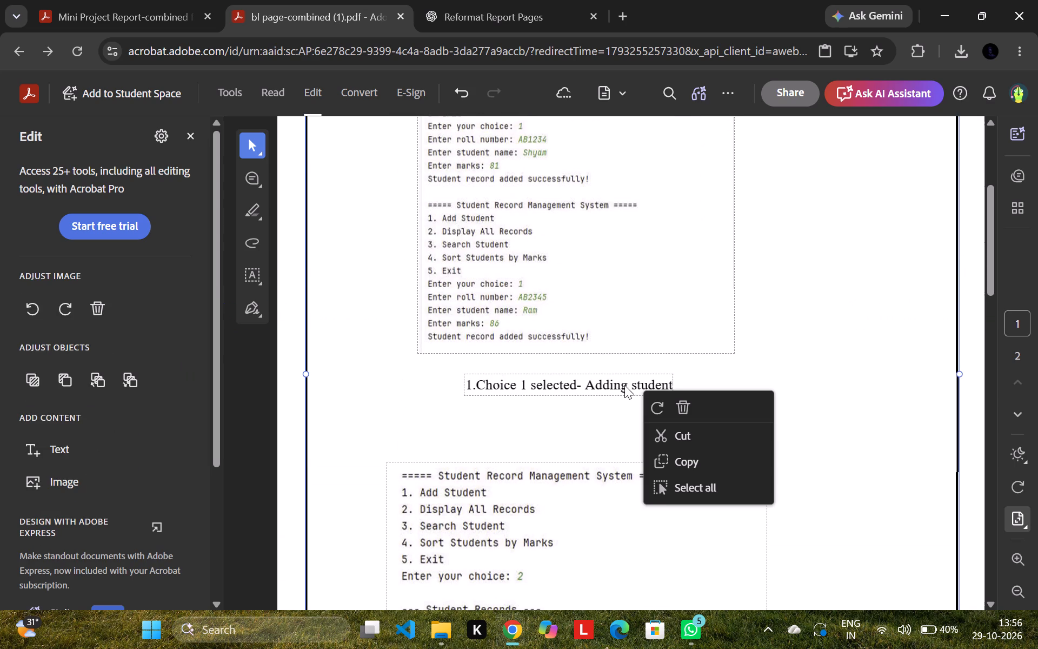
left_click(624, 385)
left_click_drag(626, 374, 627, 352)
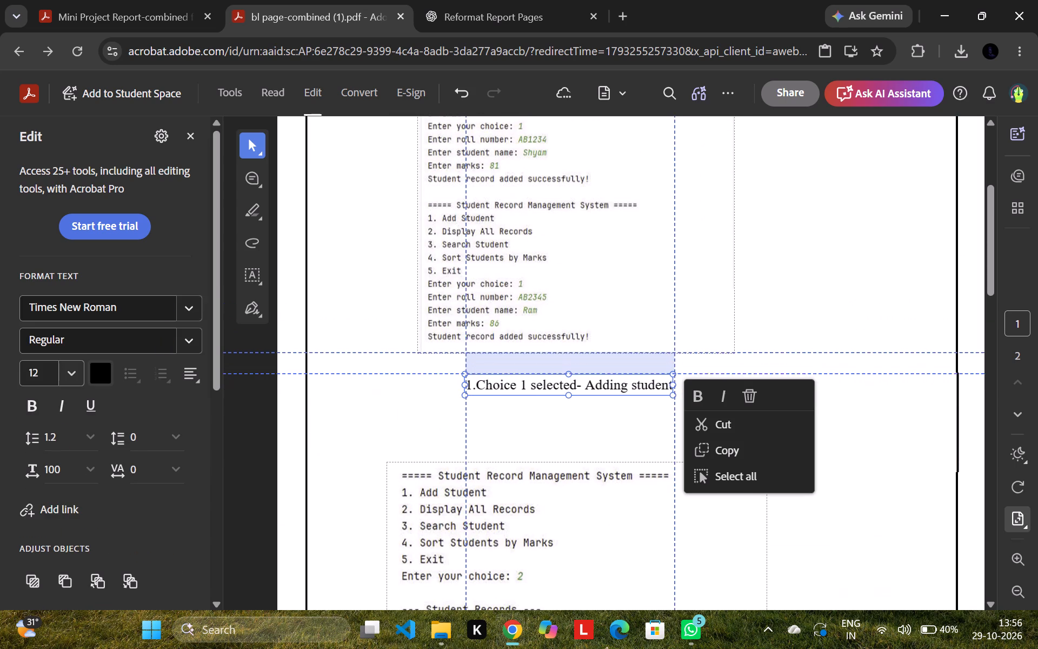
left_click_drag(627, 352, 627, 353)
left_click(807, 274)
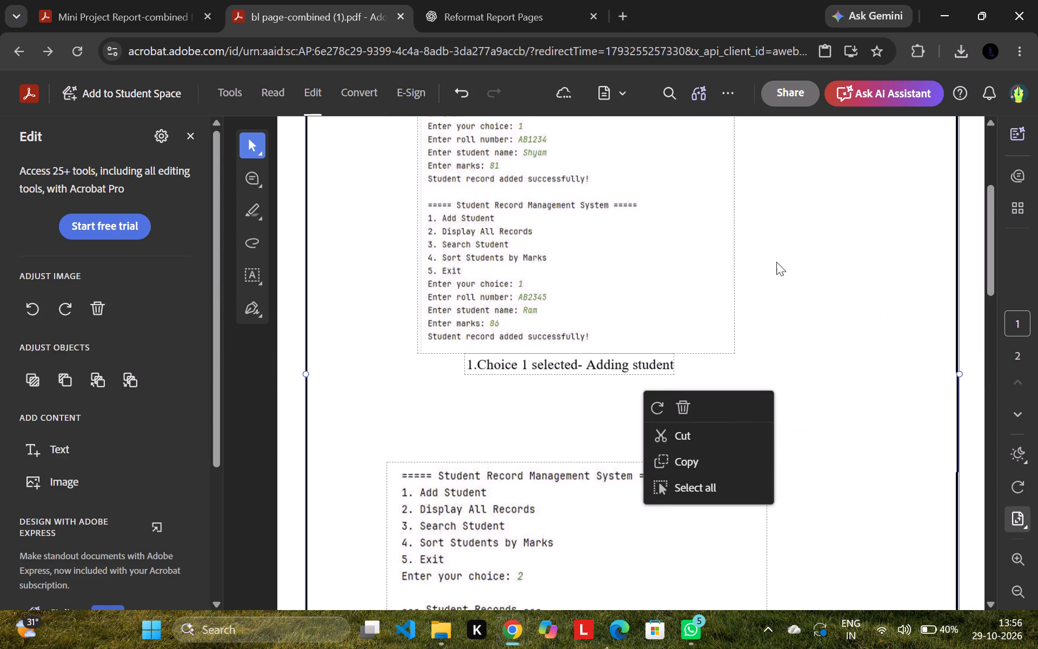
scroll(764, 259, "down", 3)
scroll(745, 312, "up", 4)
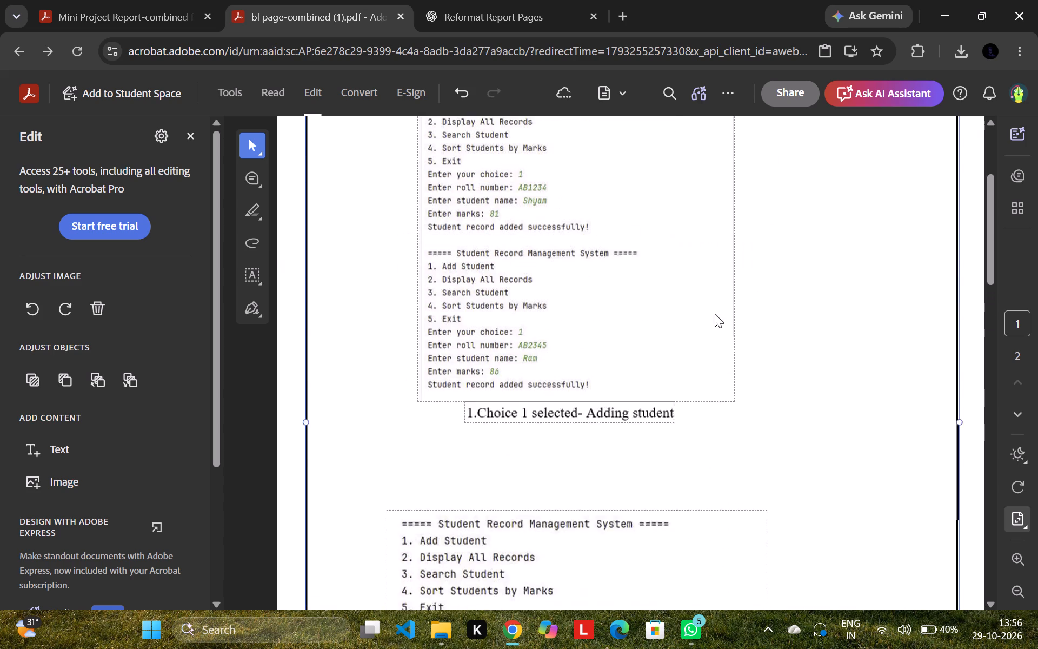
left_click(576, 450)
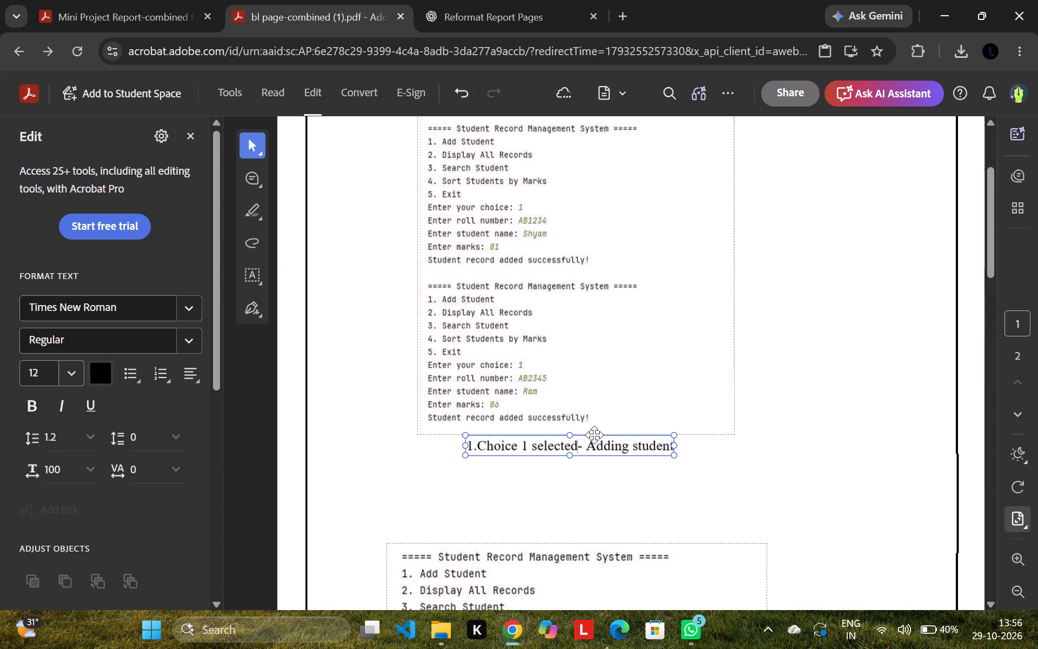
left_click_drag(594, 435, 594, 442)
left_click(833, 316)
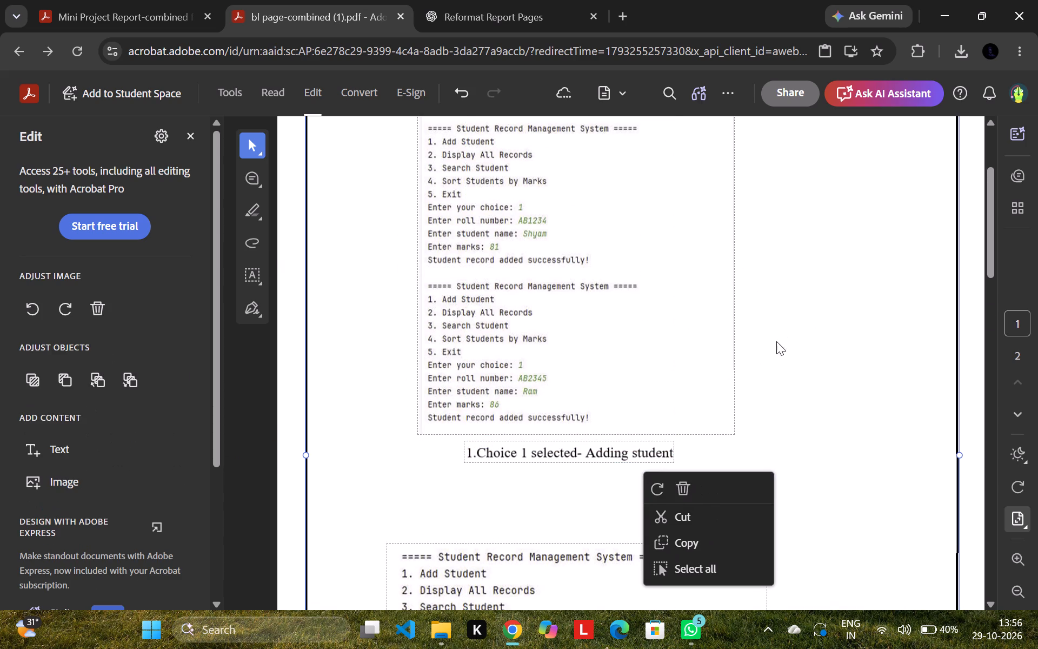
scroll(688, 380, "down", 1)
scroll(683, 359, "up", 1)
double_click(1019, 592)
scroll(758, 414, "up", 4)
scroll(754, 406, "down", 12)
scroll(740, 368, "up", 2)
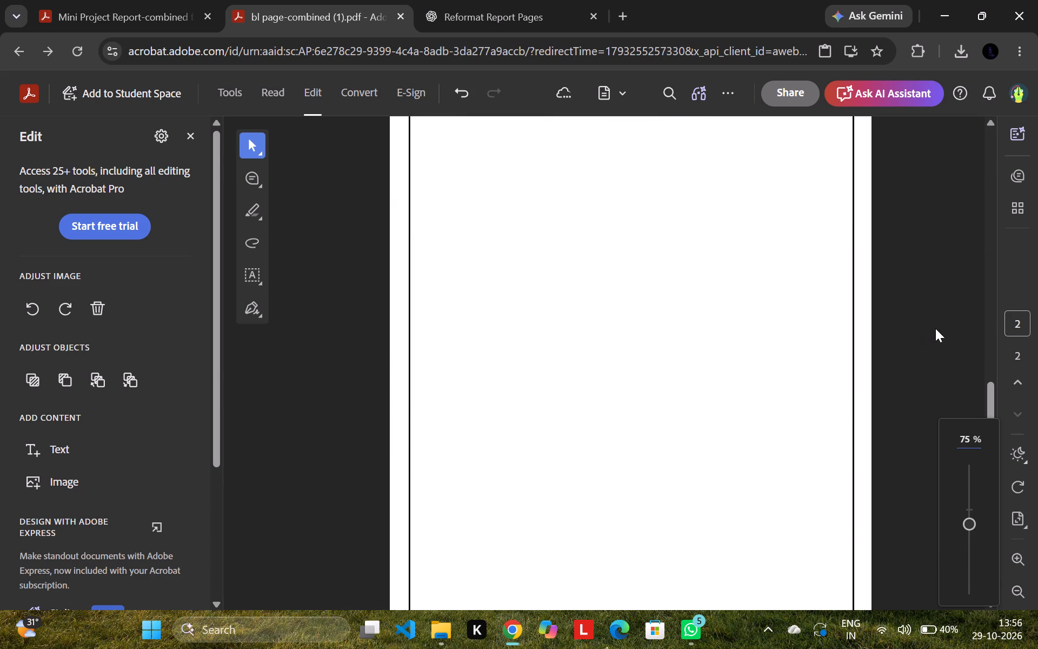
left_click(935, 328)
scroll(611, 348, "up", 1)
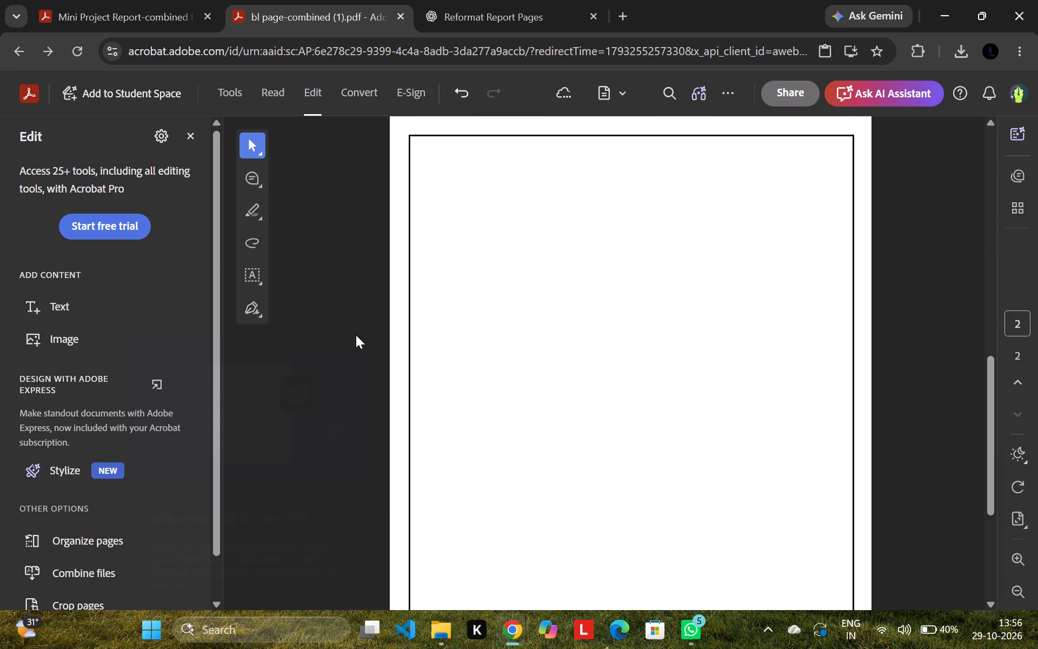
key("alt+Tab")
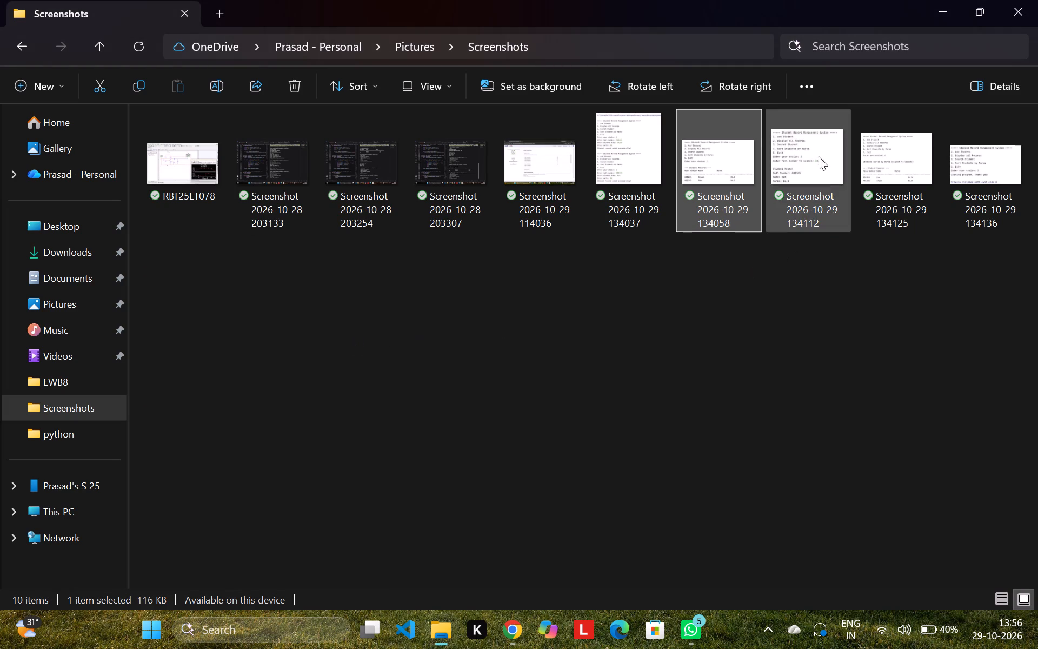
left_click_drag(819, 156, 601, 273)
key("alt+Tab")
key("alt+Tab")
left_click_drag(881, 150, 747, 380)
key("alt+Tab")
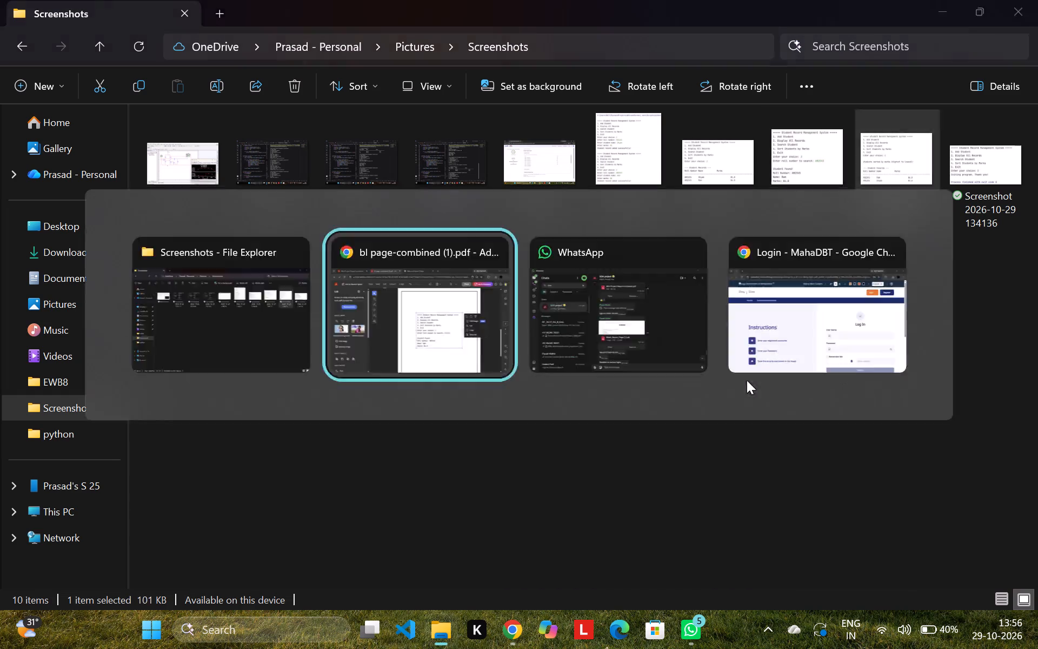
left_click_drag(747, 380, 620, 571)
key("alt+Tab")
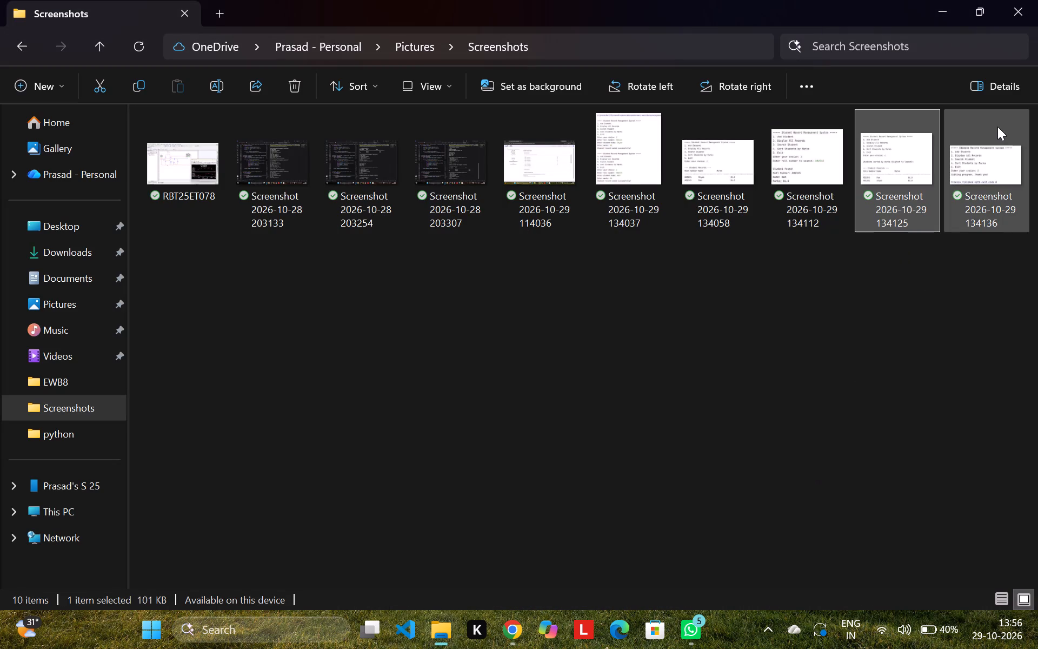
left_click_drag(994, 154, 674, 450)
key("alt+Tab")
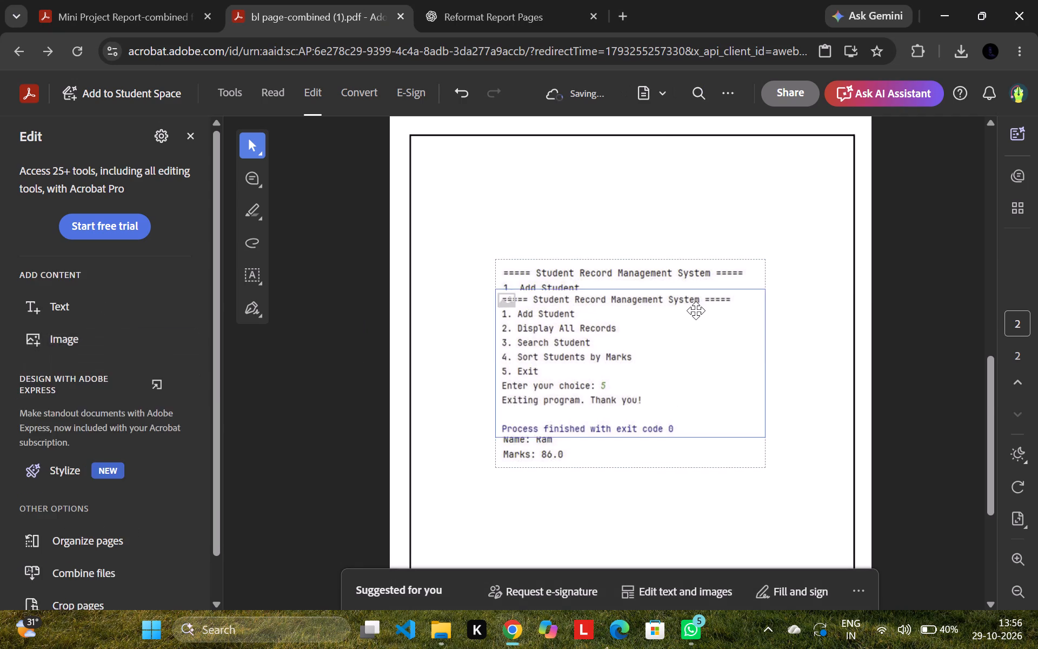
Move the choice 5 exit screenshot down page 2, clear of the choice 3 search screenshot it overlaps.
scroll(696, 310, "down", 2)
left_click_drag(621, 190, 596, 567)
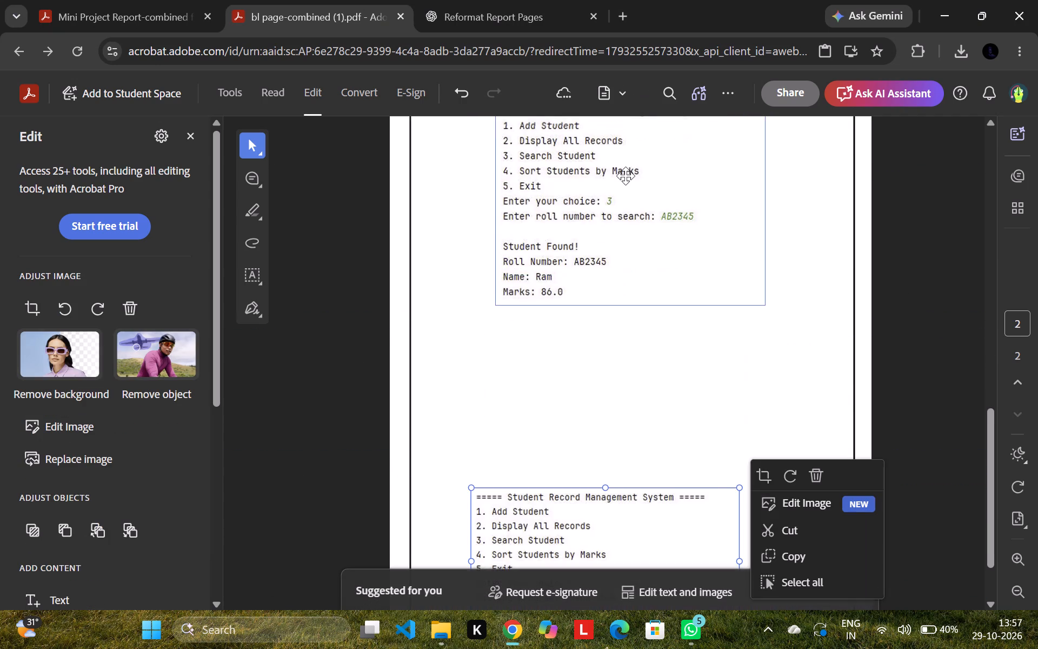
Reposition the choice 3 search screenshot slightly lower in the upper half of page 2, keeping its horizontal alignment.
left_click_drag(626, 176, 626, 379)
scroll(642, 313, "down", 2)
scroll(642, 309, "up", 4)
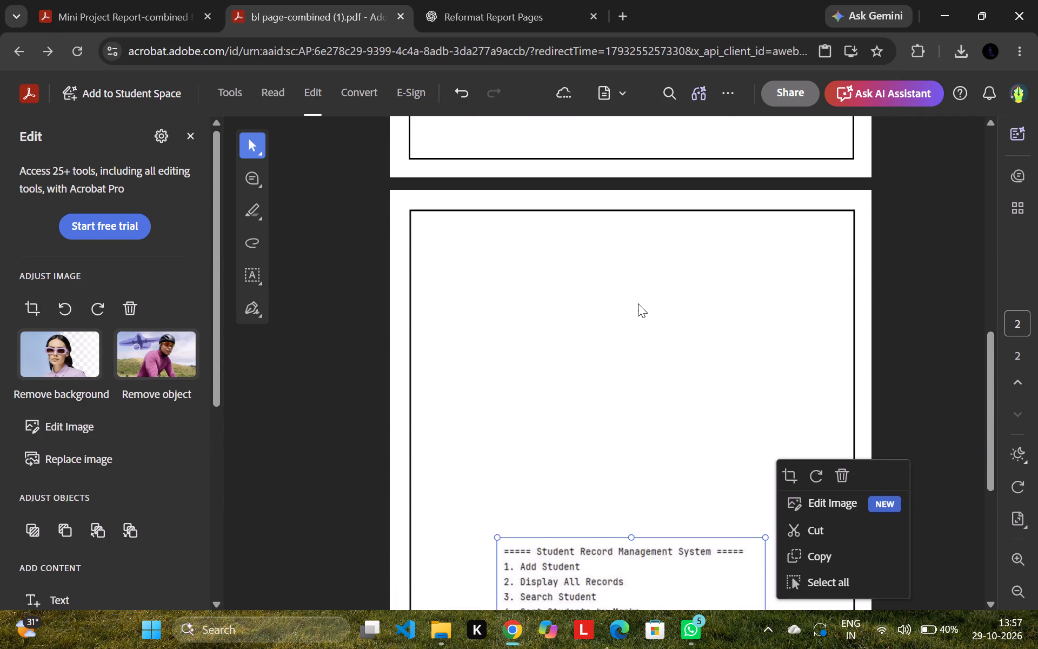
scroll(625, 336, "down", 3)
left_click_drag(615, 407, 614, 262)
Move the choice 5 exit screenshot up beneath the choice 3 screenshot, aligned with it and leaving a caption gap.
left_click_drag(580, 558, 608, 463)
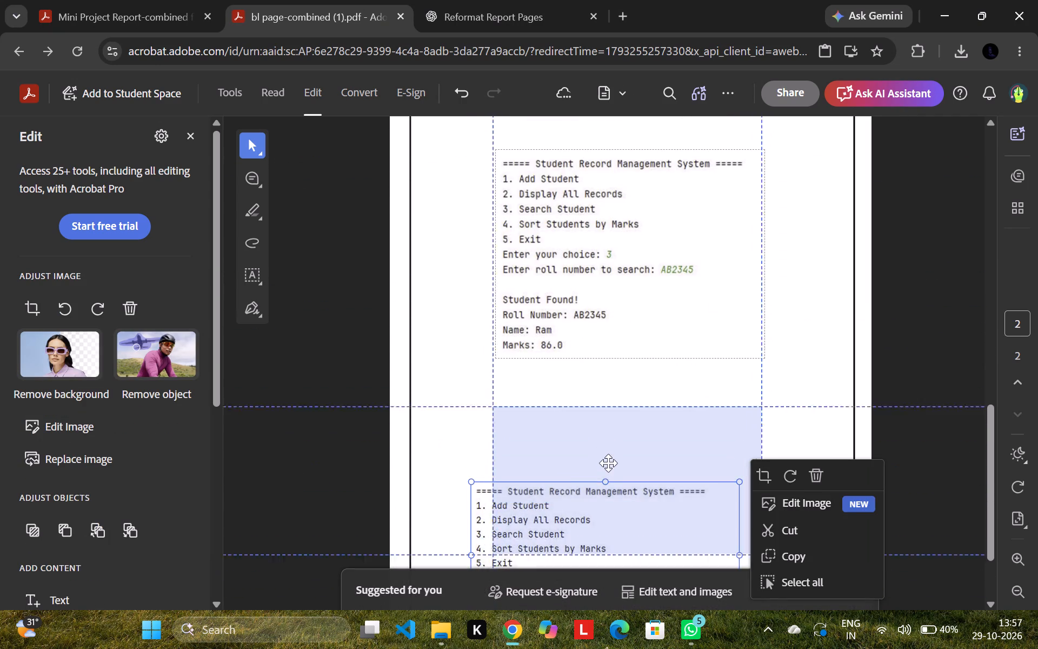
left_click_drag(608, 463, 609, 460)
scroll(648, 439, "down", 5)
scroll(648, 440, "up", 12)
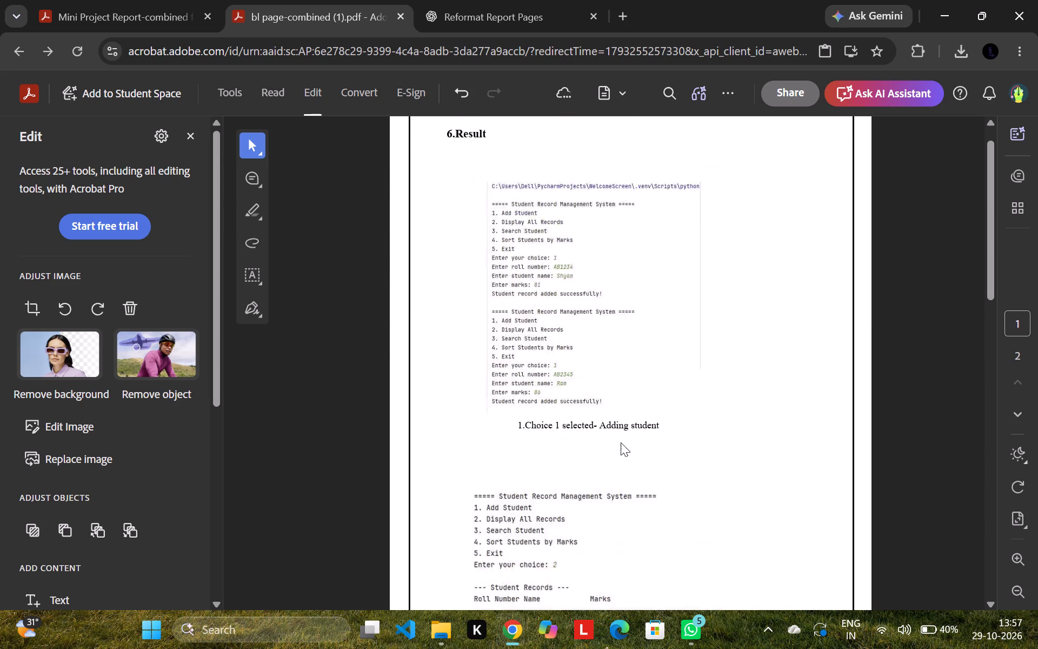
scroll(621, 442, "up", 1)
scroll(621, 442, "down", 10)
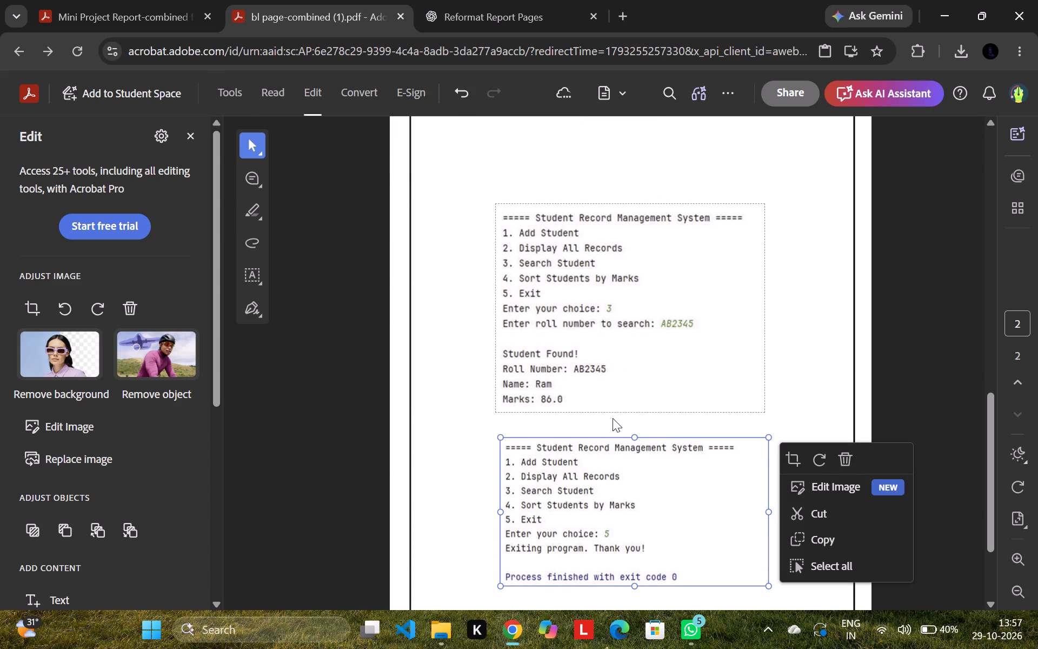
key("alt+Tab")
left_click(897, 146)
left_click_drag(900, 146, 802, 348)
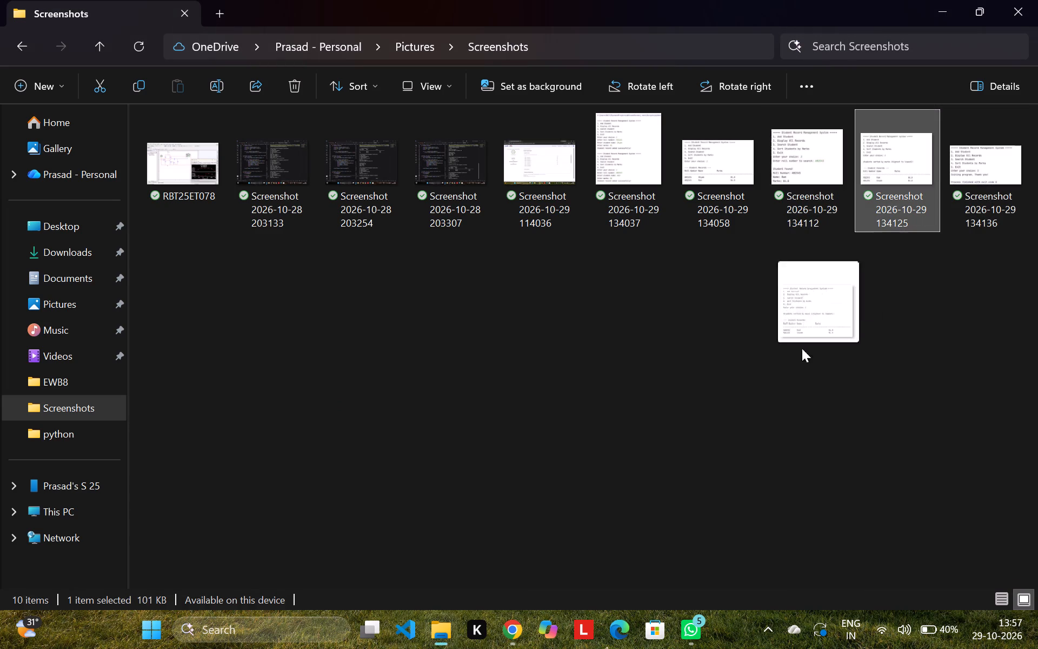
left_click_drag(802, 348, 697, 202)
key("alt+Tab")
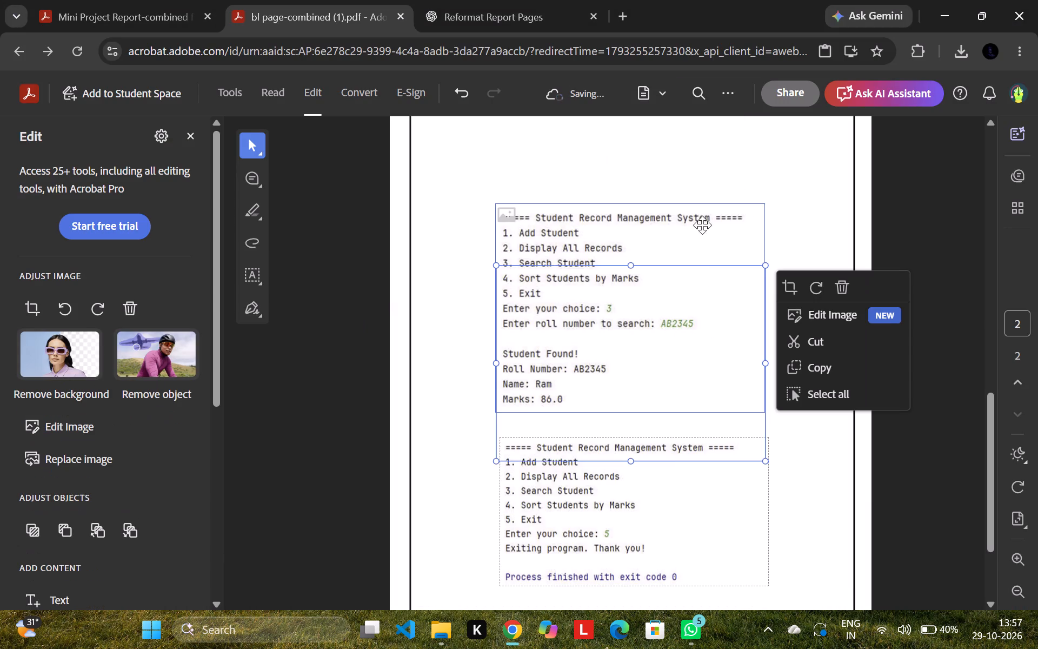
Spread the overlapping page 2 screenshots vertically in the order choice 3, 4, 5, with choice 3 just inside the top border.
left_click_drag(640, 246, 638, 165)
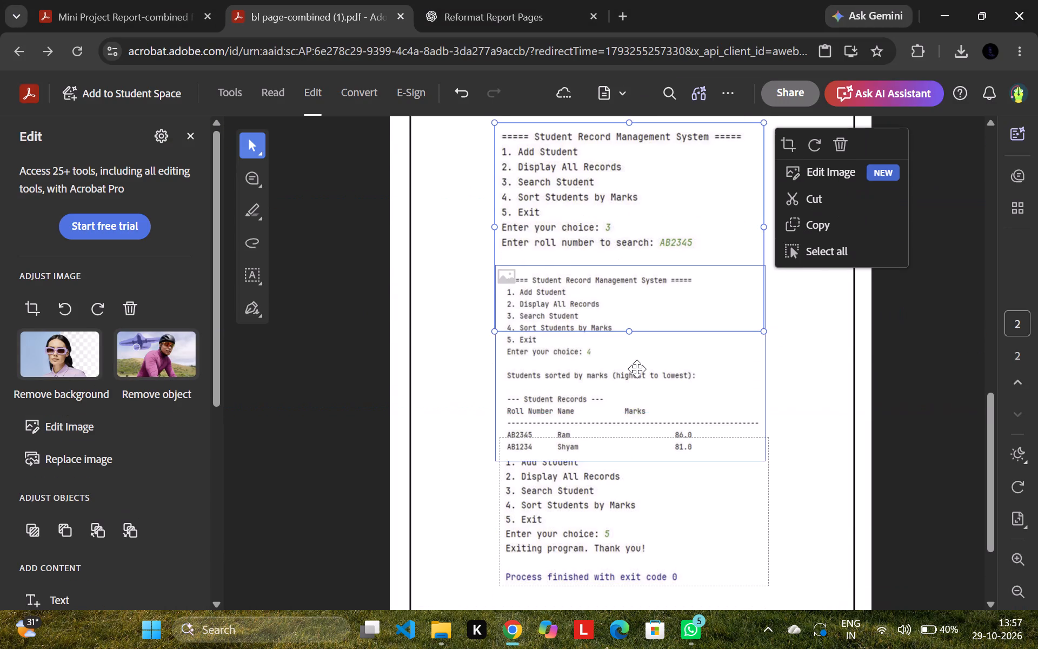
left_click_drag(637, 359, 640, 419)
scroll(638, 379, "down", 4)
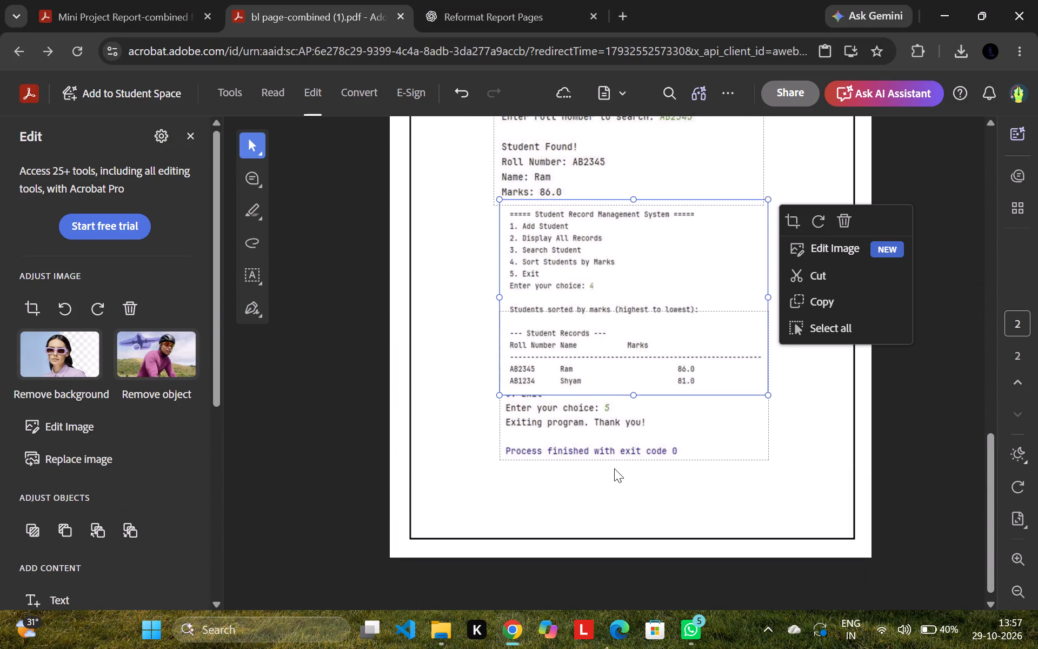
left_click_drag(615, 437, 613, 487)
scroll(642, 395, "up", 6)
left_click_drag(617, 533, 629, 453)
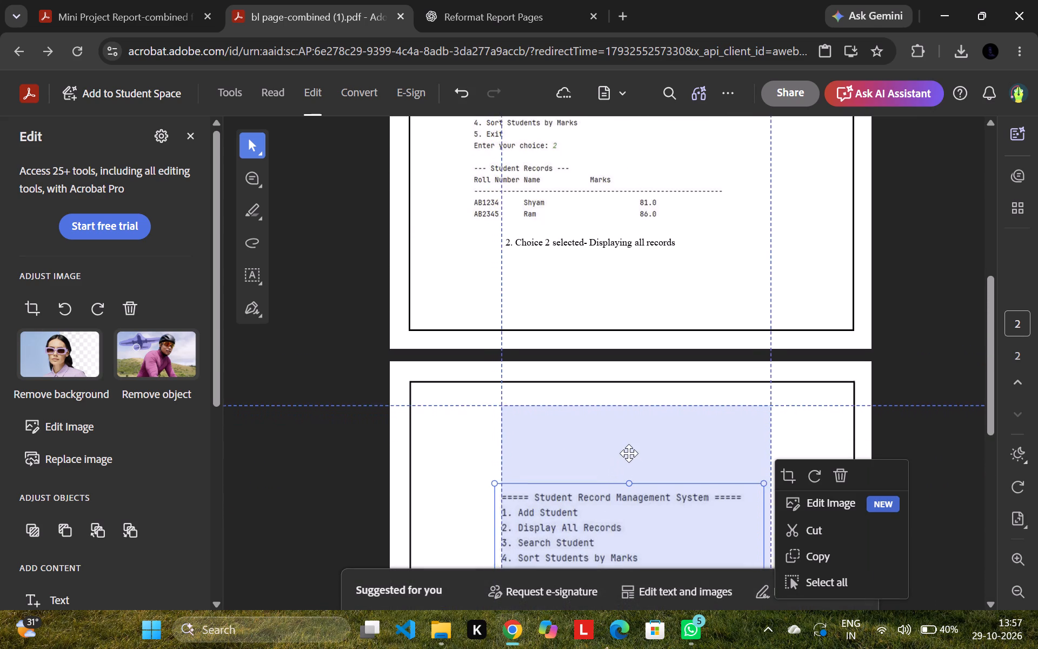
left_click_drag(629, 453, 590, 448)
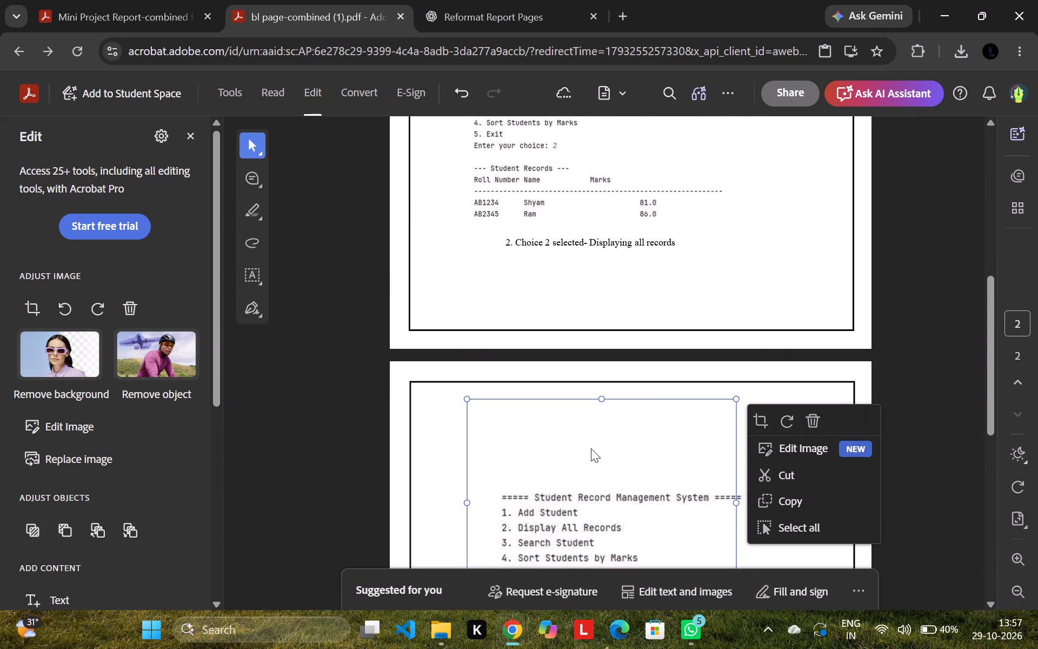
Stack the choice 4 and choice 5 screenshots beneath the choice 3 screenshot on page 2, lining up their left edges.
scroll(674, 373, "down", 3)
left_click(626, 406)
left_click_drag(636, 516, 621, 499)
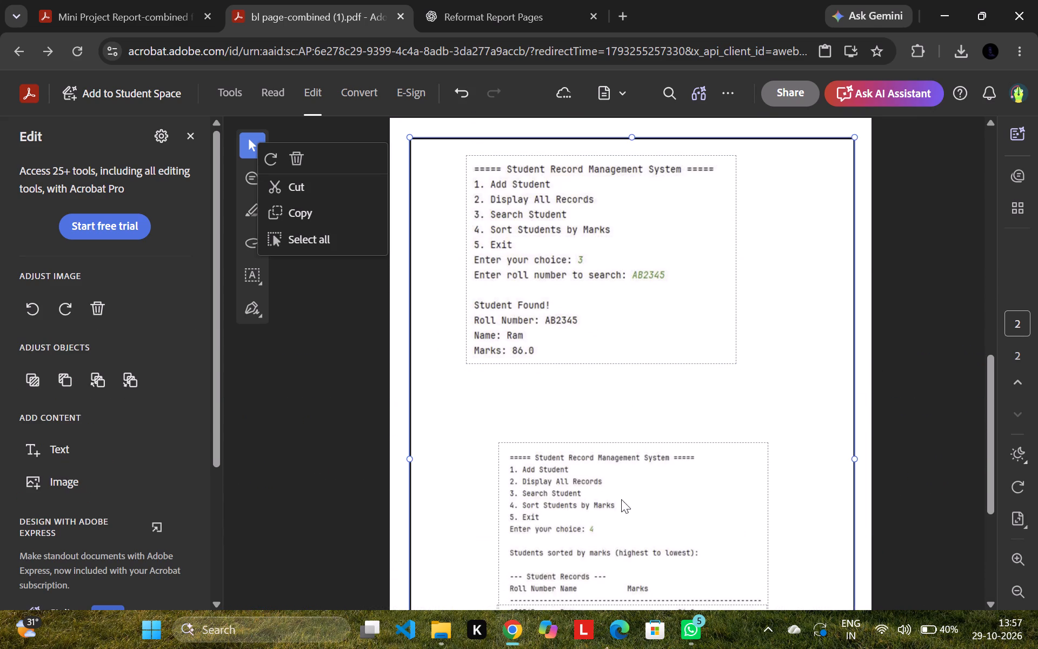
left_click_drag(621, 499, 610, 489)
left_click(609, 498)
left_click_drag(662, 514, 627, 492)
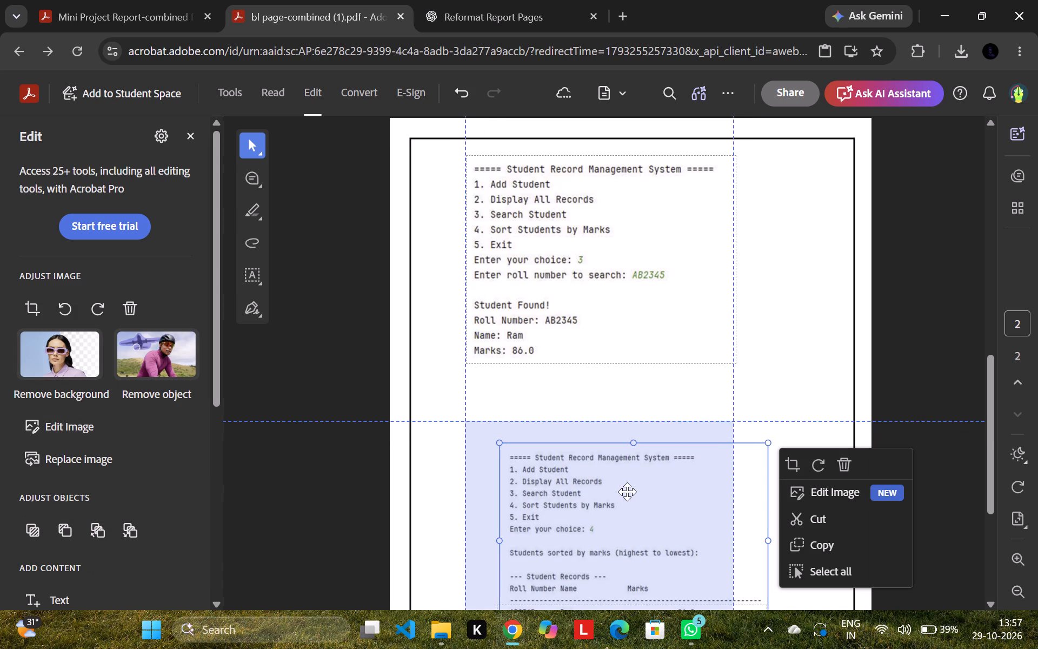
left_click_drag(627, 492, 629, 488)
scroll(655, 434, "down", 5)
left_click(631, 440)
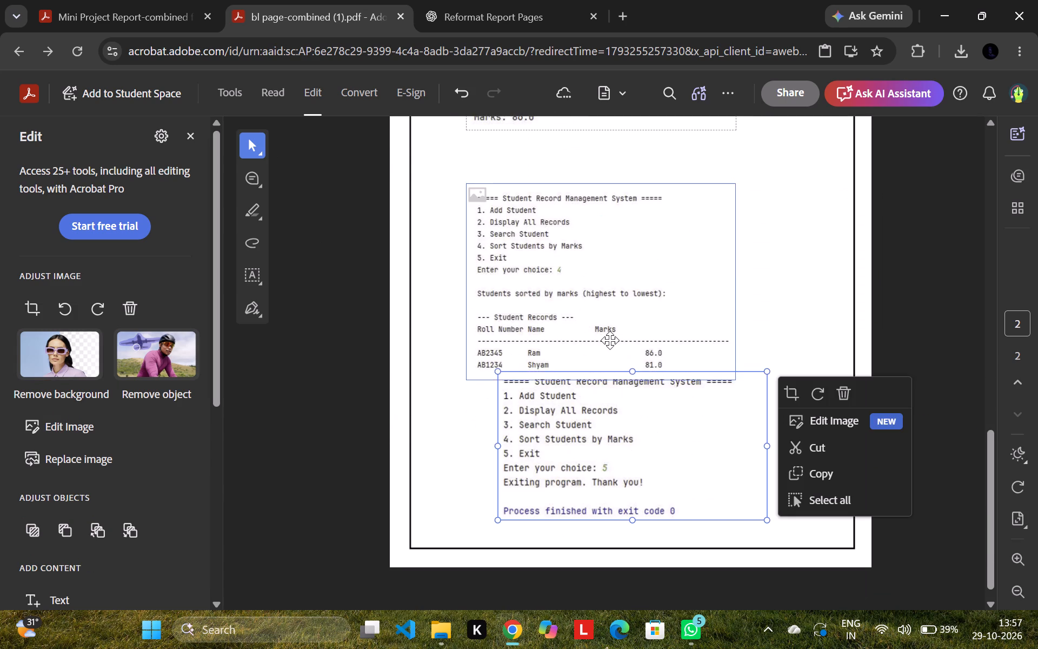
left_click_drag(610, 340, 610, 324)
left_click_drag(633, 449, 616, 458)
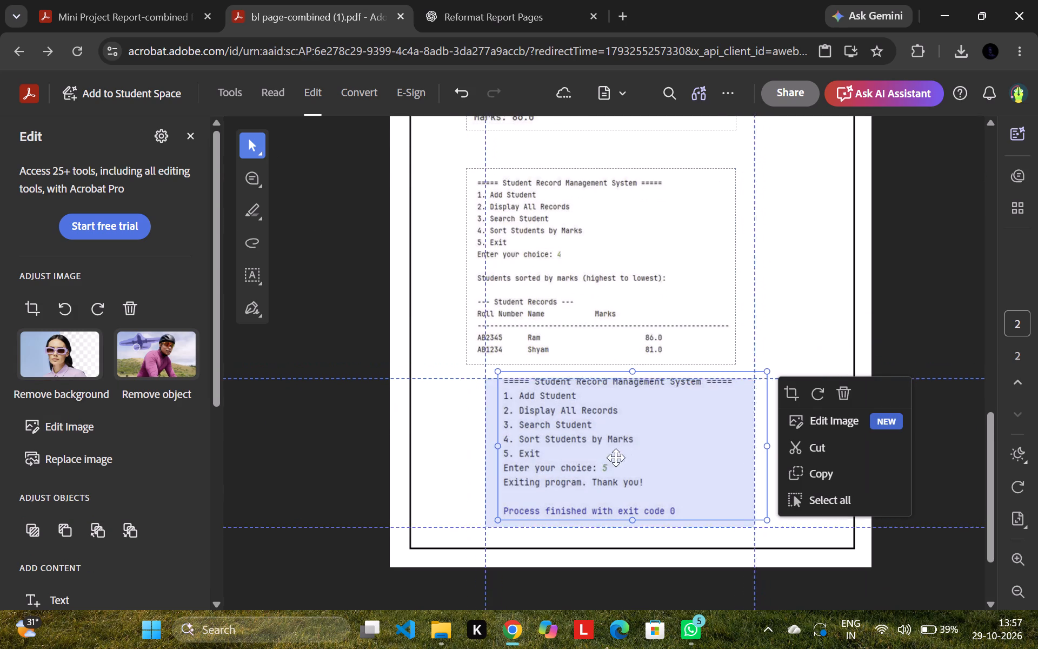
left_click_drag(616, 458, 601, 461)
Scale the choice 3, 4 and 5 screenshots down slightly to similar widths, keeping caption gaps between them on page 2.
scroll(712, 291, "up", 3)
left_click(701, 296)
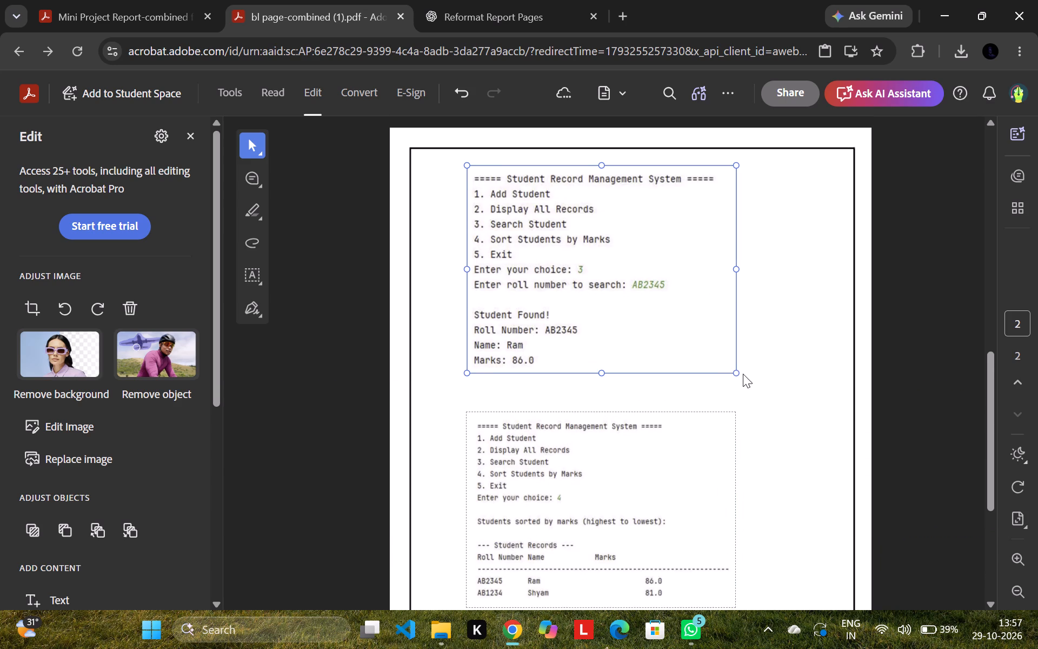
left_click_drag(737, 371, 725, 345)
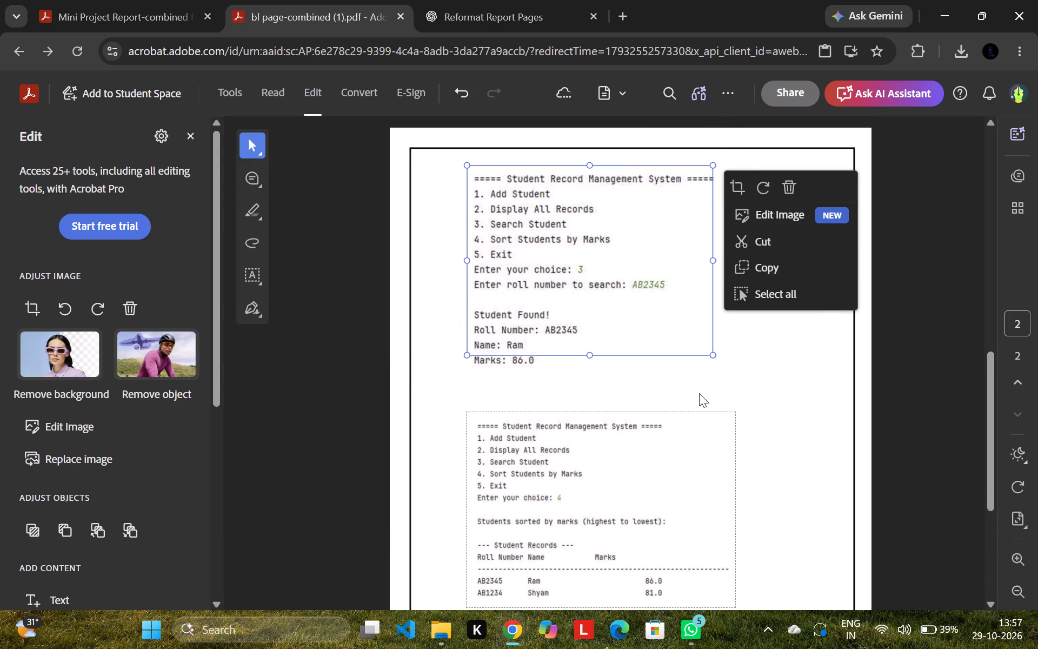
left_click(657, 472)
left_click_drag(657, 475, 655, 459)
scroll(656, 459, "down", 3)
left_click_drag(734, 365, 723, 357)
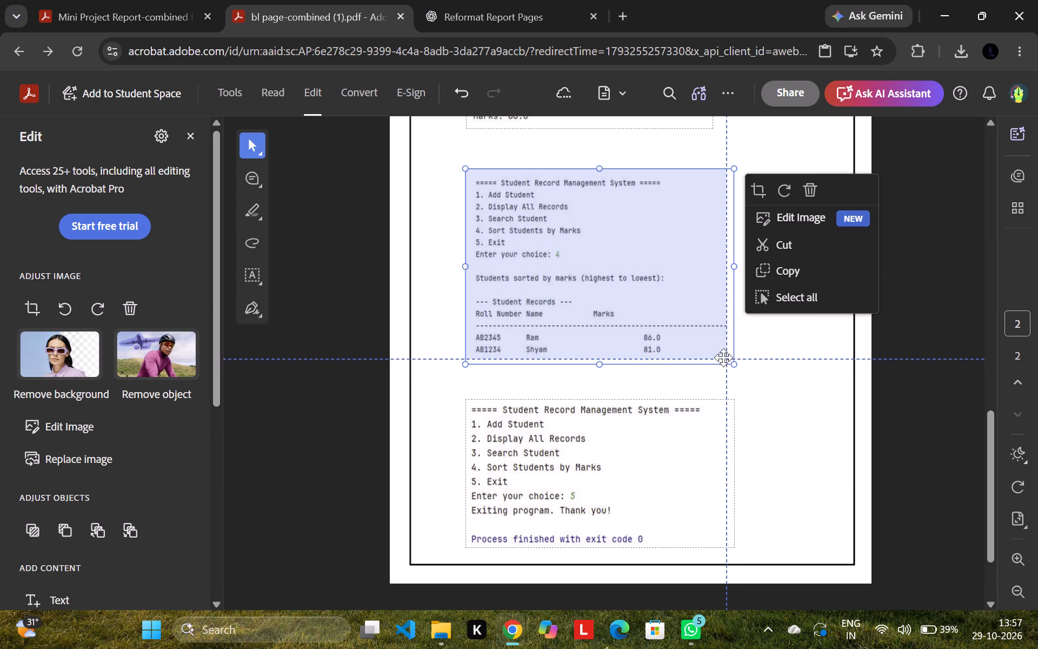
left_click_drag(723, 357, 720, 356)
left_click(672, 478)
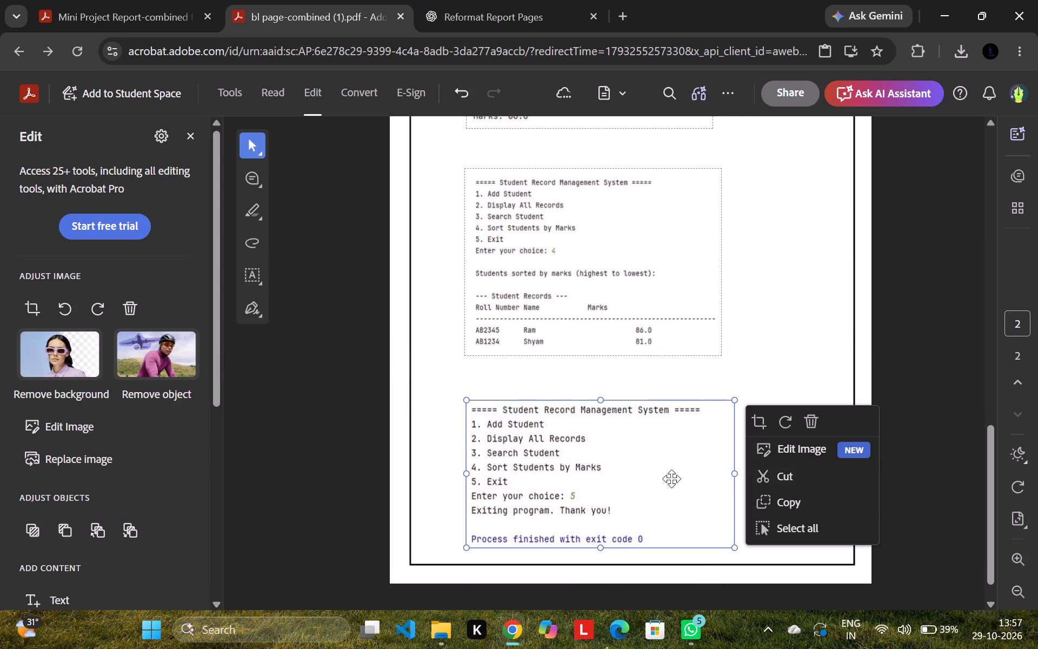
left_click_drag(671, 479, 670, 468)
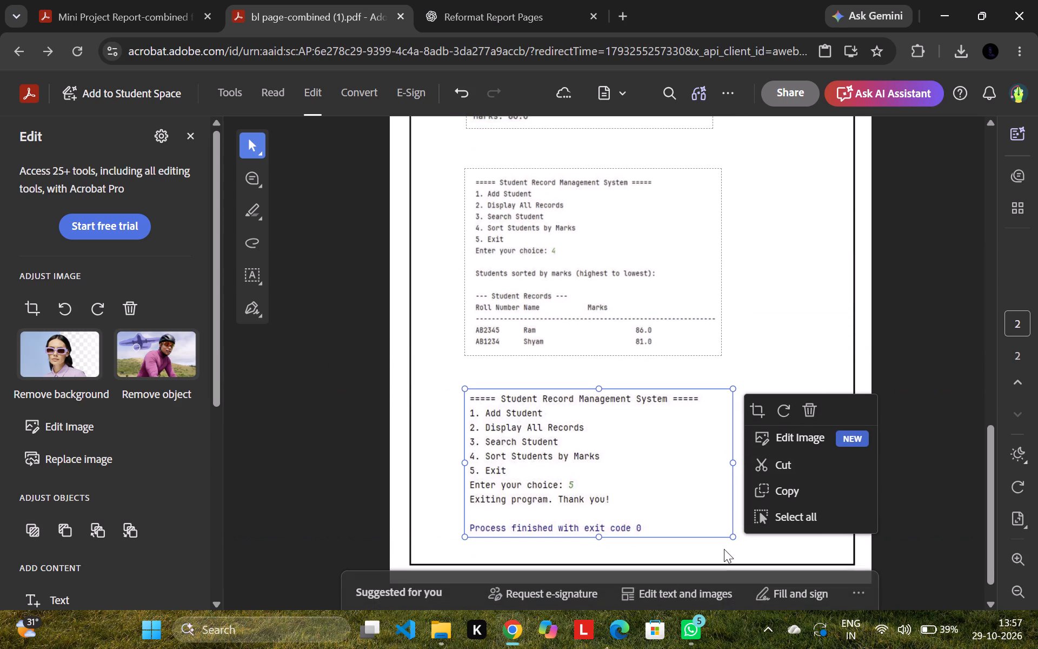
left_click_drag(731, 537, 722, 528)
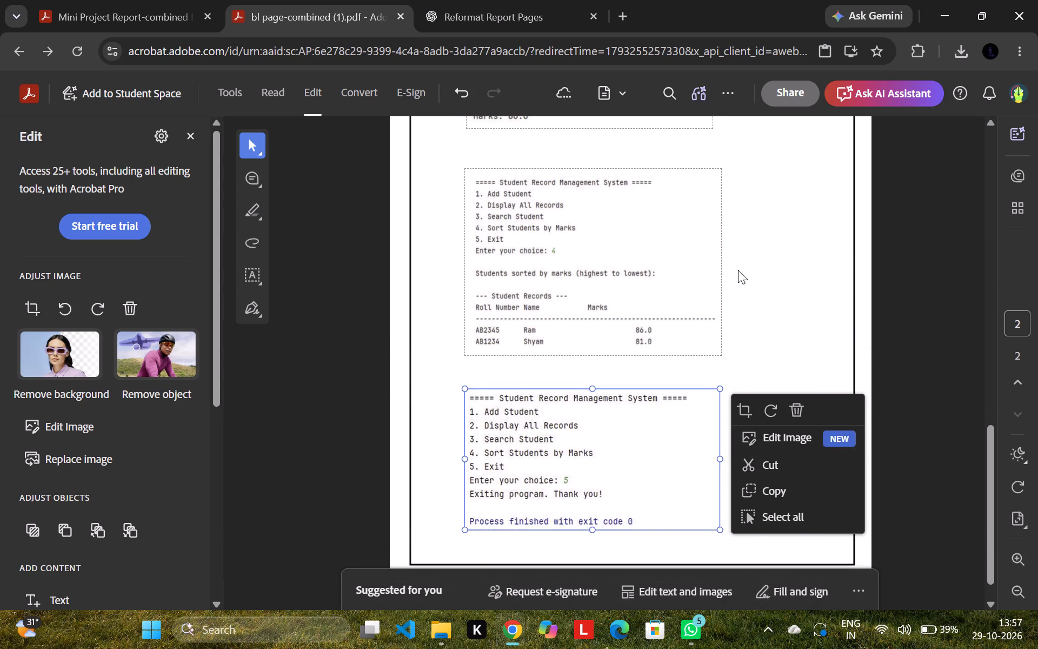
Add the caption "3. Choice 3 selected- Searching student" directly beneath the choice 3 screenshot on page 2.
scroll(738, 270, "up", 2)
left_click(692, 257)
left_click(756, 323)
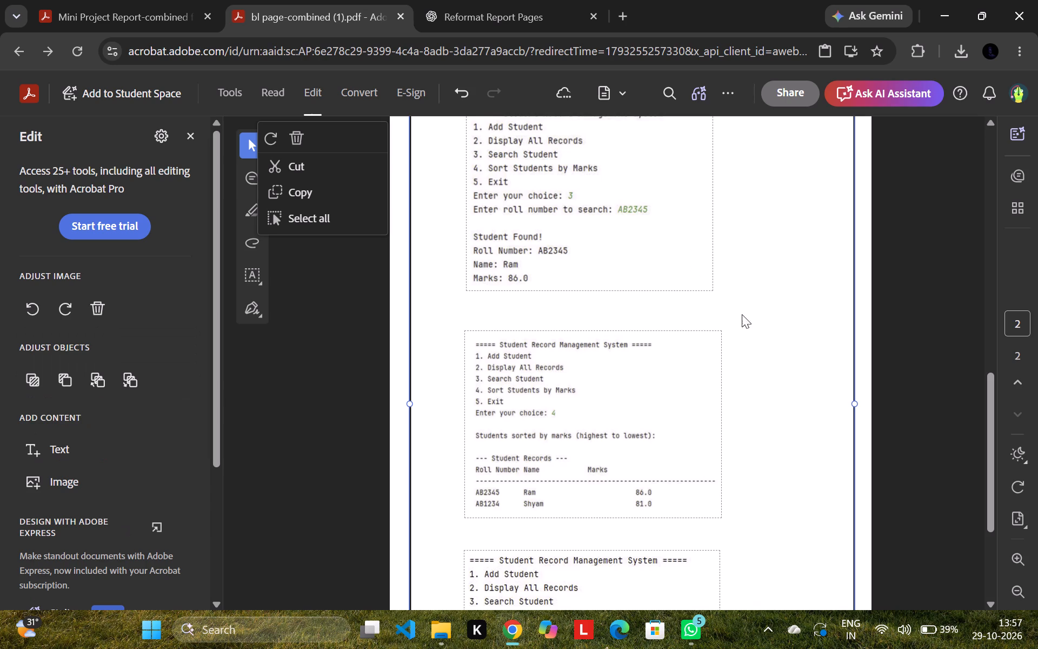
left_click(41, 445)
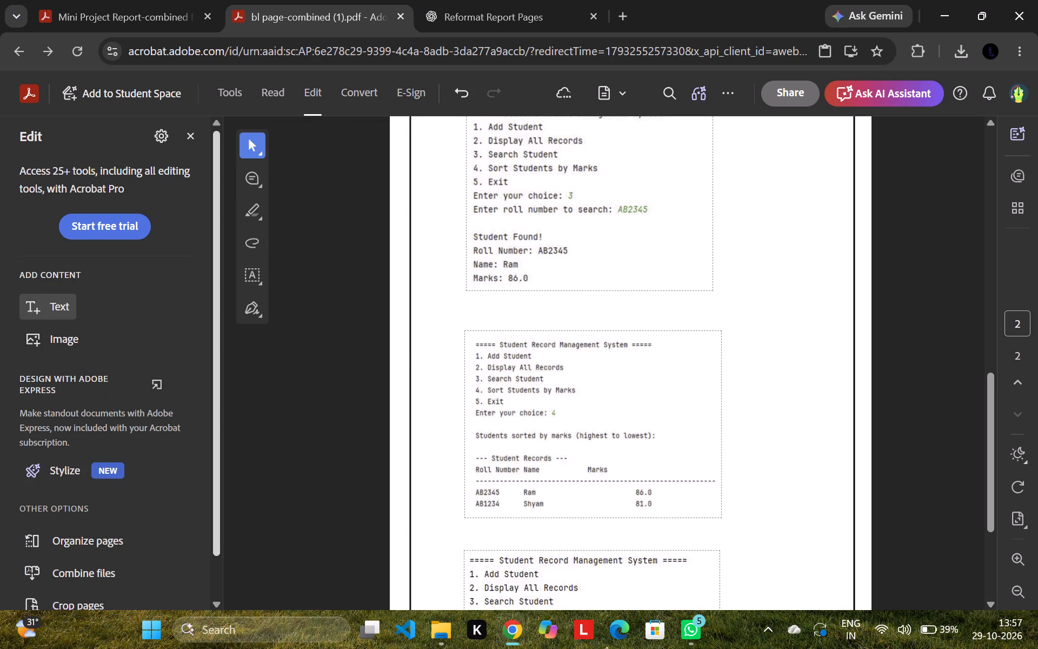
left_click(520, 302)
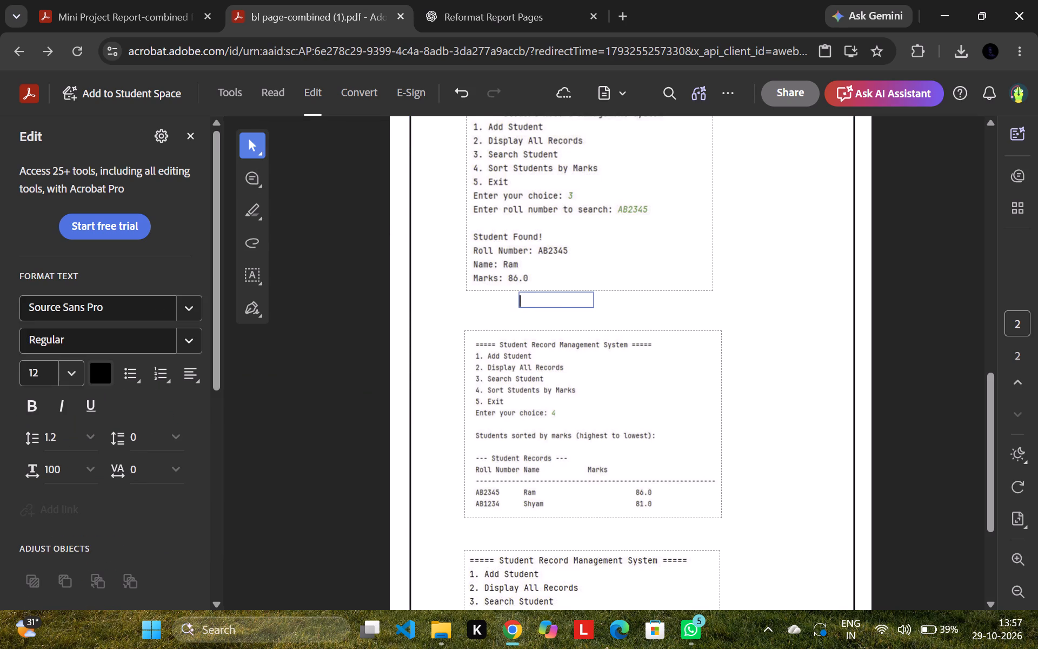
scroll(555, 291, "up", 6)
scroll(555, 291, "down", 4)
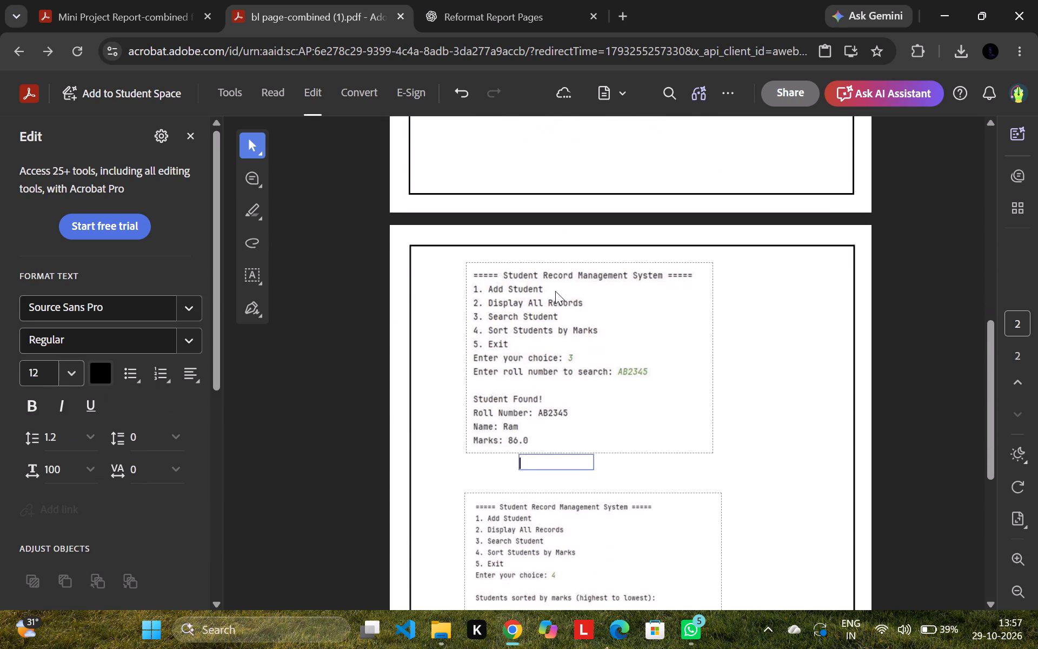
key("3")
key("period")
scroll(635, 284, "up", 2)
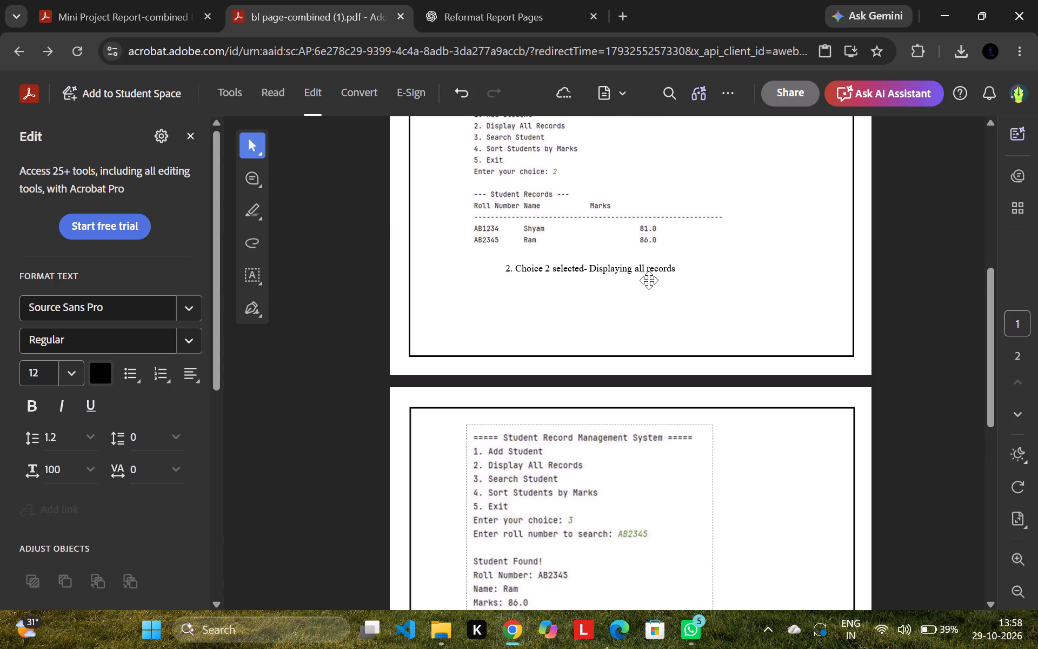
scroll(656, 276, "down", 1)
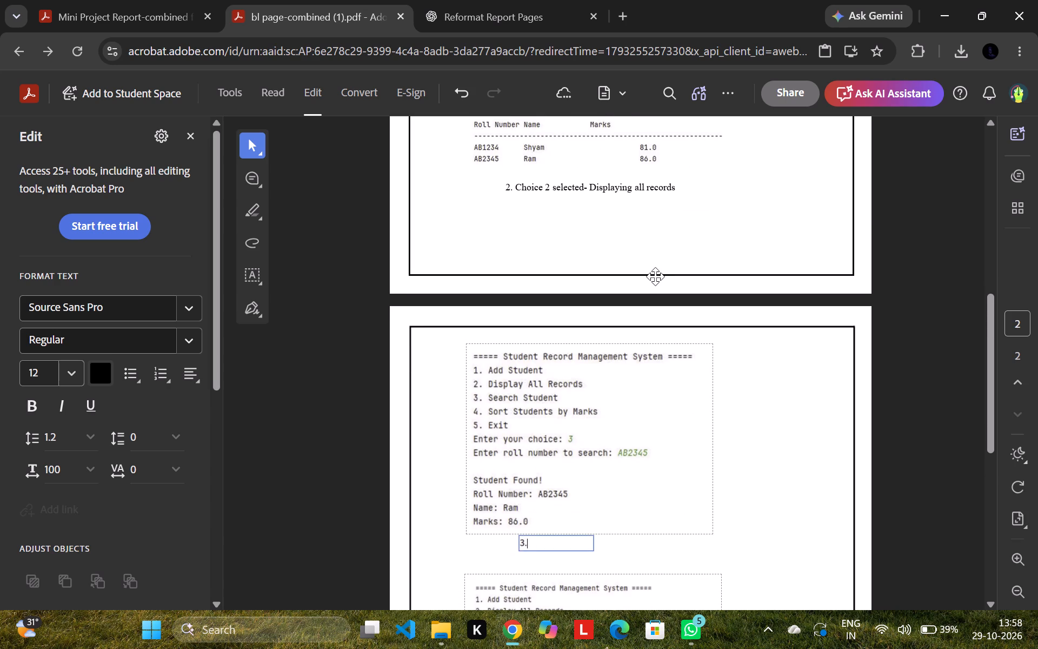
key("space")
type("Choice")
key("space")
key("3")
key("space")
type("selected")
key("space")
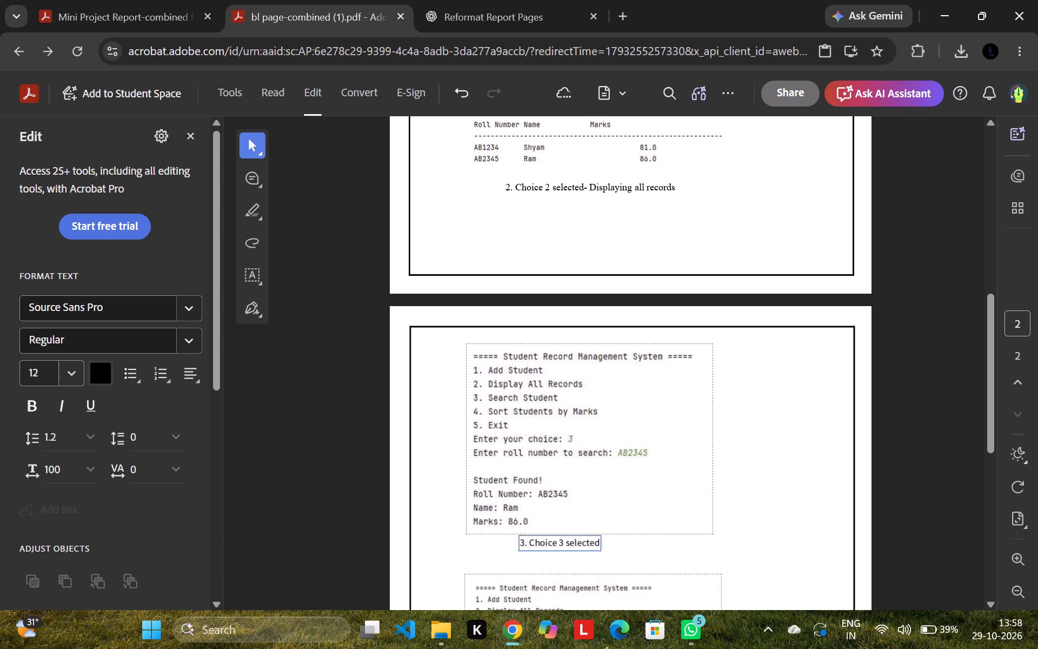
key("BackSpace")
type("-")
key("space")
key("shift+l")
key("BackSpace")
type("Searching student")
key("space")
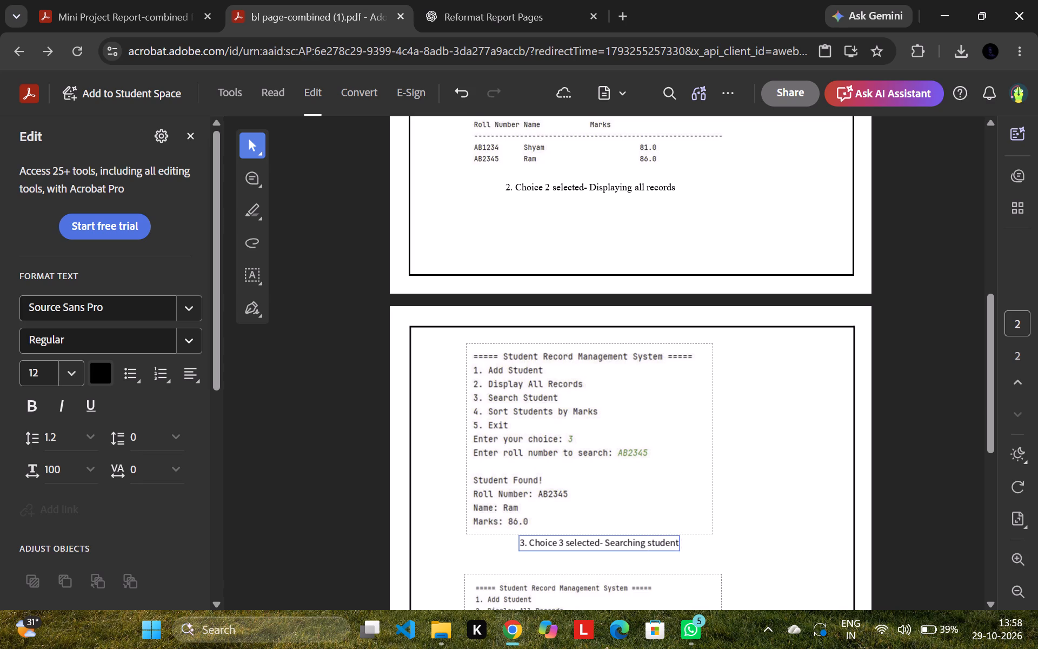
Append "(using linear search)" to the end of the choice 3 caption on page 2.
key("shift+parenleft")
key("shift+parenright")
key("Left")
type("using linear")
key("space")
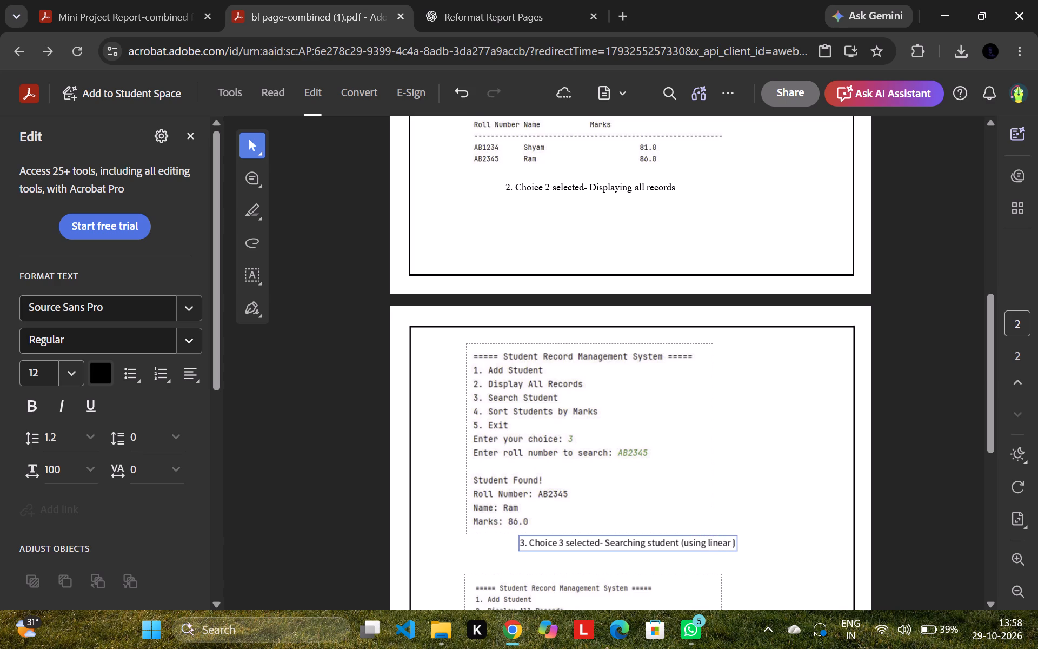
type("search")
Shift the choice 3 caption sideways so its left edge lines up with the choice 3 screenshot above it.
left_click(741, 549)
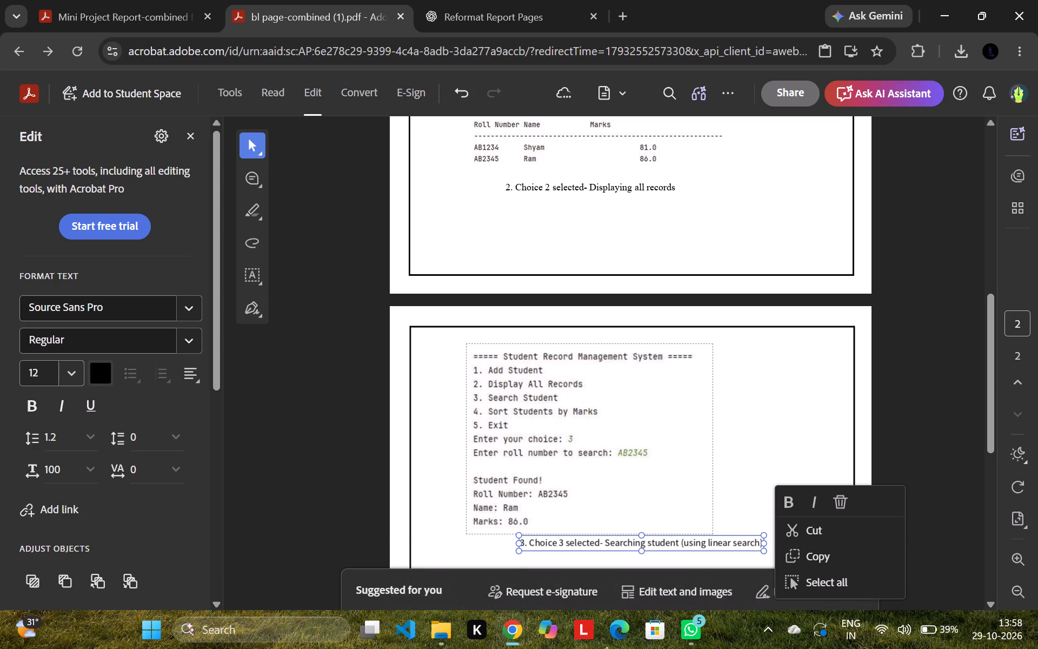
left_click_drag(742, 536, 689, 537)
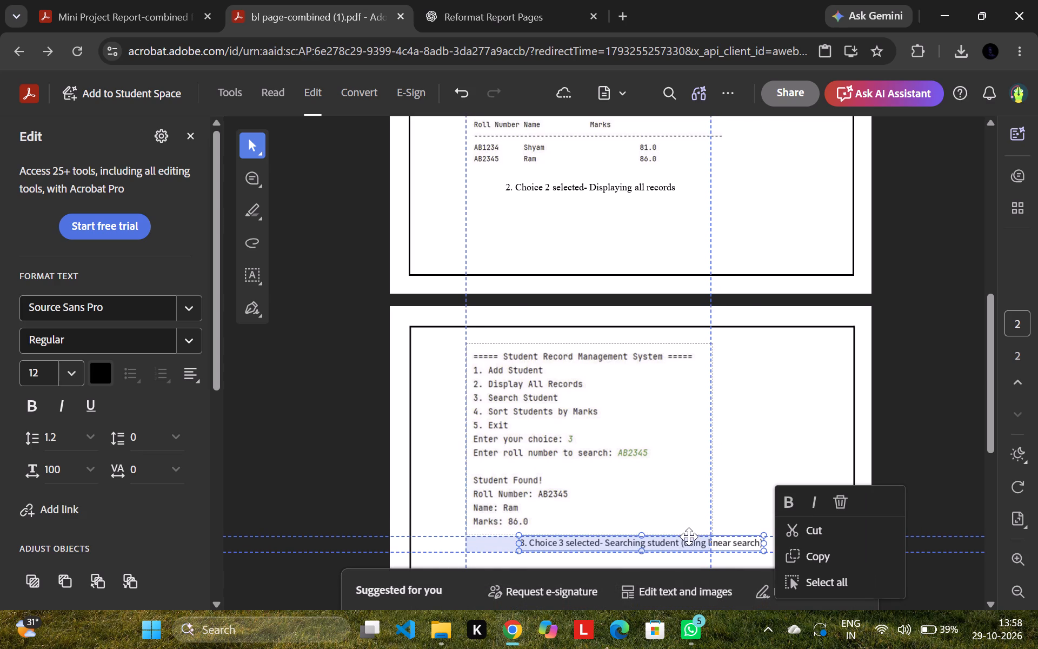
left_click_drag(689, 537, 689, 537)
left_click(787, 399)
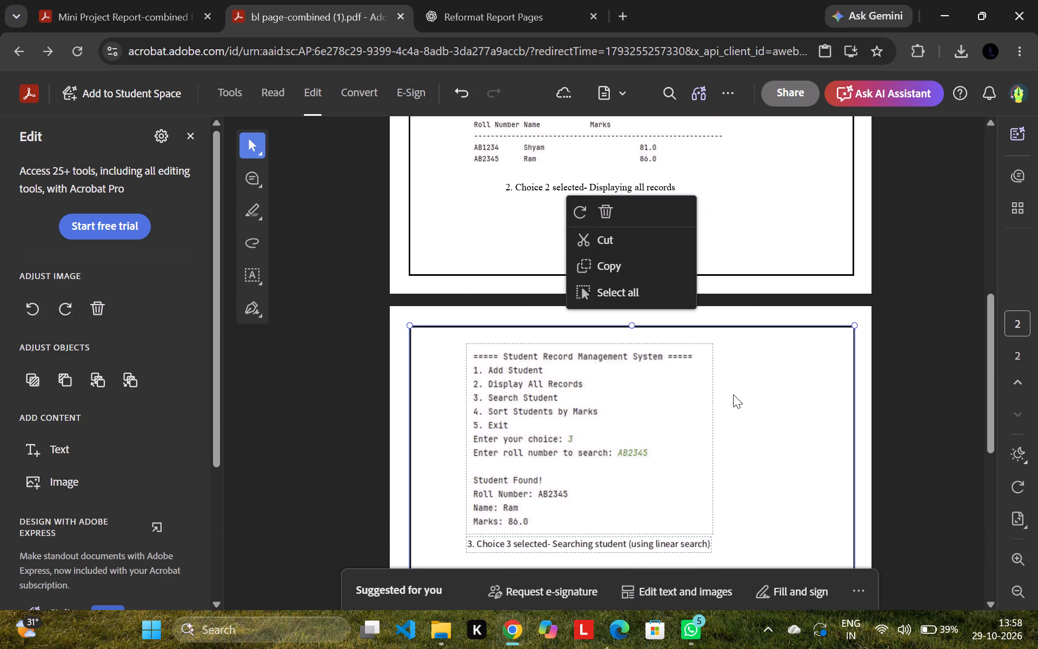
Nudge the choice 4 screenshot slightly upward on page 2.
scroll(732, 394, "down", 4)
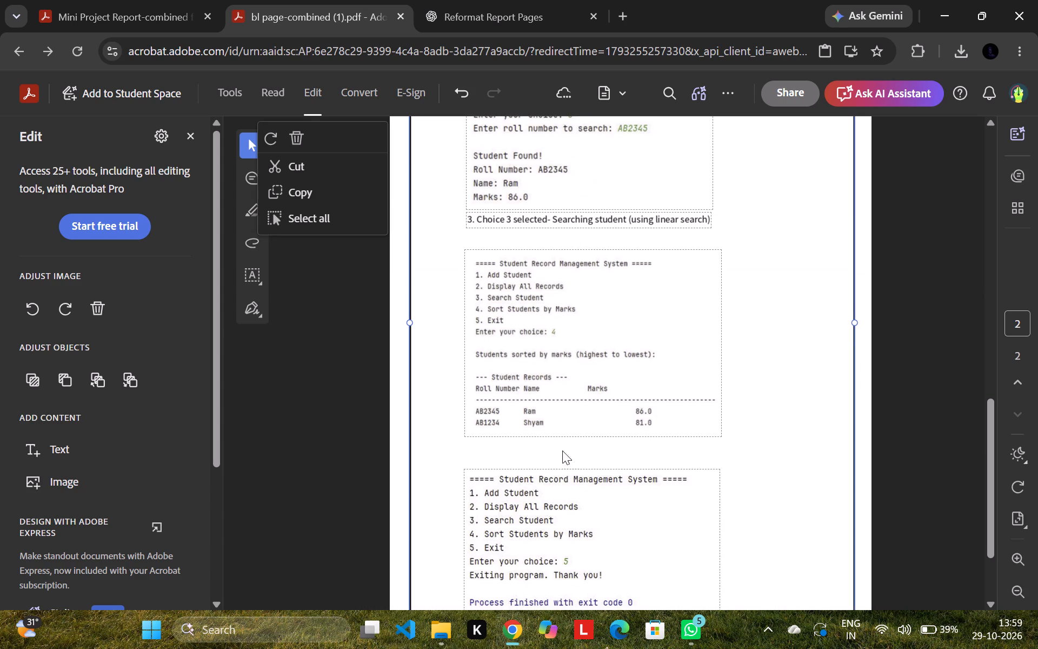
left_click(548, 372)
left_click_drag(554, 368, 553, 360)
Add a text caption directly beneath the choice 4 screenshot beginning "4.Choice 4 selected-".
scroll(633, 462, "down", 2)
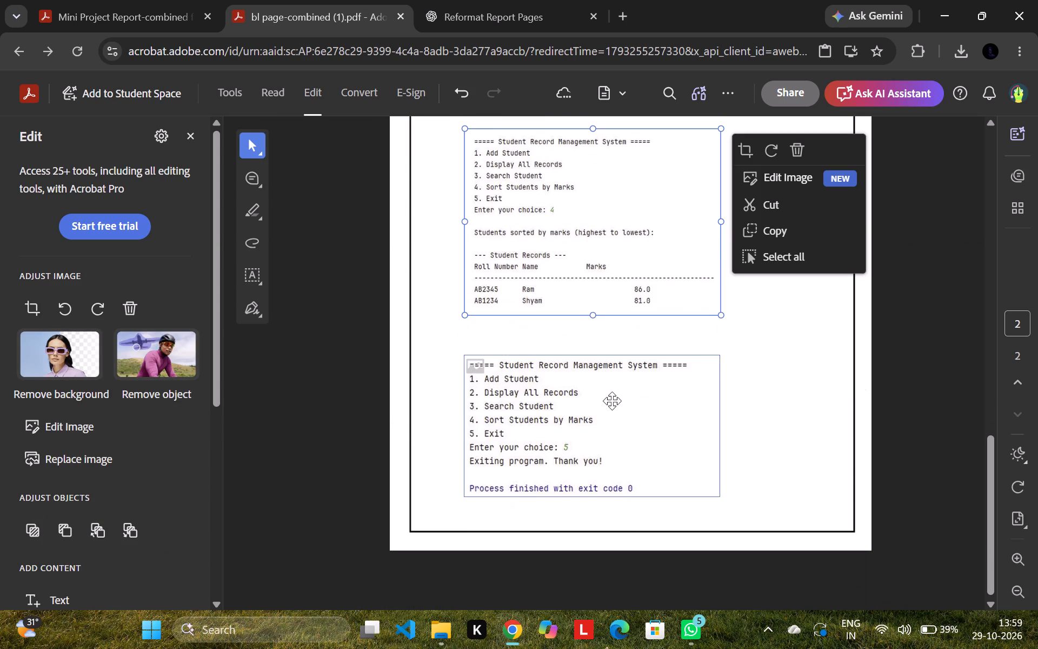
left_click(814, 392)
left_click(60, 454)
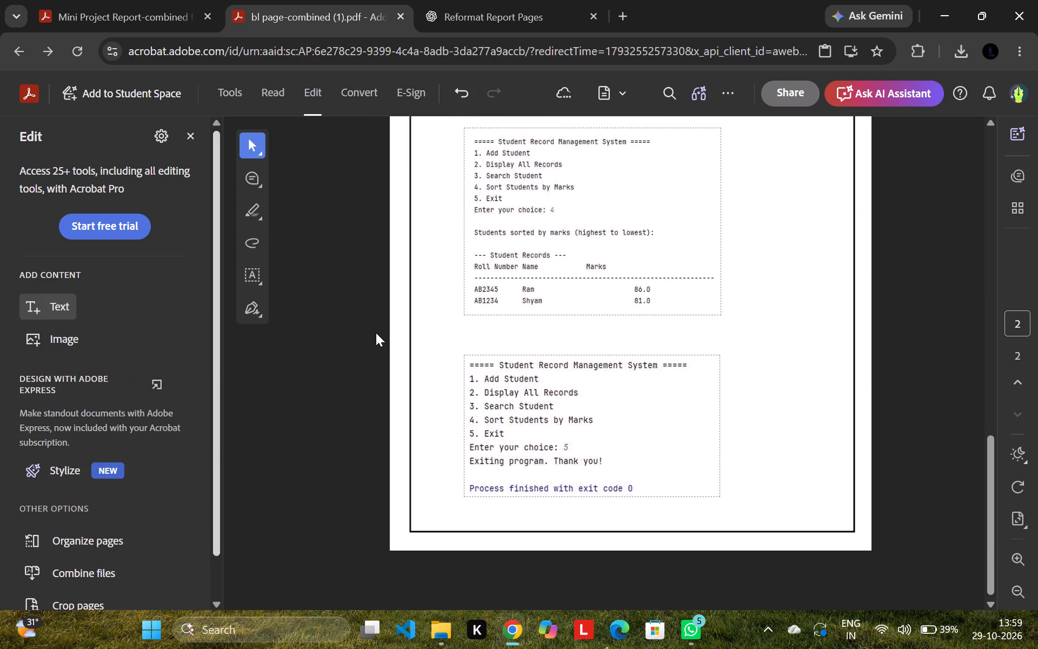
left_click(486, 325)
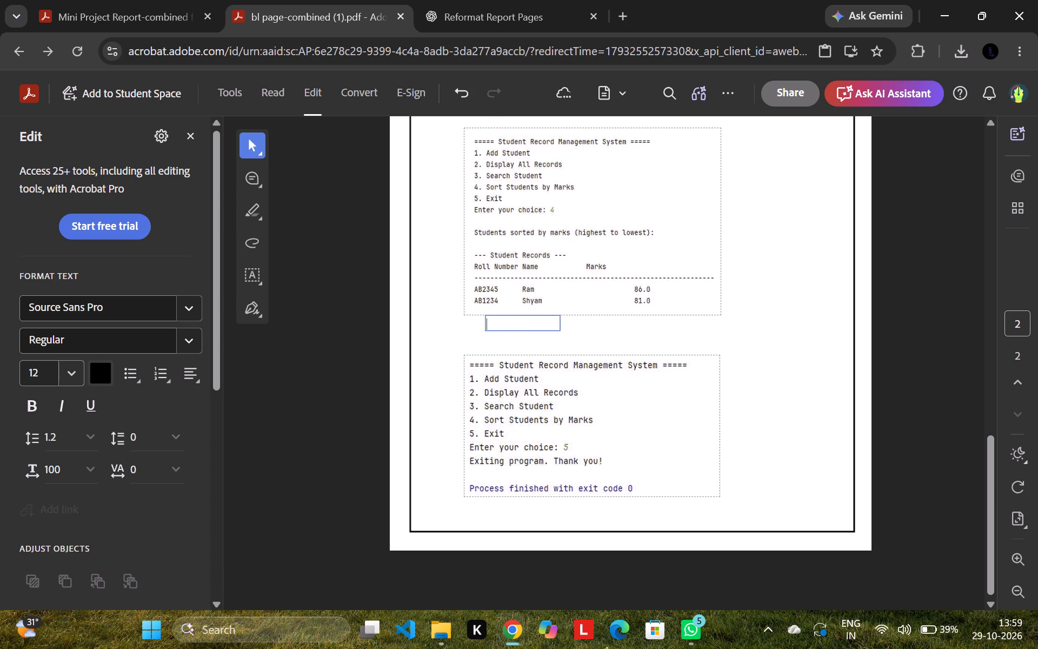
scroll(524, 317, "up", 2)
key("4")
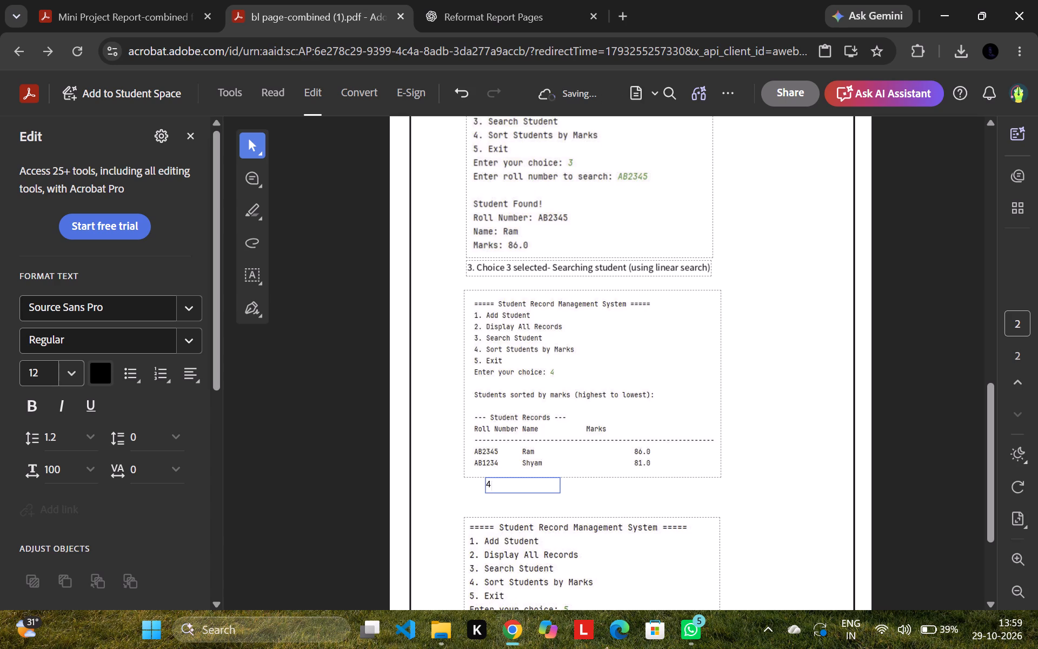
key("period")
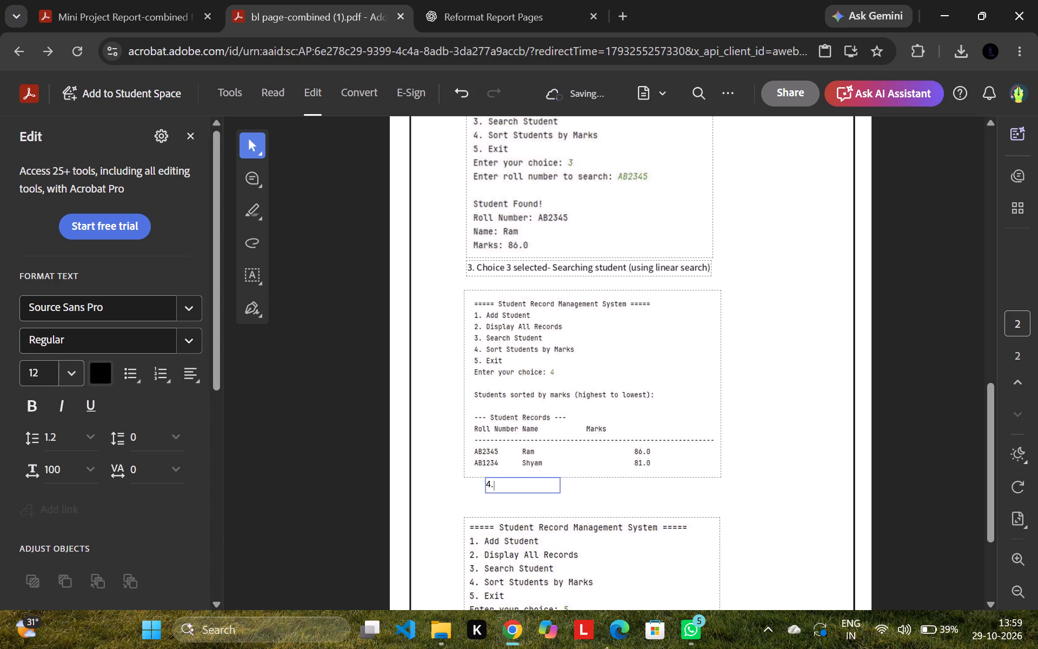
type("Choice")
key("space")
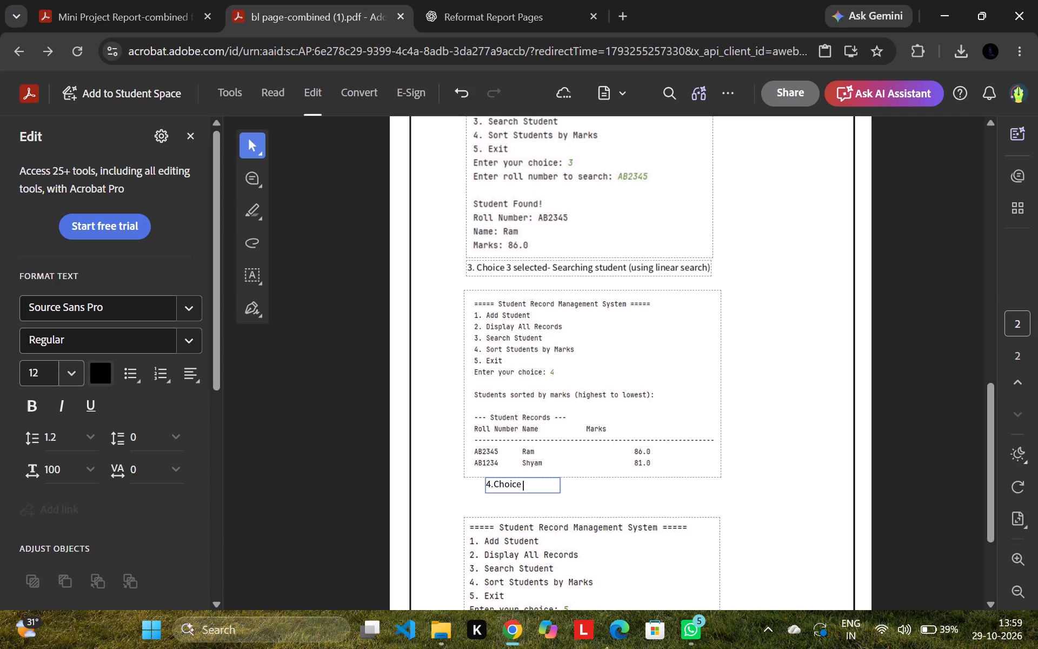
key("4")
key("space")
type("selected")
key("space")
key("BackSpace")
type("-")
key("space")
Continue the choice 4 caption with "Sorting student", correcting the spelling of both words.
type("Soring")
key("space")
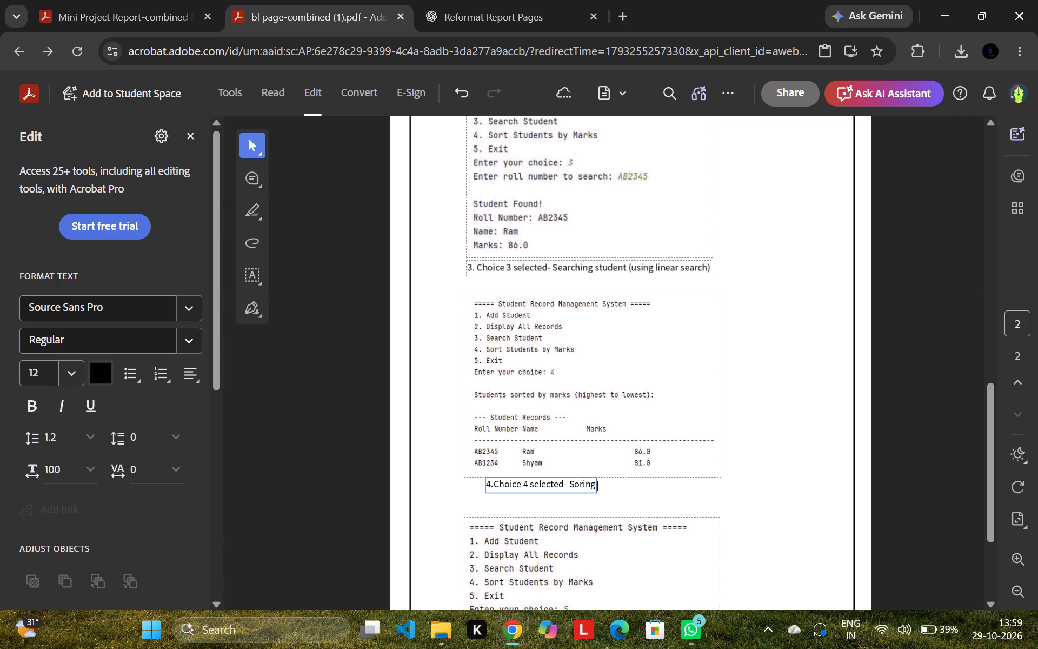
type("studeb")
key("BackSpace")
type("dent")
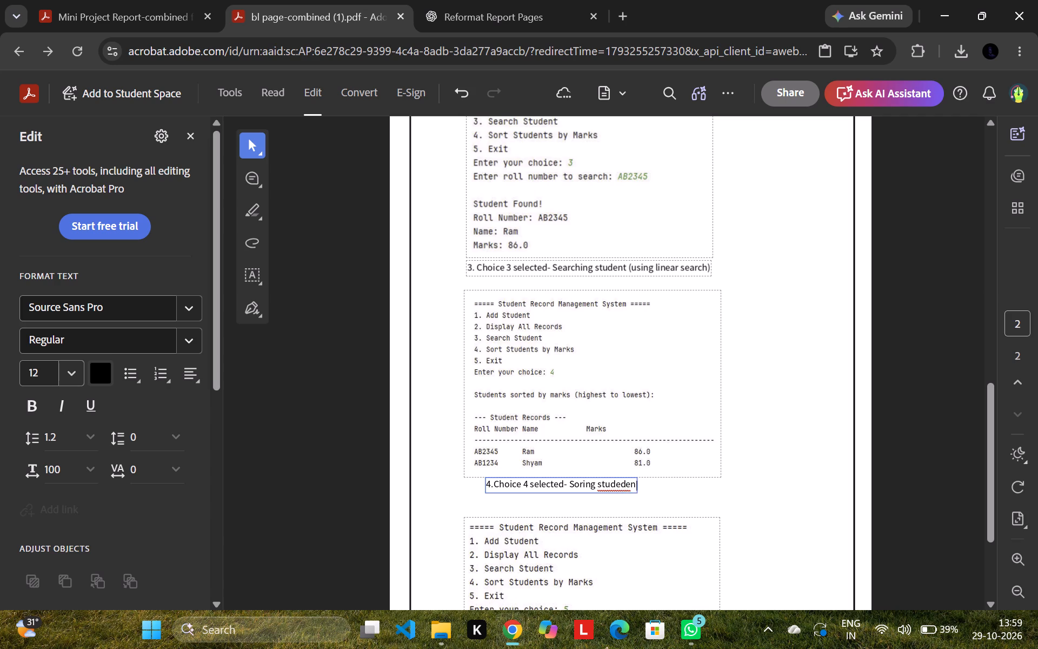
left_click(583, 487)
key("t")
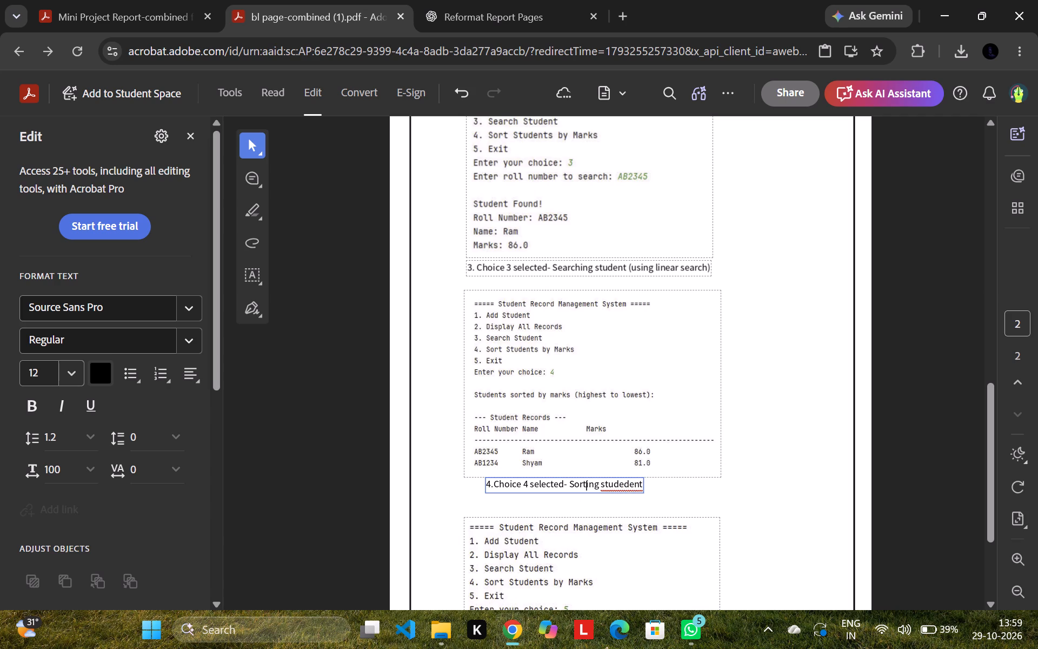
left_click(624, 486)
key("BackSpace")
key("BackSpace")
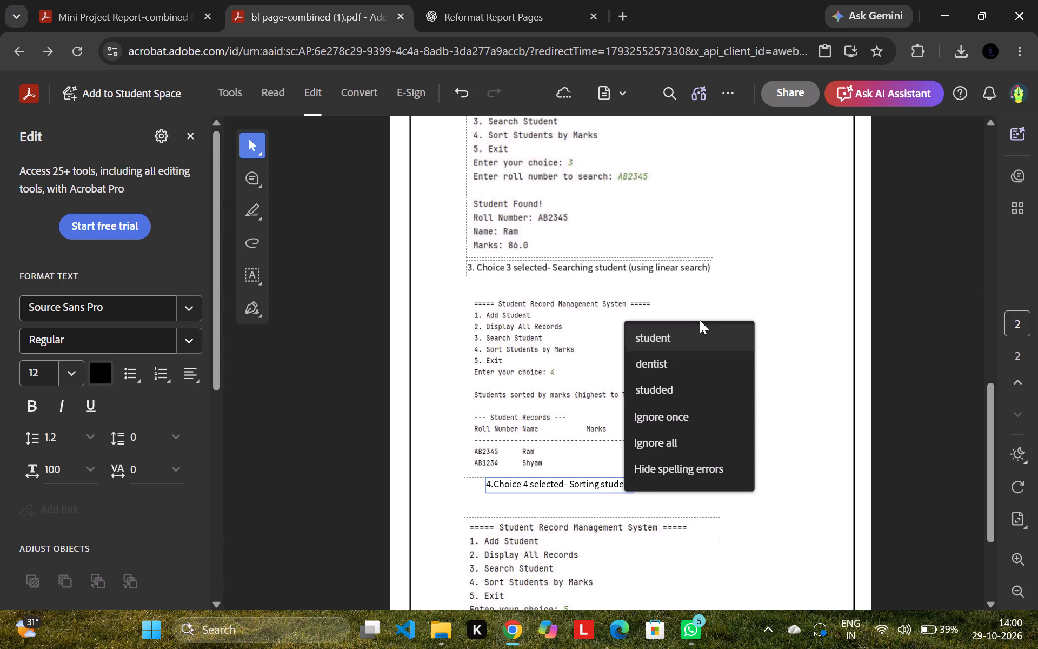
left_click_drag(694, 335, 673, 324)
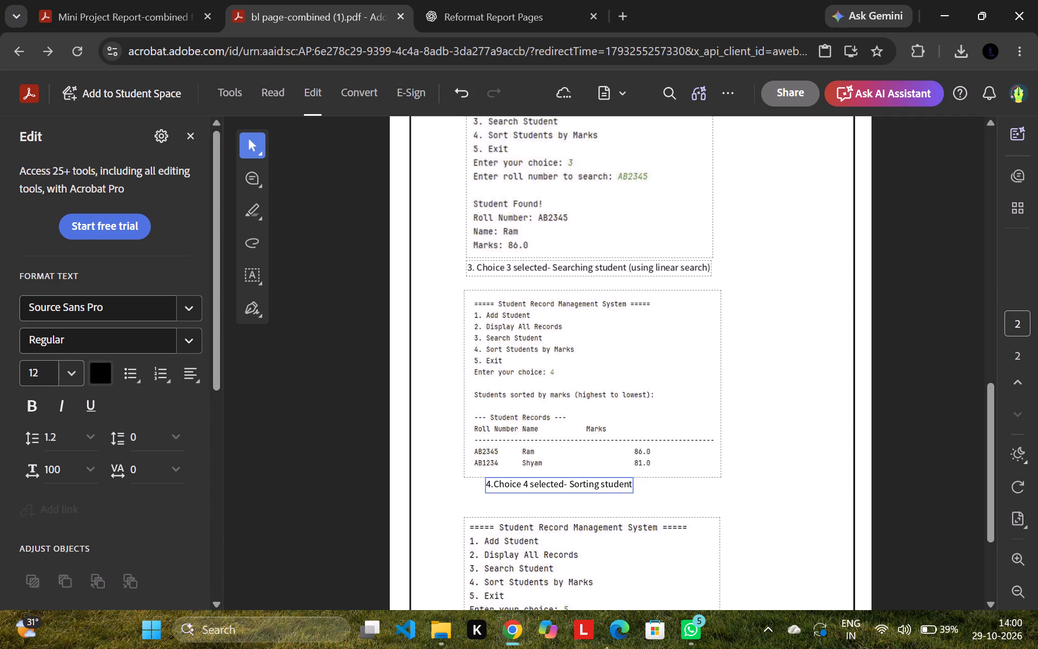
Append "by marks (using bubble sort)" to the end of the choice 4 caption.
key("Down")
key("Right")
key("Right")
key("Right")
key("Right")
key("Right")
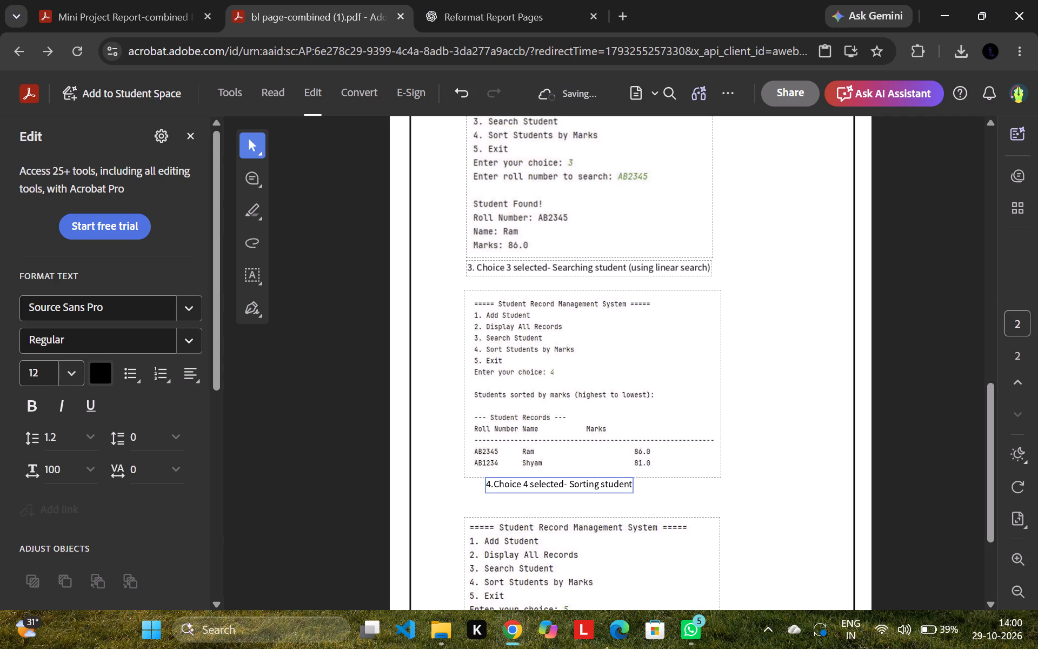
key("space")
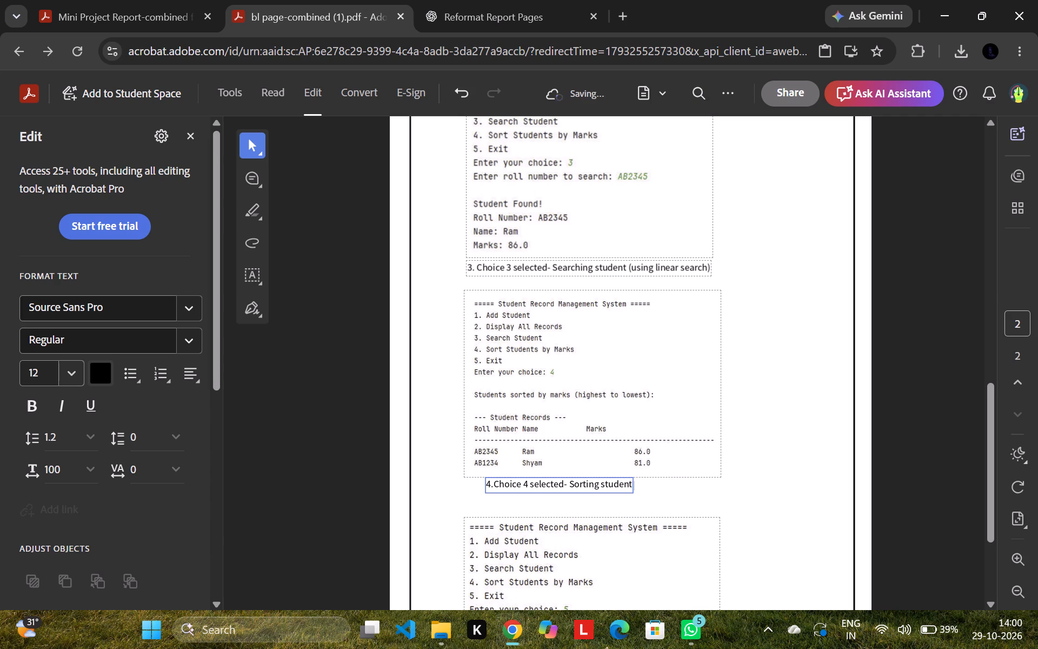
type("by marks")
key("space")
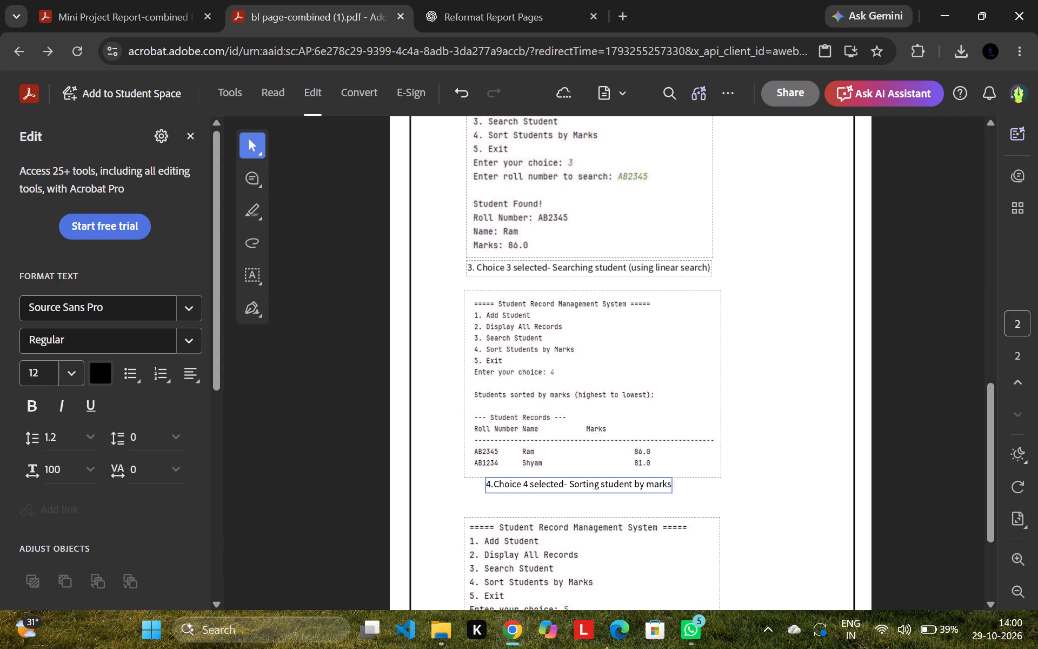
key("shift+parenleft")
key("u")
type("sing")
key("space")
type("bu")
type("bble sor")
key("t")
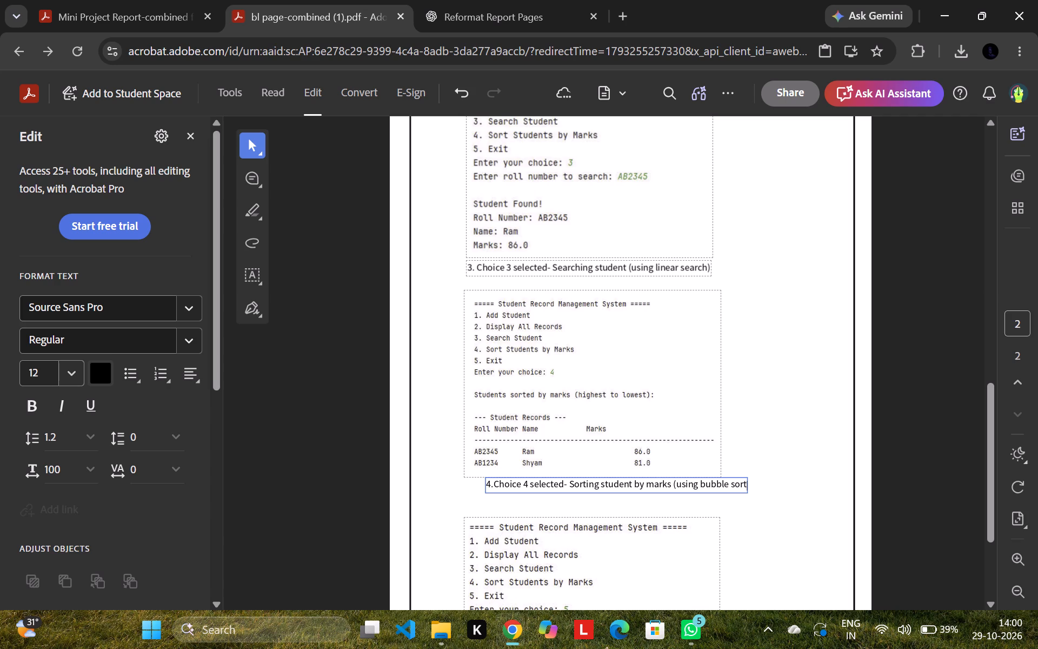
key("shift+parenright")
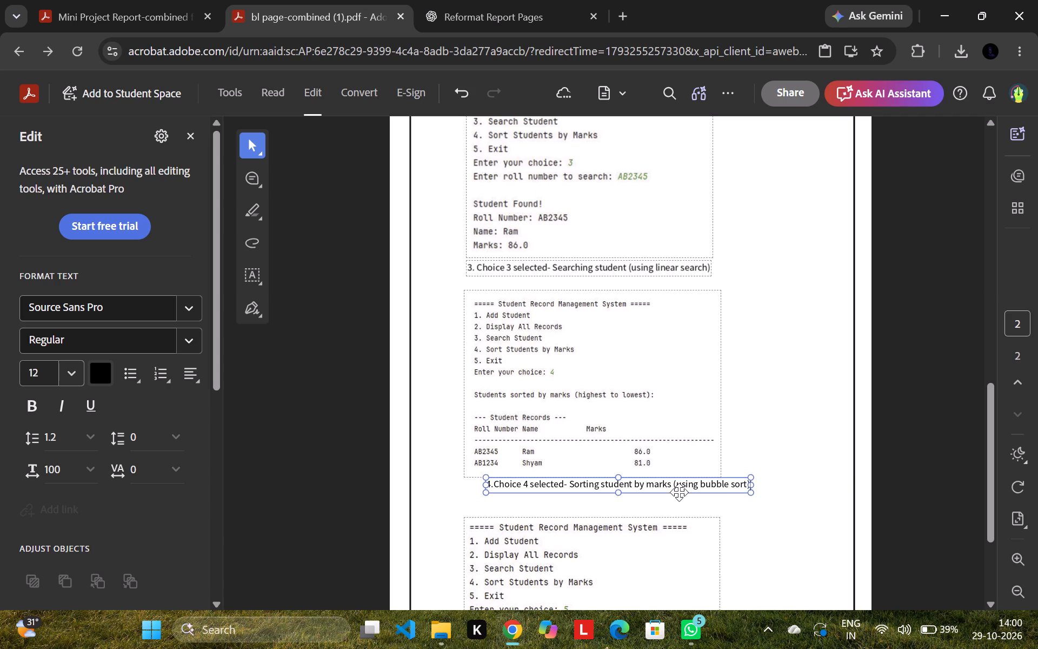
Move the choice 4 caption slightly below its screenshot and align its start with the screenshot's left edge.
left_click(689, 489)
left_click_drag(695, 476, 670, 480)
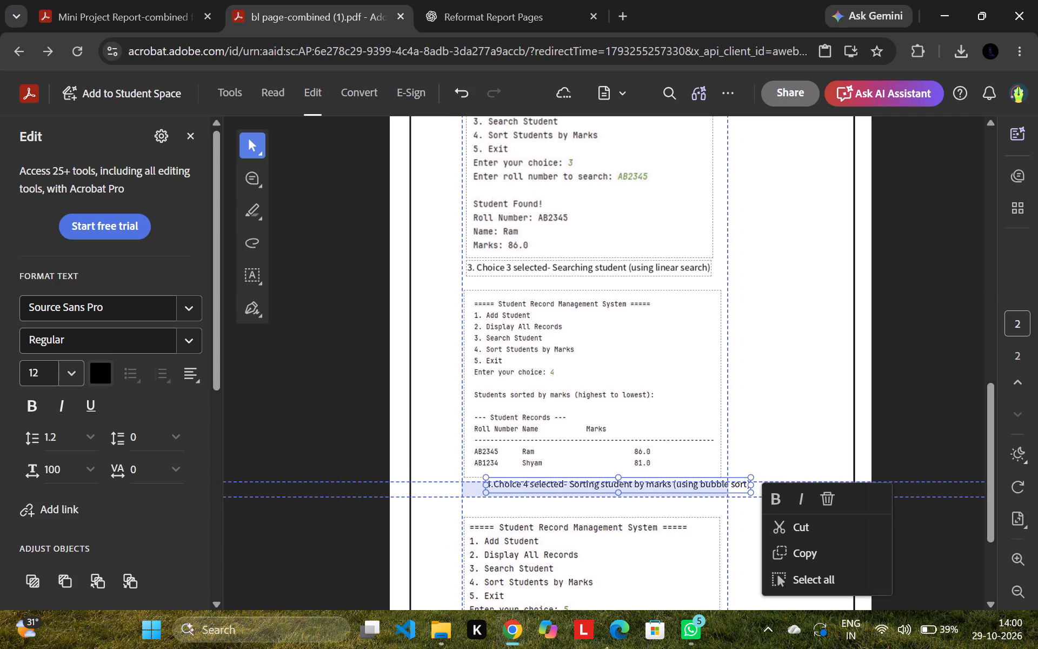
left_click_drag(670, 480, 668, 480)
left_click(777, 439)
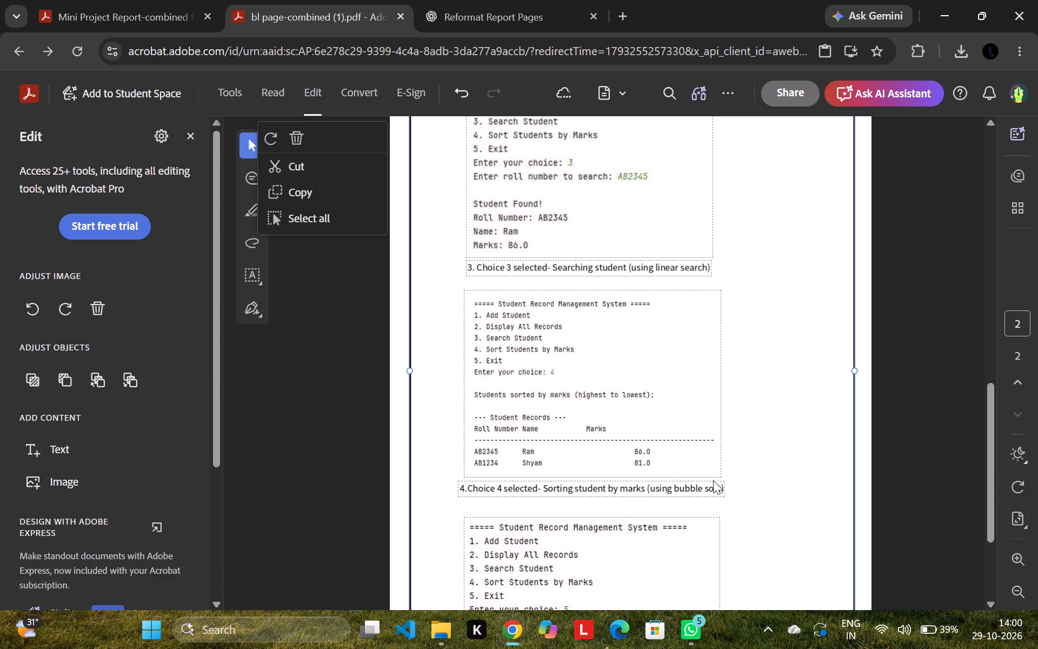
left_click(684, 487)
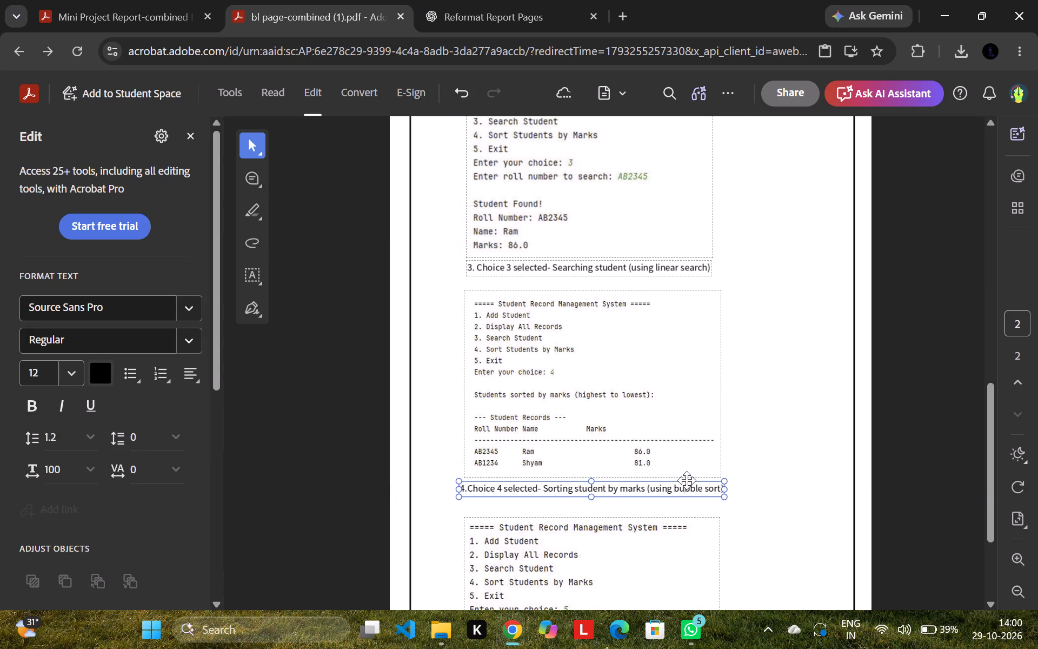
left_click_drag(687, 480, 693, 479)
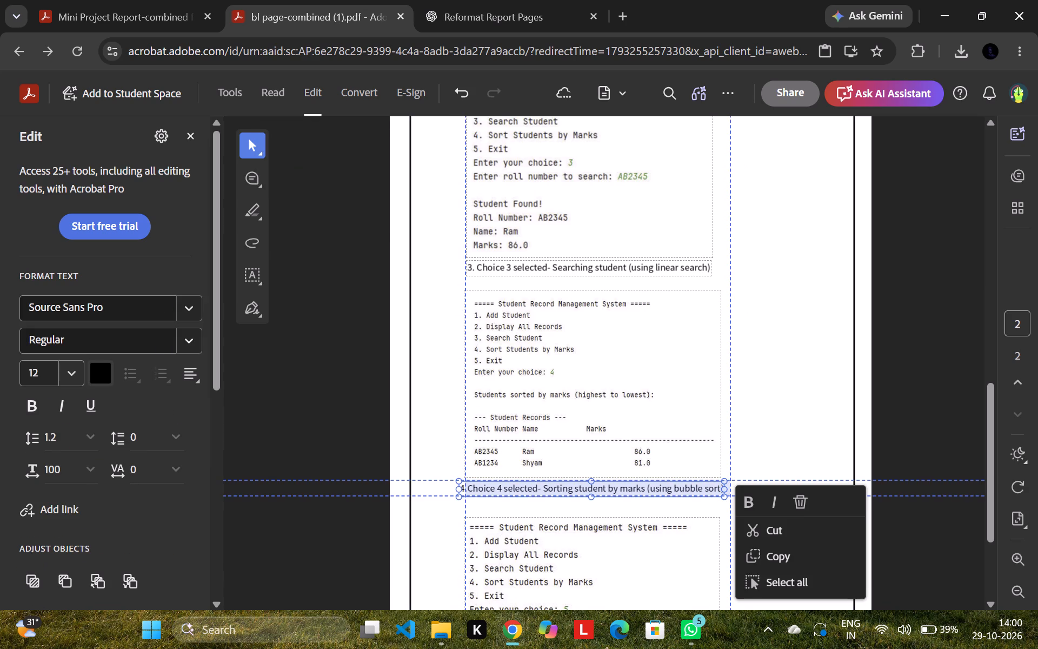
left_click_drag(693, 479, 692, 479)
left_click(778, 399)
Nudge the choice 5 screenshot slightly upward on page 2.
scroll(710, 416, "down", 1)
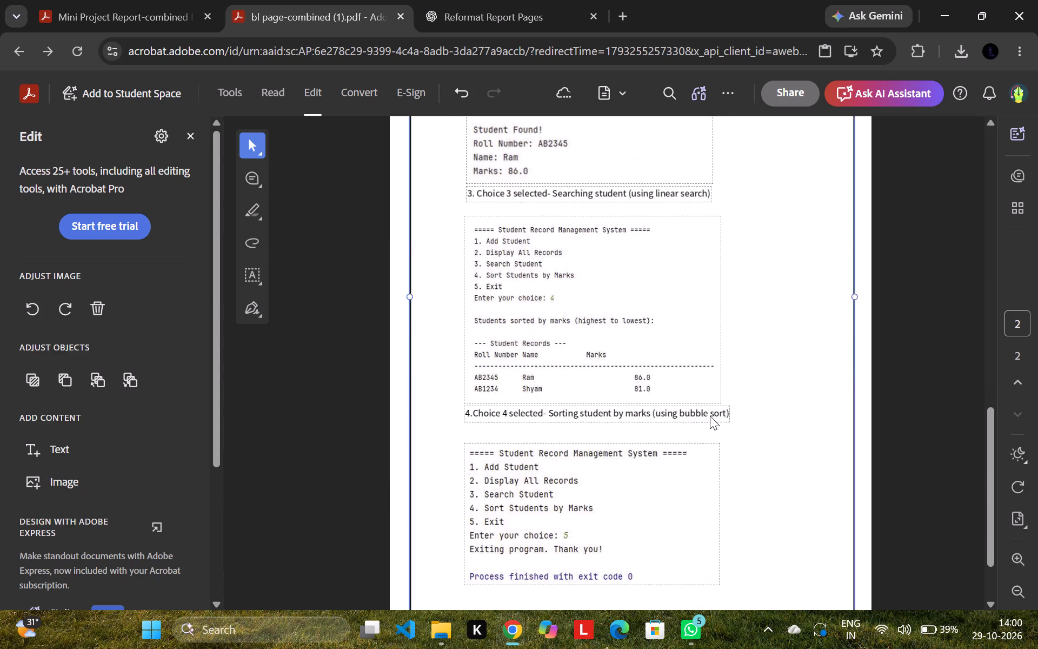
scroll(710, 416, "down", 2)
left_click(610, 428)
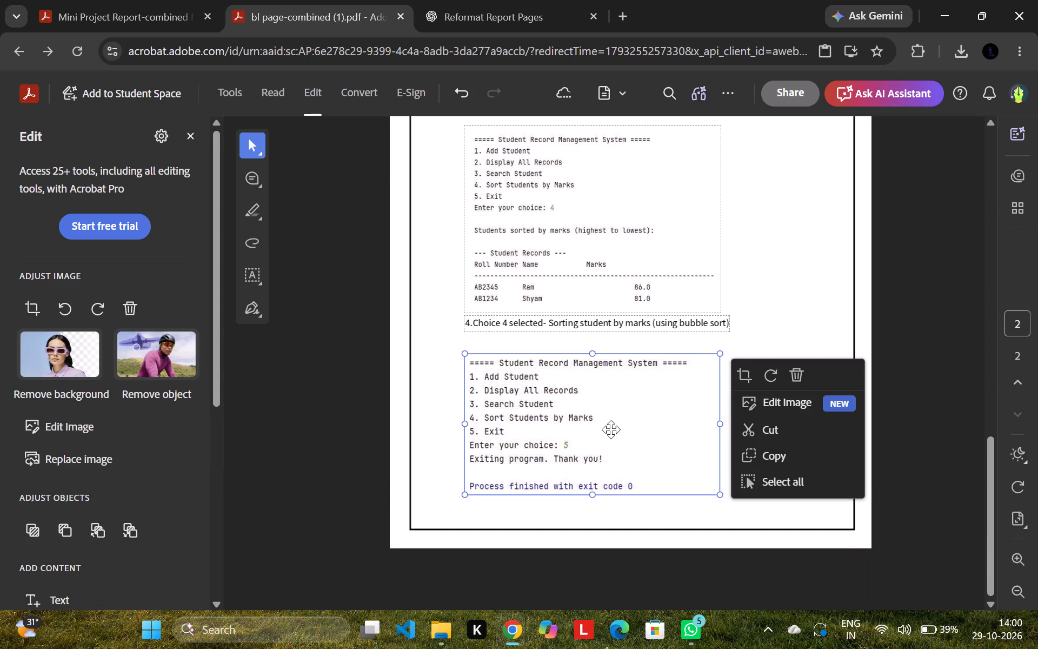
left_click(611, 430)
left_click(616, 509)
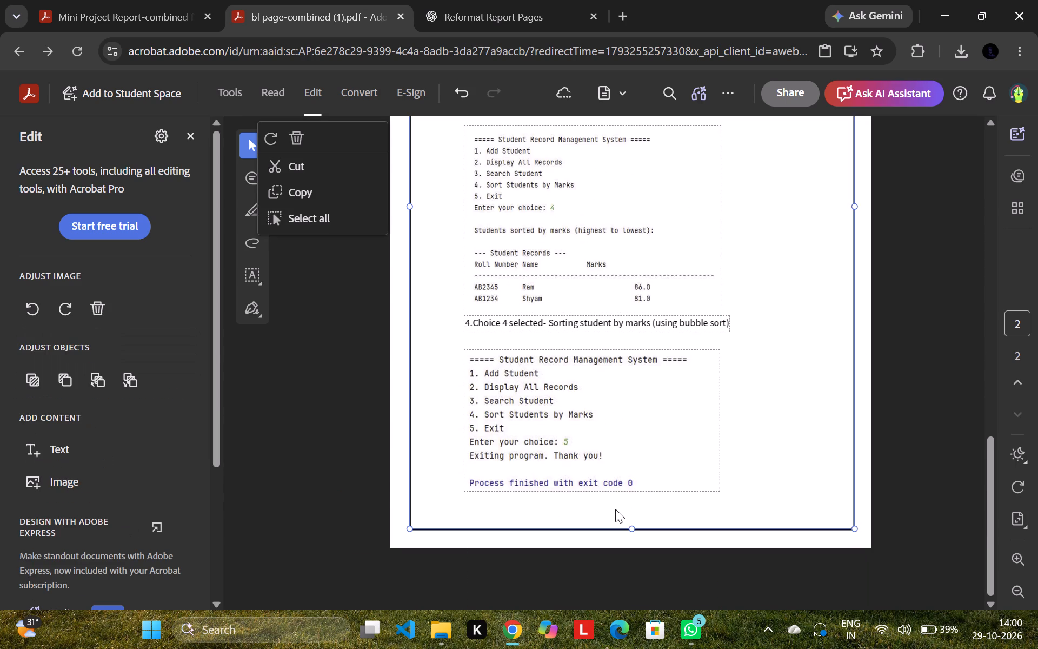
Add a text caption directly beneath the choice 5 screenshot reading "5. choise 5 selected-".
left_click(32, 444)
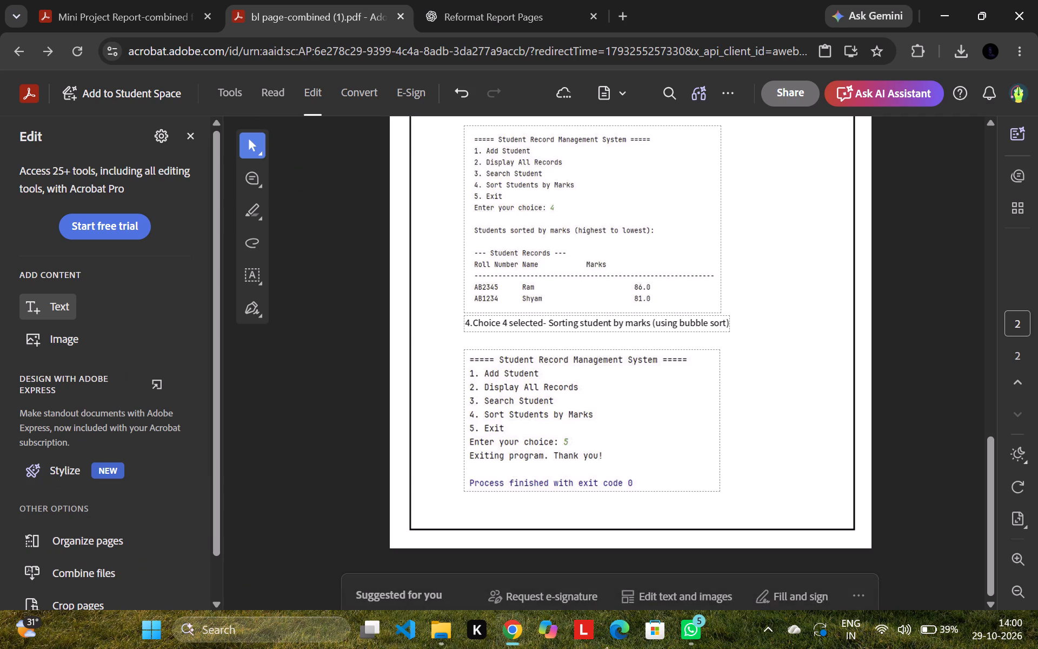
left_click(490, 499)
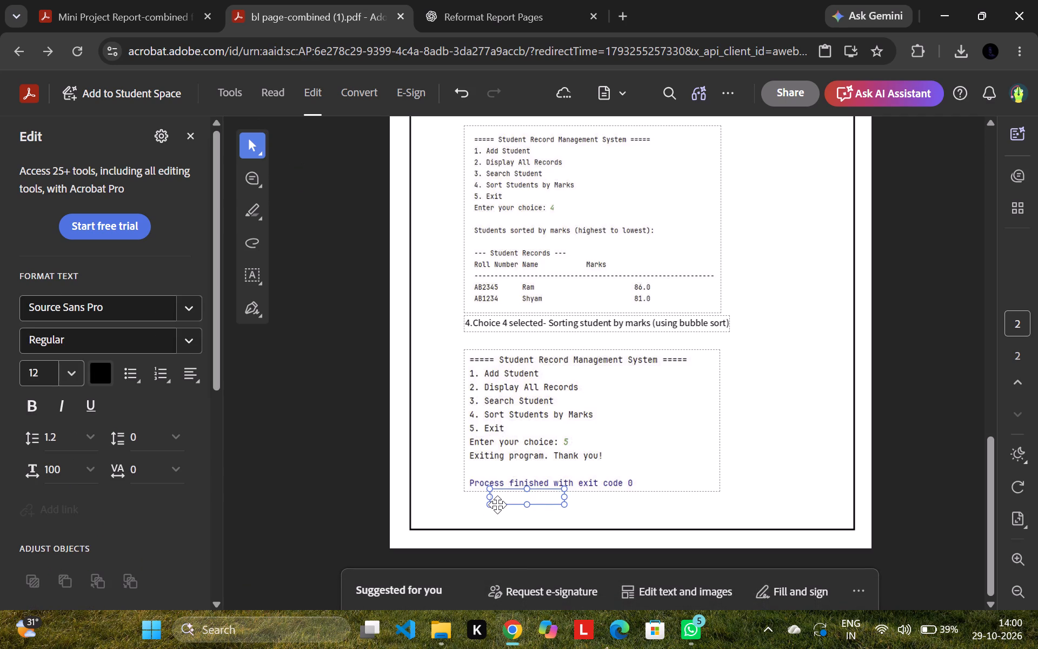
key("5")
type(". choise")
key("space")
type("5")
key("space")
type("selected")
key("space")
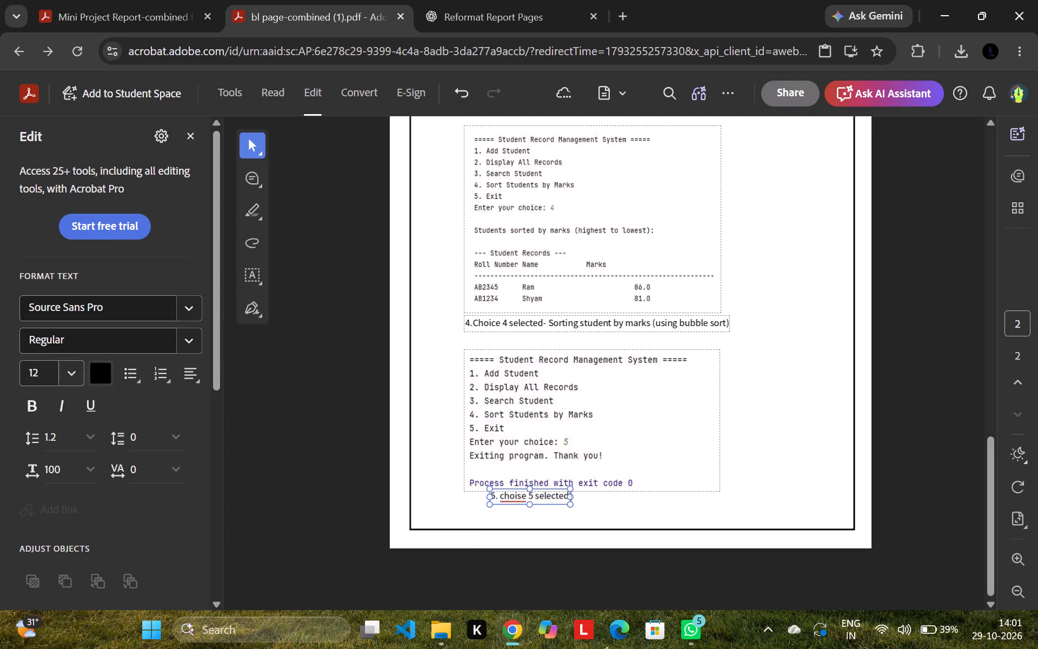
key("BackSpace")
type("-")
key("space")
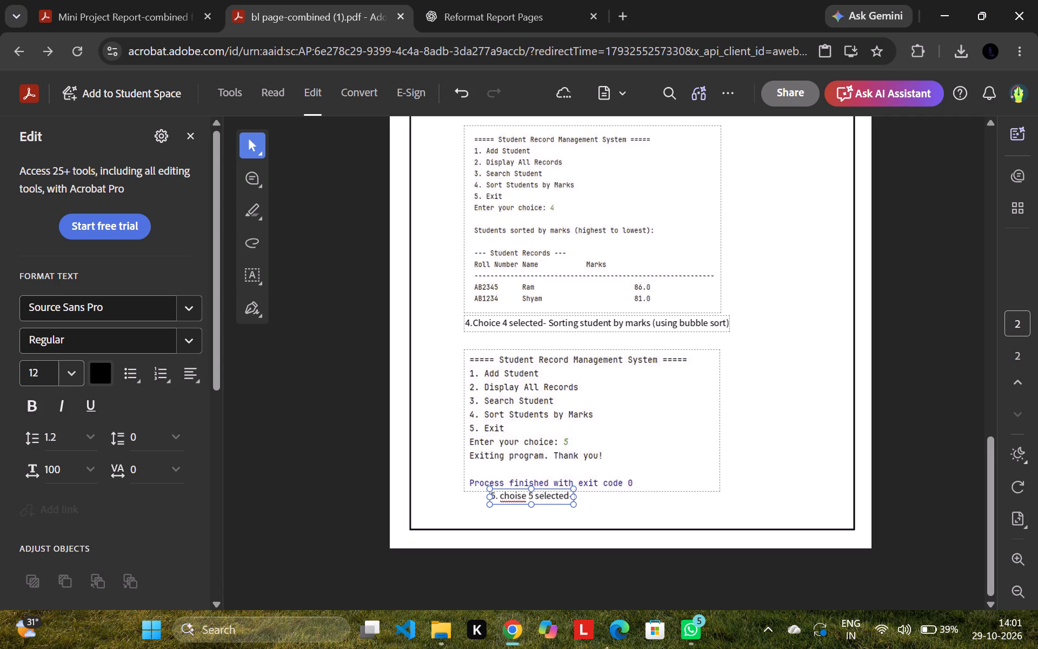
Correct the misspelled word in the choice 5 caption to "choice".
key("Left")
key("Left")
key("Left")
key("Left")
key("Left")
key("Left")
key("Left")
key("Left")
key("Left")
key("Left")
key("Left")
key("Left")
key("Left")
key("Left")
key("BackSpace")
key("c")
Complete the end of the choice 5 caption with "- Exiting the program" after "selected".
key("Right")
key("Right")
key("Right")
key("Right")
key("Right")
key("Right")
key("Right")
key("Right")
key("Right")
key("Right")
key("Right")
key("Right")
key("Right")
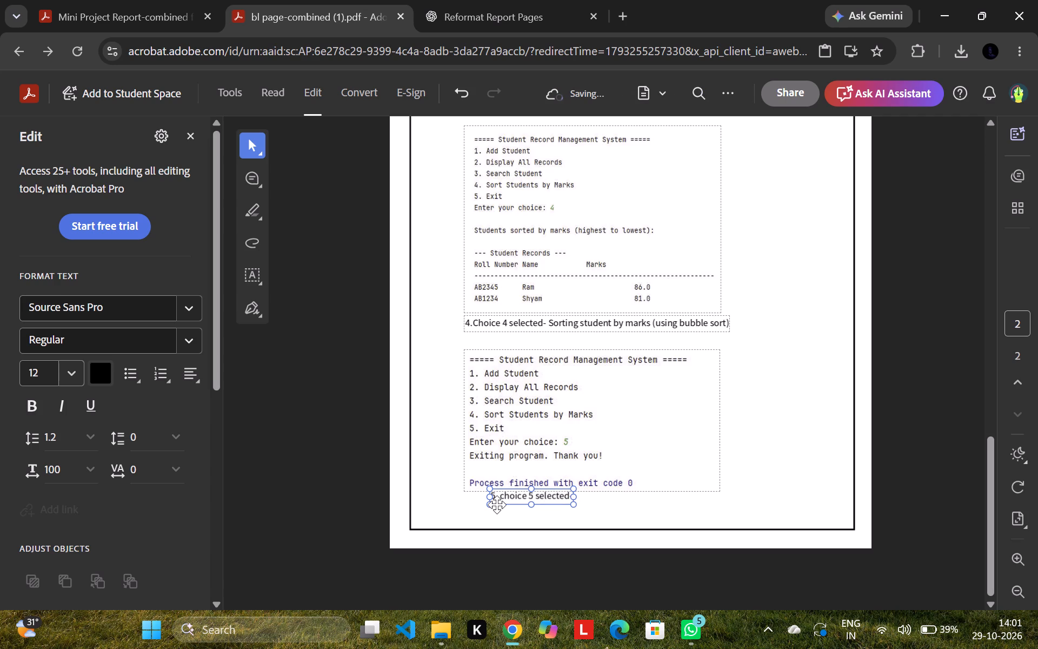
key("BackSpace")
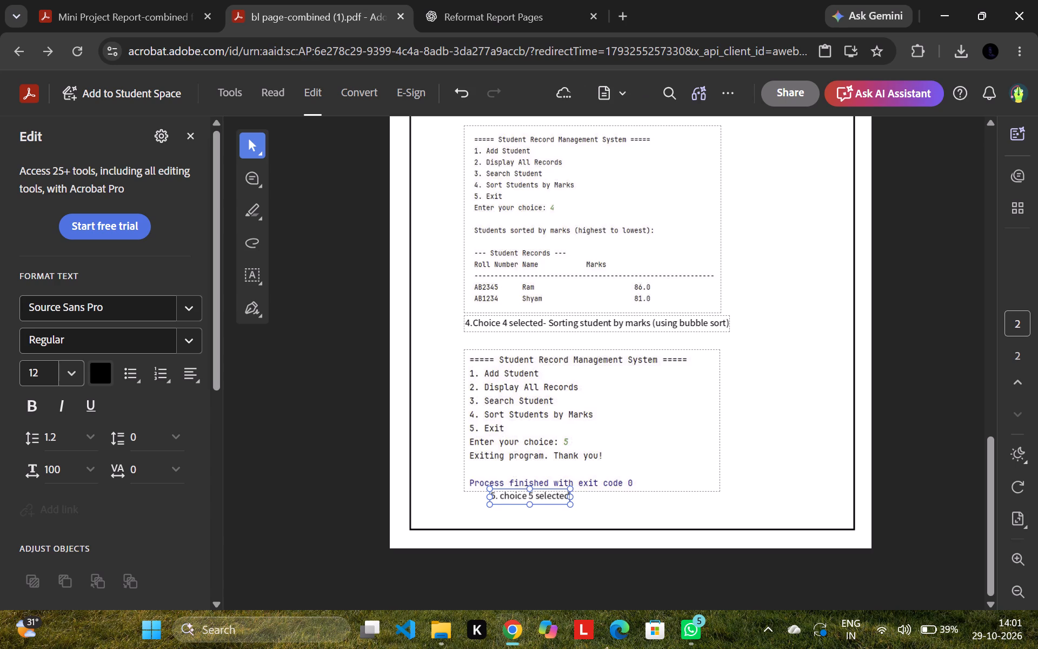
type("-")
key("space")
key("shift+e")
key("x")
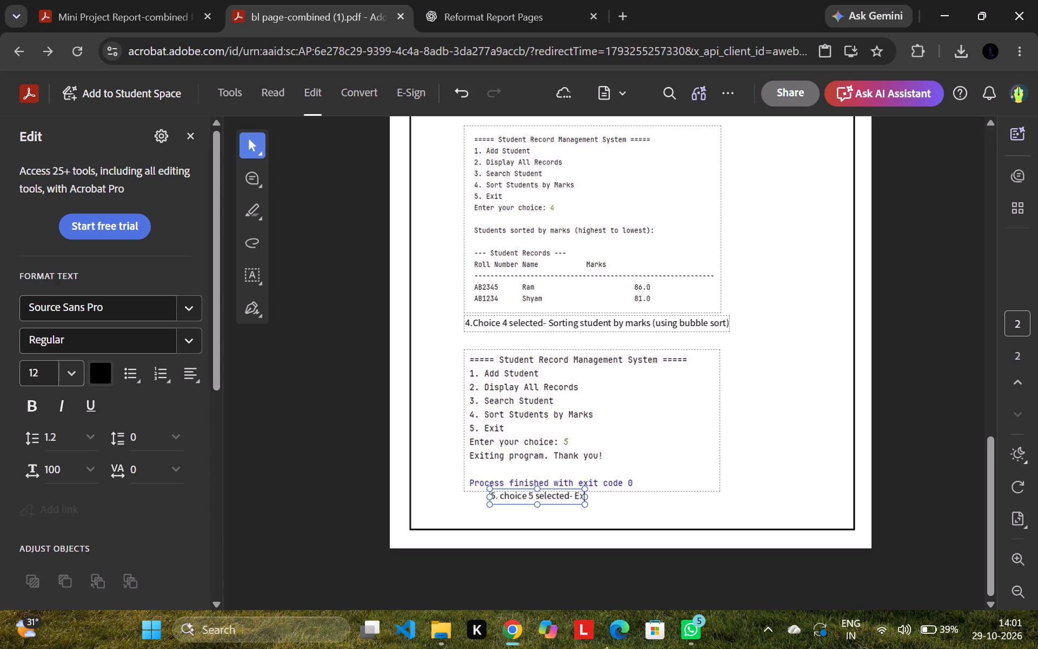
type("iting")
key("space")
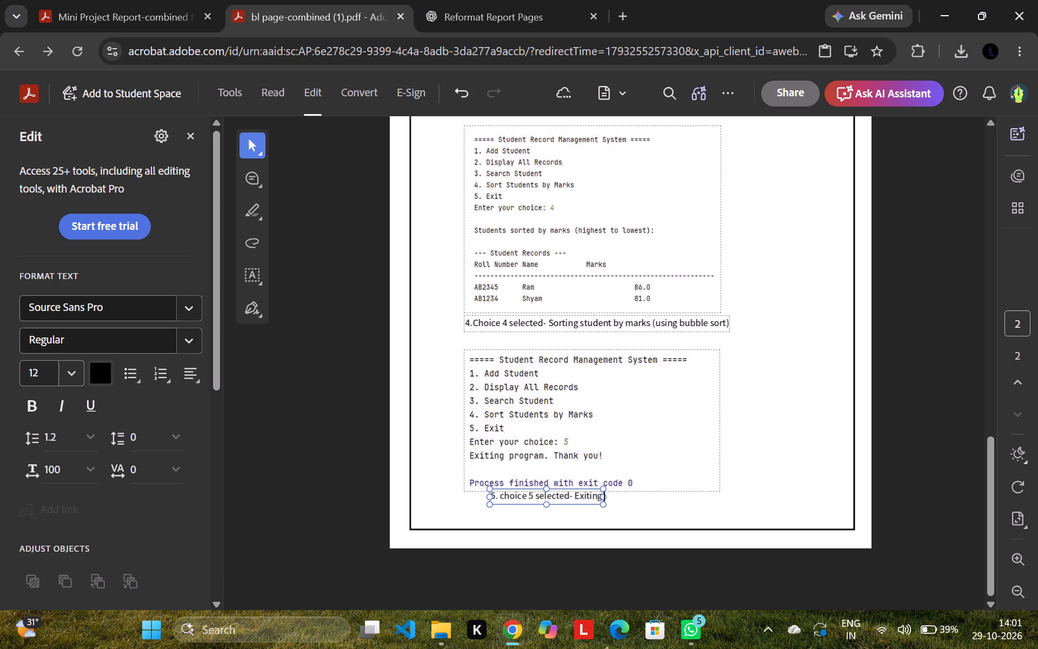
key("r")
key("BackSpace")
type("the")
key("space")
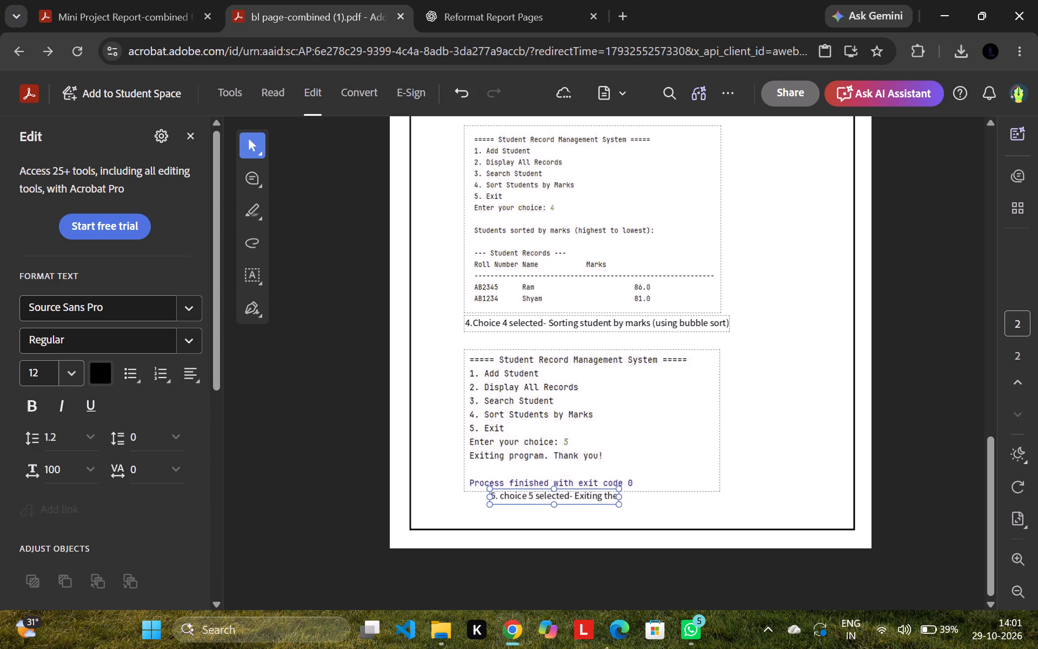
type("pro")
type("gram")
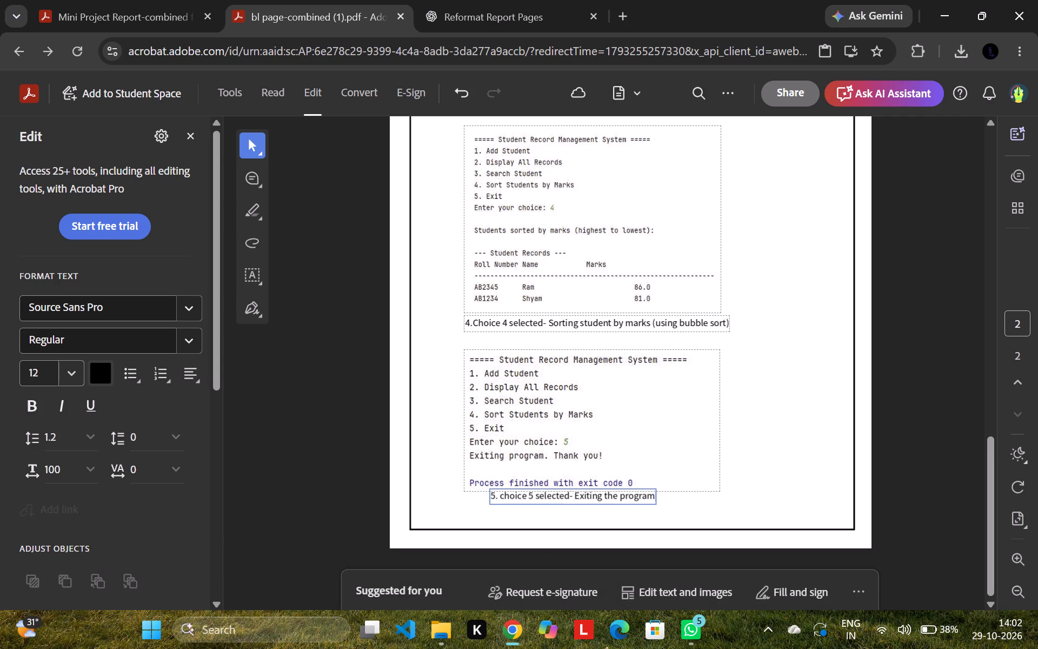
In File Explorer, open the flowchart 213 PDF from Downloads, examine its heading and choice branches, and close it.
left_click(442, 637)
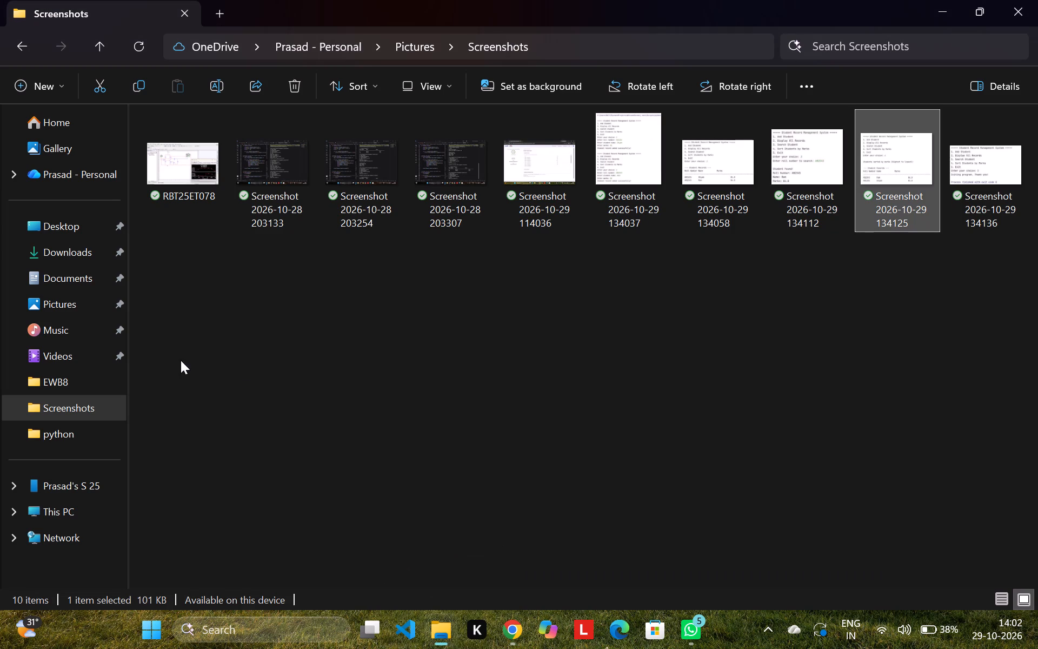
left_click(72, 280)
left_click(76, 252)
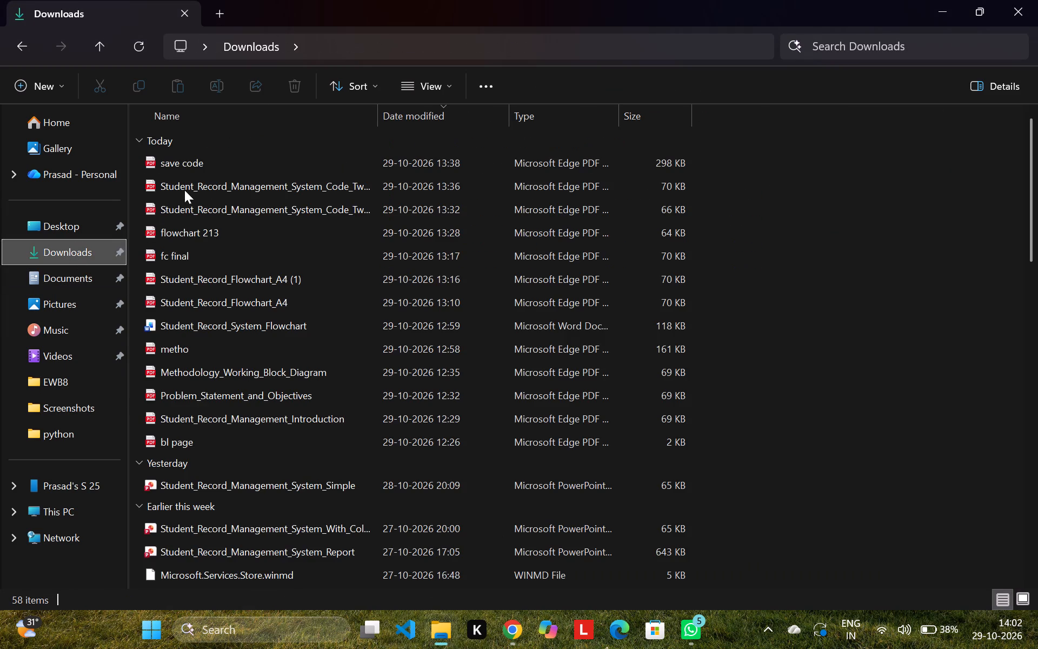
double_click(210, 234)
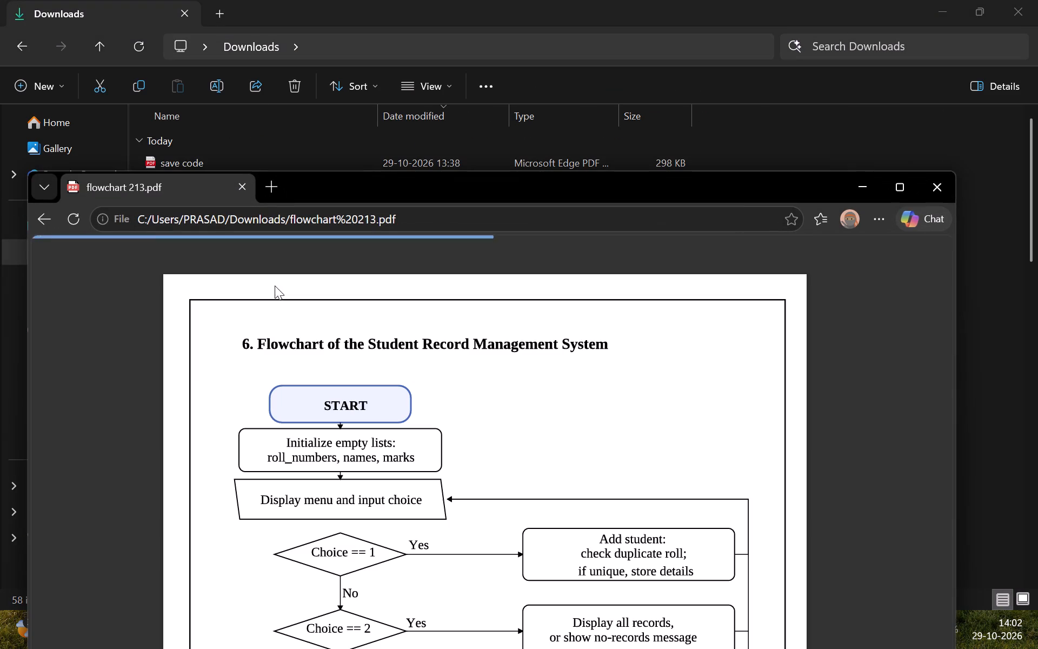
scroll(383, 373, "down", 1)
scroll(432, 400, "down", 1)
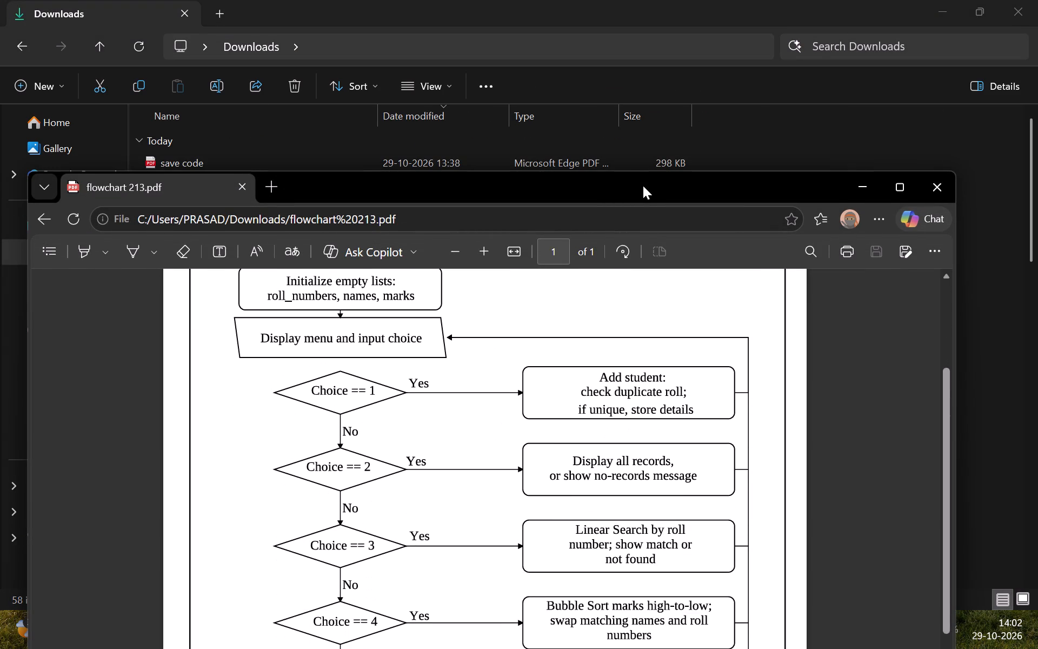
left_click_drag(643, 186, 633, 0)
scroll(659, 350, "down", 6)
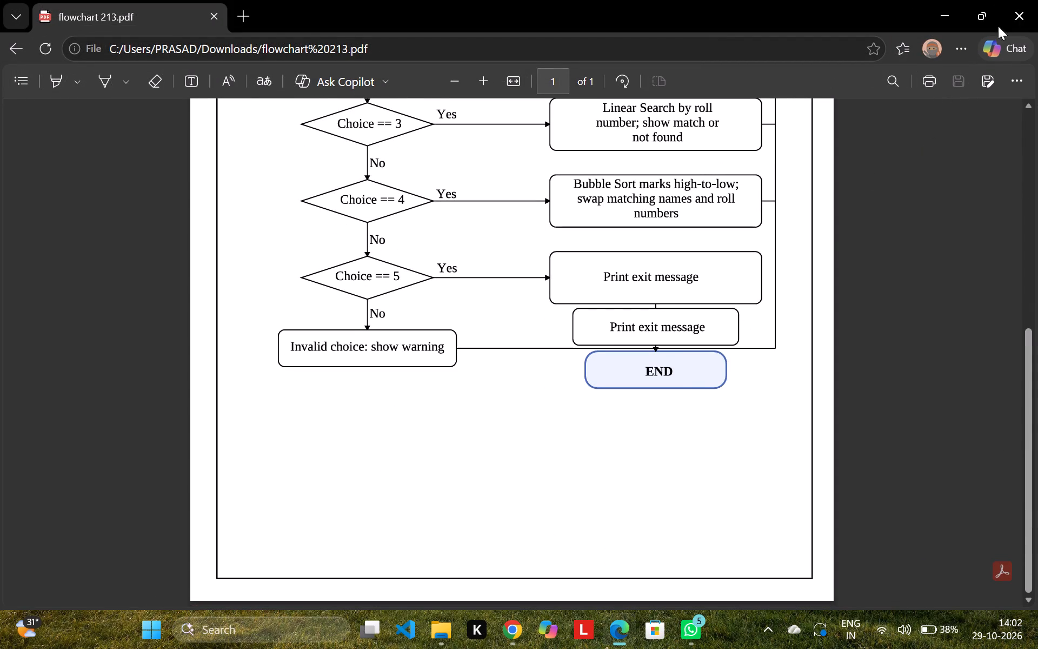
left_click(1037, 0)
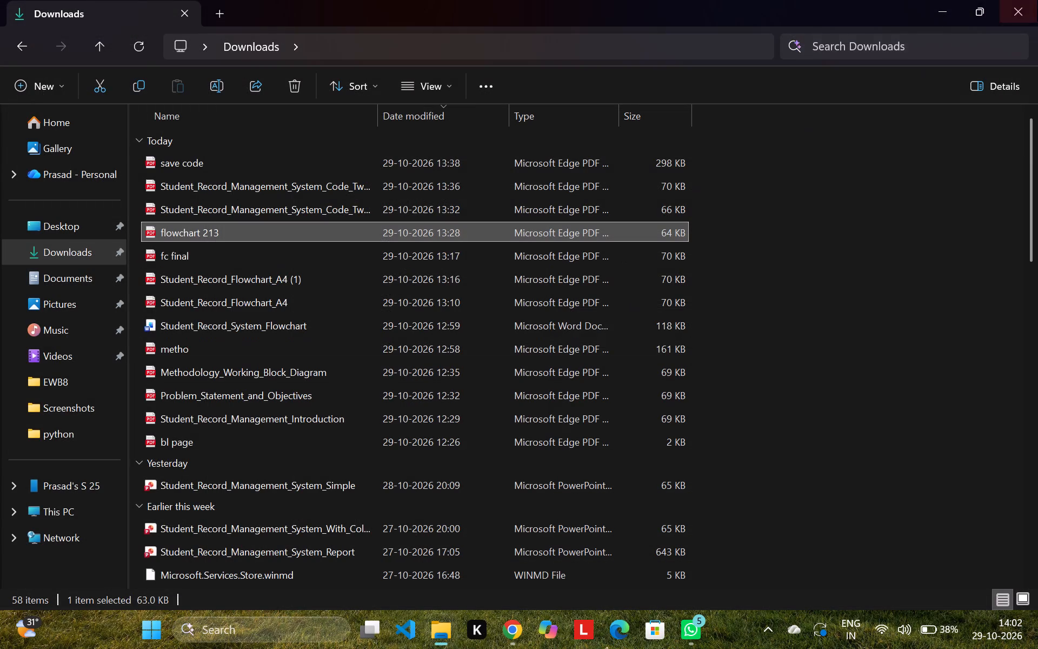
left_click(1037, 0)
Move the choice 5 caption just below its screenshot and align its start with the screenshot's left edge.
left_click(817, 463)
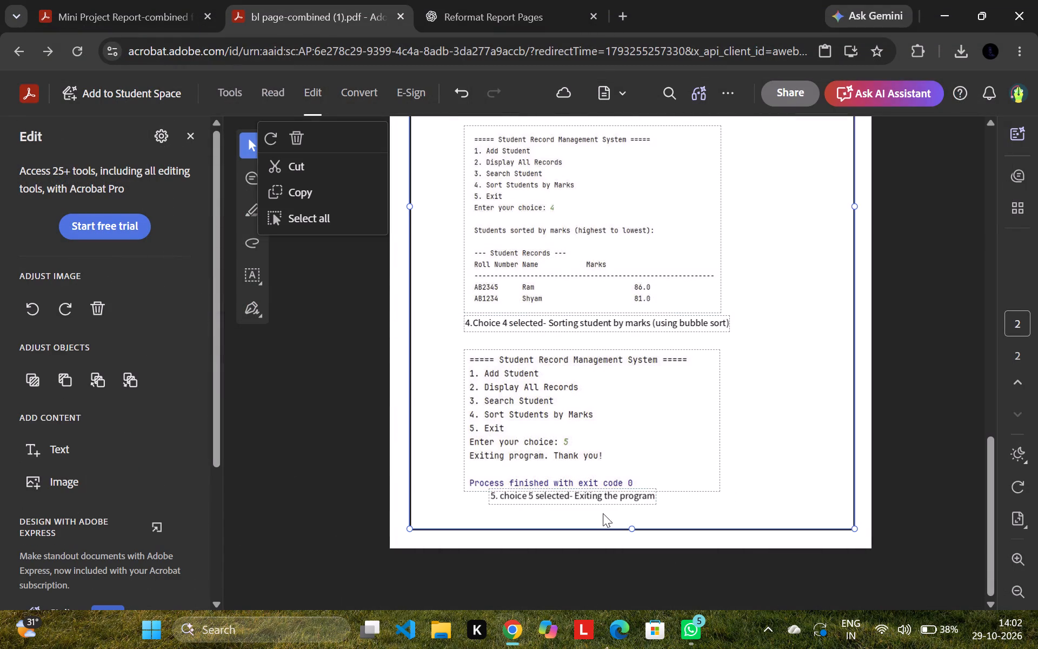
left_click(567, 499)
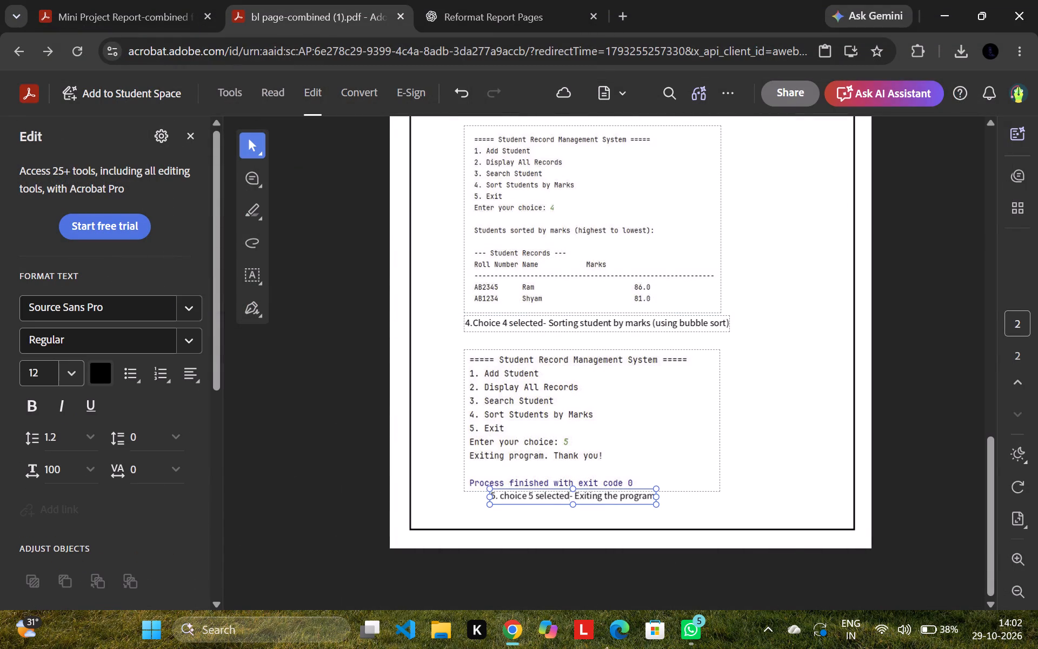
left_click_drag(573, 487, 567, 489)
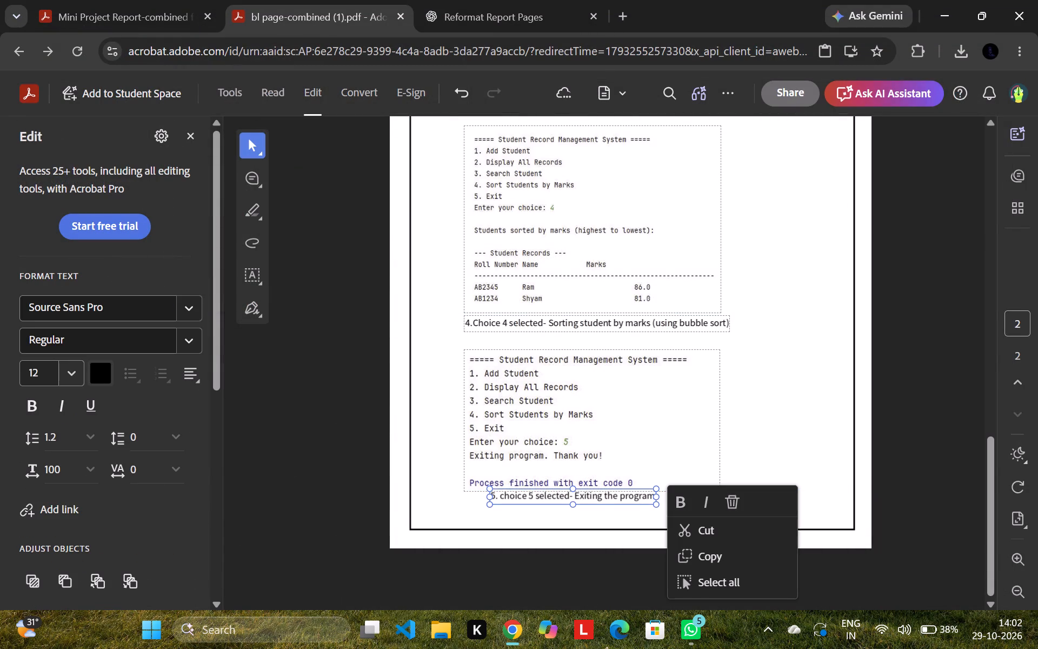
left_click_drag(593, 487, 568, 496)
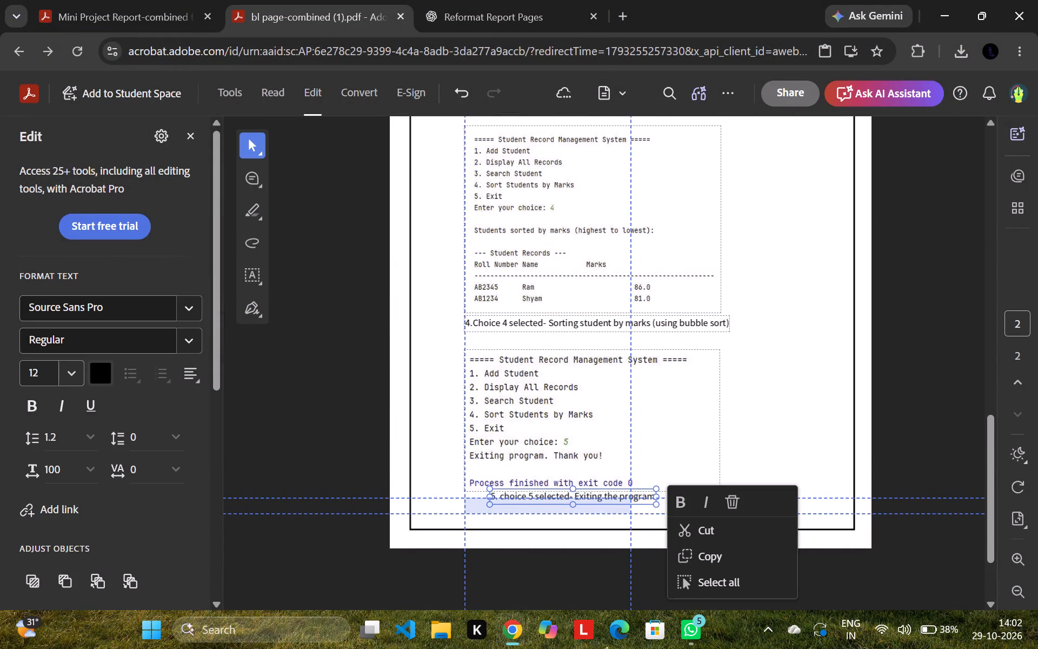
left_click_drag(568, 496, 567, 496)
left_click(897, 369)
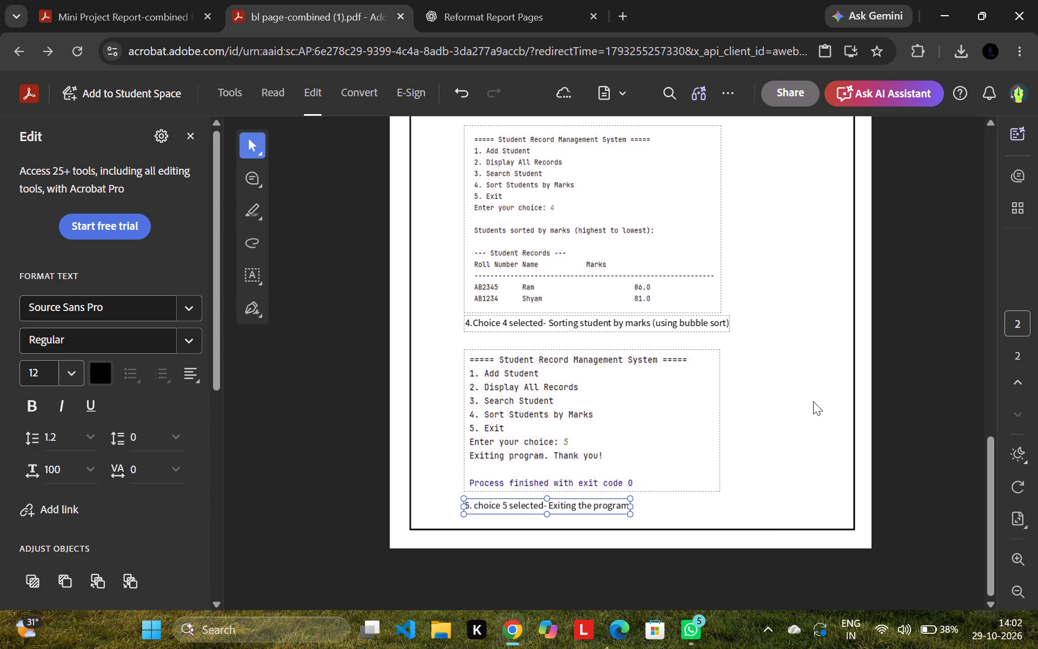
Move the choice 2 caption just below its screenshot and align its start with the screenshot's left edge.
scroll(812, 401, "up", 8)
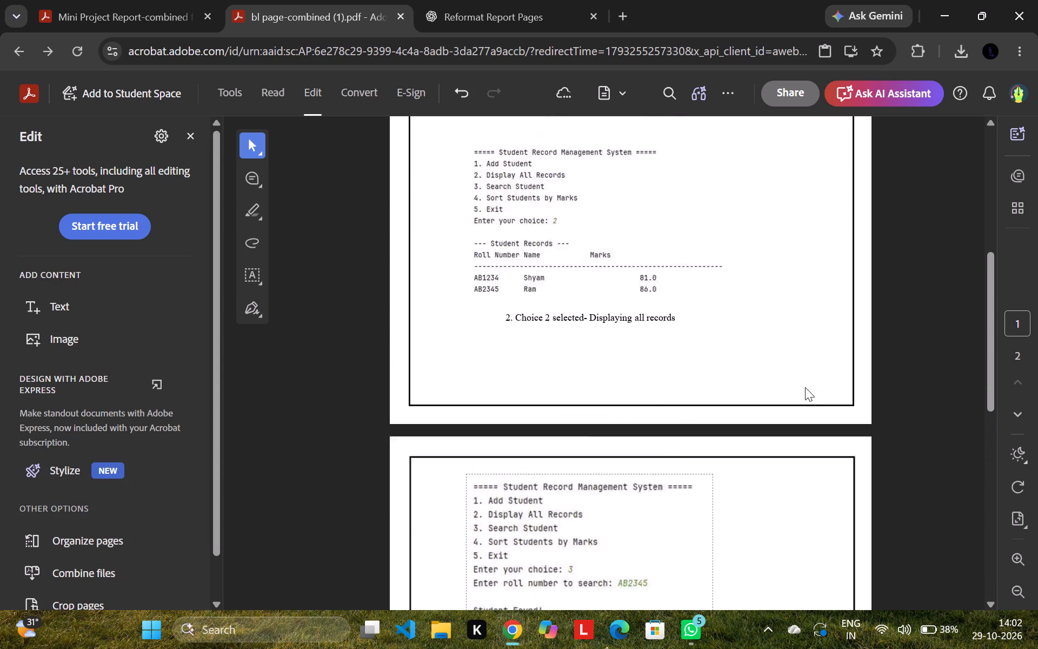
scroll(805, 387, "up", 3)
scroll(805, 387, "down", 2)
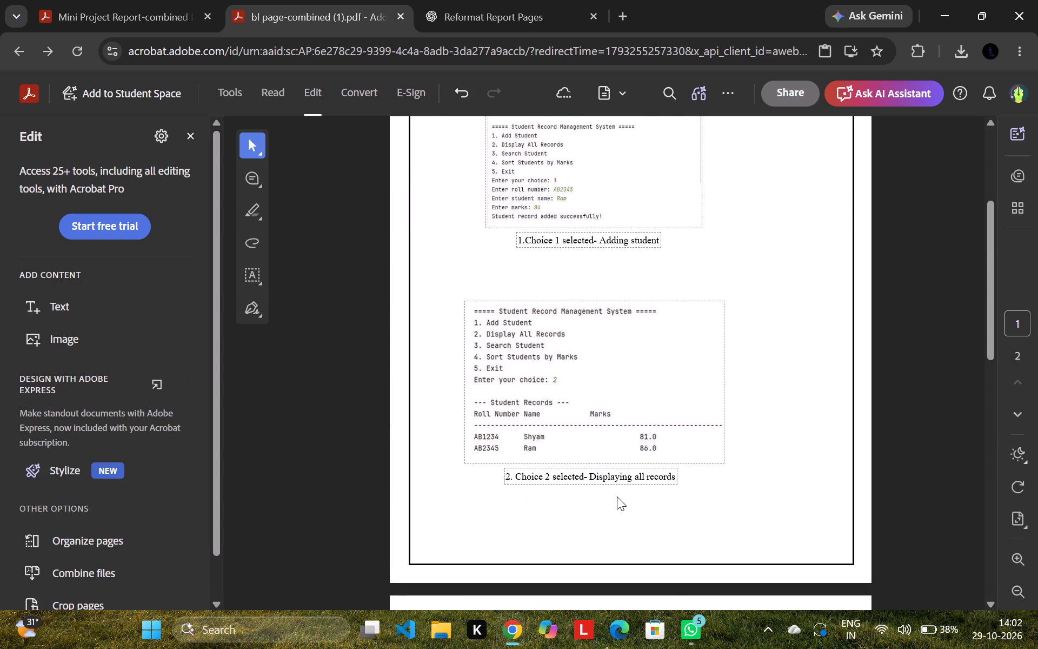
left_click(620, 479)
left_click_drag(624, 467, 583, 466)
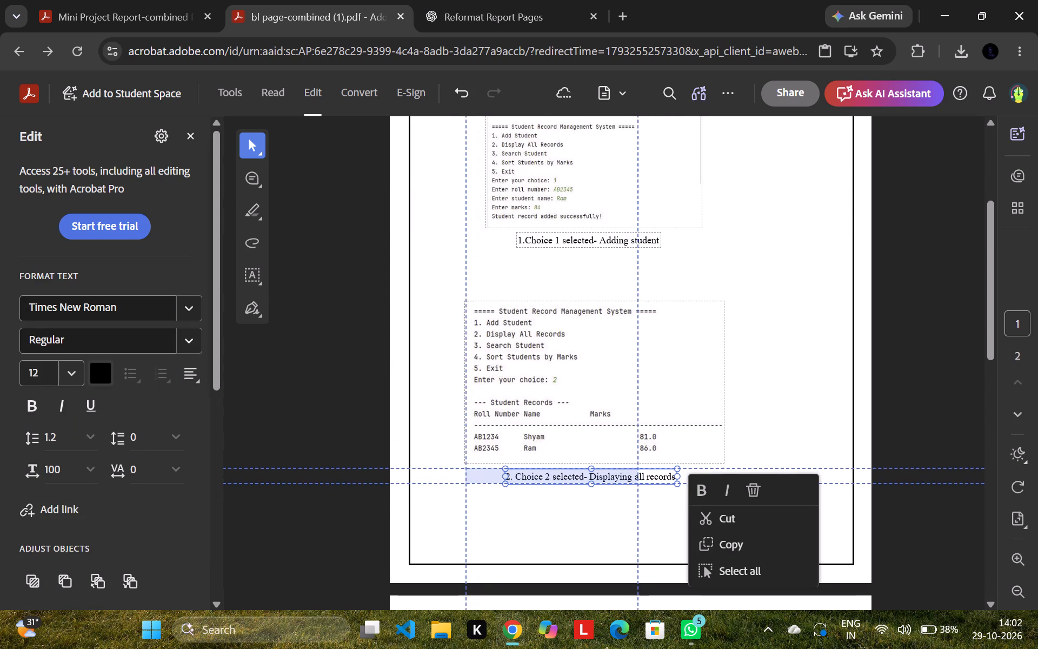
left_click_drag(583, 466, 582, 466)
Move the choice 1 caption just below its screenshot and align its start with the screenshot's left edge.
left_click(584, 238)
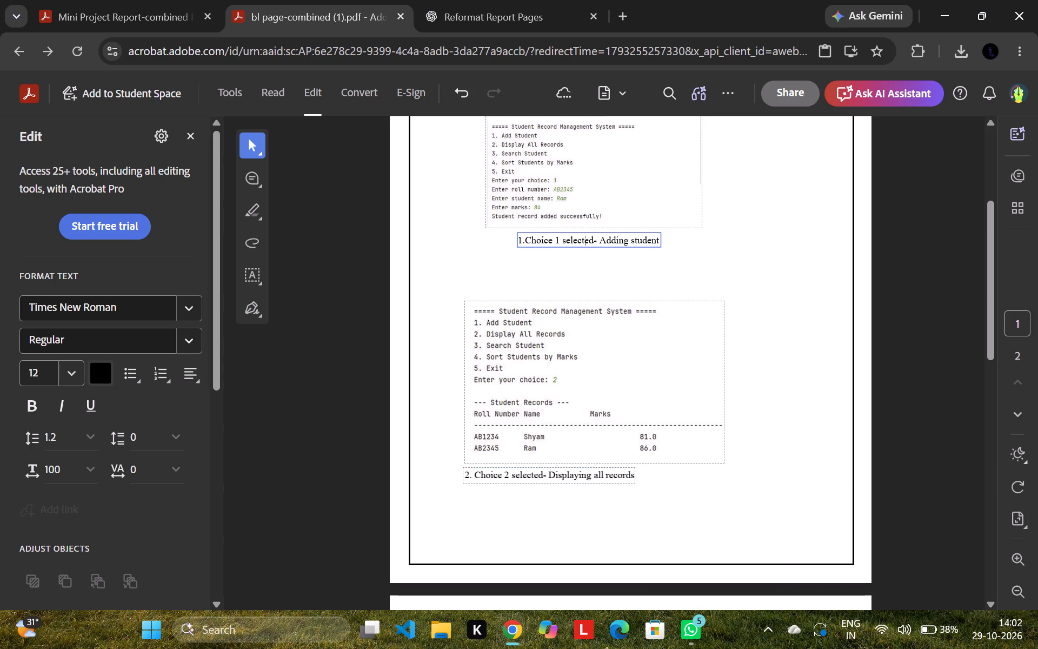
left_click_drag(606, 232, 576, 231)
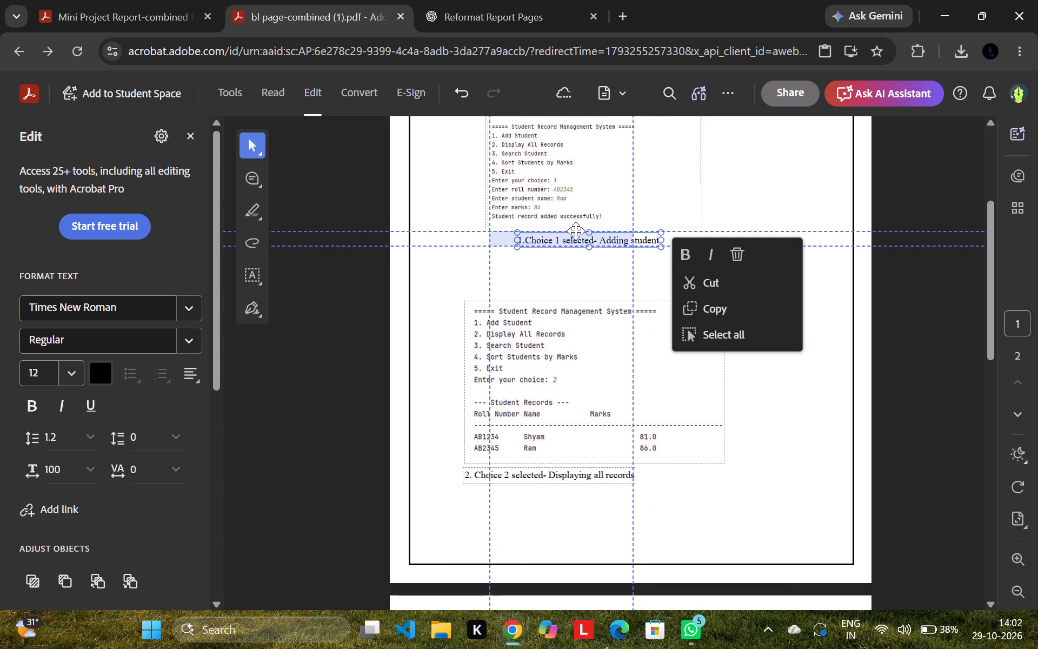
left_click_drag(576, 231, 574, 231)
left_click(926, 223)
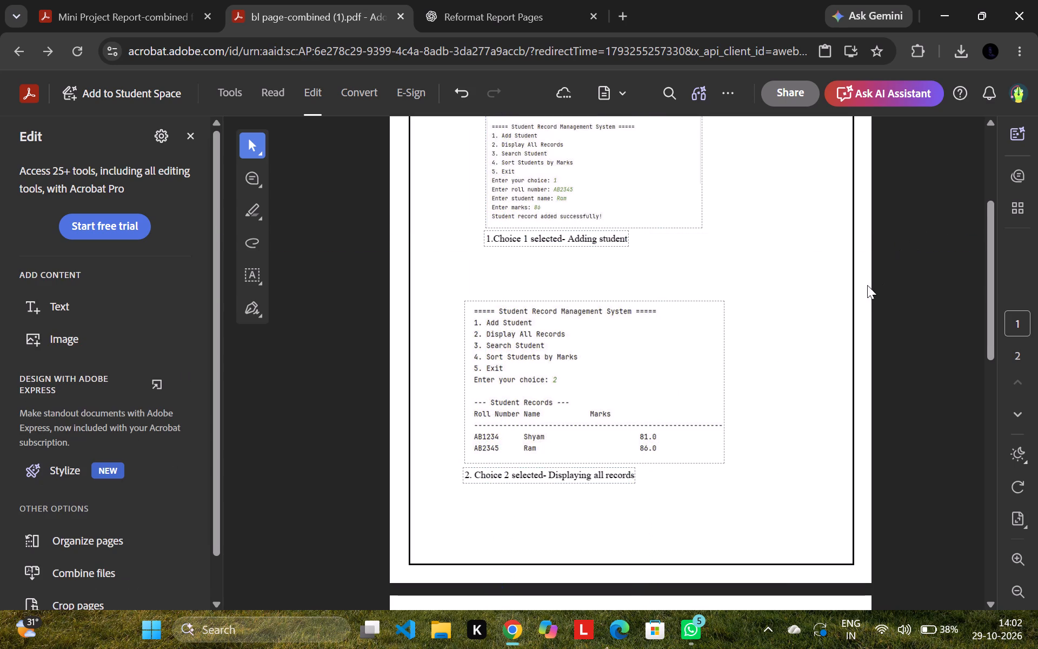
scroll(859, 289, "up", 2)
scroll(856, 291, "down", 1)
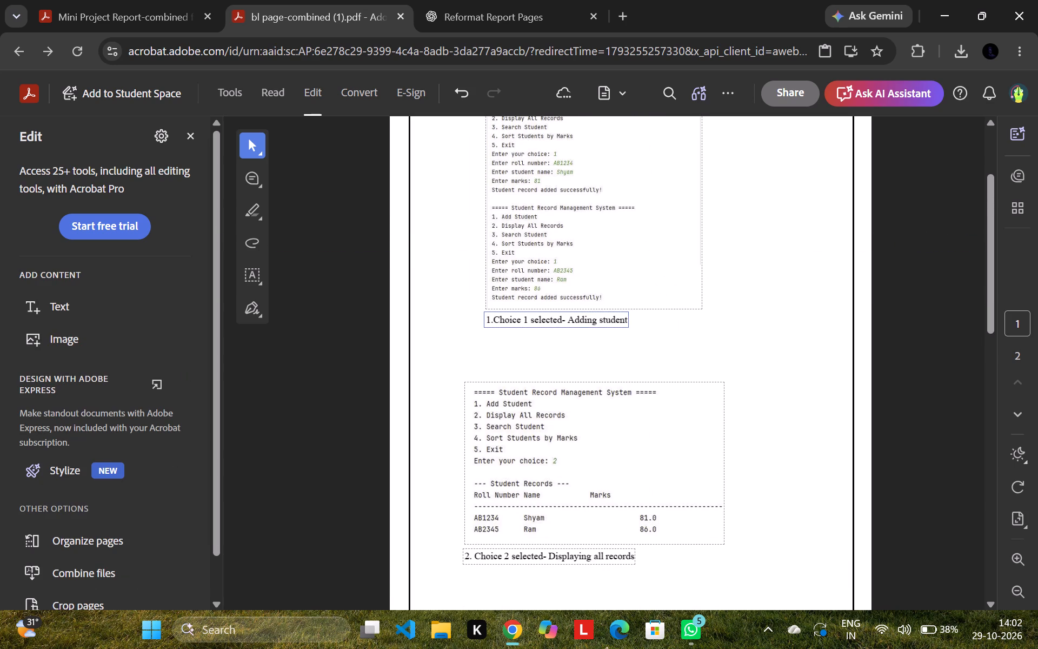
left_click(583, 324)
left_click(591, 310)
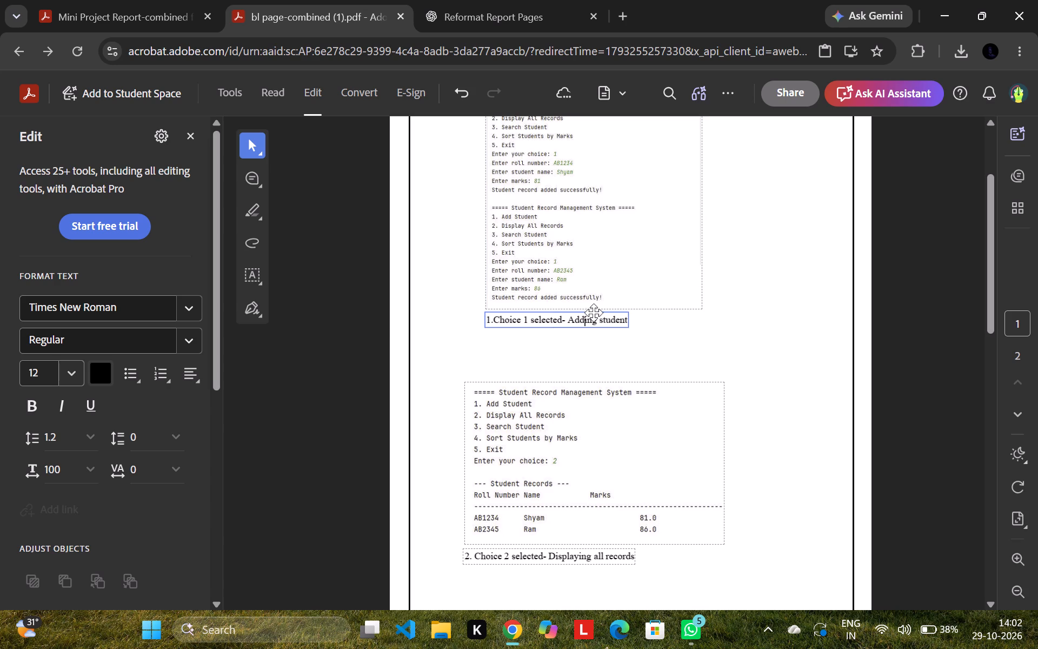
left_click(594, 312)
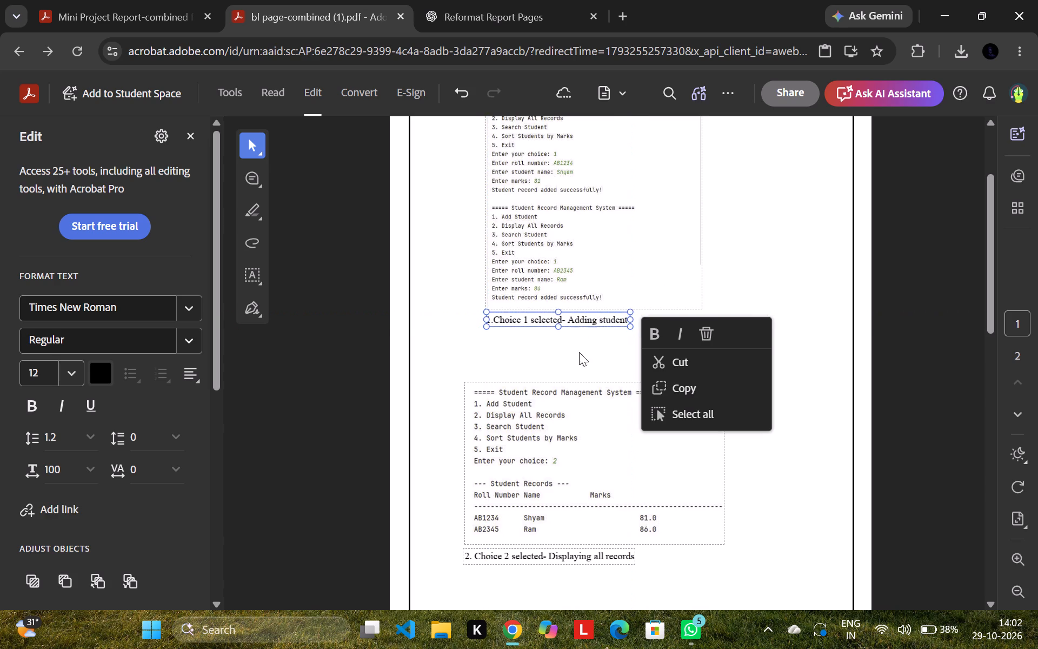
Nudge the choice 2 caption slightly right to fine-tune its alignment with its screenshot's left edge.
scroll(555, 379, "down", 2)
left_click(584, 392)
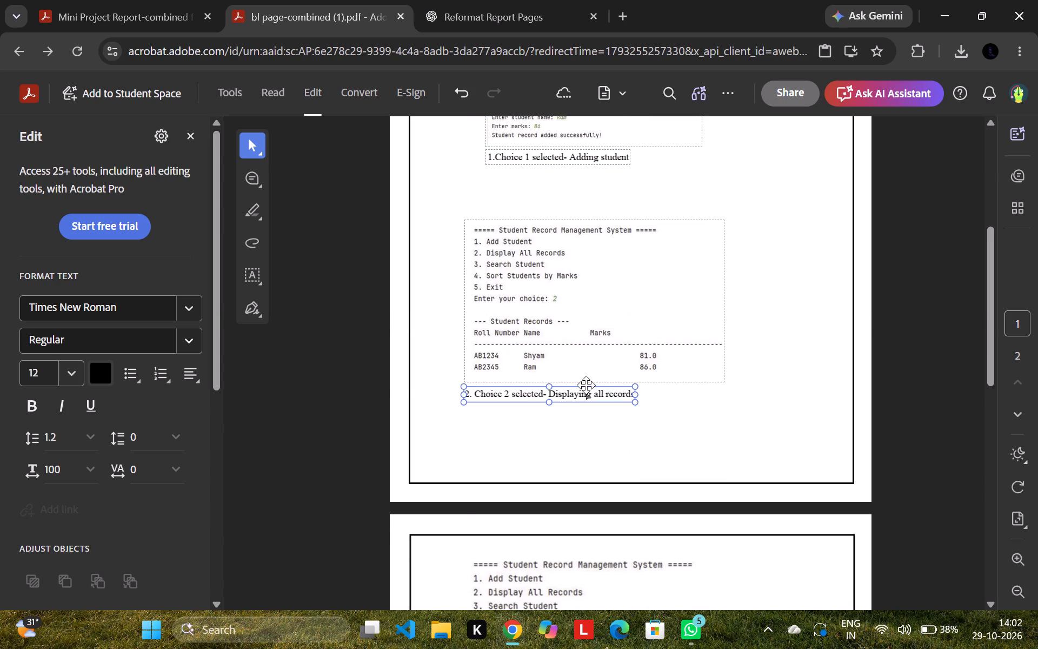
left_click(586, 385)
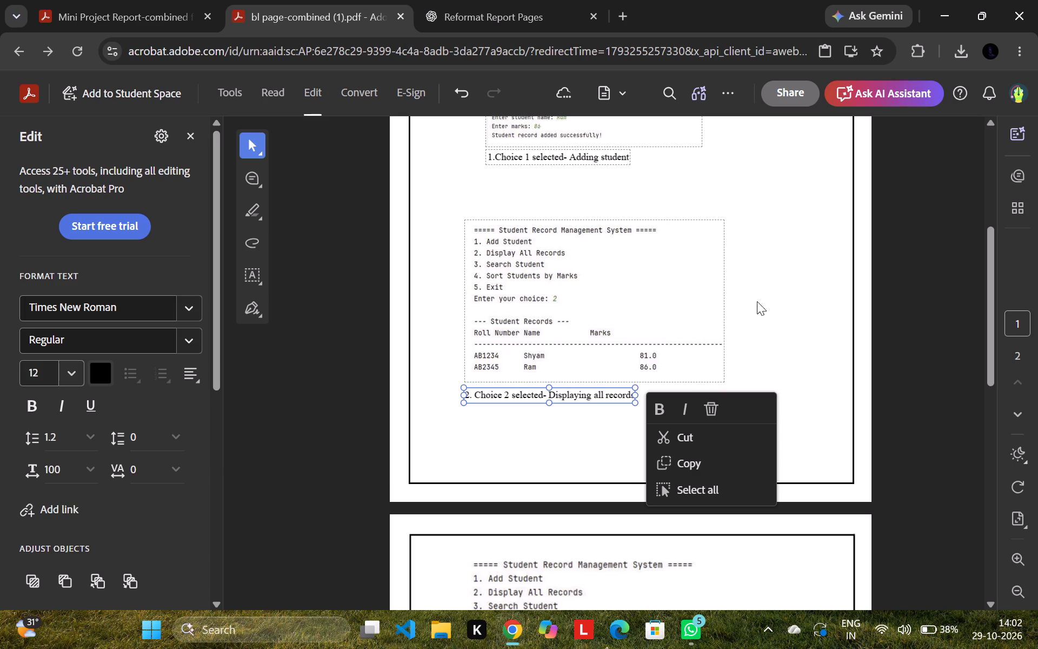
left_click(795, 300)
scroll(795, 300, "down", 3)
left_click(594, 147)
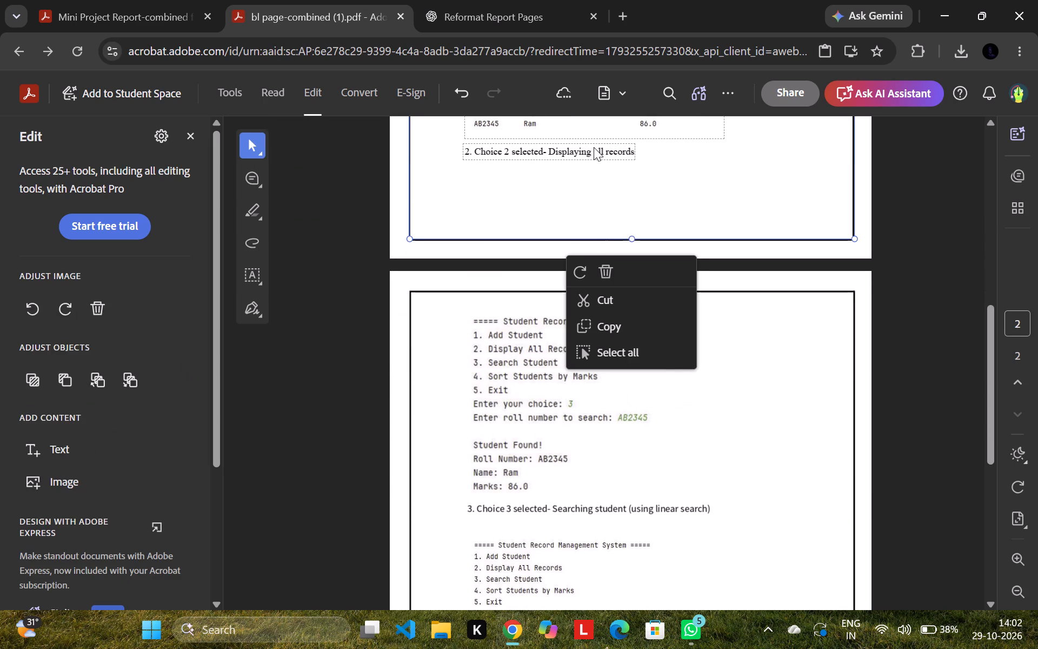
left_click(596, 144)
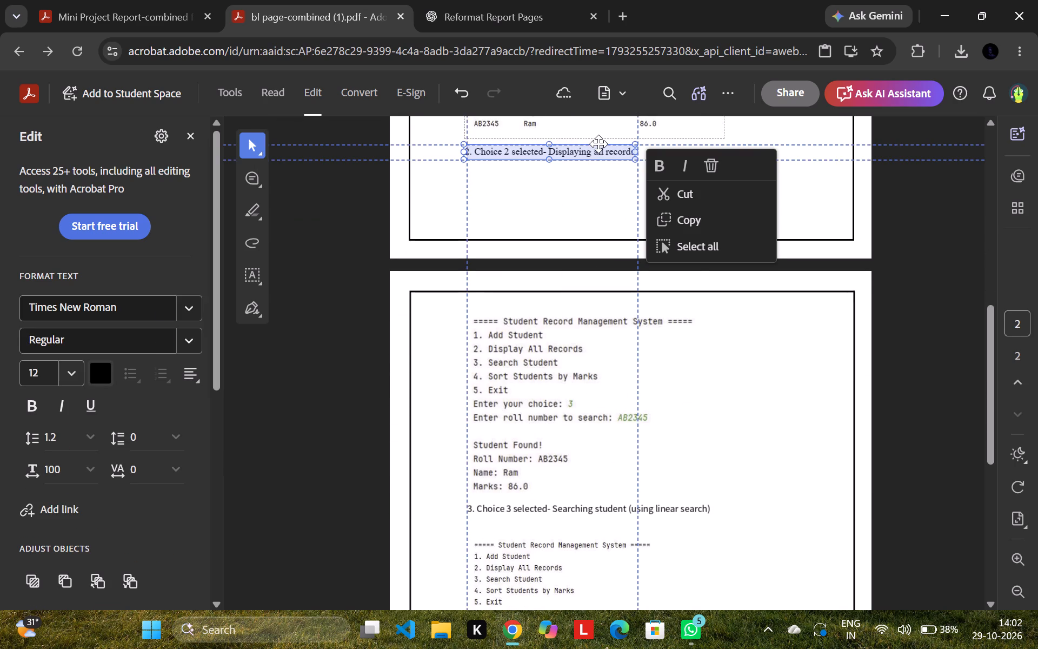
left_click(947, 203)
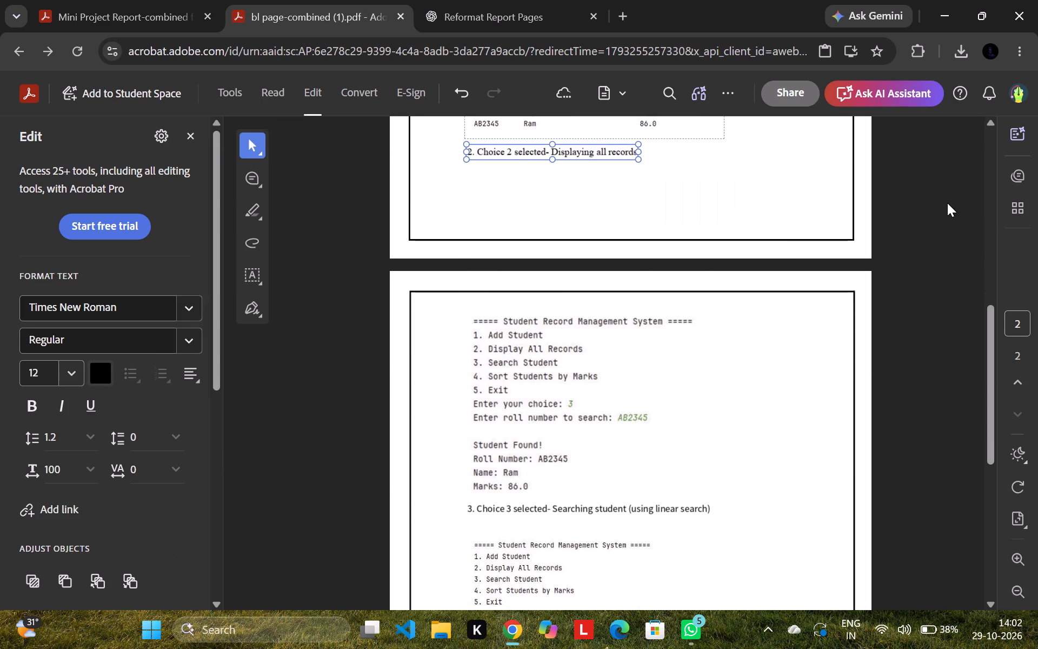
Review both result pages, checking the placement of the "6.Result" heading, the screenshots and the choice 1 to 5 captions.
scroll(874, 209, "up", 9)
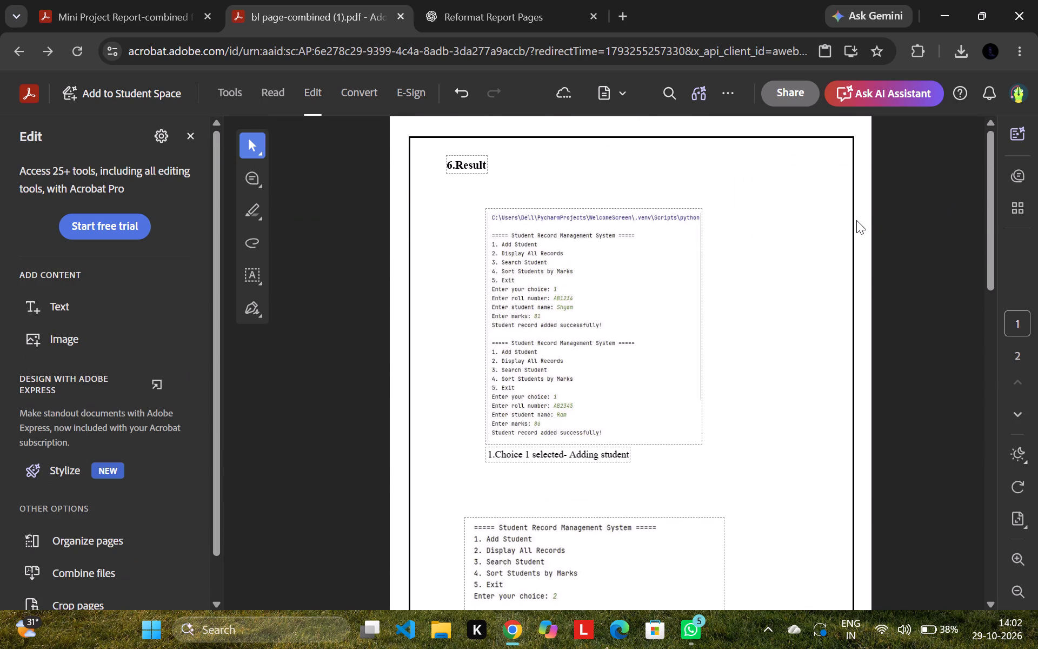
scroll(856, 220, "down", 2)
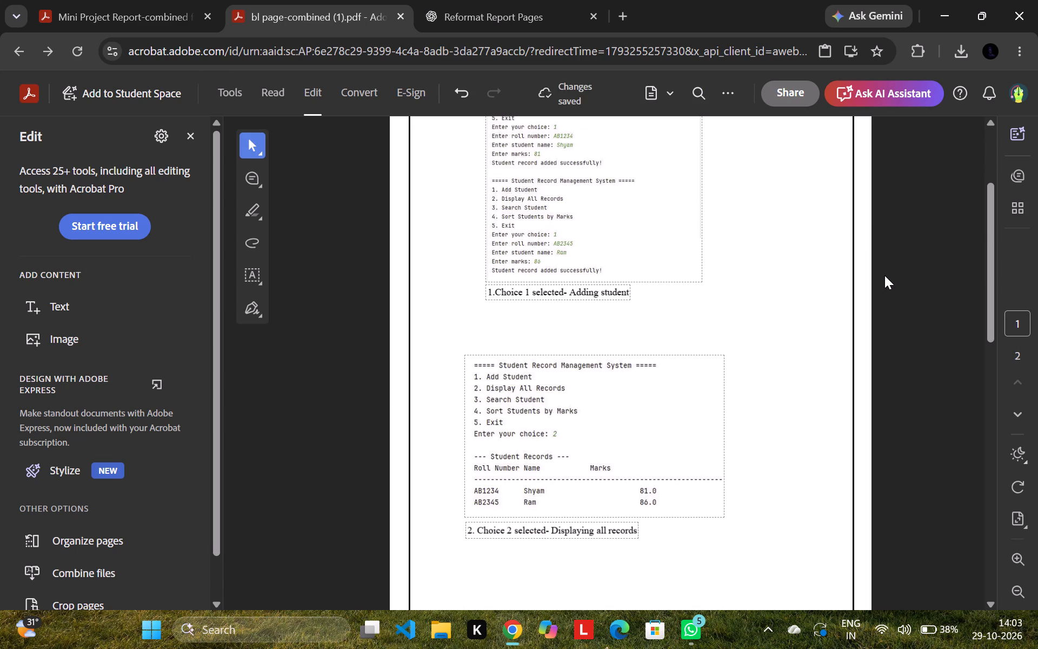
scroll(872, 282, "down", 3)
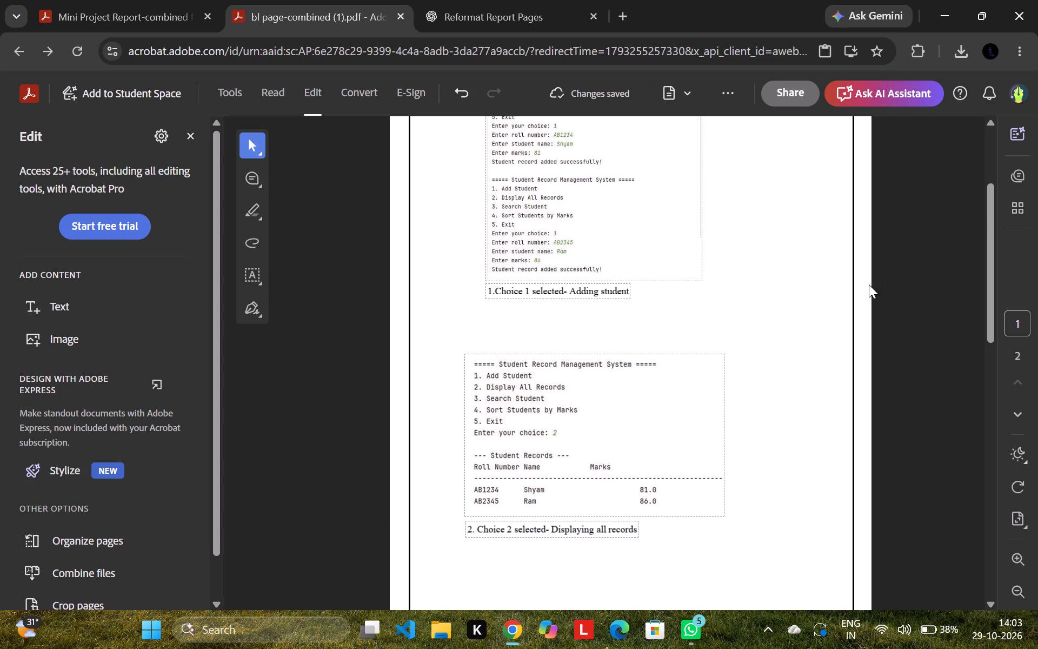
scroll(869, 284, "down", 11)
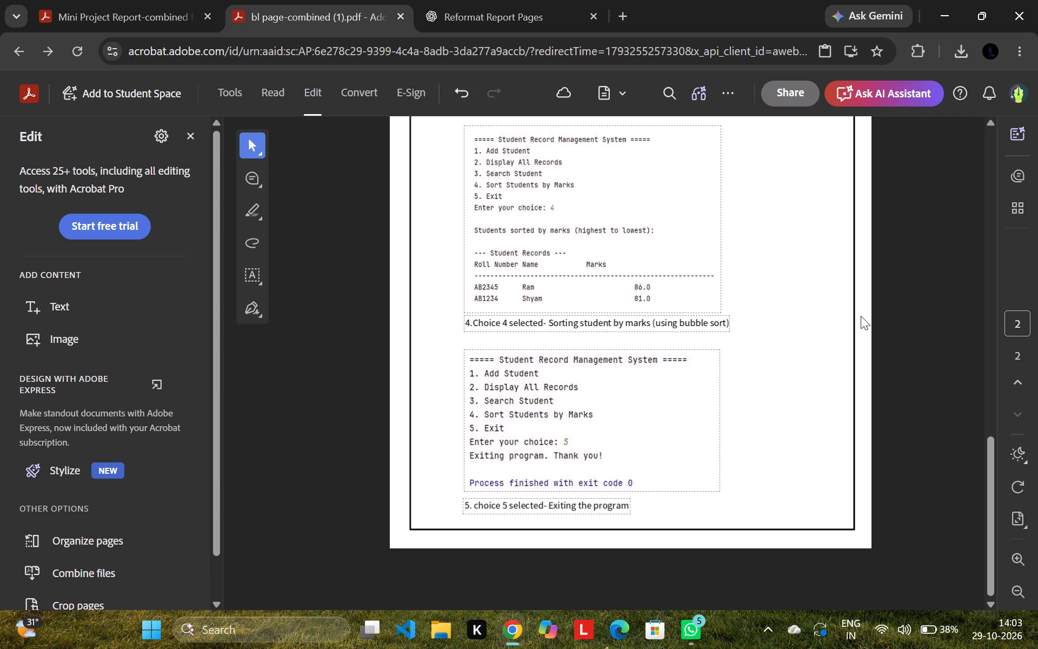
scroll(904, 246, "up", 3)
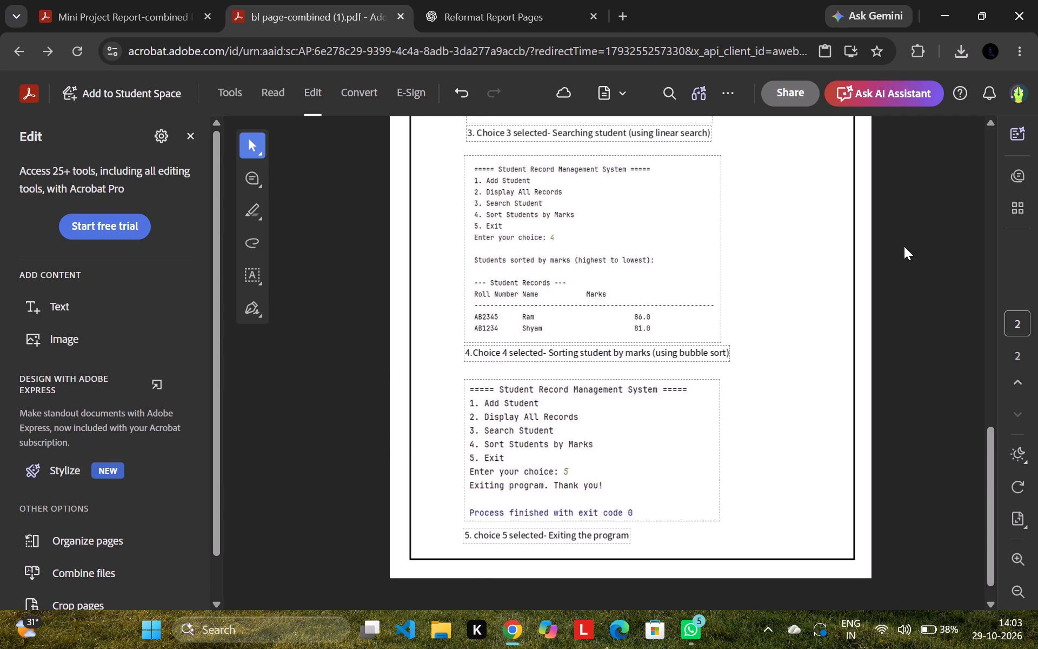
scroll(904, 246, "up", 14)
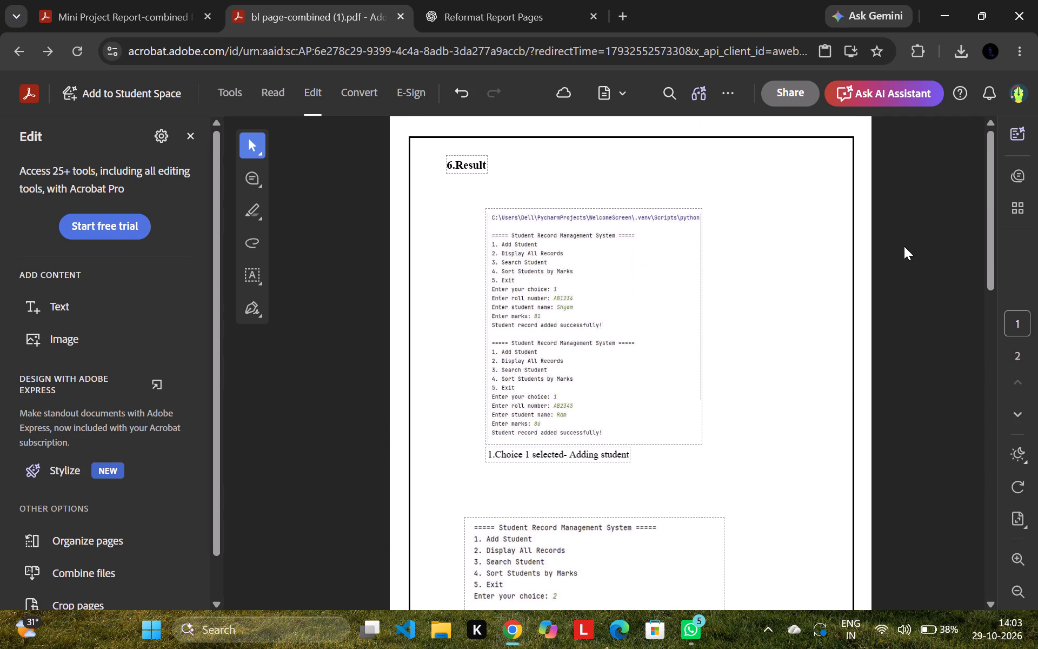
scroll(904, 246, "up", 8)
scroll(904, 246, "down", 6)
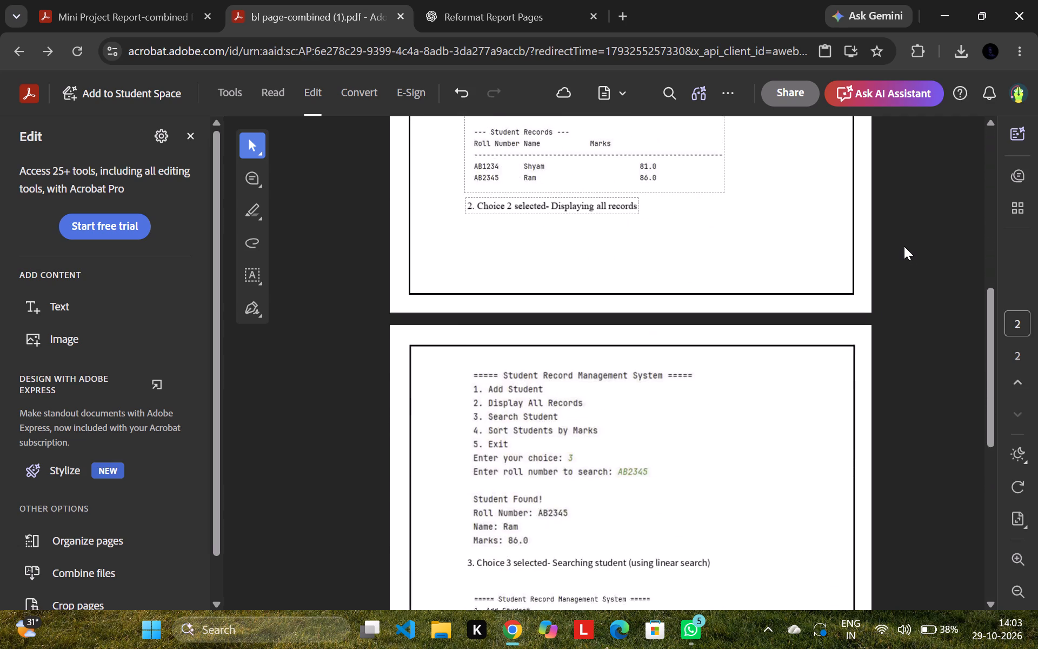
scroll(904, 246, "down", 6)
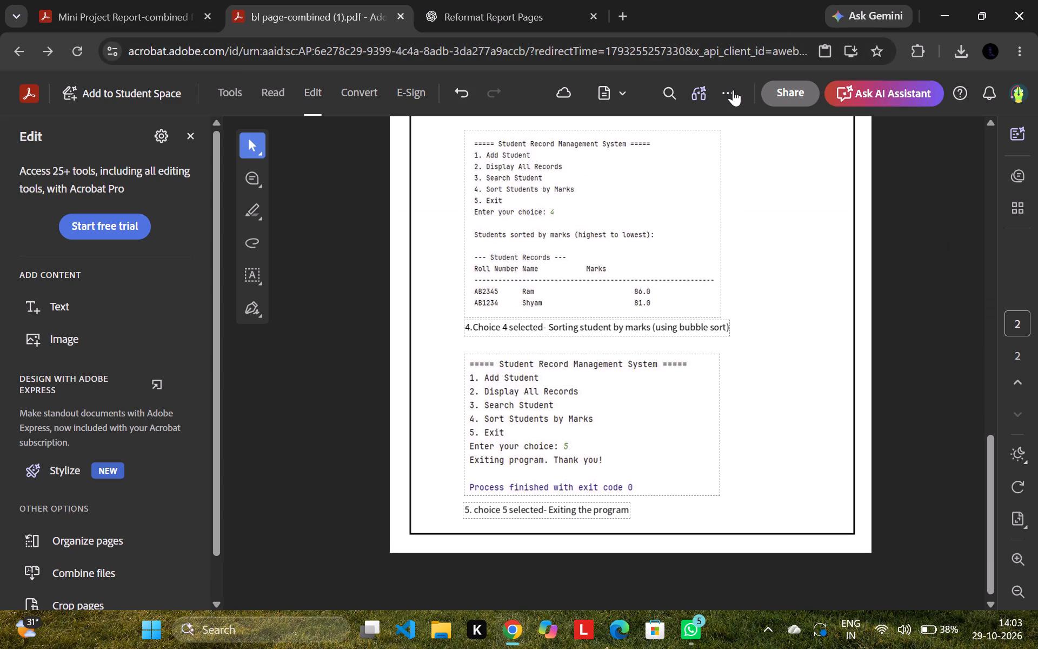
Print all pages with Microsoft Print to PDF, saving the output in Downloads as "code op".
left_click(733, 90)
left_click(689, 145)
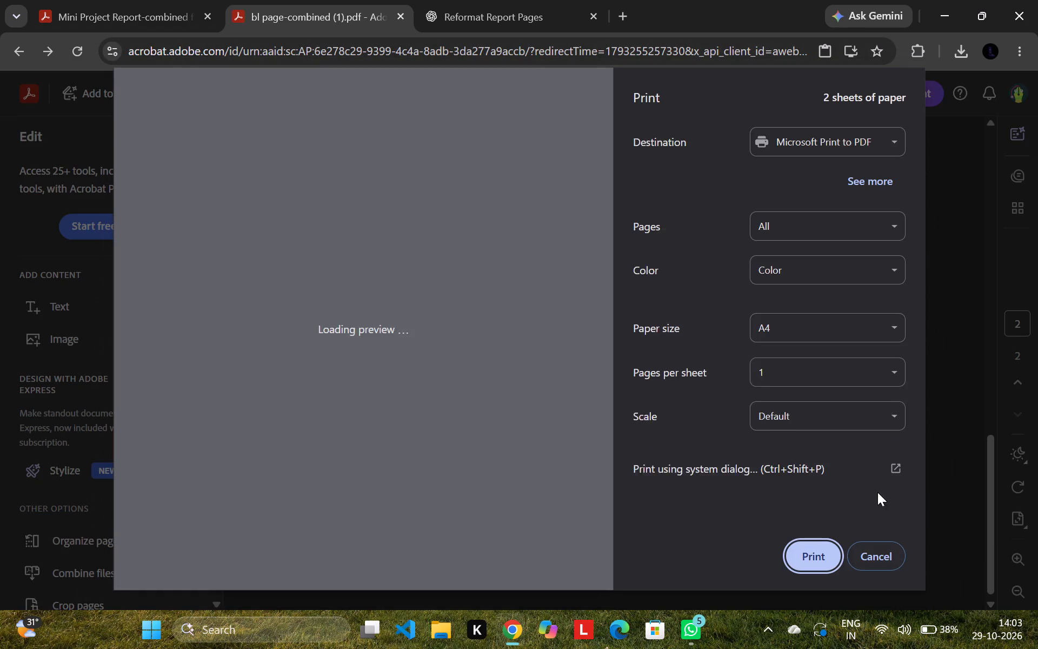
left_click(821, 555)
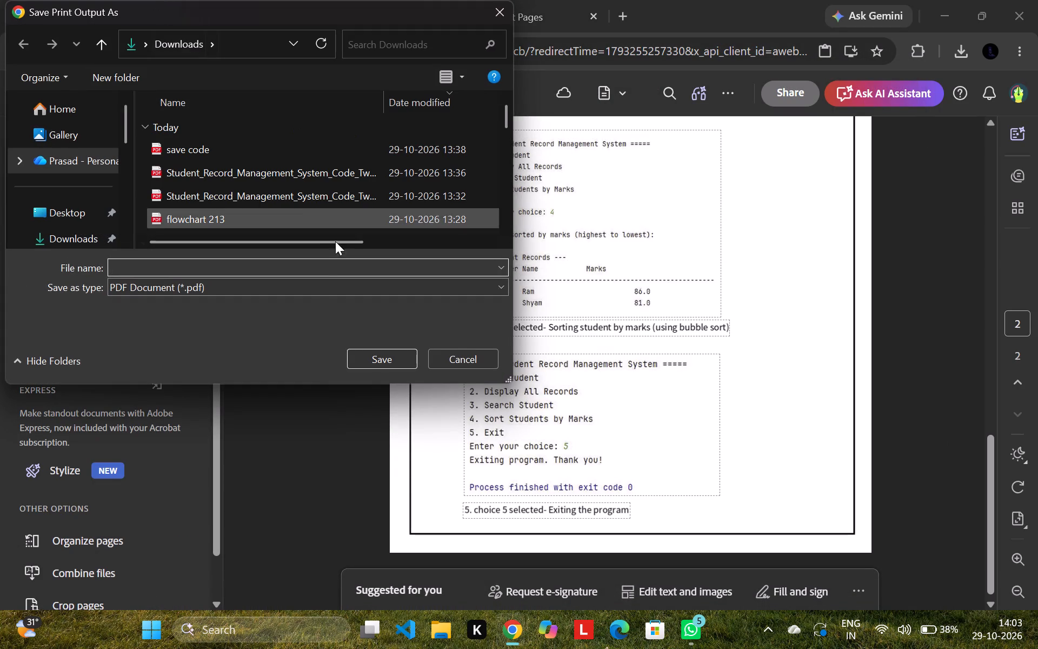
left_click(310, 266)
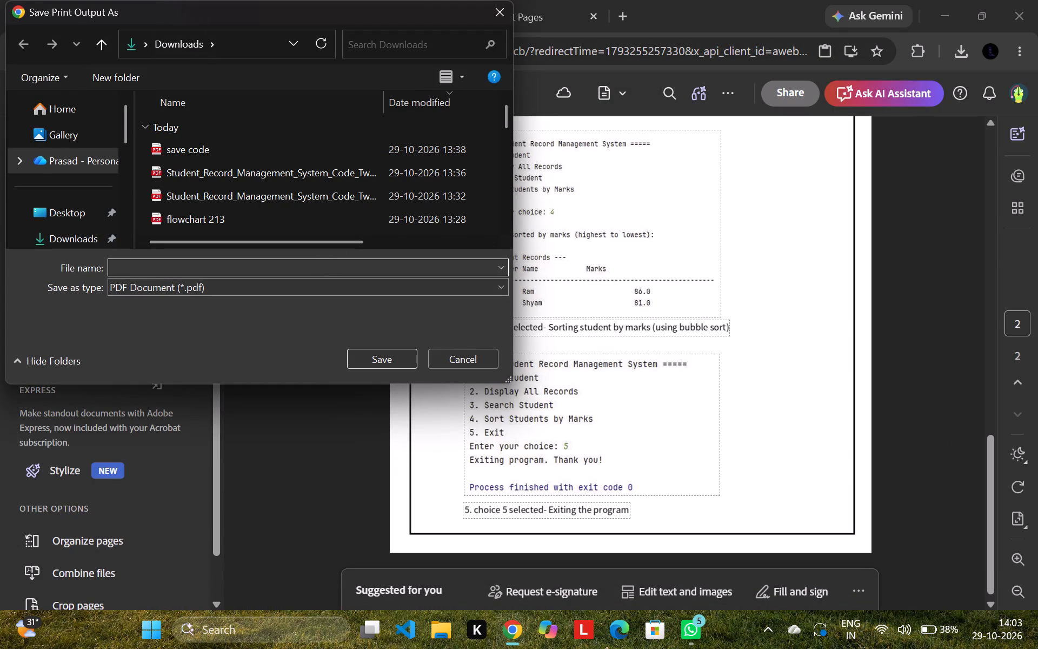
type("code op")
key("Return")
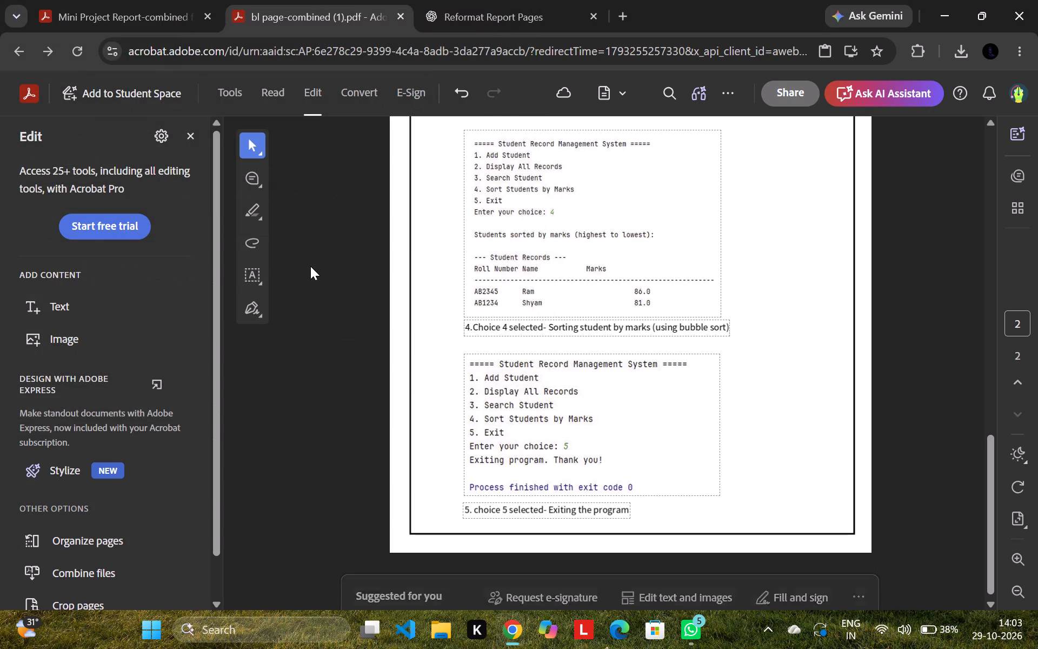
Examine the combined Mini Project Report PDF from the flowchart and code pages through to the conclusion.
left_click(125, 0)
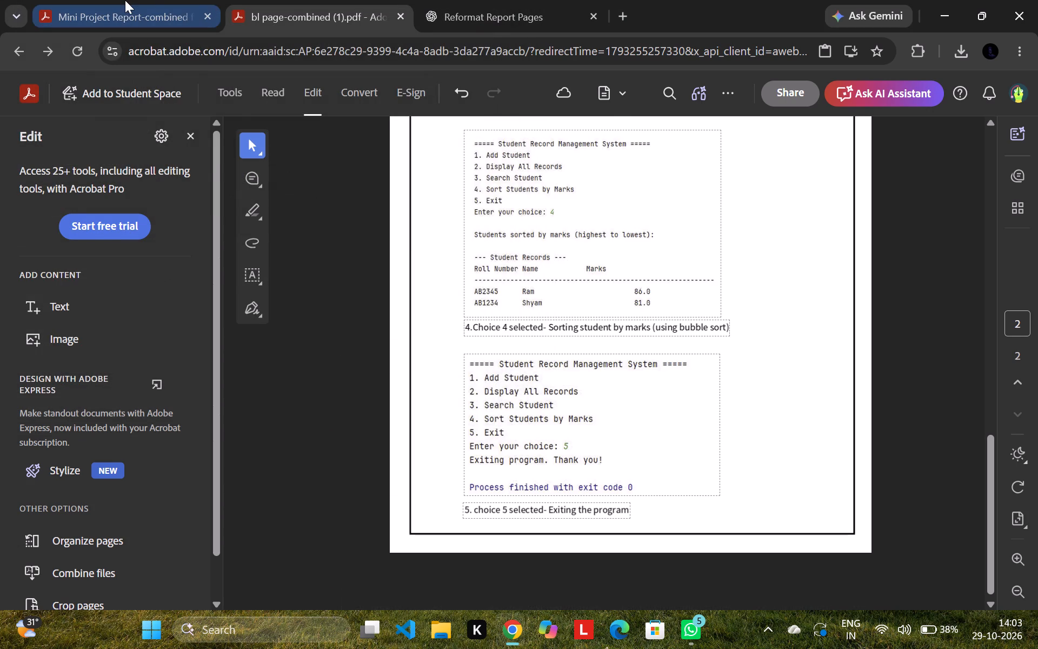
scroll(443, 260, "up", 5)
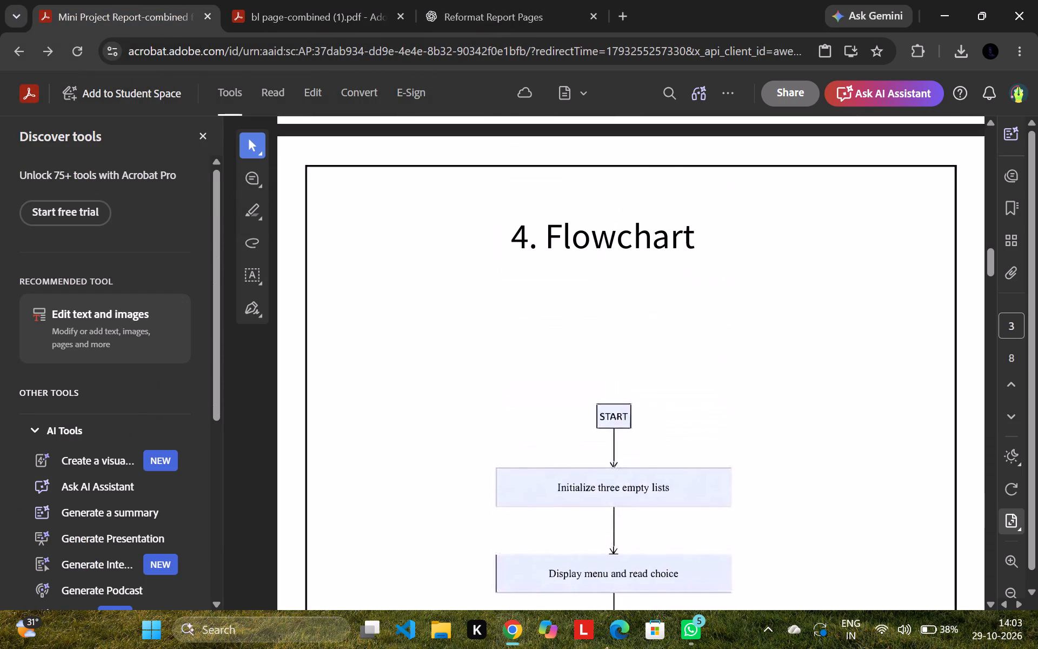
scroll(456, 308, "down", 4)
scroll(518, 410, "down", 14)
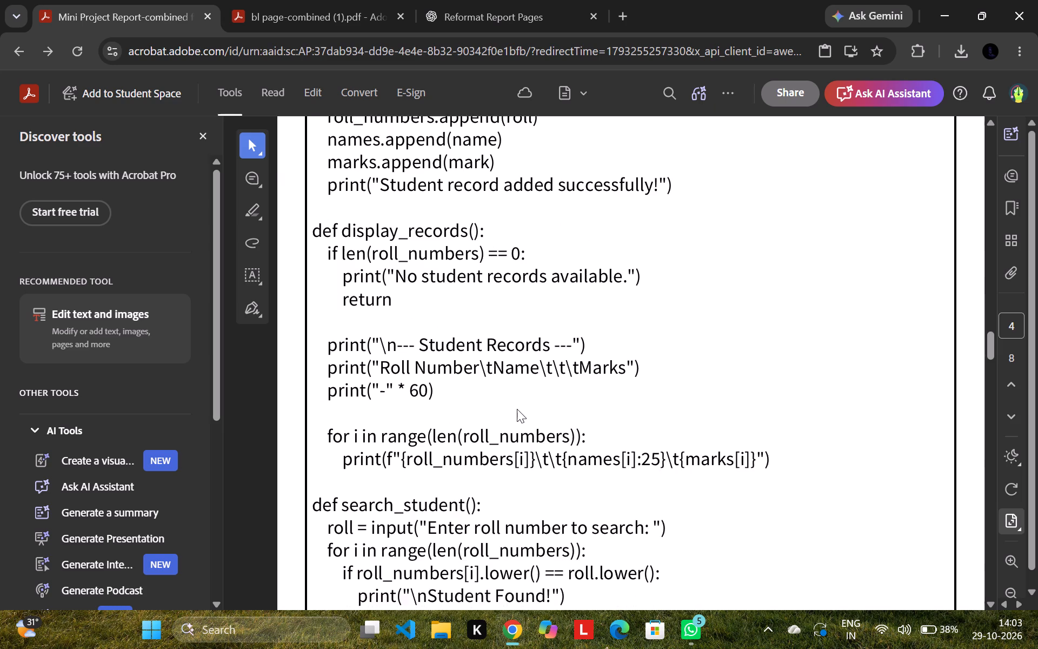
scroll(517, 409, "up", 6)
scroll(517, 409, "down", 7)
scroll(517, 409, "down", 20)
scroll(517, 409, "down", 1)
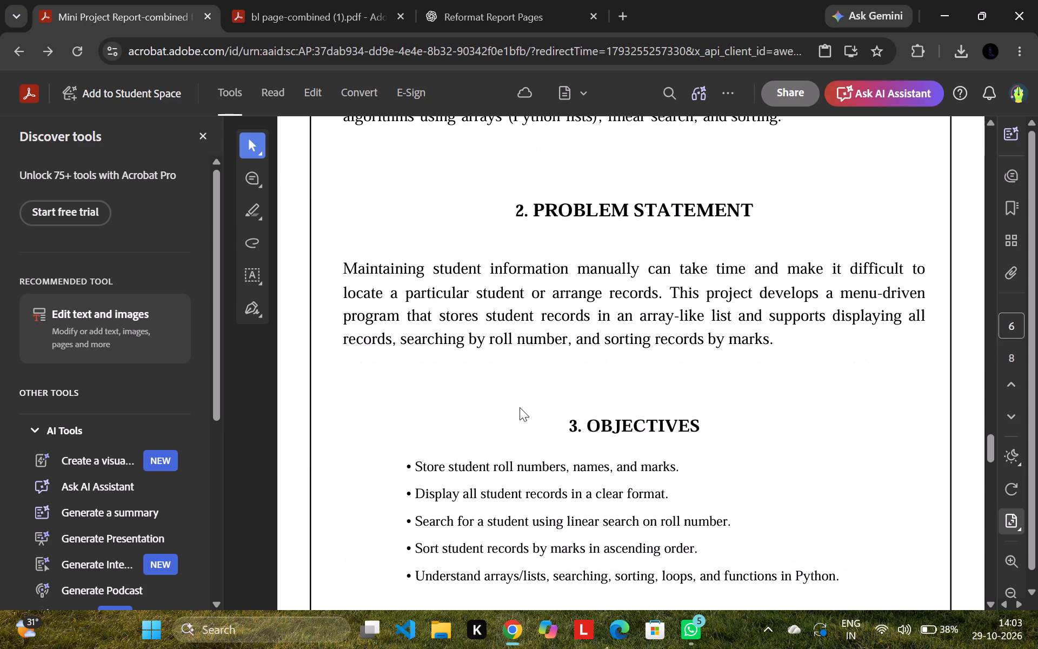
scroll(520, 407, "down", 12)
scroll(529, 410, "down", 12)
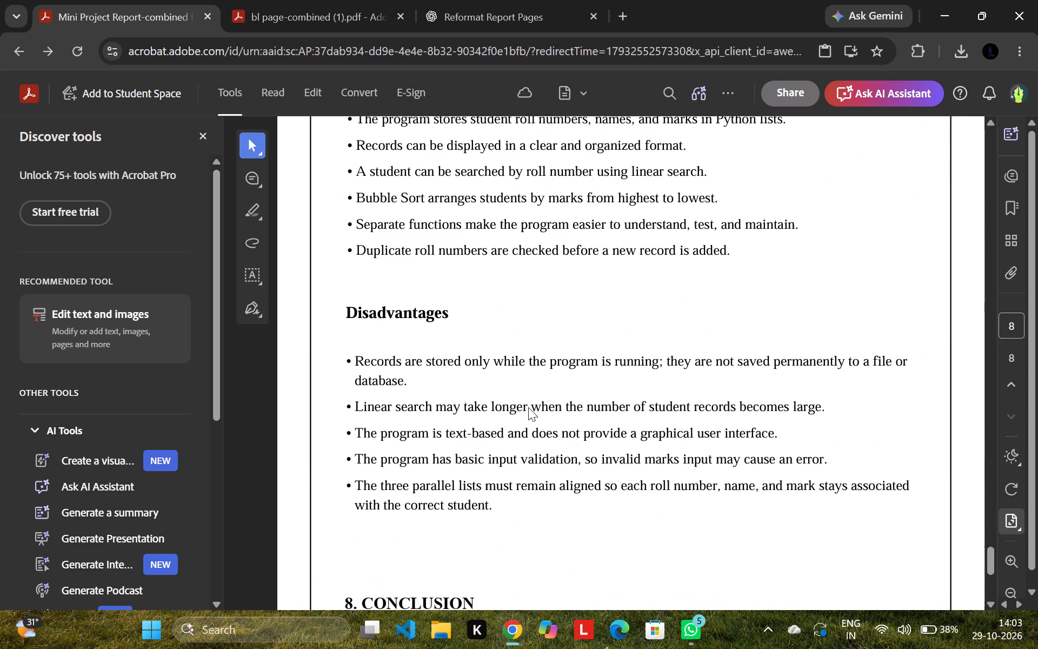
scroll(528, 407, "down", 5)
scroll(527, 408, "up", 6)
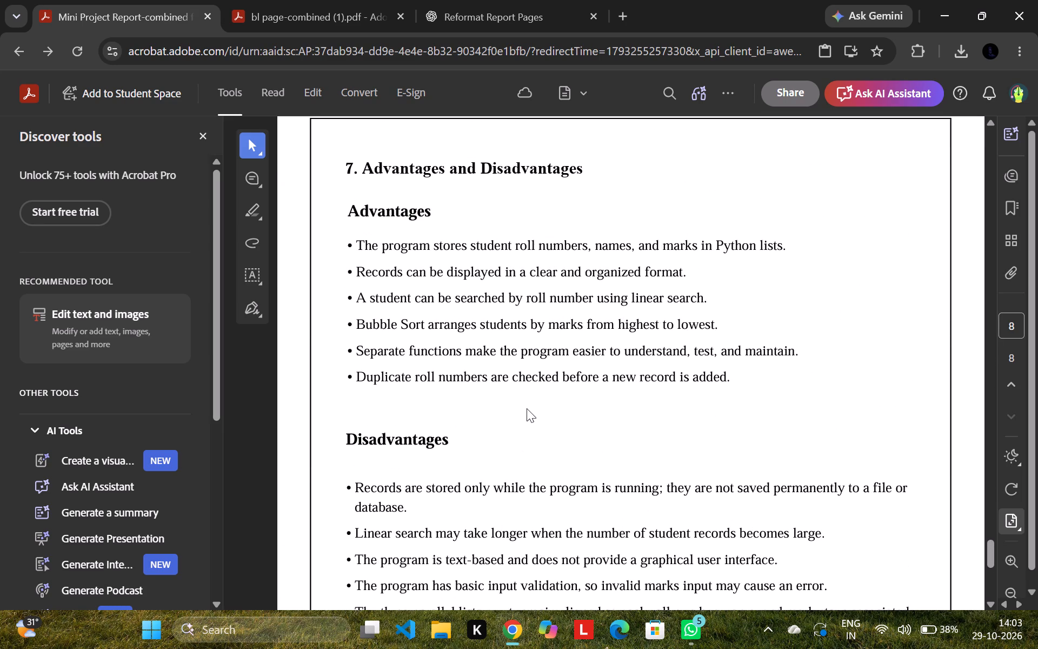
scroll(527, 408, "up", 4)
scroll(527, 408, "down", 10)
On page 8, remove the break between the "8. CONCLUSION" heading and its paragraph, and reinsert it.
left_click(440, 310)
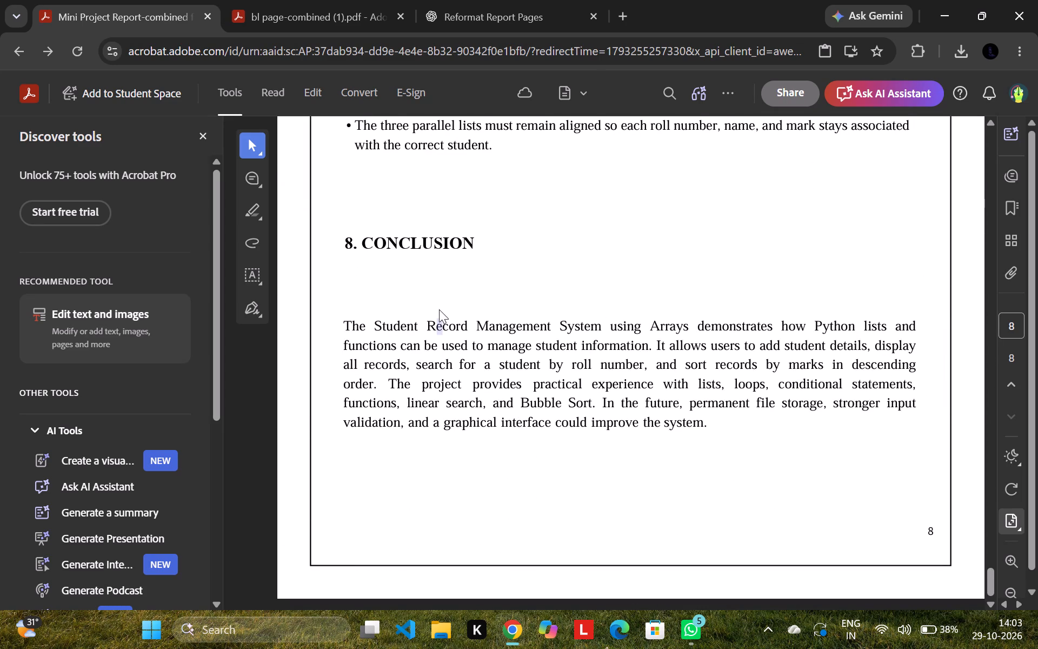
left_click(438, 296)
left_click(312, 92)
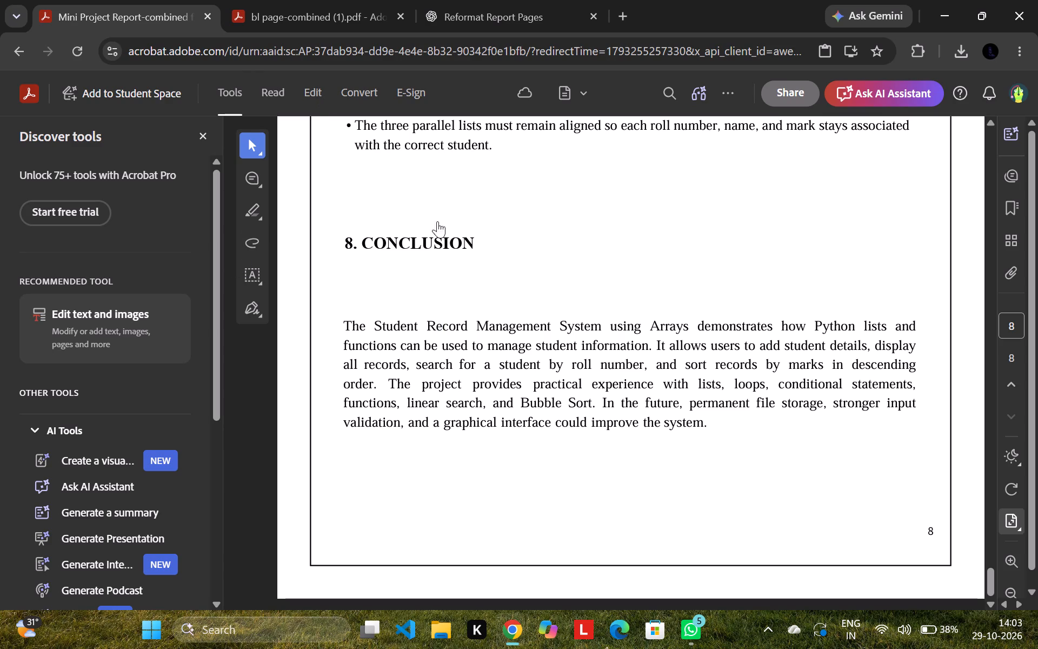
left_click(418, 300)
left_click(405, 300)
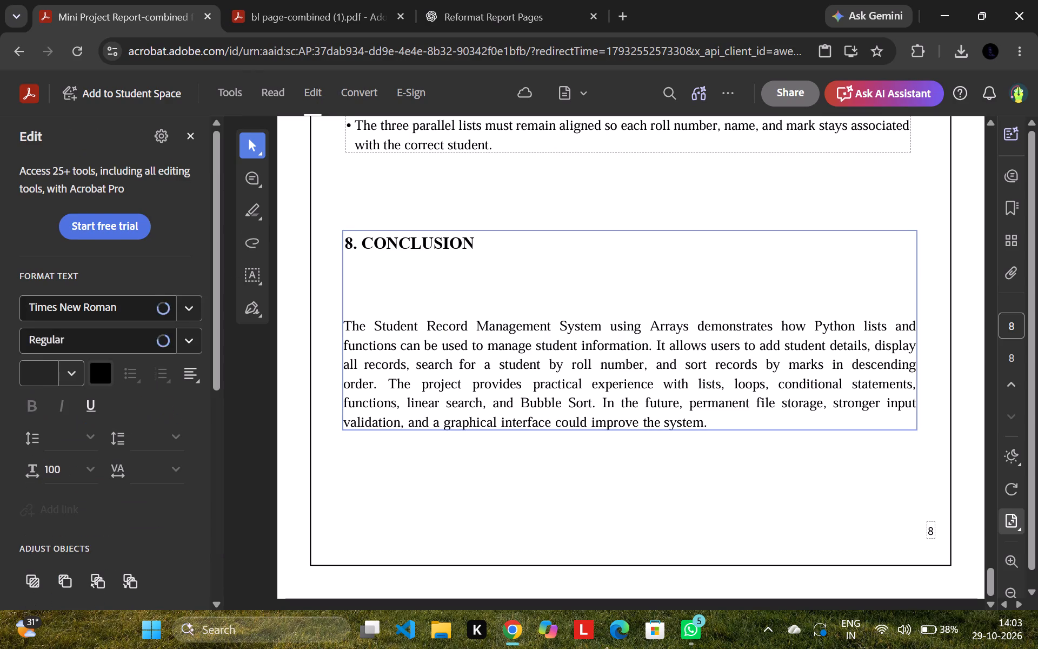
left_click(412, 308)
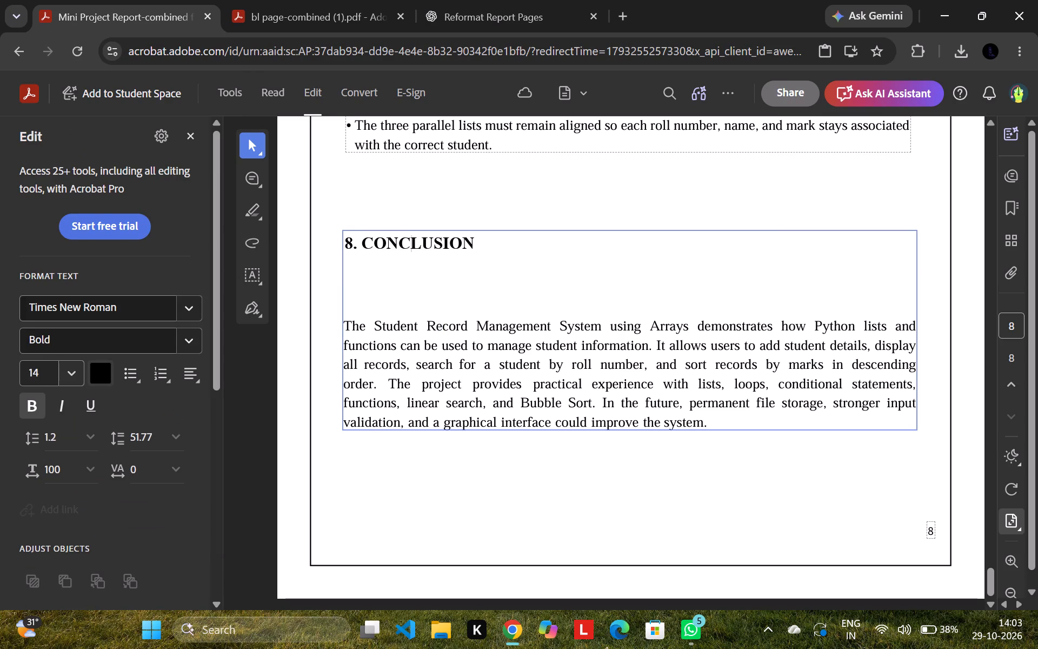
left_click(413, 290)
left_click(502, 252)
left_click(476, 316)
key("Down")
key("Up")
key("Down")
key("Left")
key("Left")
key("Left")
key("Left")
key("Left")
key("Left")
key("Left")
key("Left")
key("Left")
key("Left")
key("Left")
key("Left")
key("Left")
key("Left")
key("Left")
key("Left")
key("Left")
key("Left")
key("Left")
key("Left")
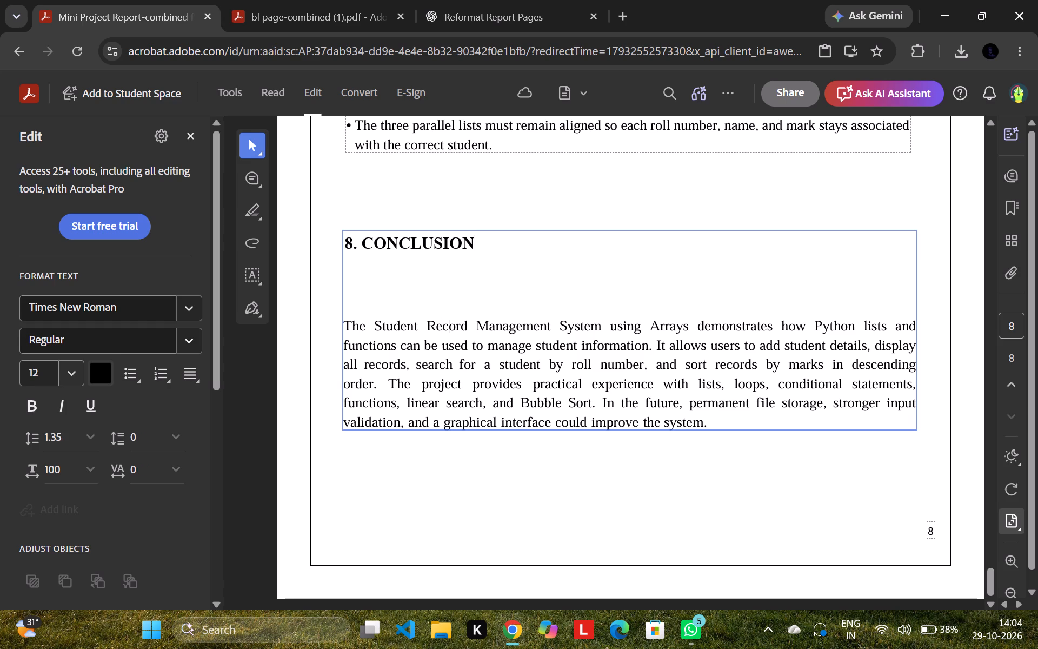
key("Right")
key("Right")
key("Right")
key("Right")
key("BackSpace")
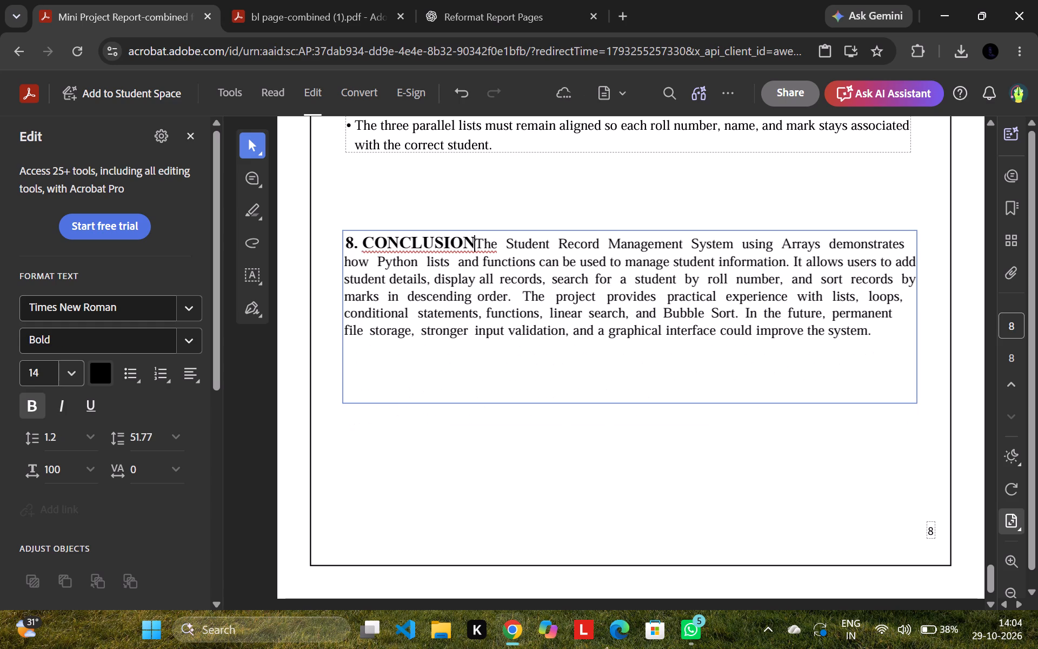
key("Return")
Review the report's last two pages, checking the layout of the Algorithm Summary, Advantages and Disadvantages, and Conclusion sections.
left_click(563, 143)
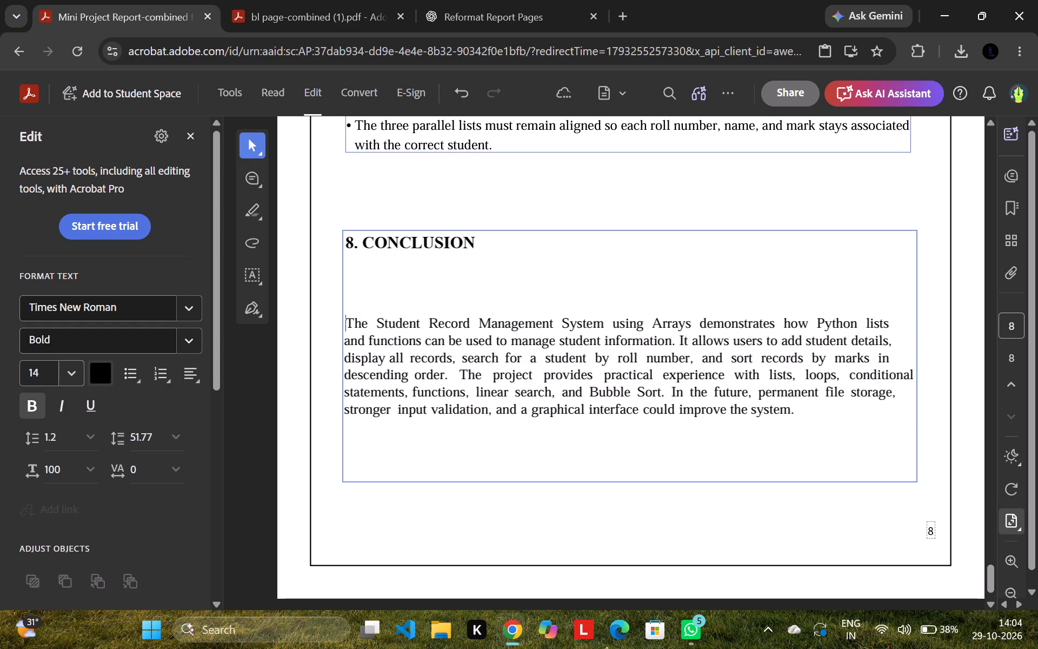
left_click(551, 171)
scroll(530, 296, "up", 5)
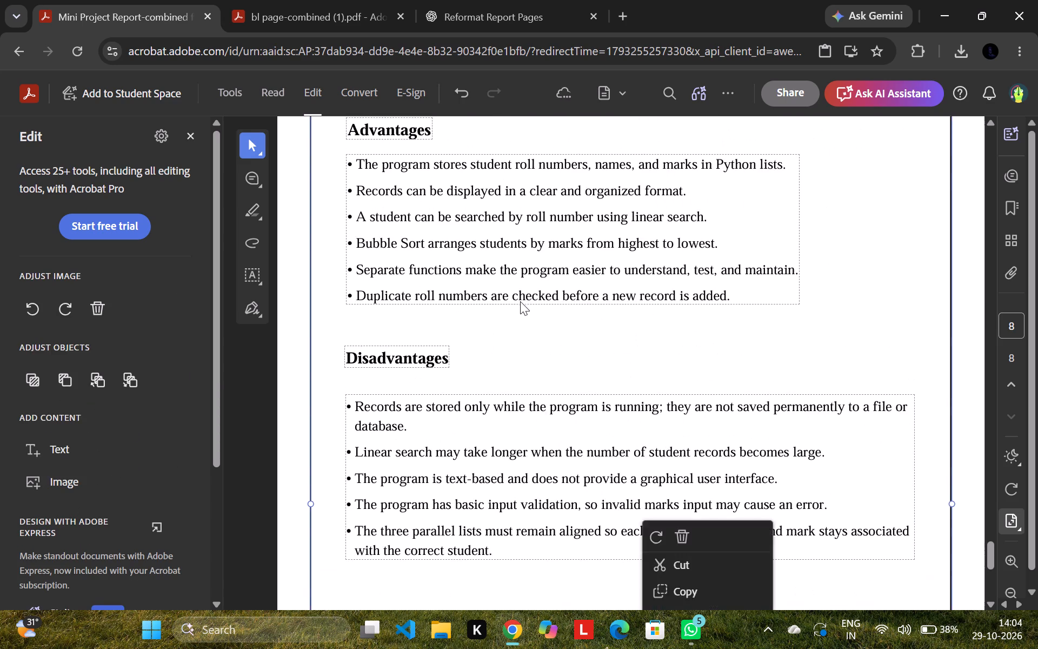
scroll(520, 301, "up", 8)
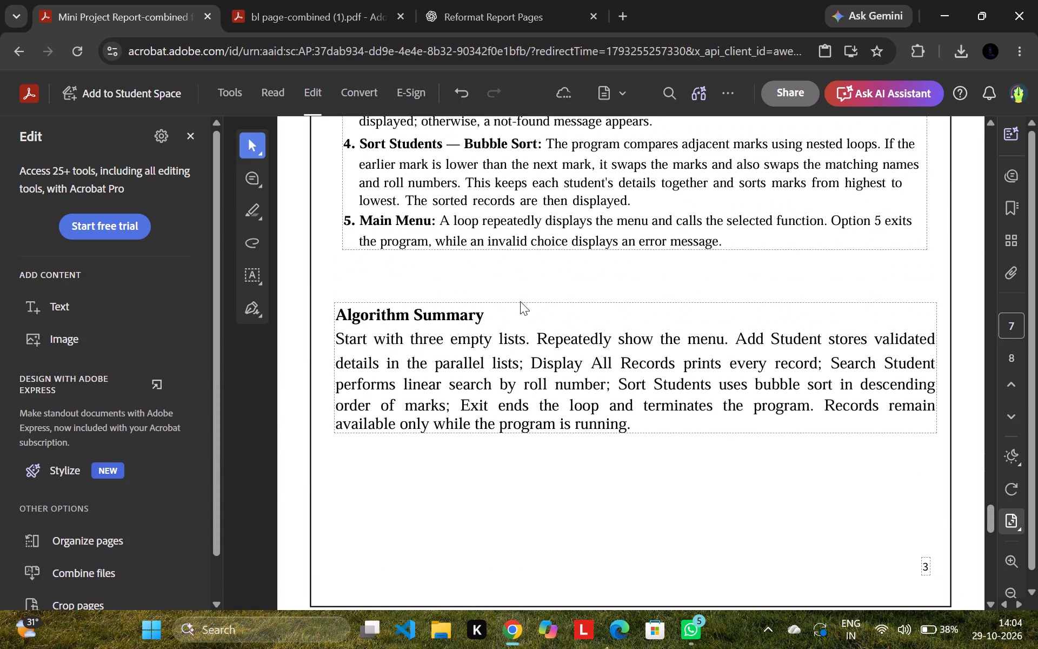
scroll(520, 301, "up", 1)
scroll(520, 301, "down", 6)
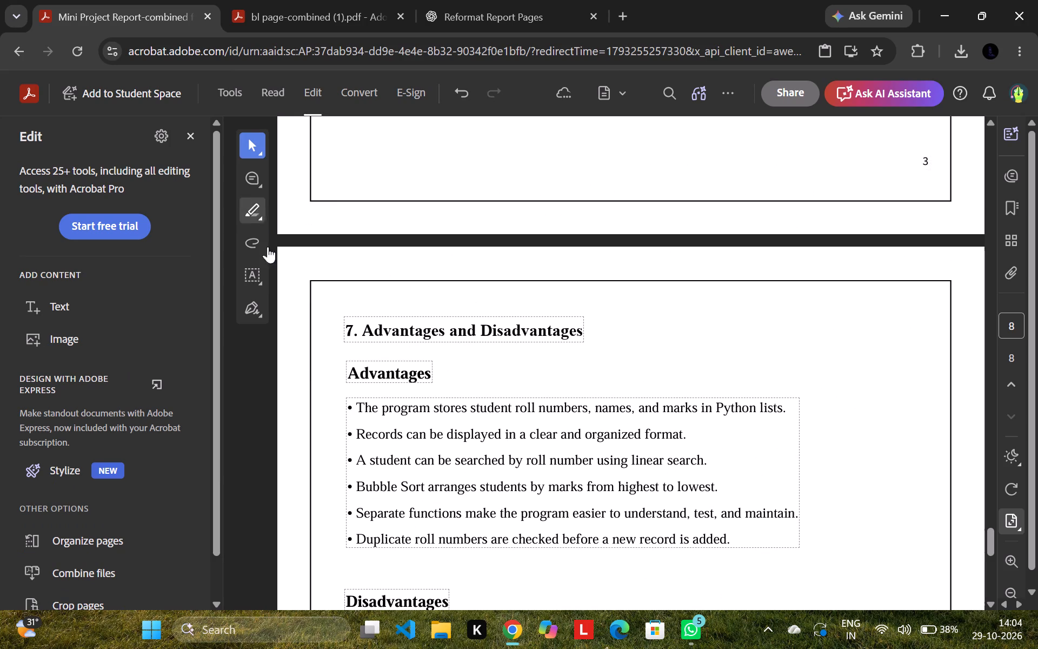
left_click(244, 380)
scroll(482, 266, "down", 2)
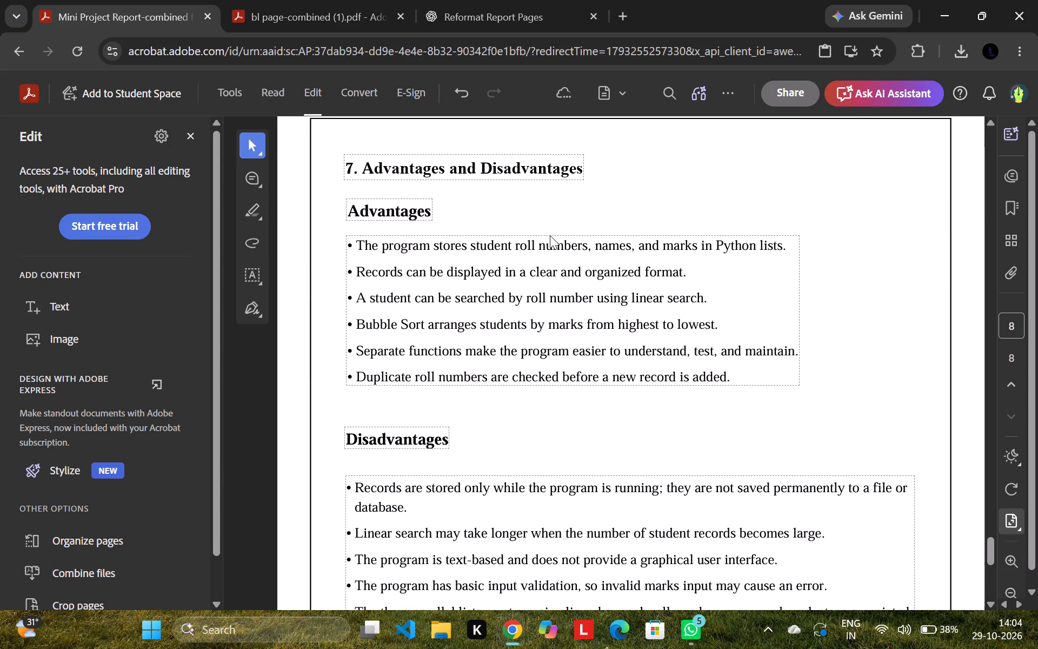
scroll(667, 273, "down", 11)
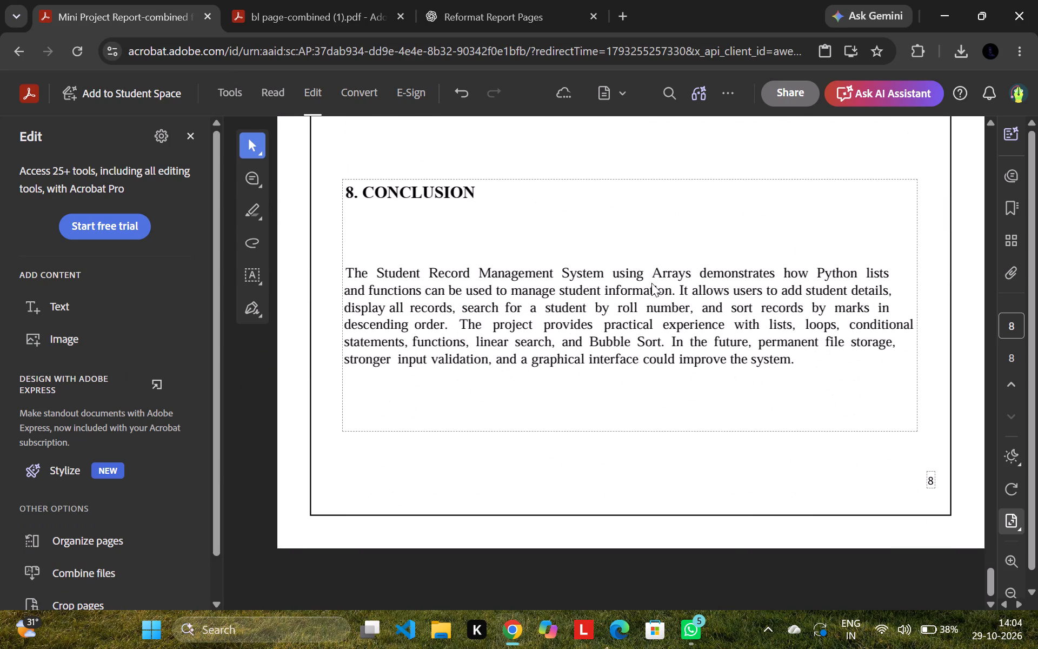
scroll(649, 283, "up", 2)
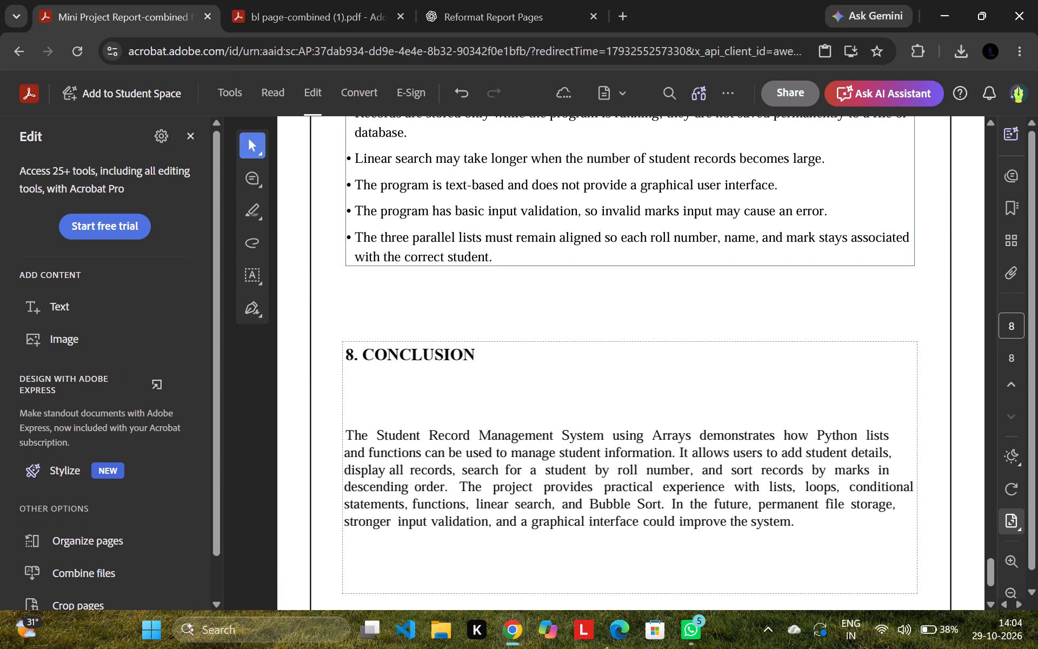
left_click(728, 98)
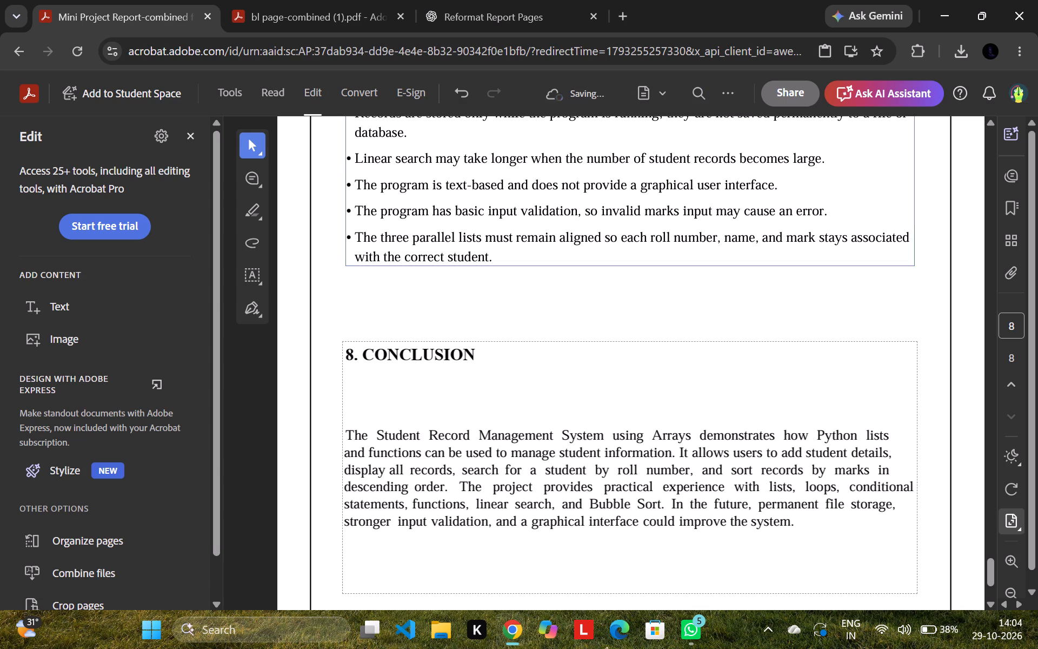
scroll(656, 349, "up", 6)
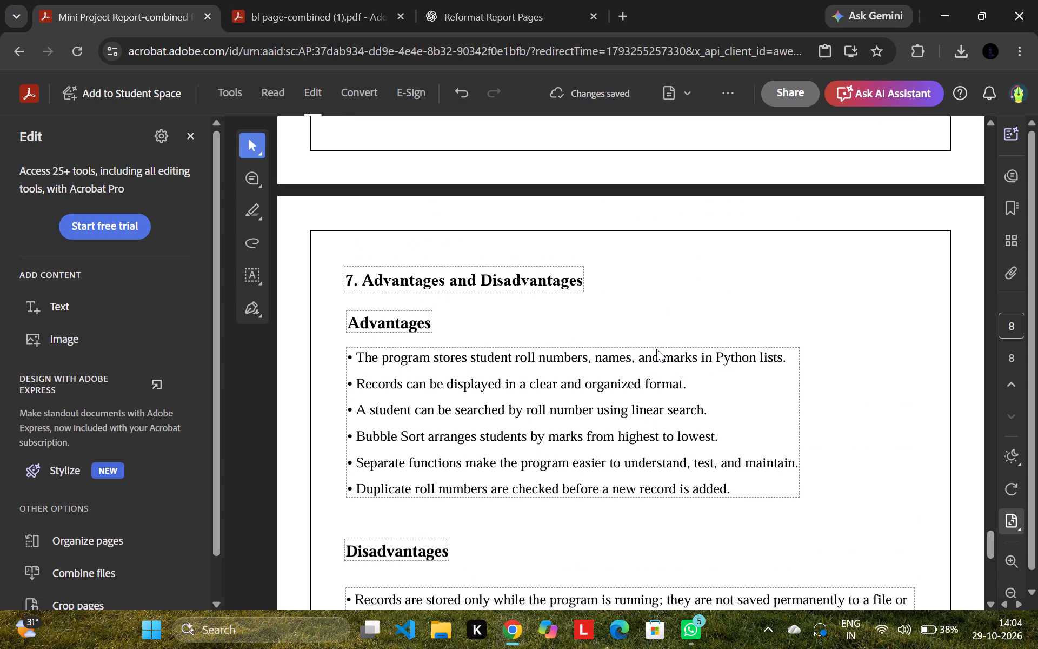
scroll(494, 297, "down", 5)
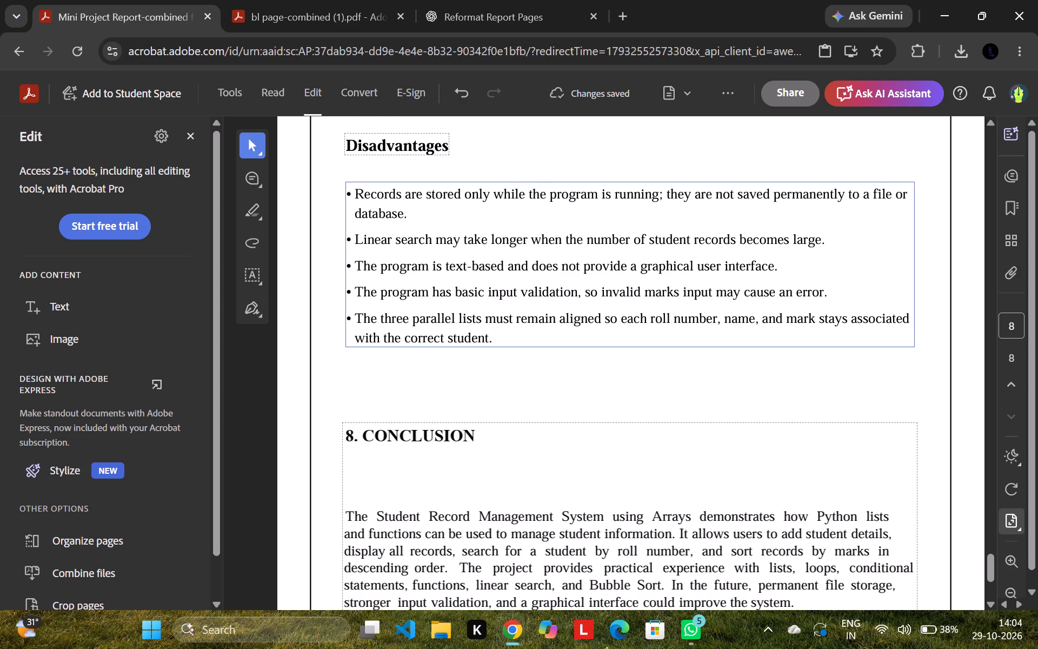
scroll(491, 320, "down", 1)
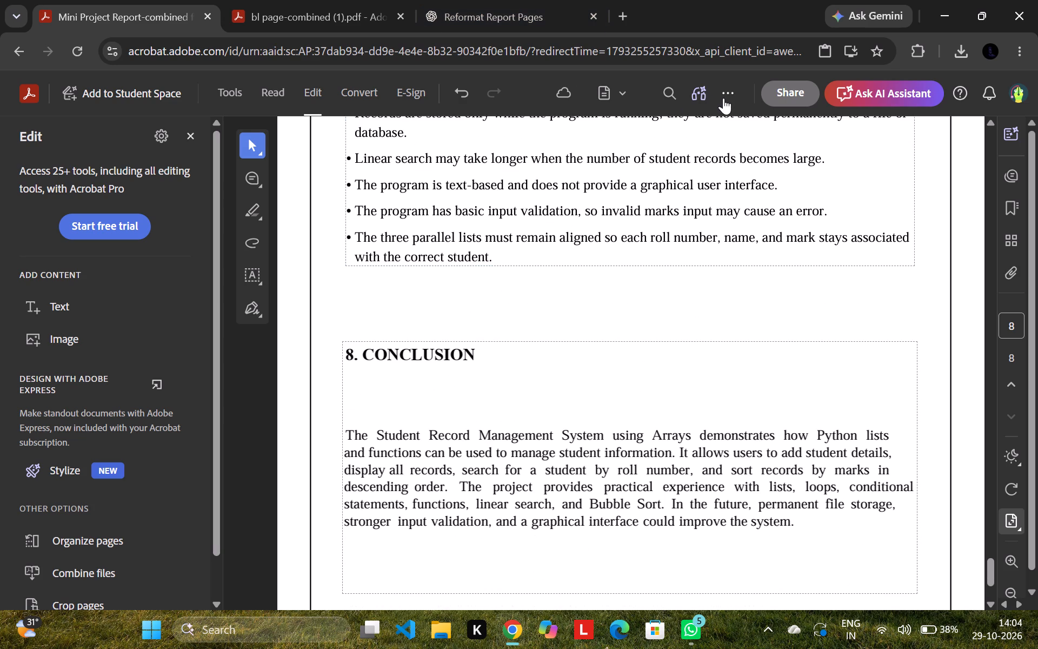
Print only page 8 of the report with Microsoft Print to PDF, saving it in Downloads as "8th pg".
left_click(723, 96)
left_click(646, 160)
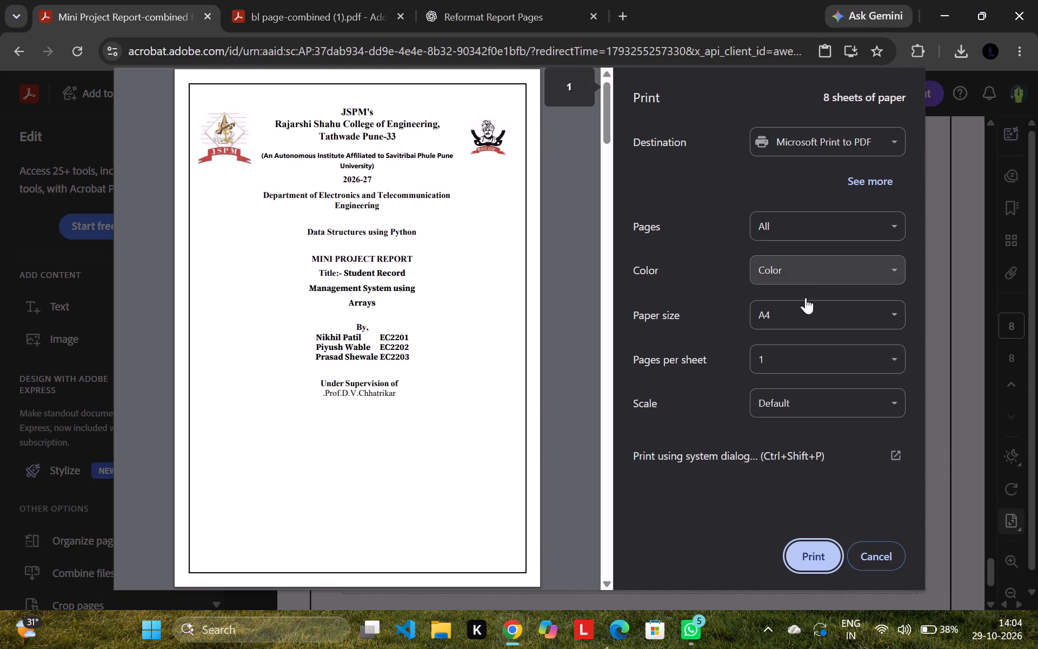
left_click(806, 224)
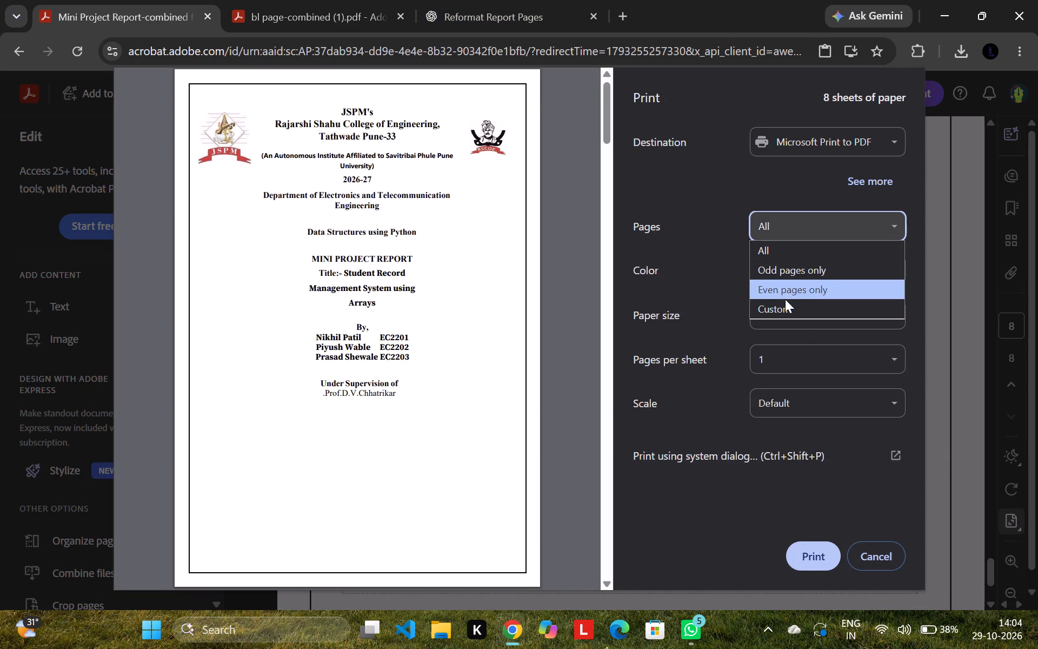
left_click(783, 303)
left_click(787, 262)
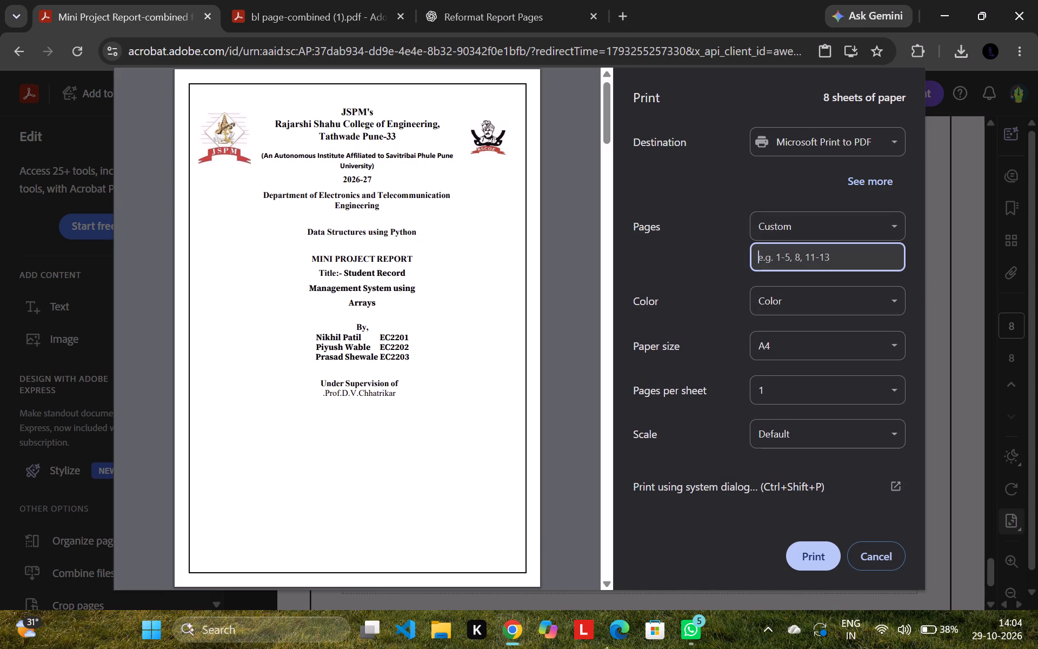
key("8")
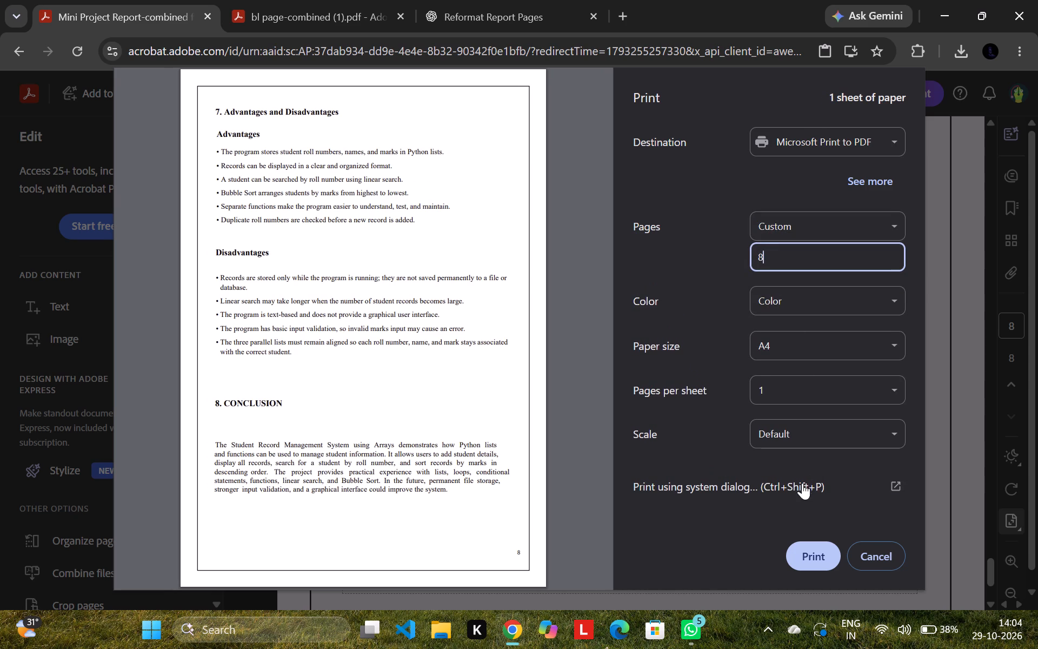
left_click(821, 558)
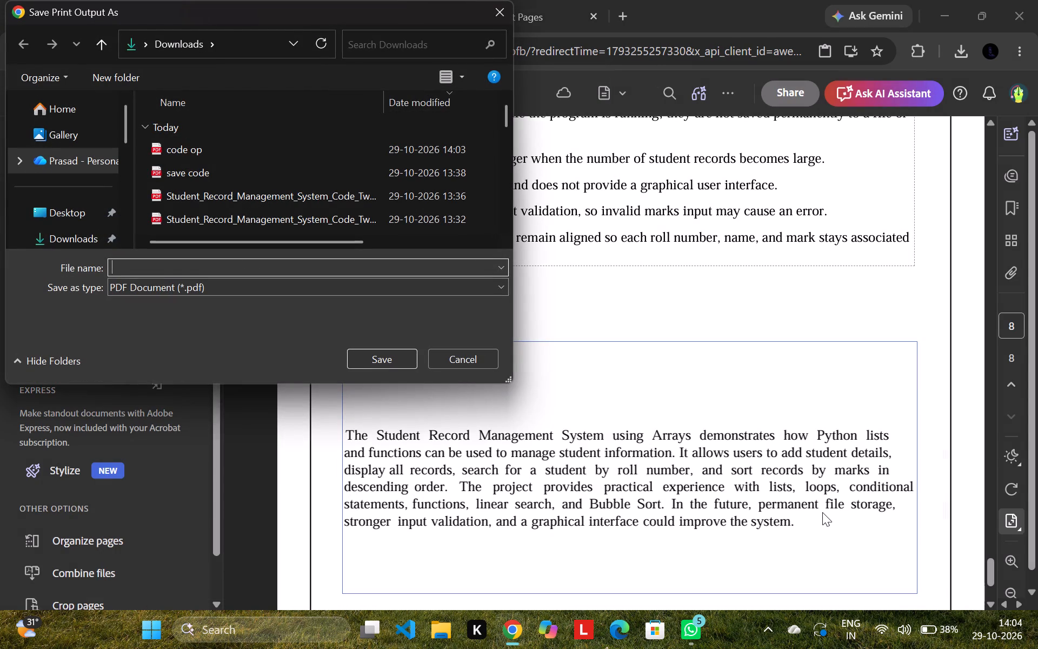
type("8th pg")
key("Return")
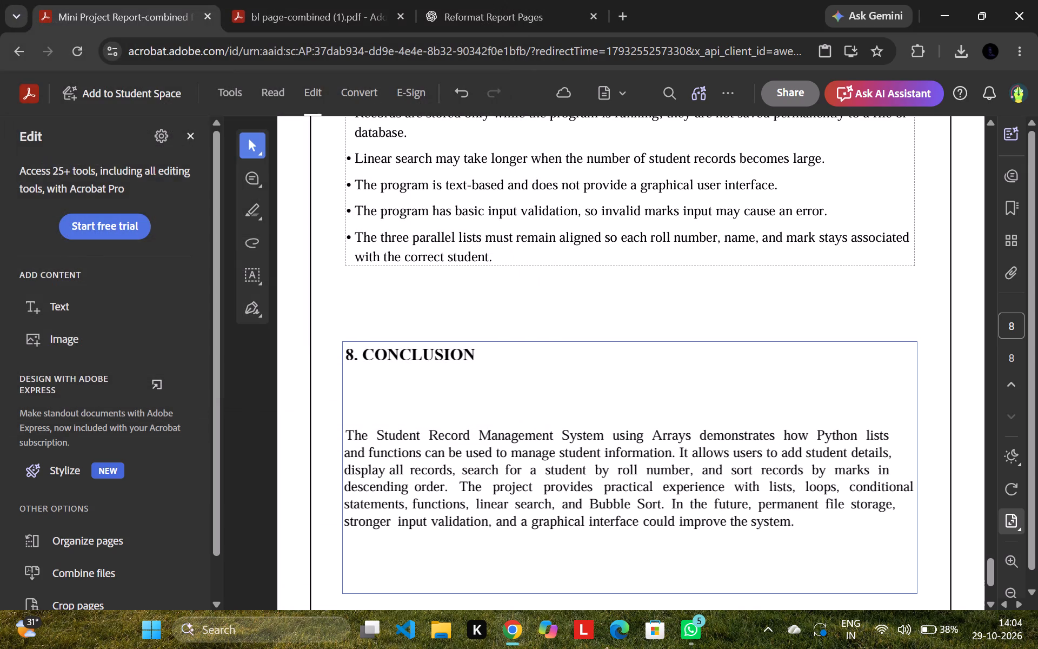
Close the Mini Project Report and start the Combine files tool from the Acrobat home page.
left_click(203, 17)
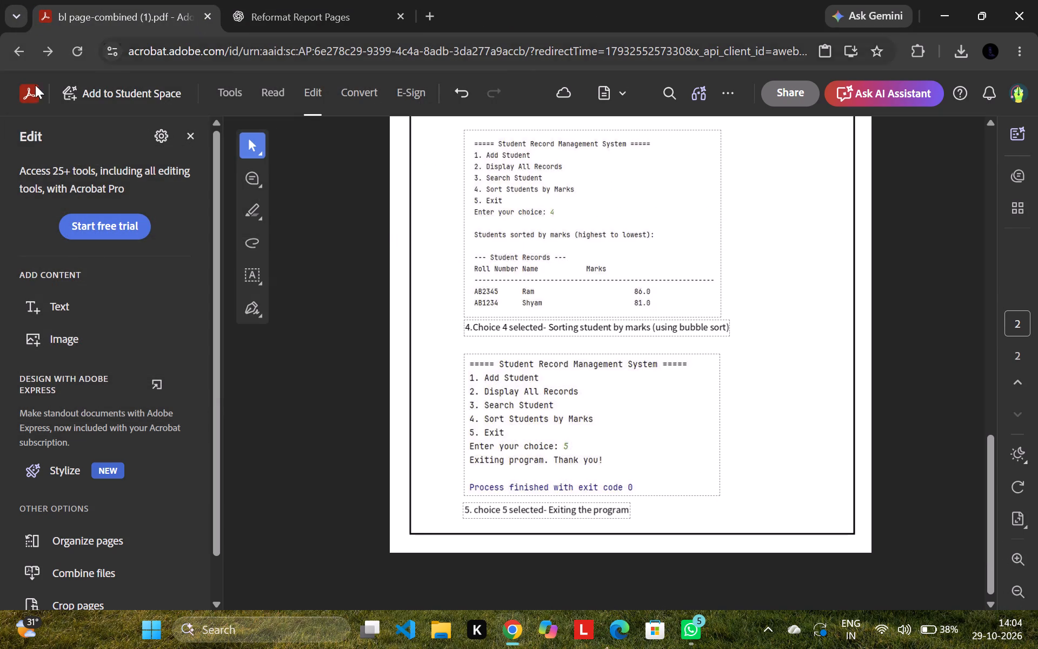
right_click(25, 92)
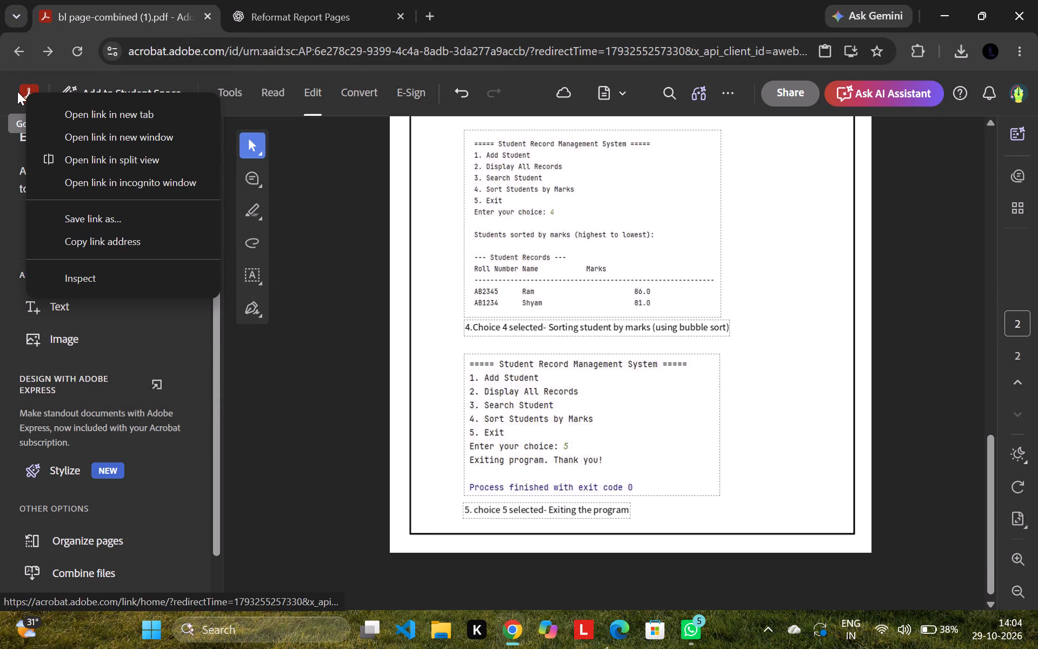
left_click(21, 92)
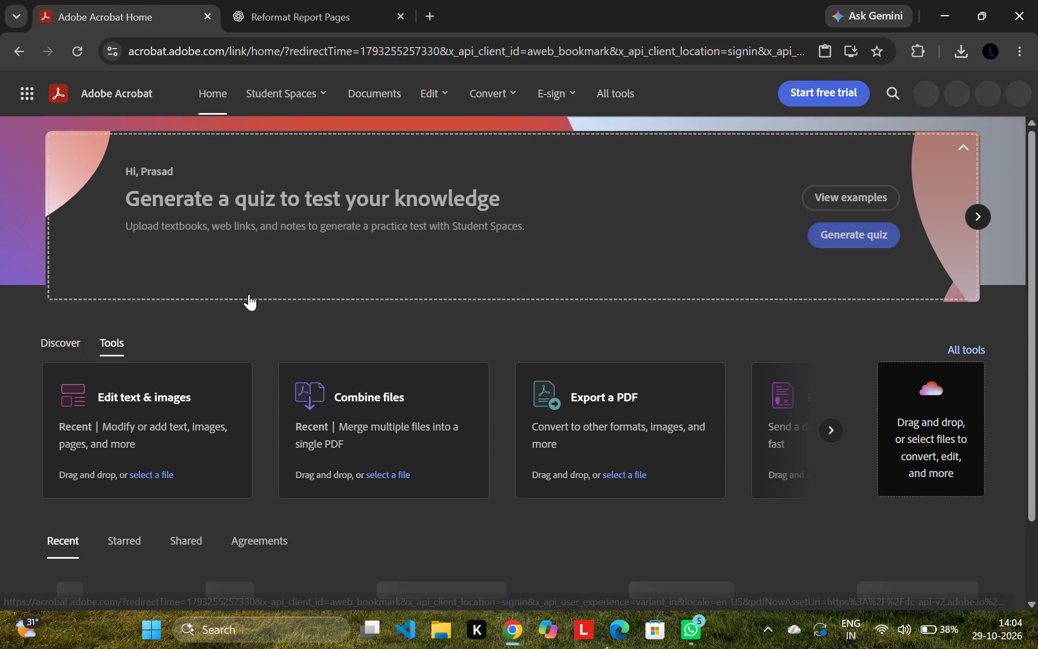
left_click(426, 430)
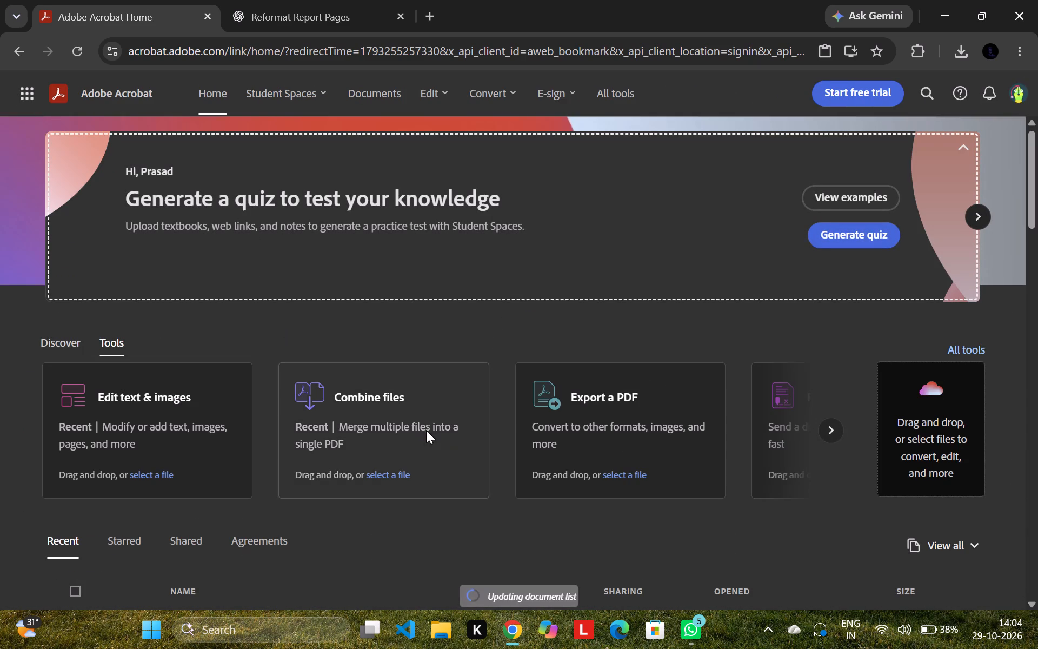
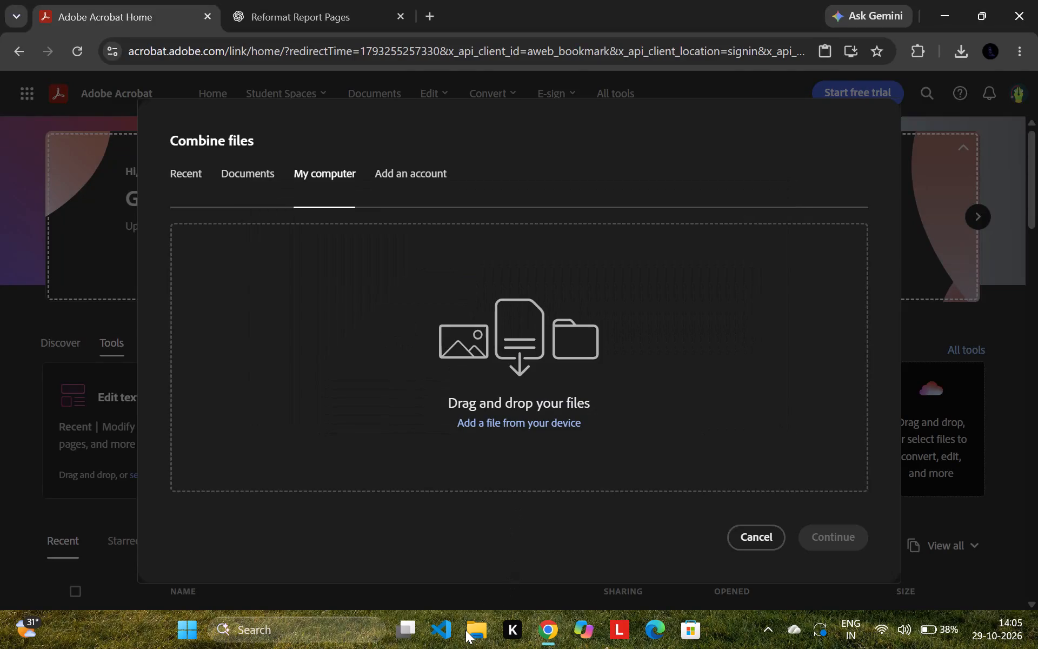
Add the Student_Record_Management_Introduction PDF from the Downloads folder as the first file to combine.
left_click(465, 630)
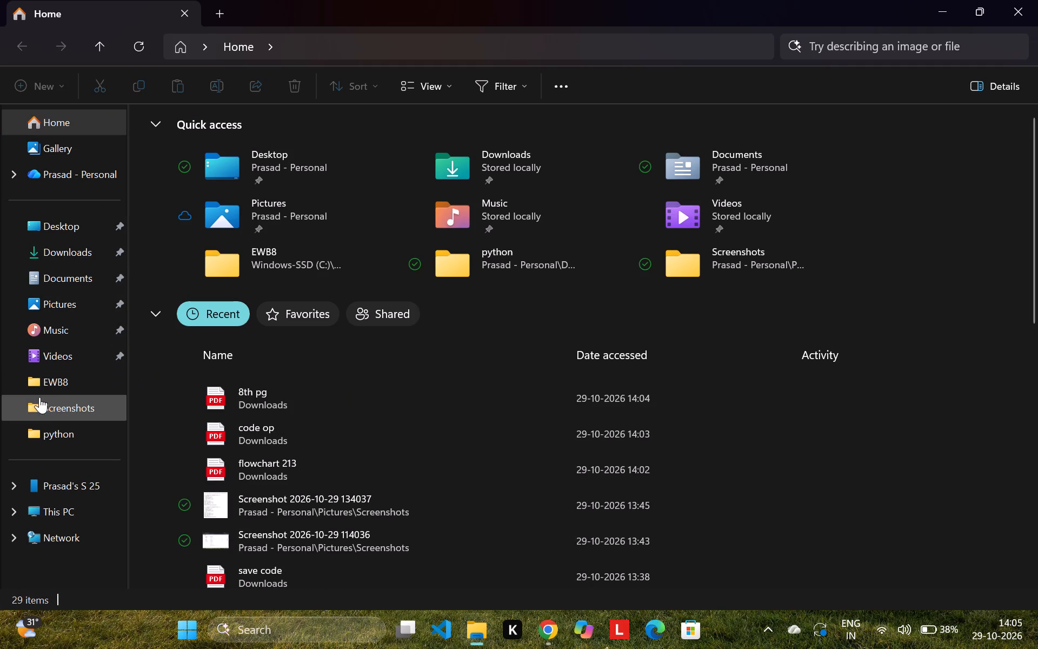
left_click(52, 289)
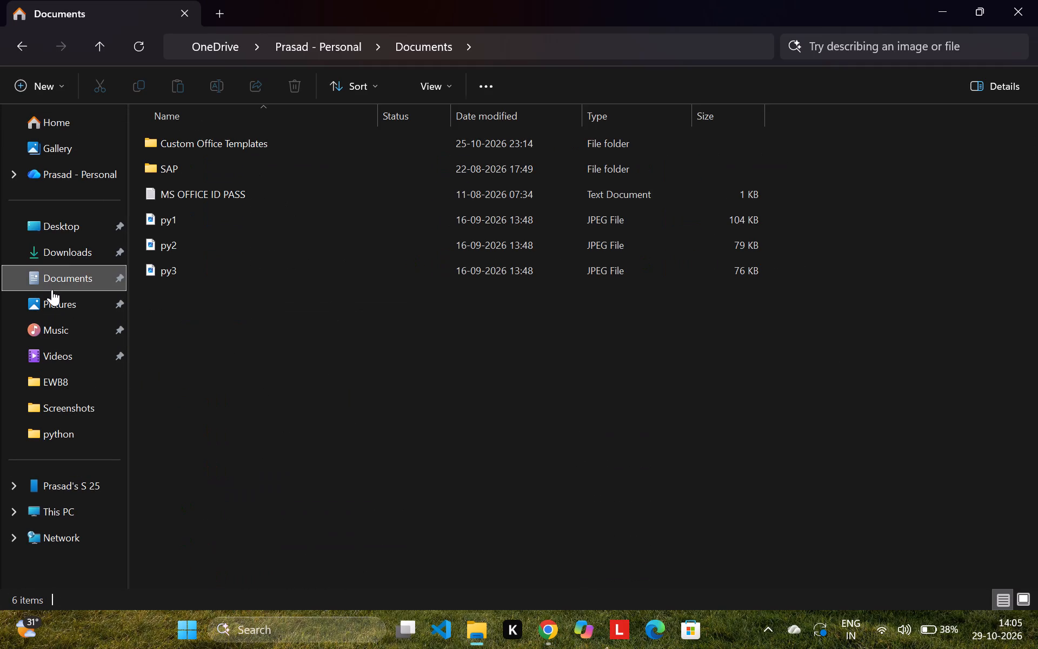
left_click(68, 249)
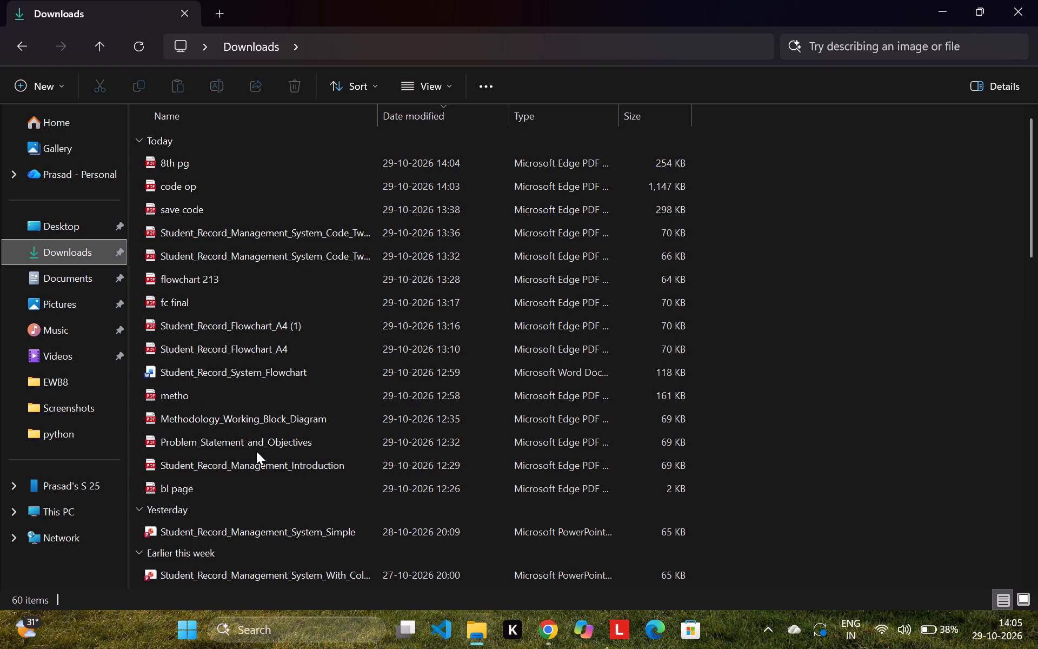
left_click_drag(243, 462, 222, 458)
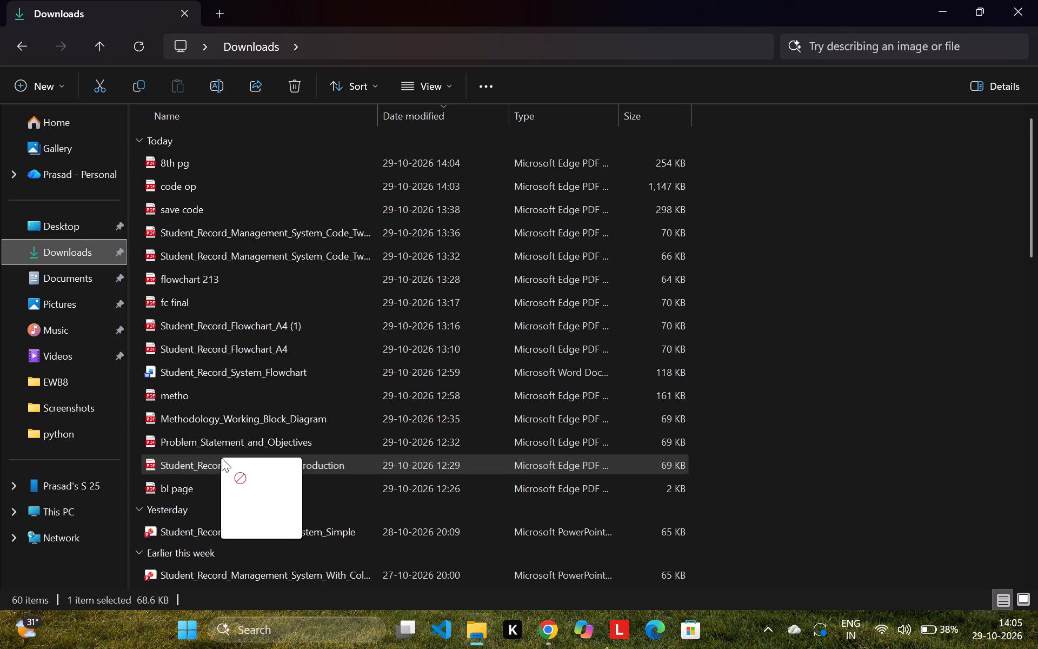
left_click_drag(222, 458, 374, 361)
key("alt+Tab")
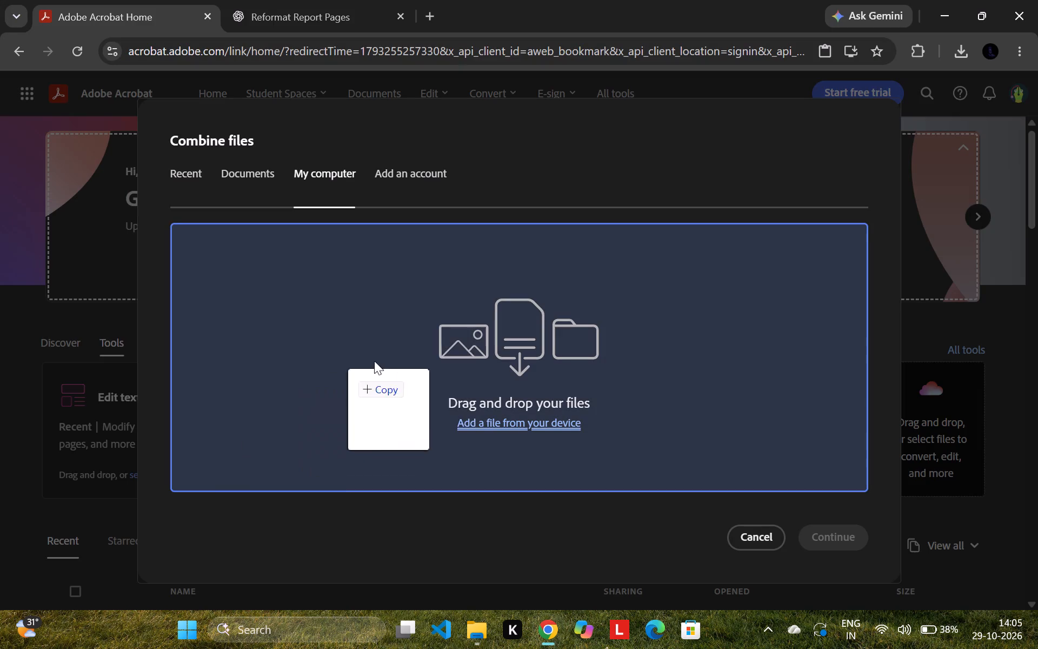
left_click_drag(374, 361, 396, 314)
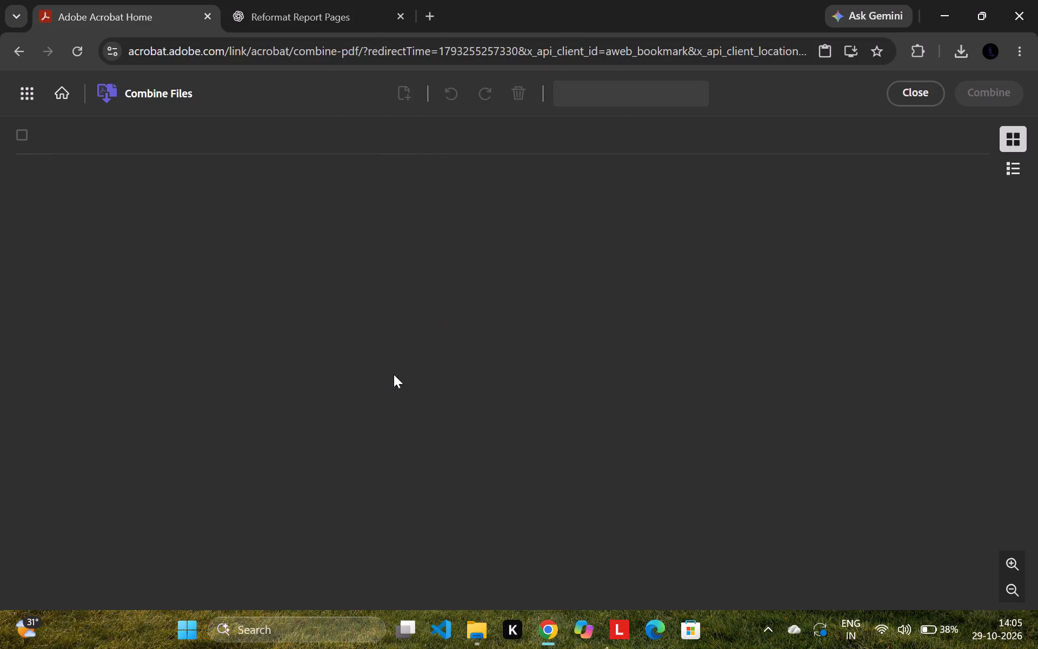
Add the Problem_Statement_and_Objectives PDF from Downloads to the files being combined.
key("alt+Tab")
left_click_drag(283, 441, 236, 429)
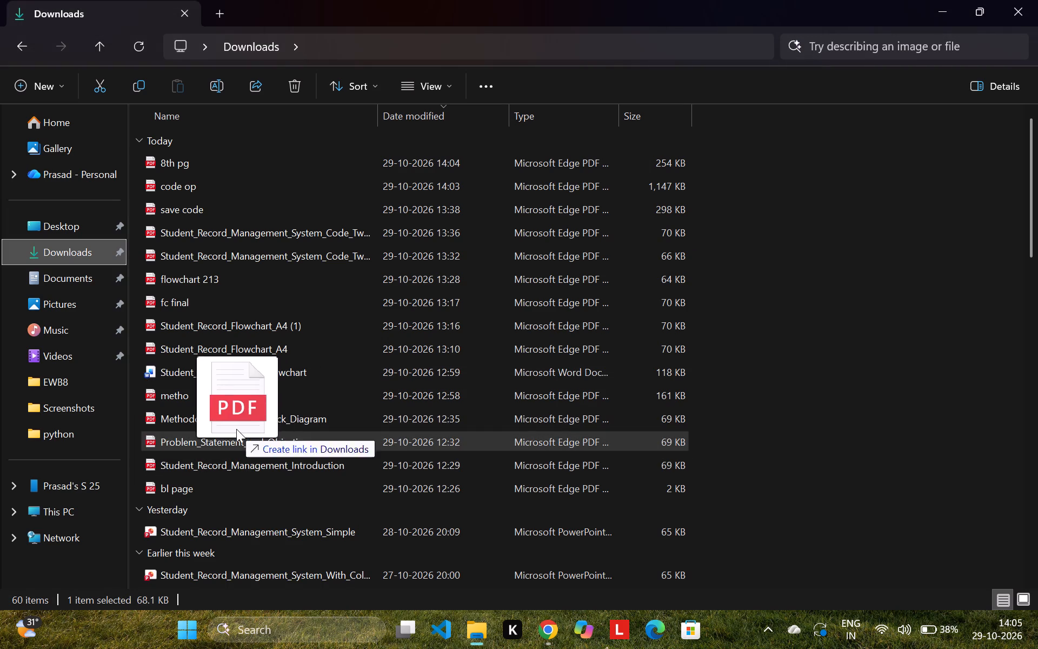
key("alt+Tab")
left_click_drag(236, 429, 462, 345)
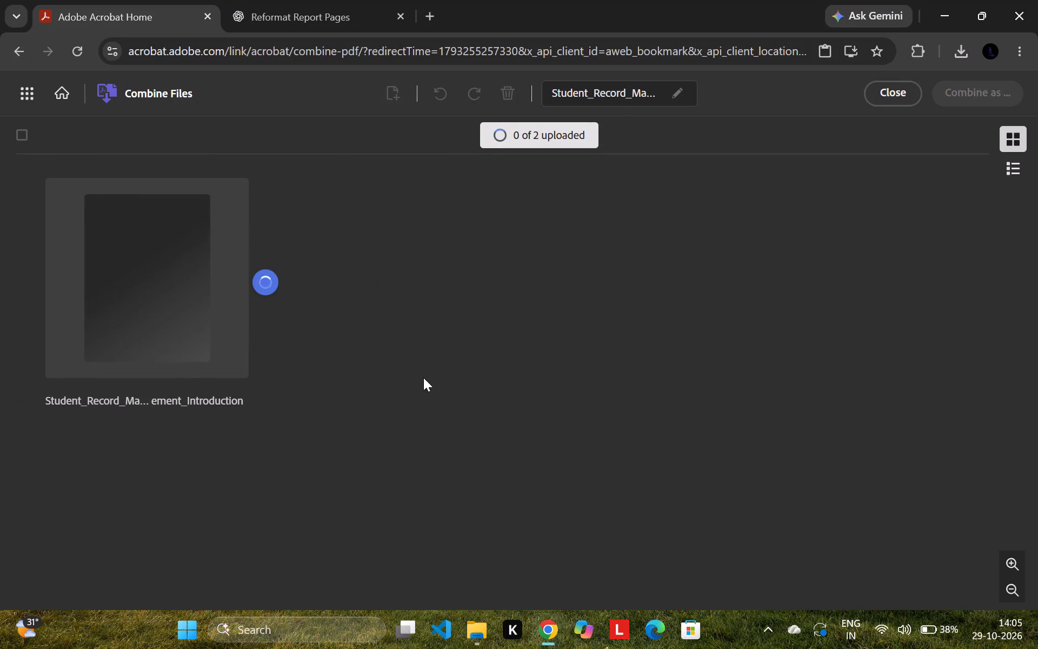
Open the metho and Methodology_Working_Block_Diagram PDFs from Downloads in turn and compare their block diagram pages.
key("alt+Tab")
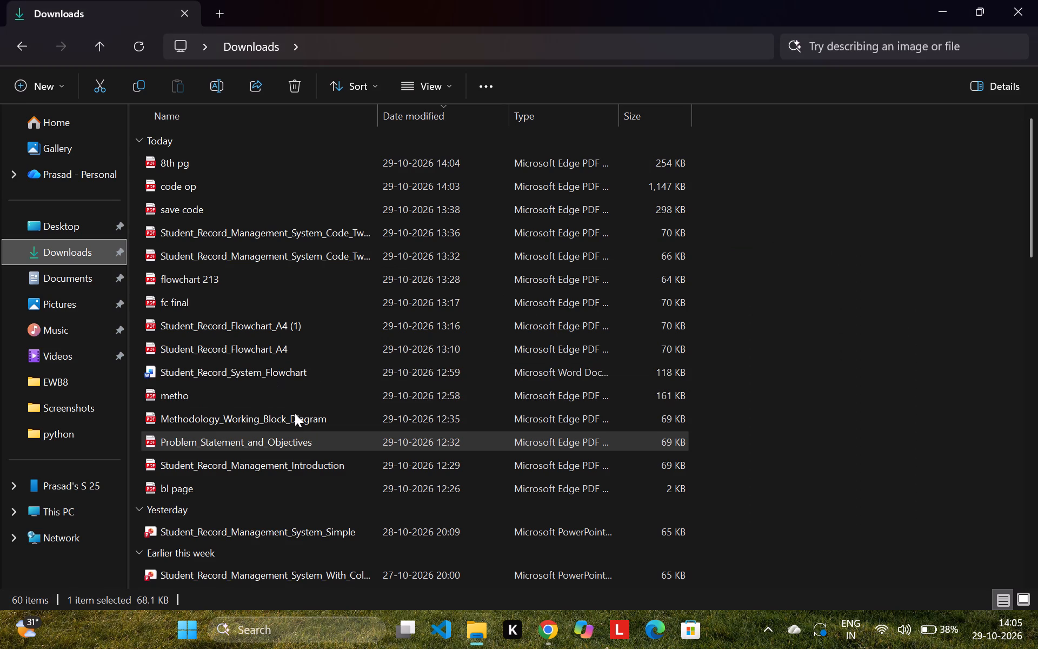
double_click(315, 391)
scroll(582, 339, "down", 10)
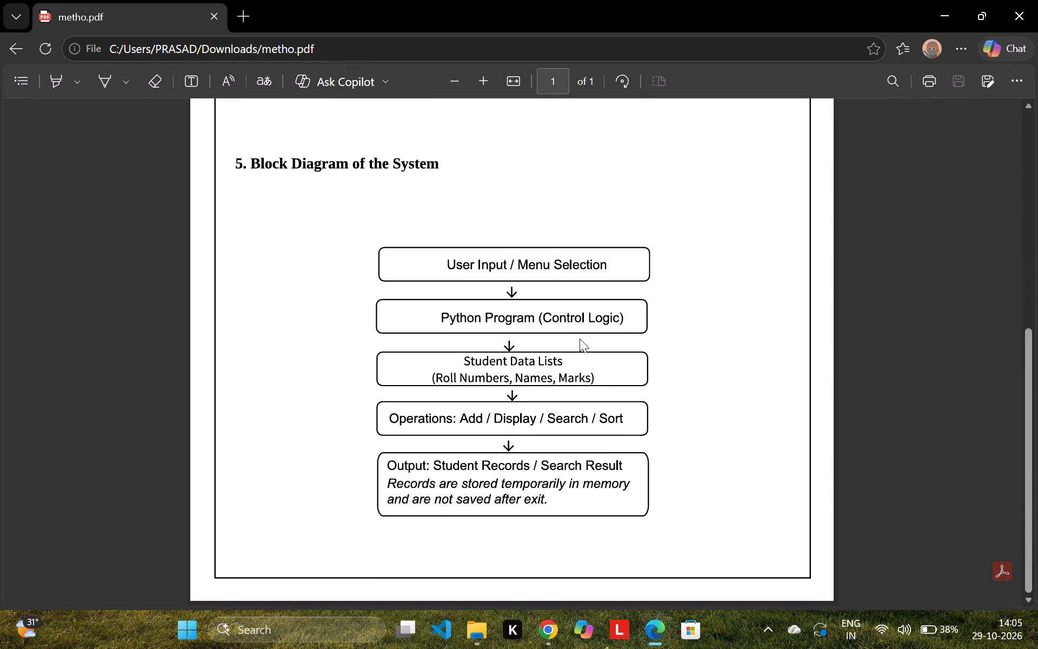
left_click(1034, 0)
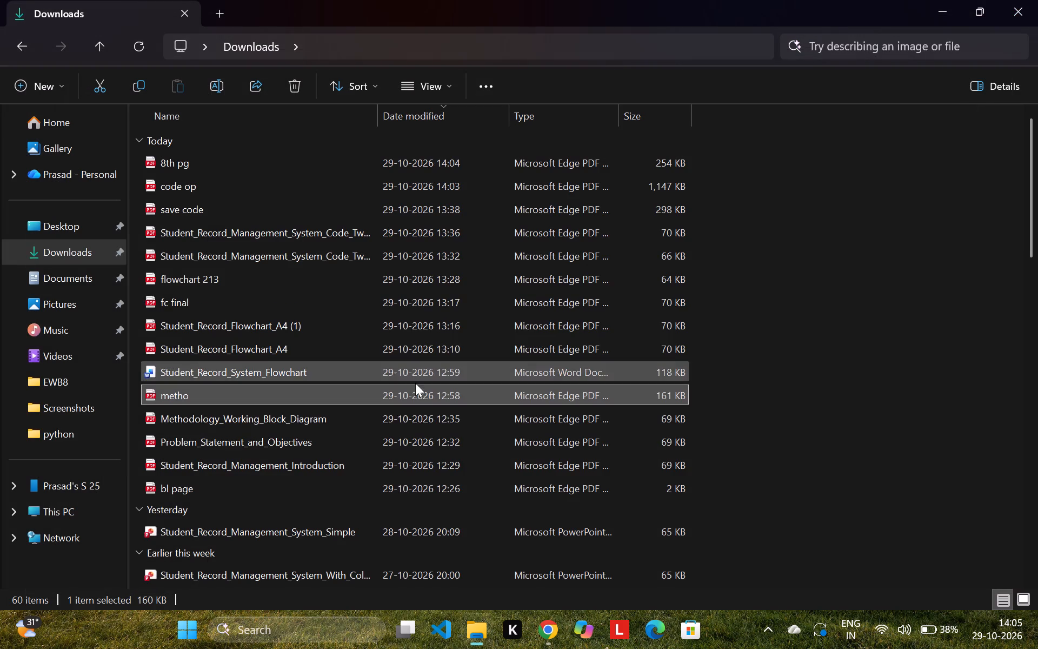
double_click(314, 416)
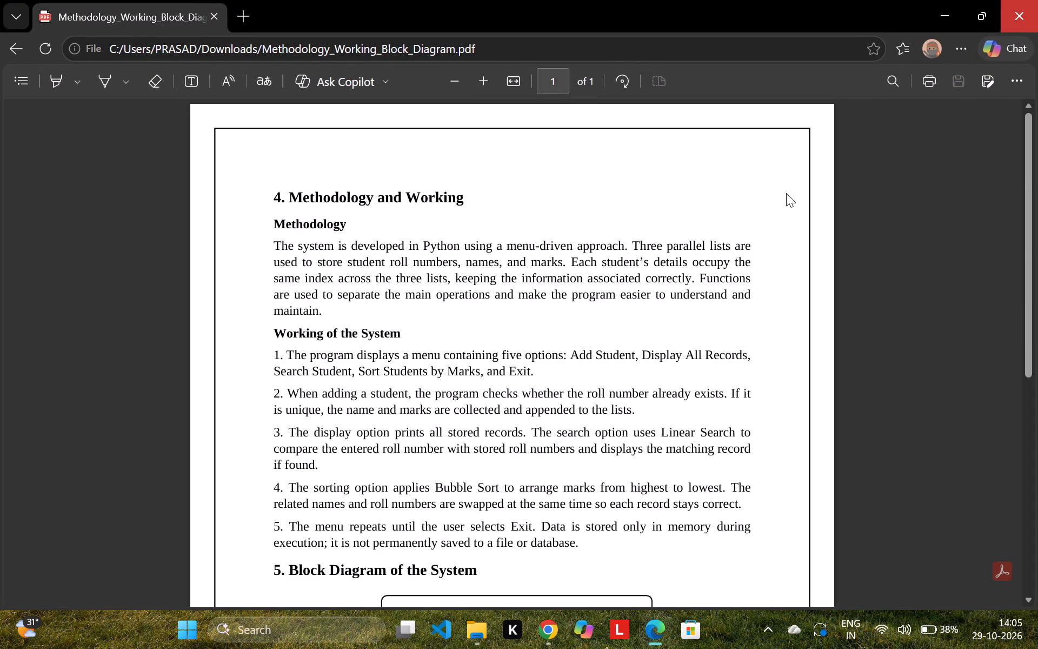
scroll(558, 337, "down", 5)
left_click(981, 58)
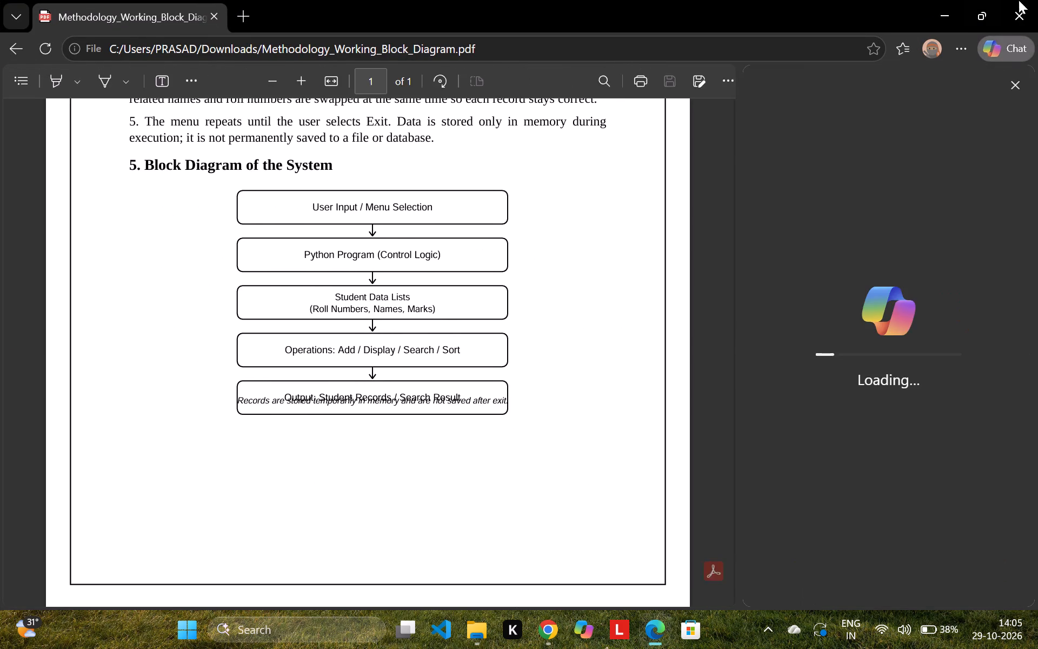
left_click(1019, 0)
Add the metho PDF to the combine set, placed after Problem_Statement_and_Objectives.
left_click_drag(239, 394, 219, 387)
left_click_drag(240, 397, 228, 388)
key("alt+Tab")
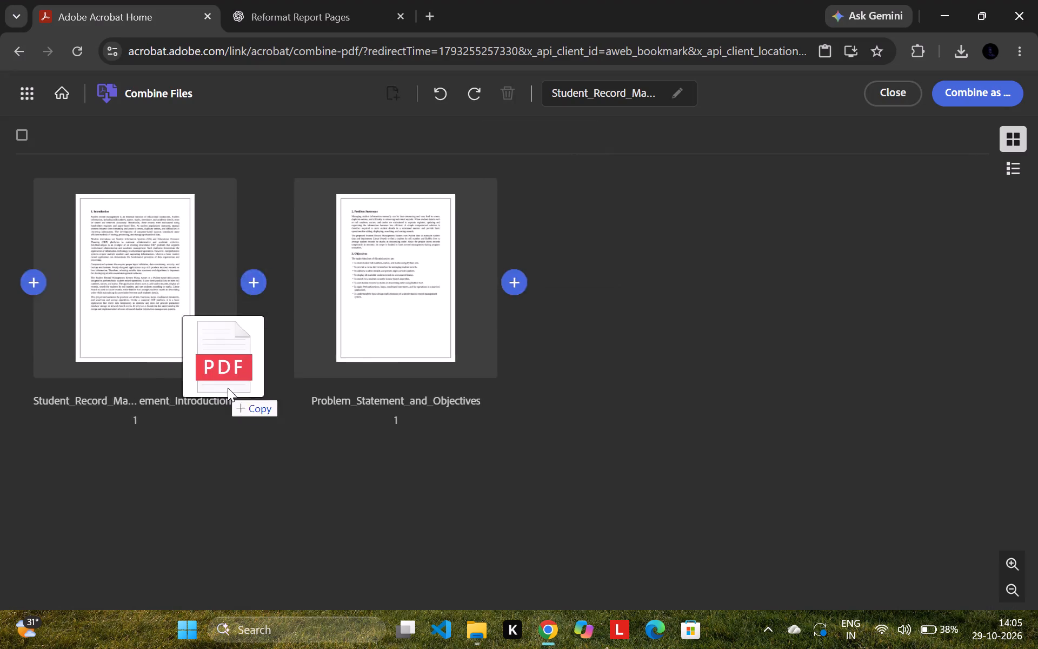
left_click_drag(228, 388, 694, 314)
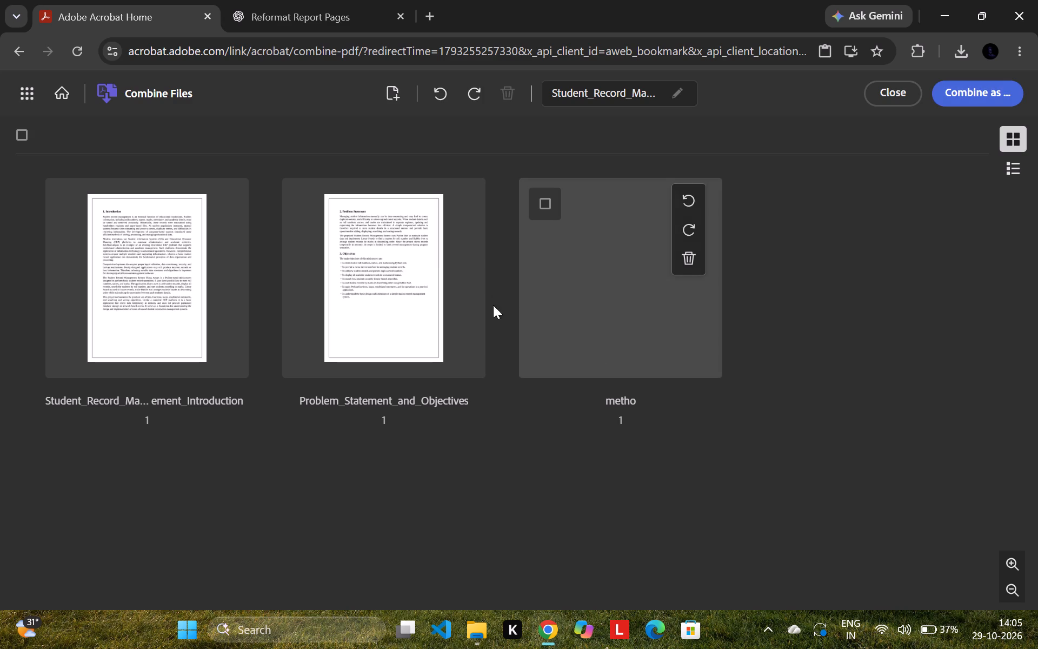
left_click(363, 260)
scroll(378, 261, "up", 3)
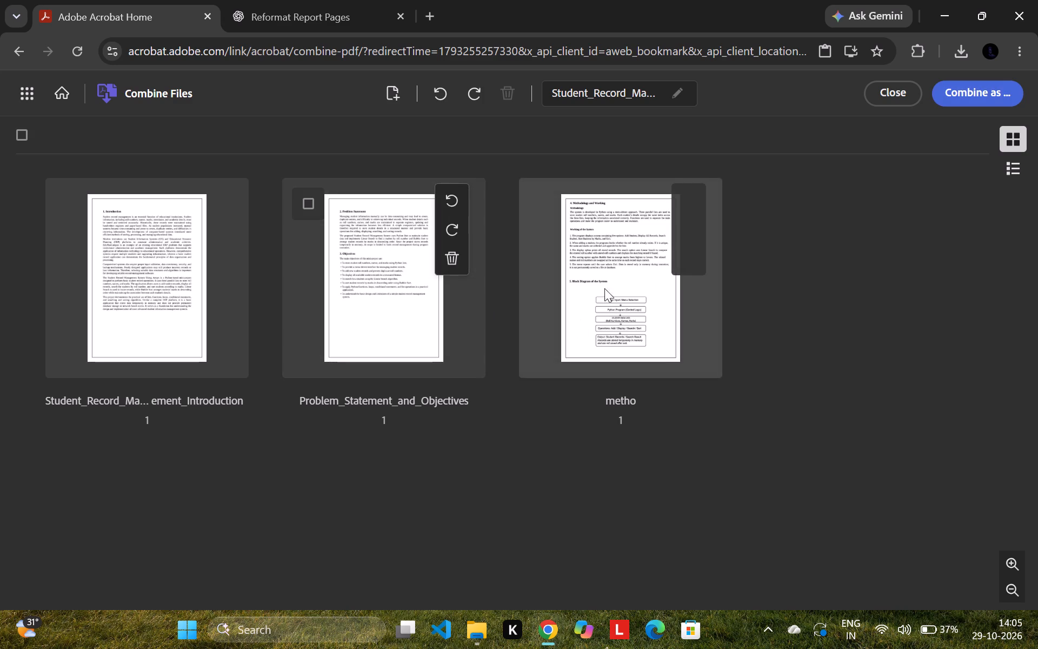
Check the flowchart 213 PDF in Downloads and add it to the combine set after metho.
key("alt+Tab")
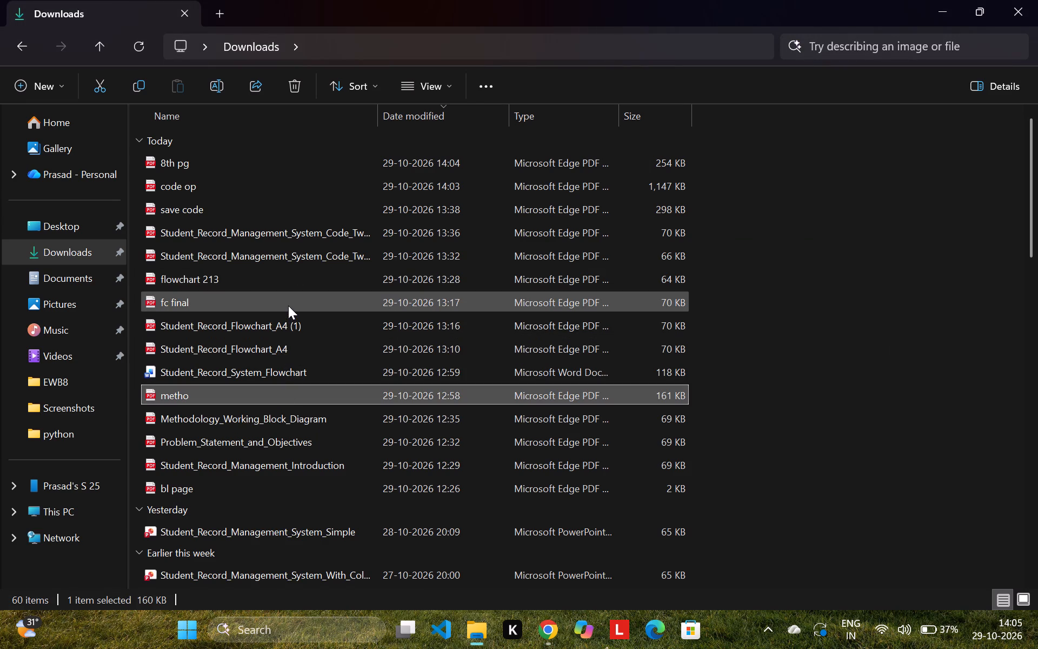
double_click(298, 278)
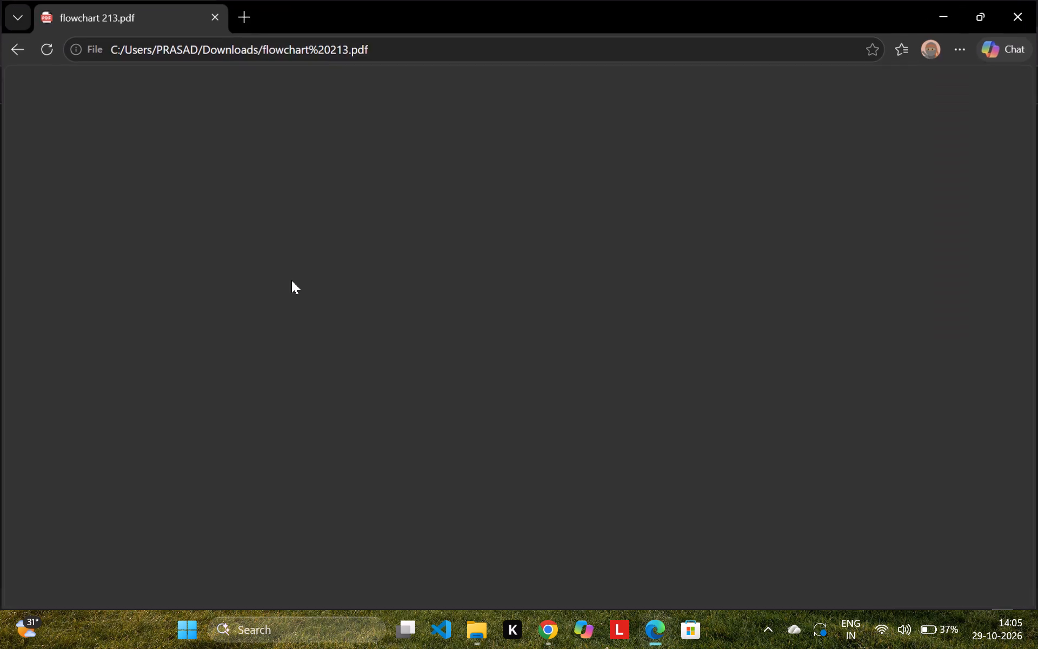
scroll(450, 349, "up", 14)
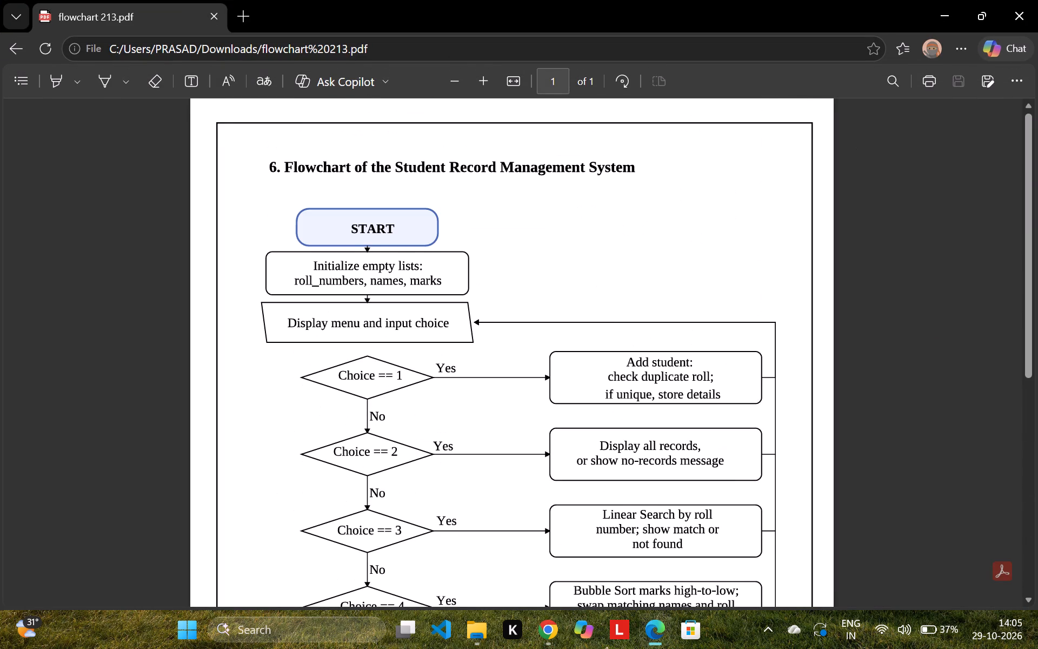
left_click(1037, 0)
left_click_drag(311, 274, 882, 294)
key("alt+Tab")
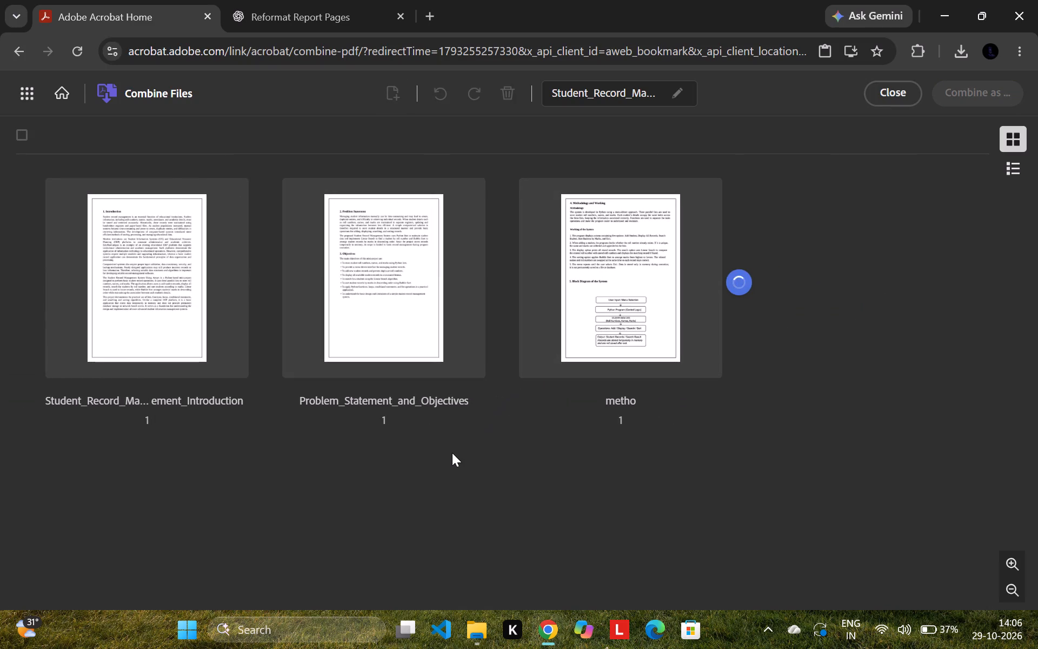
scroll(452, 453, "up", 4)
scroll(452, 453, "down", 3)
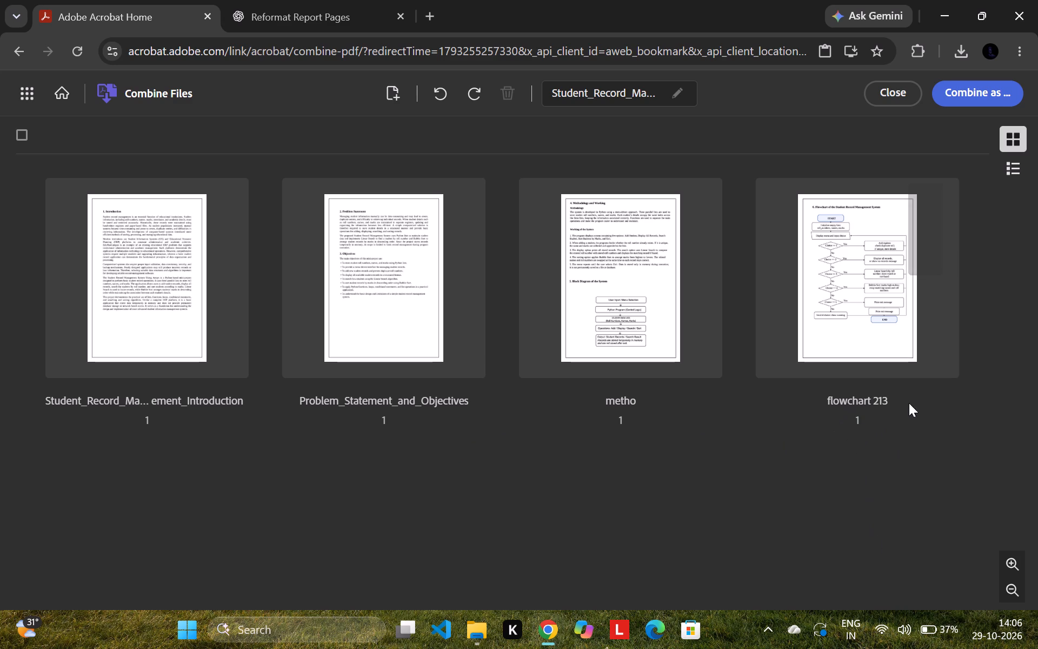
Examine the two Student_Record_Management_System_Code_Two_Pages PDFs and the save code PDF to compare the versions of the program code.
key("alt+Tab")
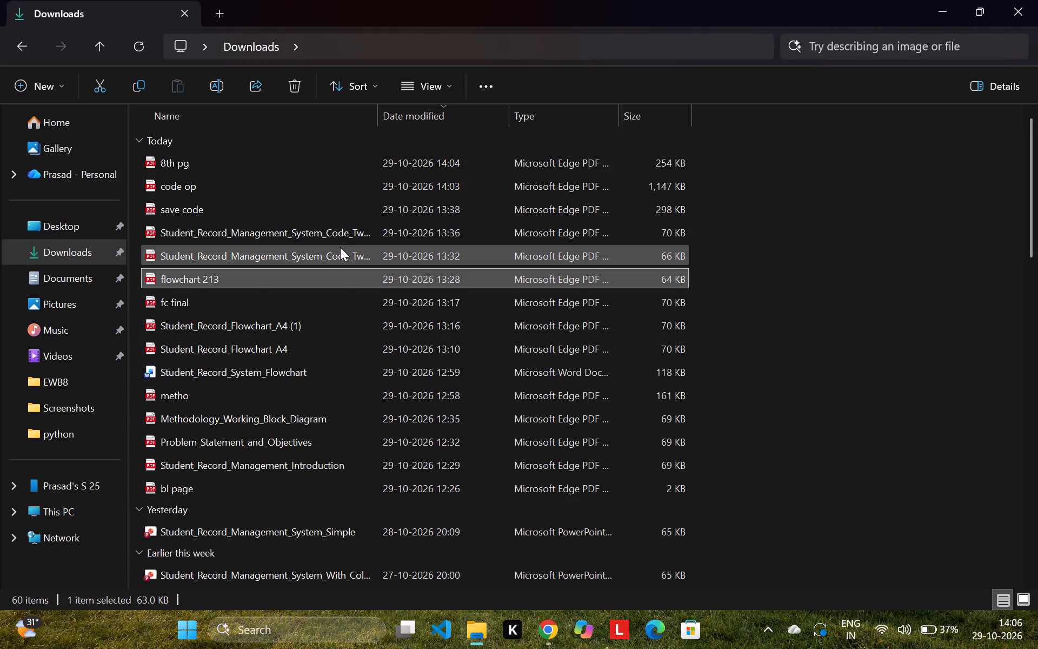
double_click(337, 254)
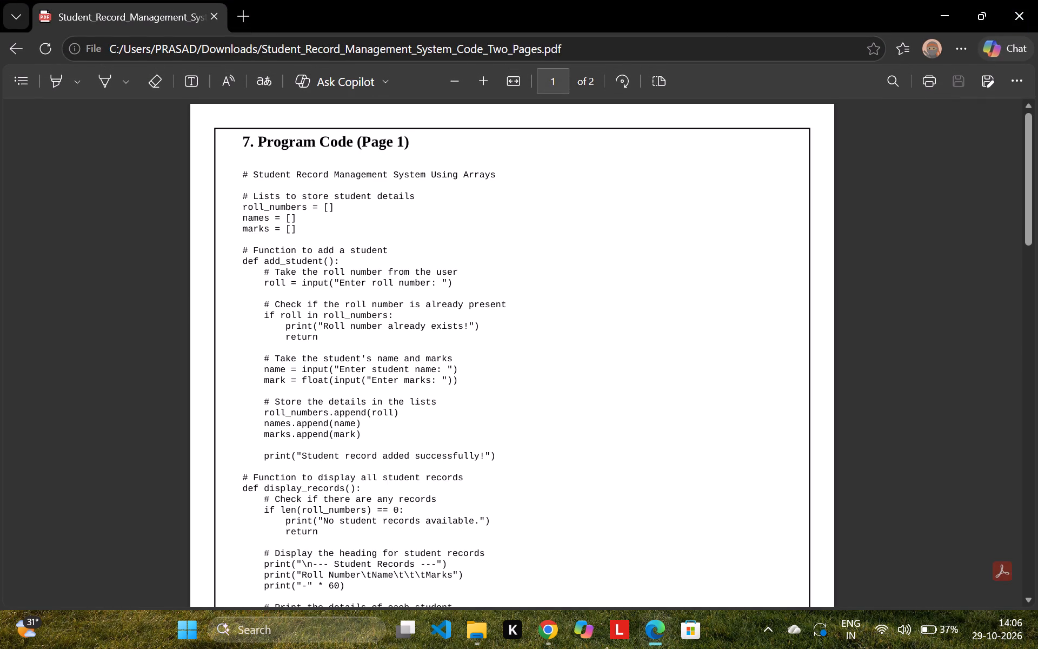
scroll(374, 260, "down", 13)
scroll(370, 269, "up", 4)
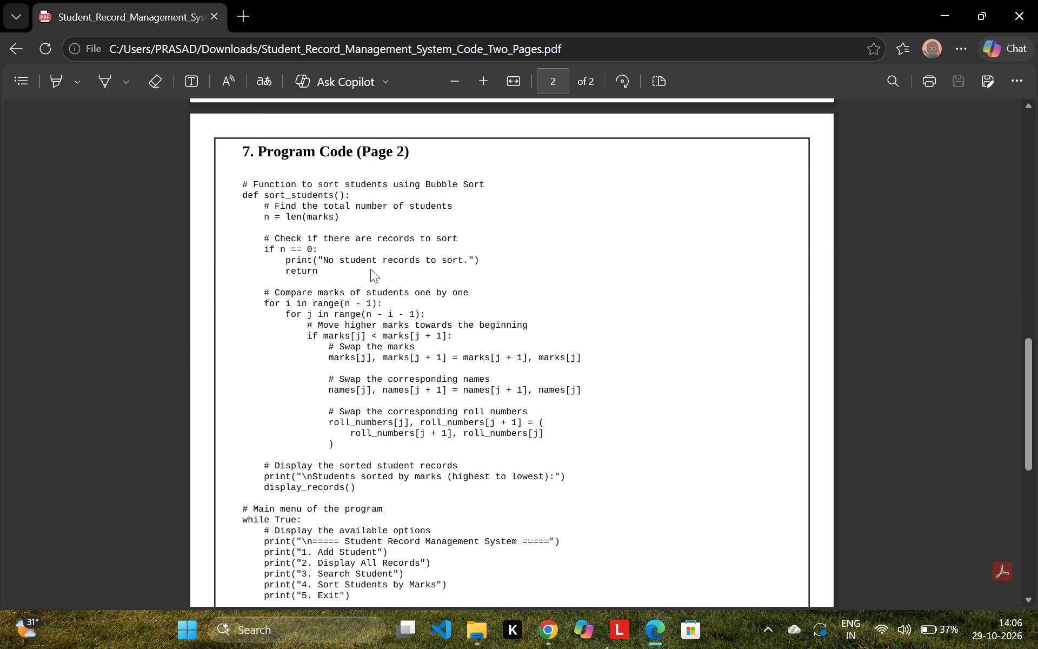
left_click(1037, 0)
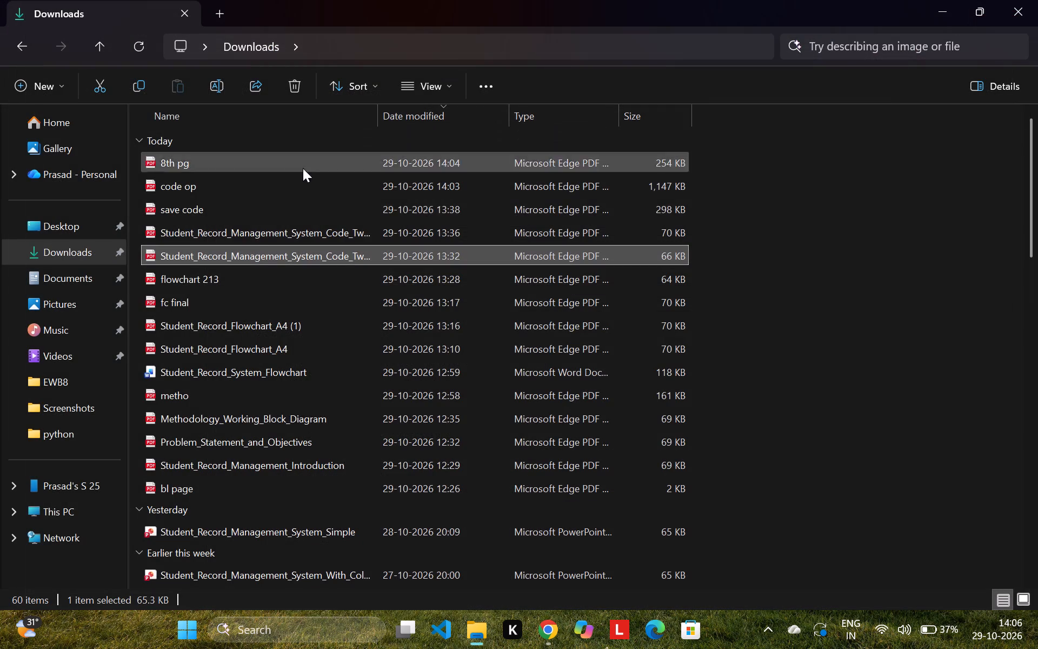
double_click(252, 238)
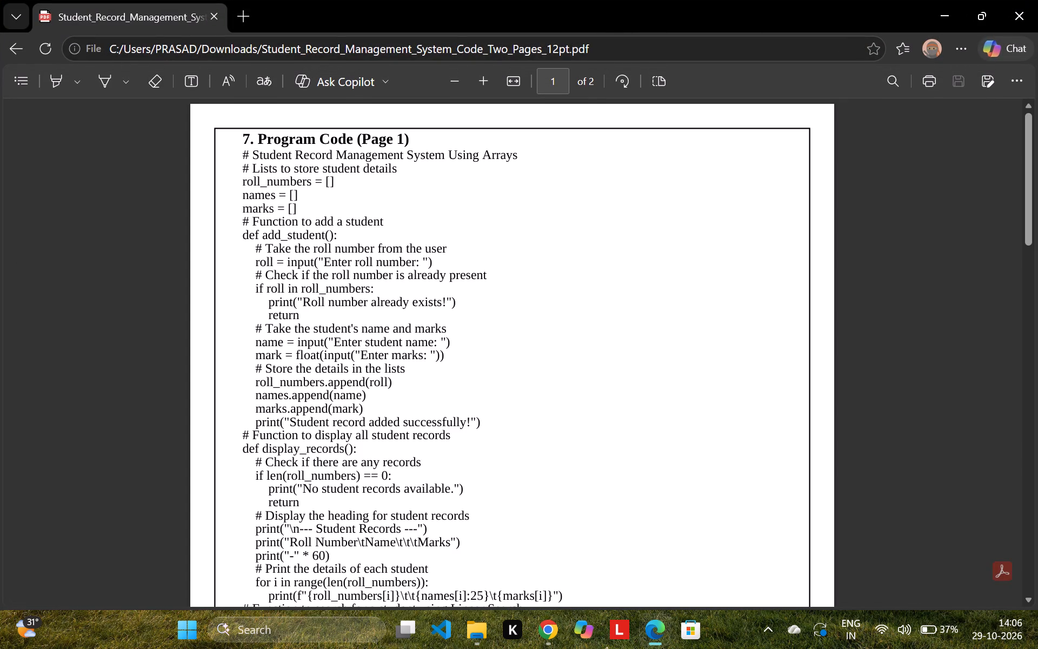
scroll(387, 368, "down", 6)
left_click(1037, 0)
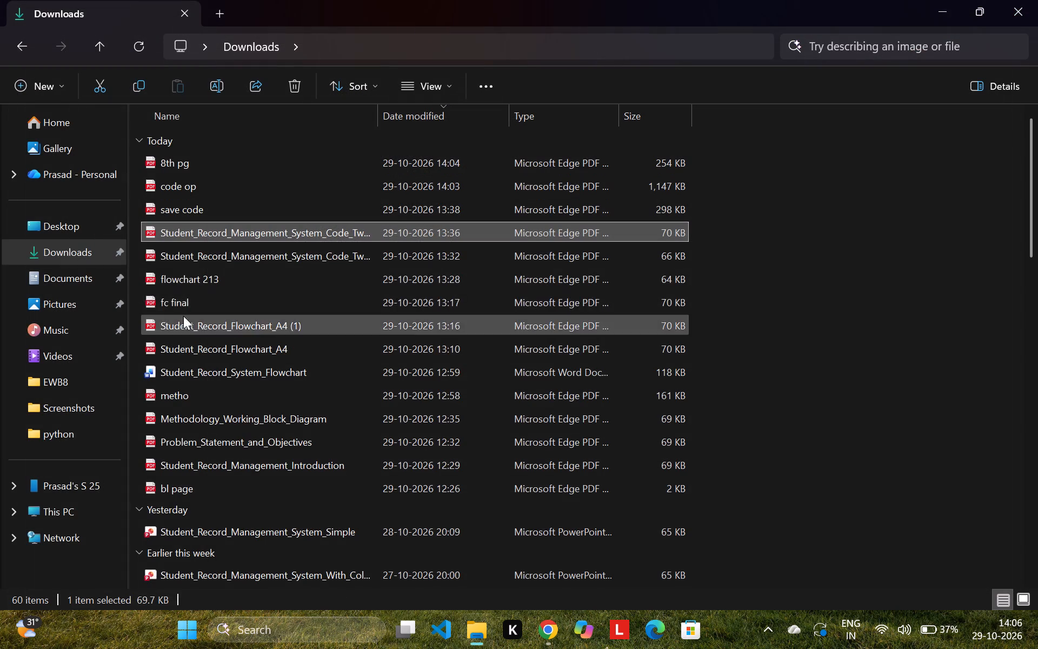
double_click(209, 253)
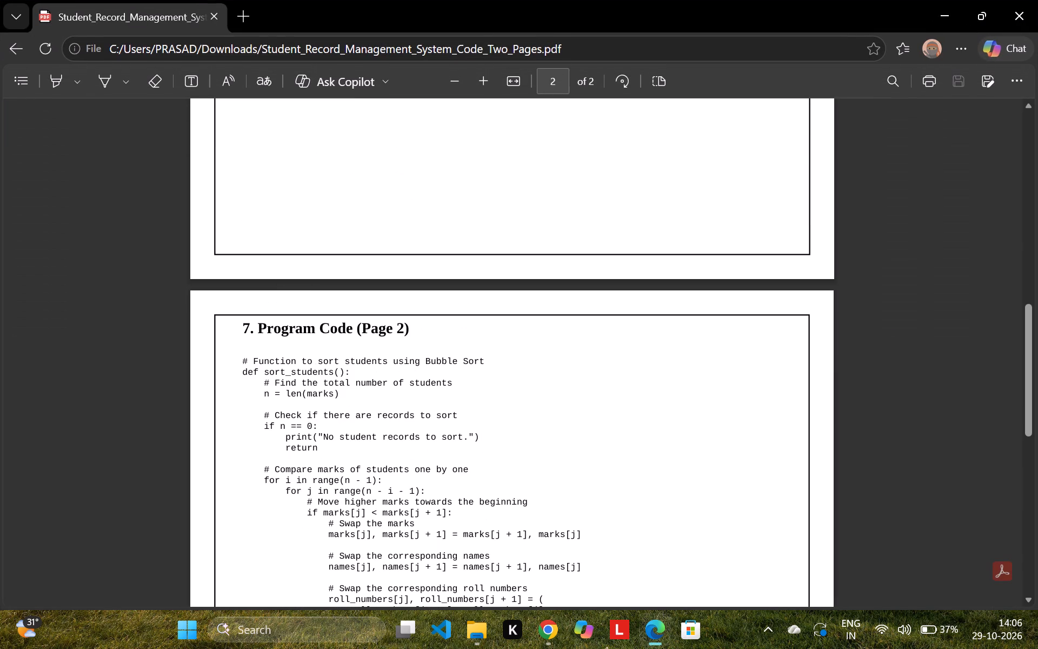
left_click(1037, 0)
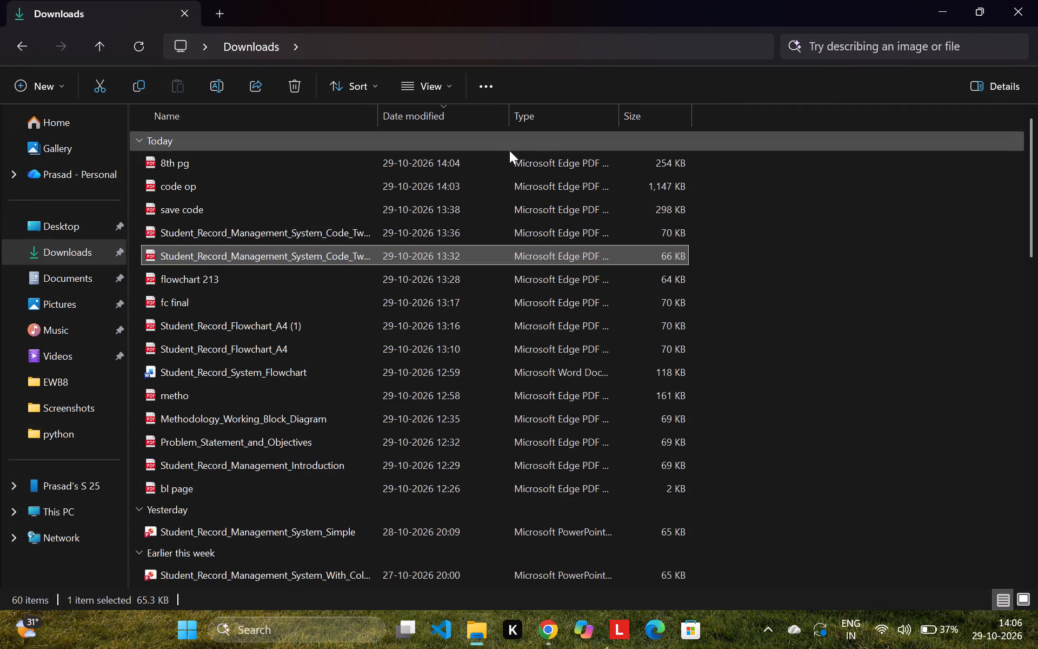
double_click(291, 202)
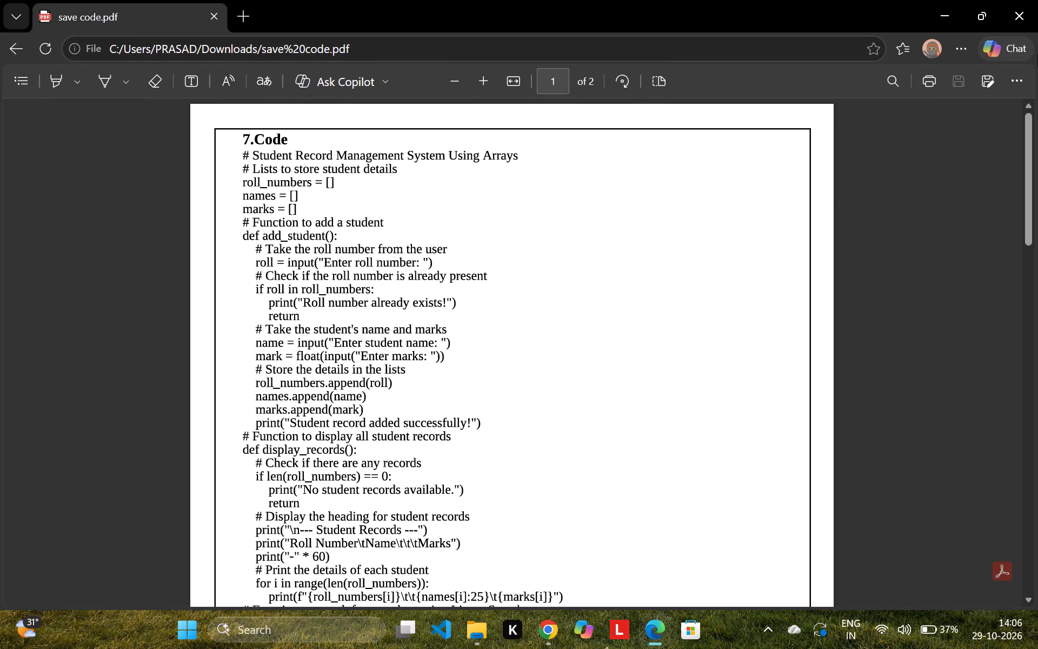
left_click(1037, 0)
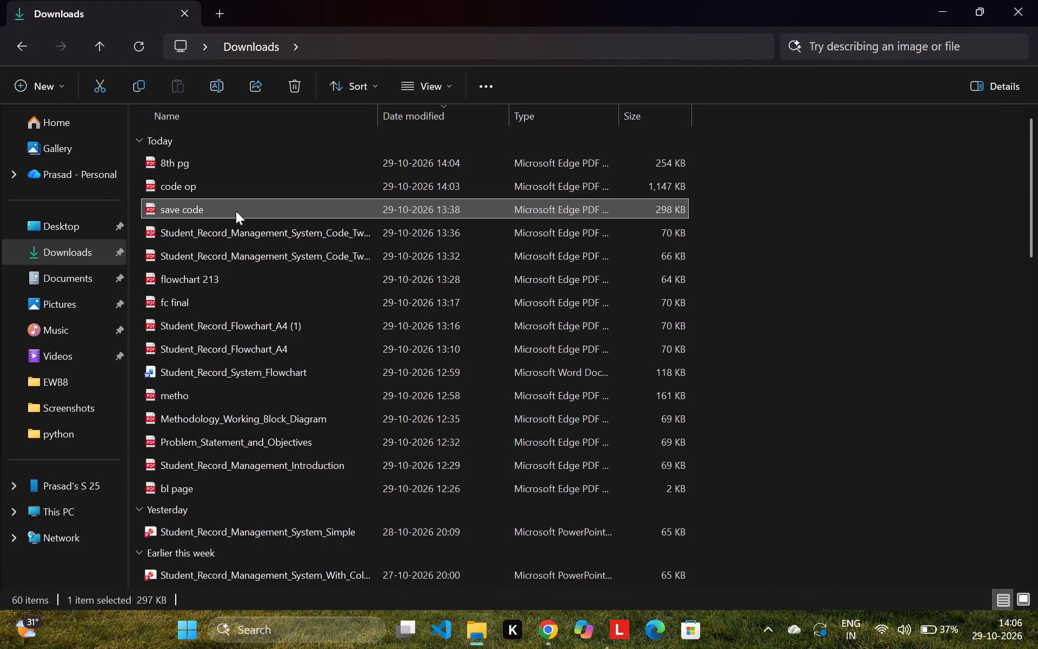
Add the save code PDF to the combine set, placed after flowchart 213.
left_click_drag(247, 203, 609, 275)
key("alt+Tab")
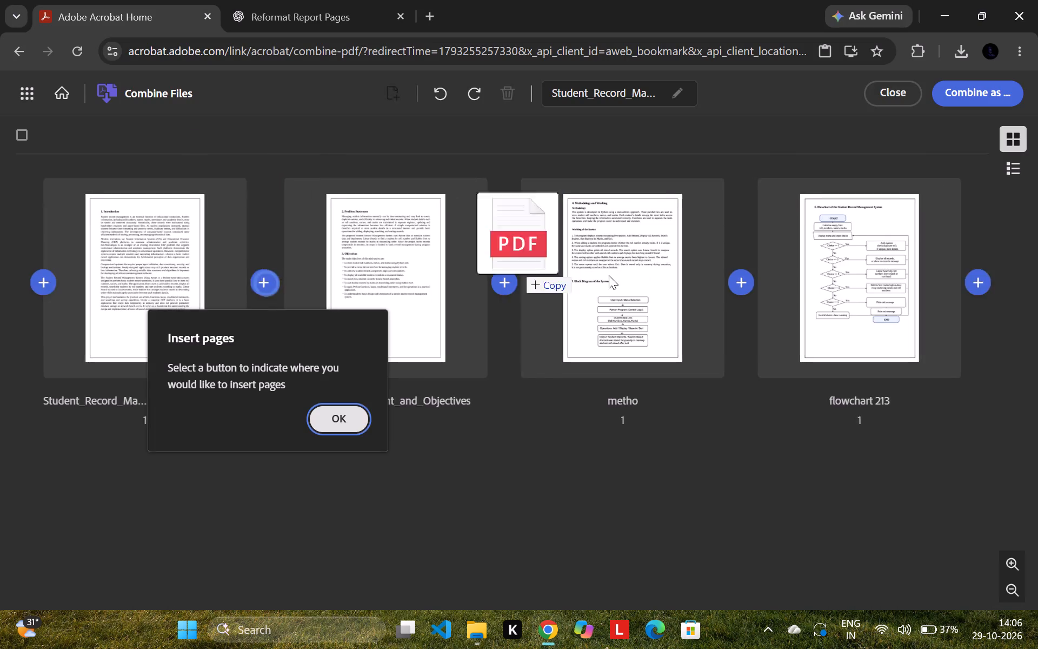
left_click_drag(609, 275, 1031, 418)
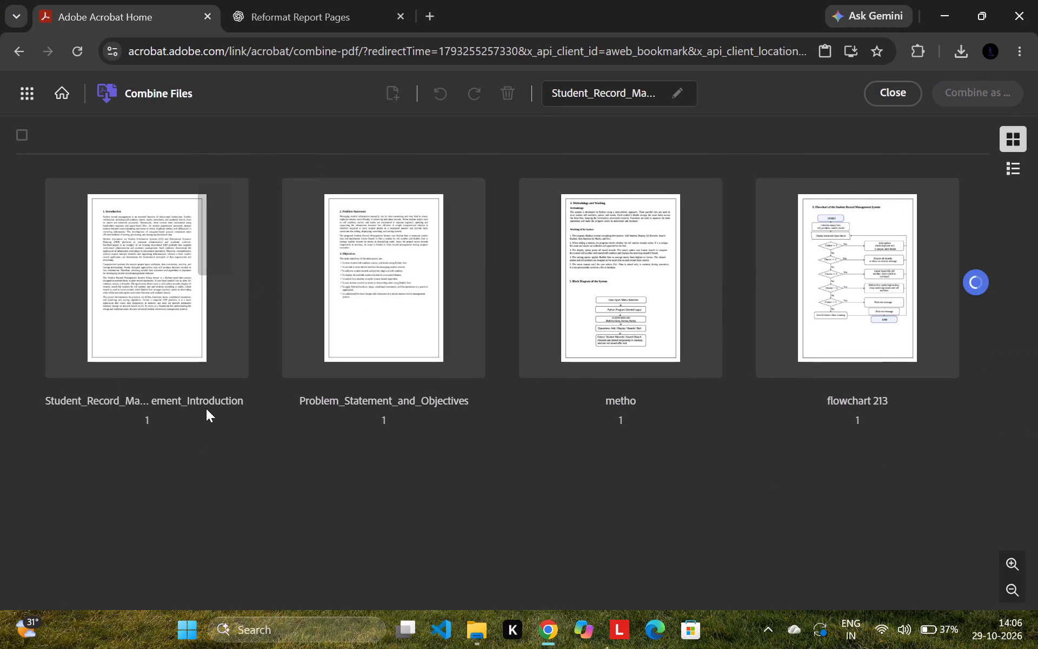
Add the code op PDF from Downloads to the combine set, placed after save code.
key("alt+Tab")
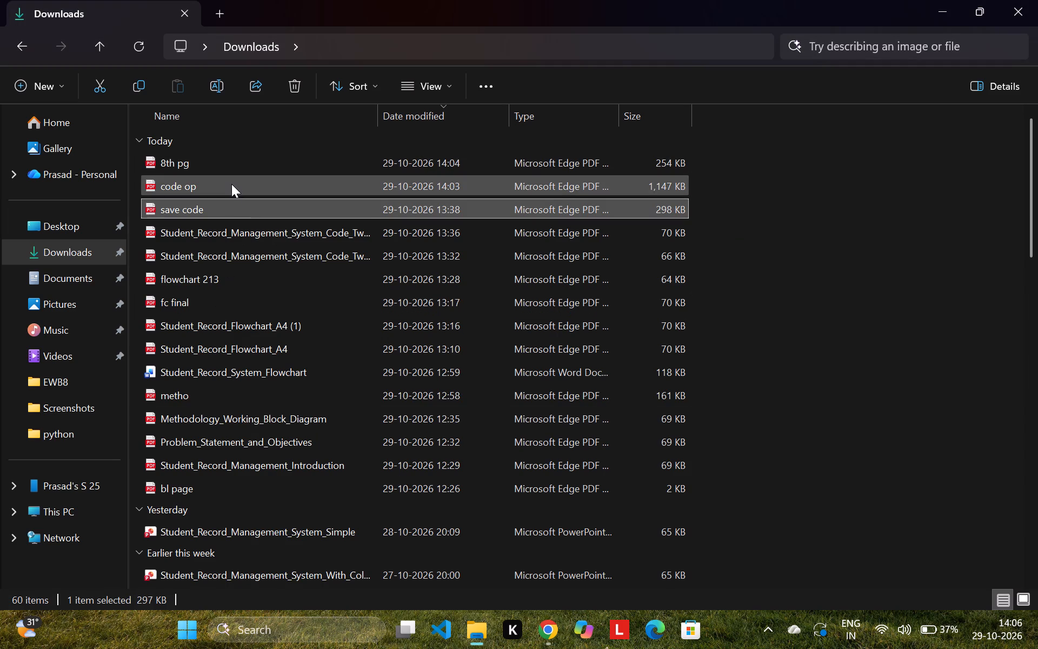
left_click_drag(232, 183, 211, 183)
left_click_drag(227, 182, 174, 190)
key("alt+Tab")
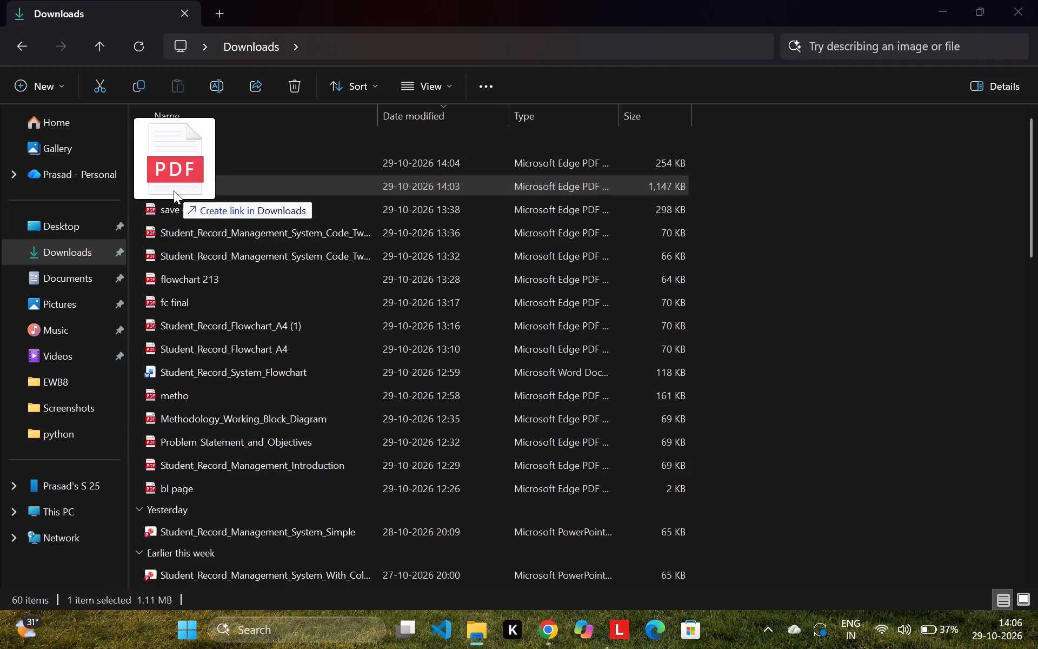
left_click_drag(174, 190, 833, 560)
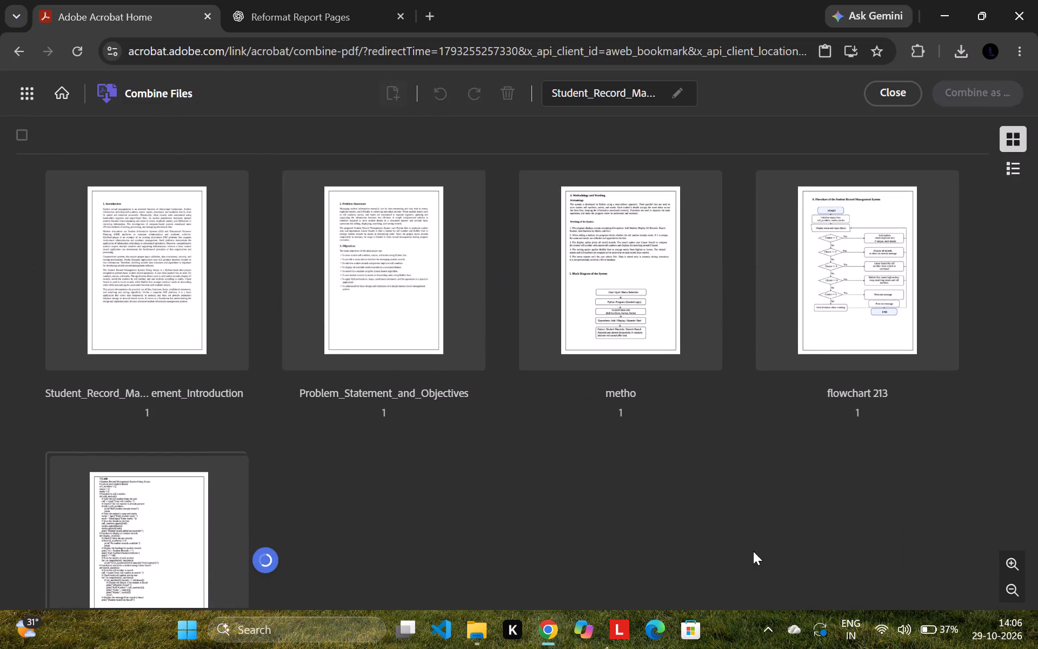
Add the 8th pg PDF from Downloads to the combine set as the last file, after code op.
key("alt+Tab")
left_click_drag(320, 161, 289, 158)
left_click_drag(299, 158, 263, 164)
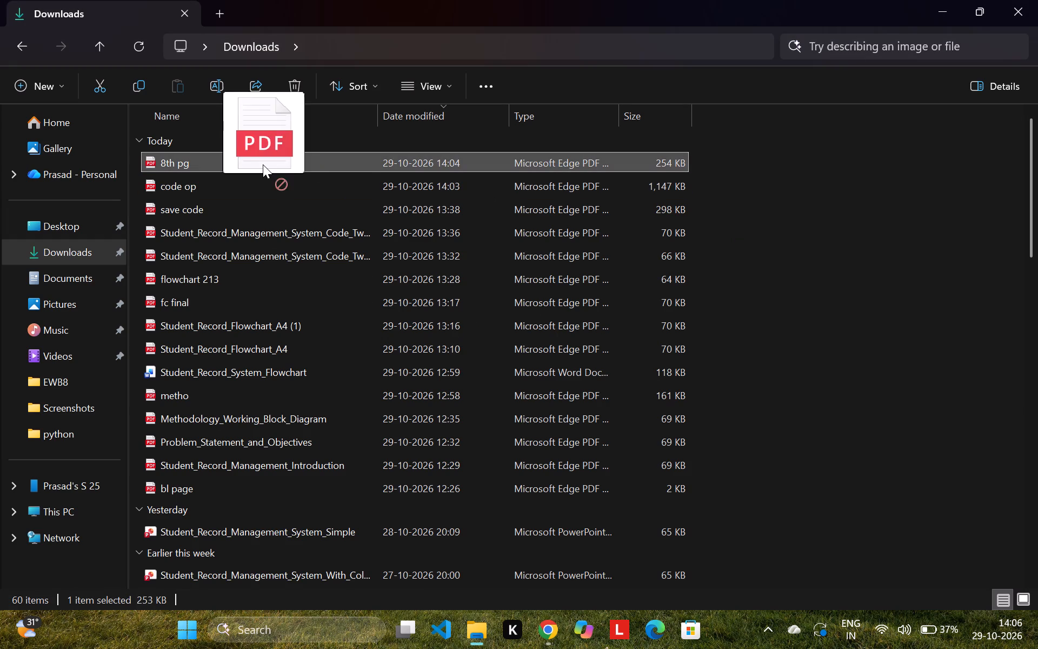
left_click_drag(263, 164, 556, 532)
key("alt+Tab")
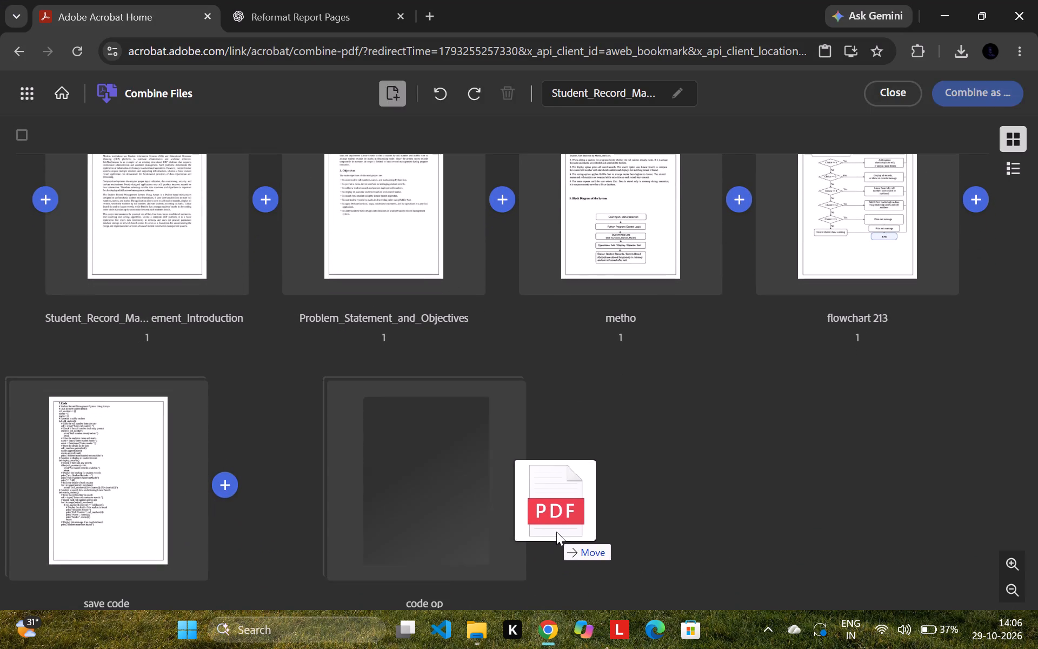
left_click_drag(556, 532, 559, 532)
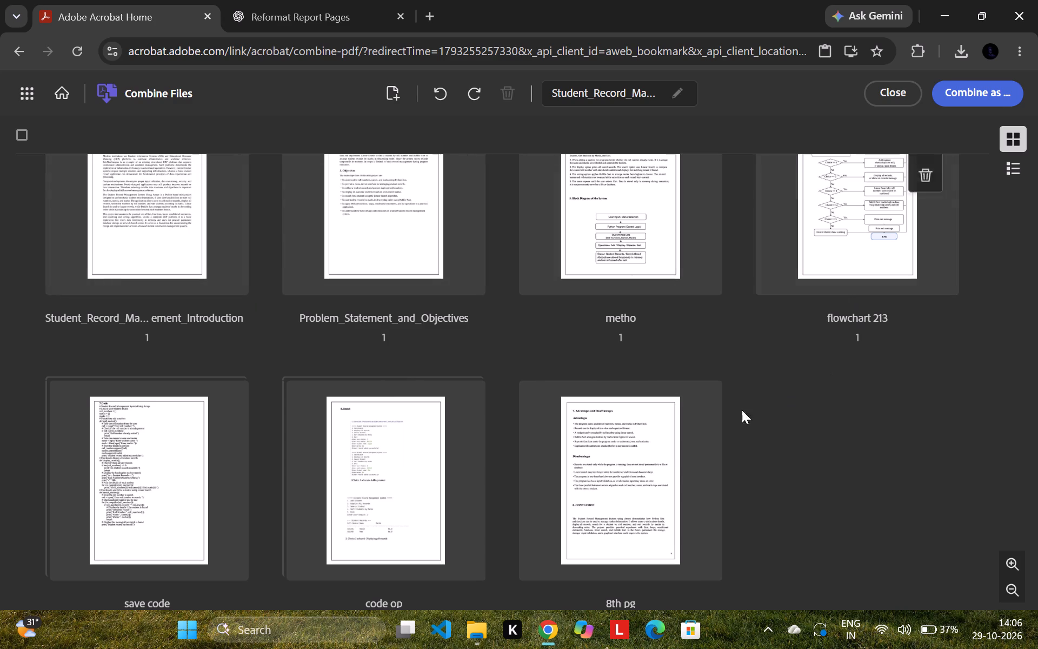
Combine the arranged section files into a single PDF.
scroll(772, 447, "up", 5)
left_click(996, 87)
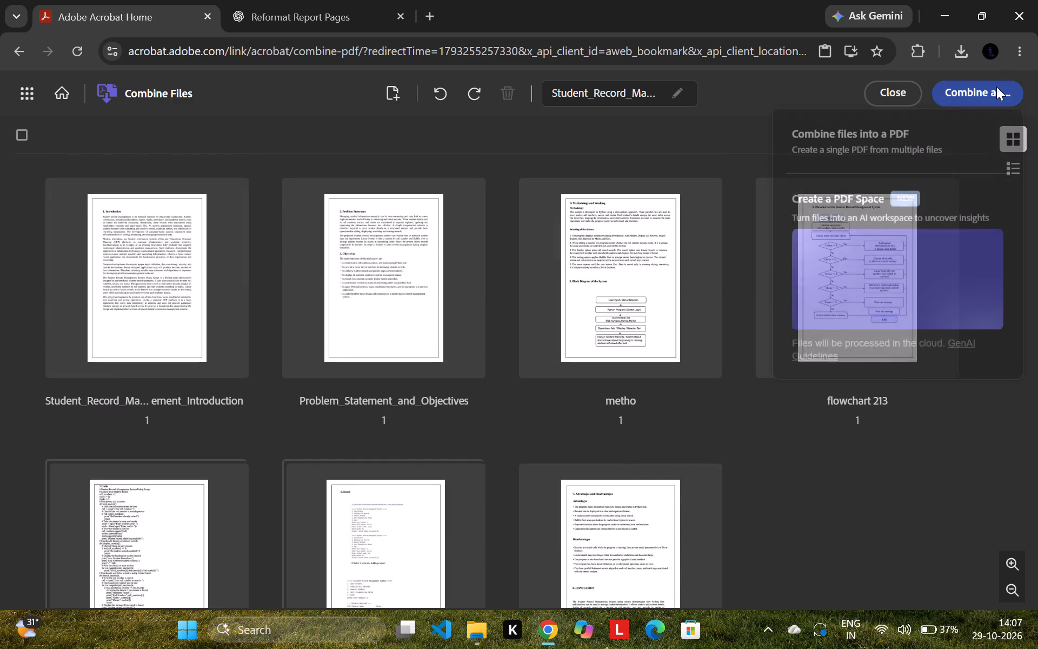
left_click(909, 127)
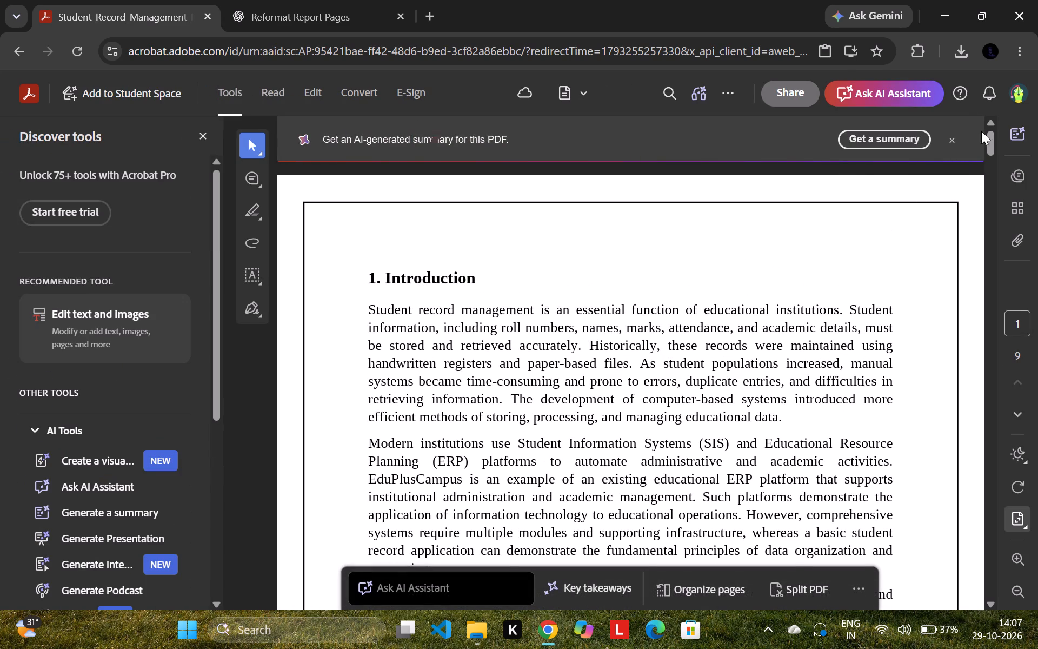
Clear the reading view by dismissing the AI summary banner, zooming out to 90% and closing the Discover tools pane.
left_click(948, 135)
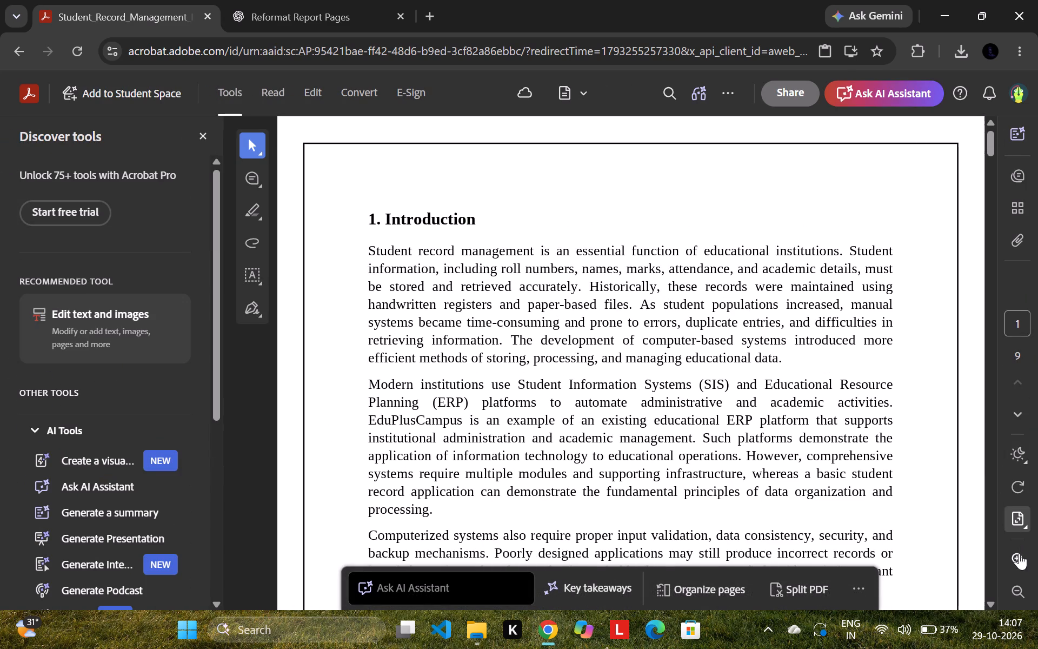
left_click(1020, 592)
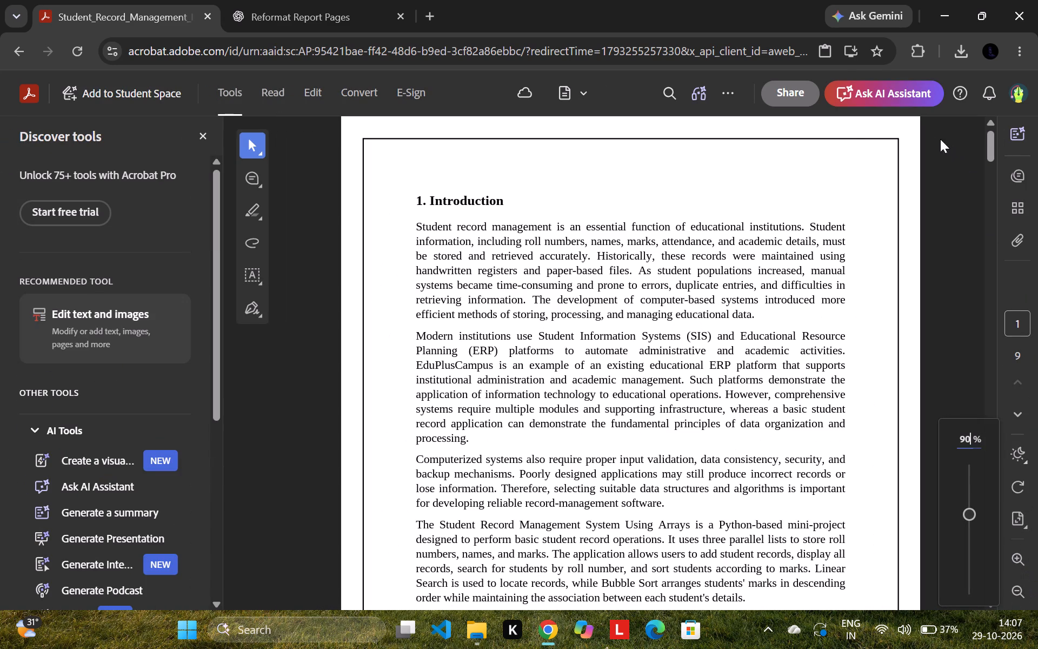
left_click(210, 138)
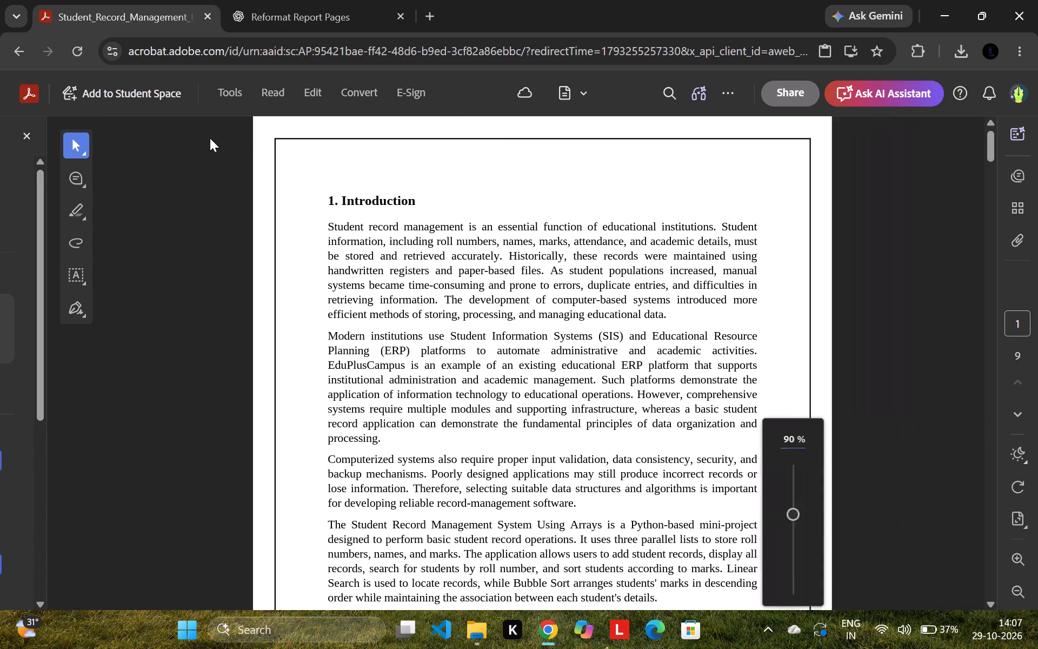
left_click(727, 87)
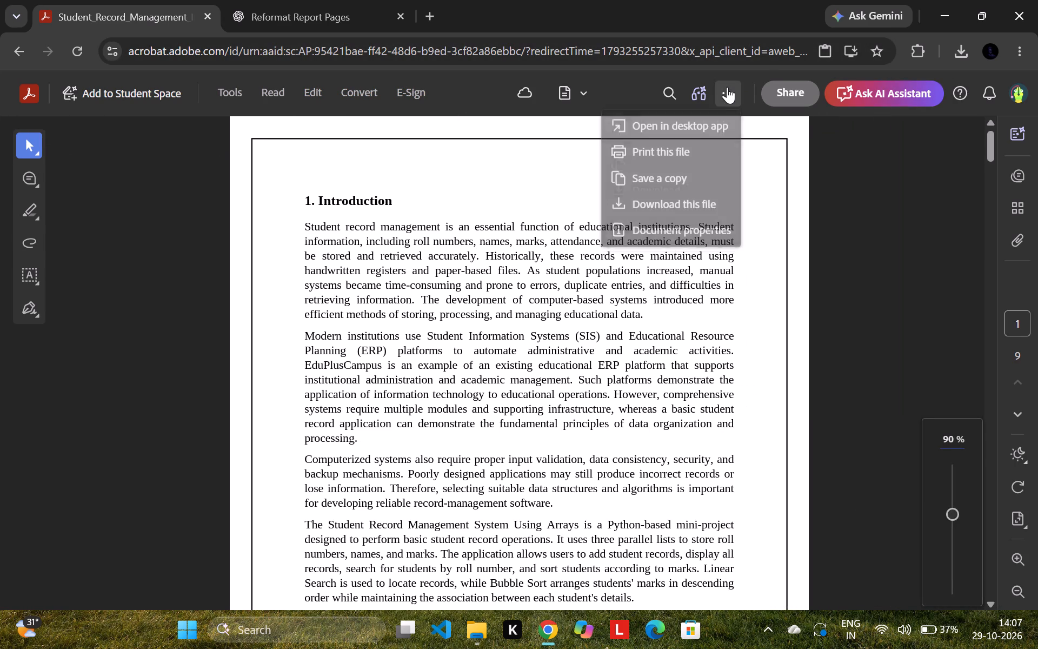
left_click(996, 357)
scroll(862, 321, "up", 5)
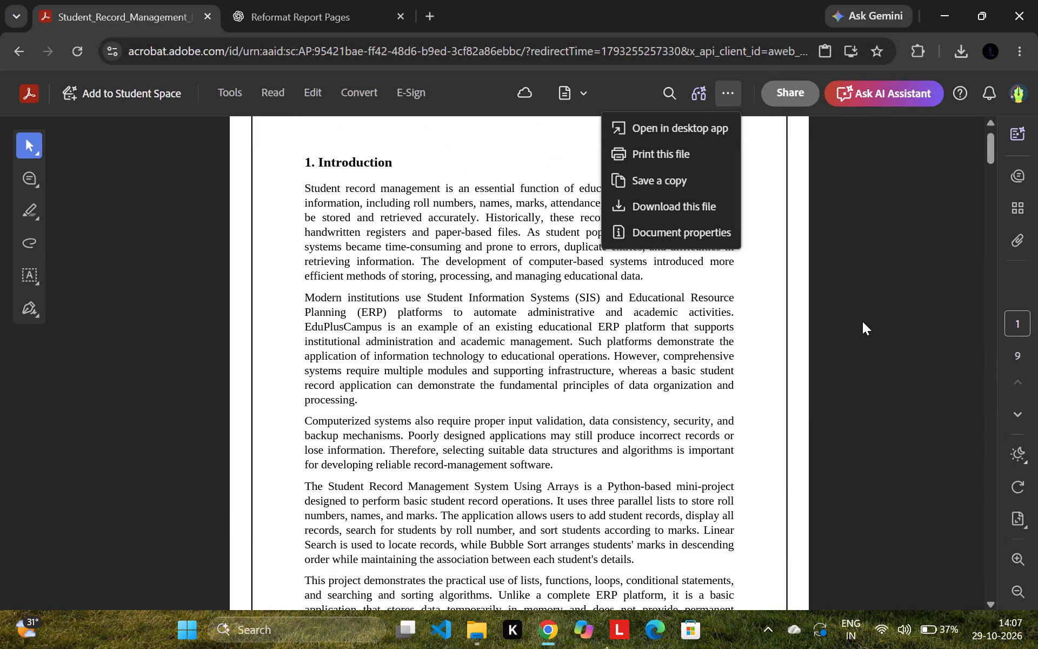
left_click(887, 319)
scroll(876, 323, "up", 6)
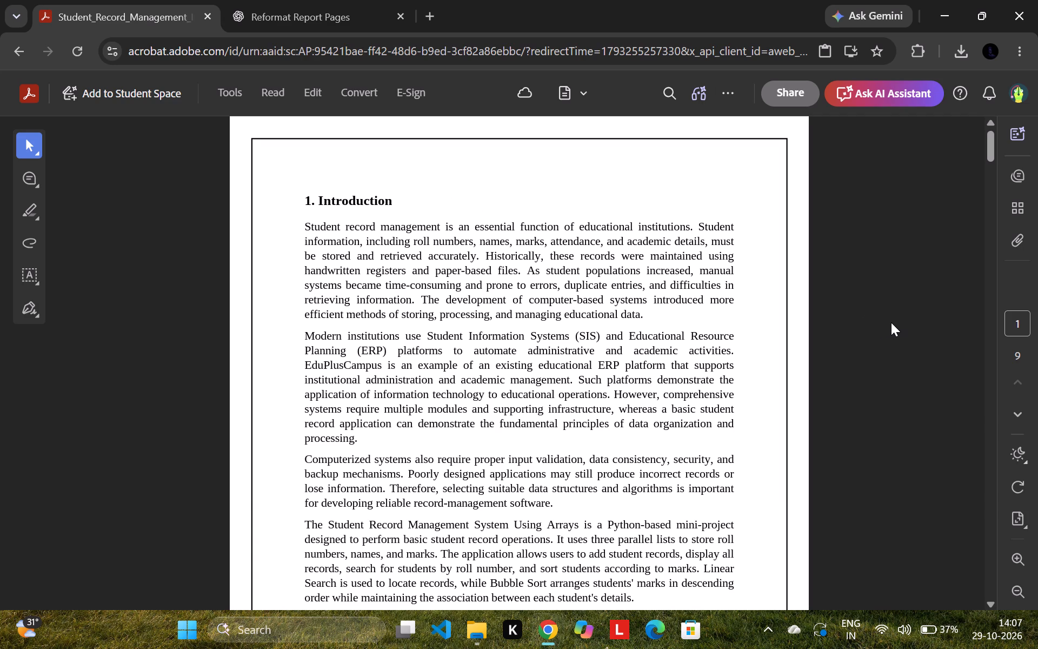
Examine the Introduction and Problem Statement pages of the combined PDF to check their content and layout.
scroll(873, 337, "up", 1)
scroll(864, 335, "down", 7)
scroll(845, 333, "up", 1)
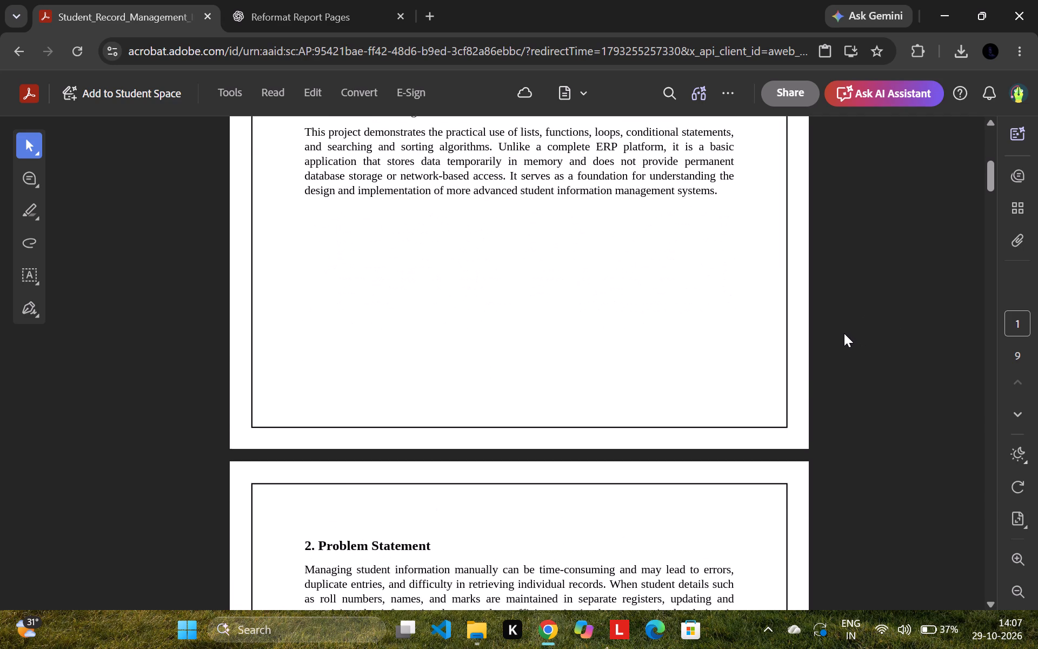
scroll(837, 332, "up", 2)
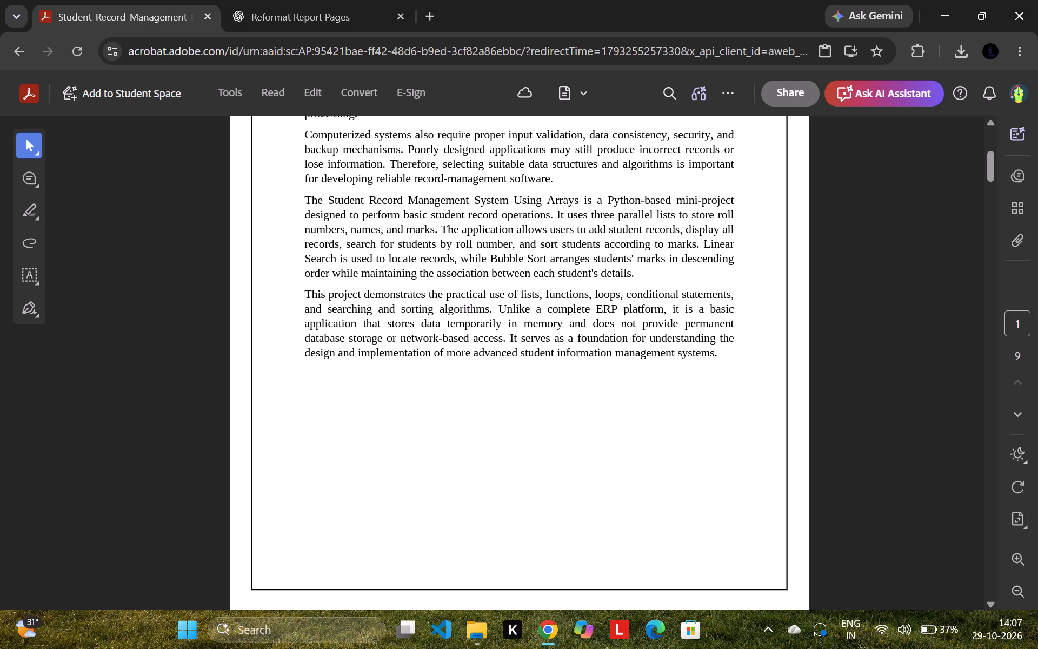
scroll(428, 321, "down", 7)
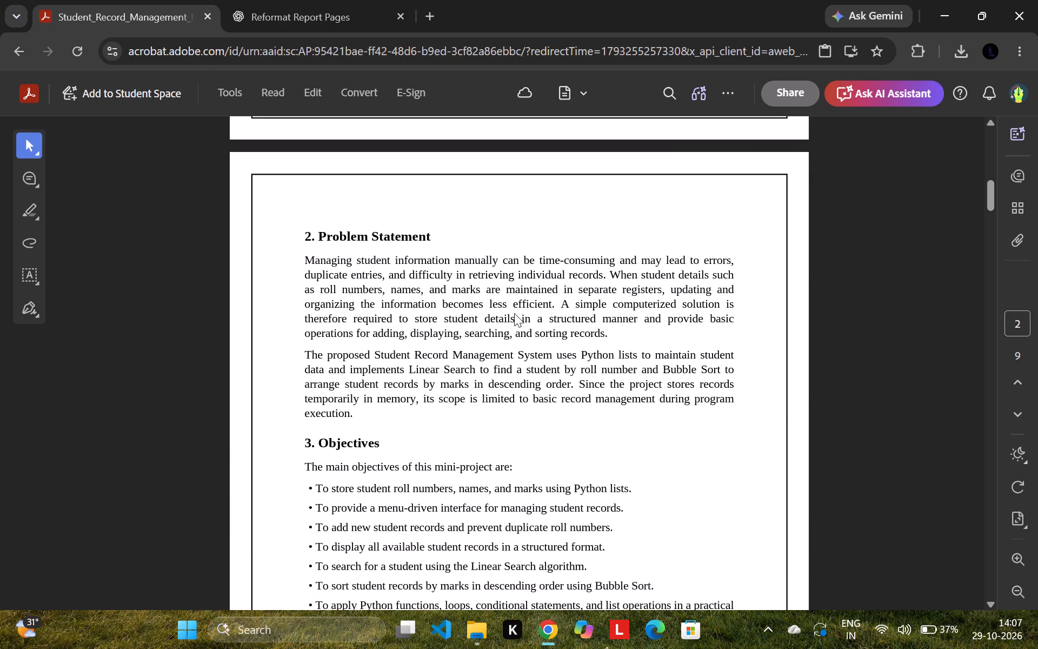
scroll(468, 383, "up", 7)
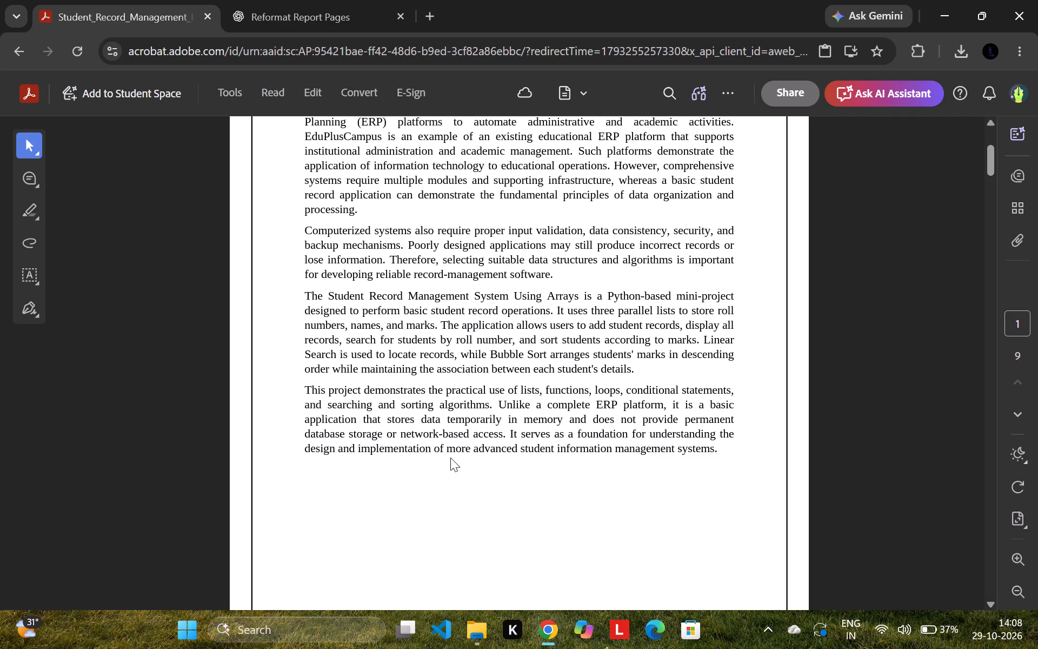
scroll(598, 413, "down", 7)
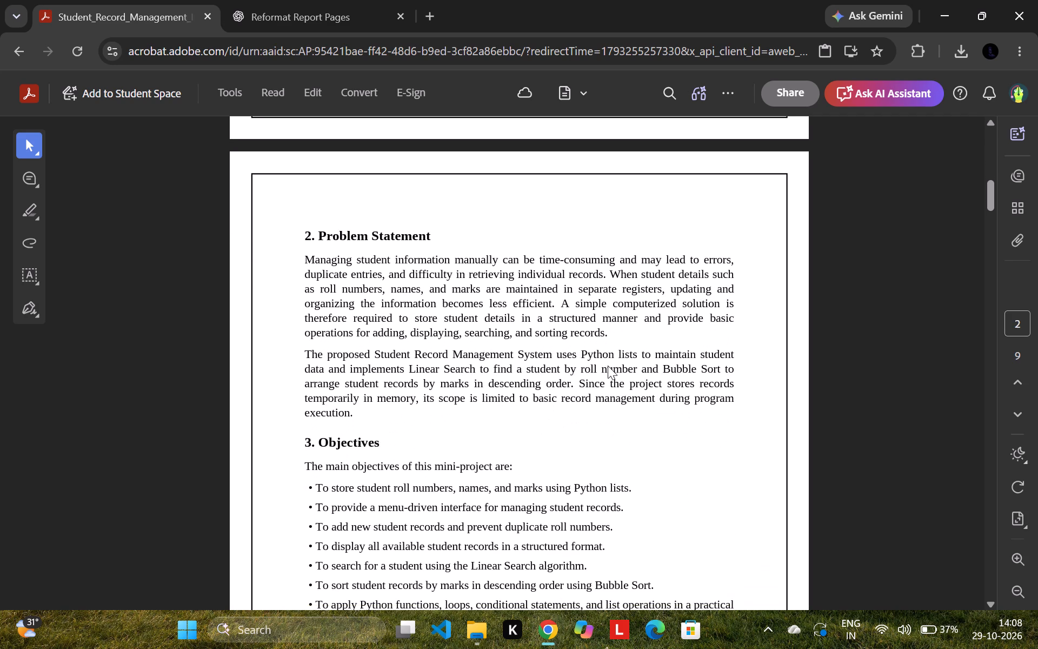
scroll(564, 373, "down", 4)
scroll(600, 358, "up", 5)
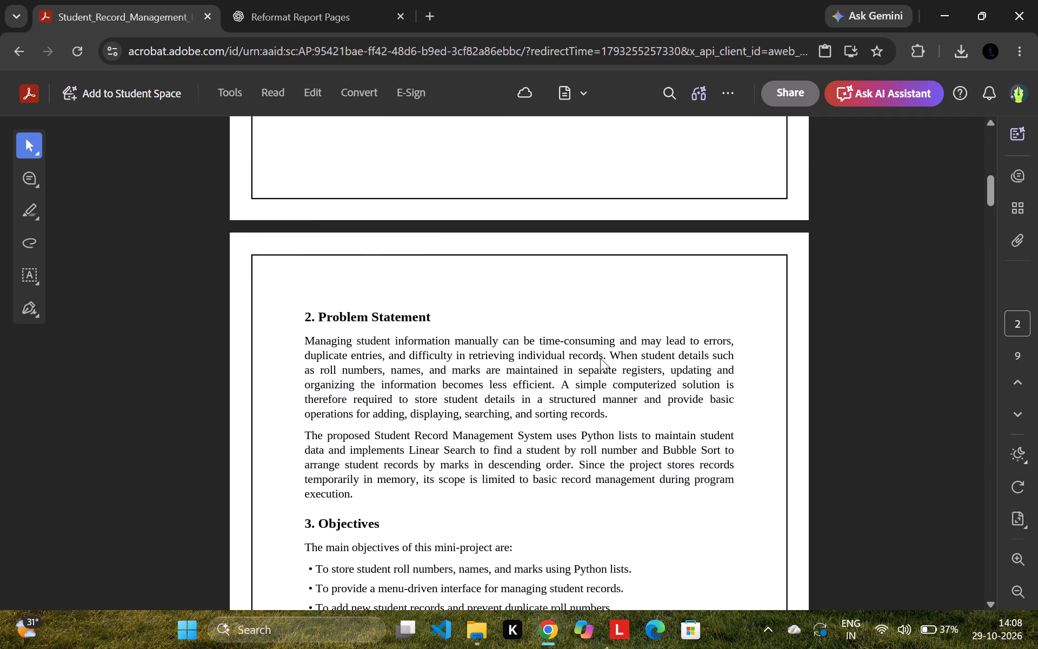
Examine the combined PDF's pages from Objectives through Methodology, Block Diagram and Flowchart to check their order and layout.
scroll(600, 358, "down", 13)
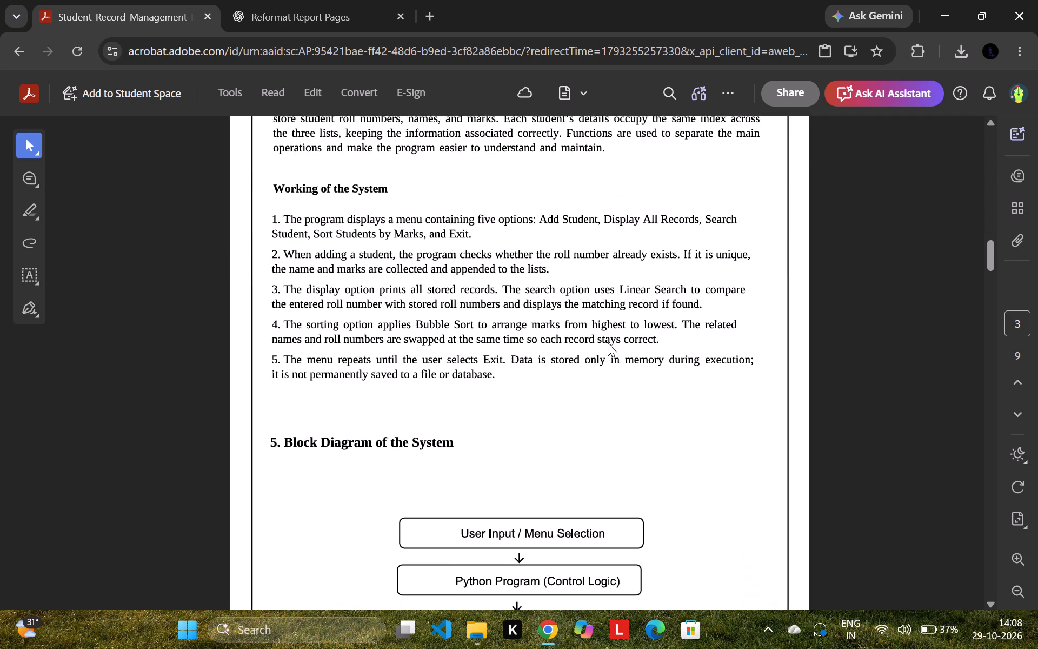
scroll(608, 343, "down", 8)
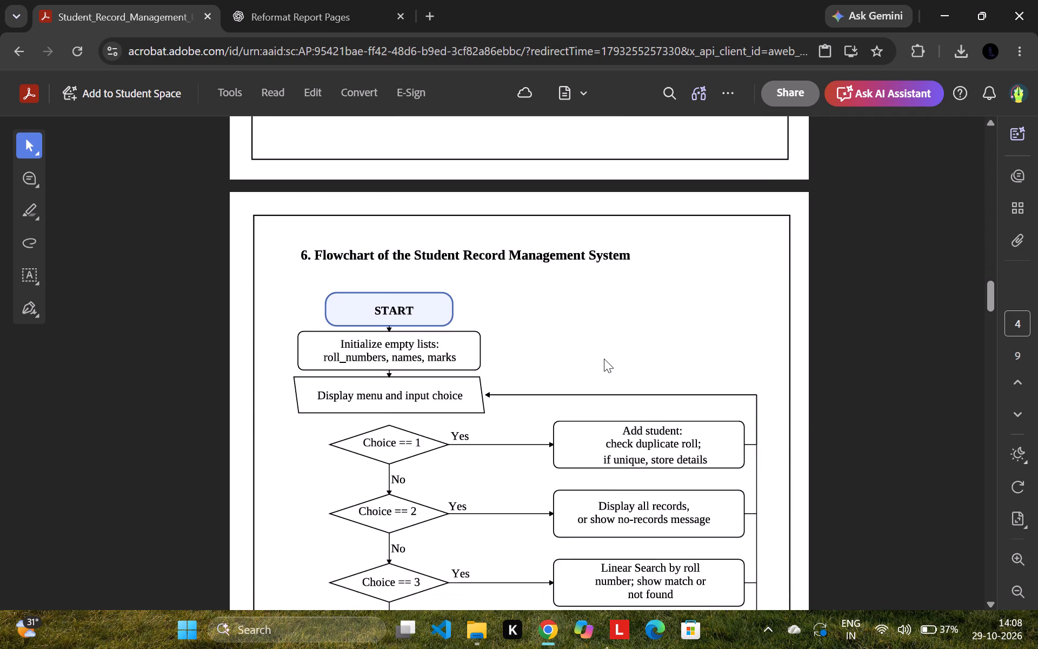
scroll(611, 343, "down", 9)
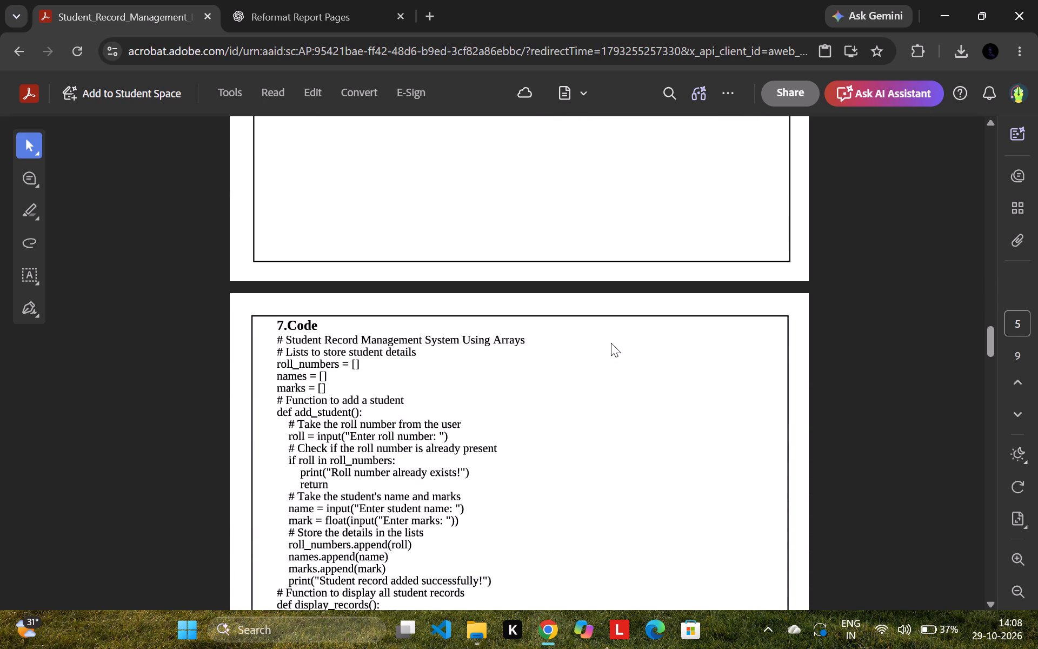
Examine the program code pages of the combined PDF through to the start of the Result section.
scroll(611, 343, "down", 2)
scroll(481, 230, "down", 2)
scroll(526, 264, "down", 9)
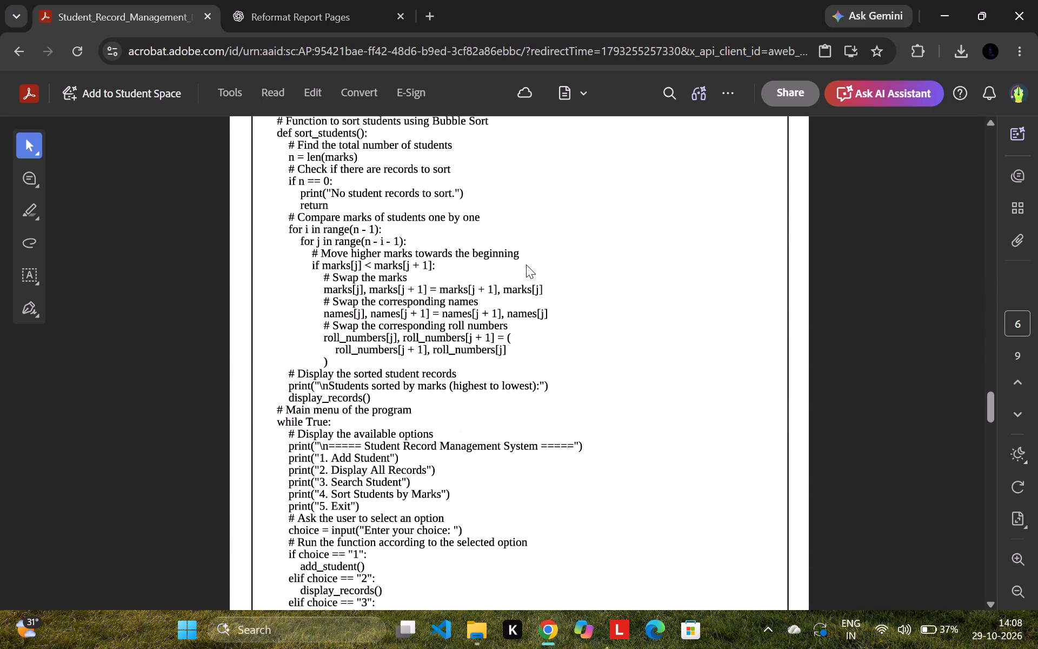
scroll(526, 264, "down", 1)
scroll(526, 264, "up", 3)
scroll(526, 264, "down", 9)
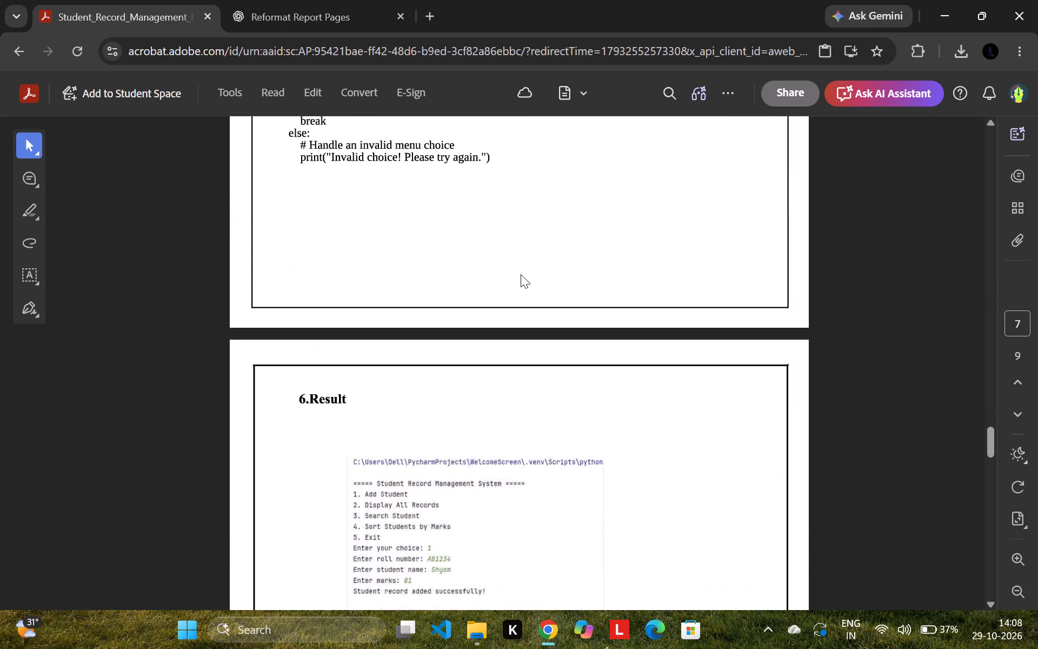
Examine the Result pages and the final page with the Conclusion, checking section and page numbering.
scroll(521, 274, "up", 1)
scroll(460, 257, "down", 5)
scroll(463, 260, "up", 2)
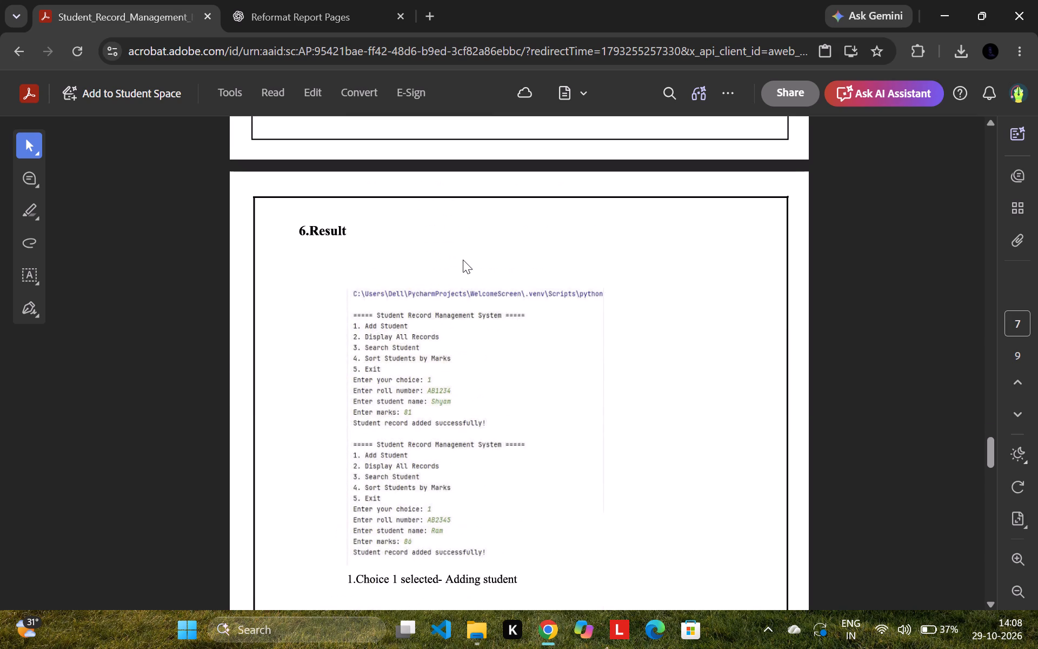
scroll(462, 262, "down", 4)
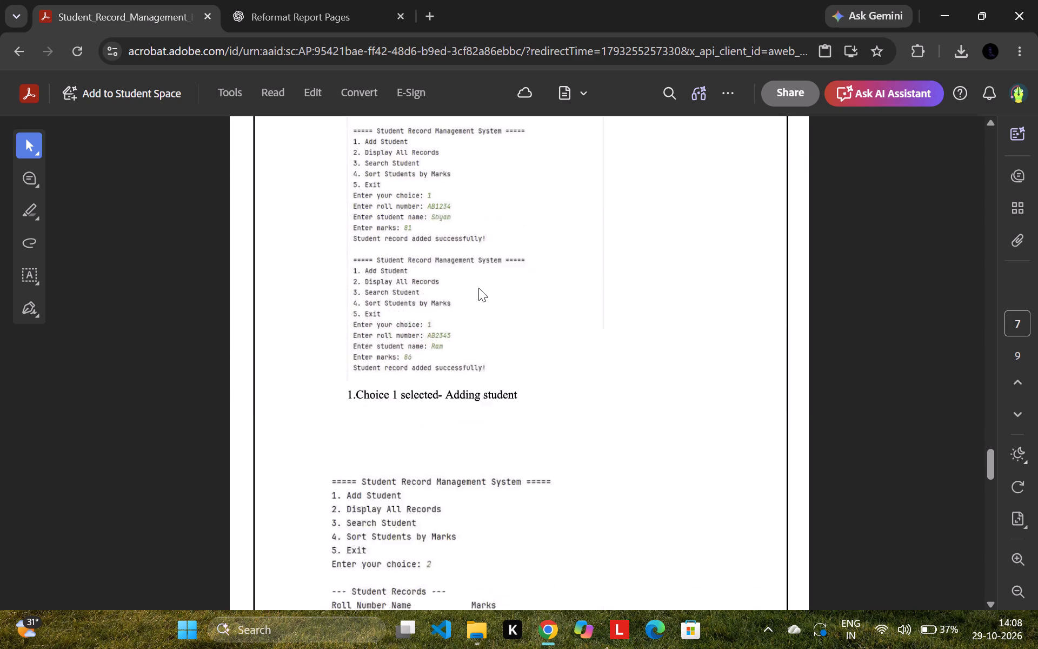
scroll(478, 288, "down", 11)
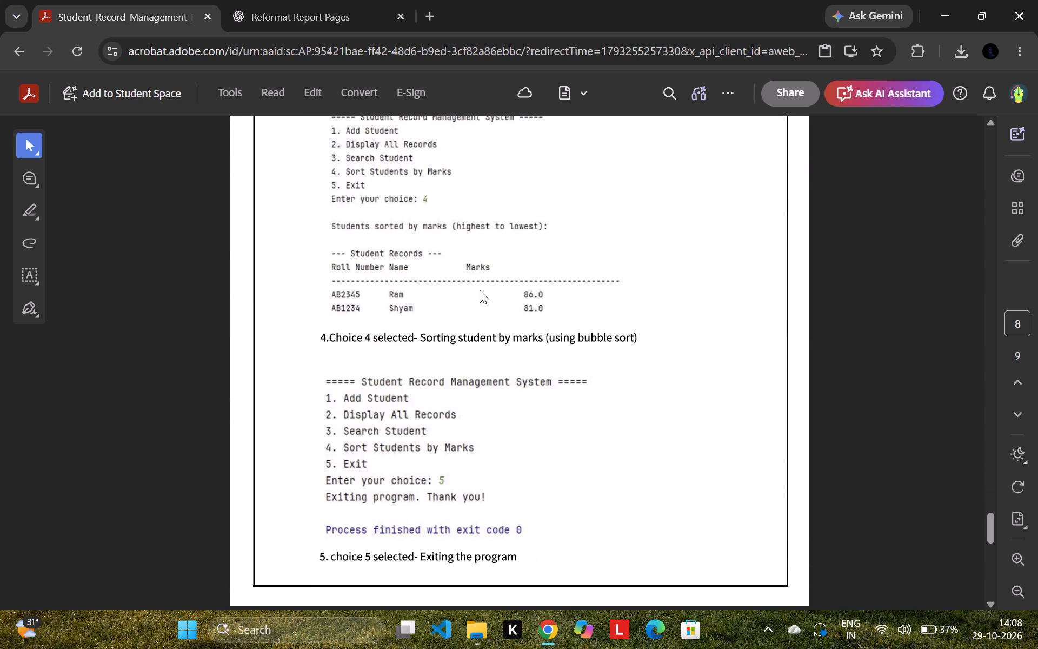
scroll(480, 290, "down", 11)
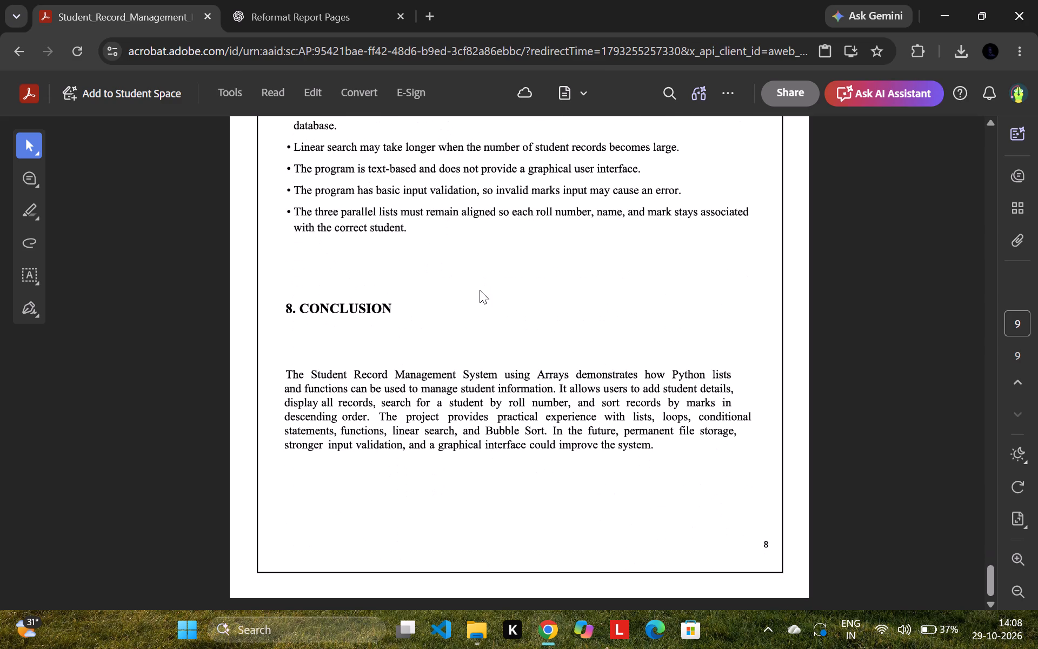
scroll(481, 290, "down", 4)
Switch the PDF to editing and delete the page number 8 at the bottom of the Conclusion page.
left_click(767, 545)
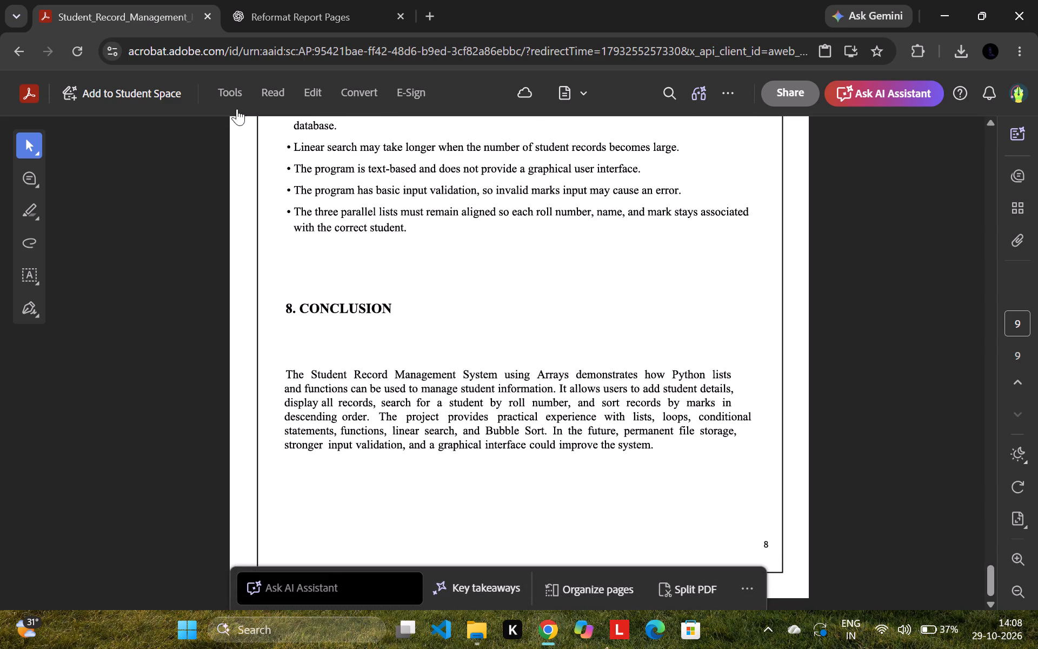
left_click(237, 90)
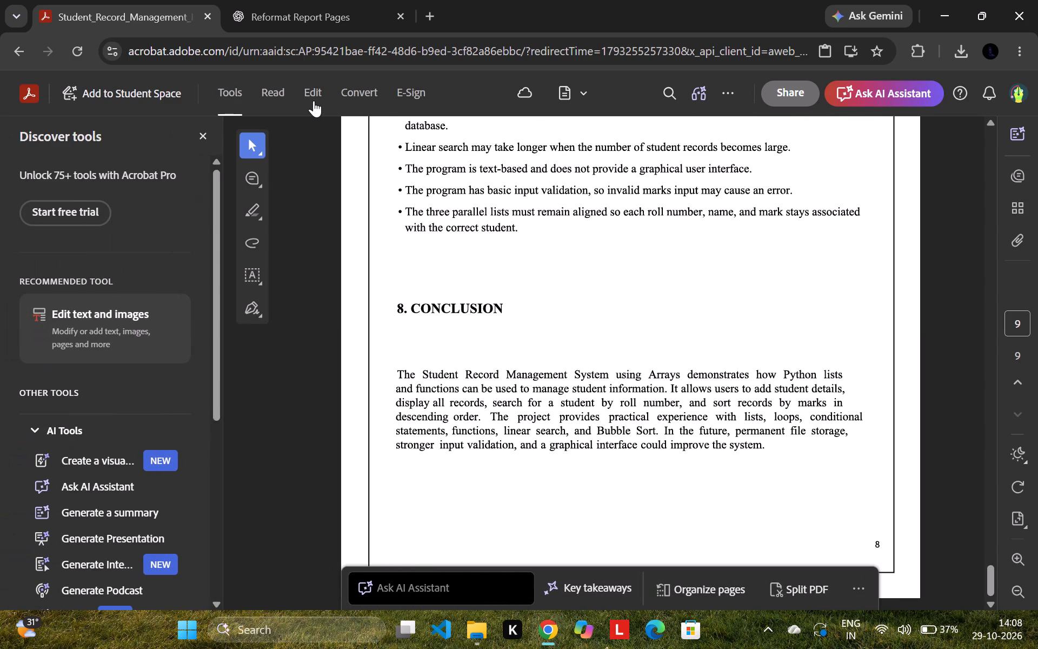
left_click(314, 101)
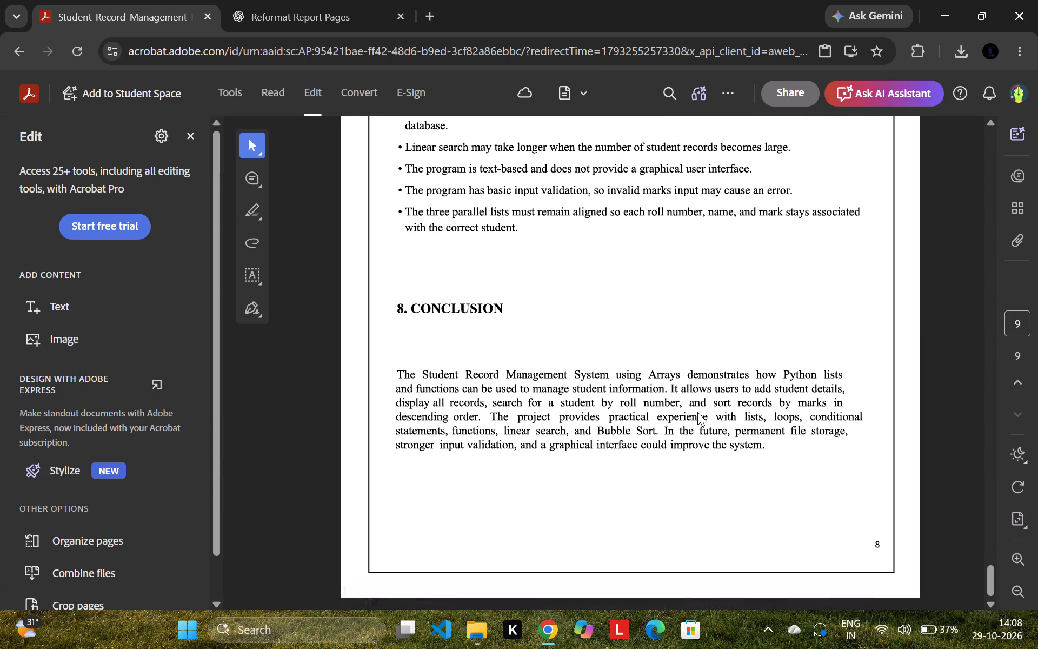
left_click(879, 543)
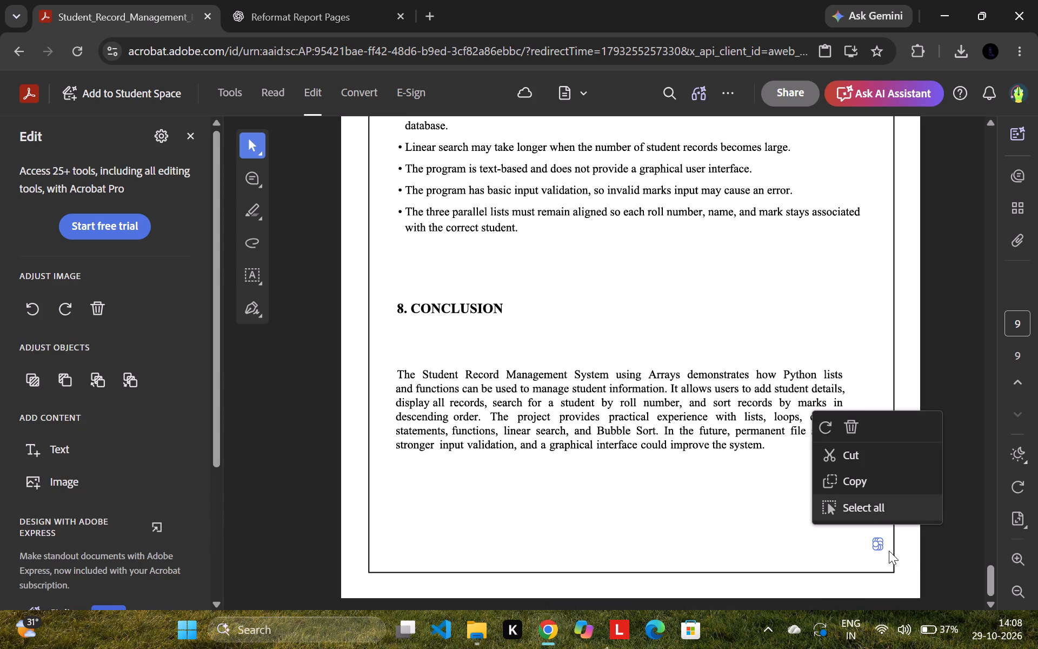
left_click_drag(881, 546, 894, 558)
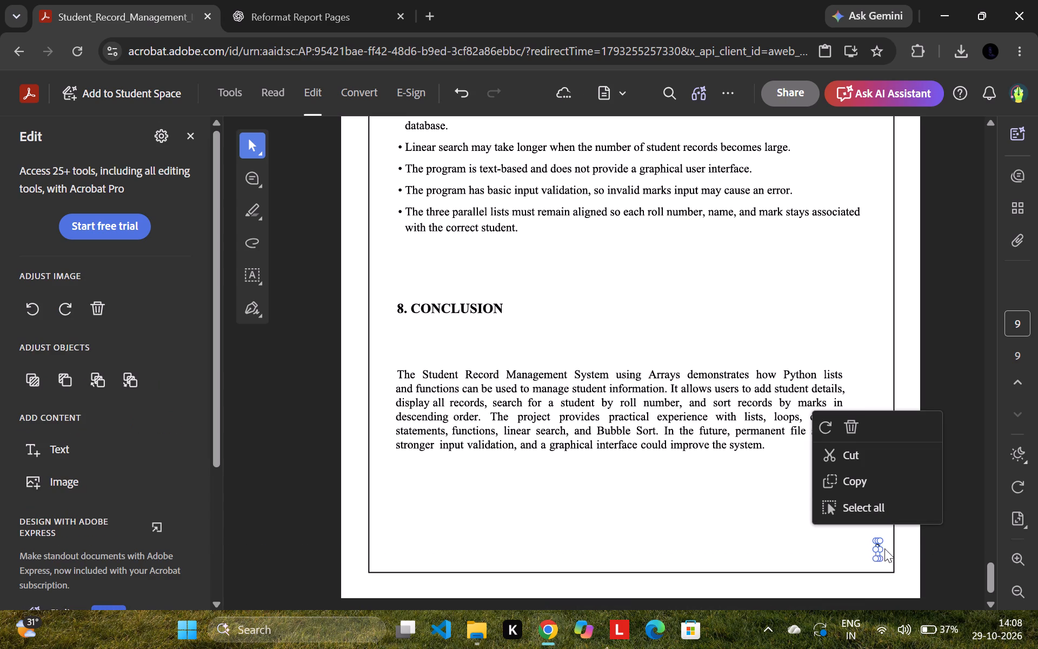
left_click_drag(882, 551, 908, 554)
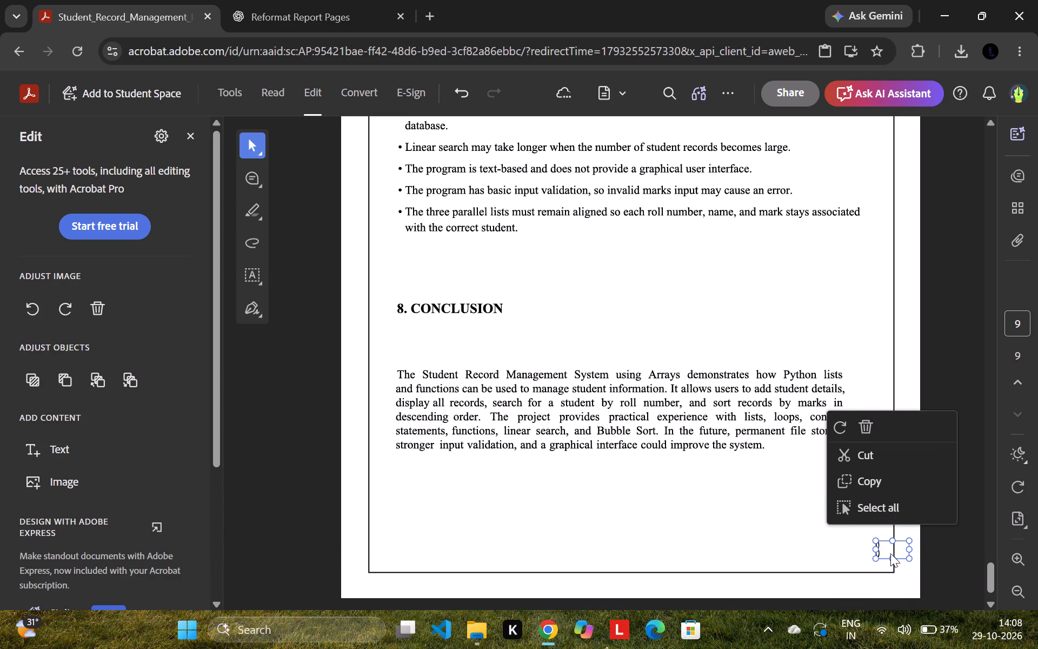
key("BackSpace")
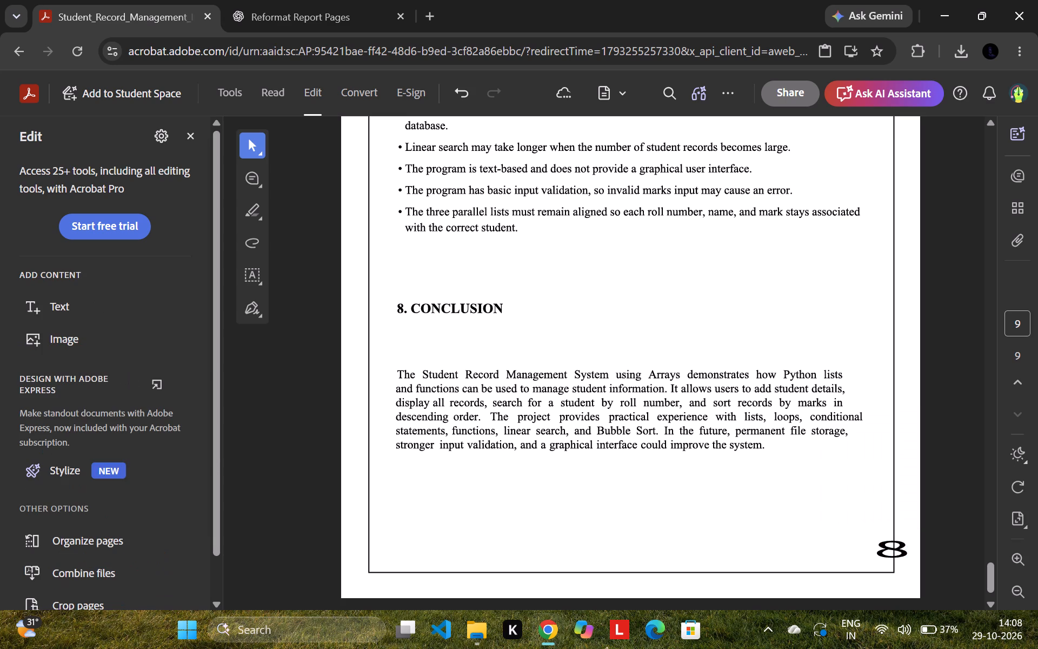
Add the page number 9 in the Conclusion page's lower-right corner and set its font size to 9.
left_click(63, 312)
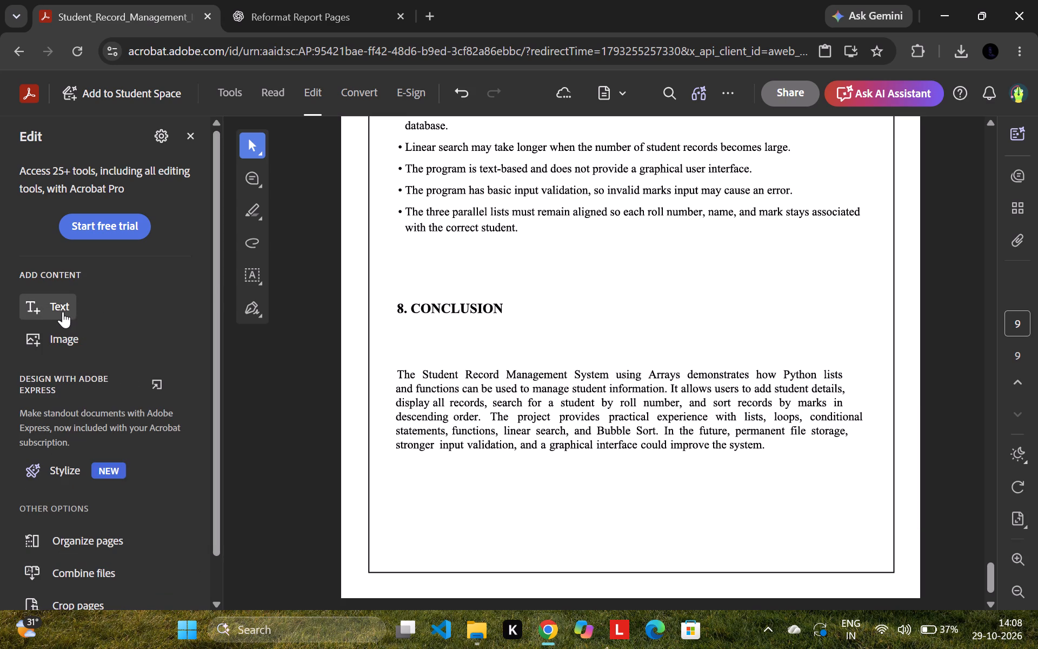
left_click(869, 553)
key("9")
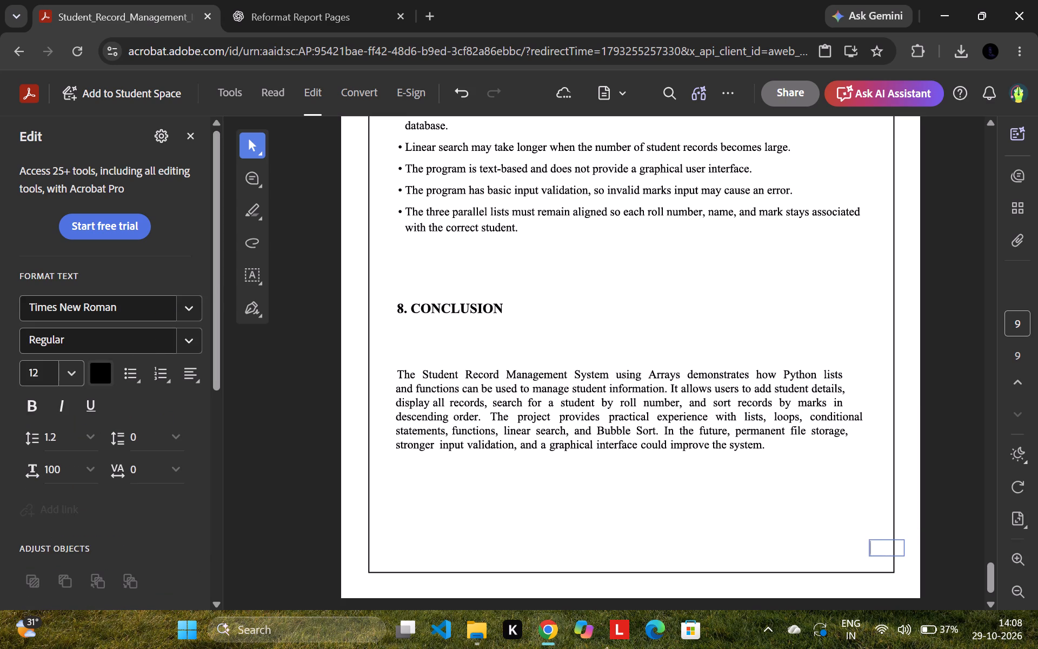
left_click(72, 366)
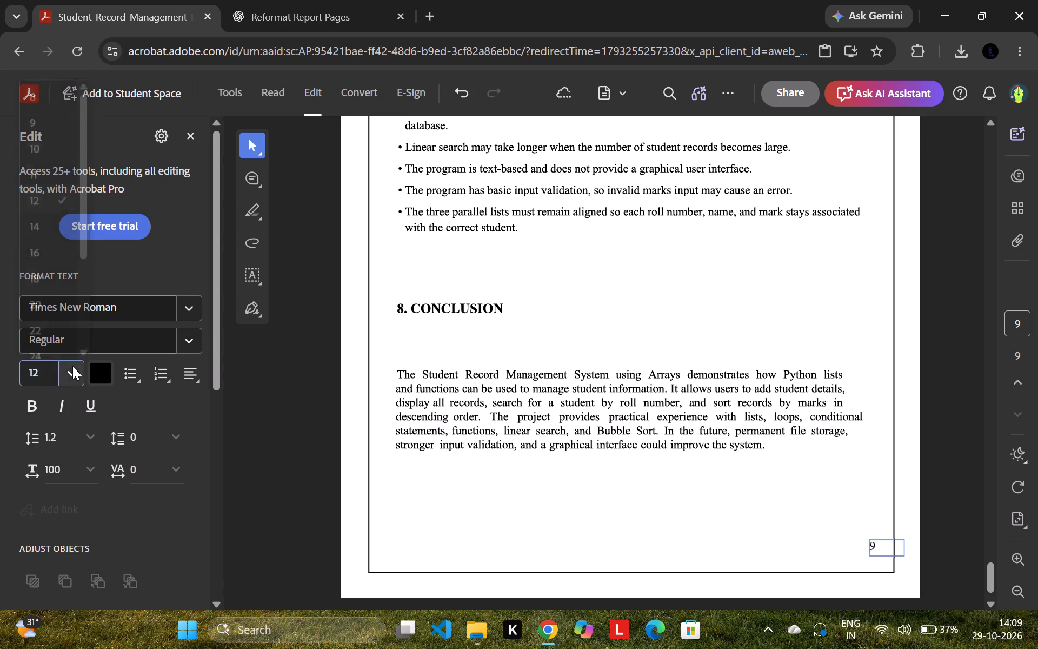
left_click(41, 120)
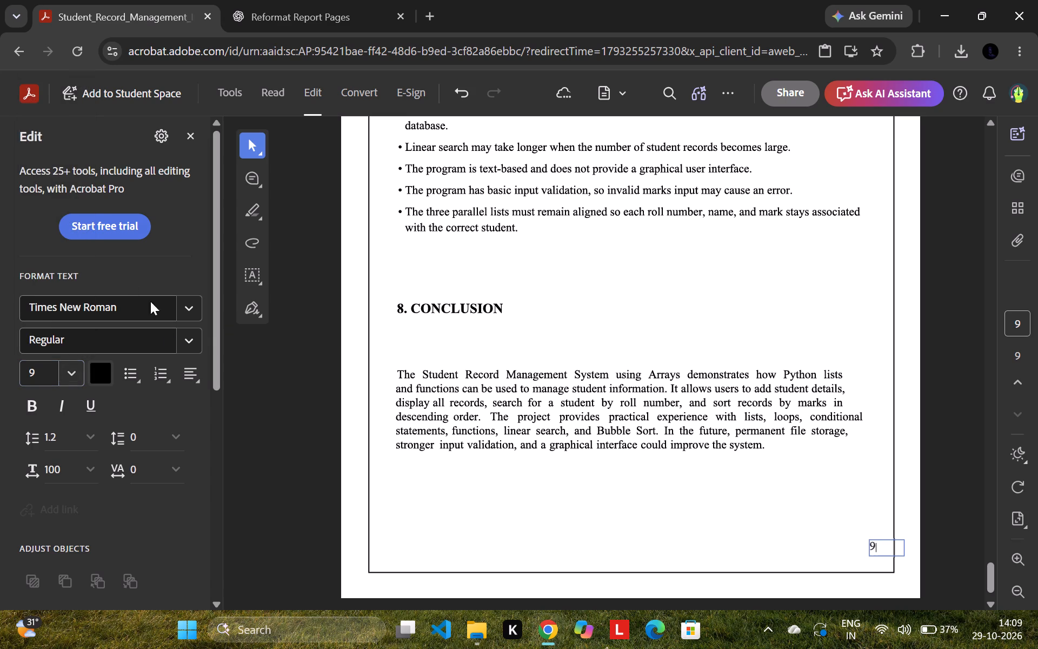
key("ctrl+a")
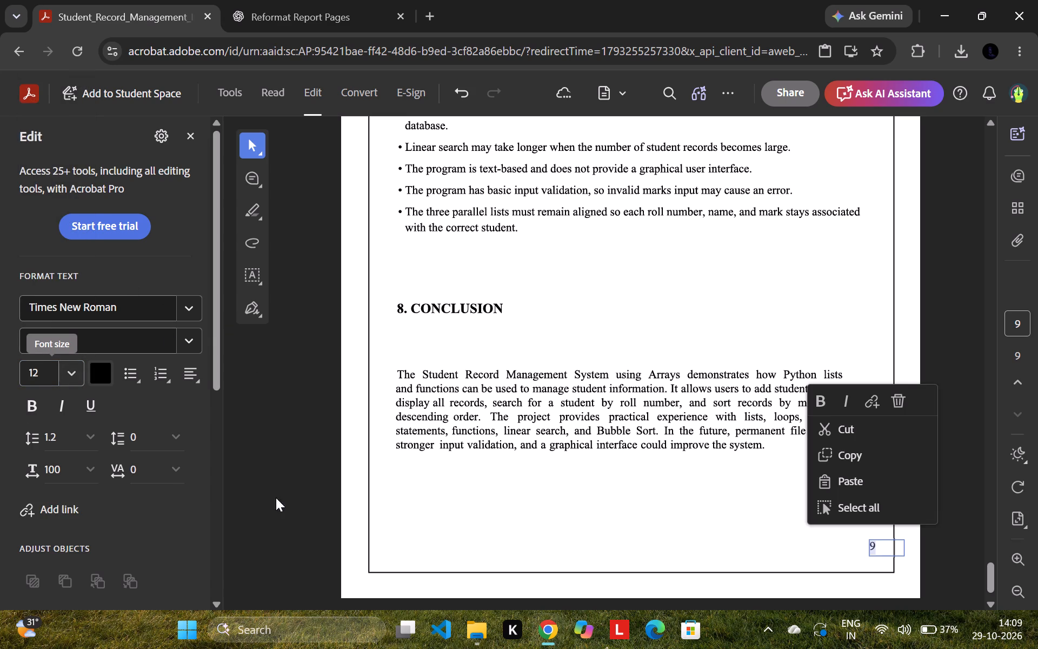
left_click(79, 367)
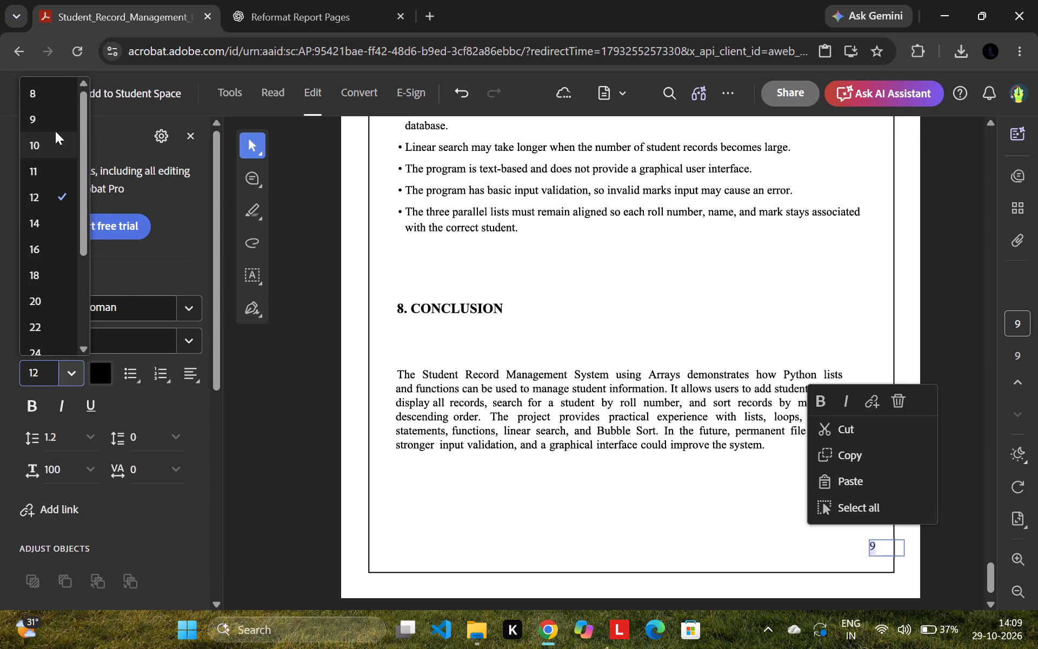
left_click(55, 120)
left_click(682, 548)
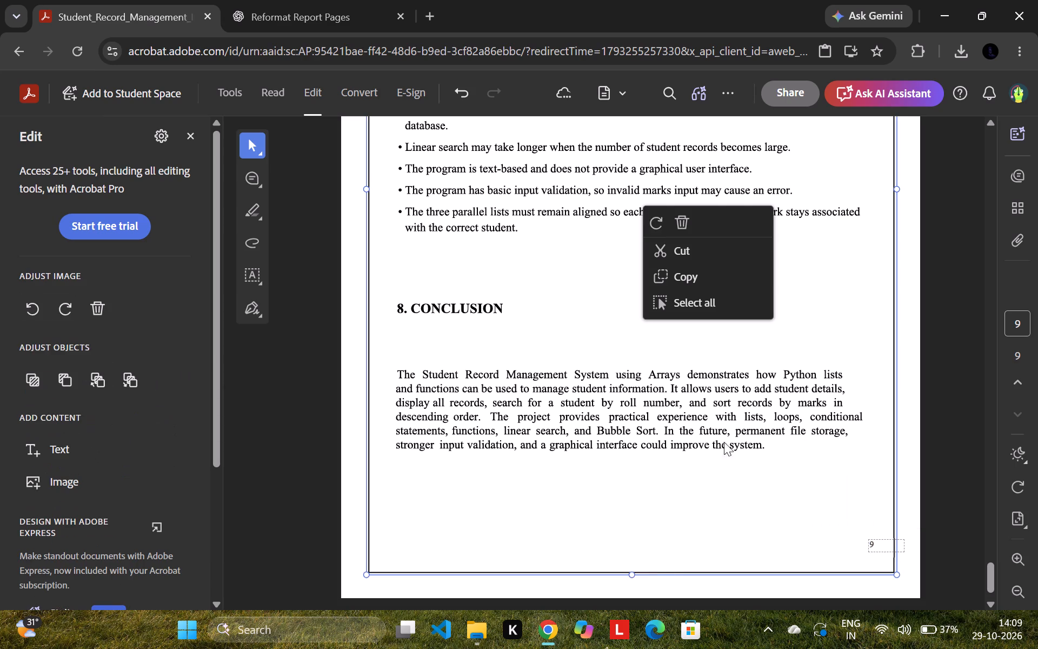
Add the page number 8 in the lower-right corner of the Result page that ends with "Exiting the program".
scroll(770, 409, "up", 8)
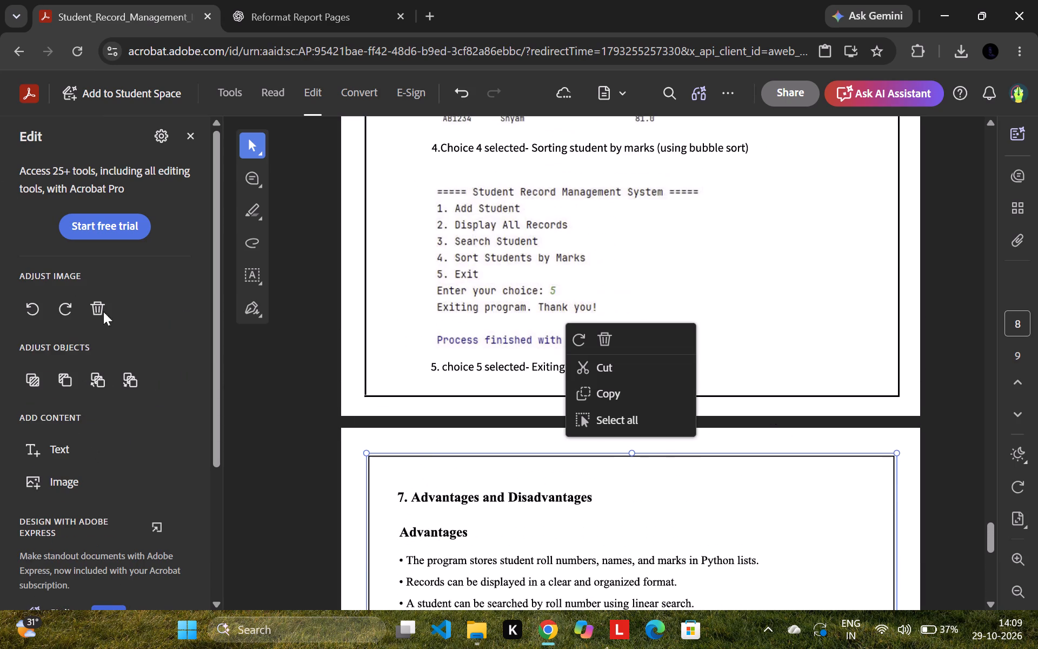
left_click(45, 451)
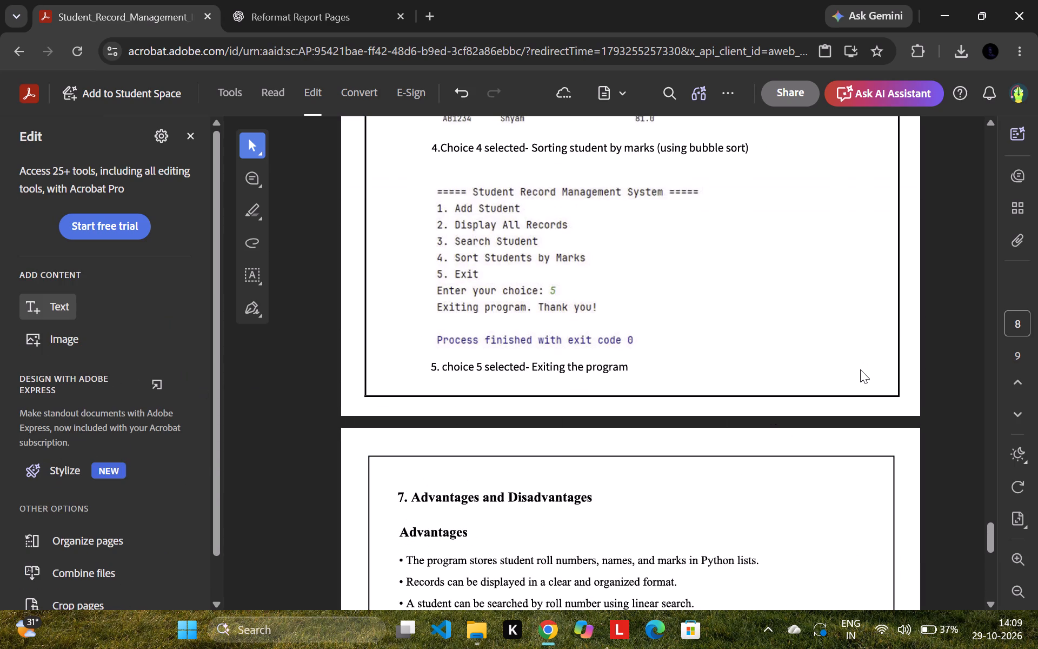
left_click(38, 313)
left_click(860, 368)
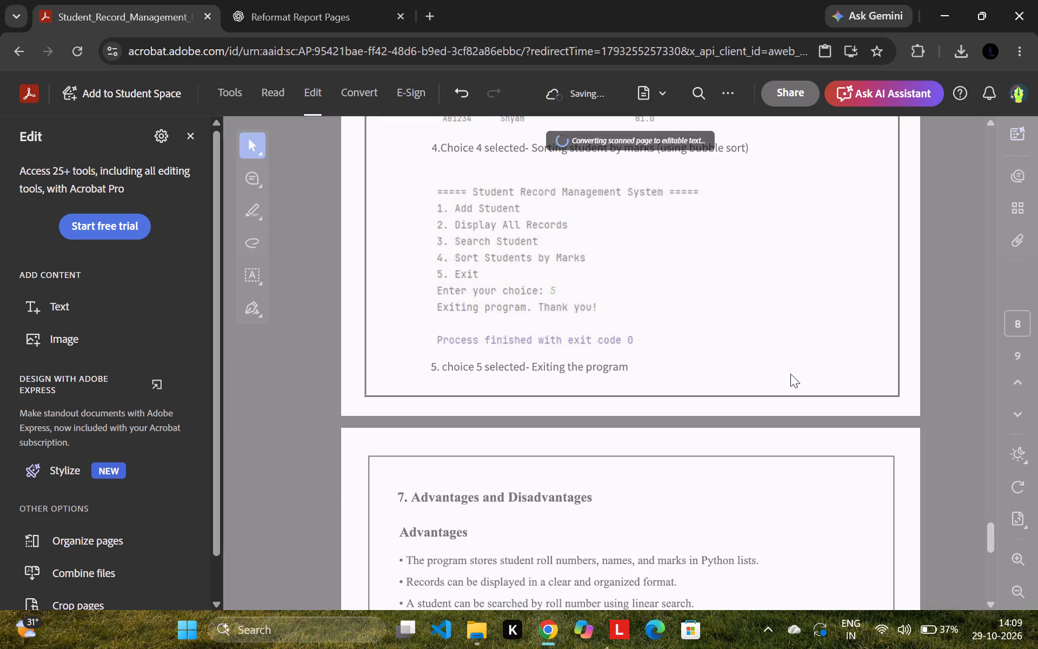
scroll(784, 354, "up", 6)
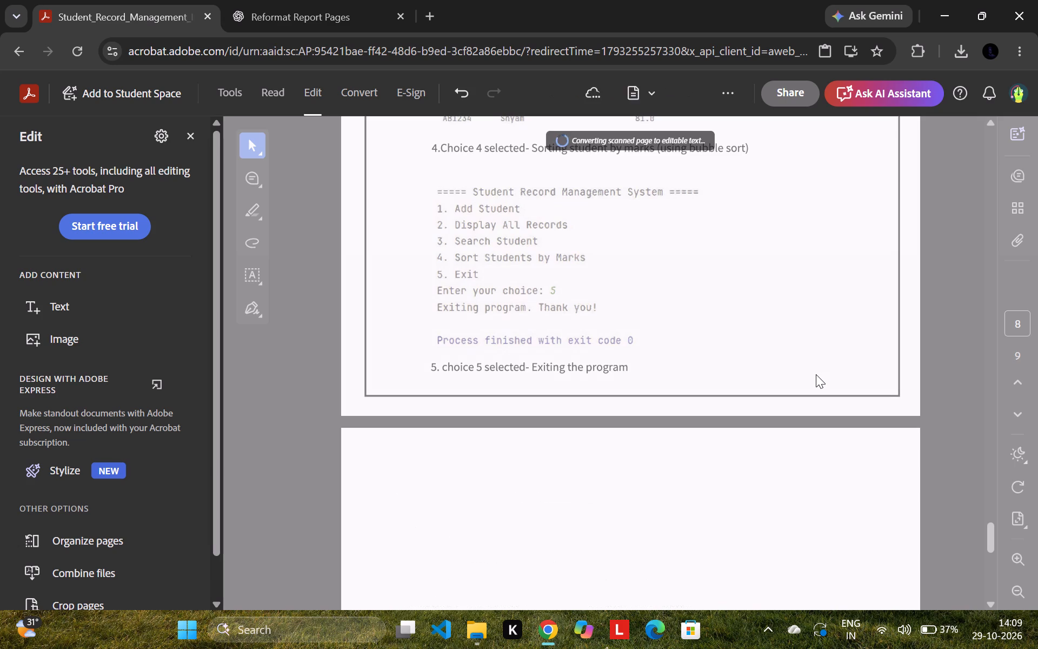
scroll(829, 361, "down", 1)
scroll(829, 361, "up", 1)
left_click(835, 362)
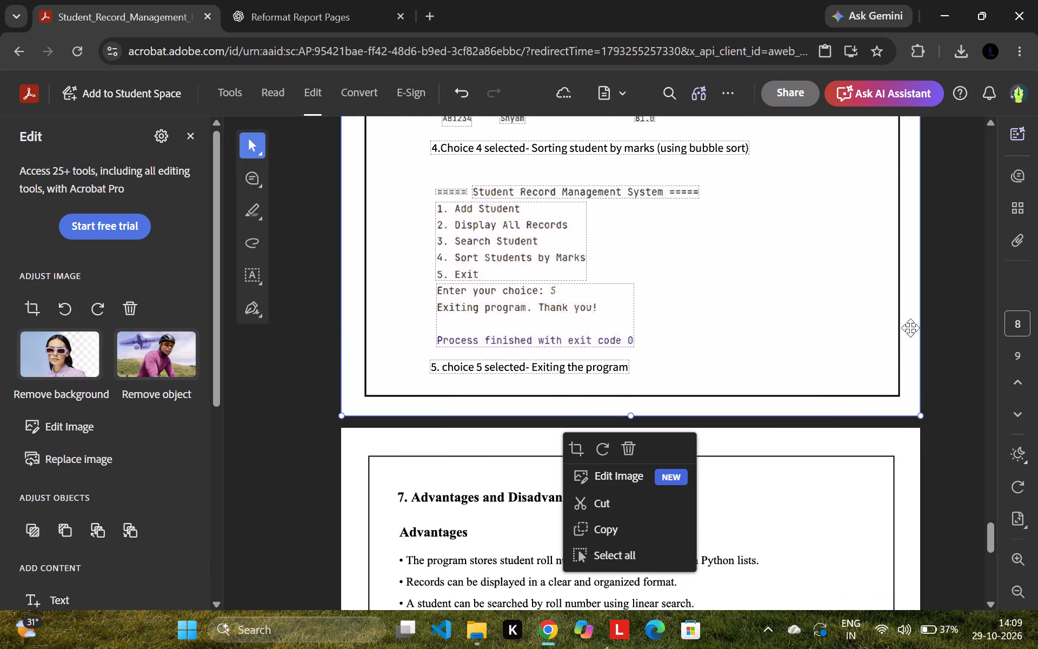
left_click(960, 319)
left_click(63, 298)
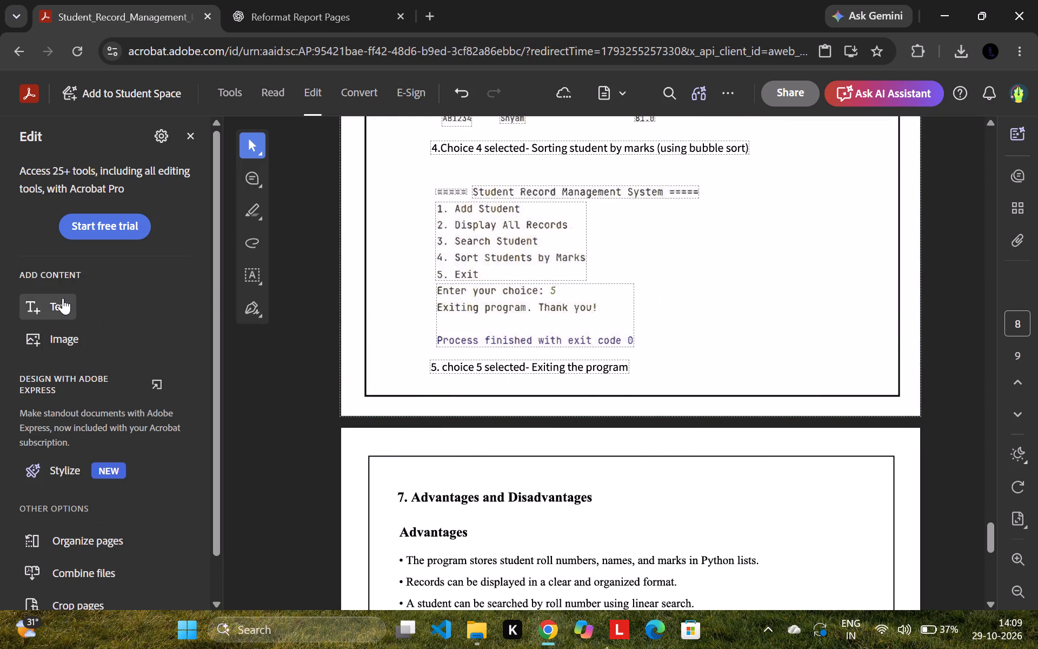
left_click(844, 367)
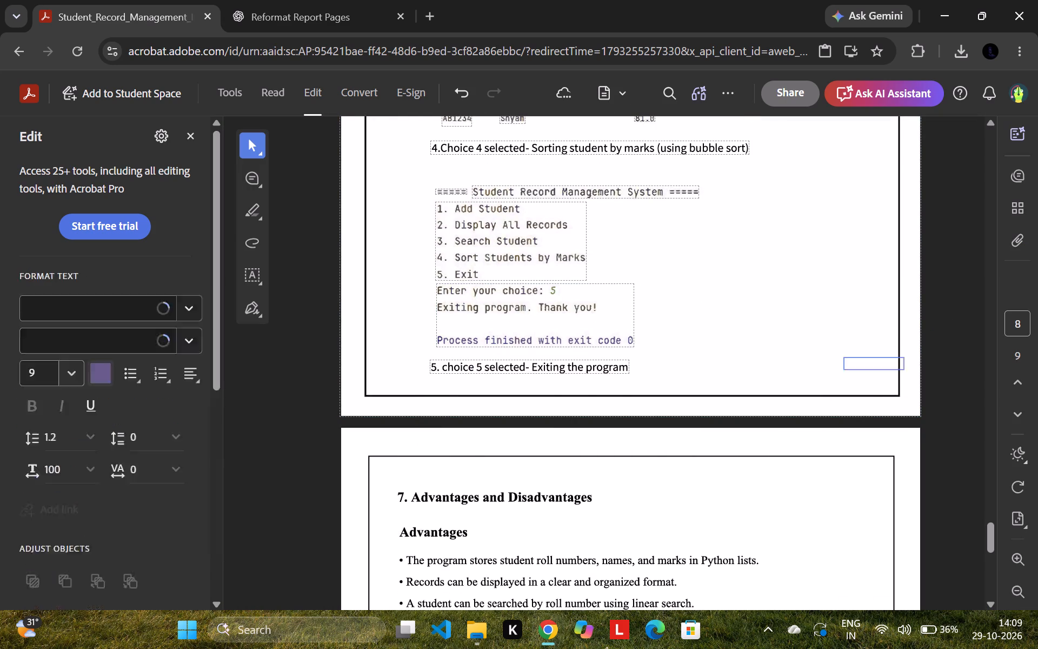
key("8")
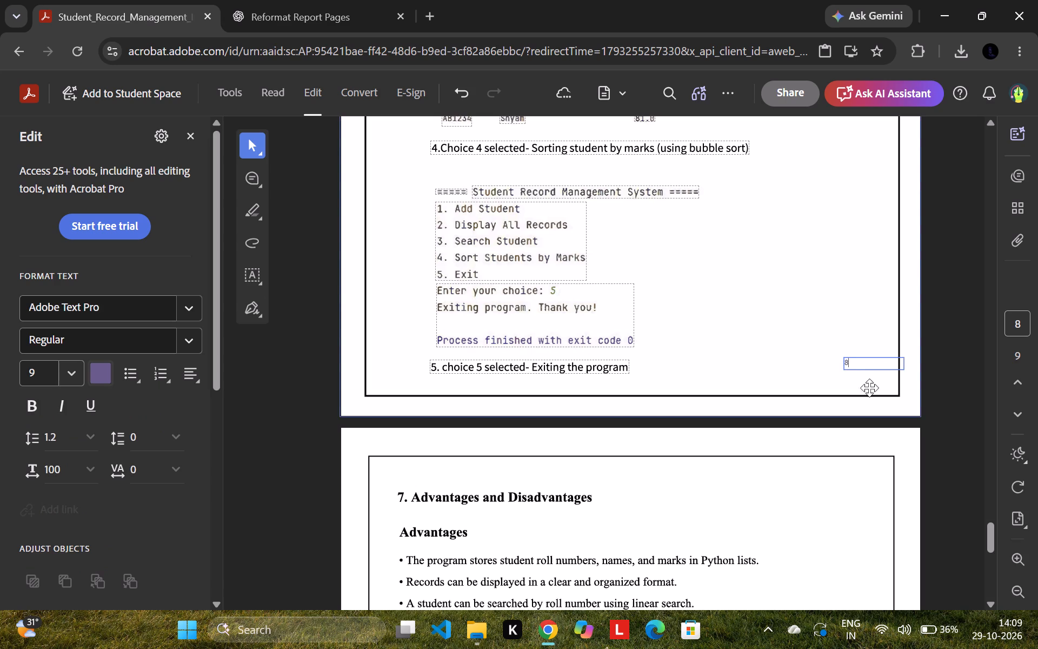
Move the new page number 8 slightly lower, closer to the page's bottom border.
left_click_drag(882, 358, 883, 368)
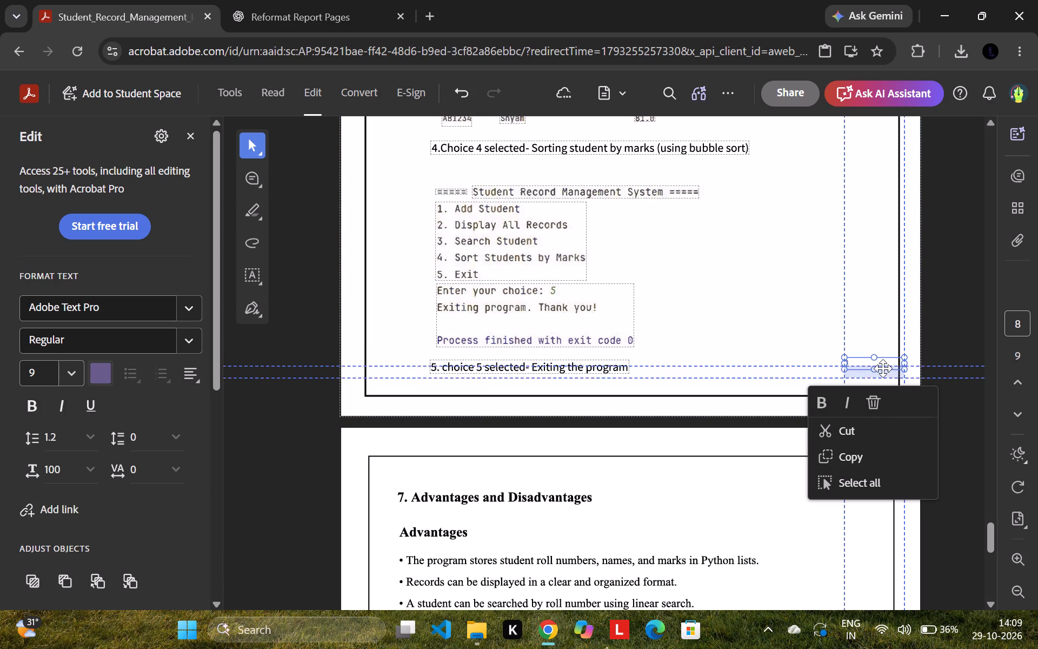
left_click_drag(883, 368, 883, 369)
left_click(942, 287)
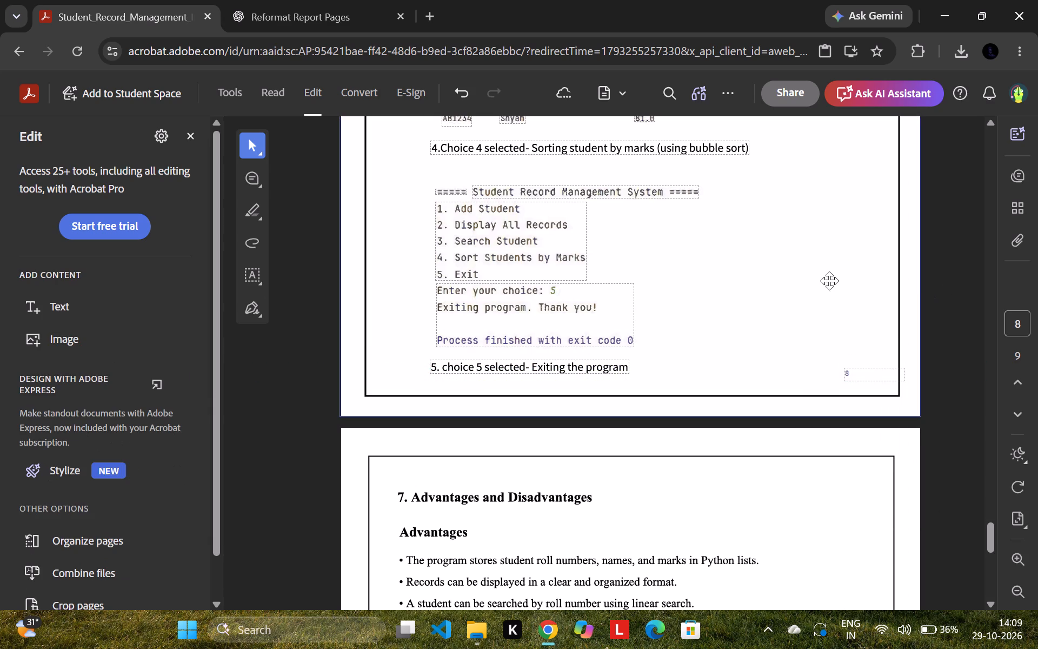
Add the page number 7 in the lower-right corner of the Result page that ends with "Displaying all records".
scroll(812, 283, "up", 4)
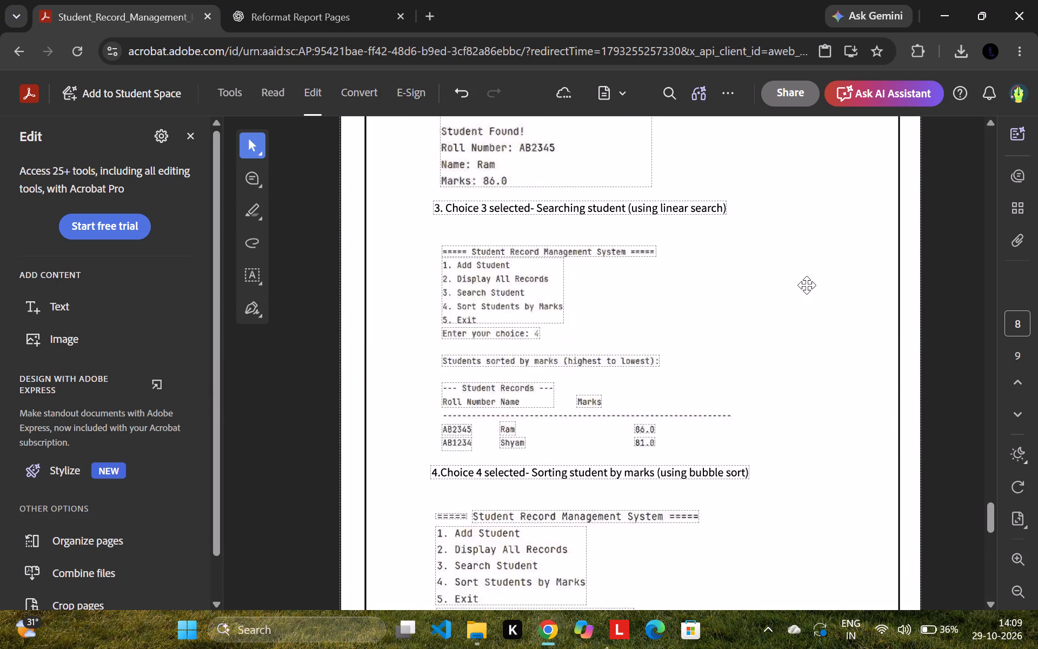
scroll(807, 285, "up", 7)
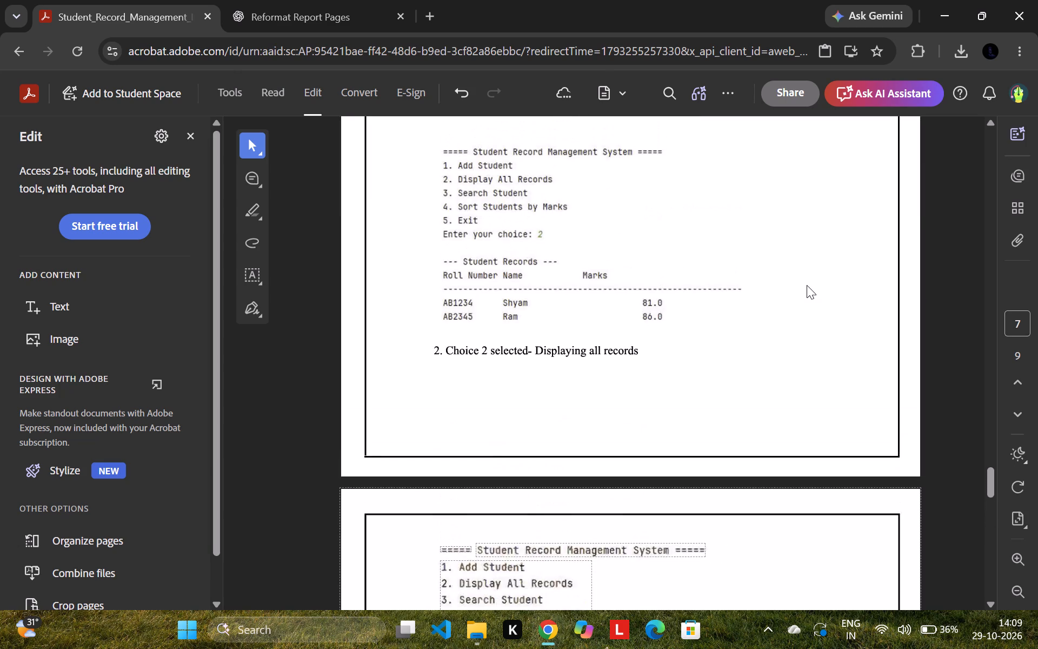
scroll(804, 294, "up", 1)
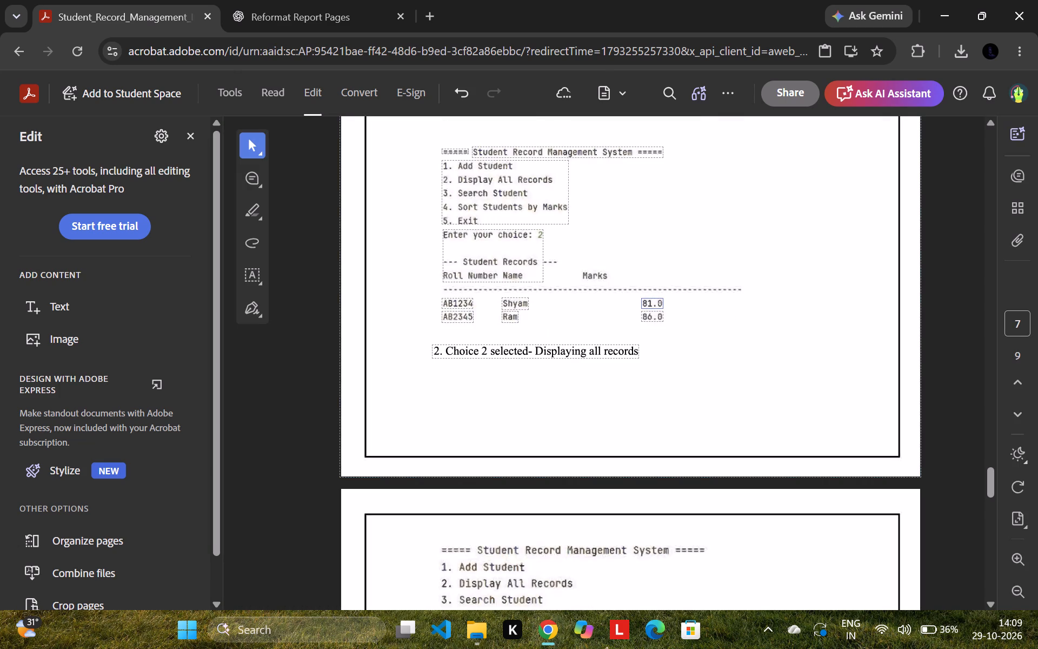
scroll(703, 323, "up", 3)
scroll(698, 323, "down", 2)
scroll(698, 323, "up", 4)
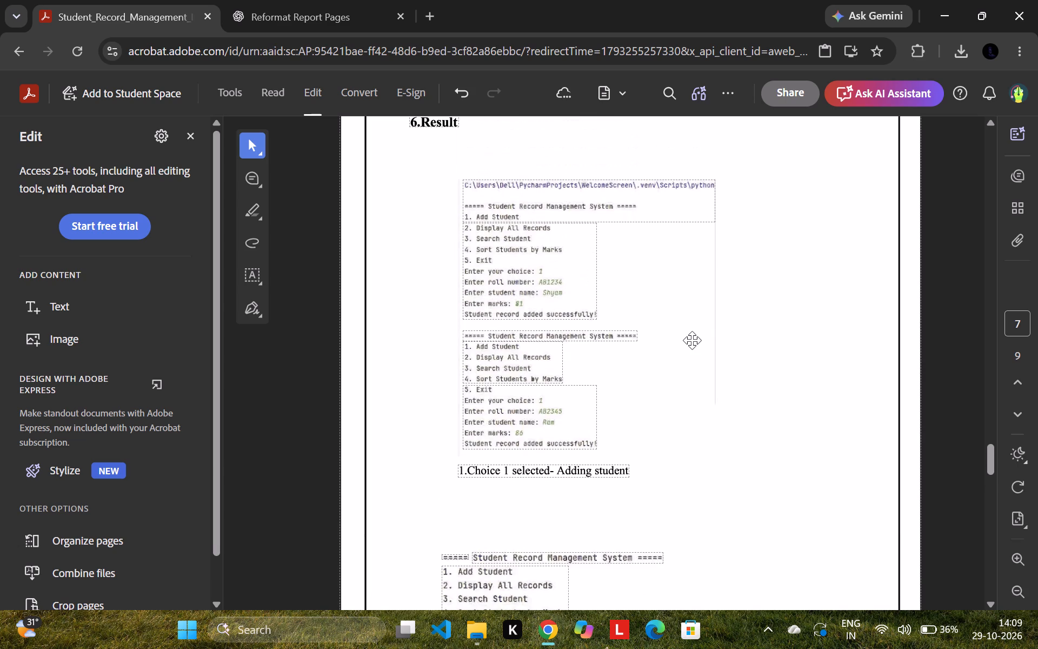
scroll(691, 345, "up", 1)
scroll(691, 345, "down", 5)
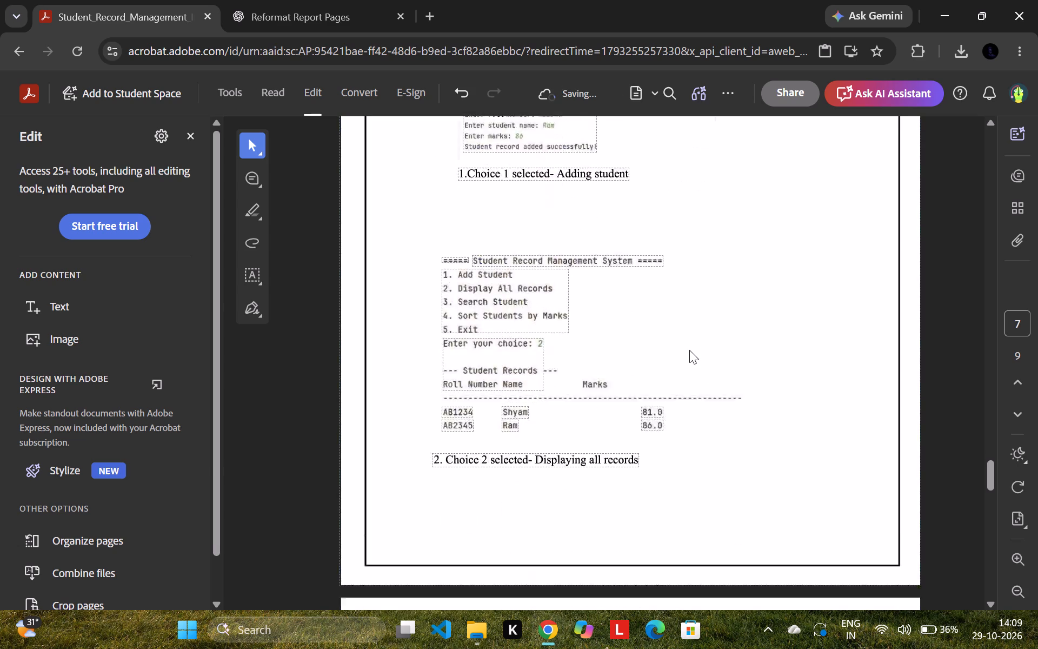
scroll(689, 350, "down", 6)
scroll(613, 347, "down", 4)
scroll(736, 387, "up", 8)
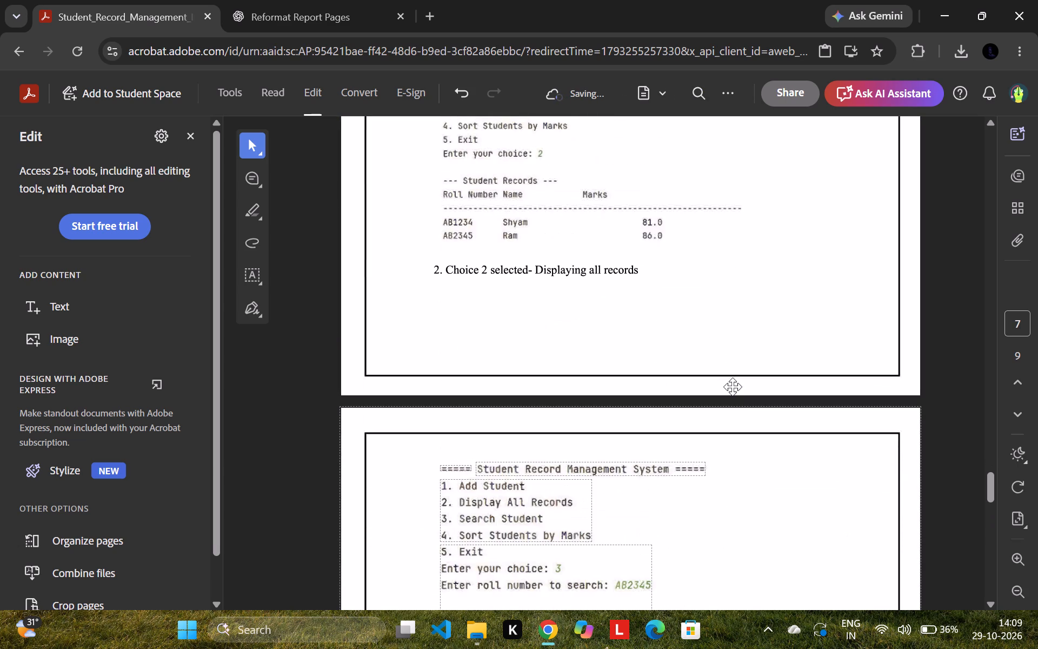
left_click(48, 301)
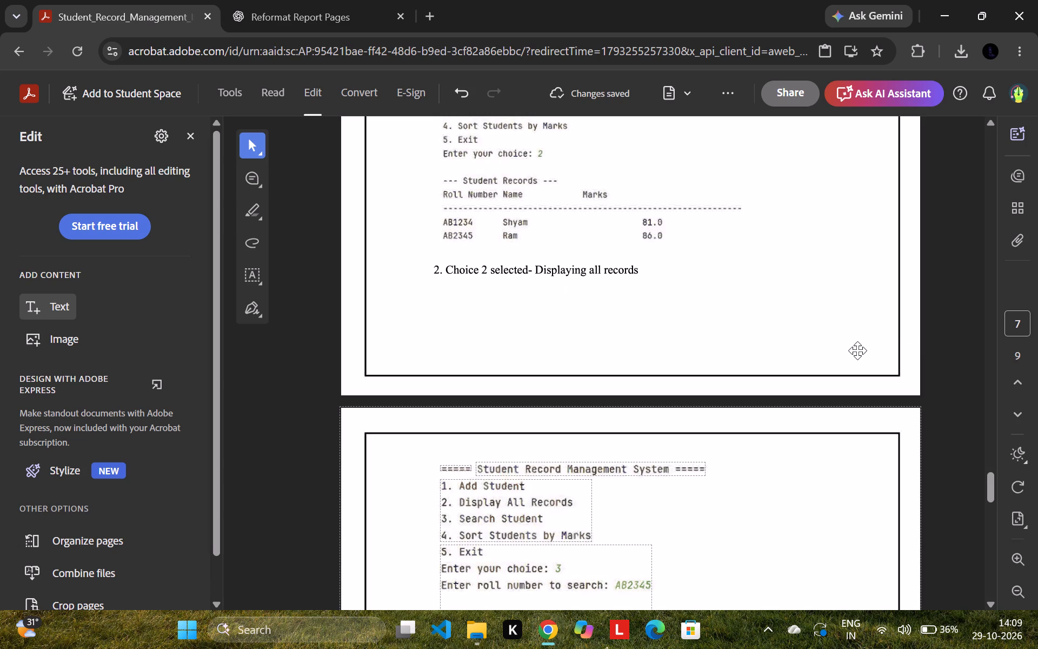
left_click(947, 320)
left_click(839, 338)
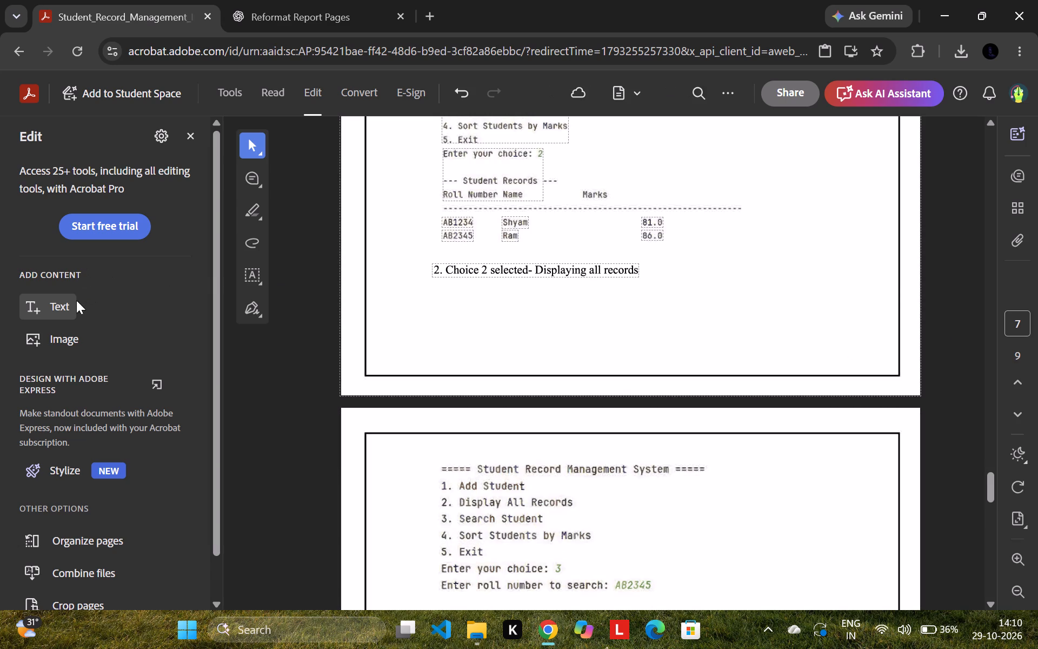
left_click(30, 302)
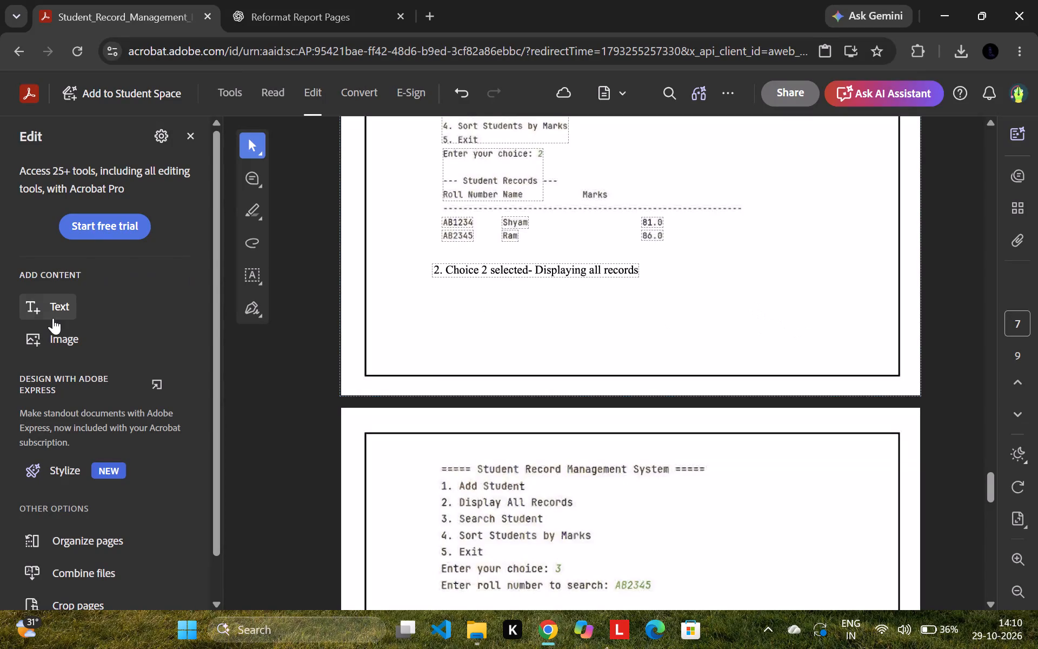
left_click(48, 297)
left_click(843, 346)
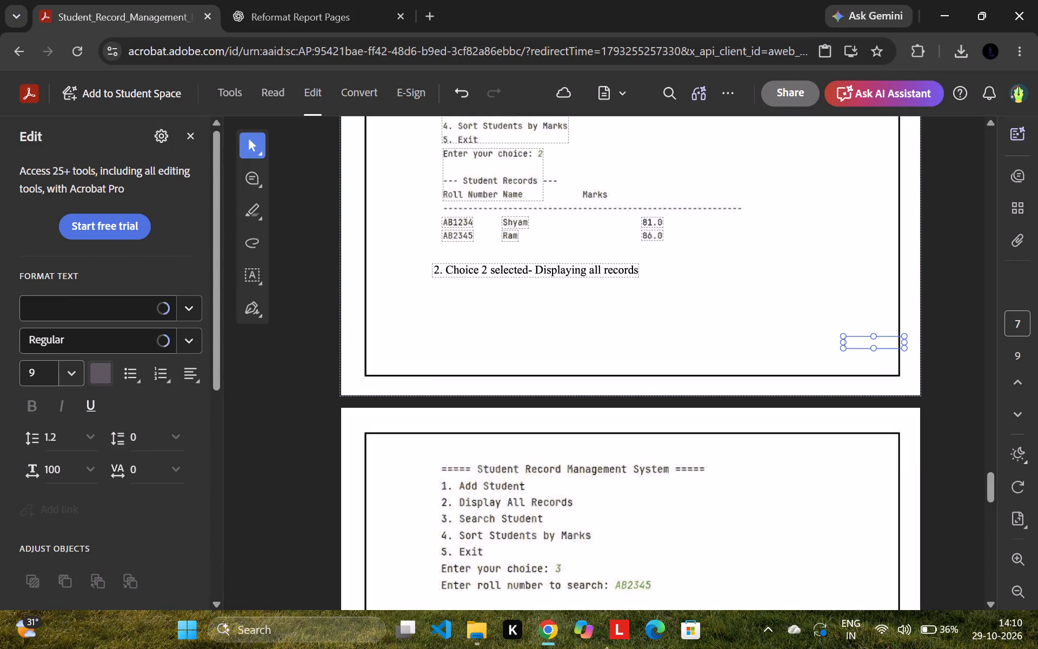
key("7")
left_click(934, 296)
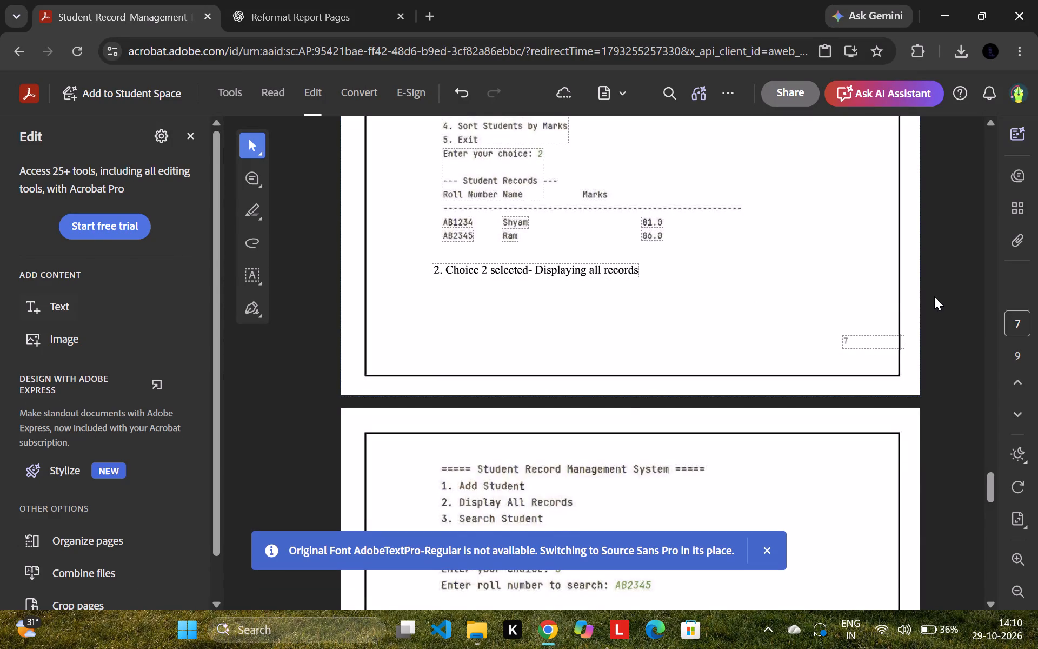
Add the page number 5 in the lower-right corner of the code page that ends with "Invalid choice! Please try again.".
scroll(873, 293, "up", 12)
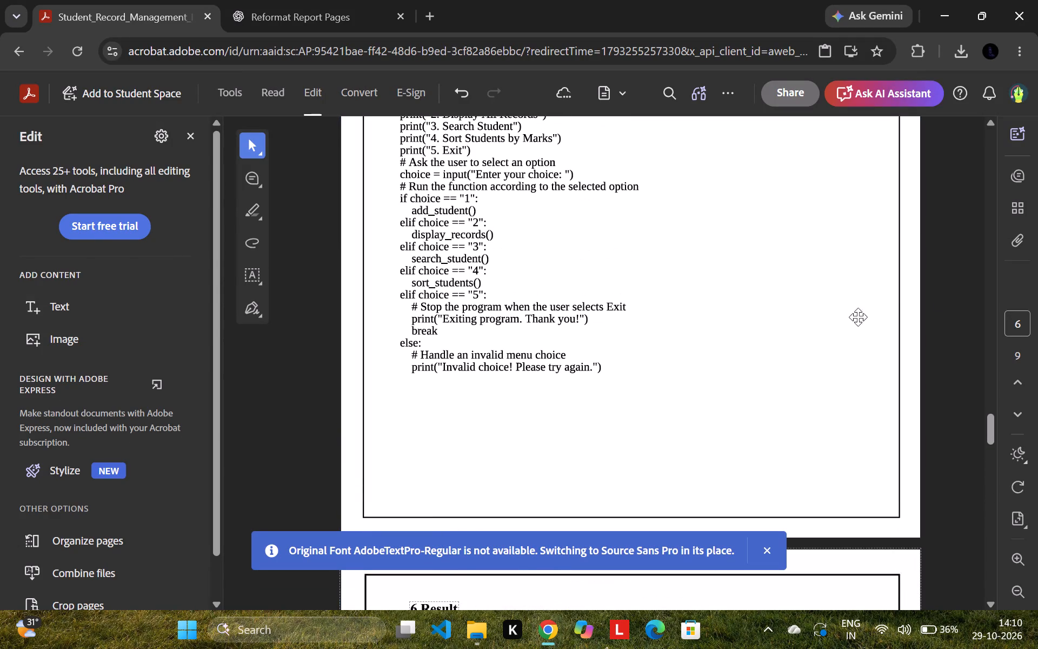
left_click(56, 314)
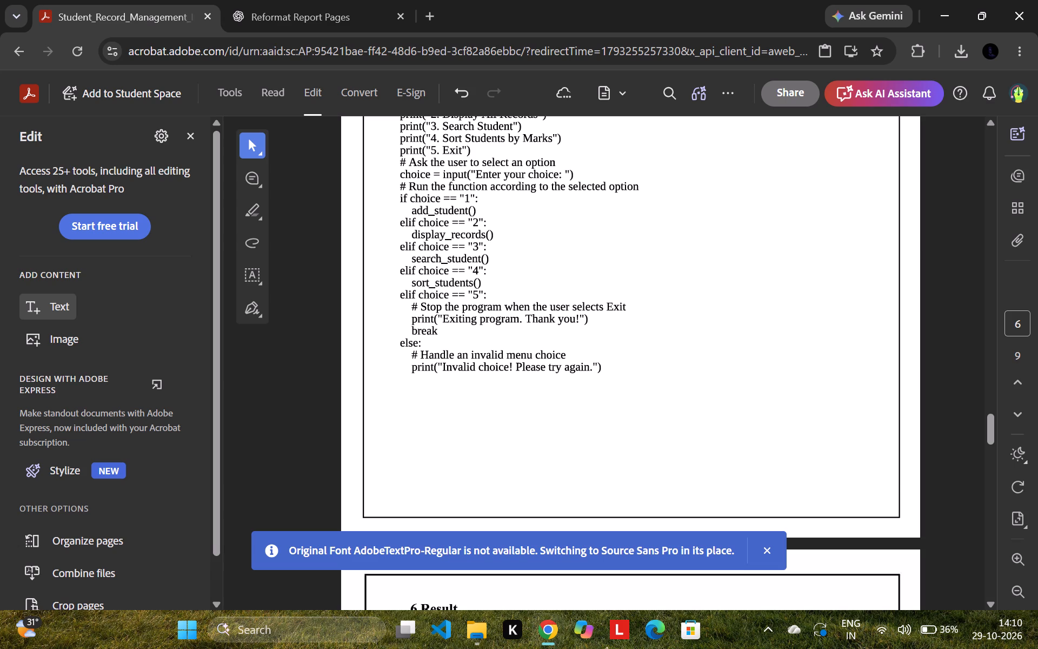
left_click(834, 480)
key("5")
Add the page number 4 in the lower-right corner of the code page that ends with "Student record not found!".
scroll(861, 423, "up", 2)
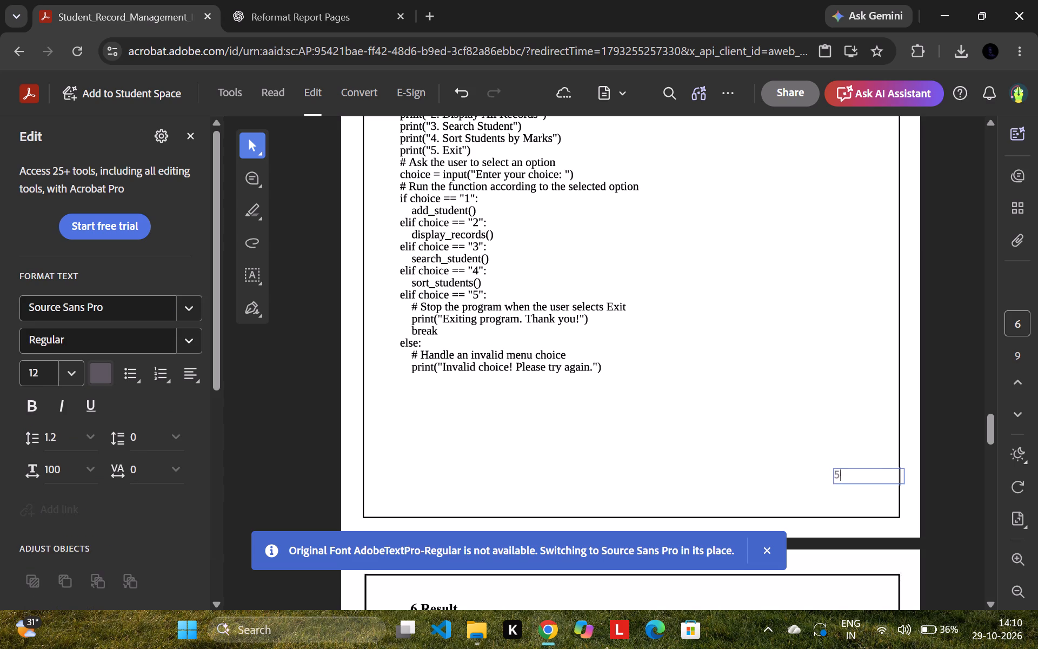
scroll(861, 423, "up", 7)
left_click(843, 373)
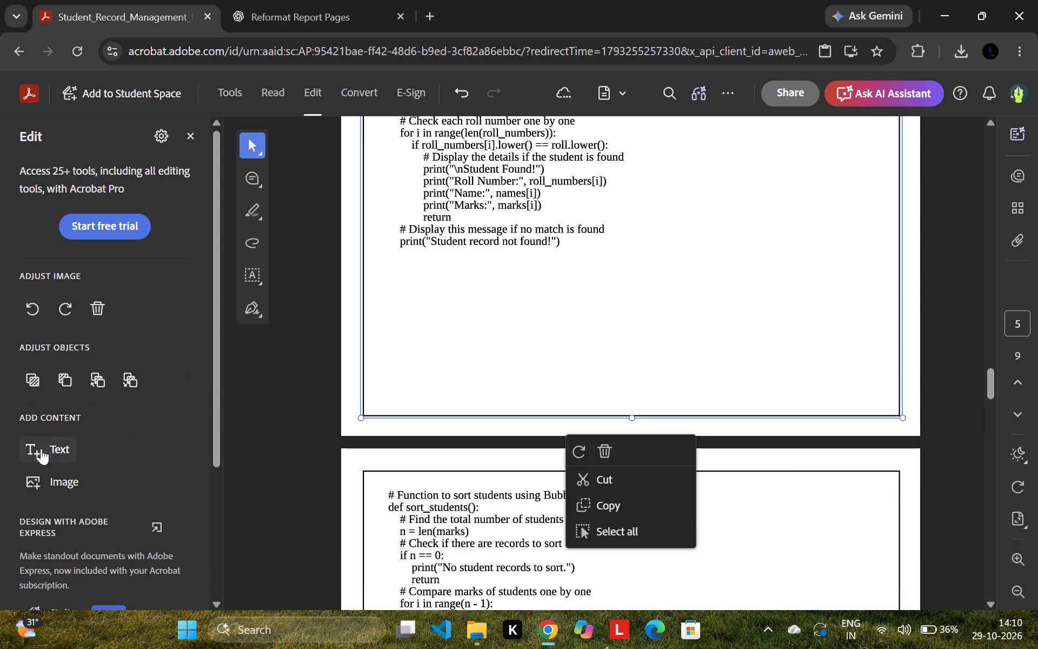
left_click(41, 448)
left_click(836, 370)
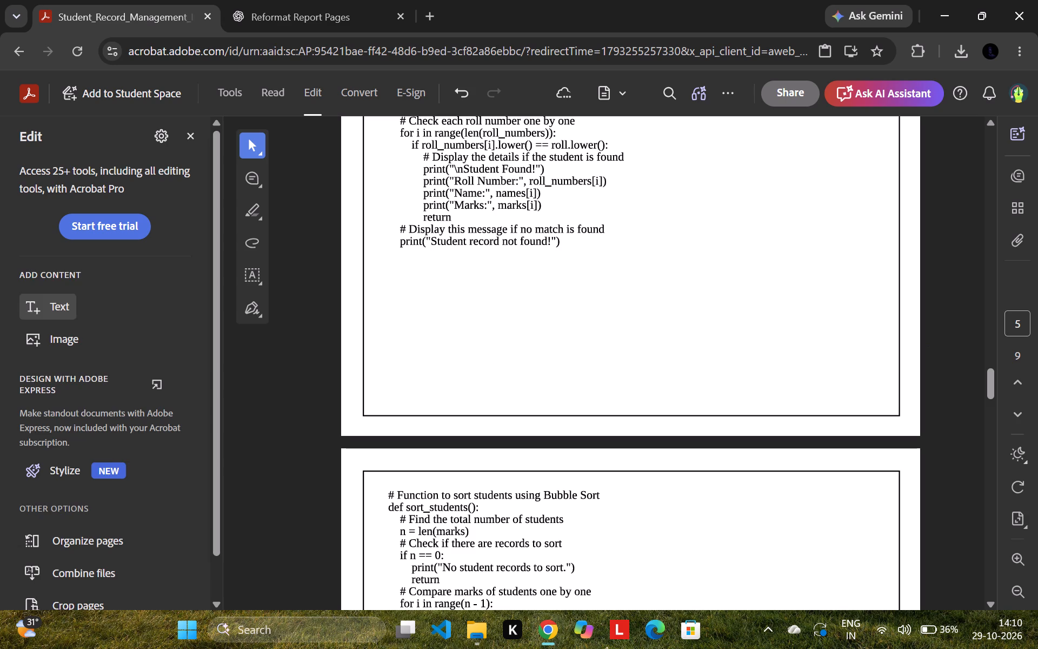
key("4")
Add the page number 3 in the lower-right corner of the Flowchart page.
scroll(824, 352, "up", 11)
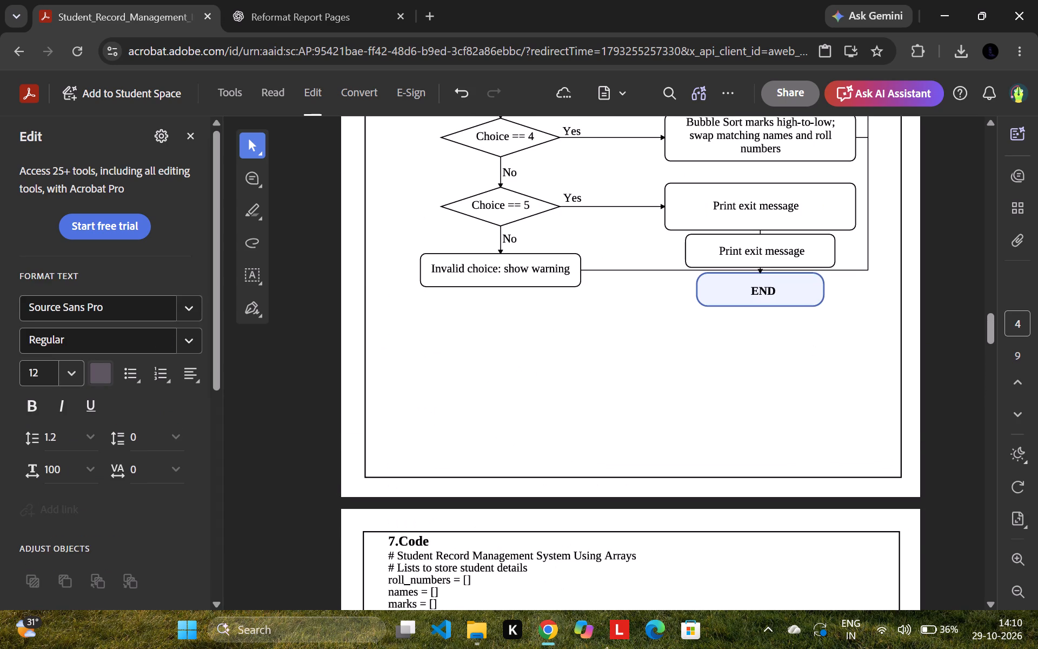
left_click(49, 304)
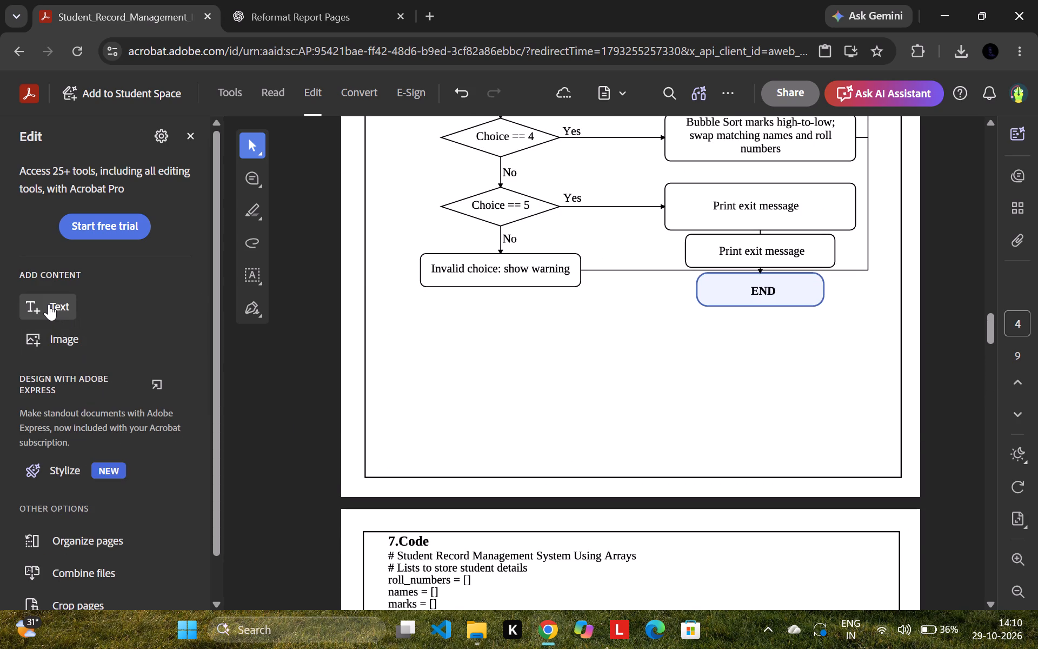
left_click(36, 309)
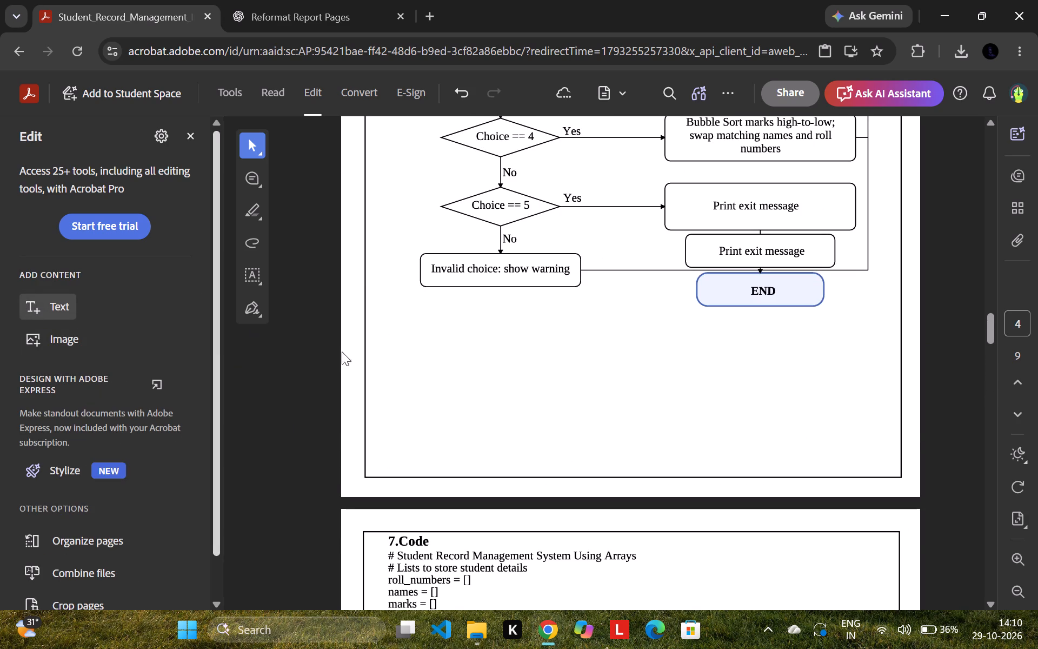
left_click(841, 440)
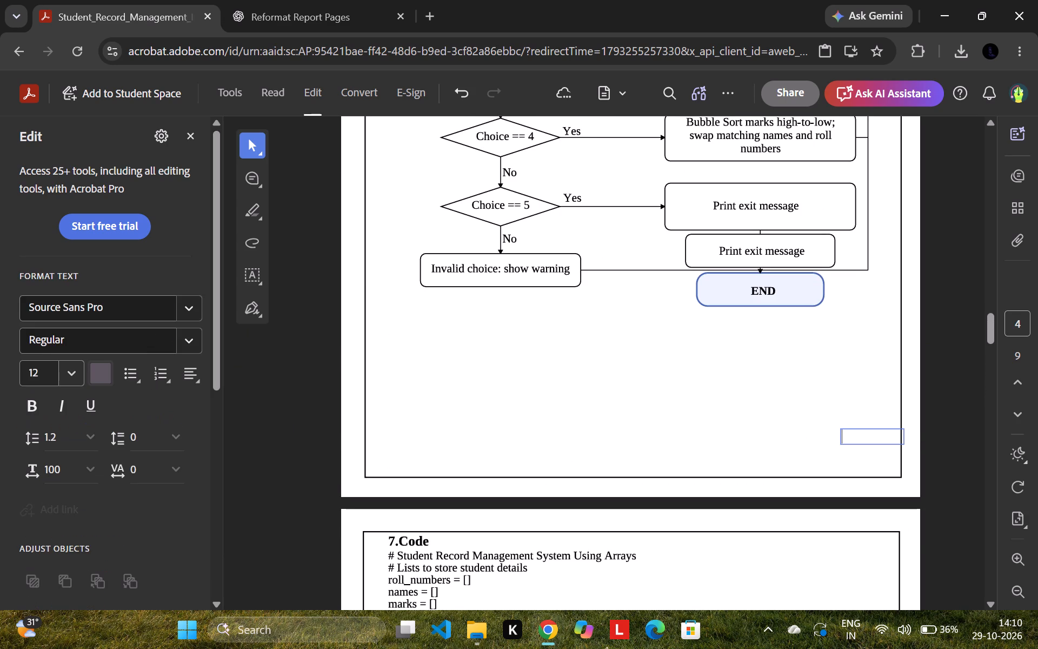
key("3")
Add the page number 2 in the lower-right corner of the Block Diagram page.
scroll(832, 384, "up", 5)
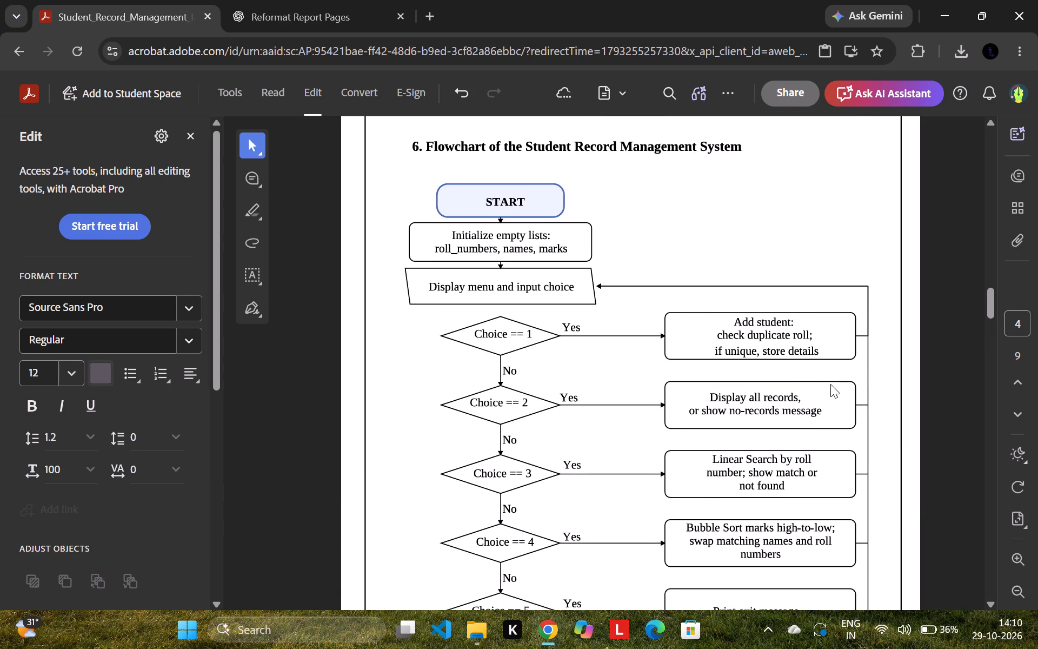
scroll(830, 384, "up", 5)
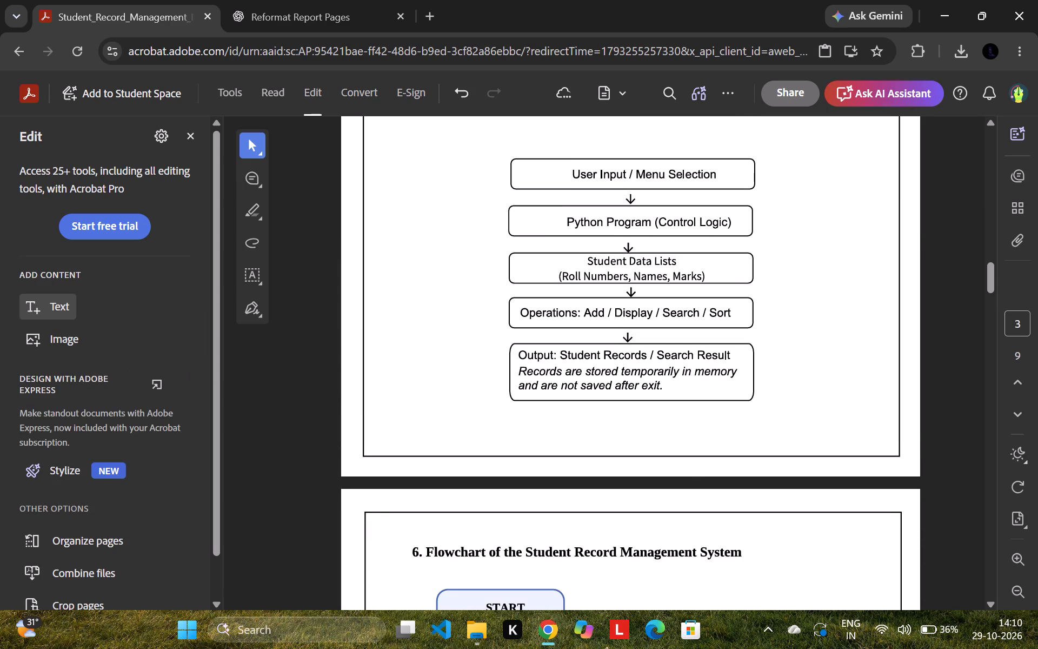
left_click(853, 425)
left_click(45, 453)
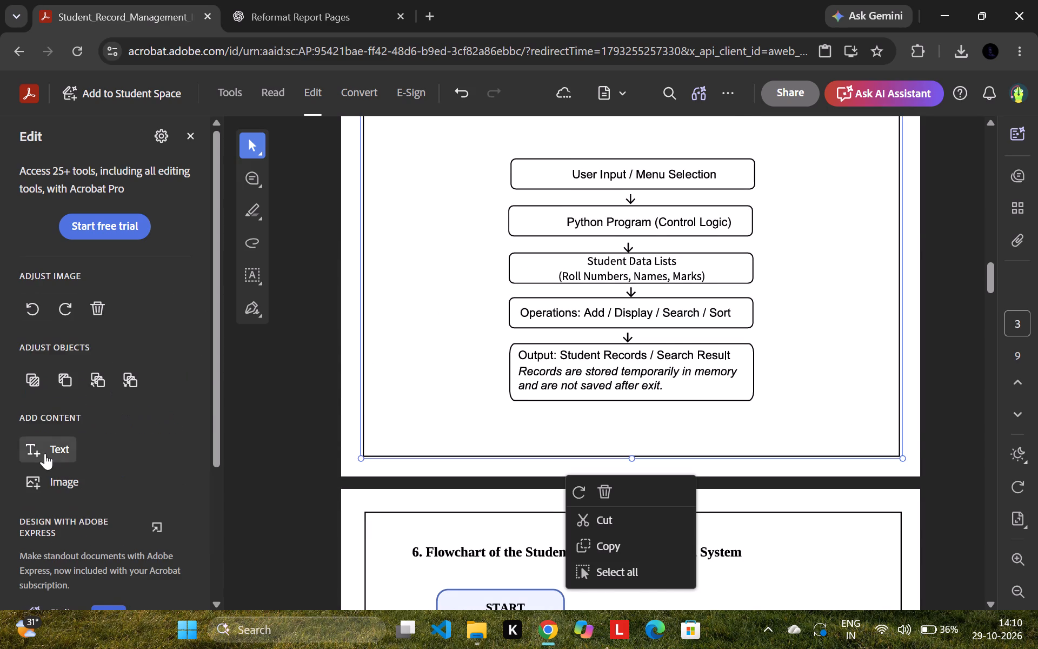
left_click(840, 423)
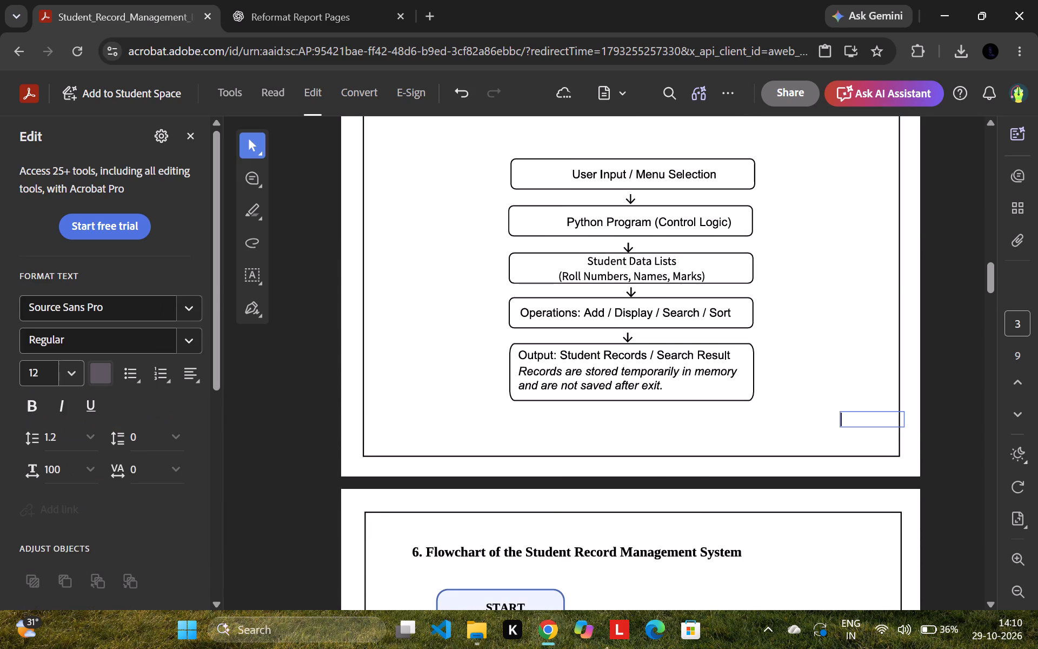
key("2")
Add the page number 2 in the lower-right corner of the Introduction page.
scroll(775, 403, "up", 5)
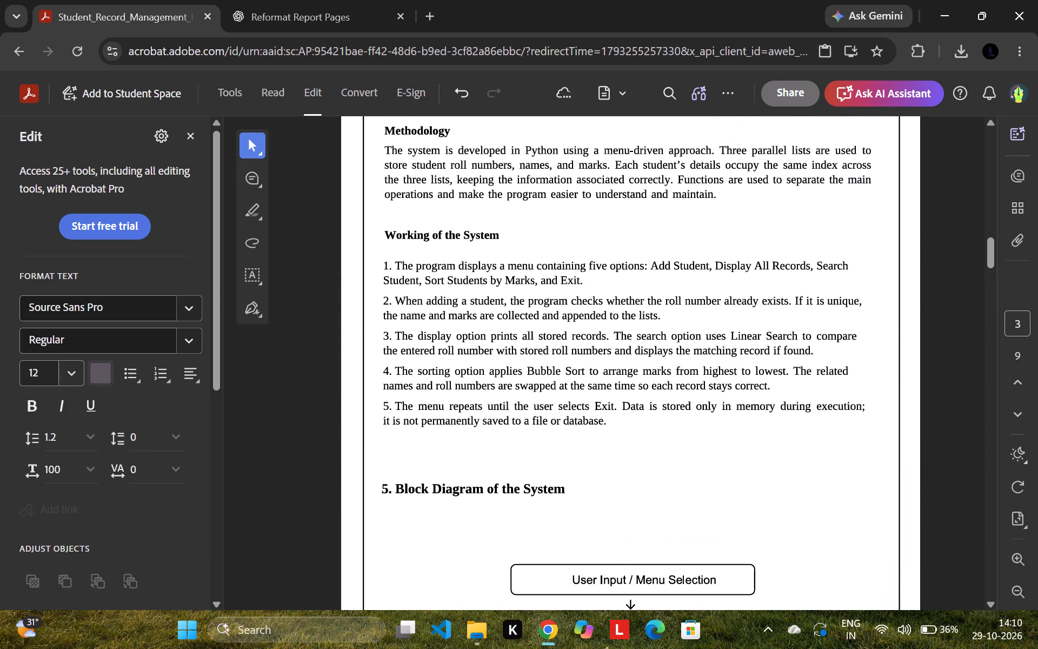
scroll(773, 408, "up", 12)
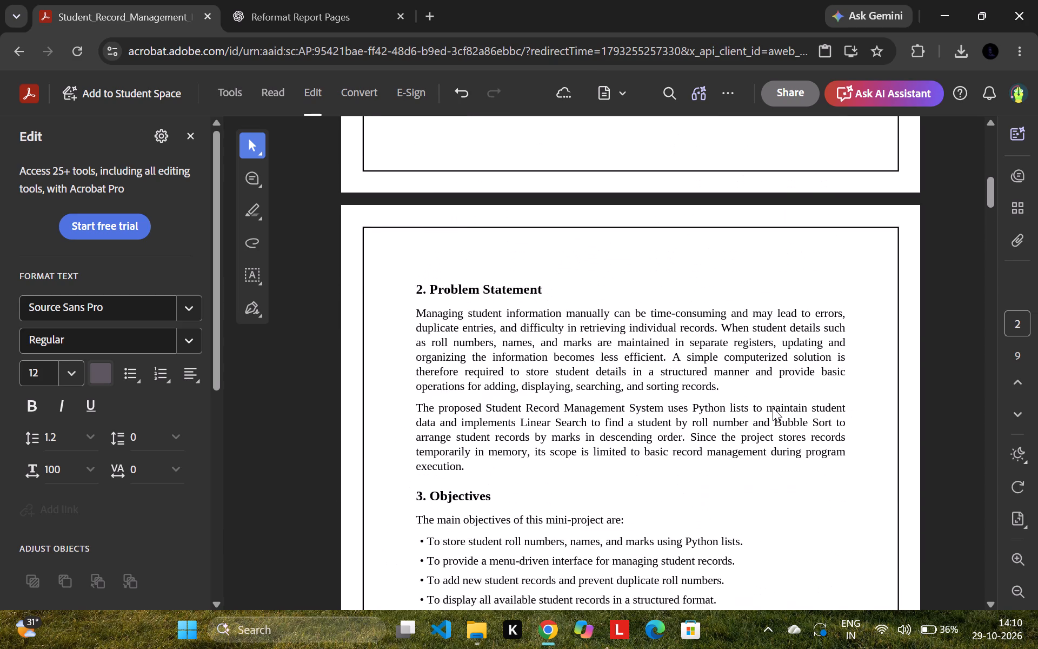
scroll(773, 408, "up", 17)
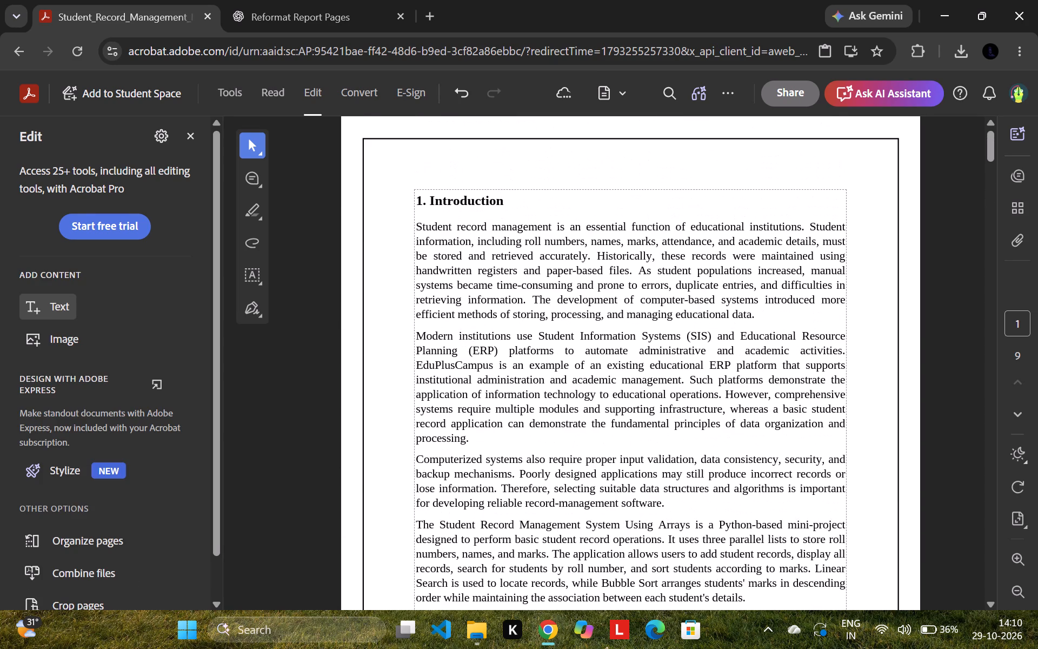
scroll(773, 408, "down", 6)
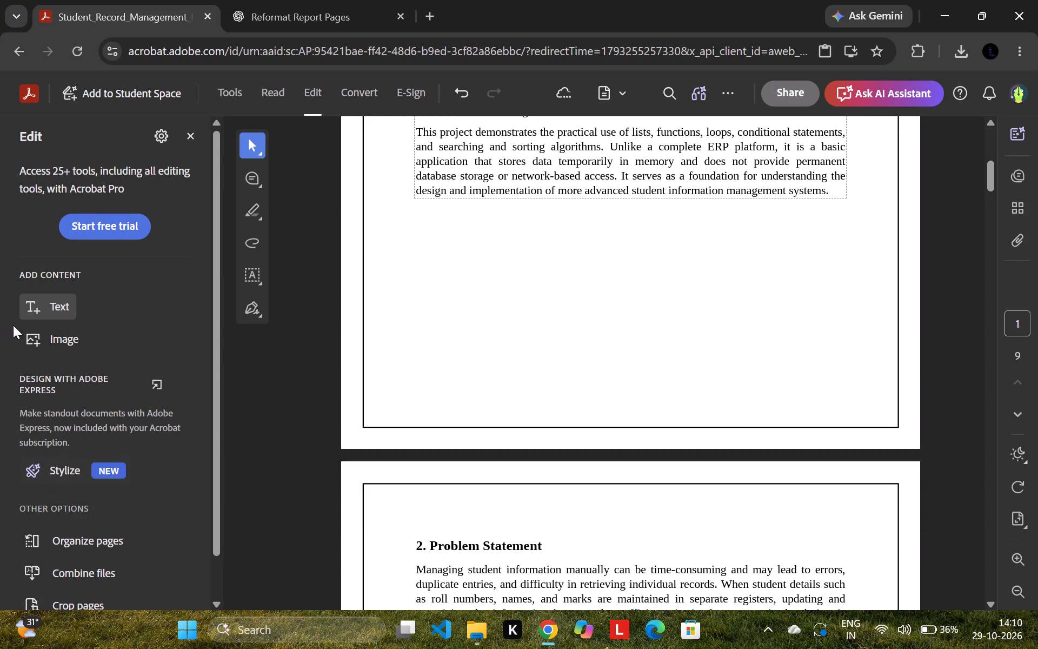
left_click(48, 308)
left_click(45, 295)
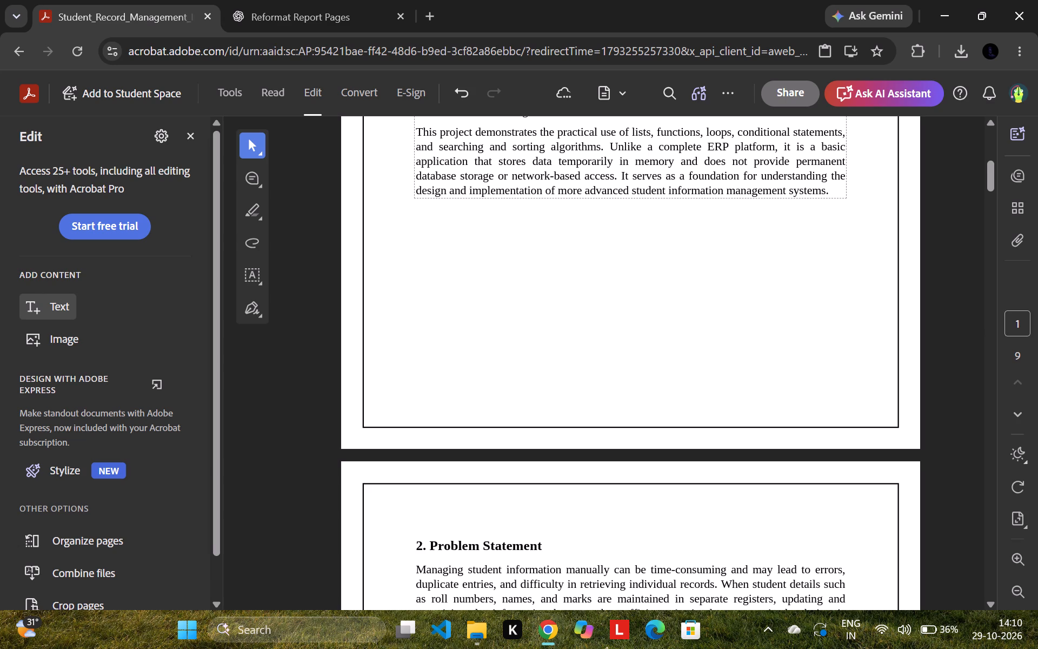
left_click(834, 394)
key("2")
Add the page number 3 in the lower-right corner of the Problem Statement and Objectives page.
scroll(834, 394, "down", 7)
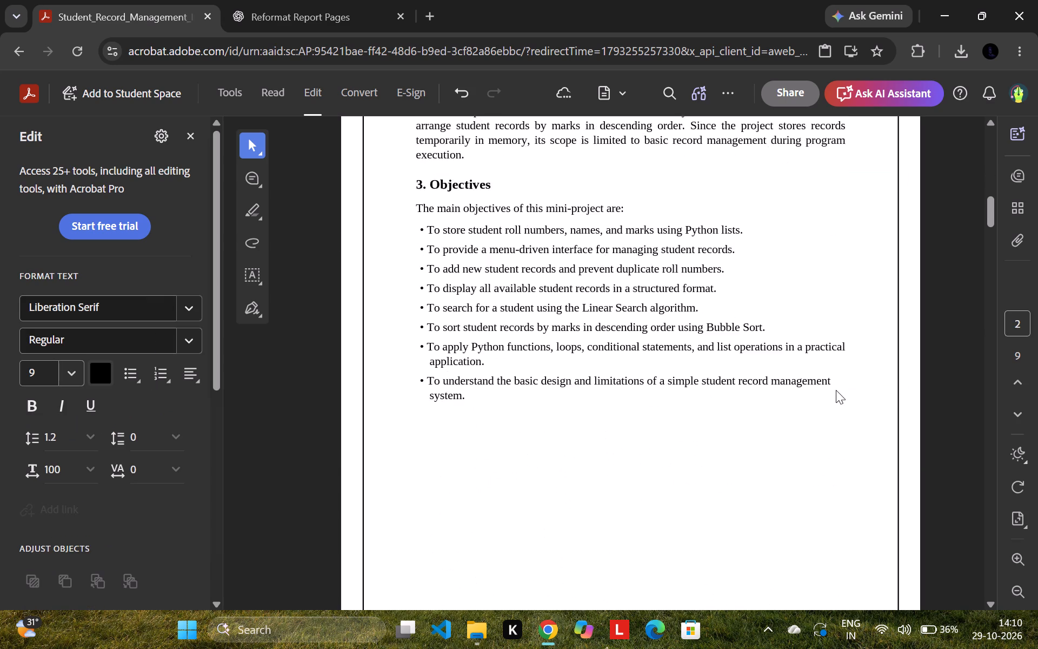
scroll(836, 390, "down", 3)
left_click(56, 312)
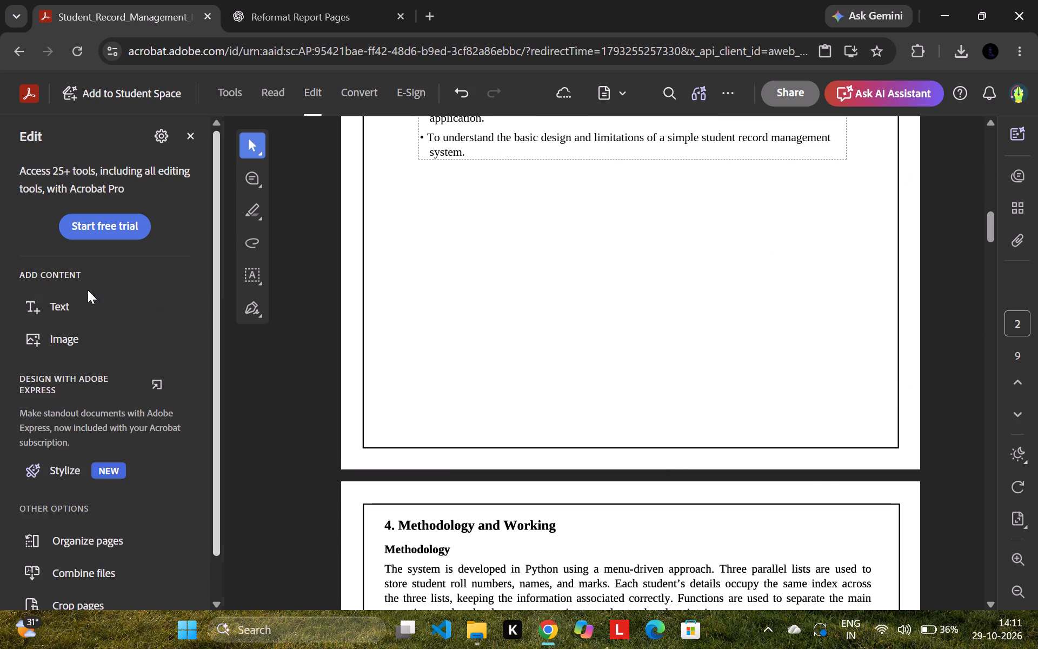
left_click(64, 299)
left_click(833, 405)
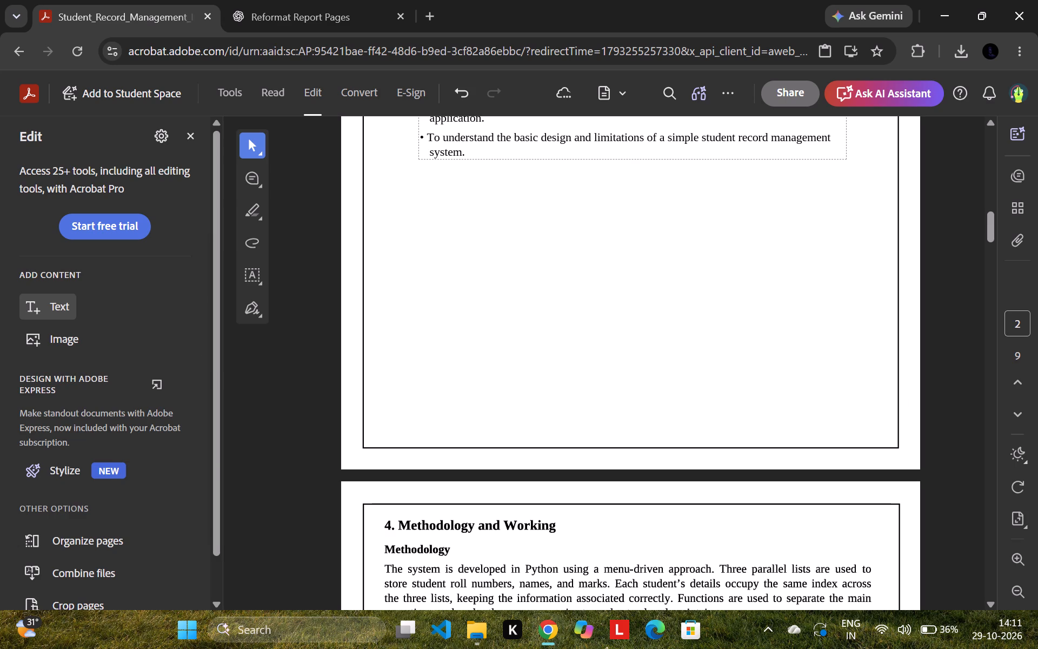
key("3")
Change the page number on the Block Diagram page to 4.
scroll(92, 309, "down", 3)
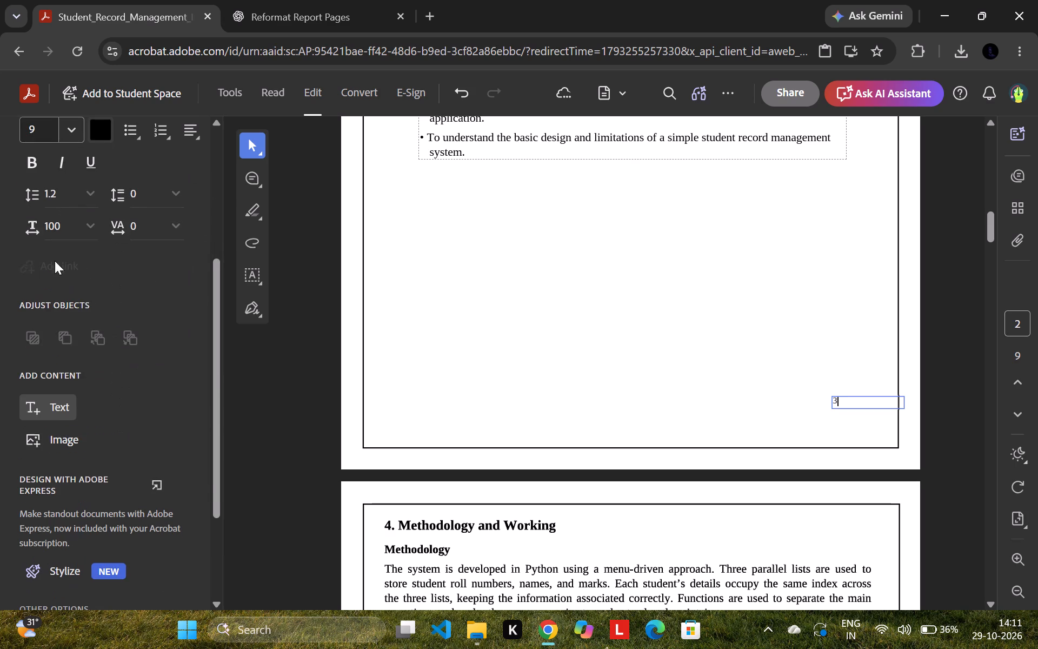
scroll(1021, 460, "down", 3)
scroll(773, 393, "down", 8)
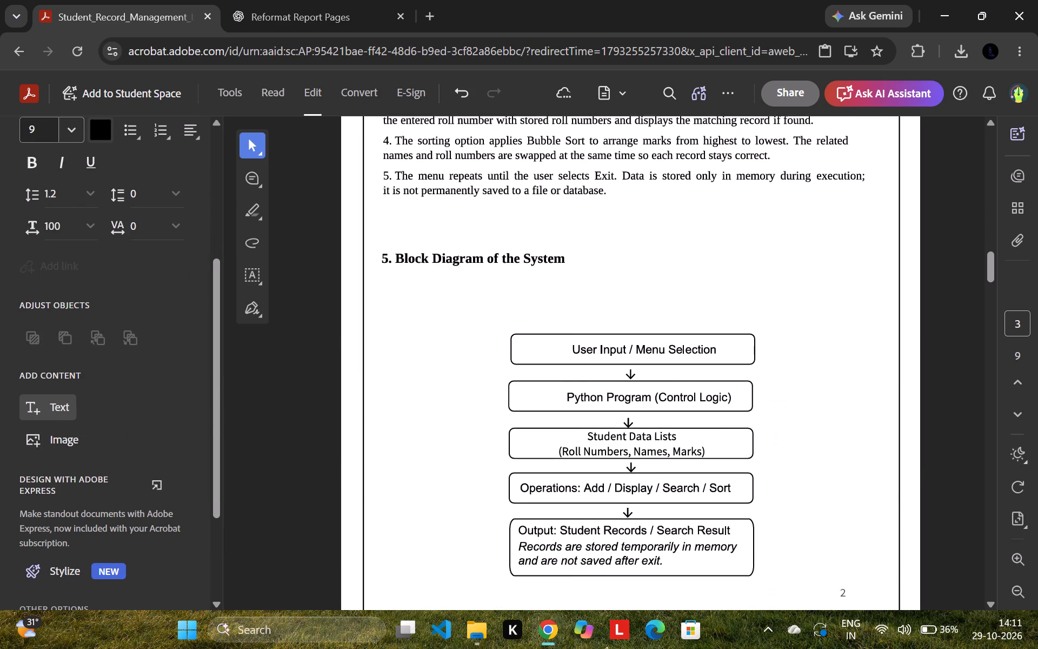
scroll(778, 391, "down", 3)
left_click(842, 351)
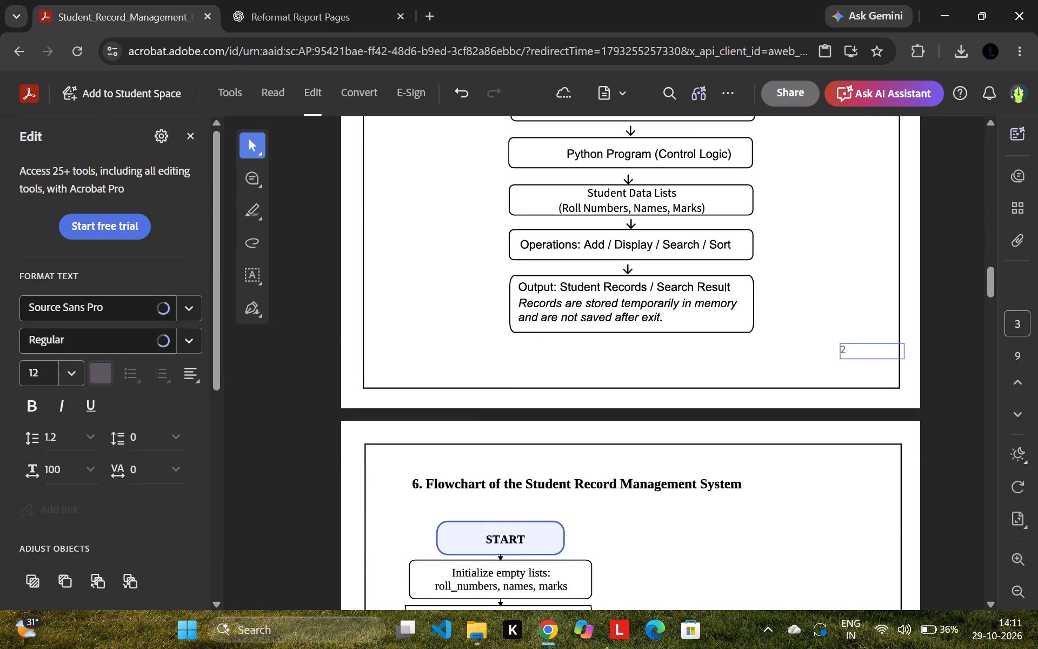
left_click(851, 349)
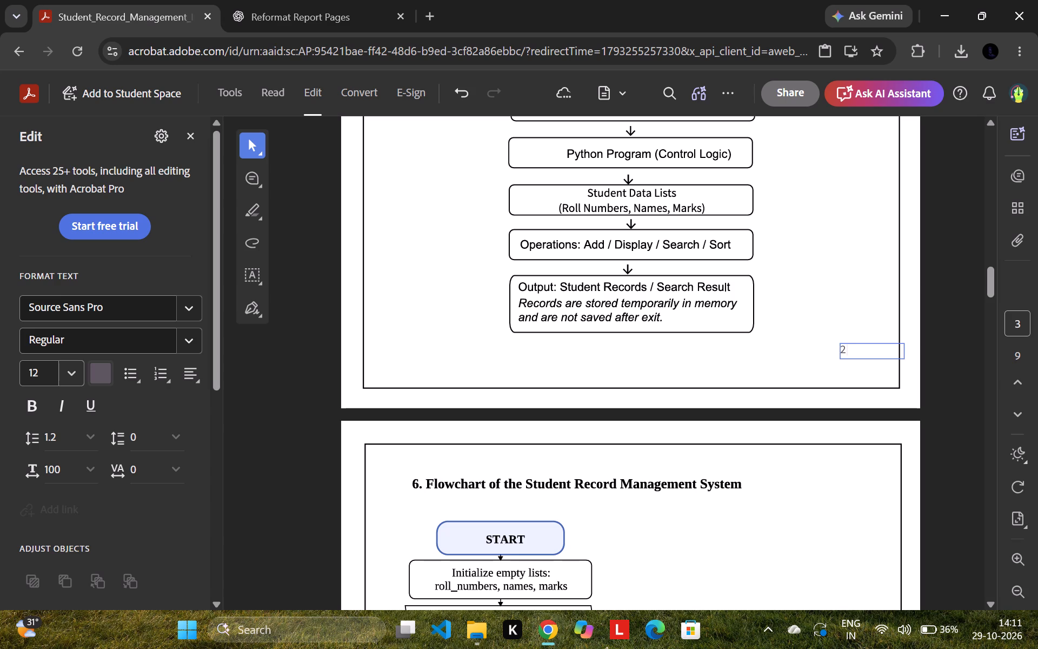
key("BackSpace")
key("4")
Change the page number on the Flowchart page to 5.
scroll(851, 349, "down", 5)
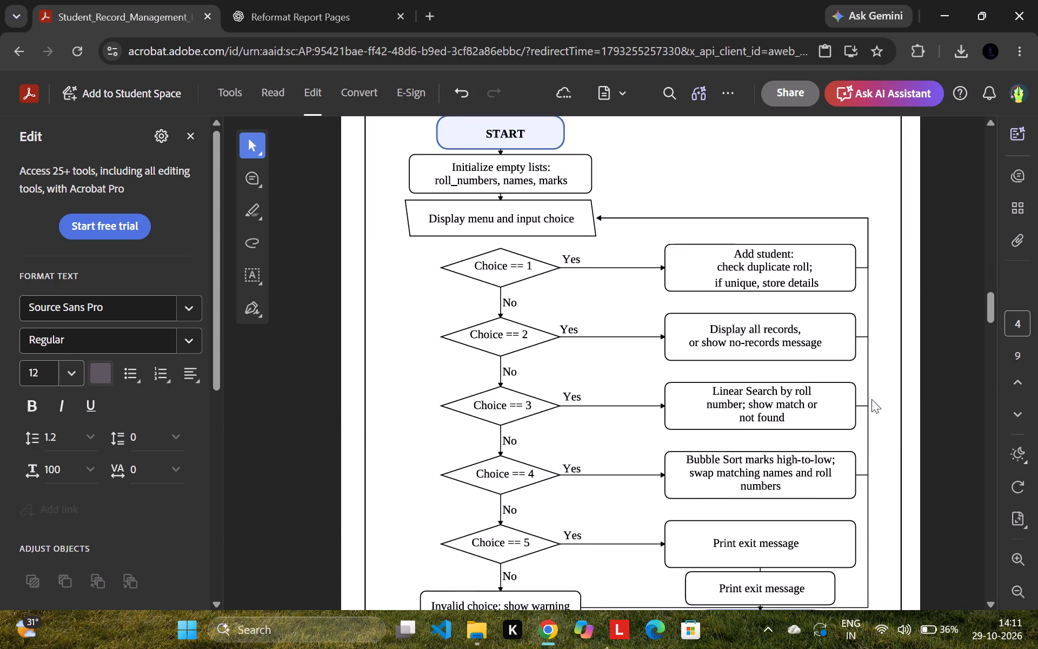
scroll(871, 399, "down", 4)
left_click(852, 448)
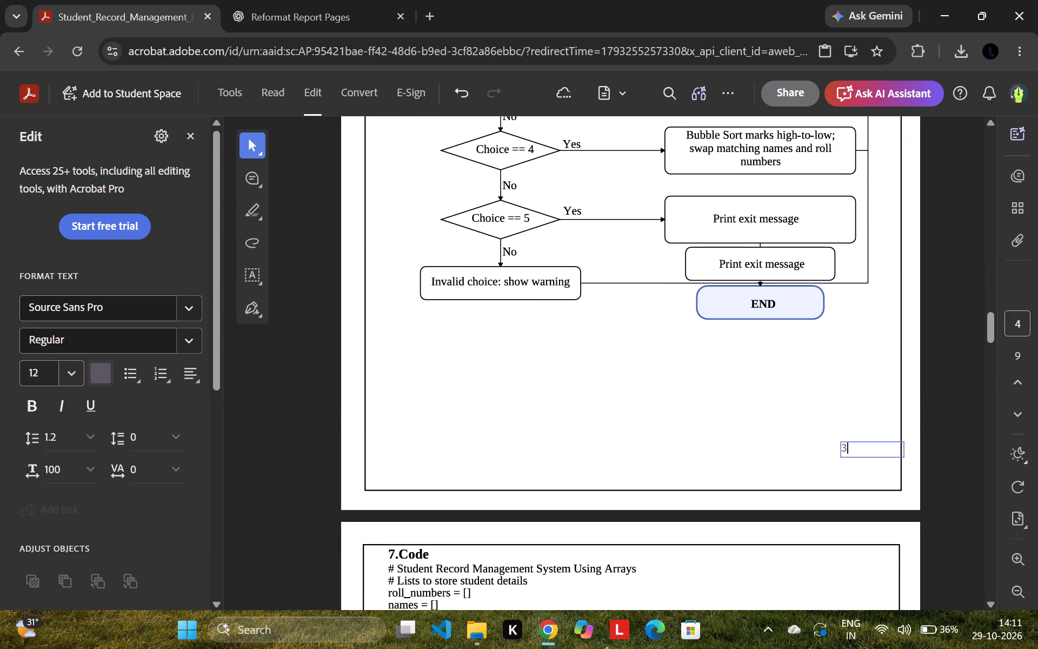
key("BackSpace")
key("5")
Check the page numbers from the Introduction page through the Flowchart page.
scroll(860, 395, "down", 9)
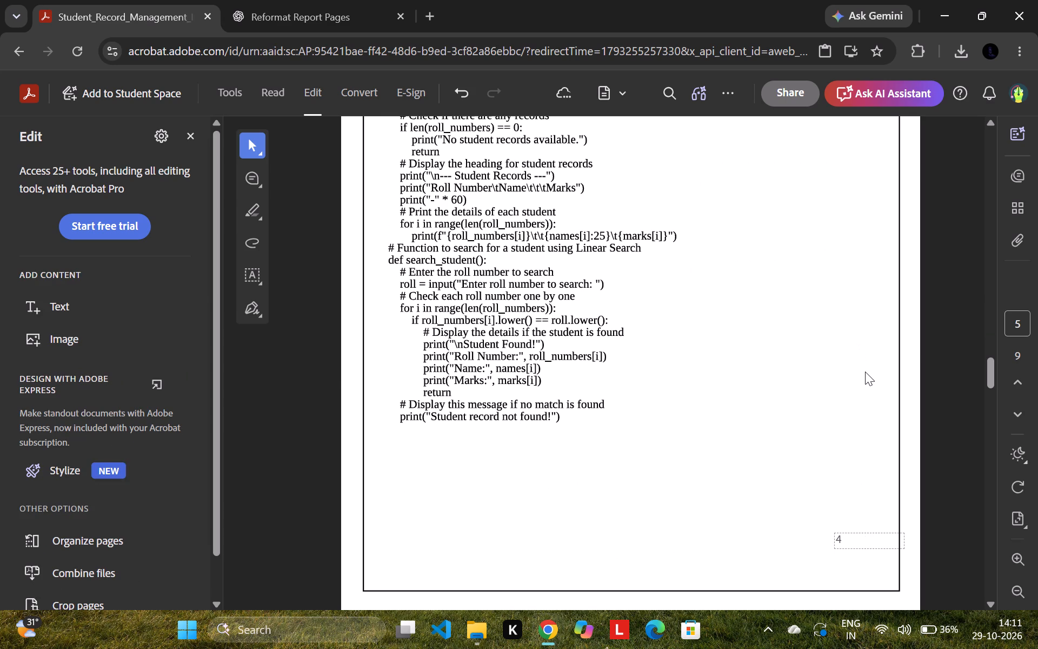
scroll(865, 372, "up", 20)
scroll(865, 372, "up", 20)
scroll(865, 372, "up", 13)
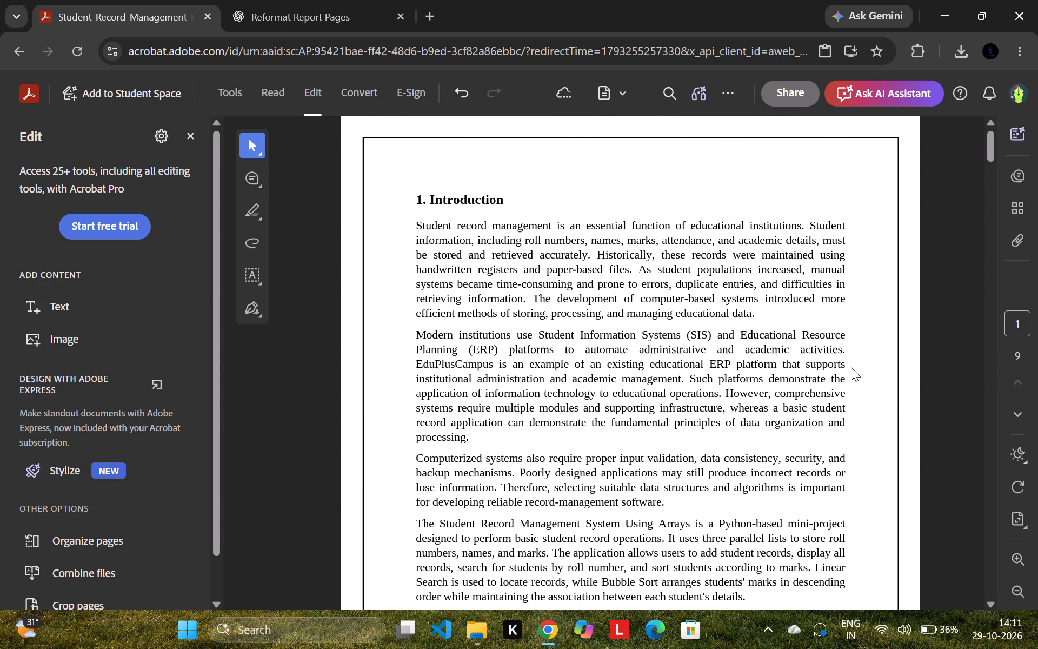
scroll(851, 367, "up", 2)
scroll(849, 366, "down", 16)
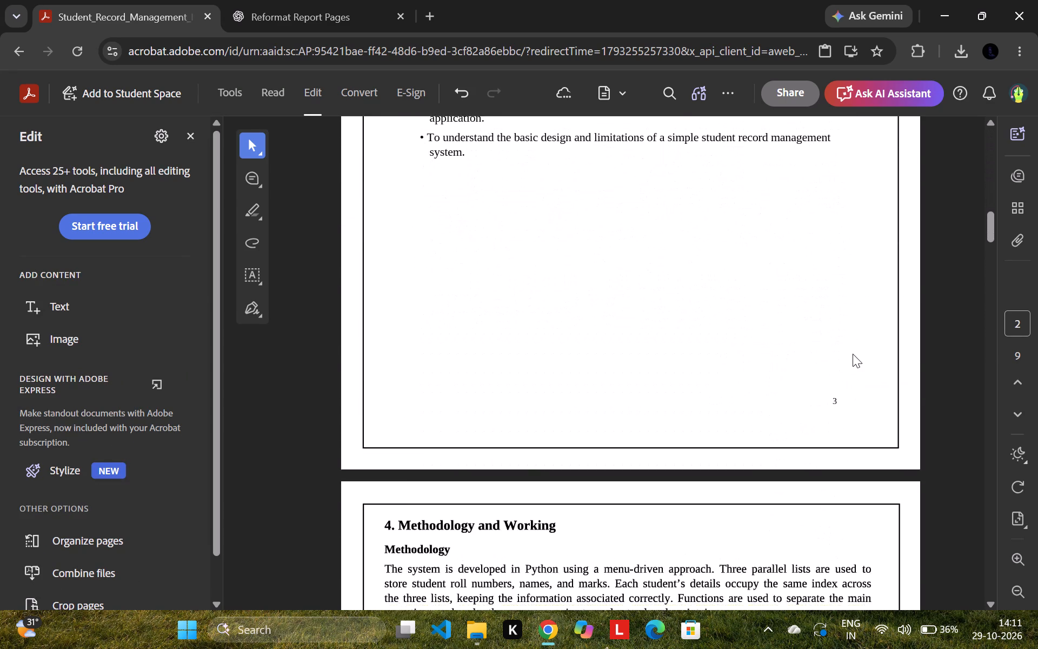
scroll(853, 354, "down", 20)
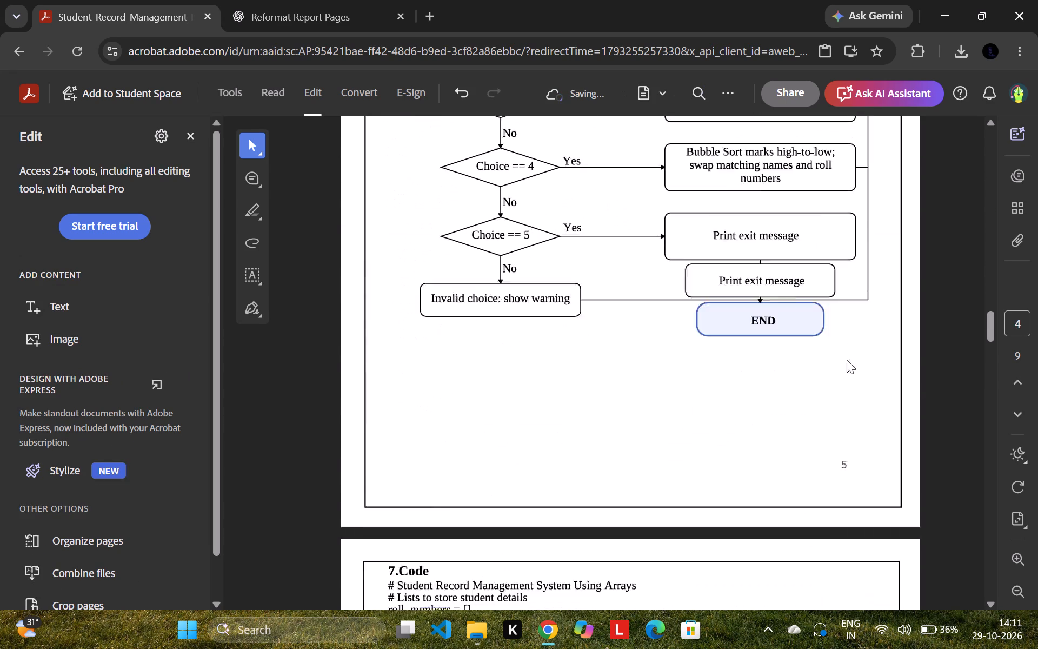
Change the page number to 6 on the code page that ends with "Student record not found!".
scroll(847, 360, "down", 11)
left_click(846, 374)
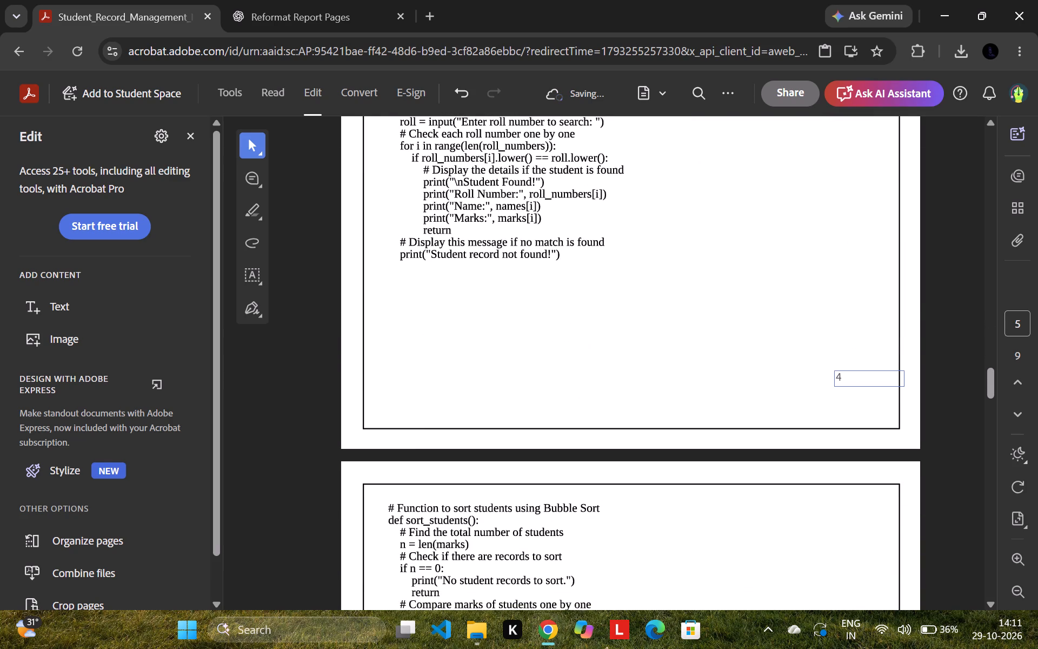
left_click(847, 374)
key("BackSpace")
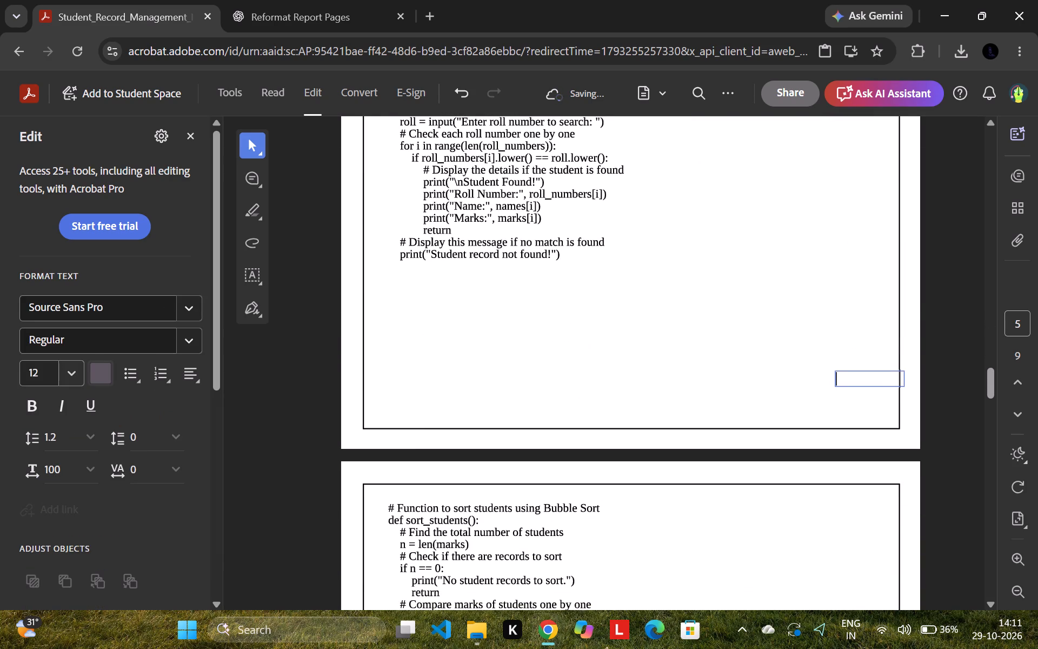
key("6")
Change the page number to 7 on the code page that ends with "Invalid choice! Please try again.".
scroll(843, 376, "down", 10)
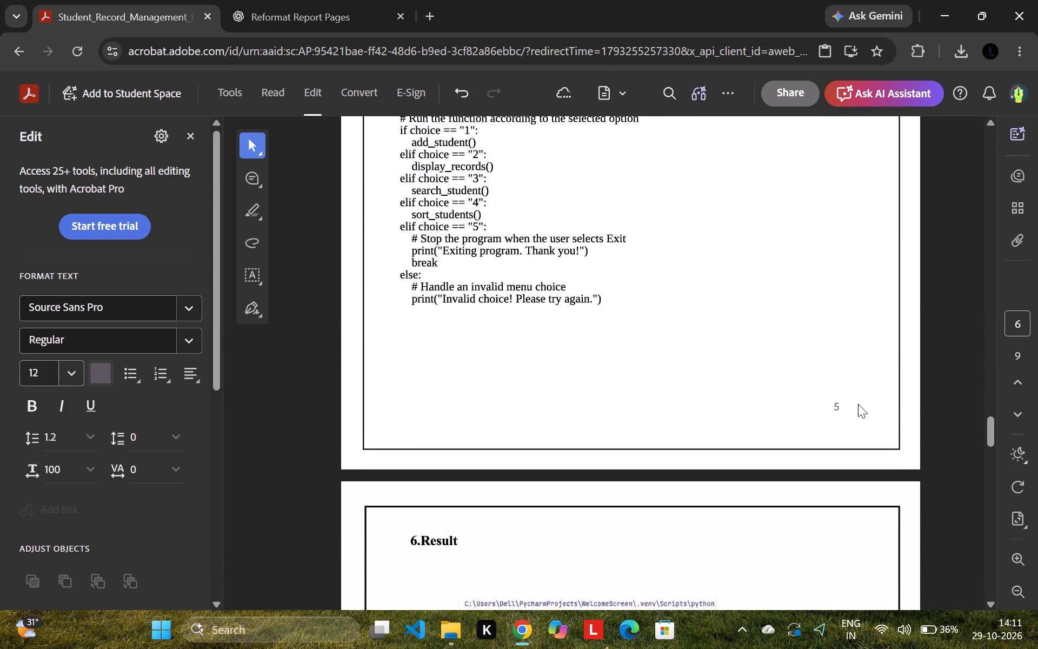
left_click(843, 405)
key("BackSpace")
key("7")
Change the page number to 8 on the Result page showing the Choice 1 and Choice 2 outputs.
scroll(848, 412, "up", 9)
scroll(848, 411, "down", 6)
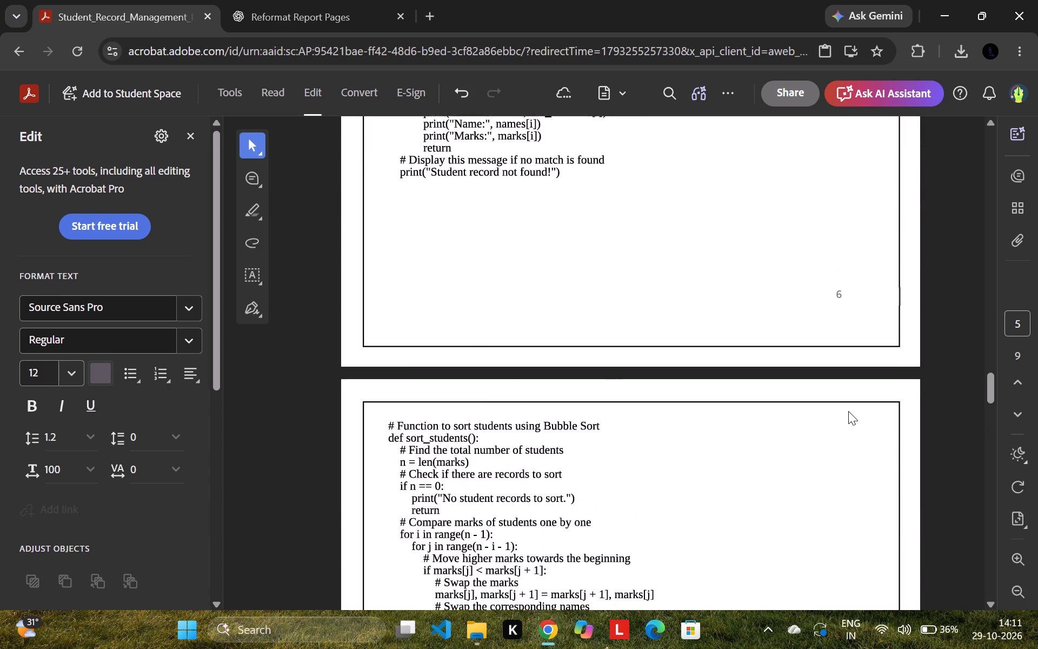
scroll(848, 411, "down", 2)
scroll(848, 354, "down", 11)
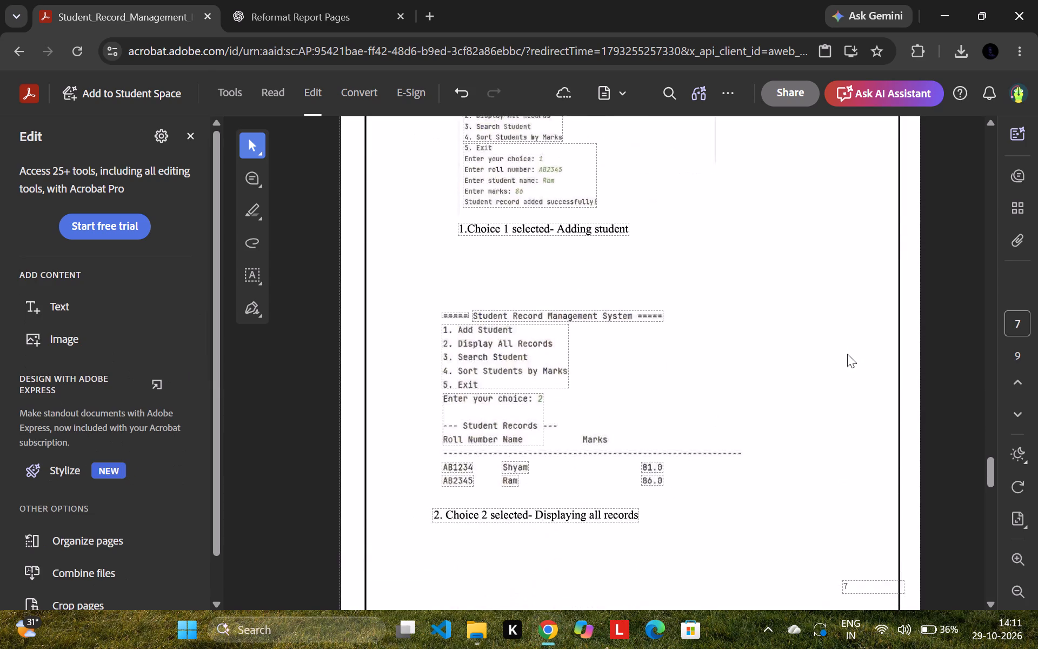
scroll(847, 354, "down", 1)
left_click(861, 356)
key("BackSpace")
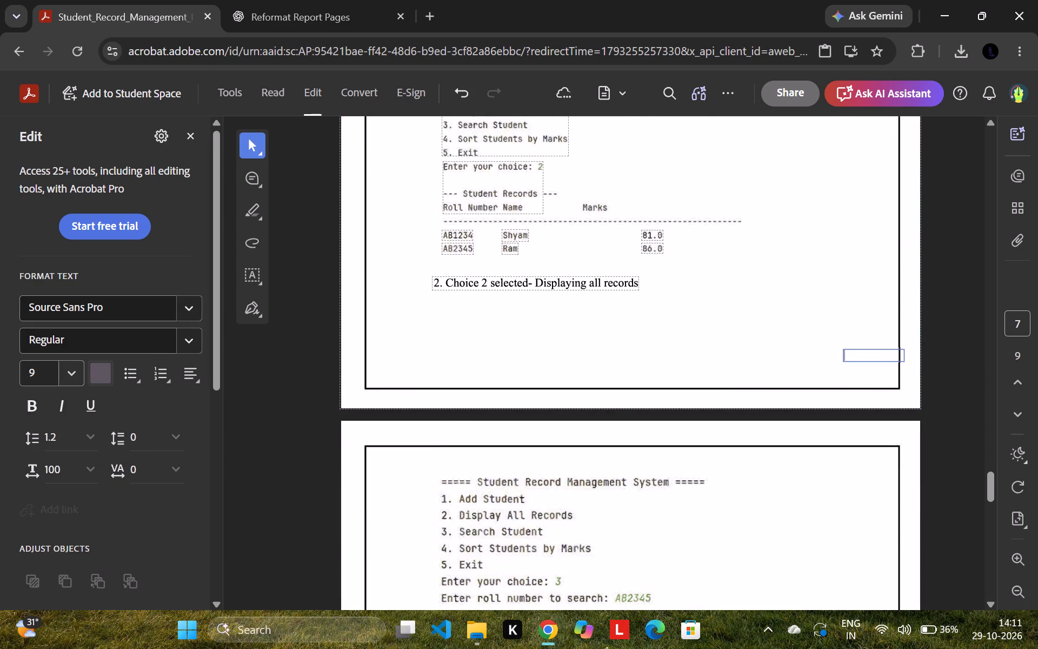
key("8")
Change the page number to 9 on the results page that ends with the choice 5 program exit.
scroll(892, 288, "down", 5)
scroll(880, 367, "down", 4)
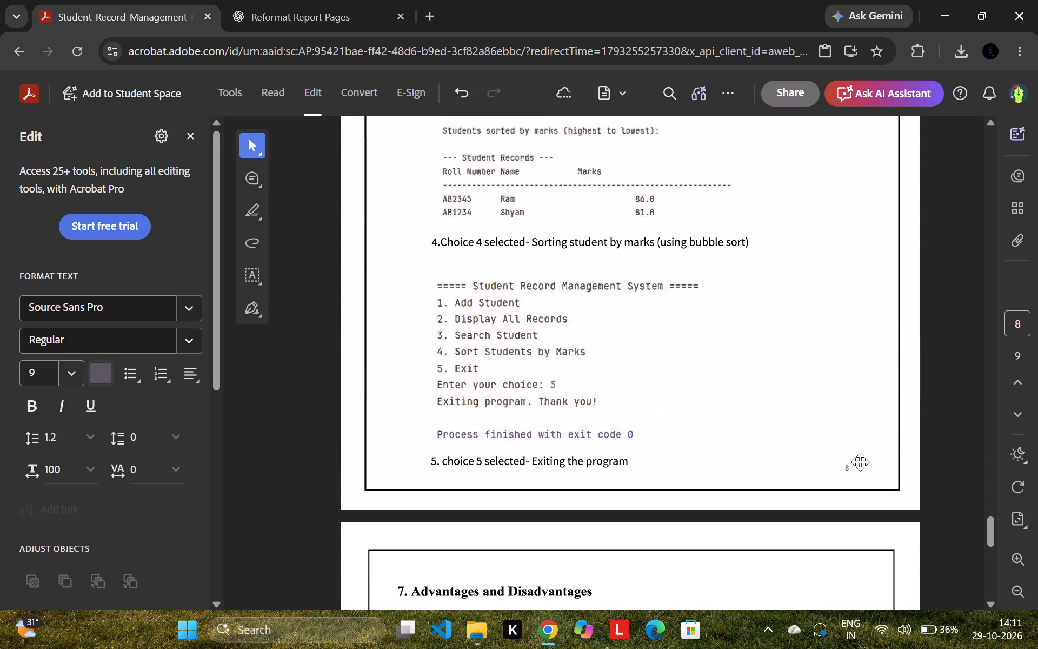
left_click(861, 468)
key("BackSpace")
key("9")
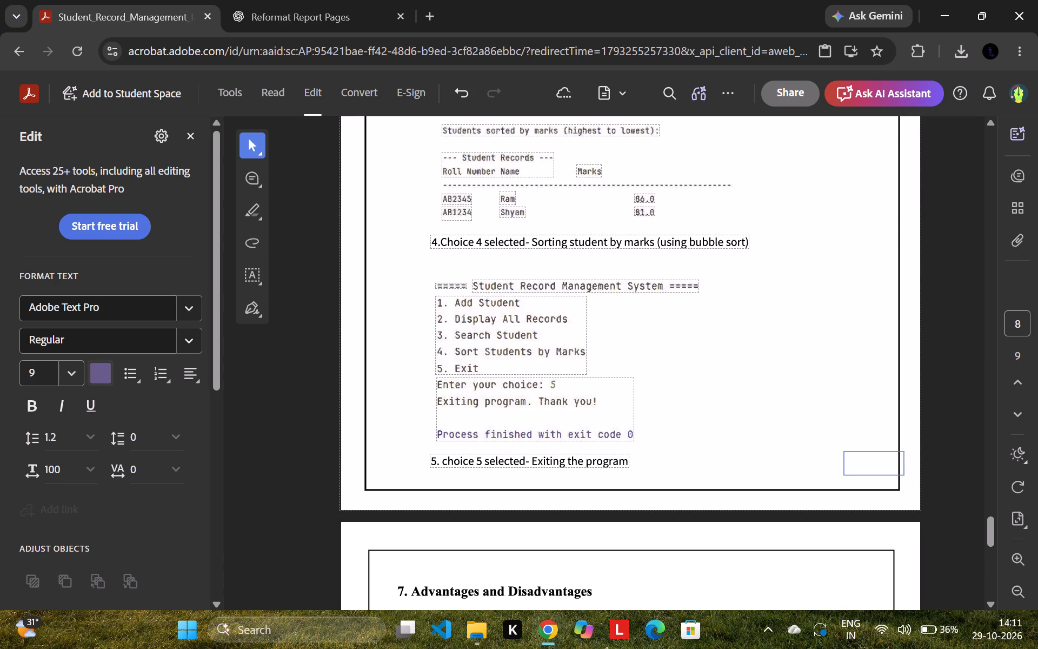
Change the page number on the Conclusion page to 10.
scroll(859, 466, "down", 10)
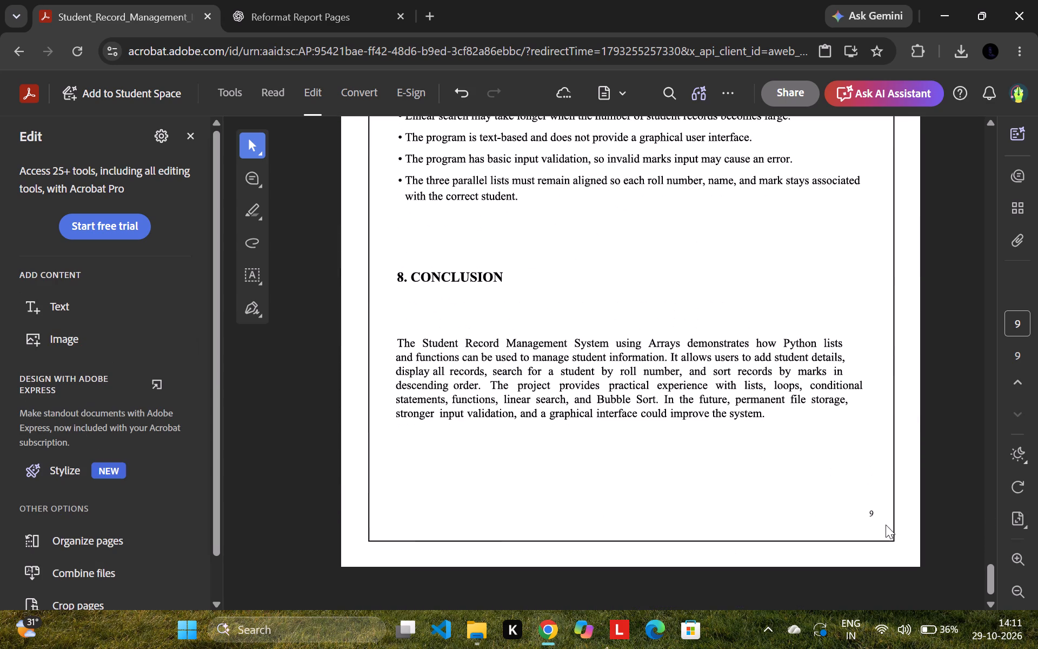
left_click(879, 512)
key("BackSpace")
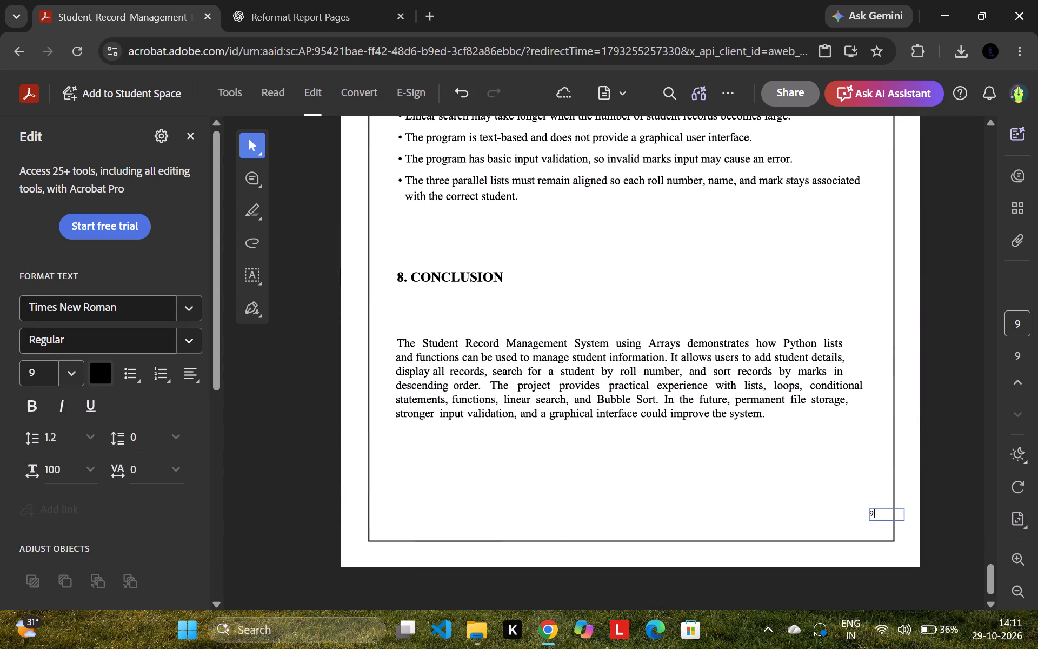
type("10")
left_click(940, 459)
left_click(951, 405)
Print all pages of the renumbered report with Microsoft Print to PDF at A4 size.
scroll(951, 405, "up", 17)
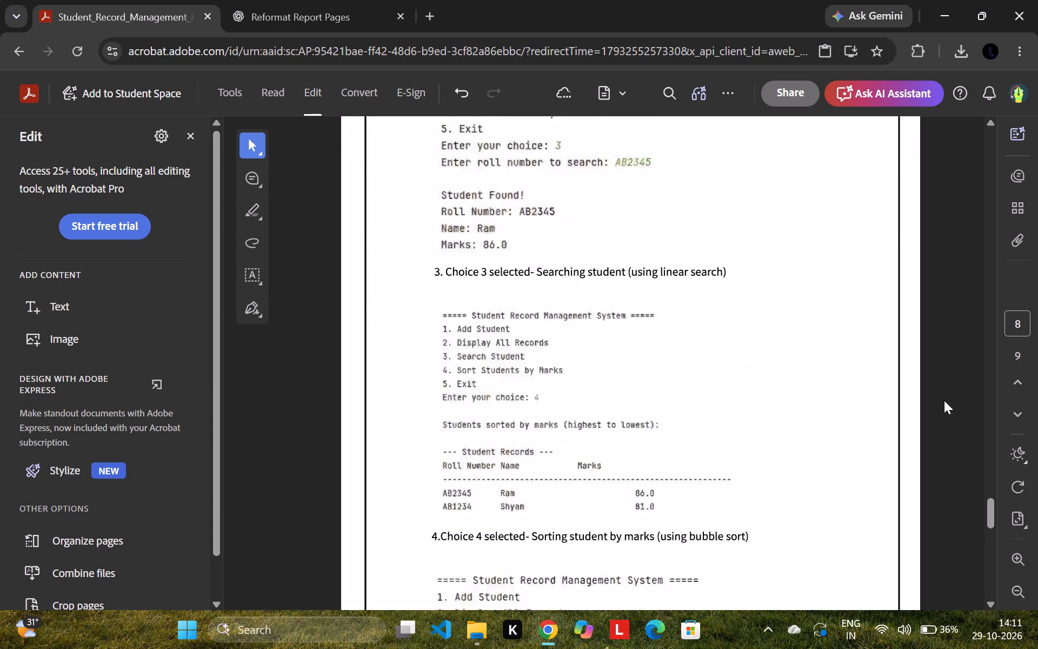
scroll(944, 400, "up", 14)
left_click(723, 81)
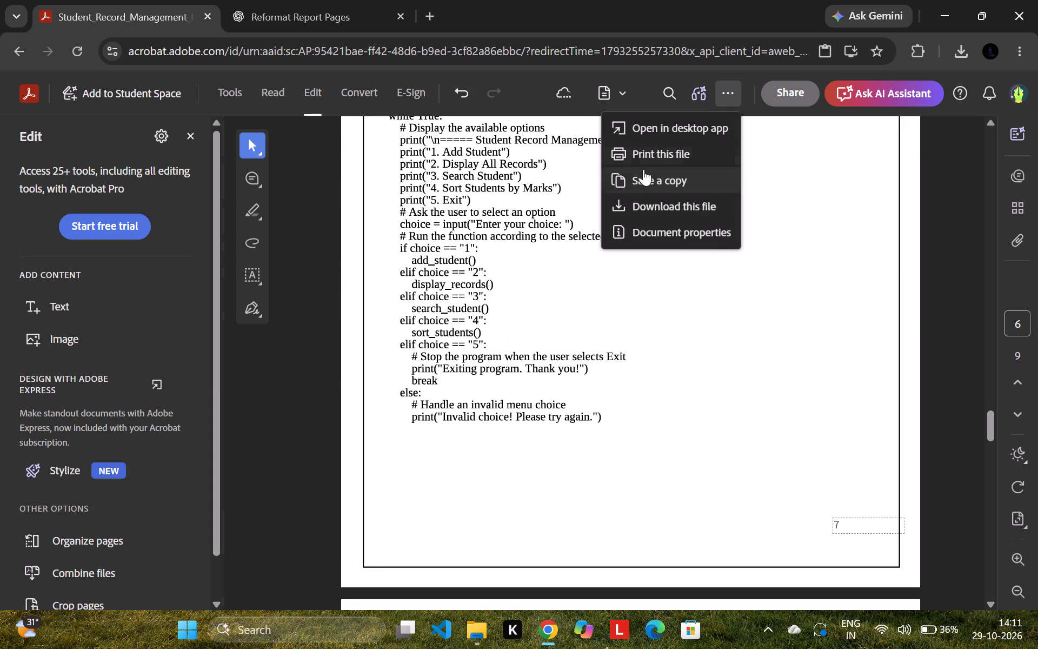
left_click(654, 149)
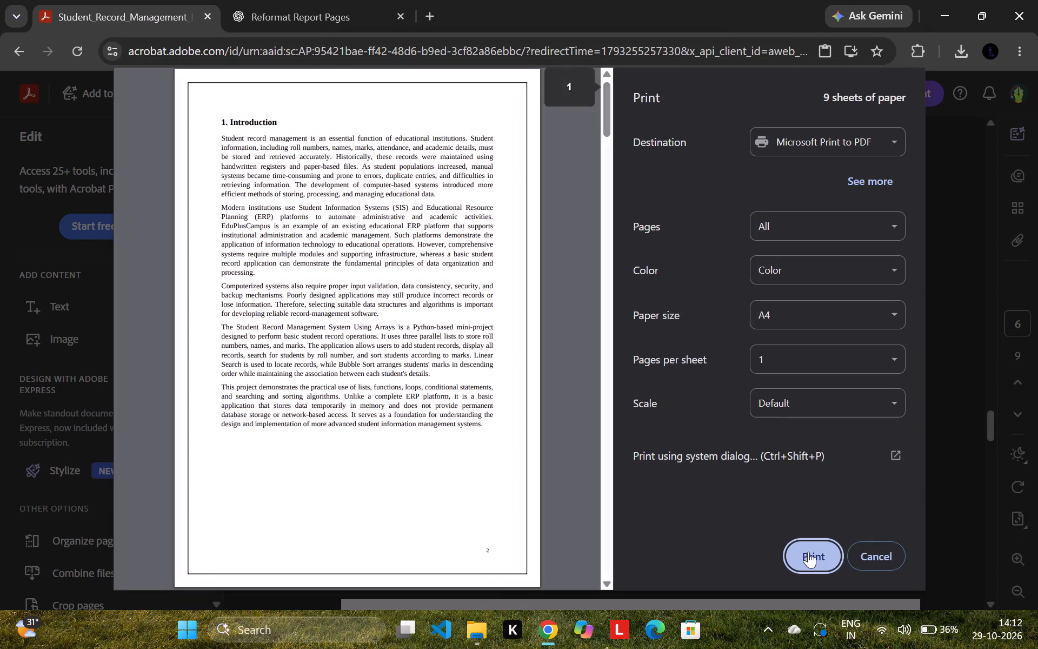
left_click(814, 552)
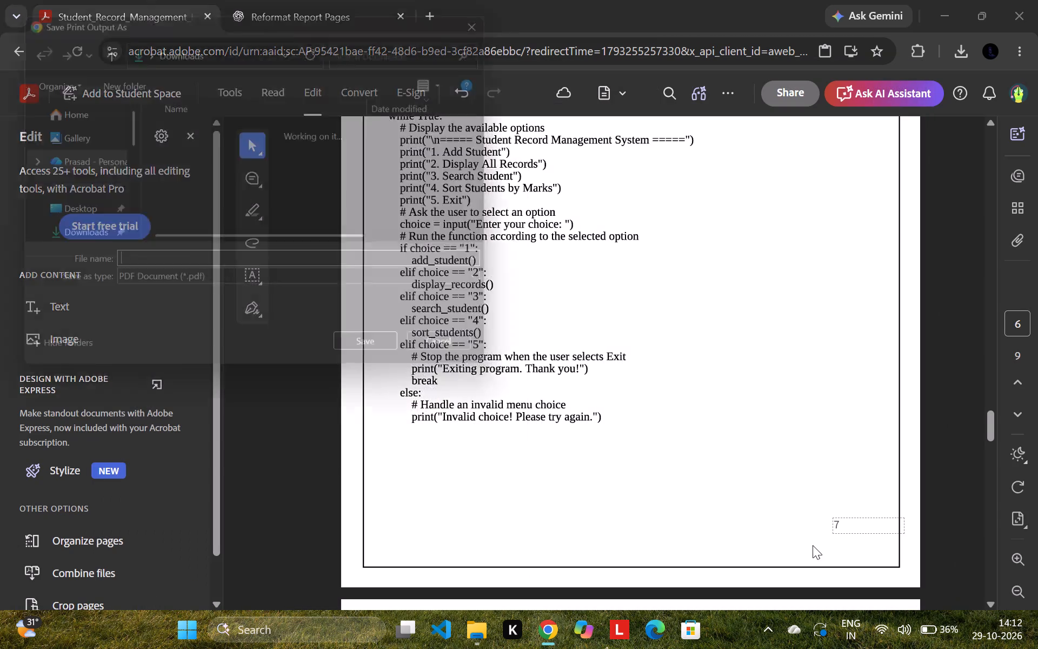
Save the printed report in the Downloads folder as a PDF named Student_record_management_report.
left_click(276, 267)
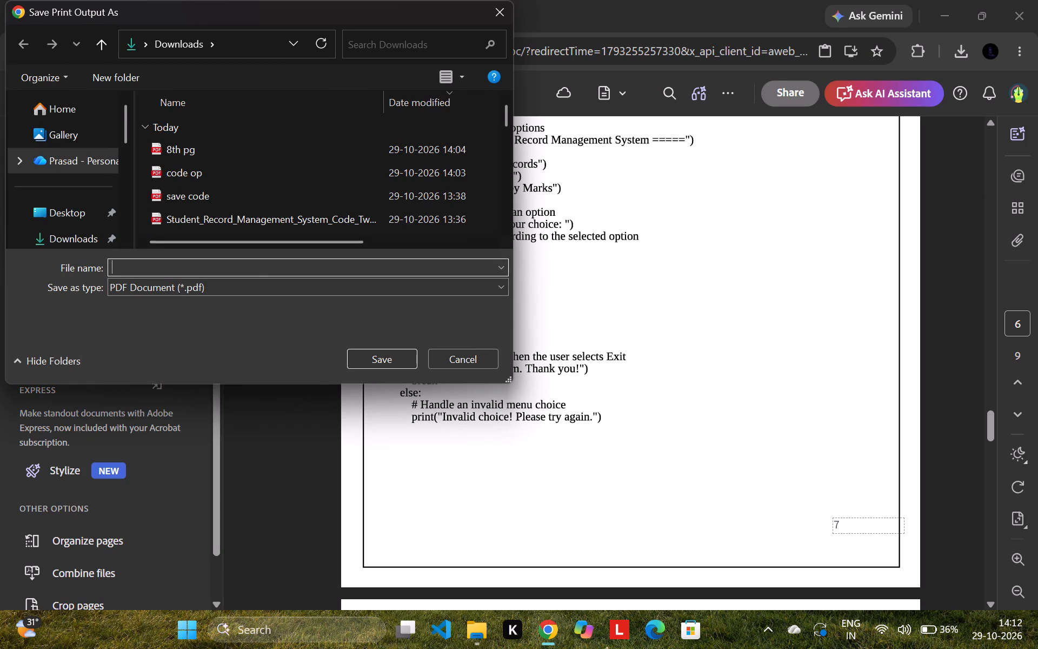
type("Student")
key("space")
key("BackSpace")
key("shift+underscore")
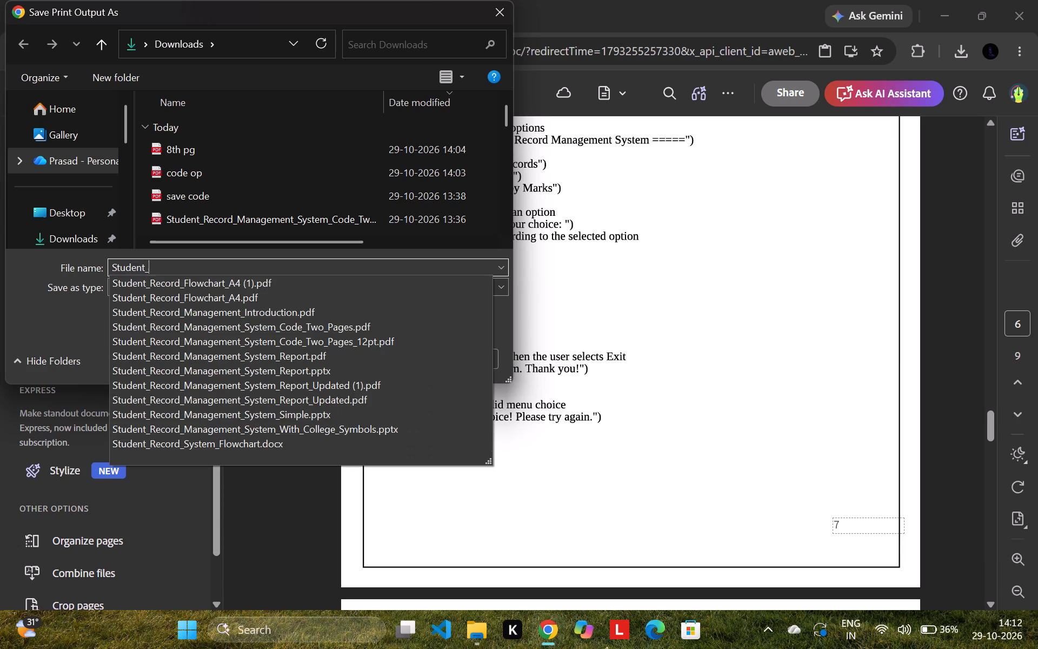
key("e")
key("BackSpace")
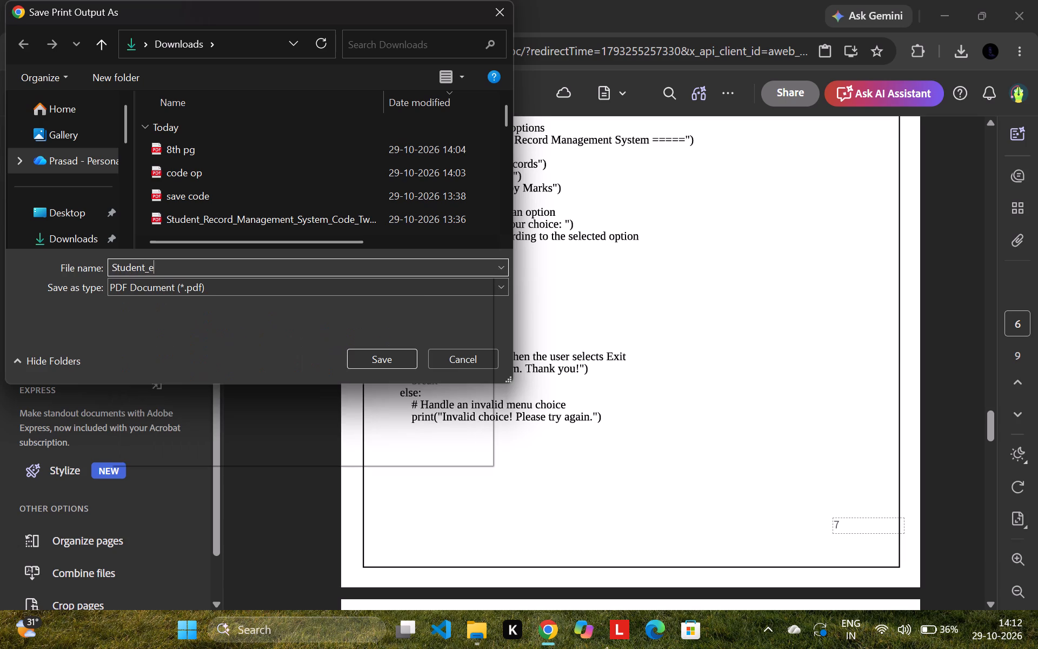
type("re")
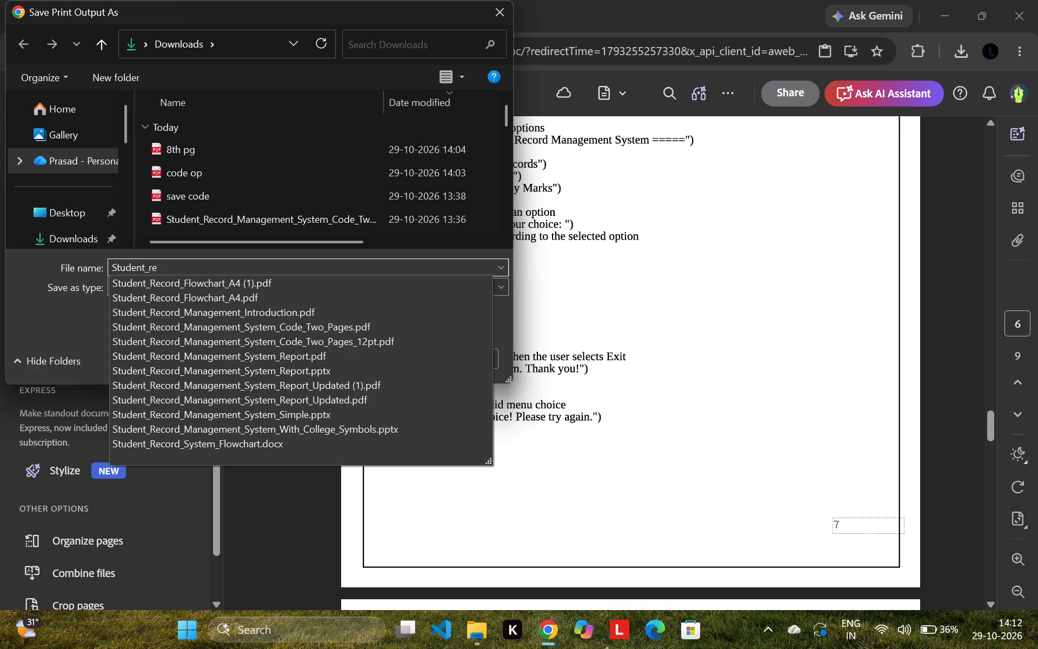
type("cord")
key("shift+underscore")
type("management")
key("shift+underscore")
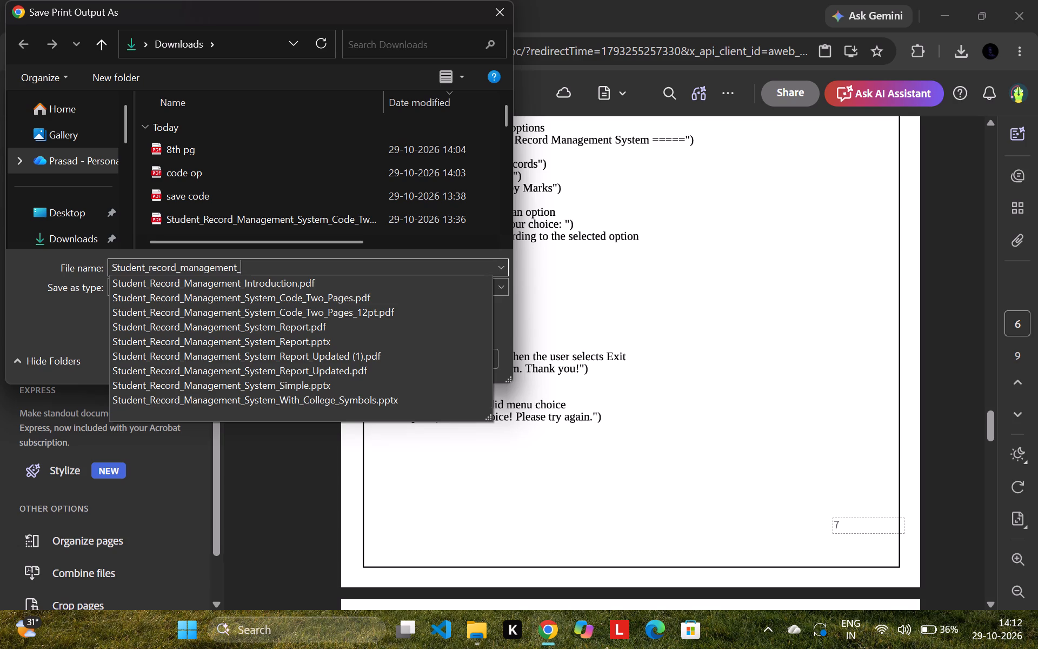
type("repo")
type("rt")
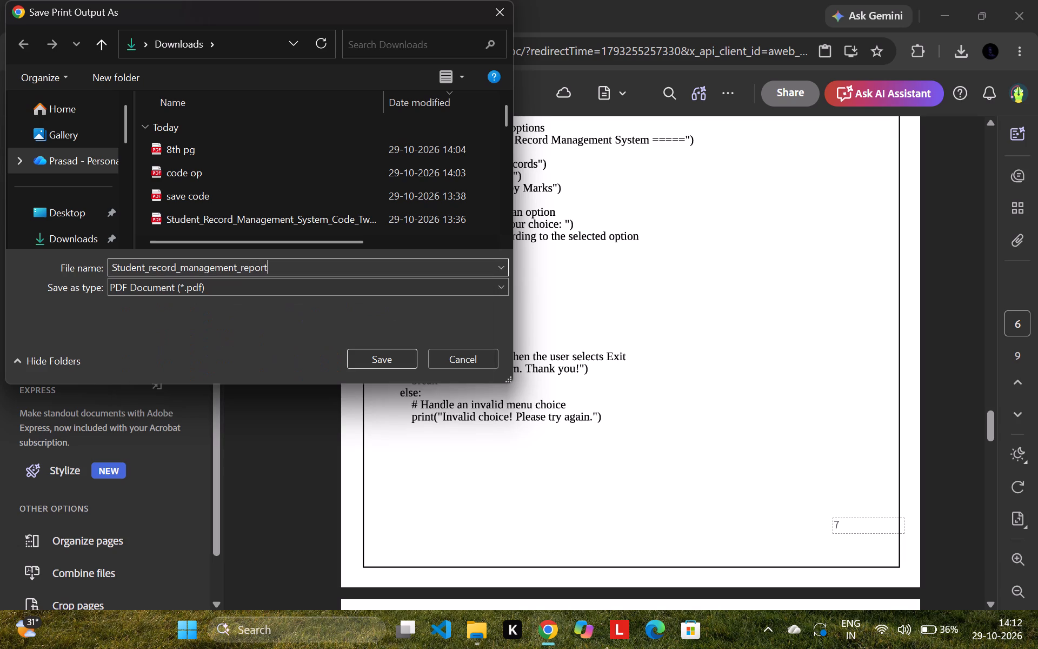
key("Return")
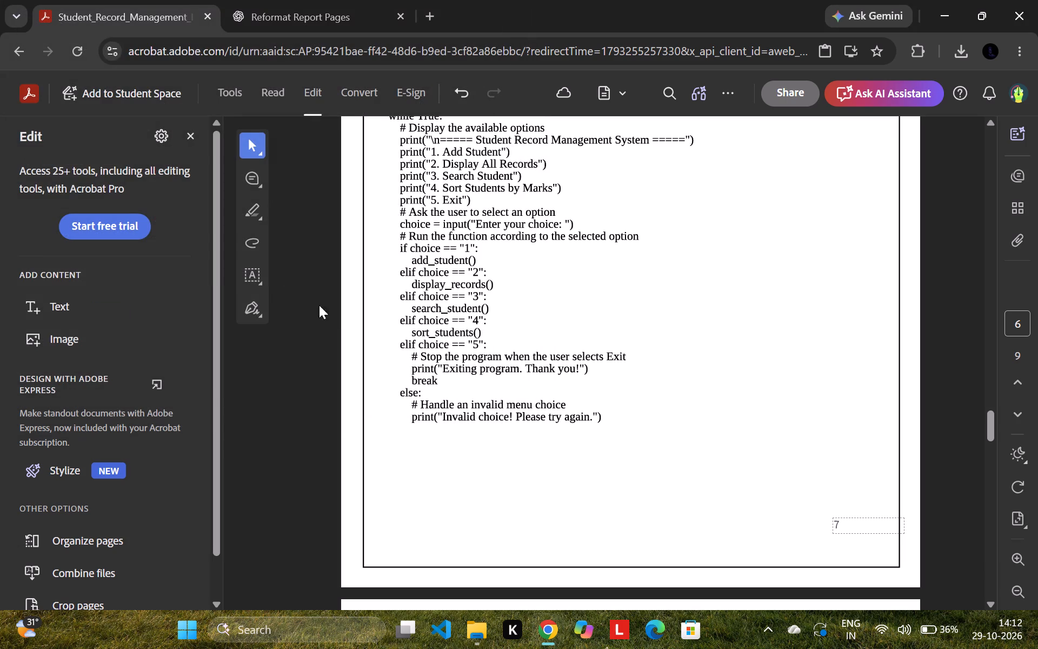
Switch to File Explorer and open Student_record_management_report from the Downloads folder.
left_click(1037, 0)
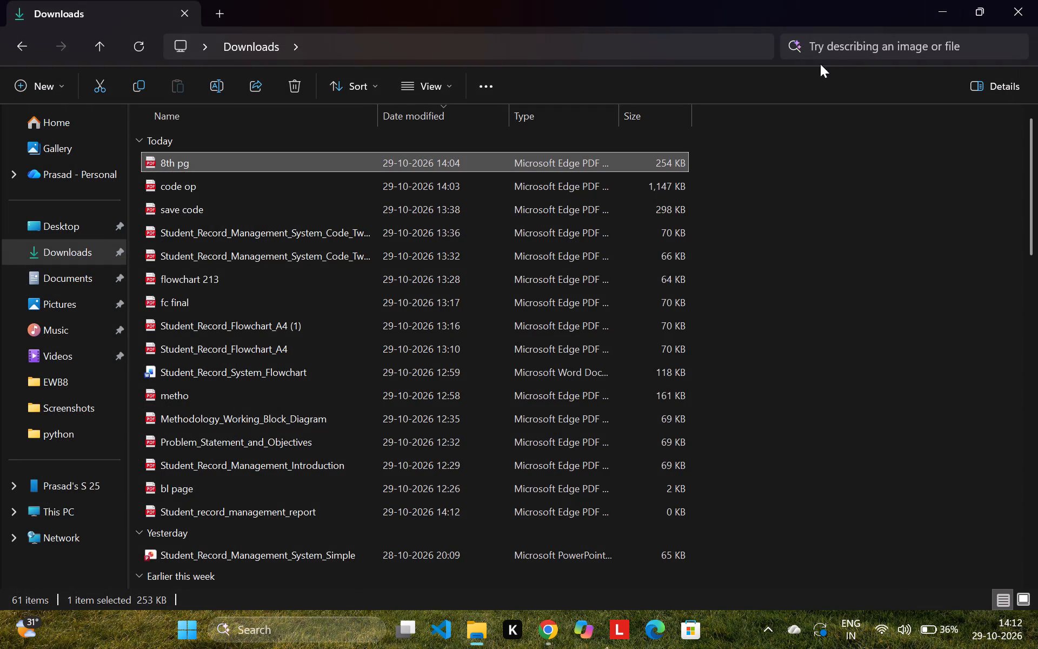
left_click(45, 249)
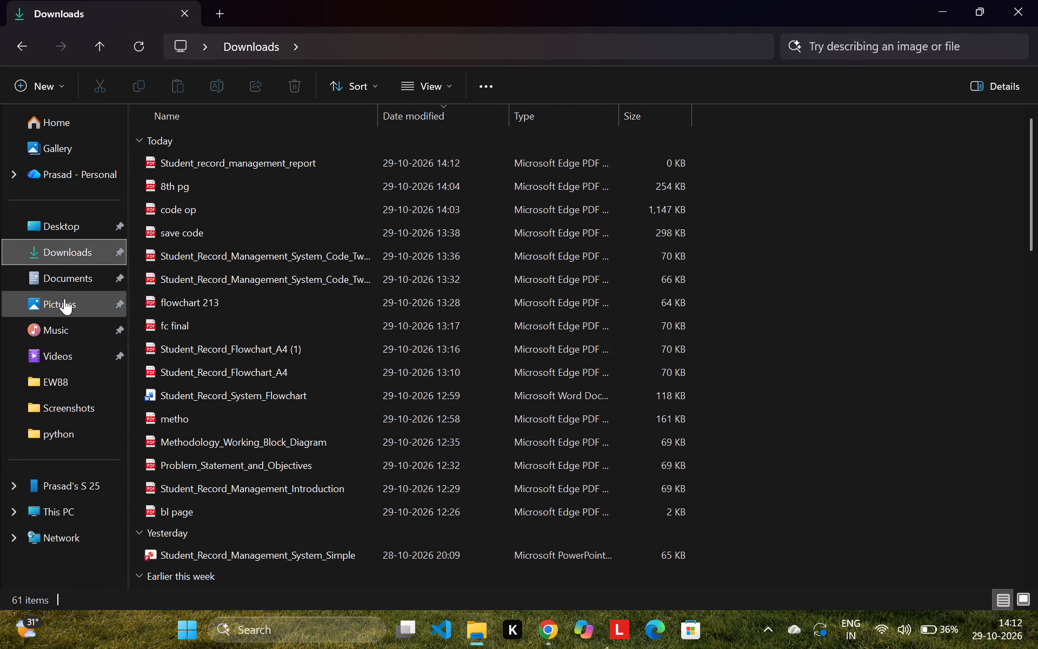
double_click(259, 167)
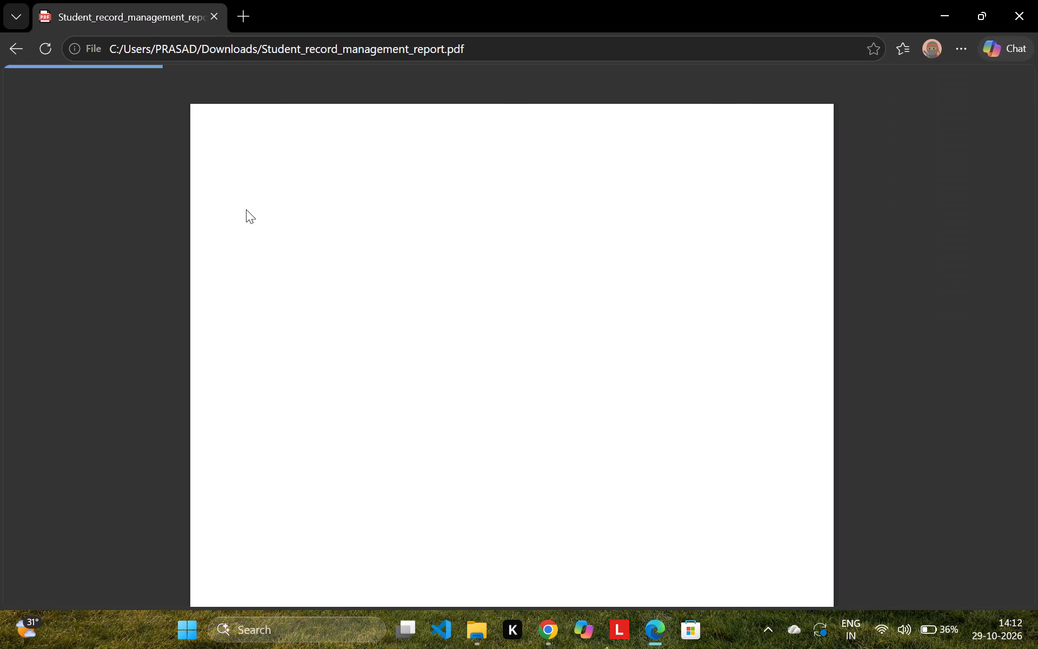
Review the saved report from the first page through the Conclusion, checking the section order and the page number on each page.
scroll(557, 330, "down", 10)
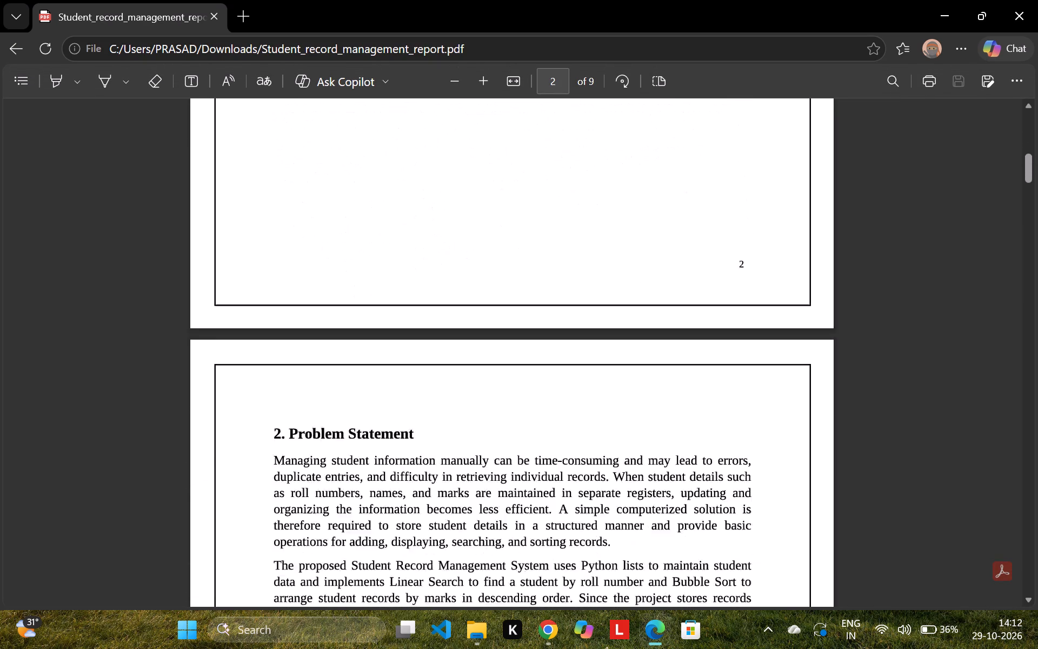
scroll(557, 330, "down", 9)
scroll(557, 330, "up", 5)
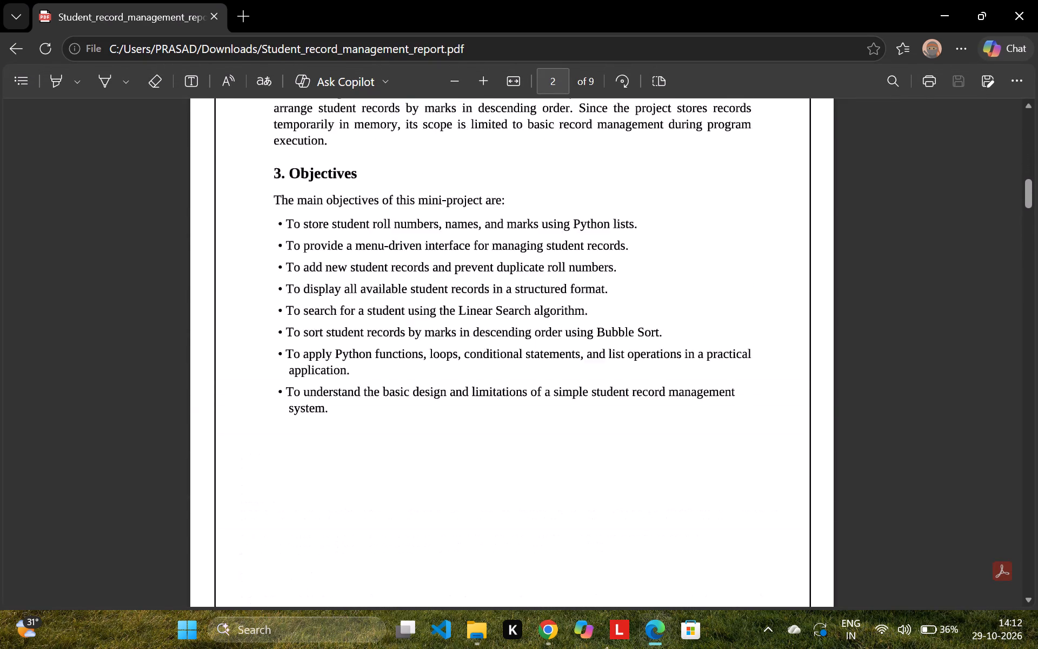
scroll(557, 330, "down", 17)
scroll(556, 331, "down", 6)
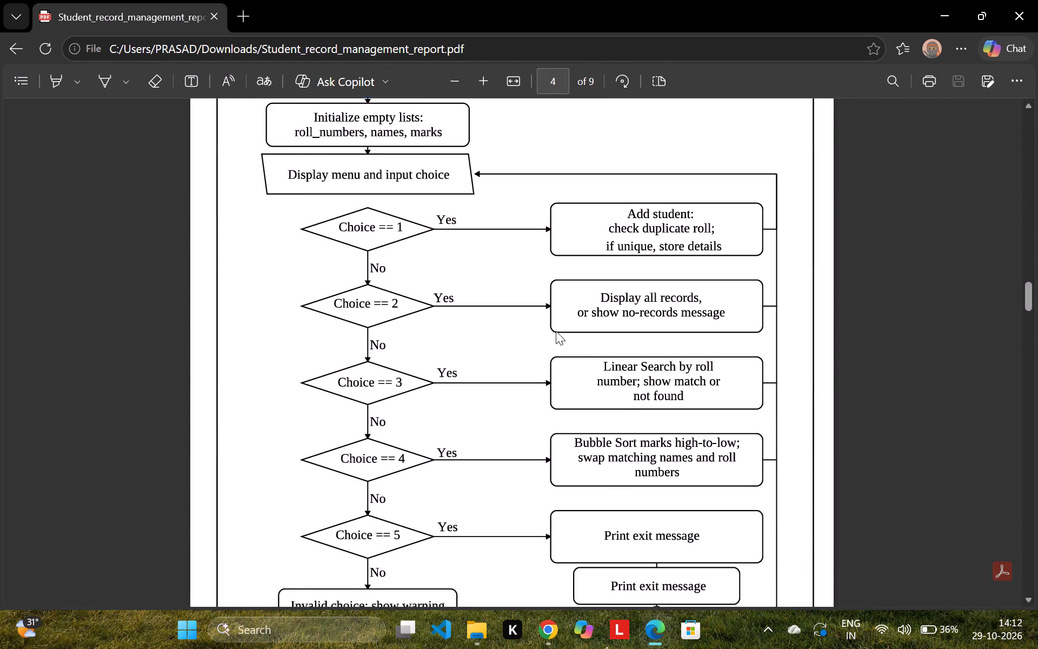
scroll(556, 331, "down", 15)
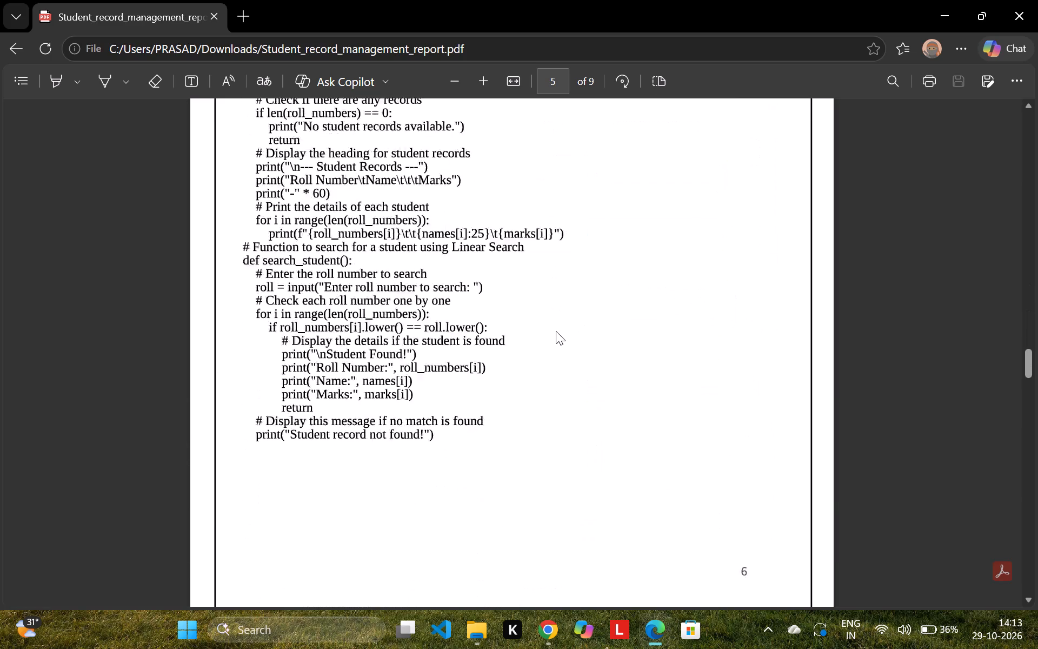
scroll(556, 331, "down", 11)
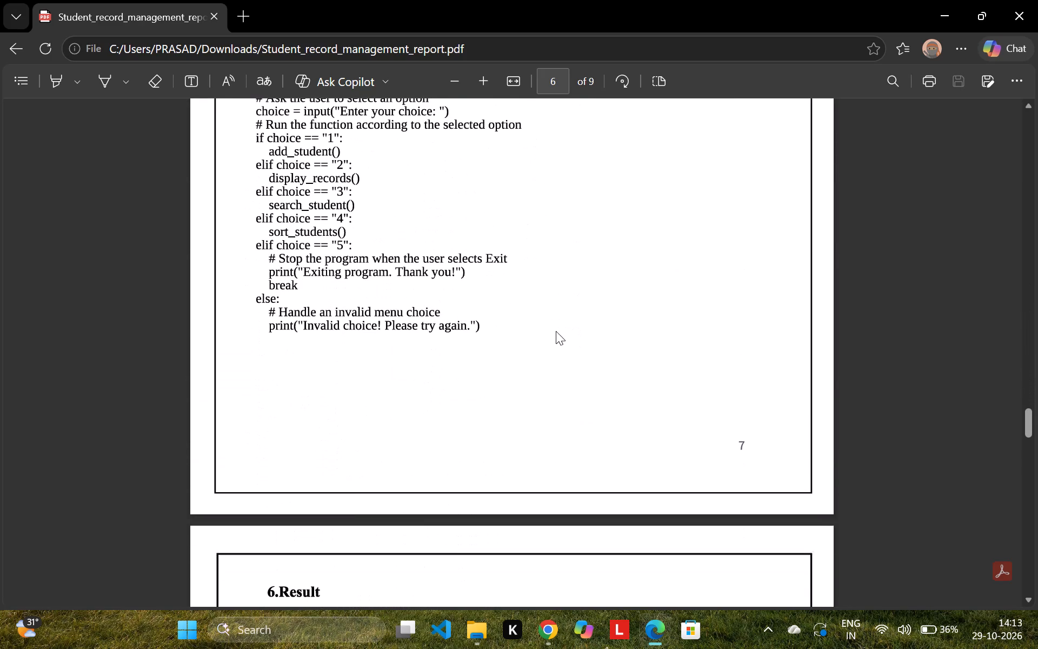
scroll(554, 333, "down", 3)
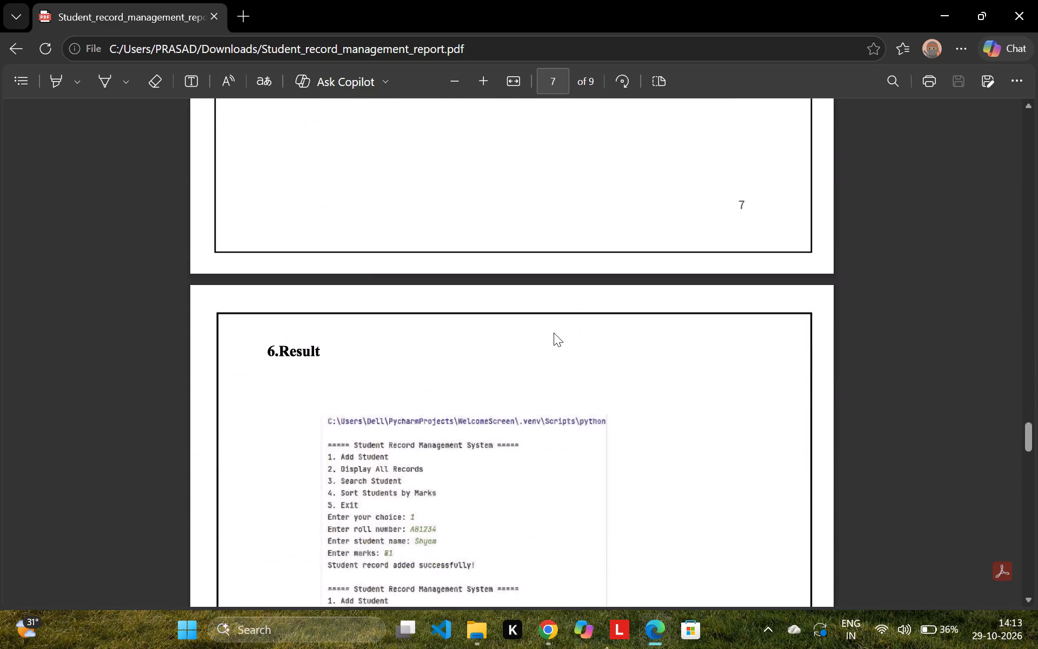
scroll(554, 333, "down", 14)
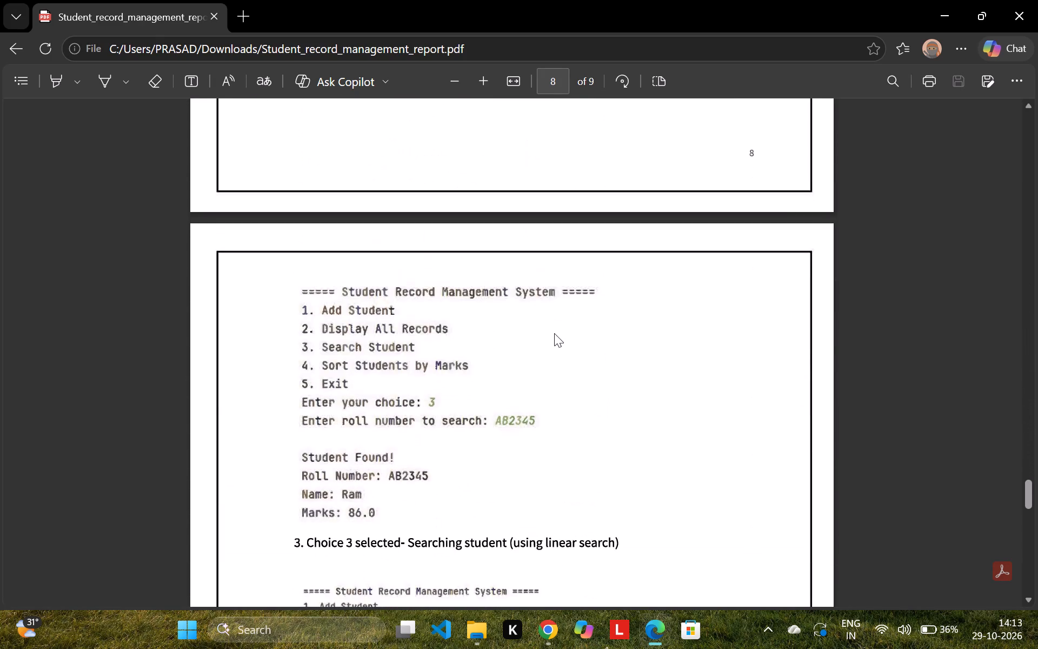
scroll(554, 333, "down", 12)
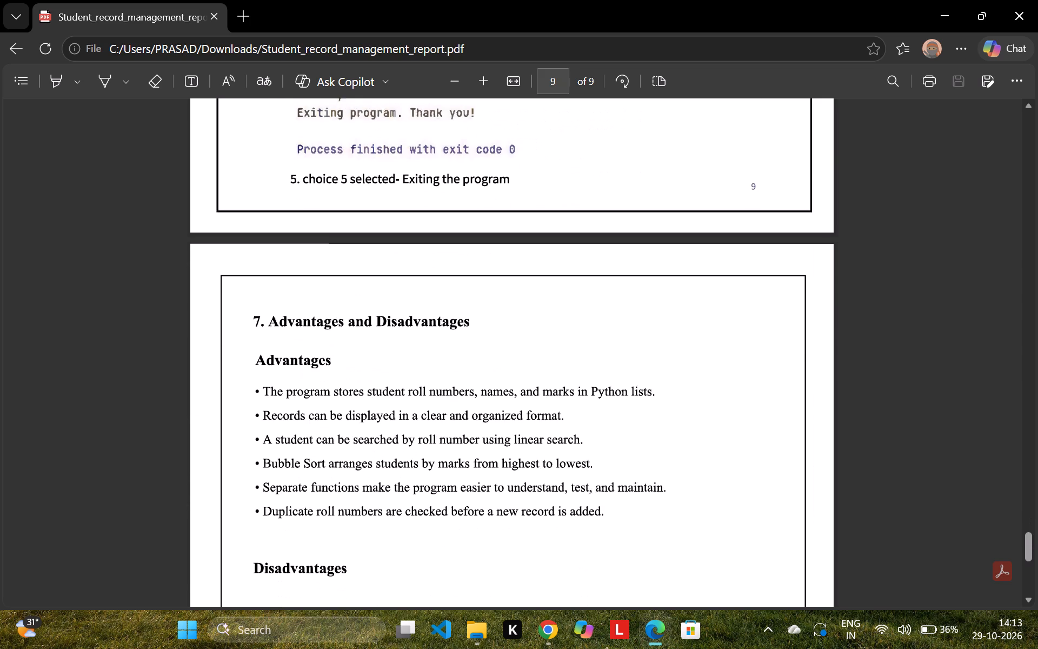
scroll(553, 334, "down", 12)
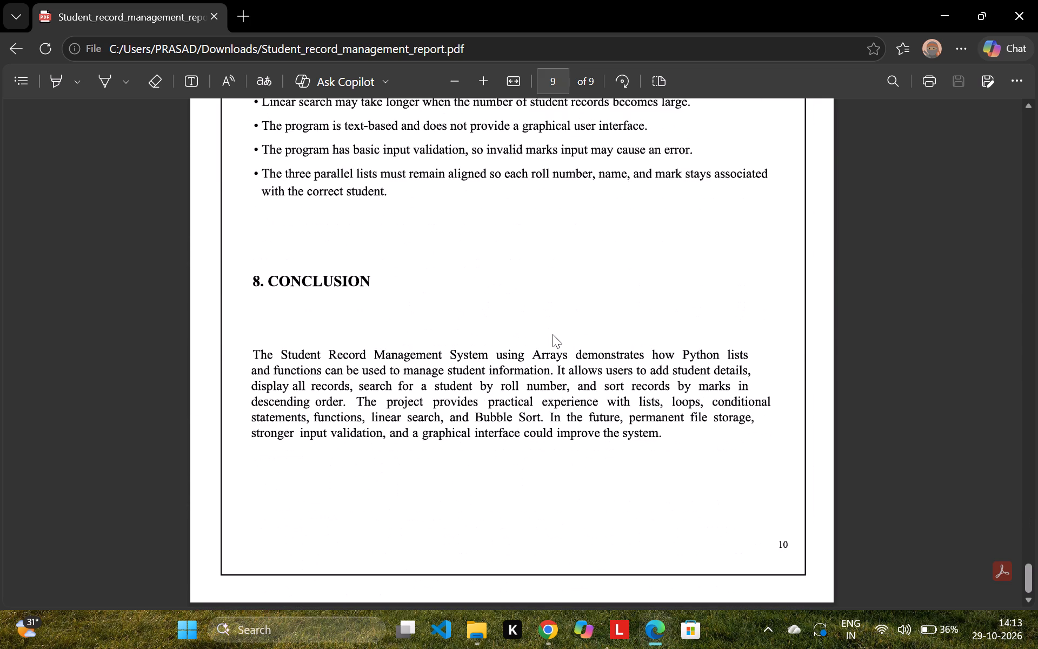
scroll(668, 648, "down", 1)
right_click(668, 648)
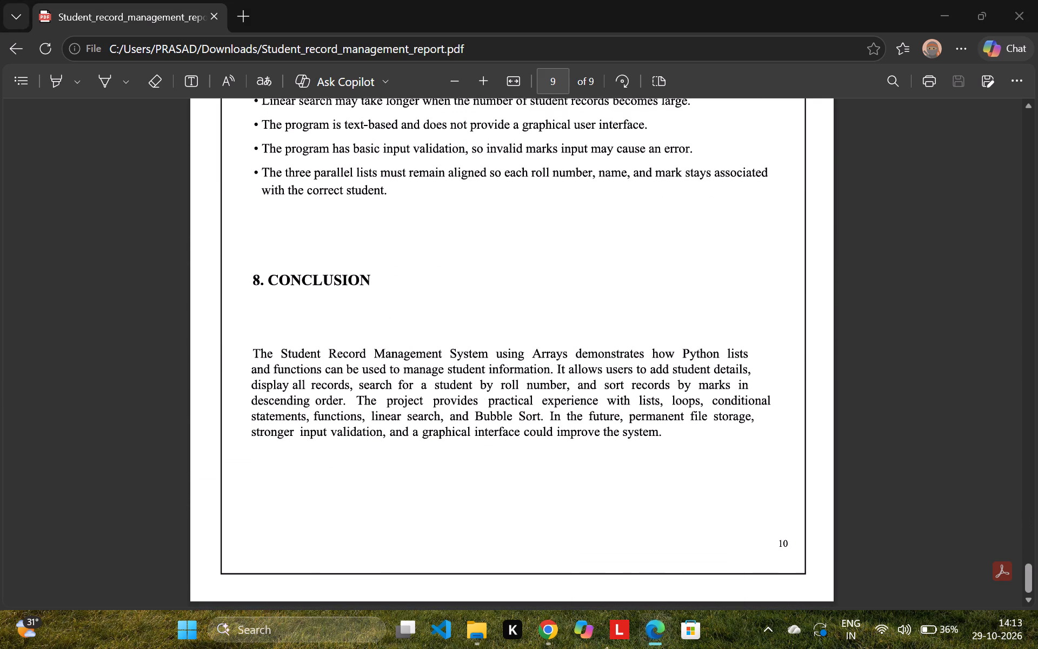
left_click(668, 648)
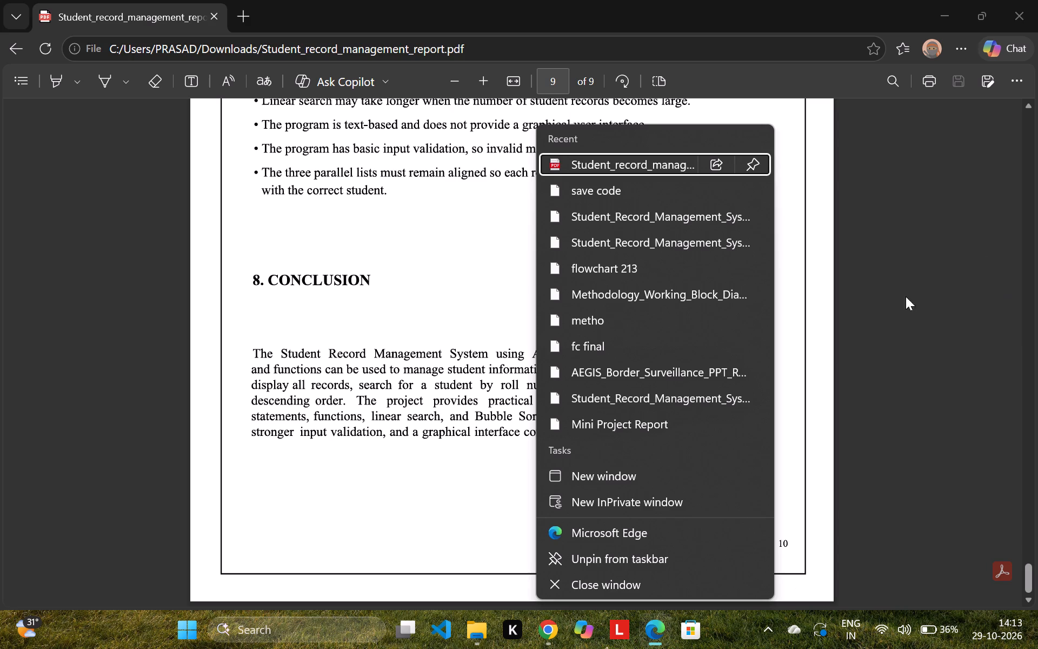
left_click(889, 308)
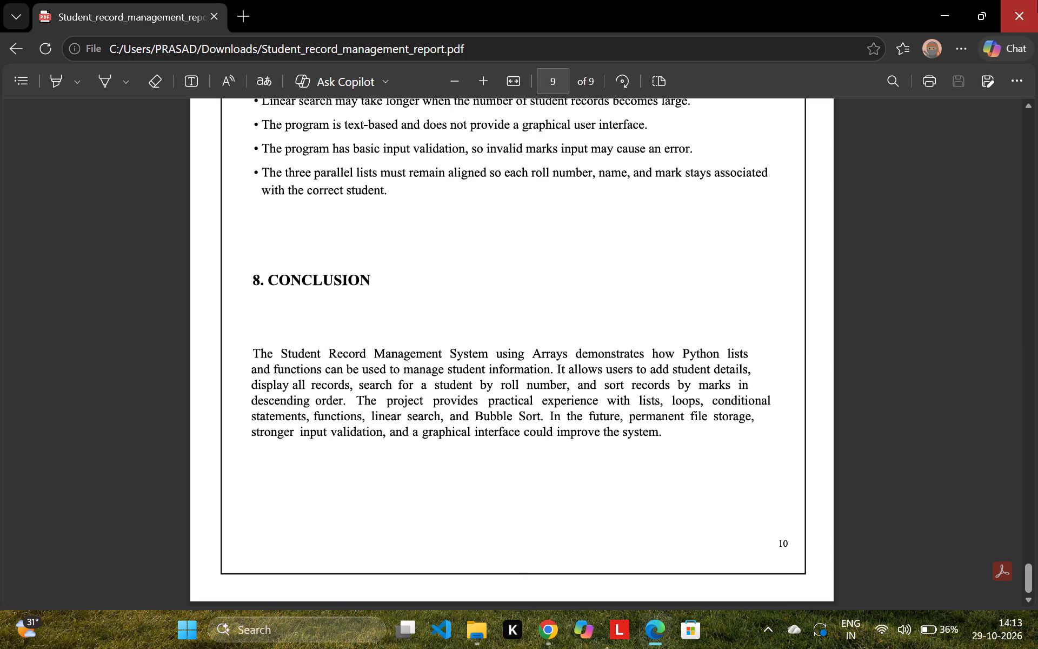
left_click(933, 0)
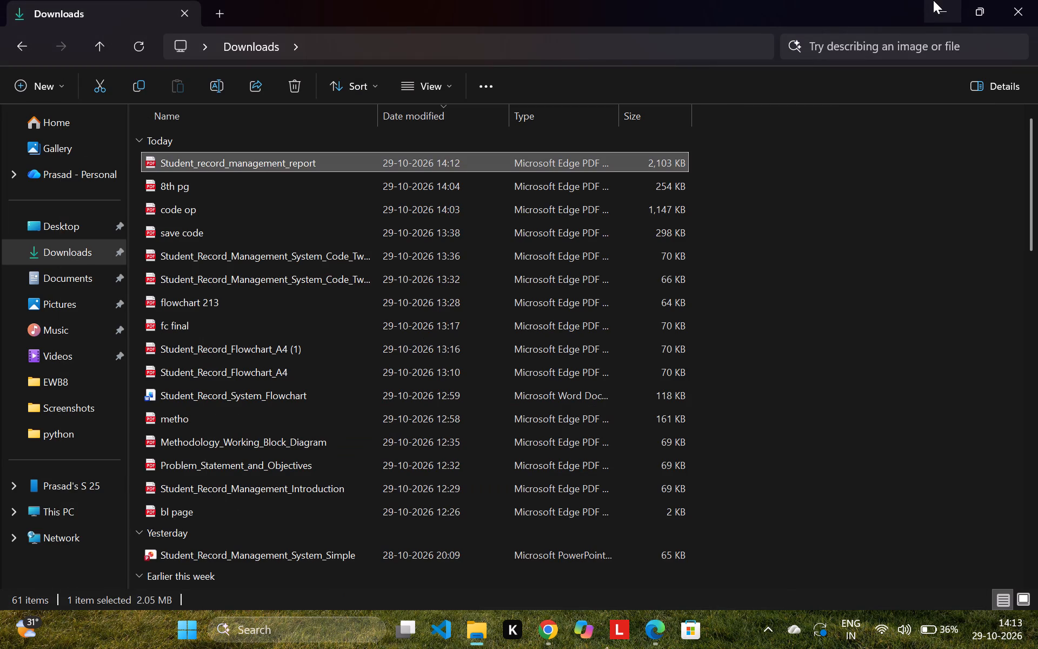